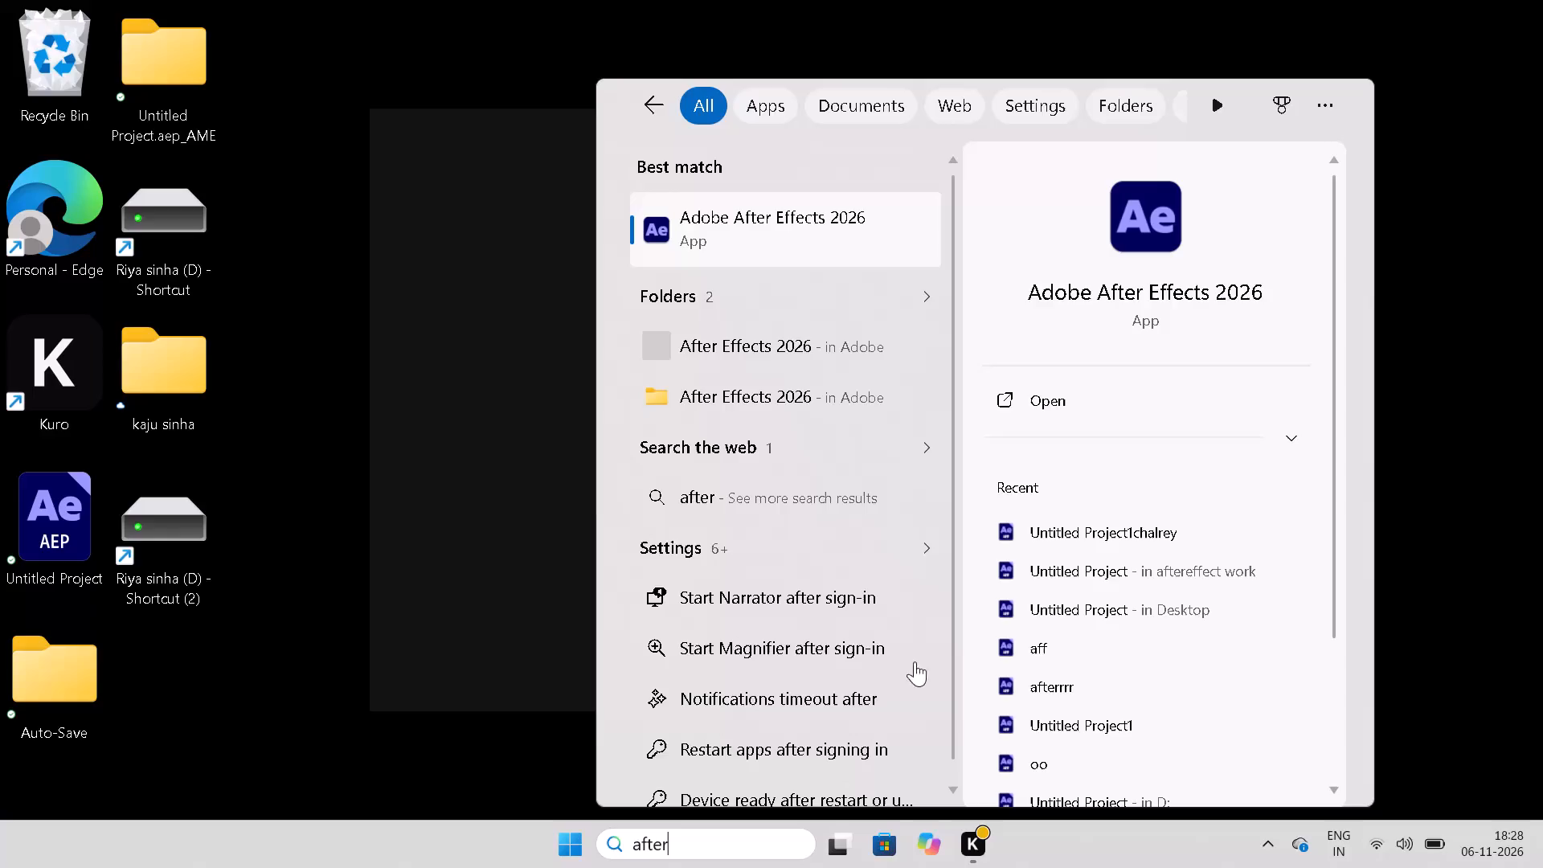
Launch Adobe After Effects 2026, continuing past the system compatibility report and the disk cache warning.
{"action": "left_click", "coordinate": [1179, 399]}
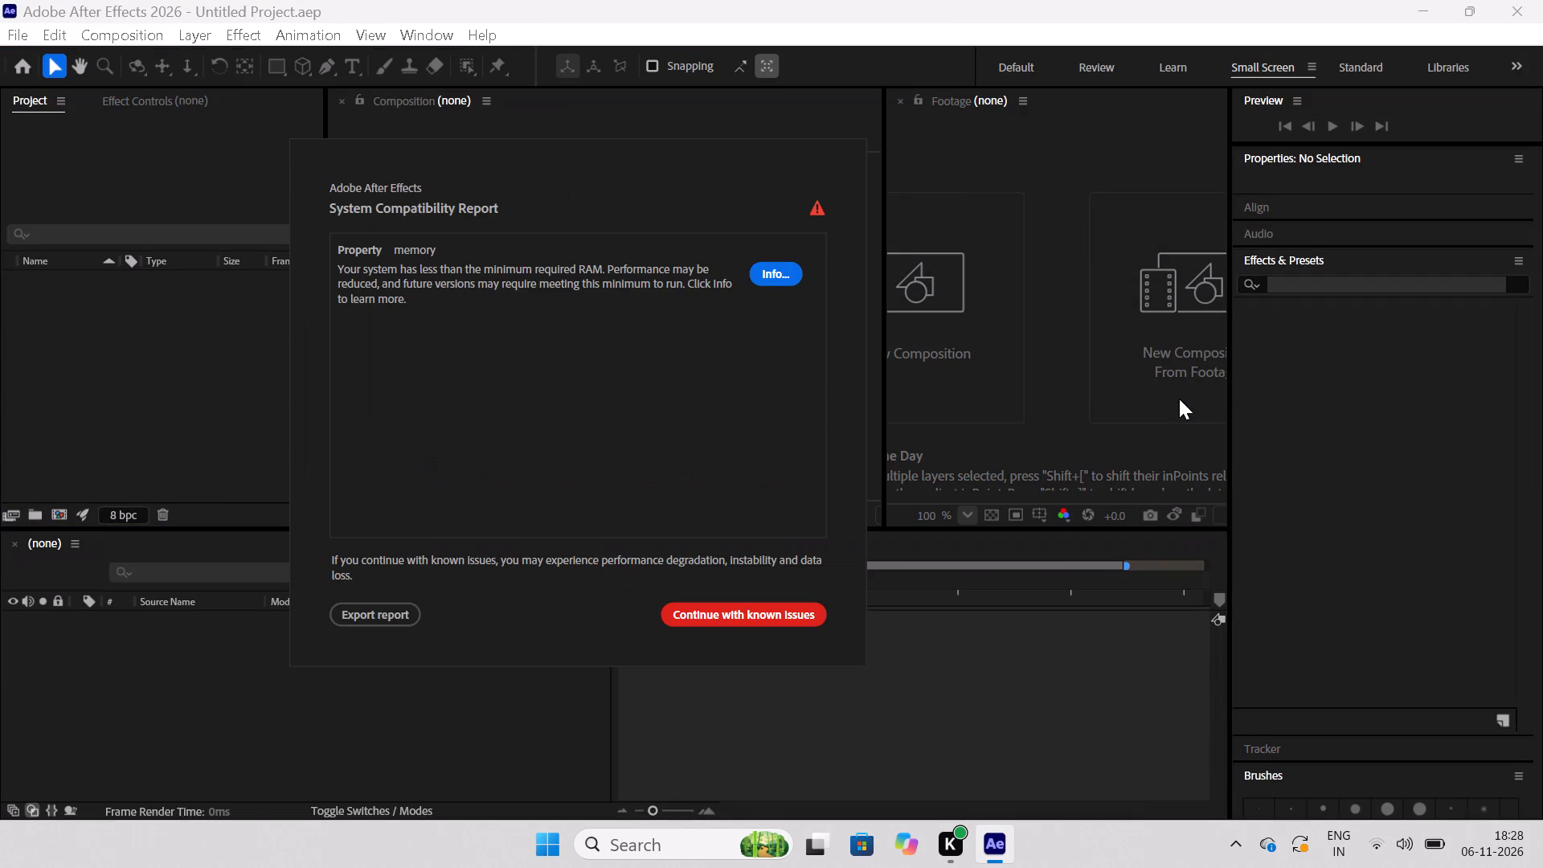
{"action": "left_click", "coordinate": [700, 608]}
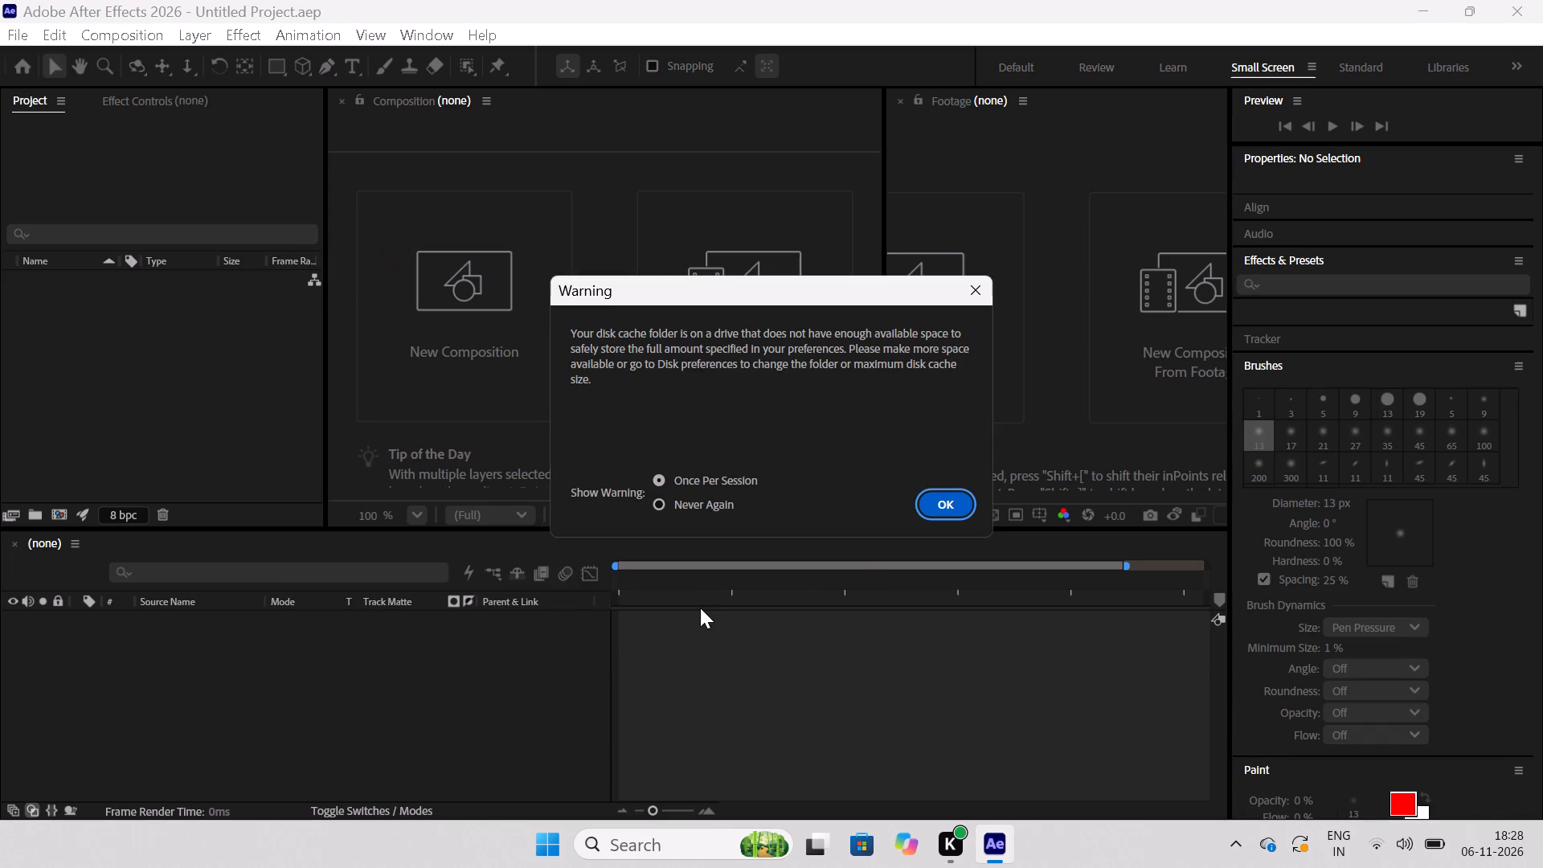
{"action": "left_click", "coordinate": [954, 506]}
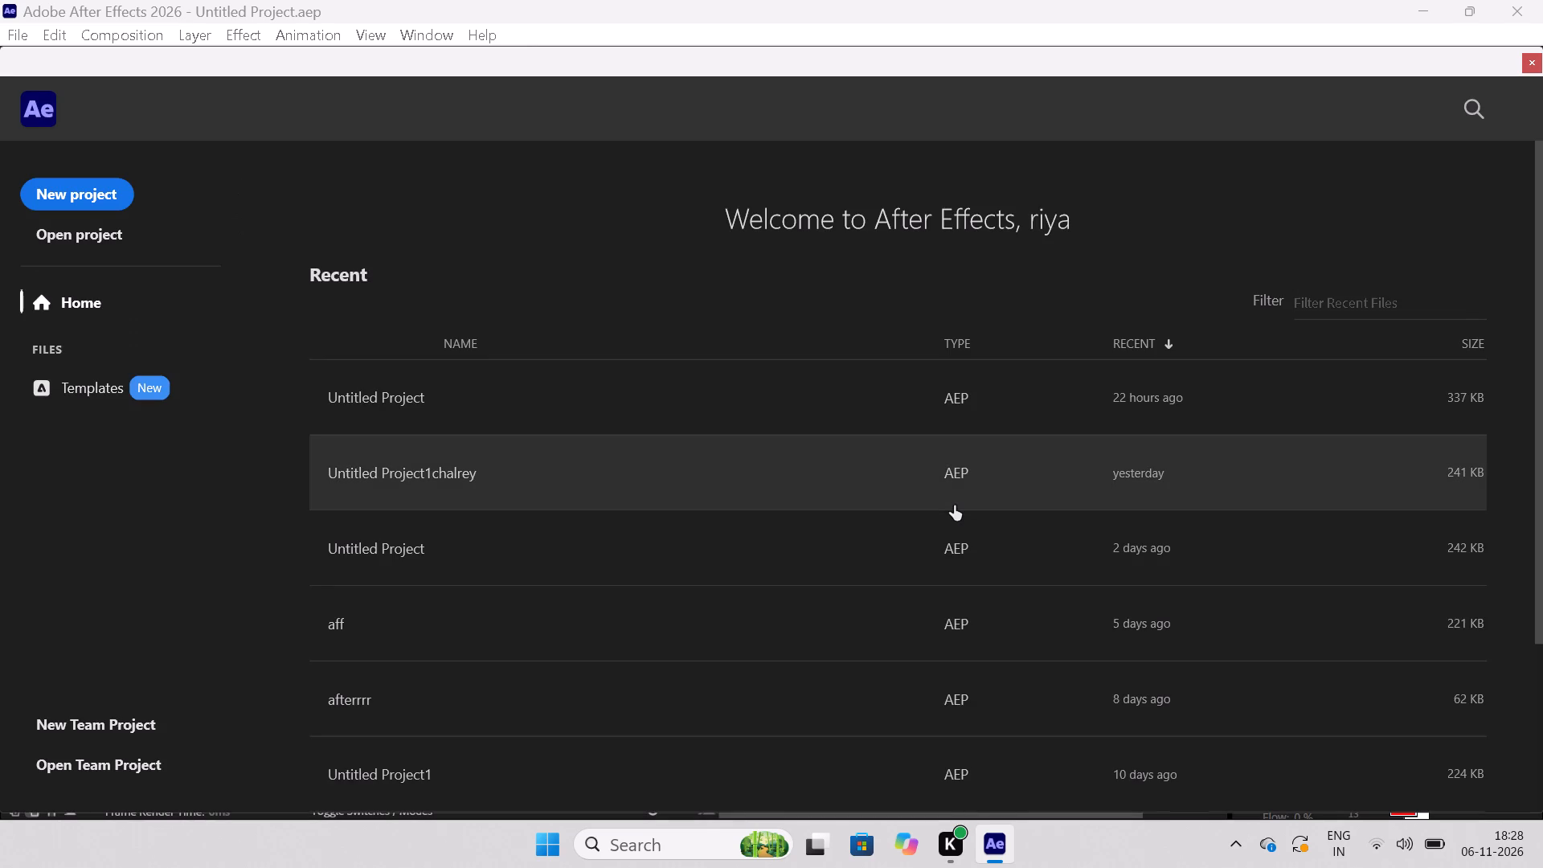
Open the most recently used Untitled Project from the recent files.
{"action": "left_click", "coordinate": [817, 414]}
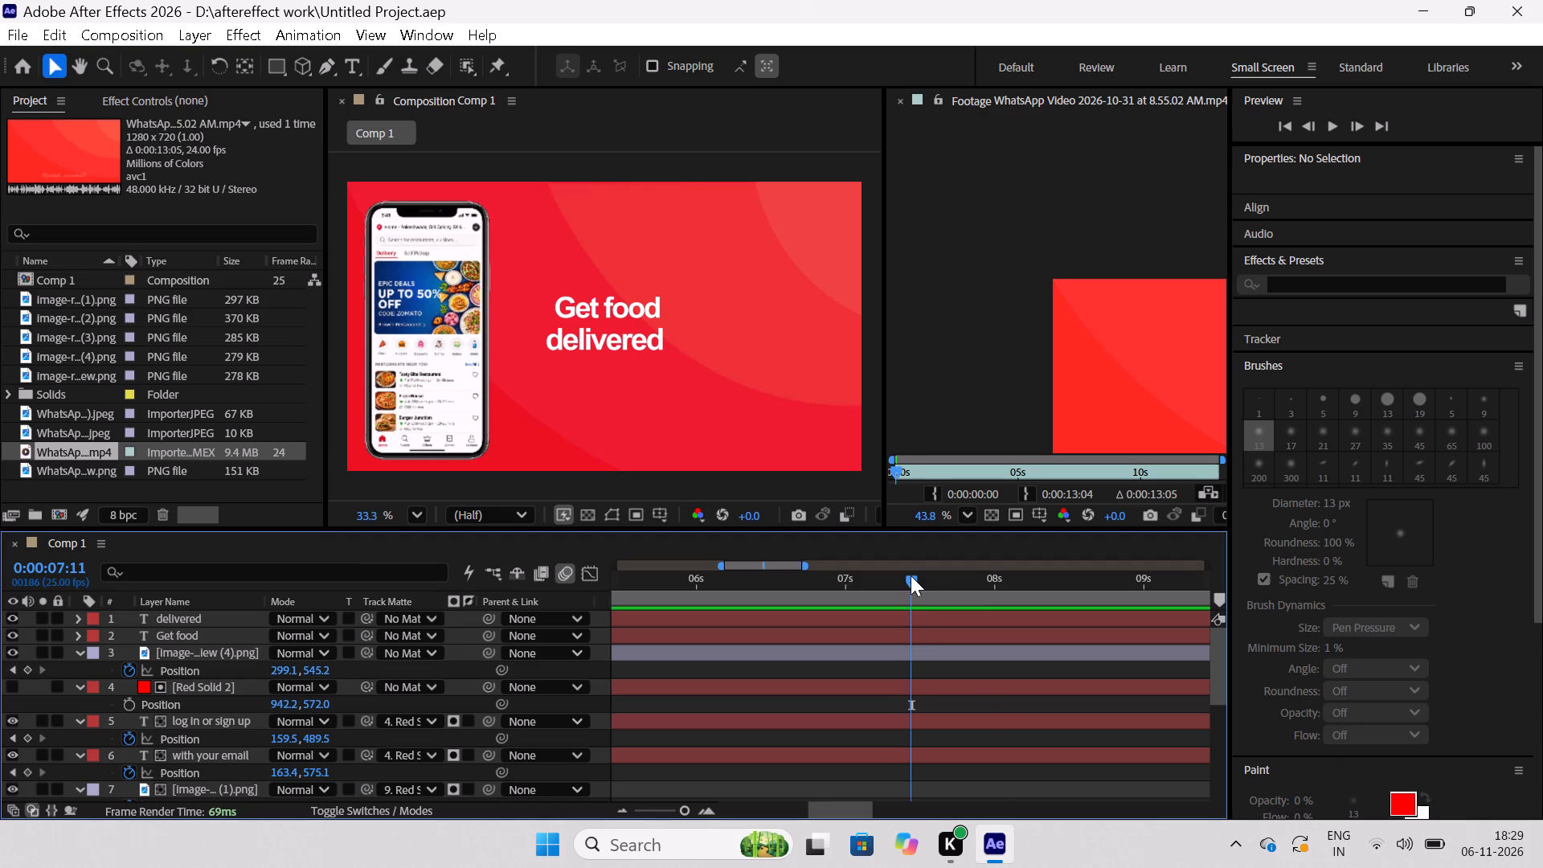
Preview Comp 1 from its beginning, scrub through the following seconds and look over the layer stack to review the existing animation.
{"action": "left_click_drag", "start_coordinate": [911, 575], "coordinate": [536, 665]}
{"action": "key", "text": "space"}
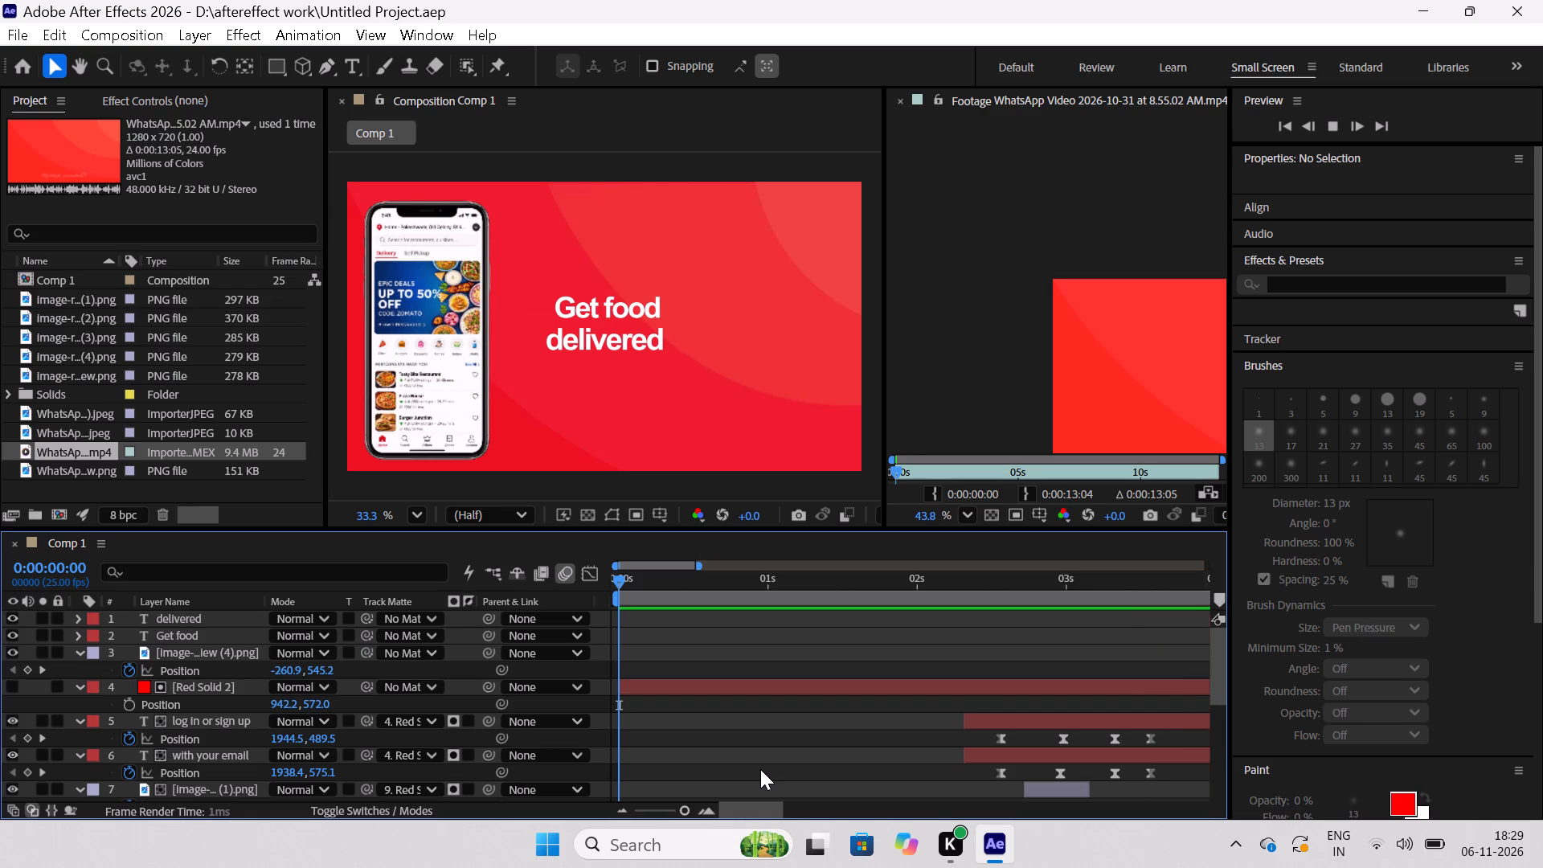
{"action": "key", "text": "space"}
{"action": "scroll", "coordinate": [998, 653], "scroll_direction": "down", "scroll_amount": 2}
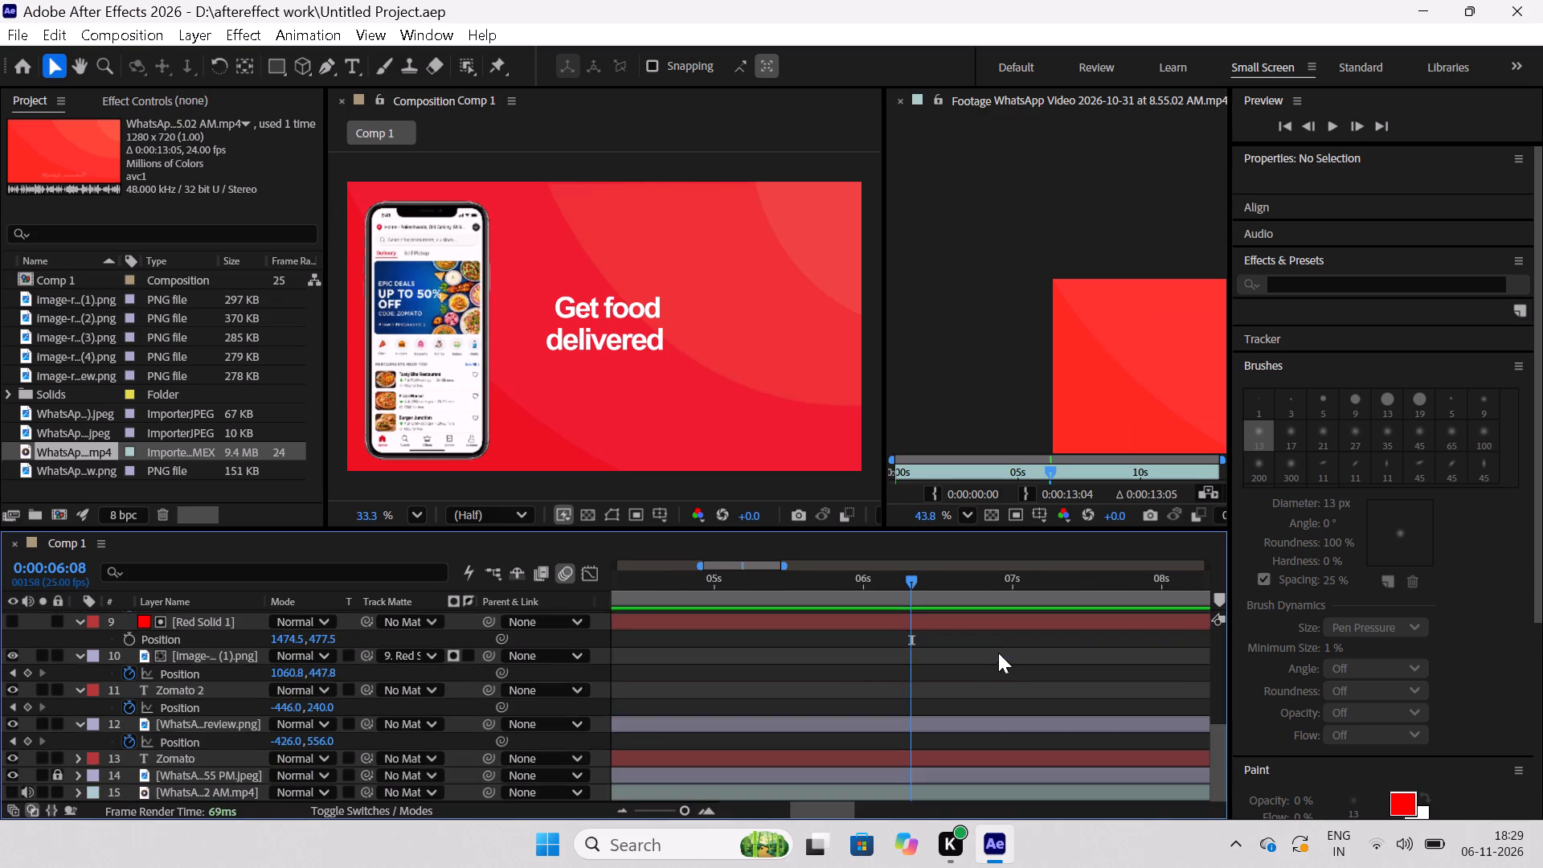
{"action": "scroll", "coordinate": [997, 654], "scroll_direction": "up", "scroll_amount": 4}
{"action": "left_click_drag", "start_coordinate": [902, 579], "coordinate": [980, 591]}
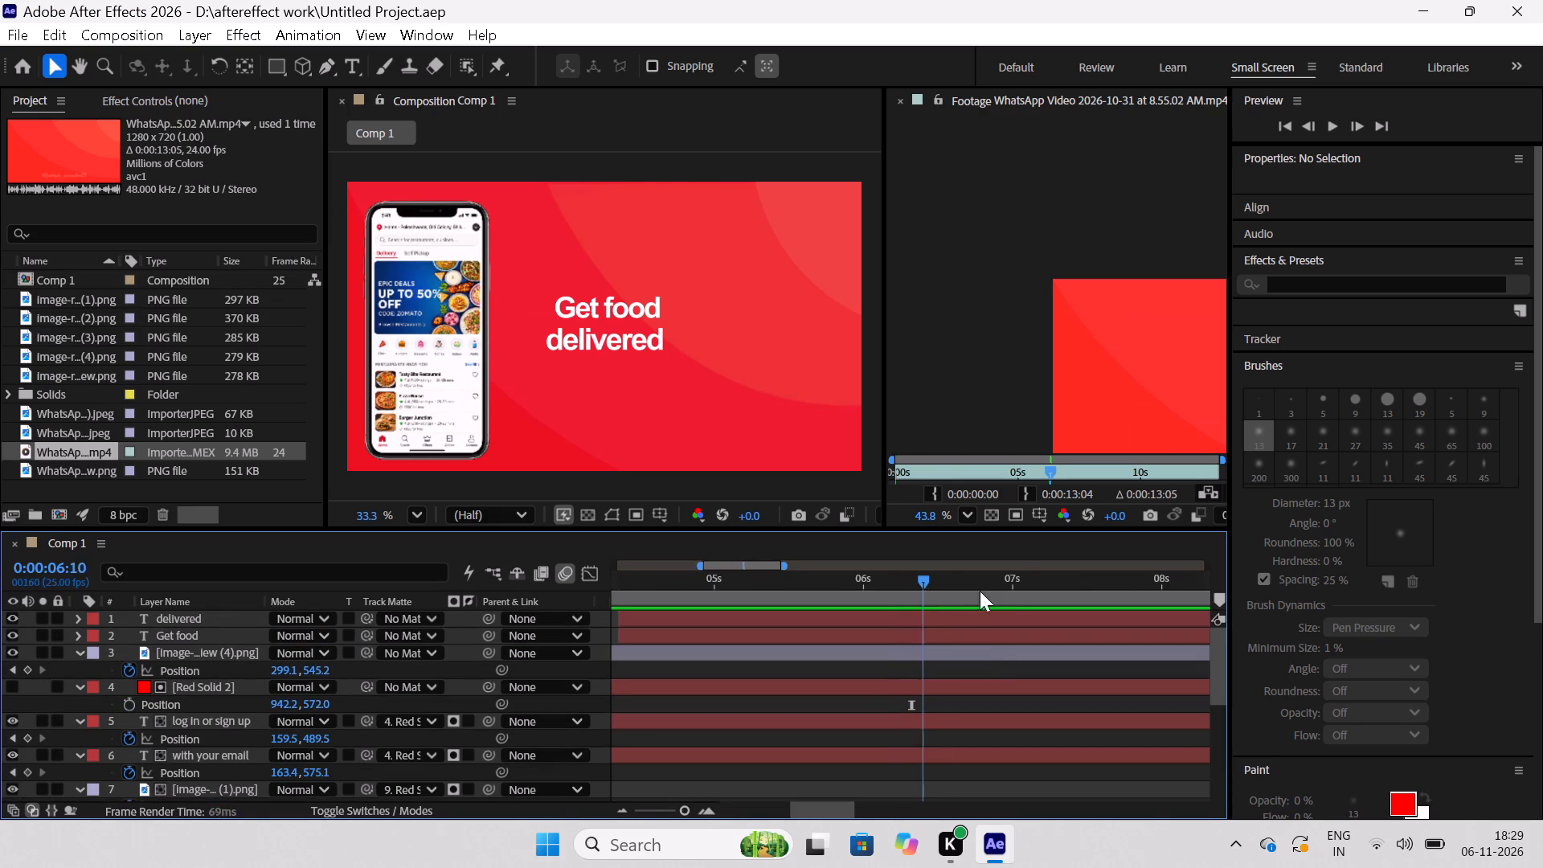
{"action": "left_click_drag", "start_coordinate": [980, 591], "coordinate": [1155, 637]}
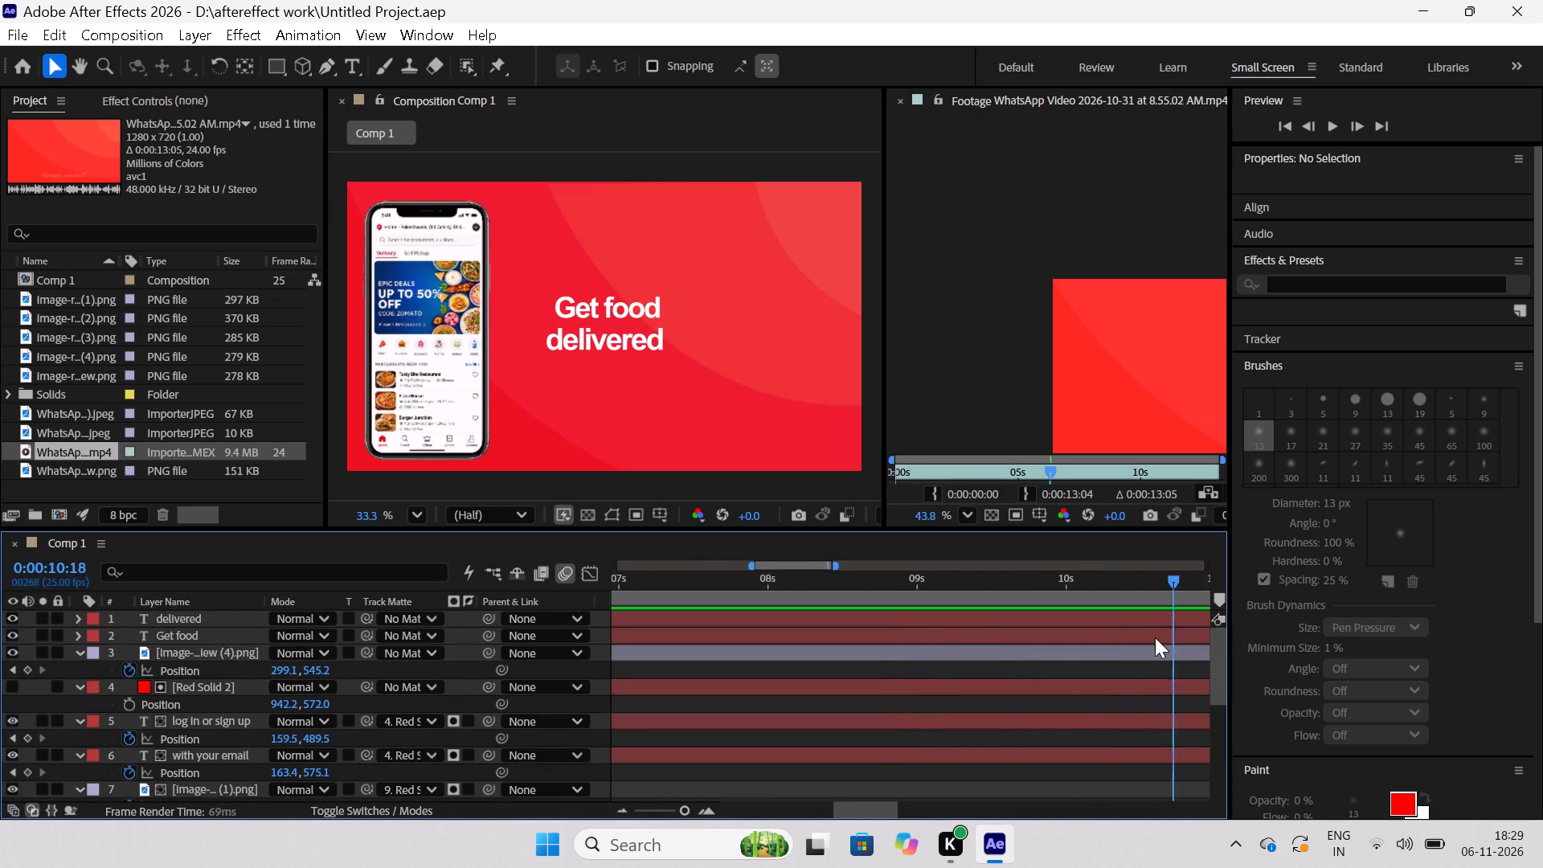
{"action": "left_click_drag", "start_coordinate": [1155, 637], "coordinate": [719, 641]}
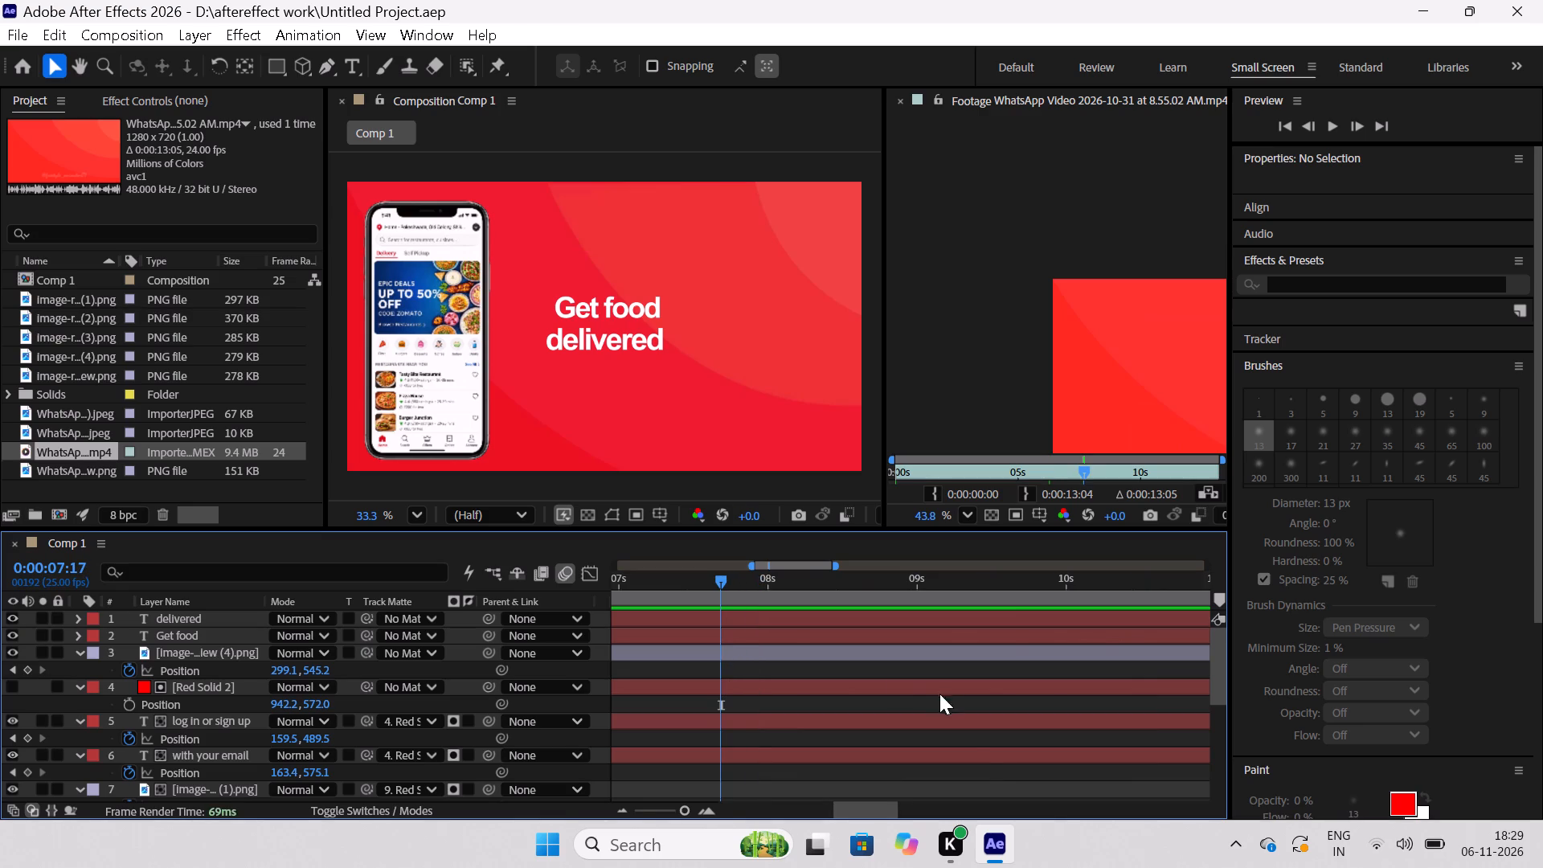
Set the current time to 0:00:04:10, where the "Get food" and "delivered" text begins, and select the "Get food" layer.
{"action": "key", "text": "minus"}
{"action": "key", "text": "minus"}
{"action": "key", "text": "minus"}
{"action": "key", "text": "minus"}
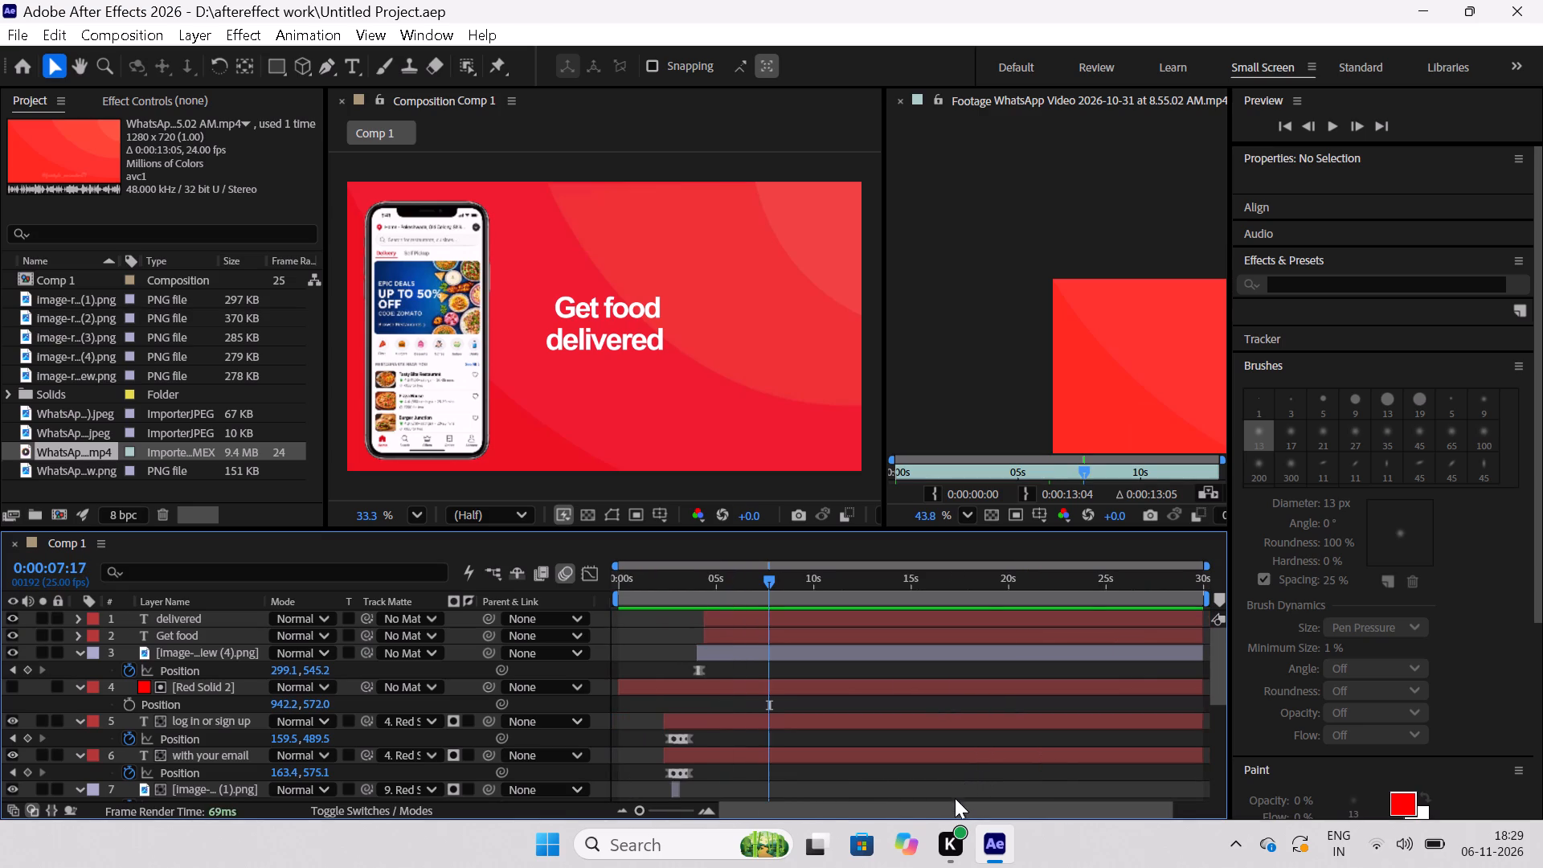
{"action": "left_click_drag", "start_coordinate": [932, 806], "coordinate": [825, 805]}
{"action": "left_click_drag", "start_coordinate": [825, 805], "coordinate": [797, 799]}
{"action": "left_click_drag", "start_coordinate": [772, 581], "coordinate": [703, 631]}
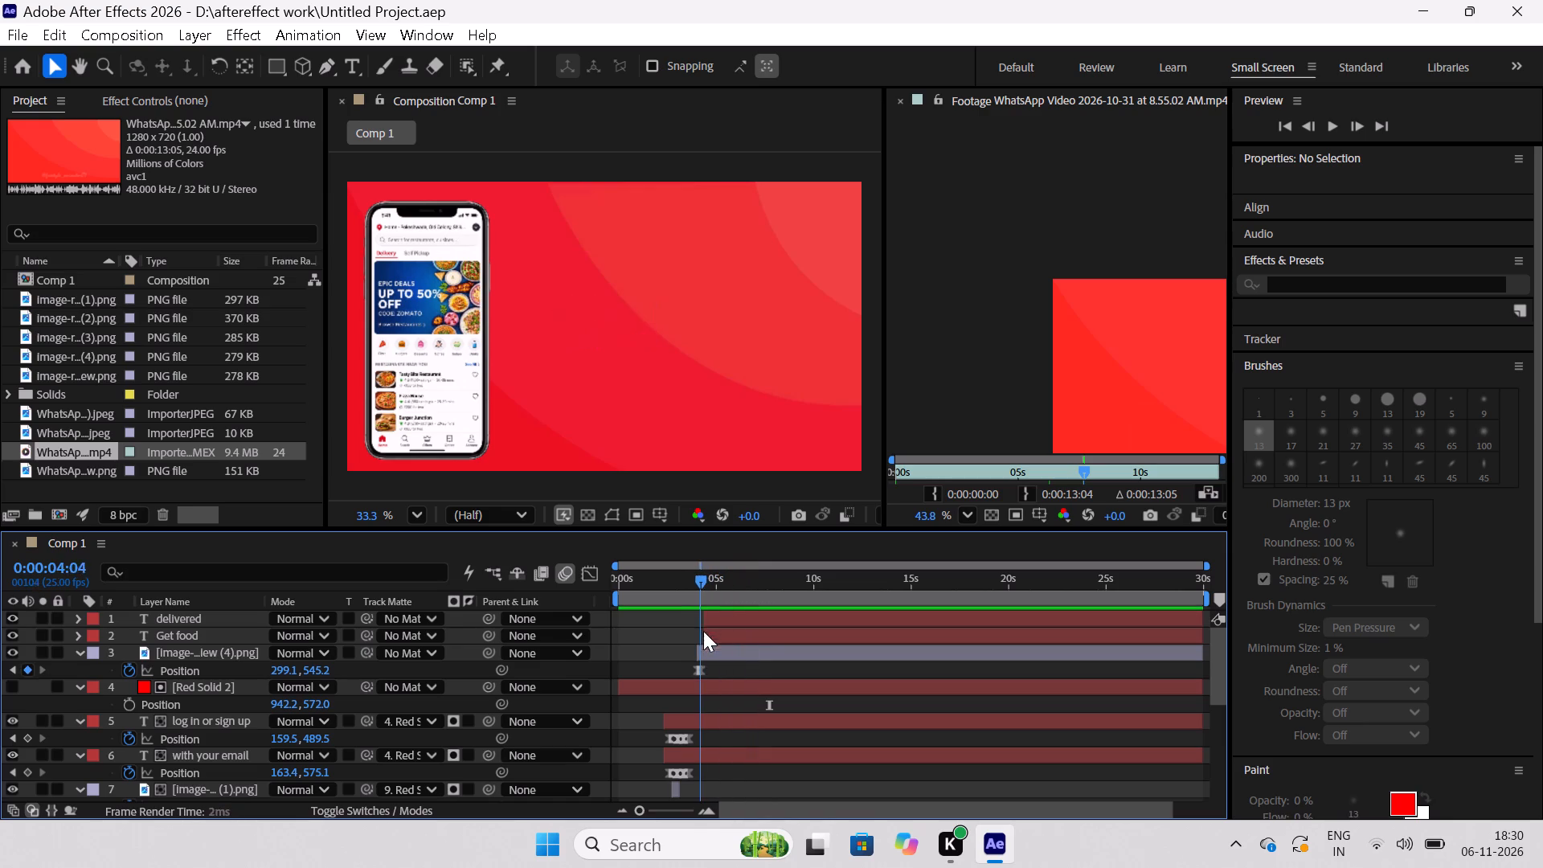
{"action": "left_click_drag", "start_coordinate": [703, 631], "coordinate": [708, 647]}
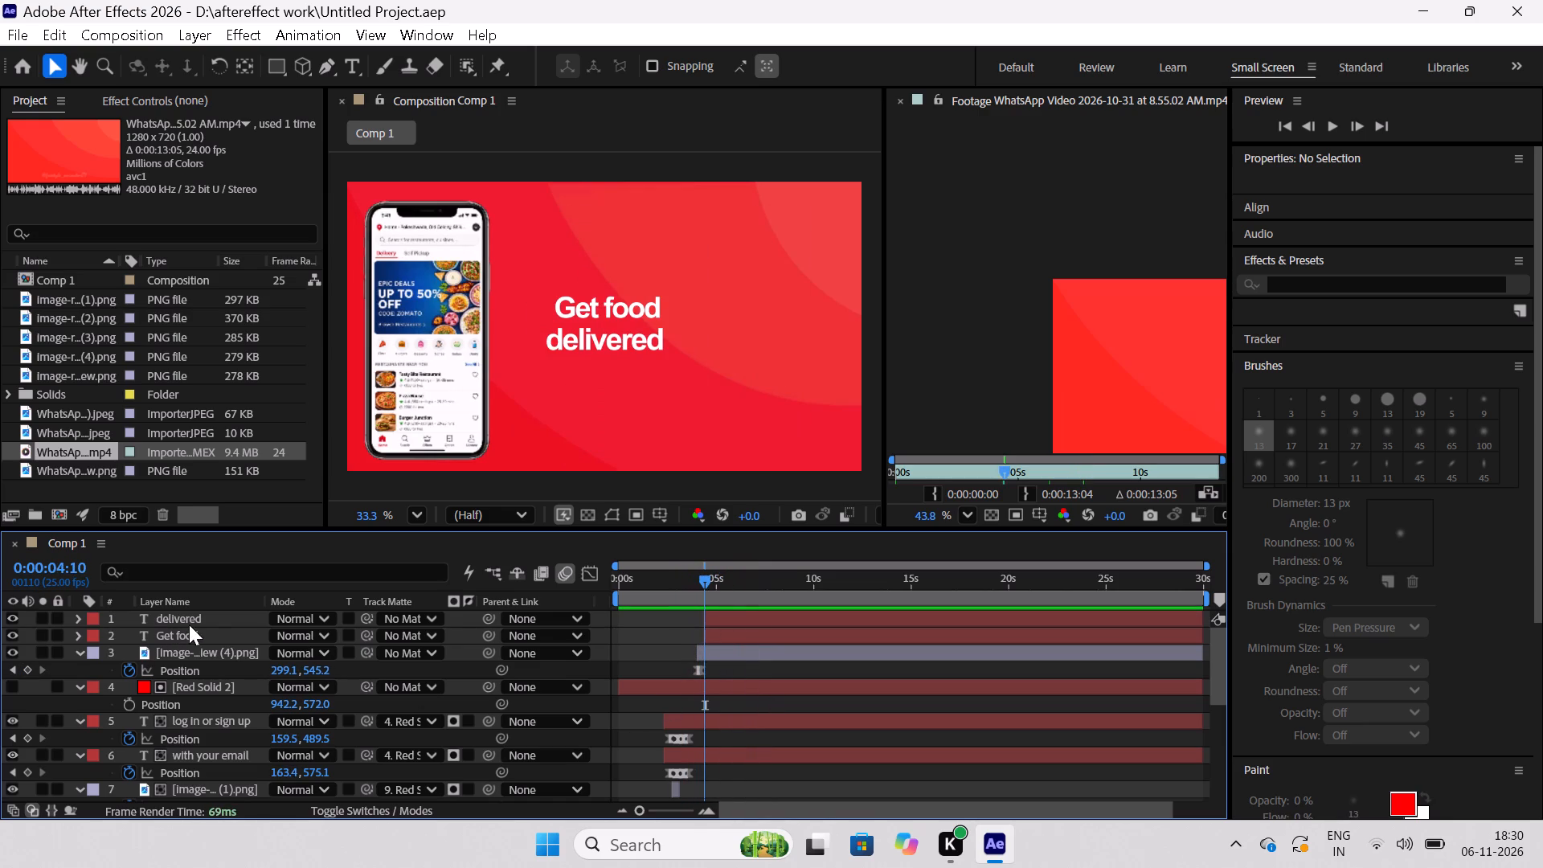
{"action": "left_click", "coordinate": [213, 624]}
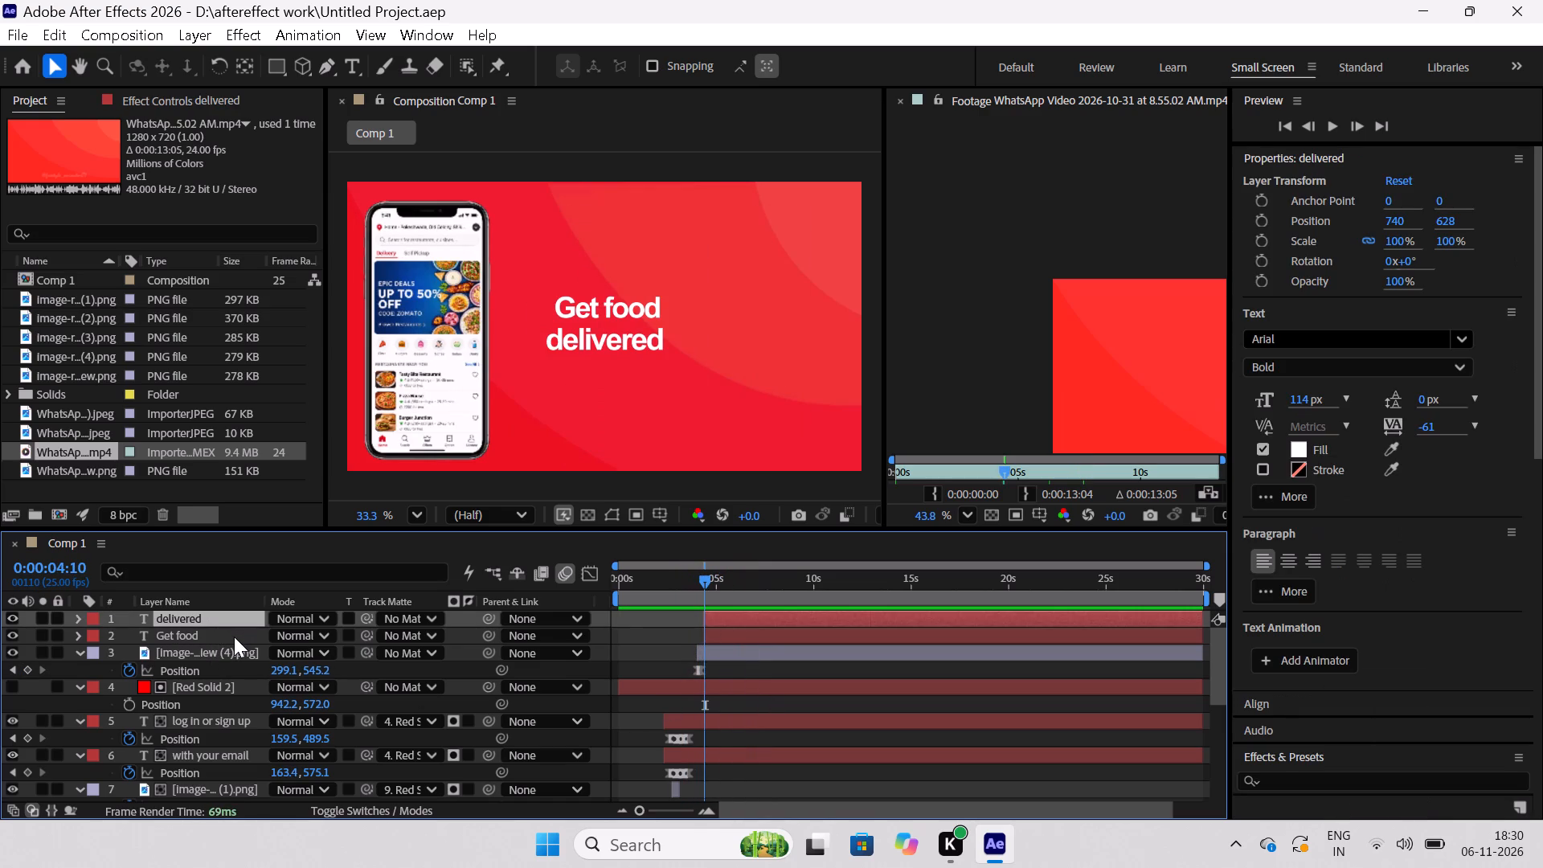
{"action": "left_click", "coordinate": [234, 637]}
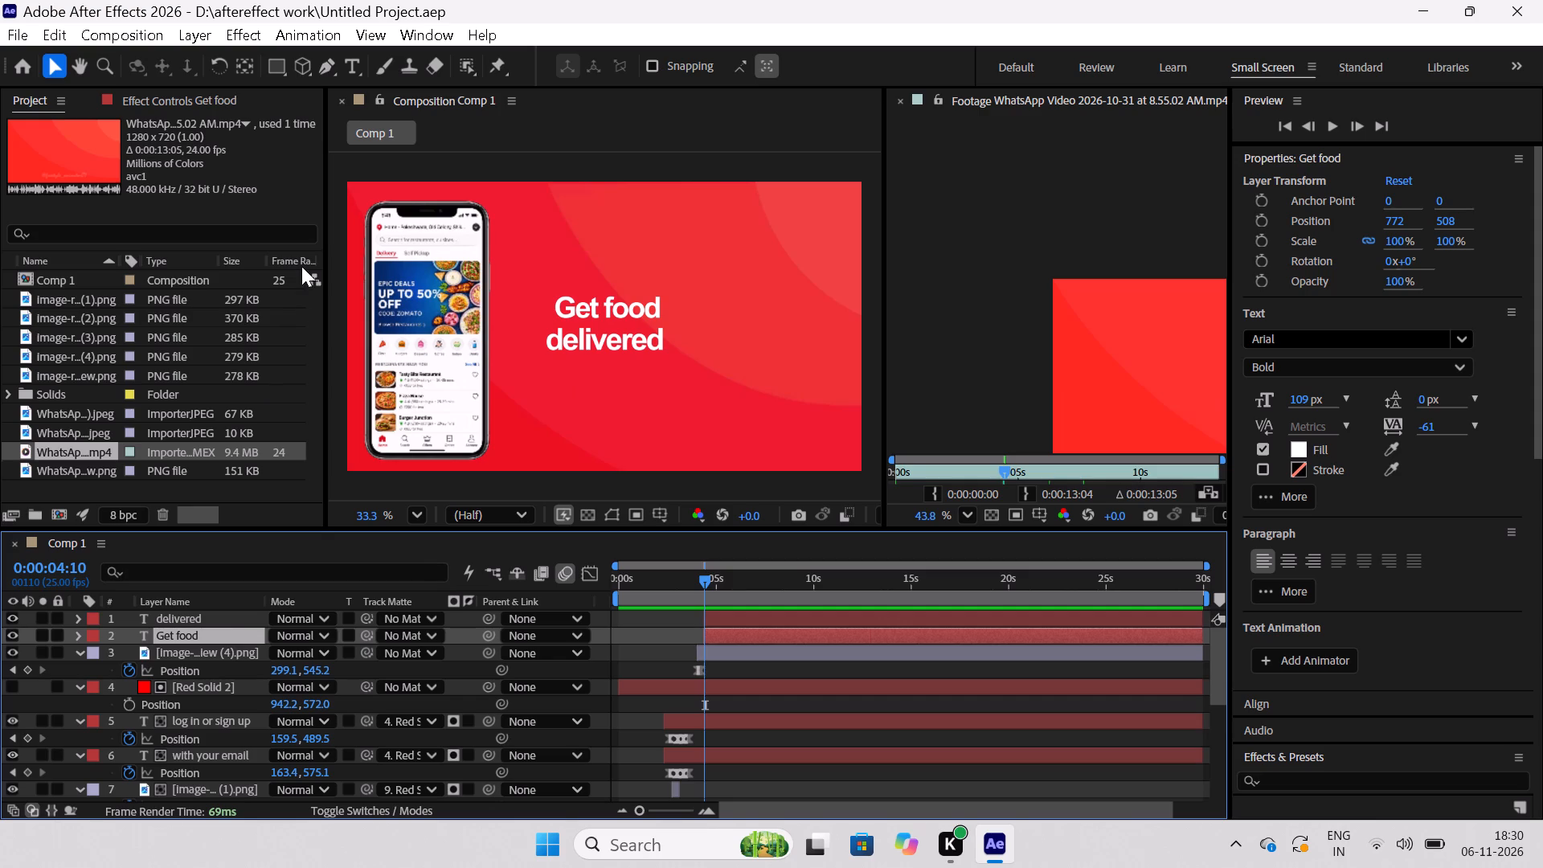
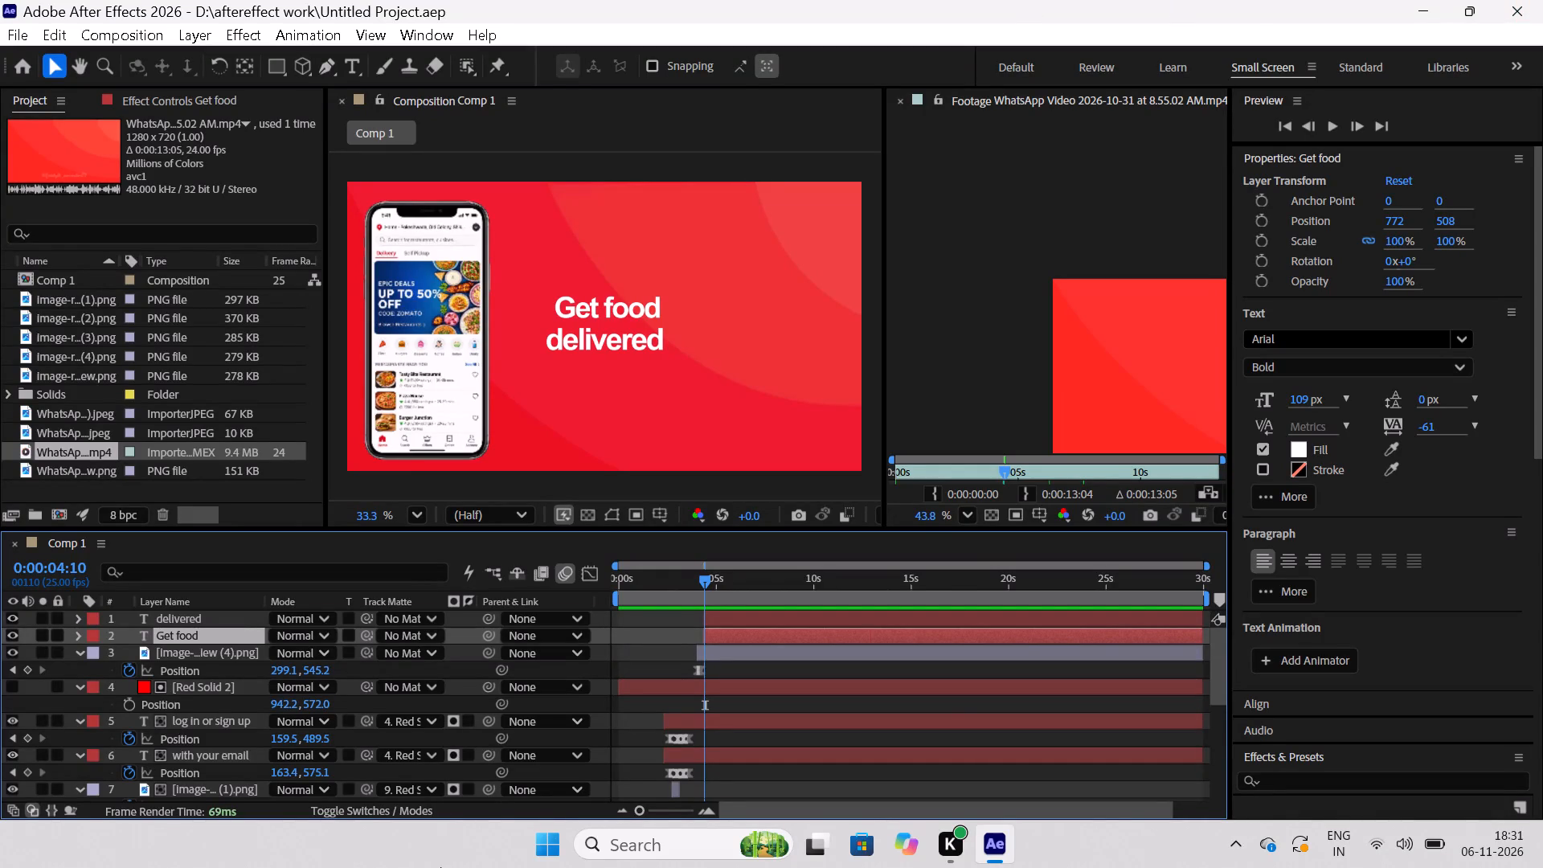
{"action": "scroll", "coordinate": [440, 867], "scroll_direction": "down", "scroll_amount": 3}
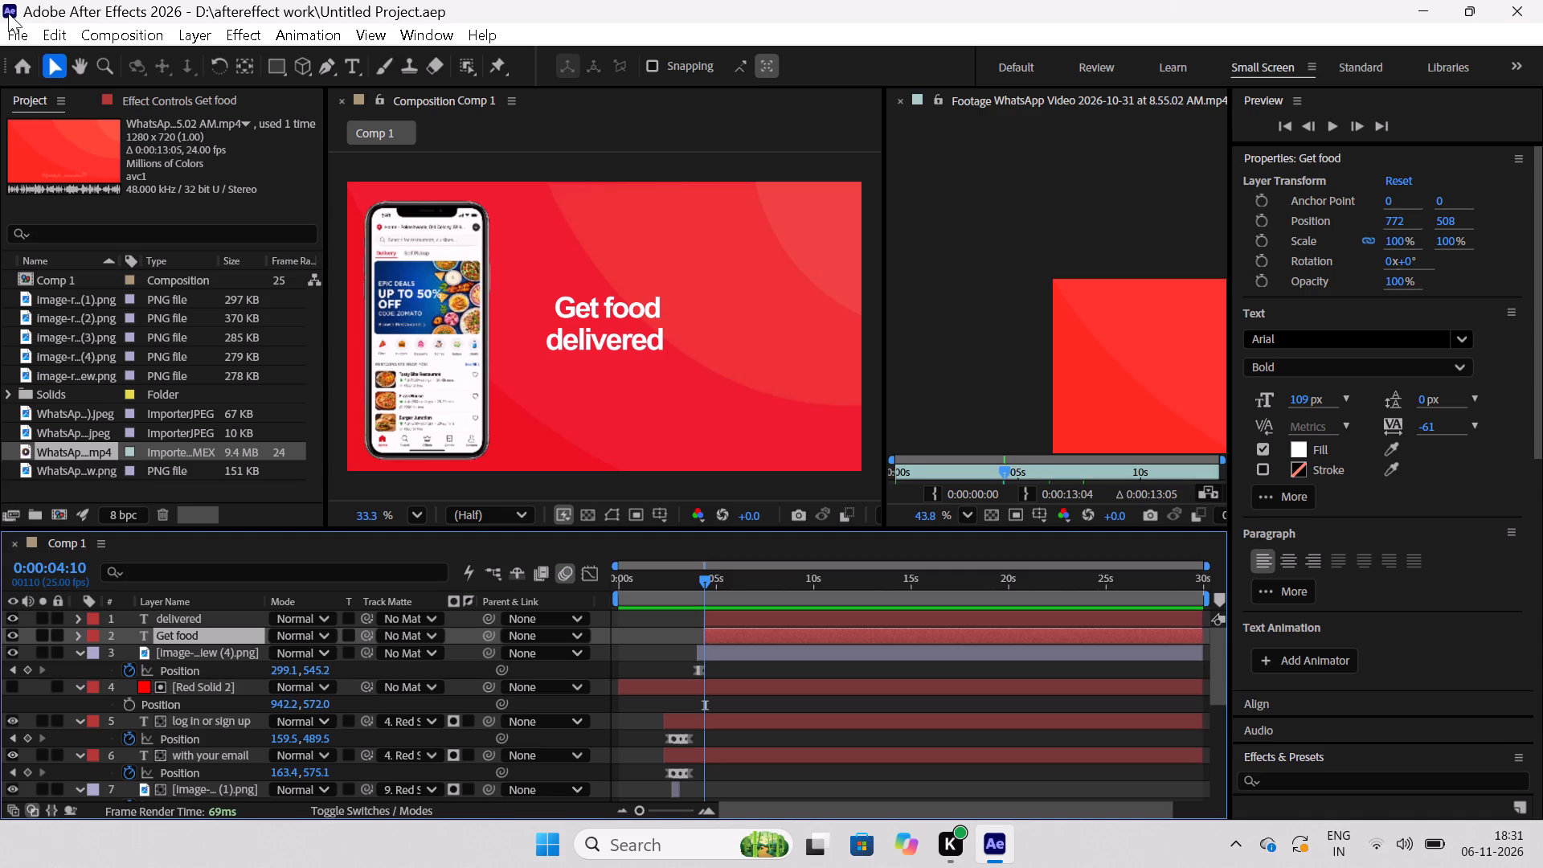
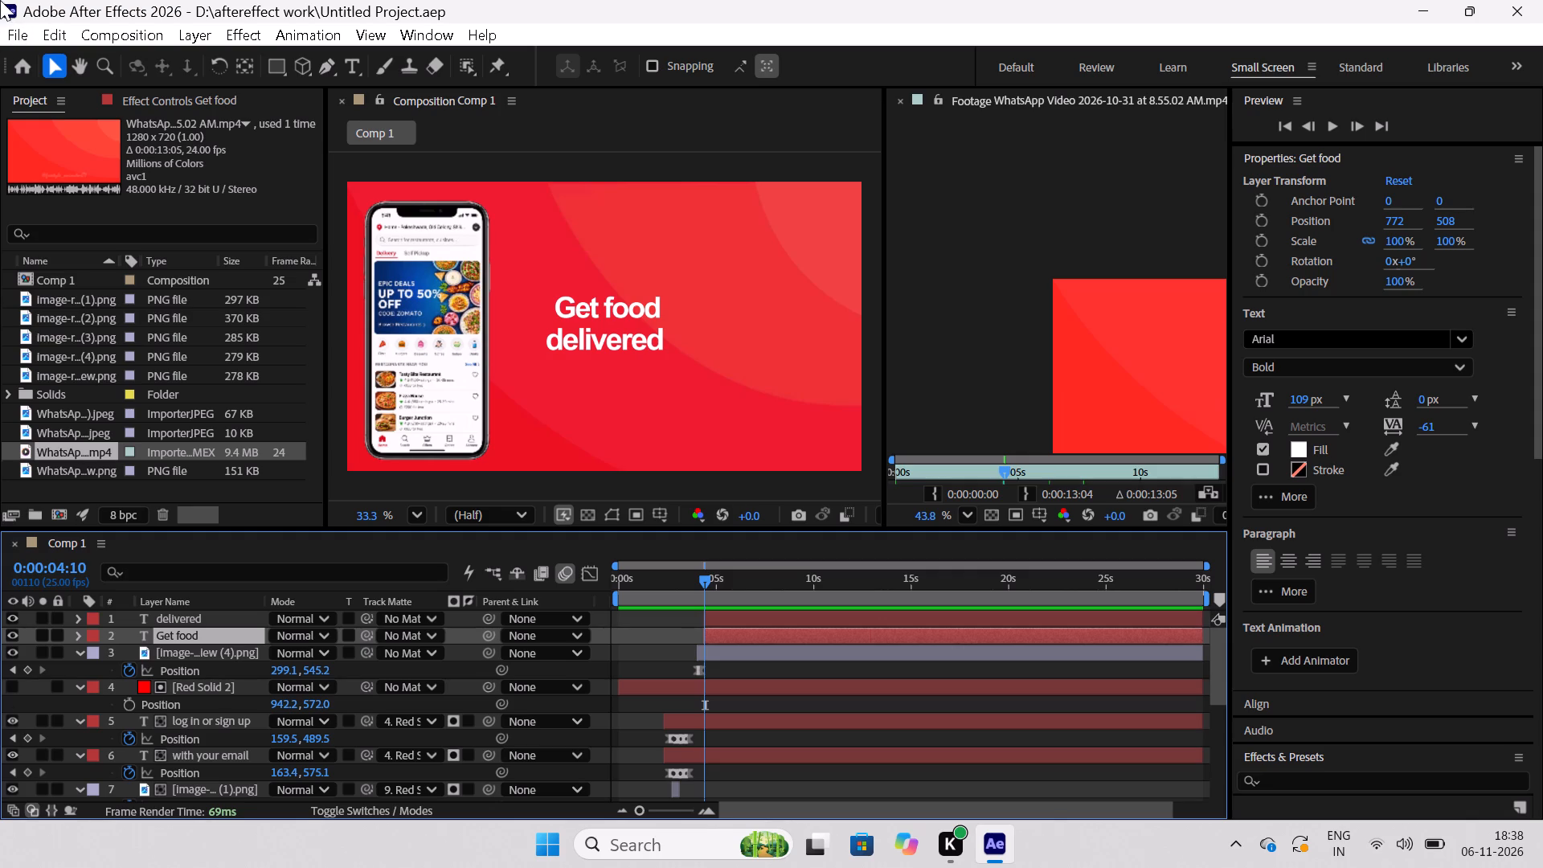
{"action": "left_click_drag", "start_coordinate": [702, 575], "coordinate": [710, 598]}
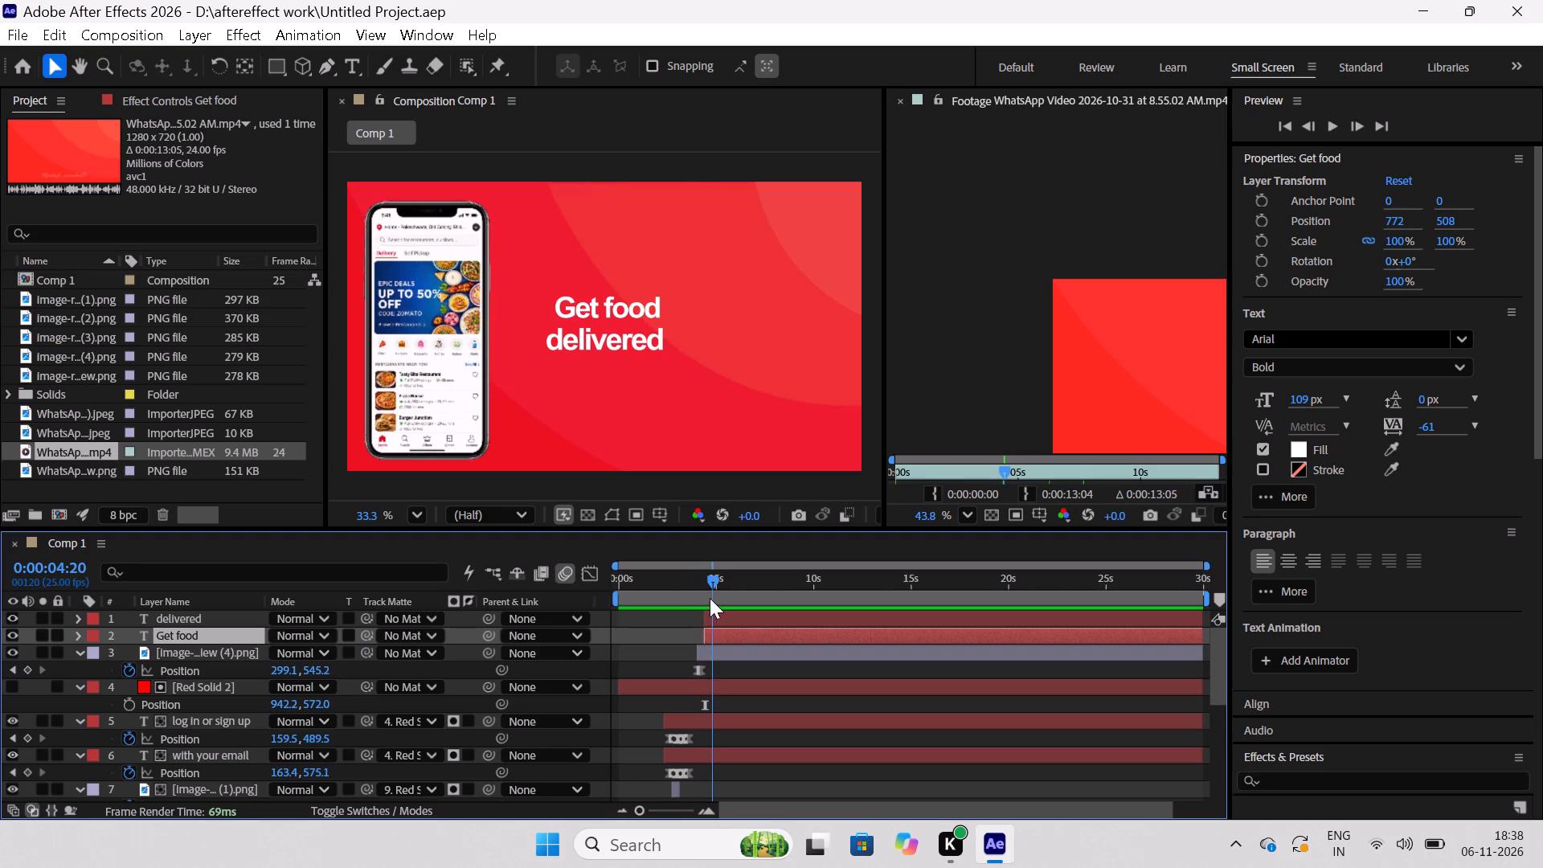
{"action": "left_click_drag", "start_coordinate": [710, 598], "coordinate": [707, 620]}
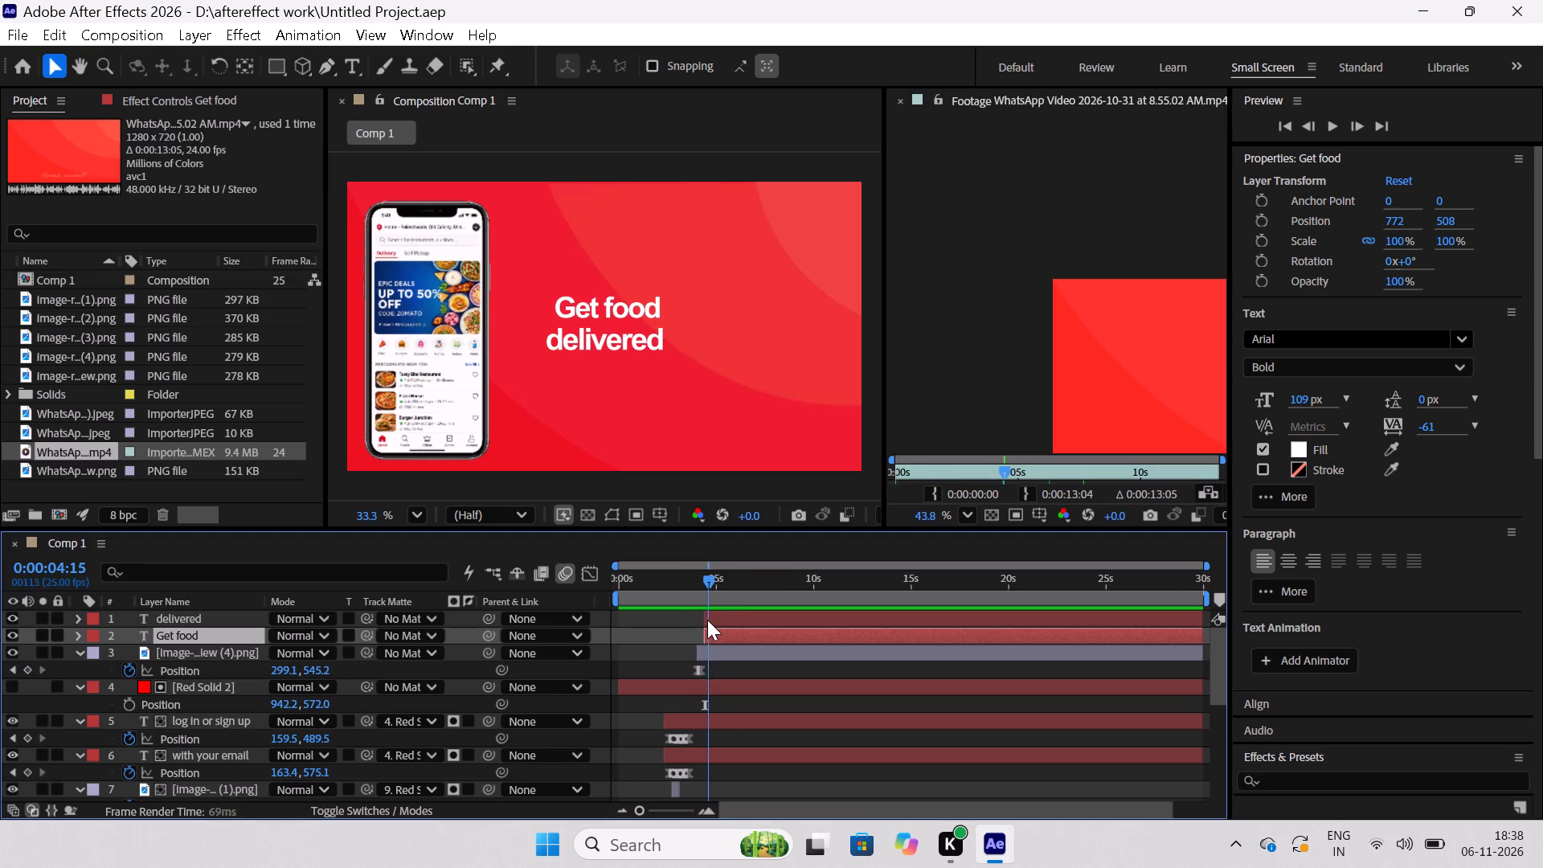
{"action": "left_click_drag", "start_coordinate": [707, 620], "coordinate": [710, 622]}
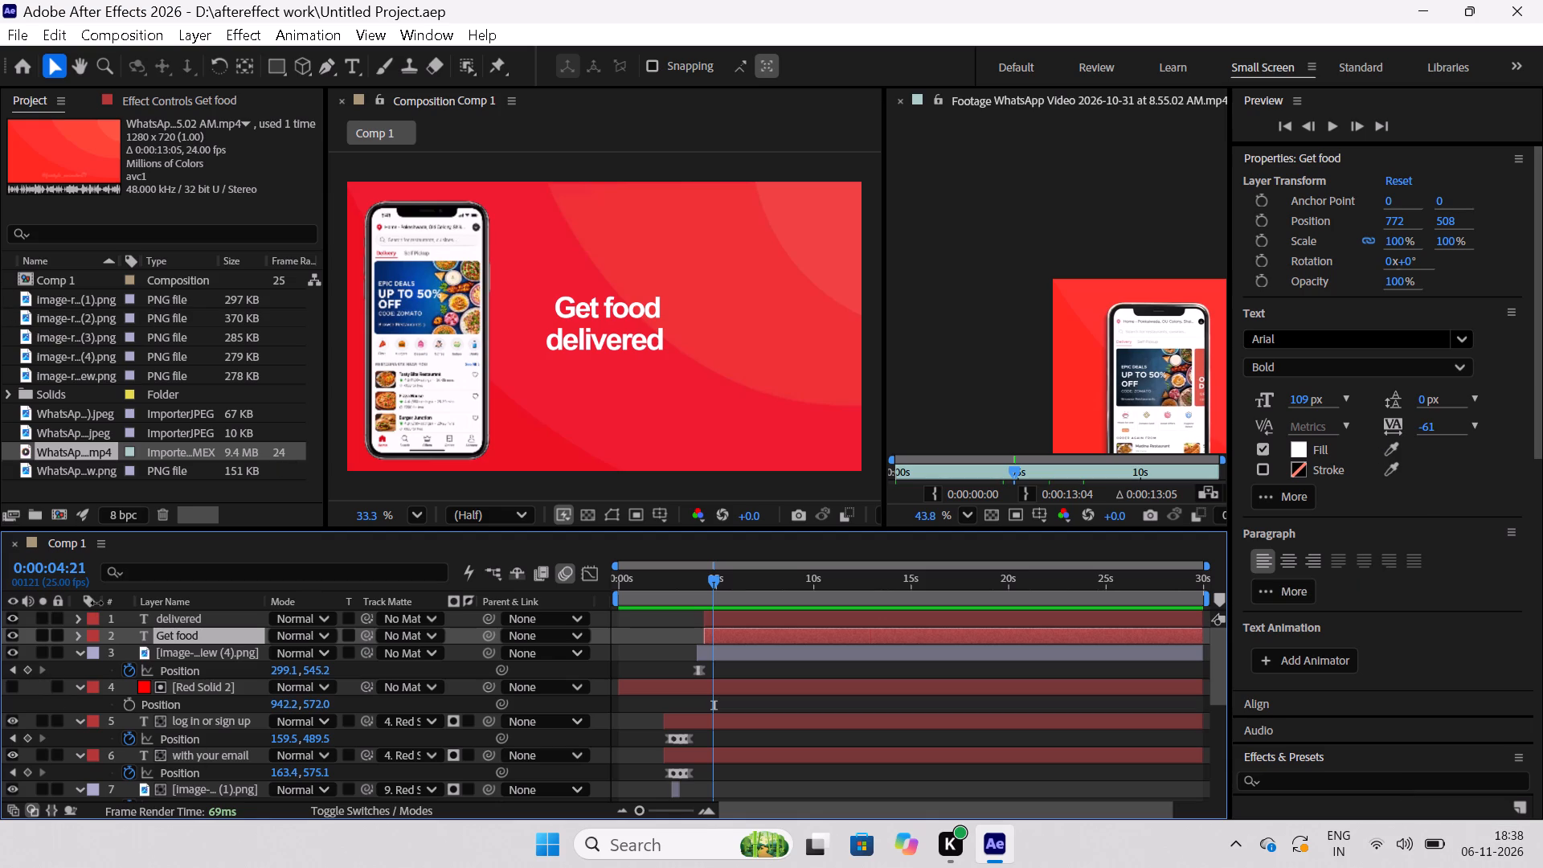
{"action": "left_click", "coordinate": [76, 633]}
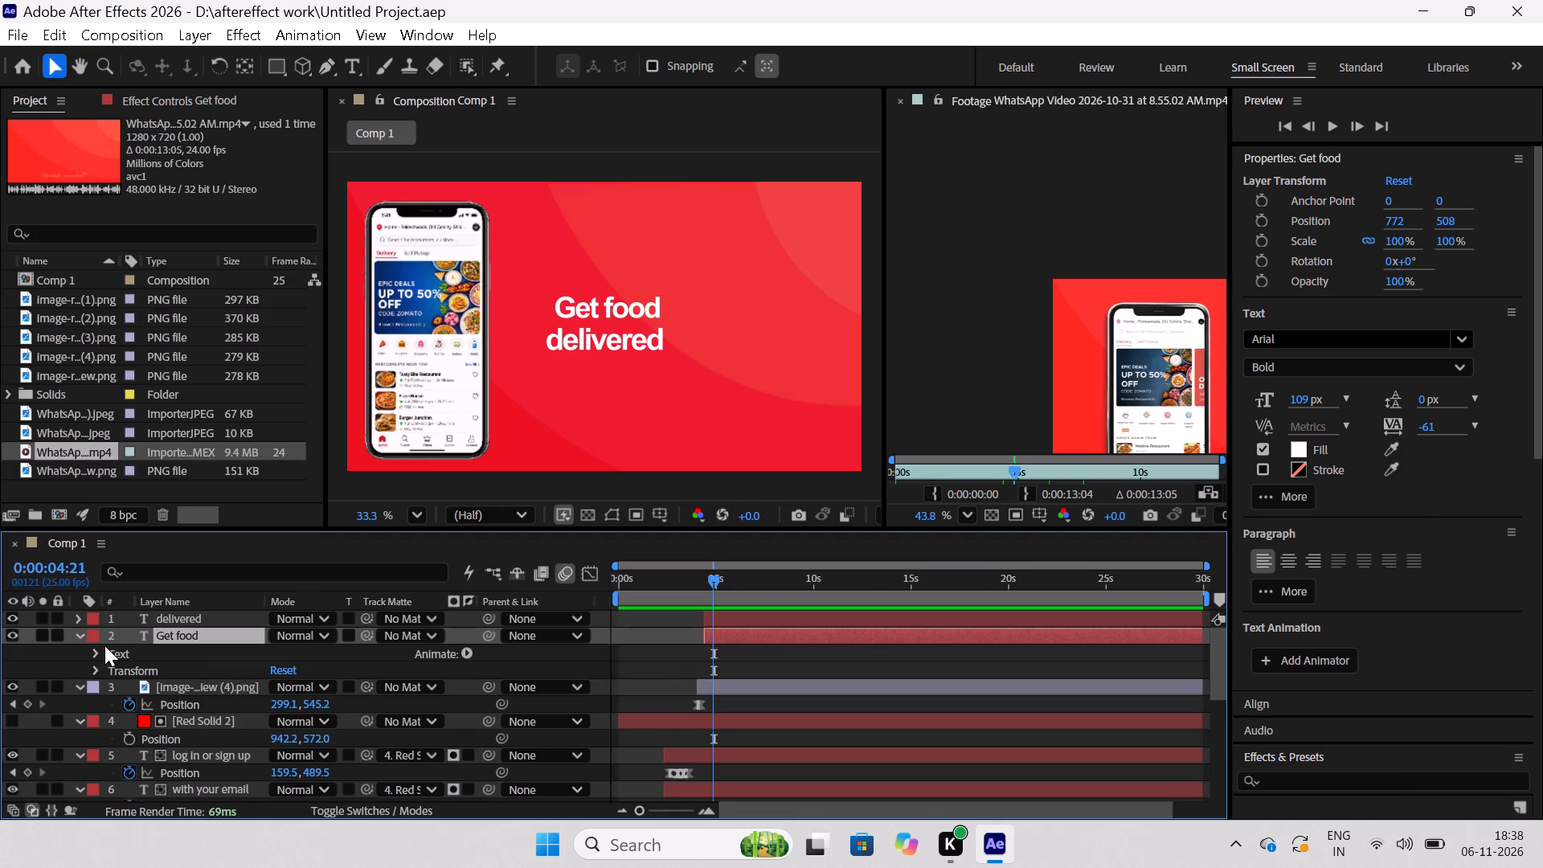
At the phone image layer's 0:00:04:04 Position keyframe, nudge the phone sideways to X 311.1.
{"action": "left_click", "coordinate": [10, 703]}
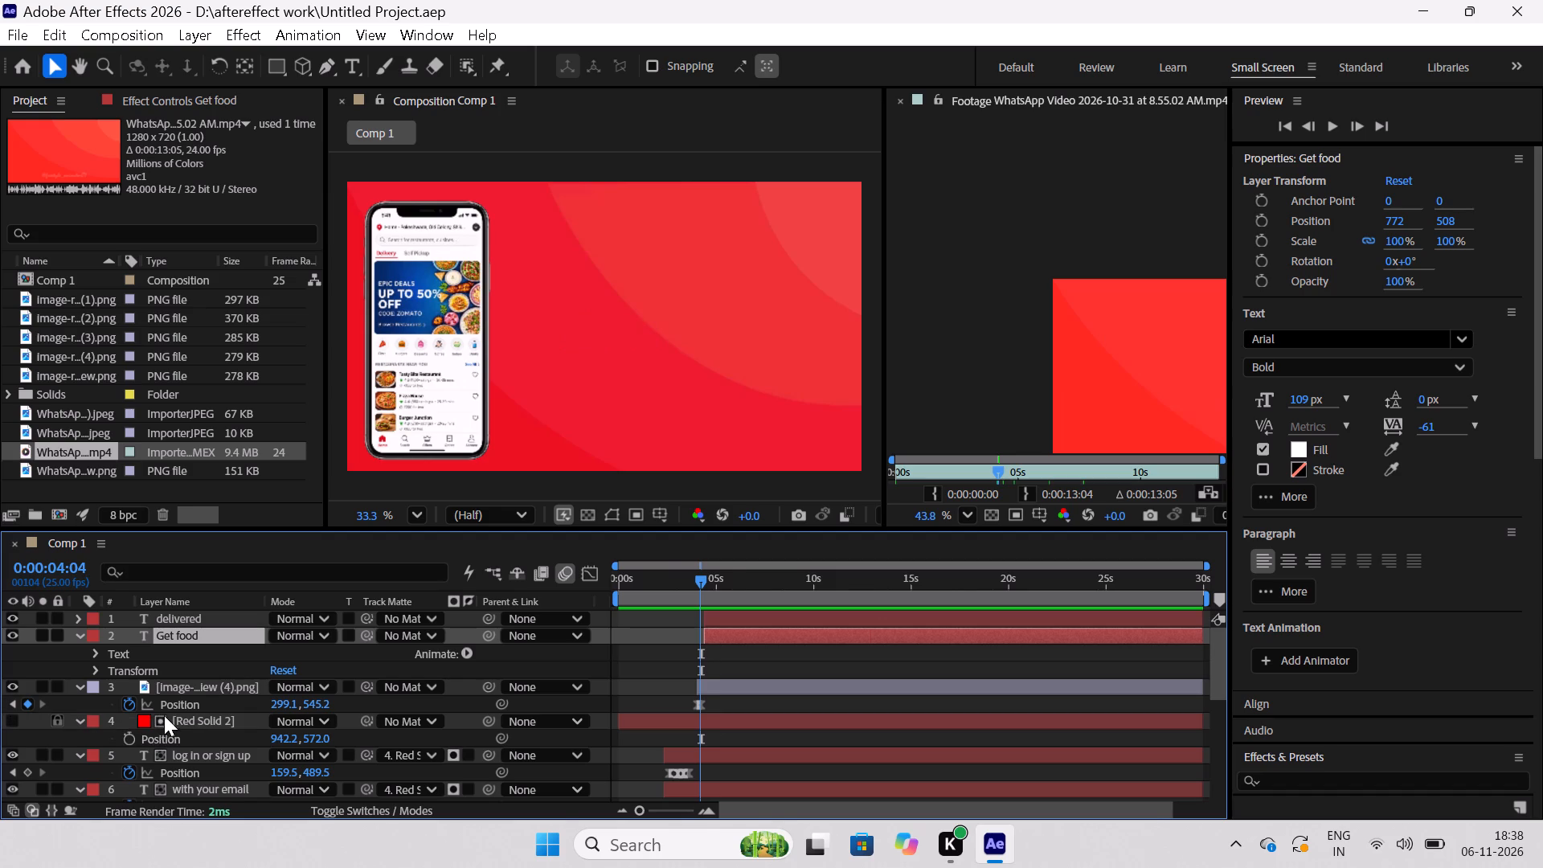
{"action": "key", "text": "equal"}
{"action": "key", "text": "equal"}
{"action": "key", "text": "equal"}
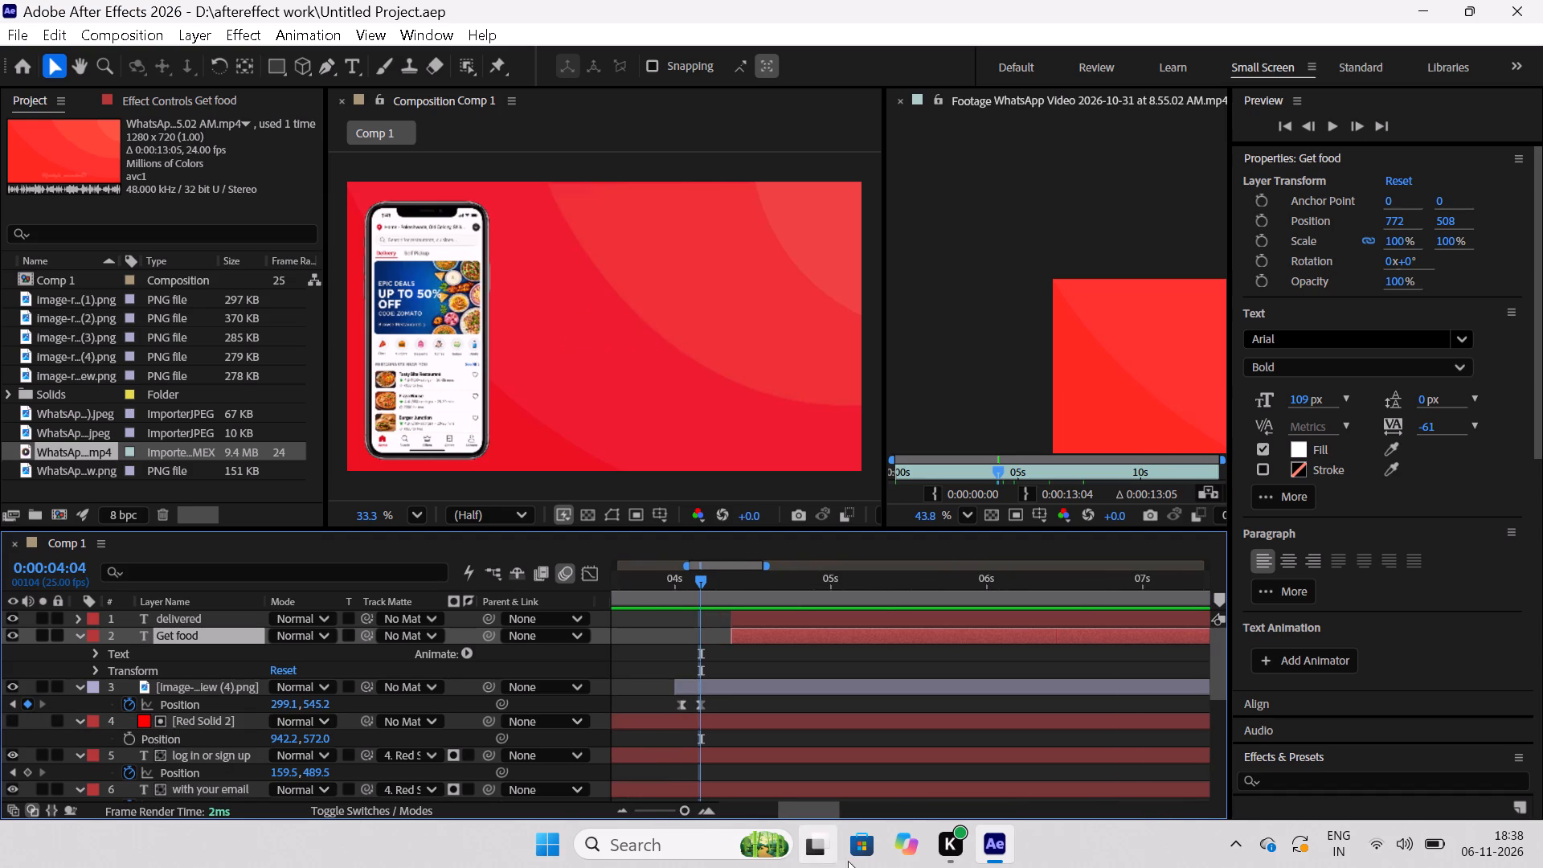
{"action": "left_click_drag", "start_coordinate": [805, 815], "coordinate": [765, 815]}
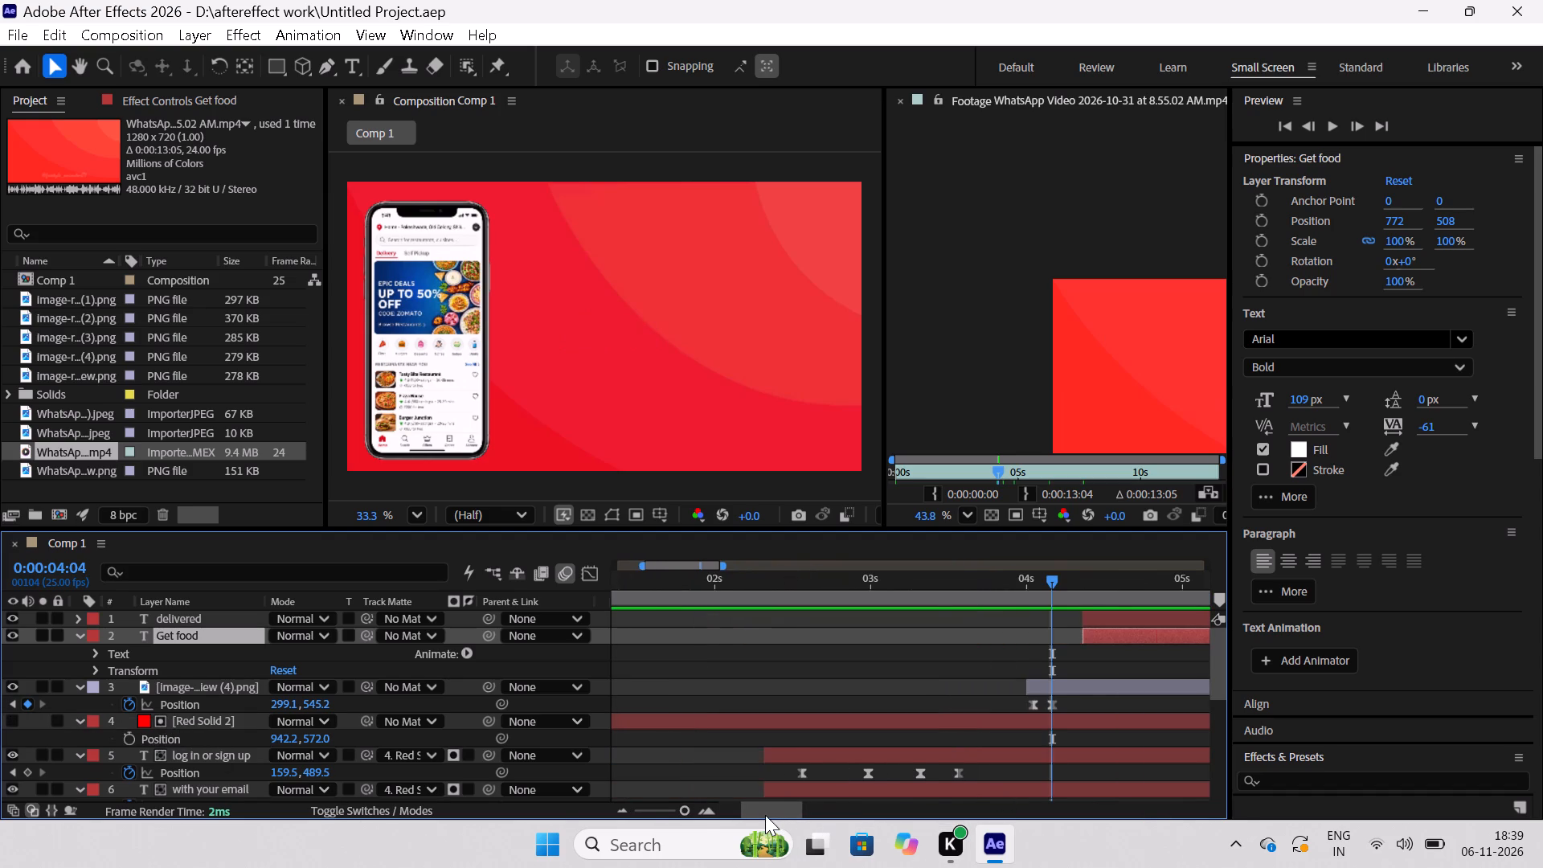
{"action": "left_click_drag", "start_coordinate": [765, 815], "coordinate": [792, 821]}
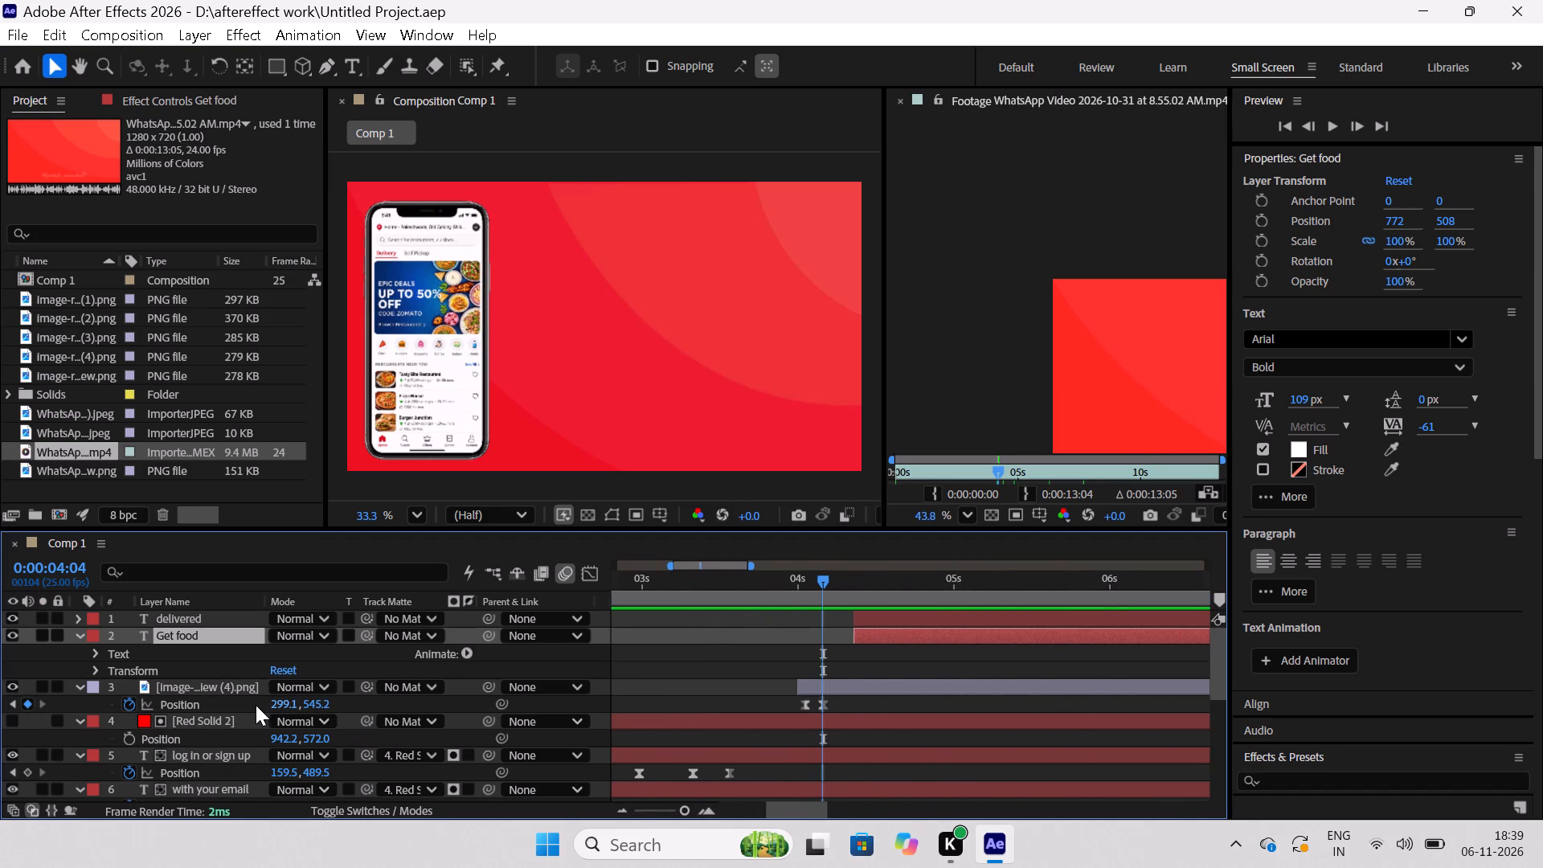
{"action": "left_click", "coordinate": [227, 686]}
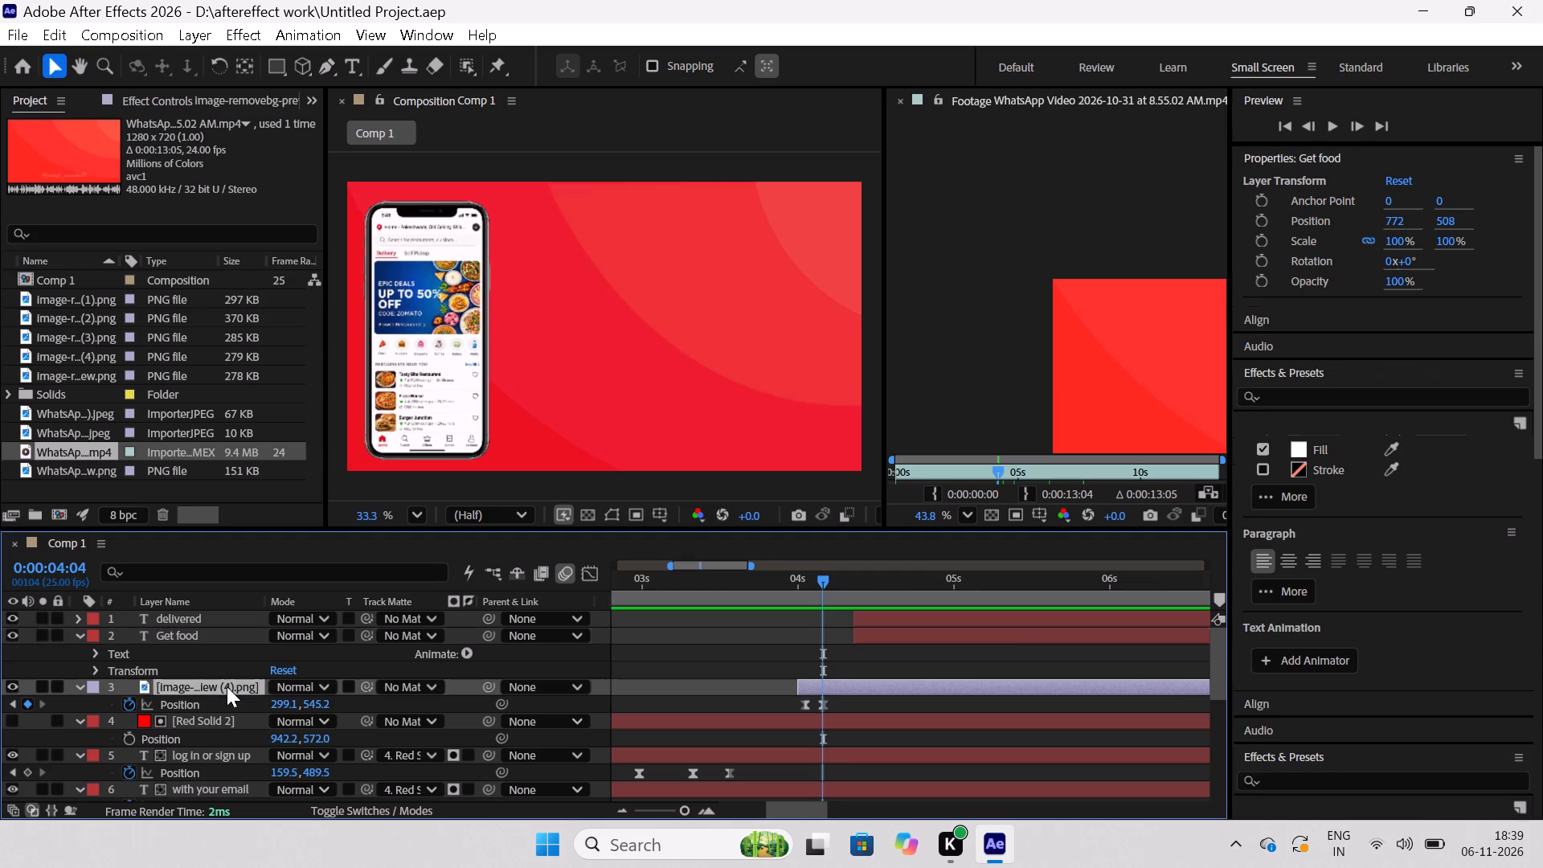
{"action": "left_click", "coordinate": [426, 322]}
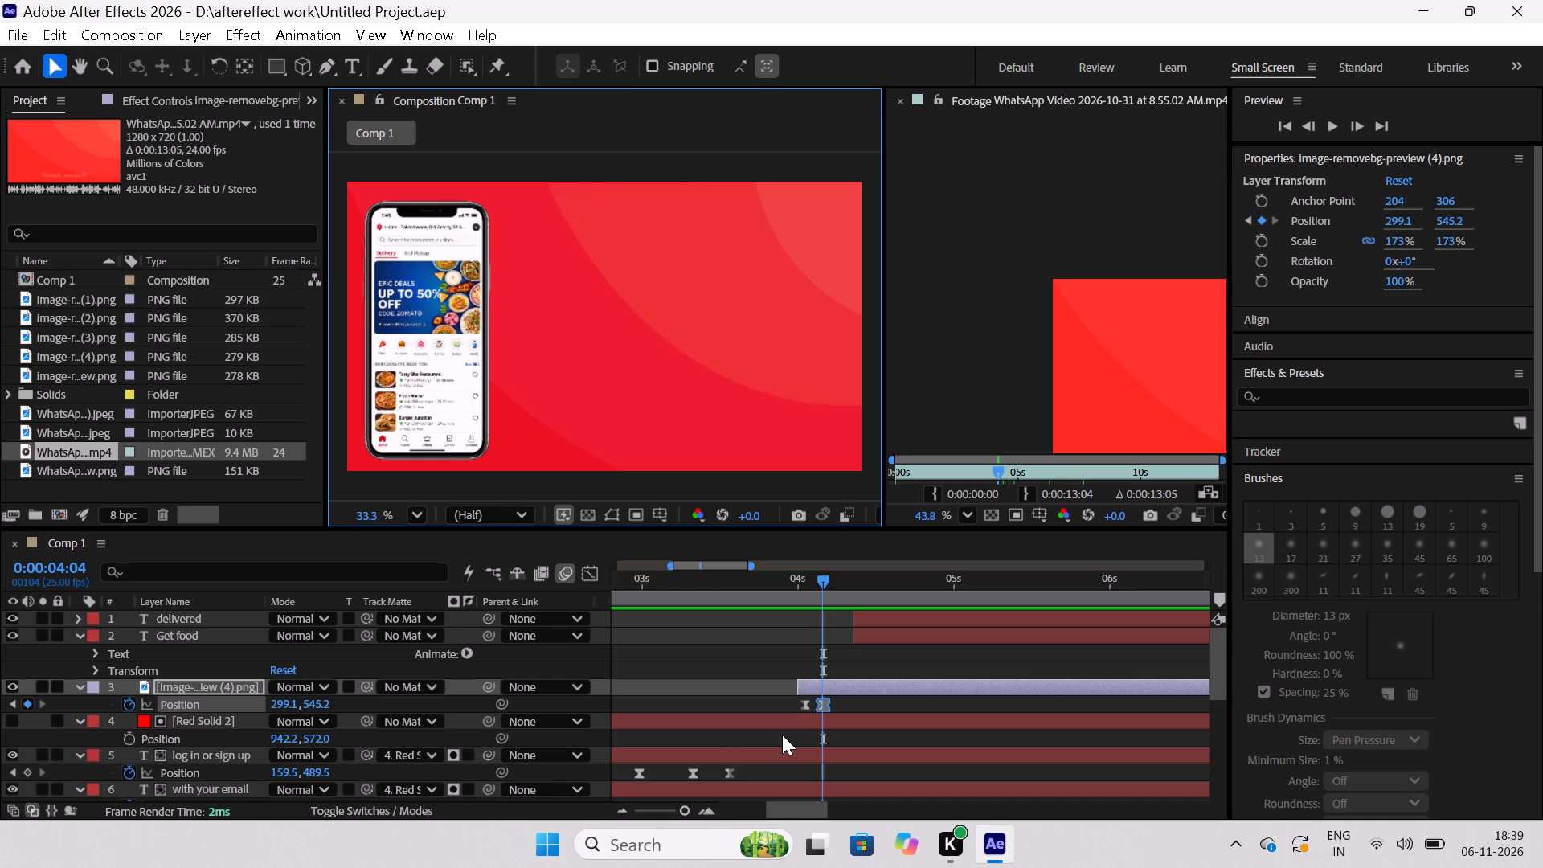
{"action": "key", "text": "Right"}
{"action": "key", "text": "Right"}
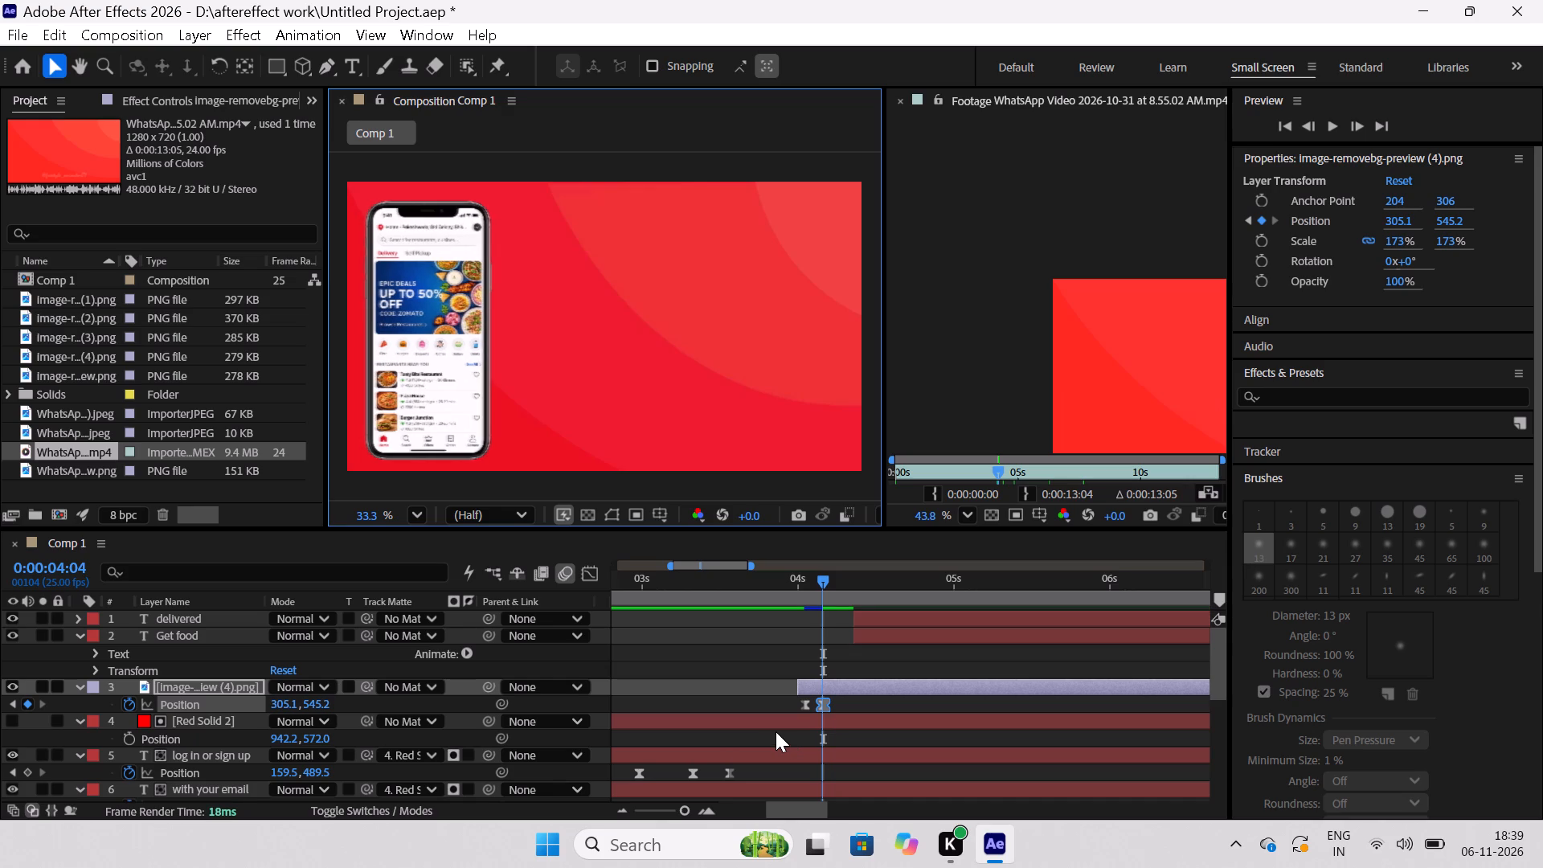
{"action": "key", "text": "space"}
{"action": "key", "text": "Right"}
{"action": "key", "text": "Right"}
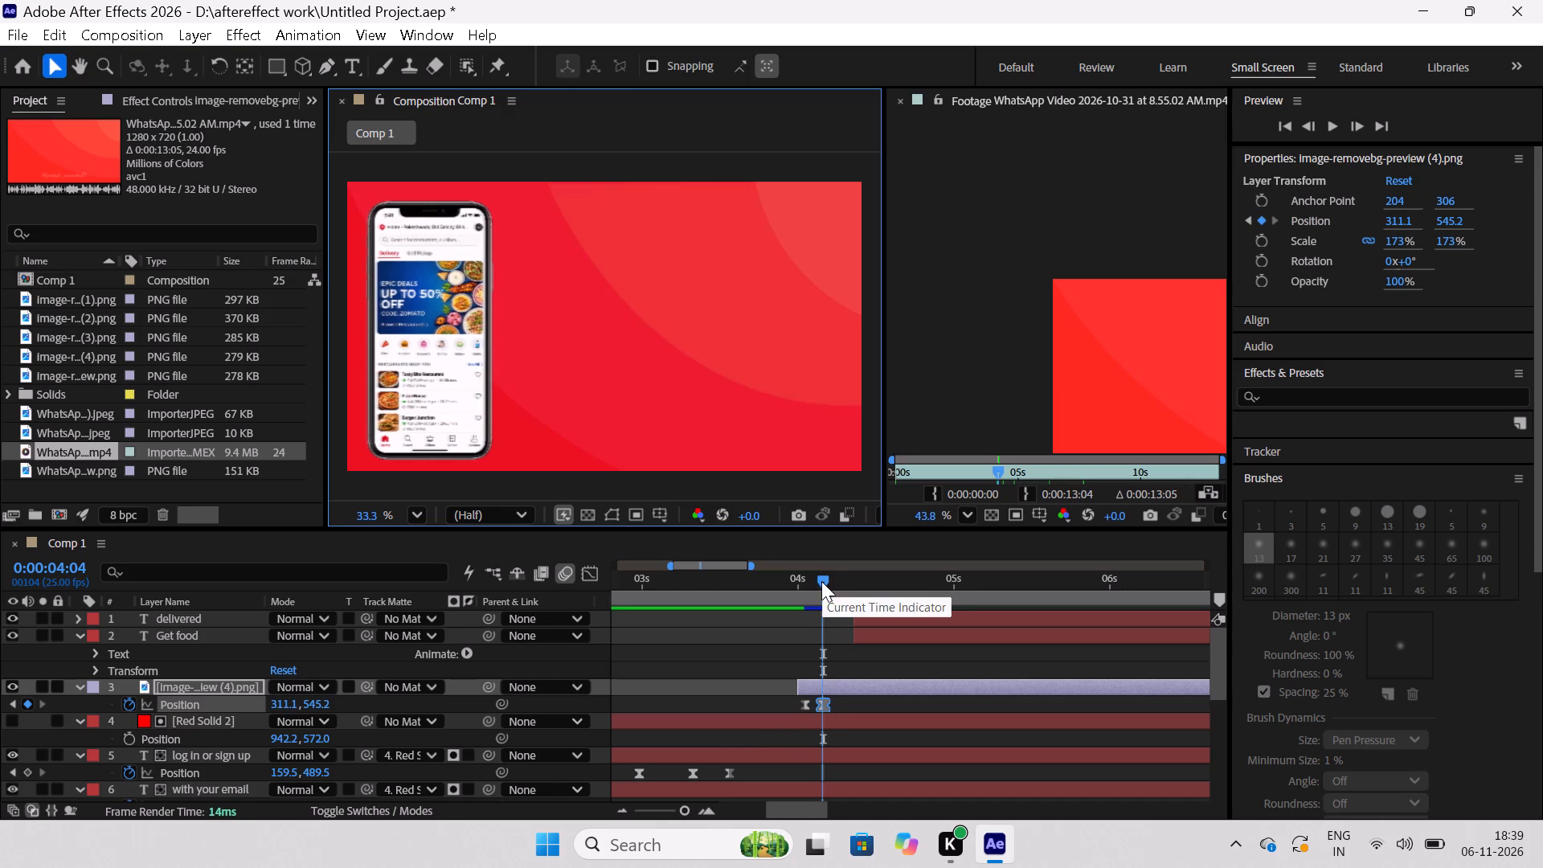
Extend the starts of the "delivered" and "Get food" text layers back to 0:00:04:06.
{"action": "left_click_drag", "start_coordinate": [820, 579], "coordinate": [832, 592]}
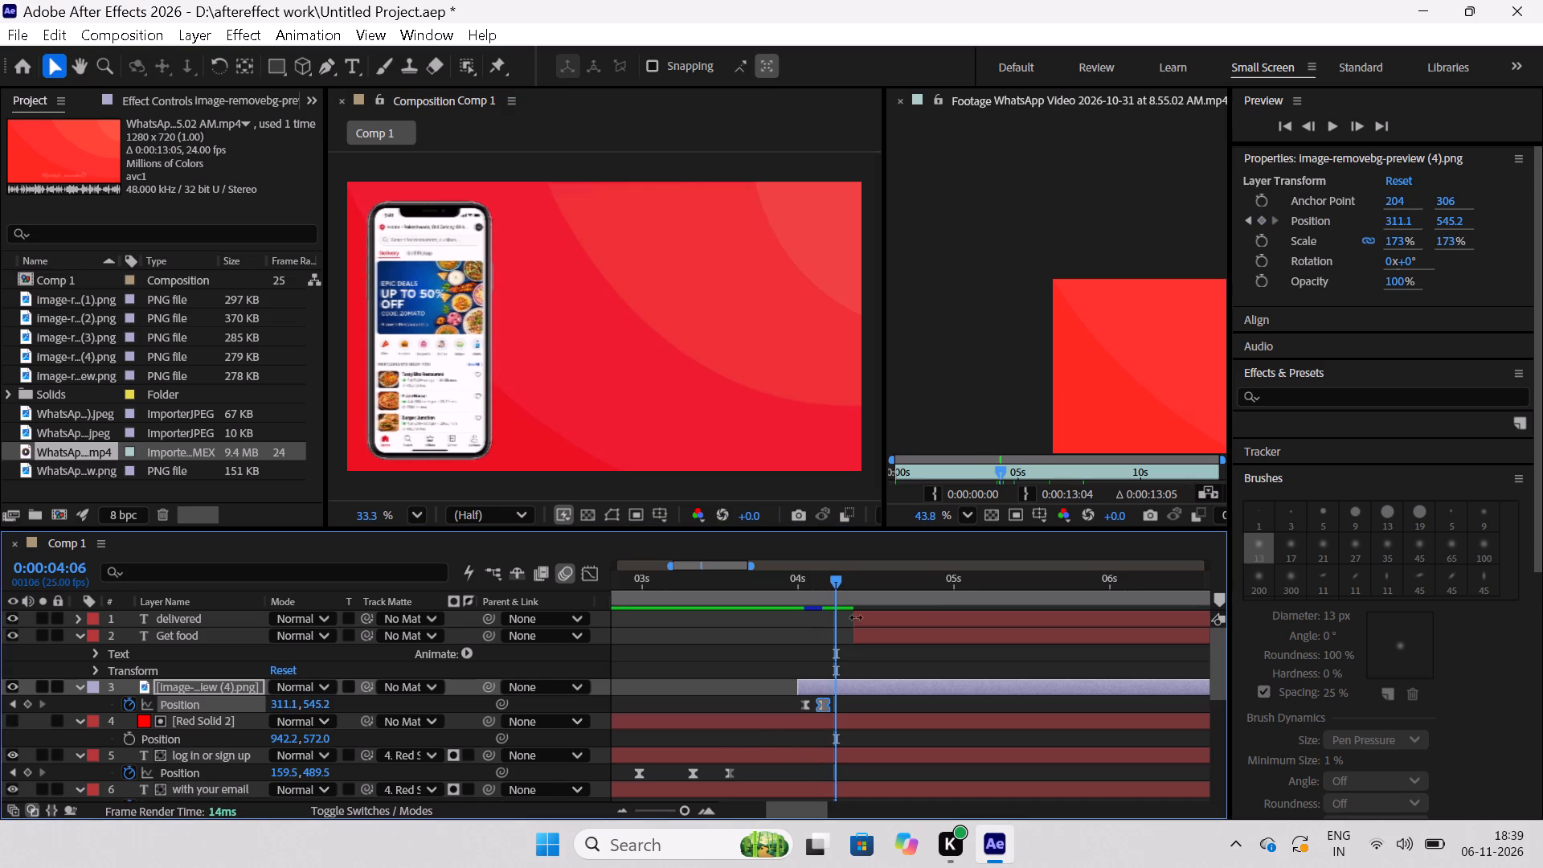
{"action": "left_click_drag", "start_coordinate": [856, 612], "coordinate": [837, 620]}
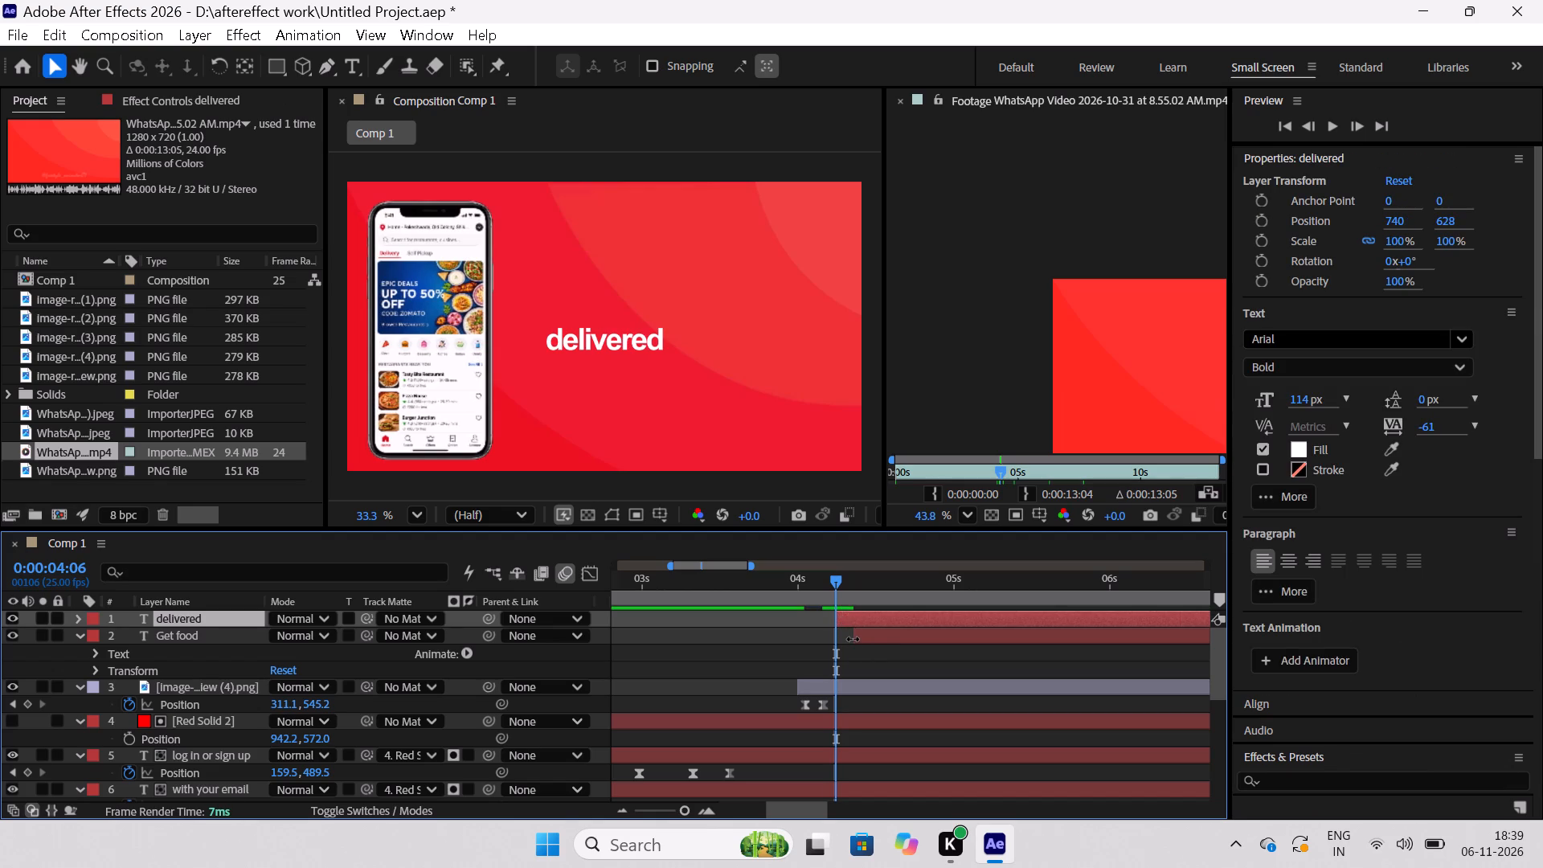
{"action": "left_click_drag", "start_coordinate": [853, 639], "coordinate": [836, 647]}
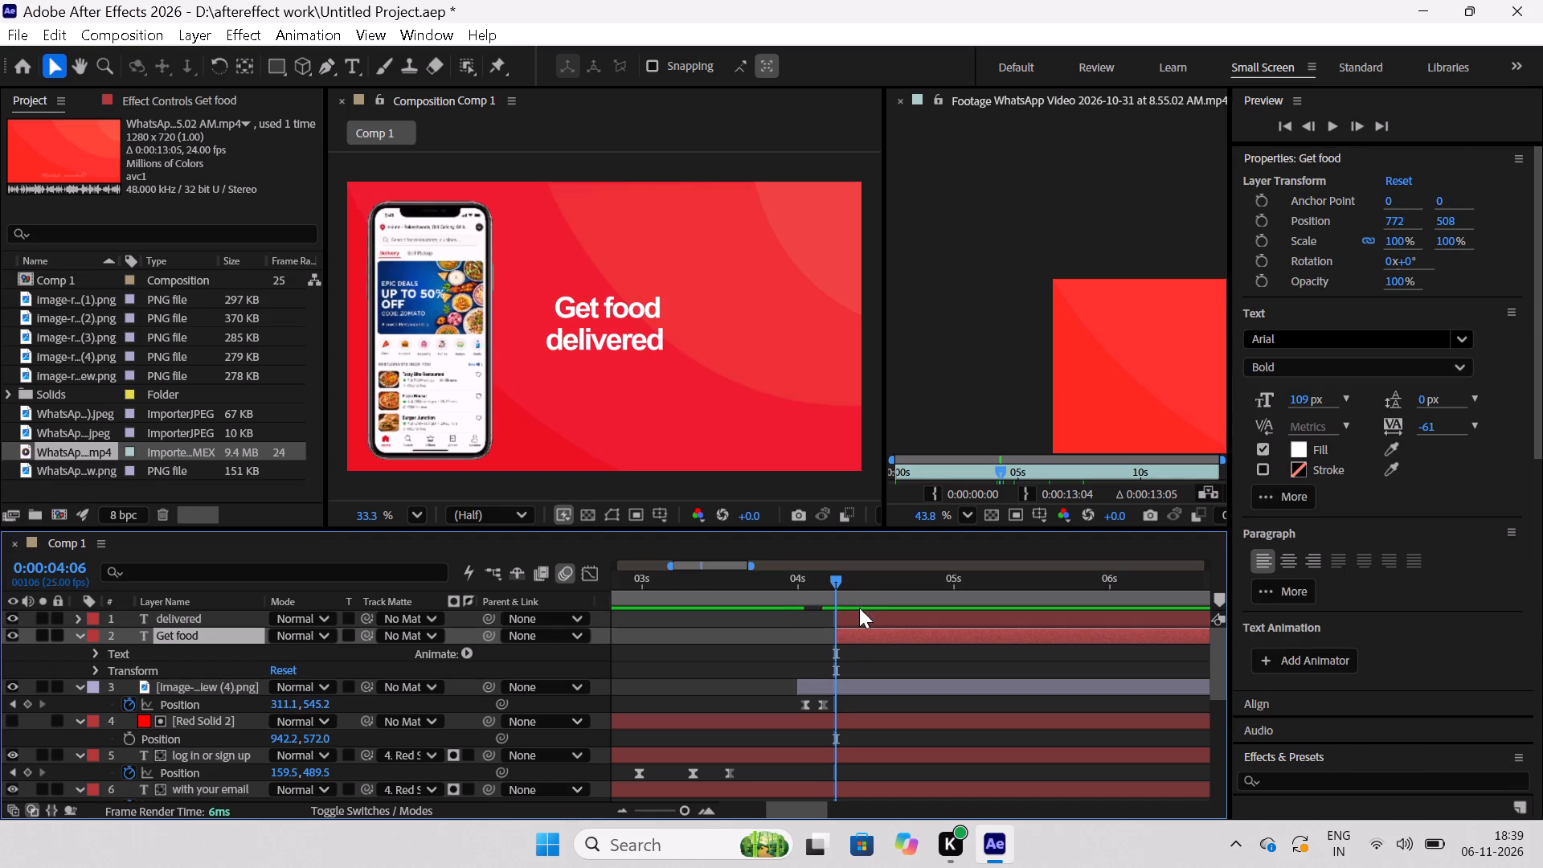
Add a Position keyframe to the "Get food" layer at 0:00:04:06 and move the text off-frame to X -478.
{"action": "left_click", "coordinate": [181, 637]}
{"action": "key", "text": "p"}
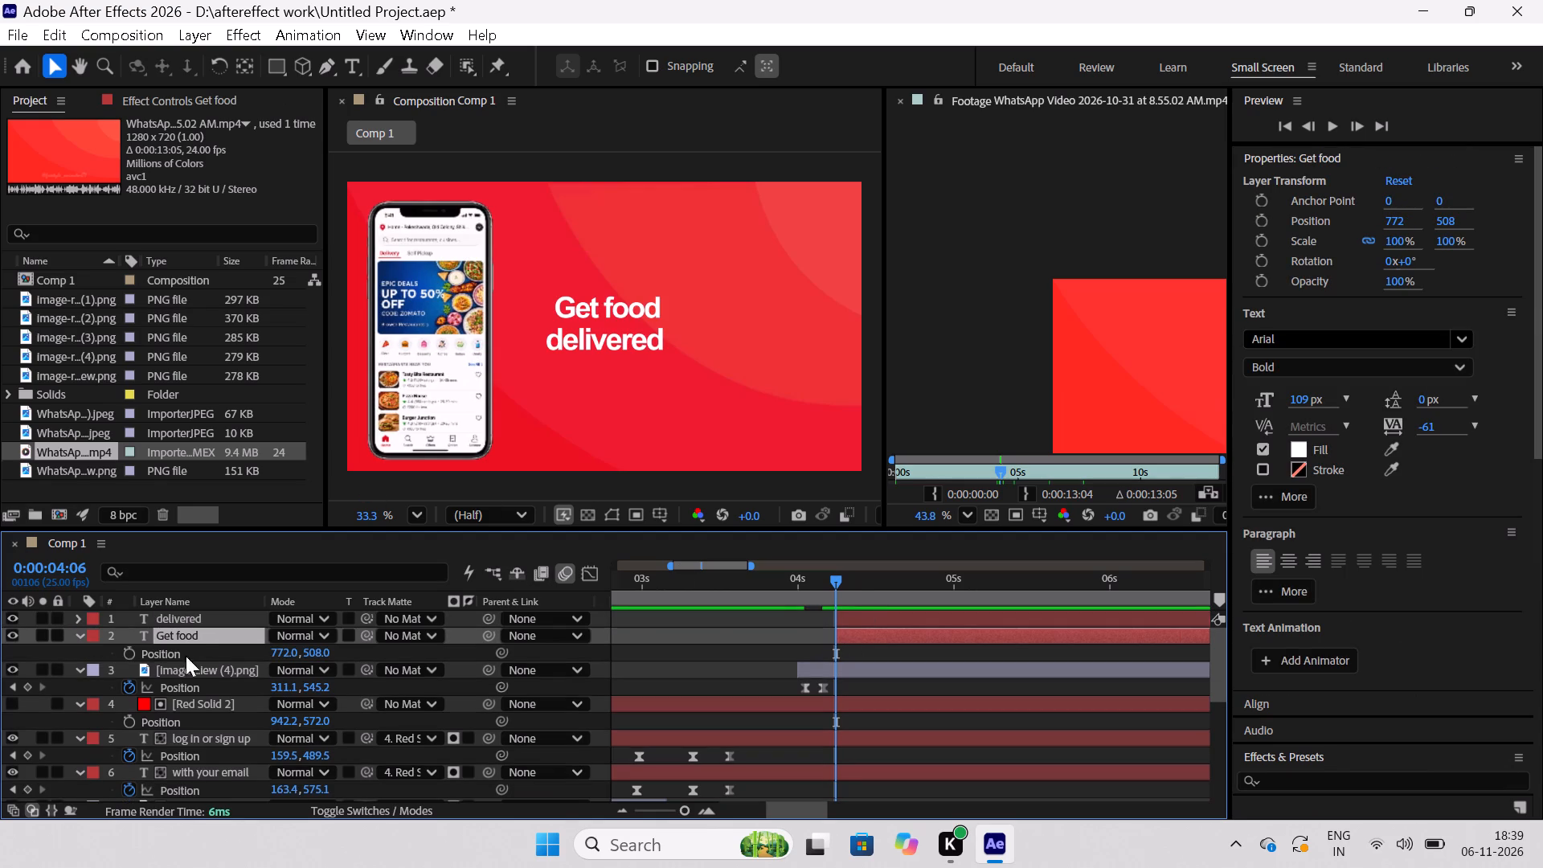
{"action": "left_click", "coordinate": [124, 653]}
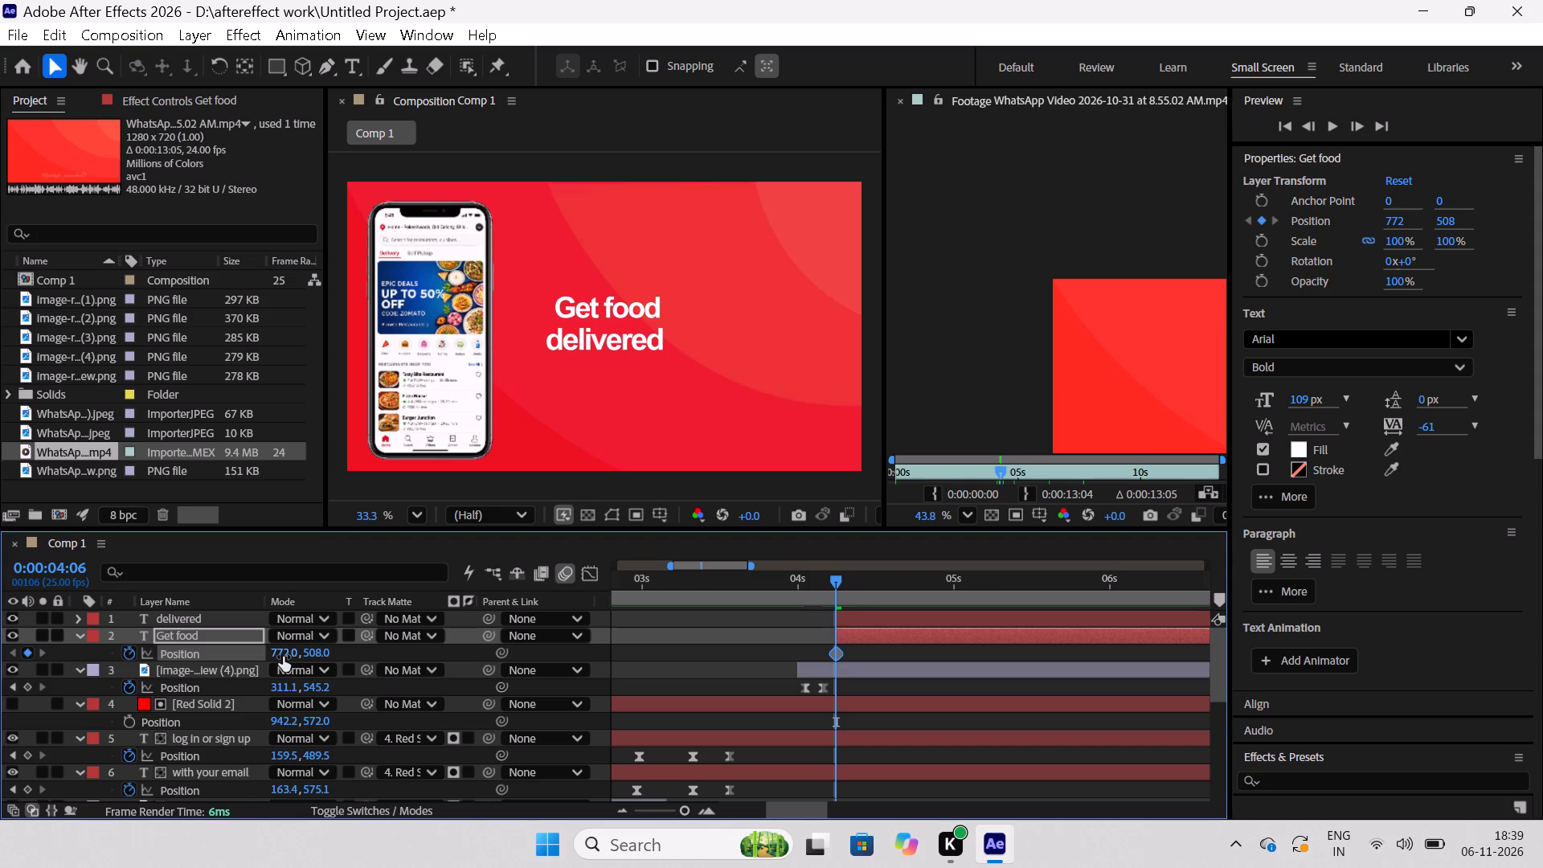
{"action": "left_click_drag", "start_coordinate": [283, 657], "coordinate": [246, 659], "text": "shift"}
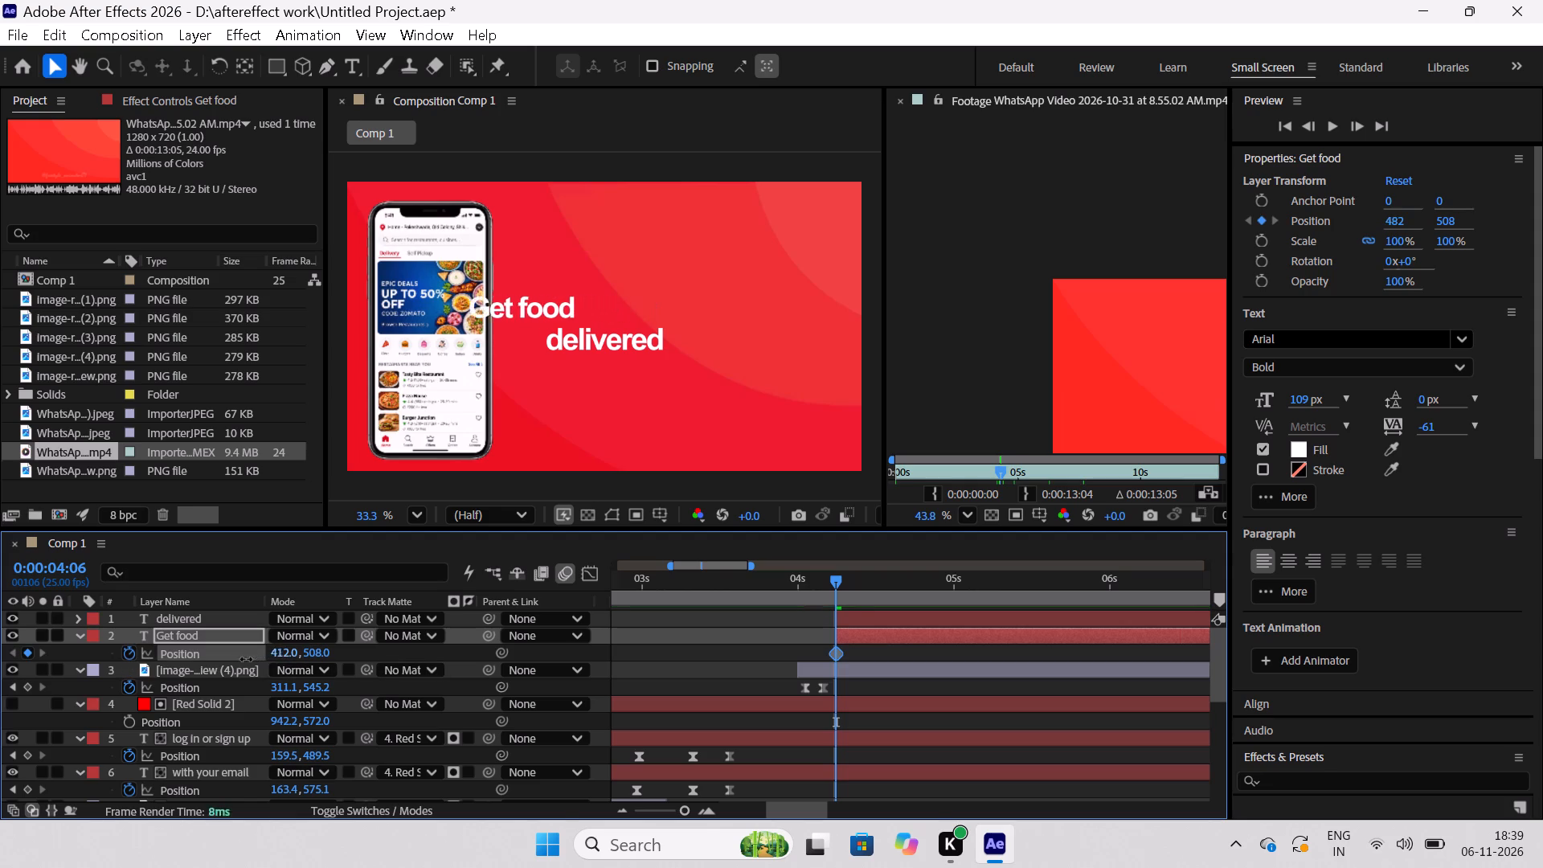
{"action": "left_click_drag", "start_coordinate": [246, 659], "coordinate": [198, 674], "text": "shift"}
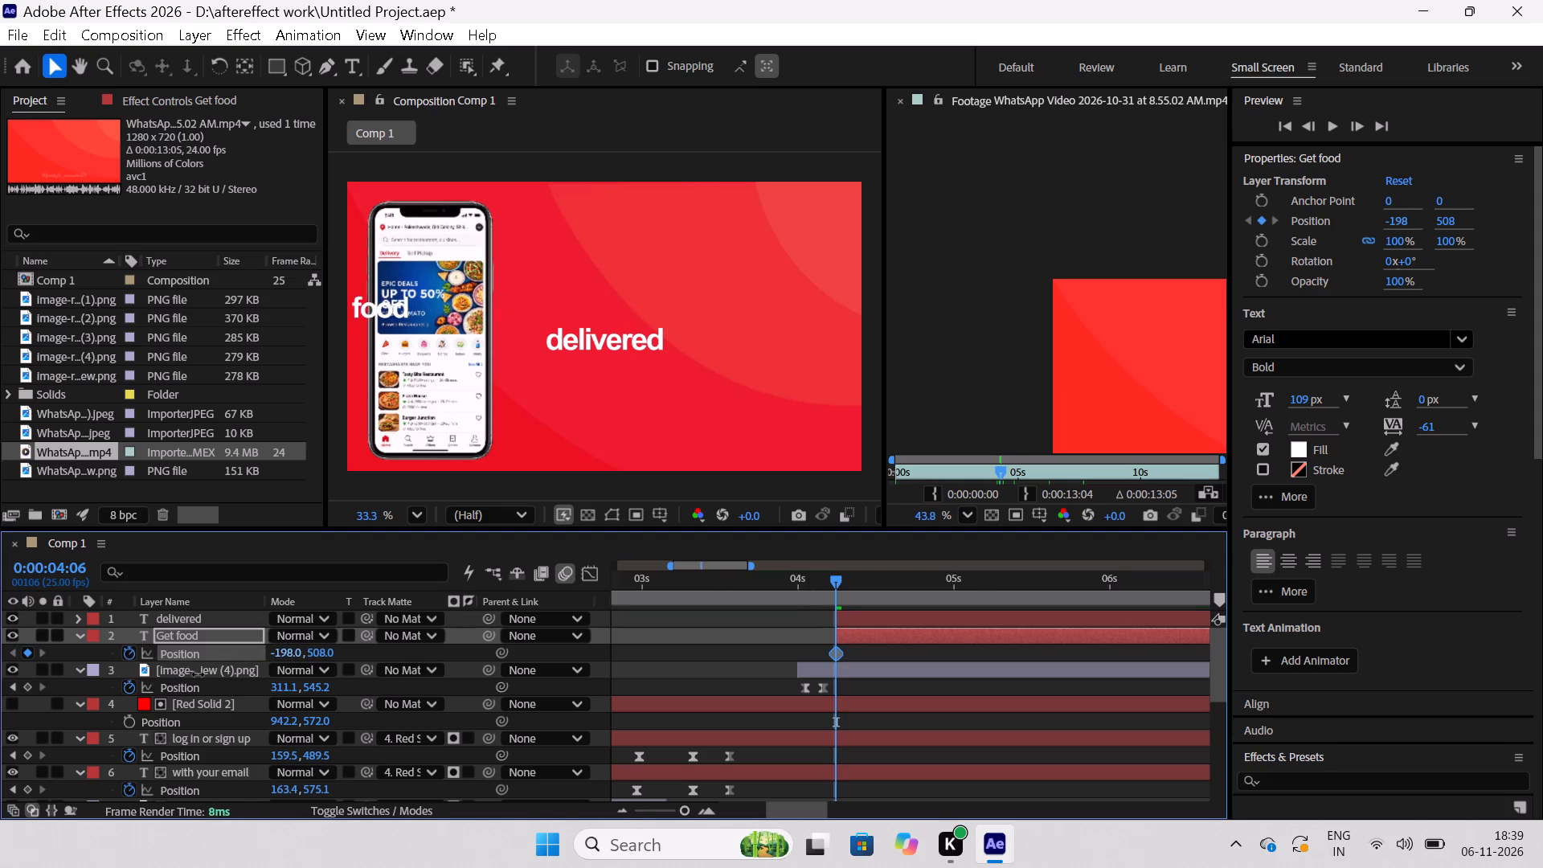
{"action": "left_click_drag", "start_coordinate": [198, 674], "coordinate": [183, 682], "text": "shift"}
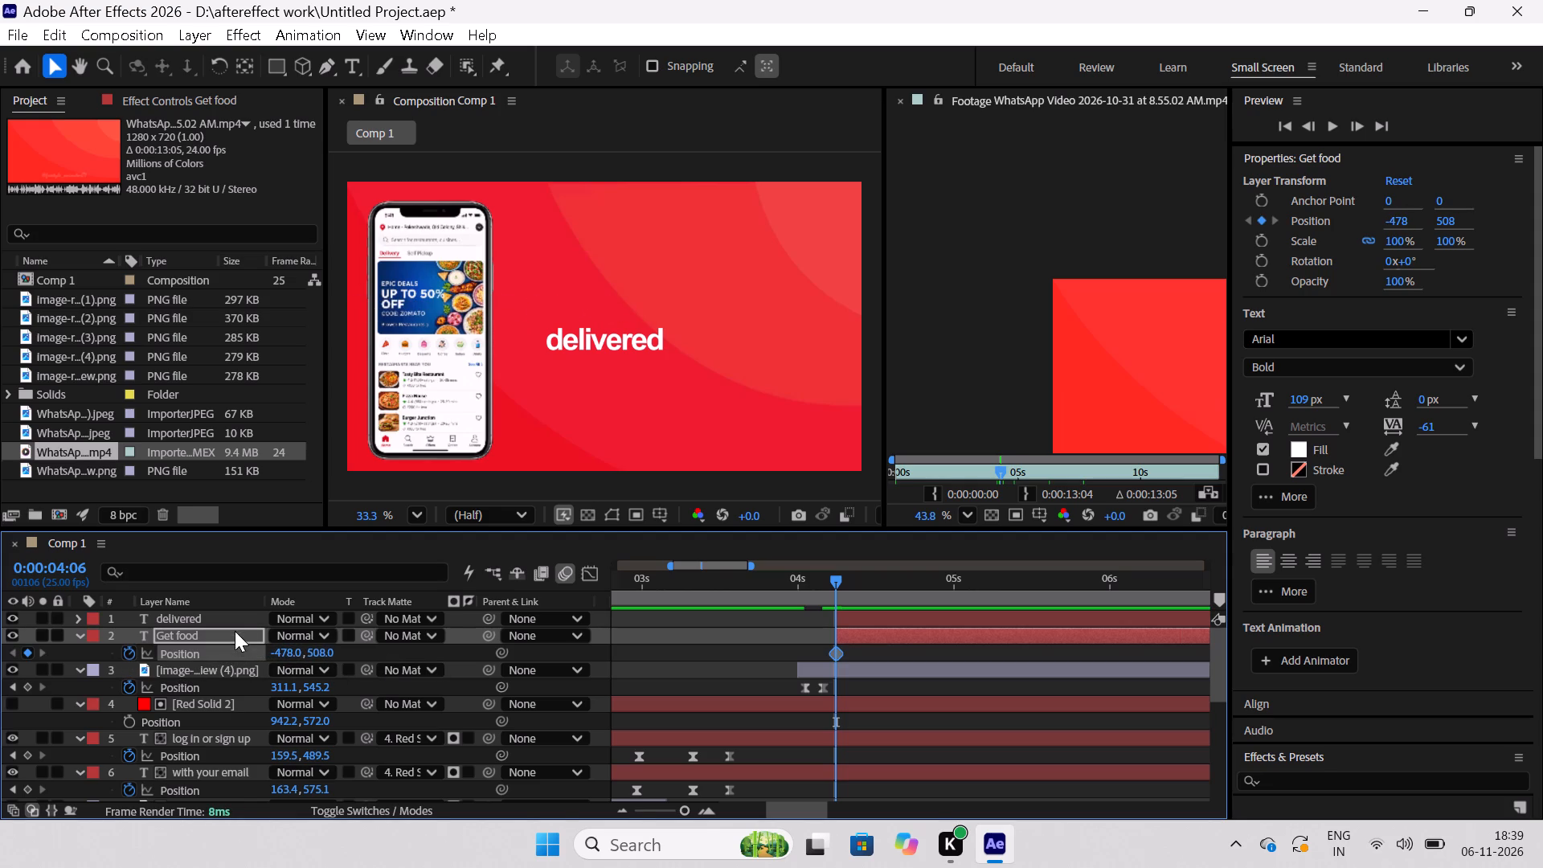
Keyframe the "Get food" layer's Position at 0:00:04:08 with X 752, beside the phone.
{"action": "left_click", "coordinate": [235, 620]}
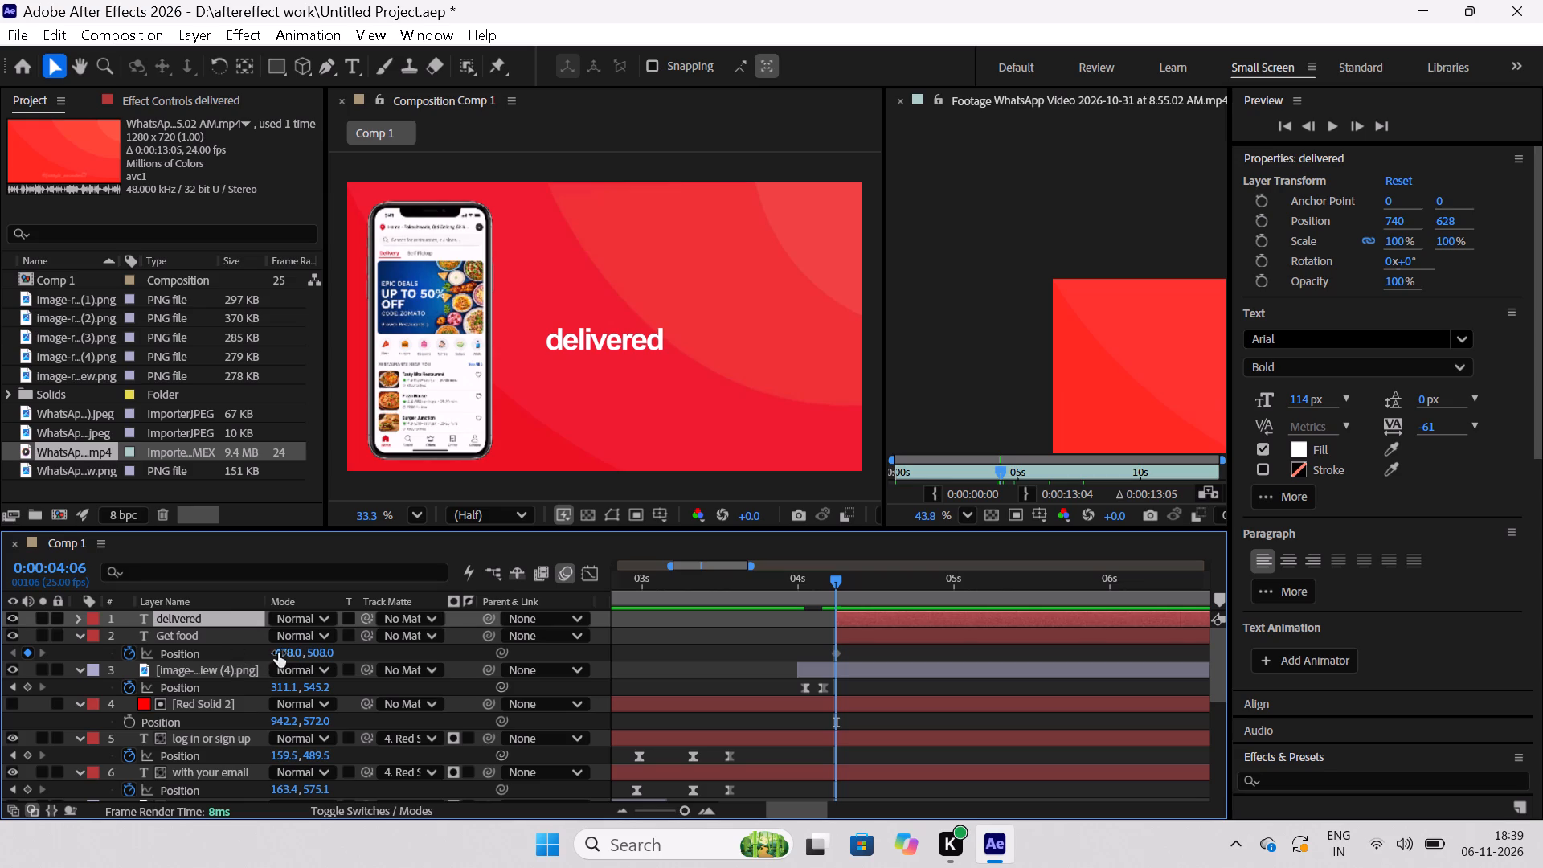
{"action": "left_click", "coordinate": [223, 633]}
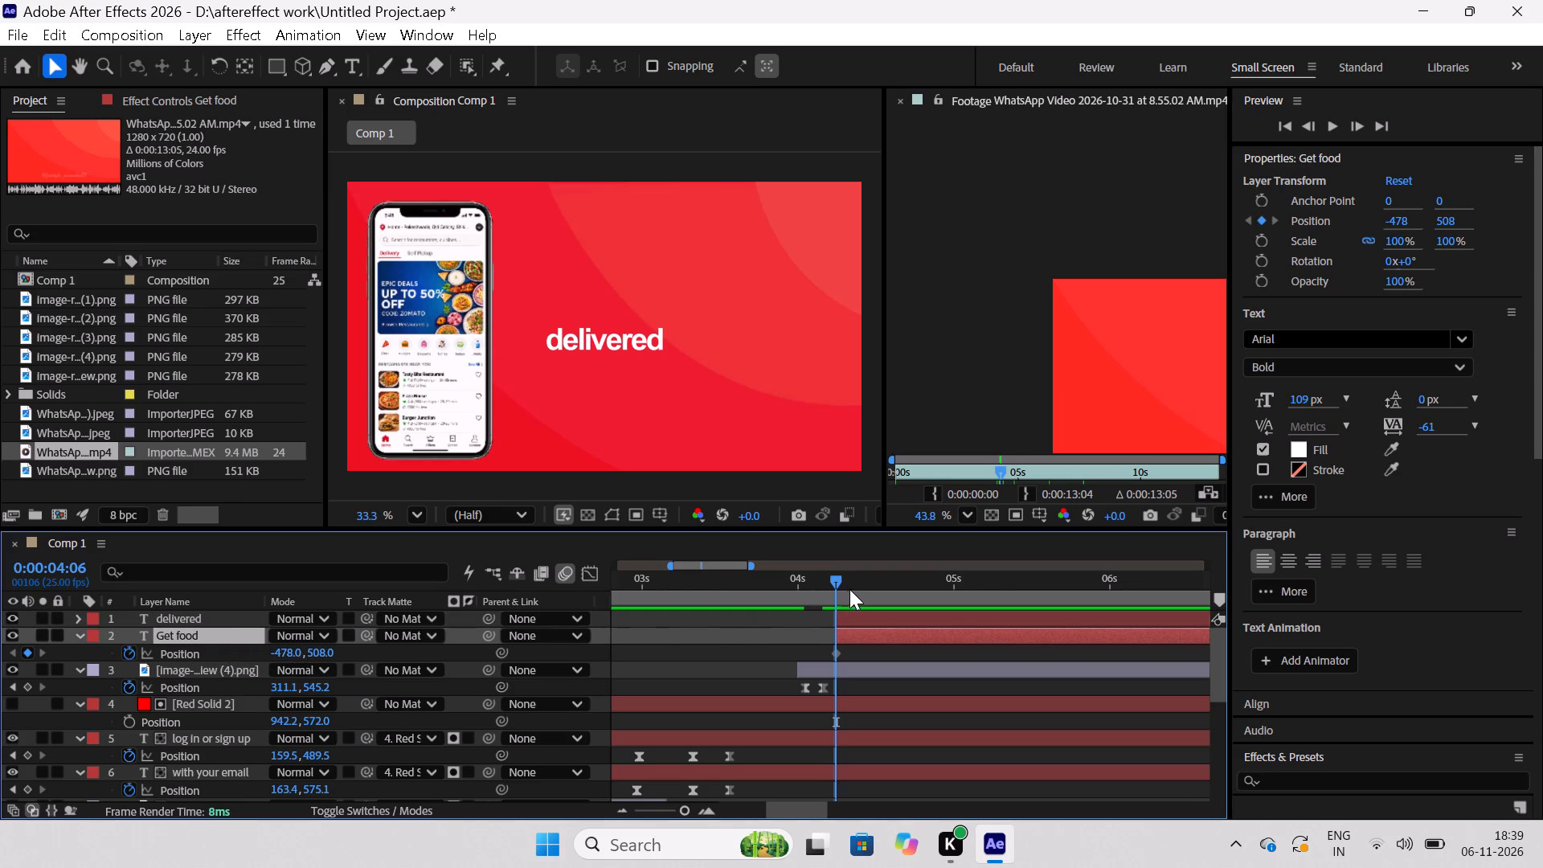
{"action": "left_click_drag", "start_coordinate": [833, 576], "coordinate": [846, 591]}
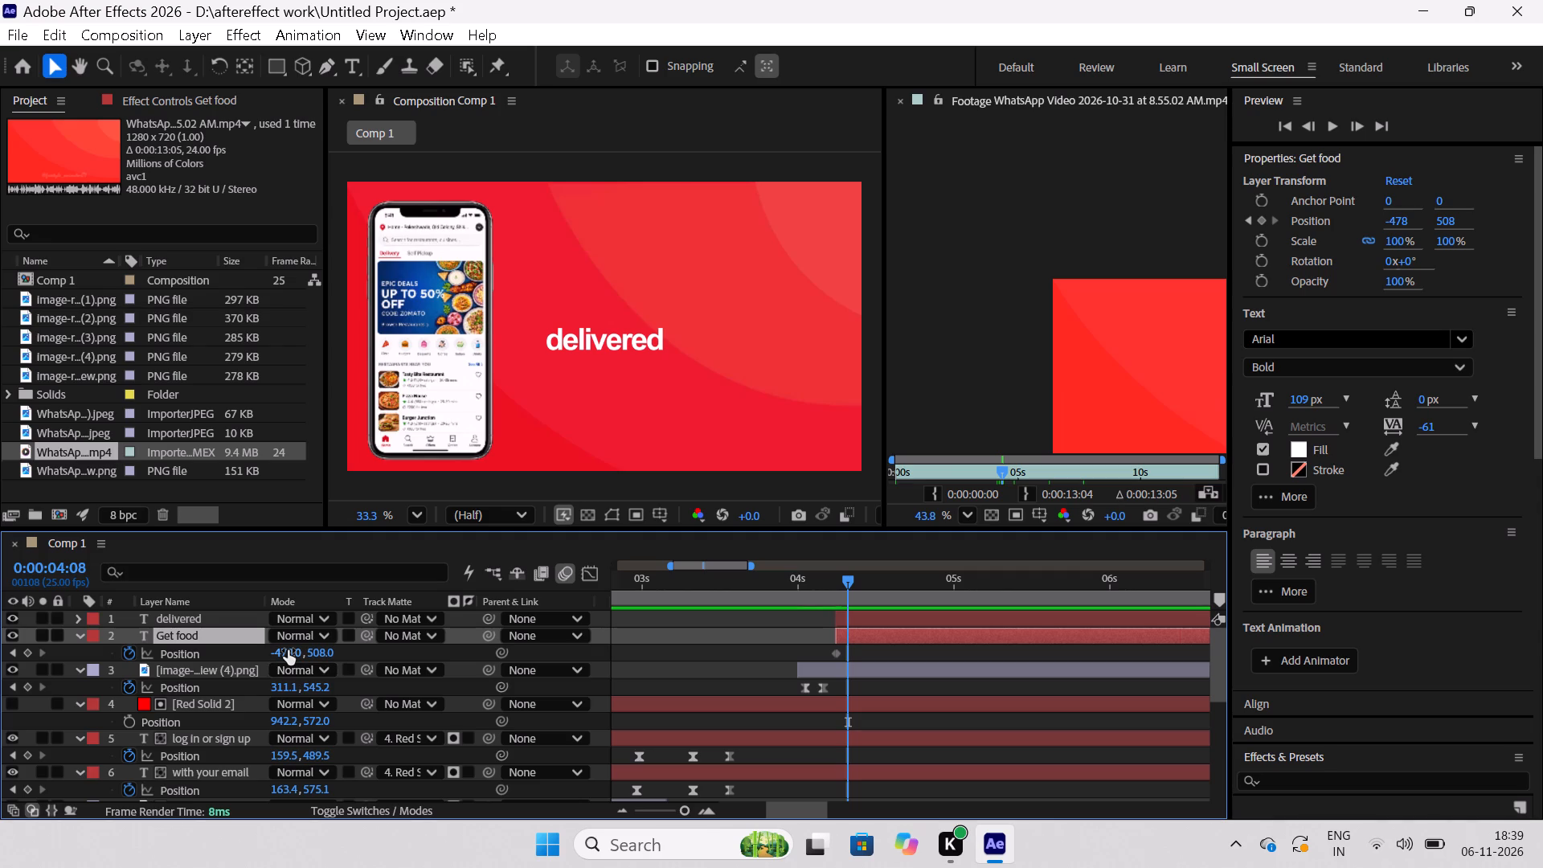
{"action": "left_click_drag", "start_coordinate": [288, 650], "coordinate": [441, 676], "text": "shift"}
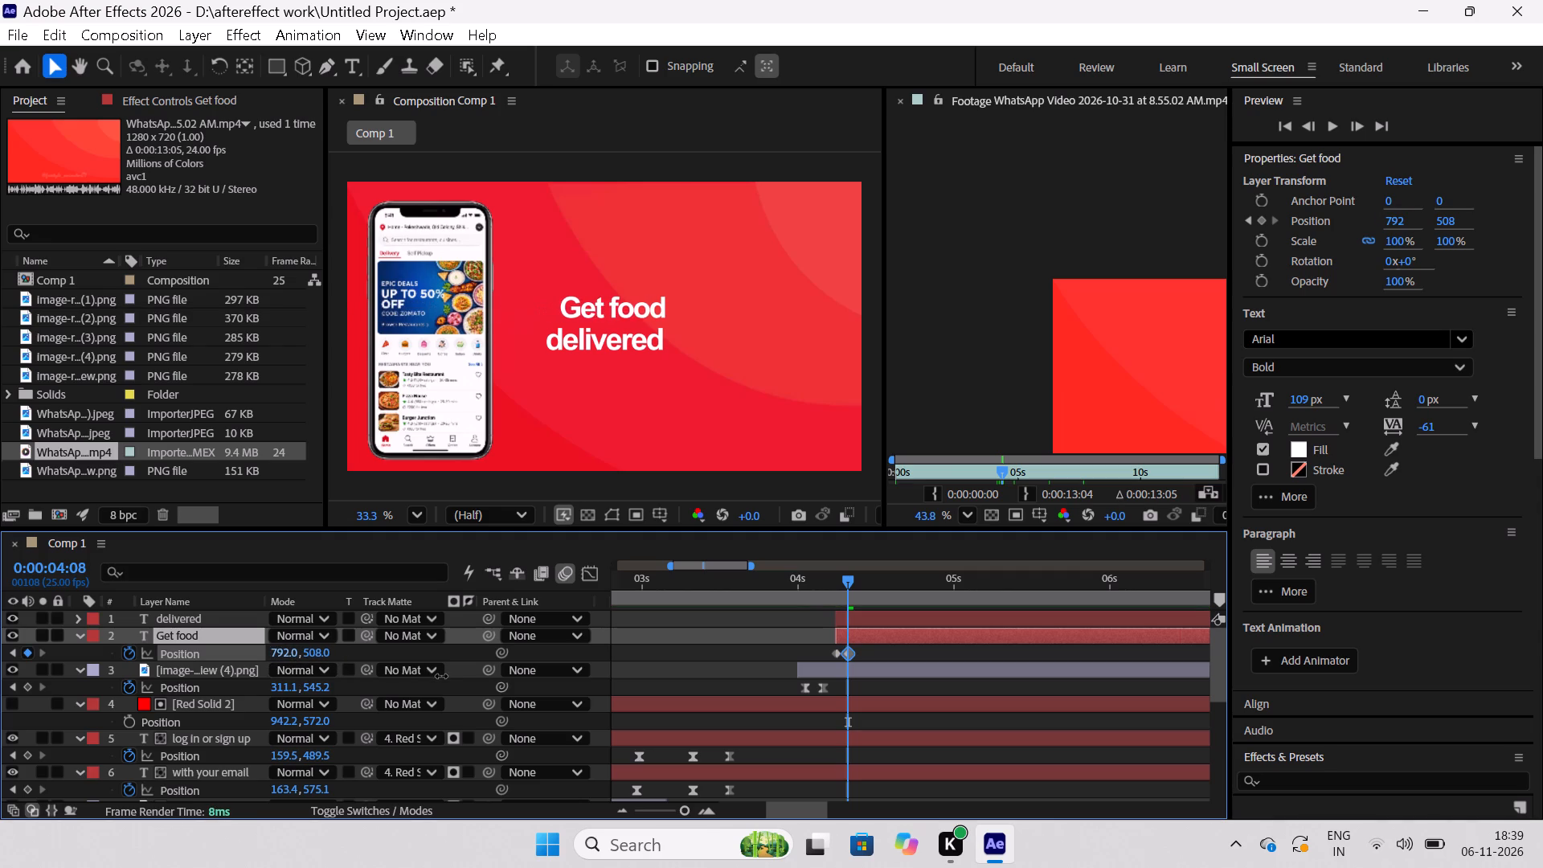
{"action": "left_click_drag", "start_coordinate": [441, 676], "coordinate": [439, 678], "text": "shift"}
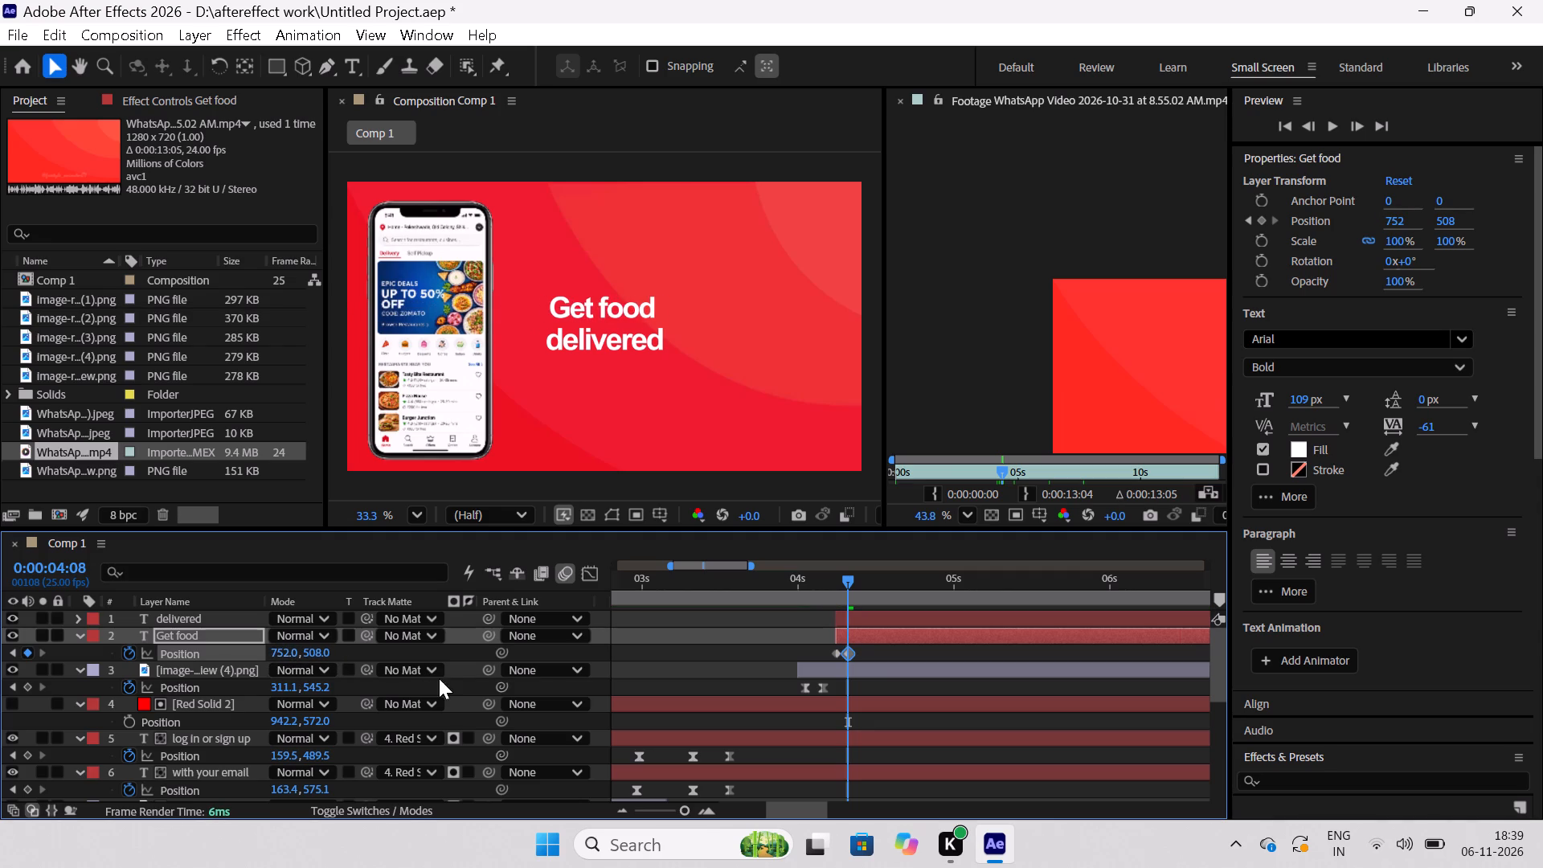
Copy both Position keyframes of the "Get food" layer.
{"action": "left_click_drag", "start_coordinate": [867, 648], "coordinate": [821, 663]}
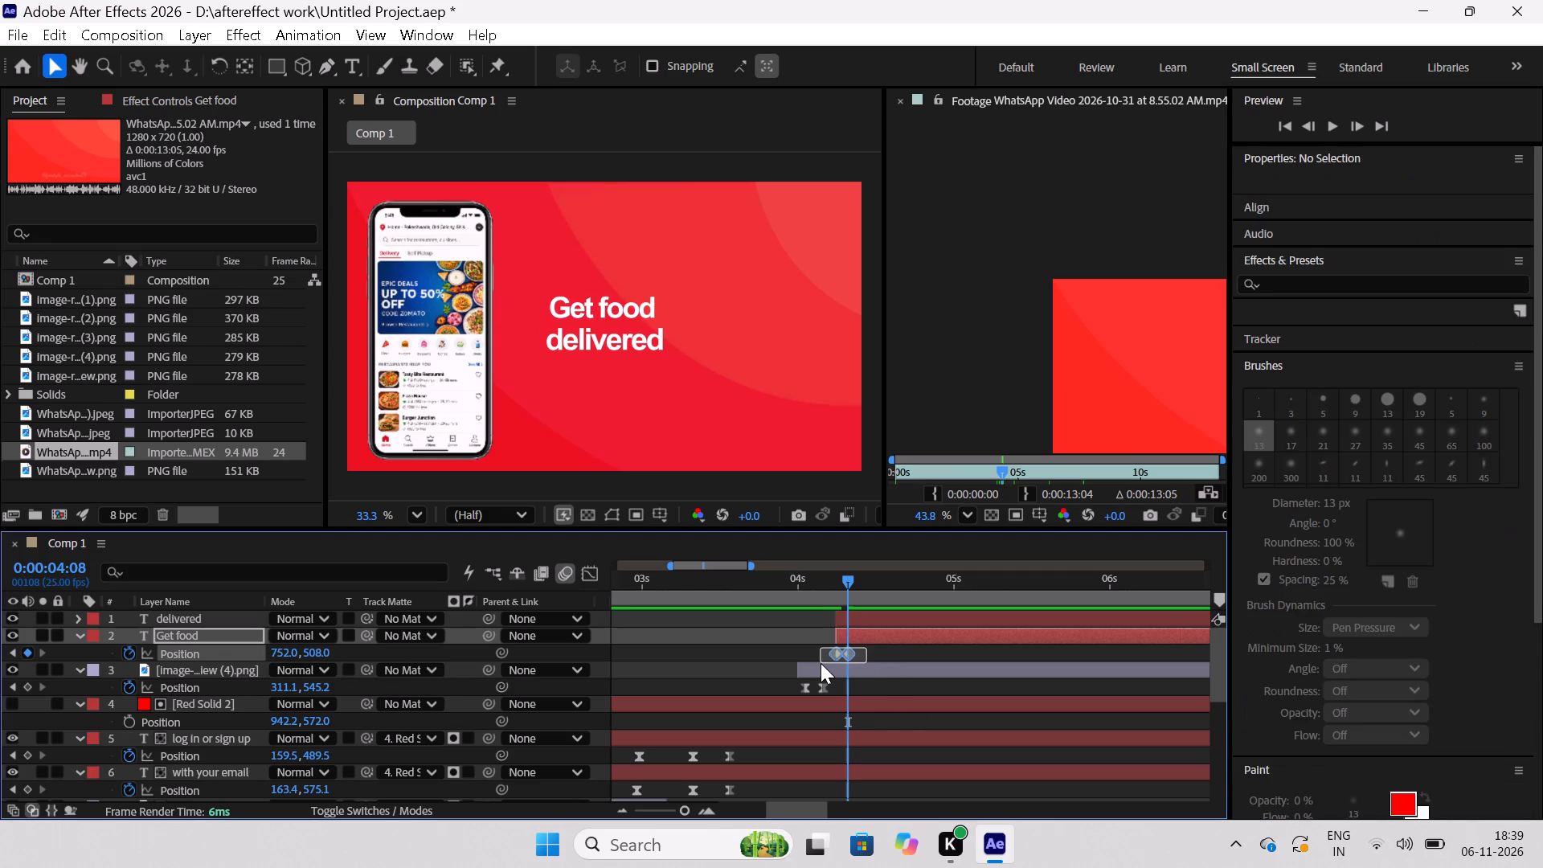
{"action": "left_click_drag", "start_coordinate": [821, 663], "coordinate": [820, 663]}
{"action": "key", "text": "ctrl+c"}
{"action": "key", "text": "ctrl+c"}
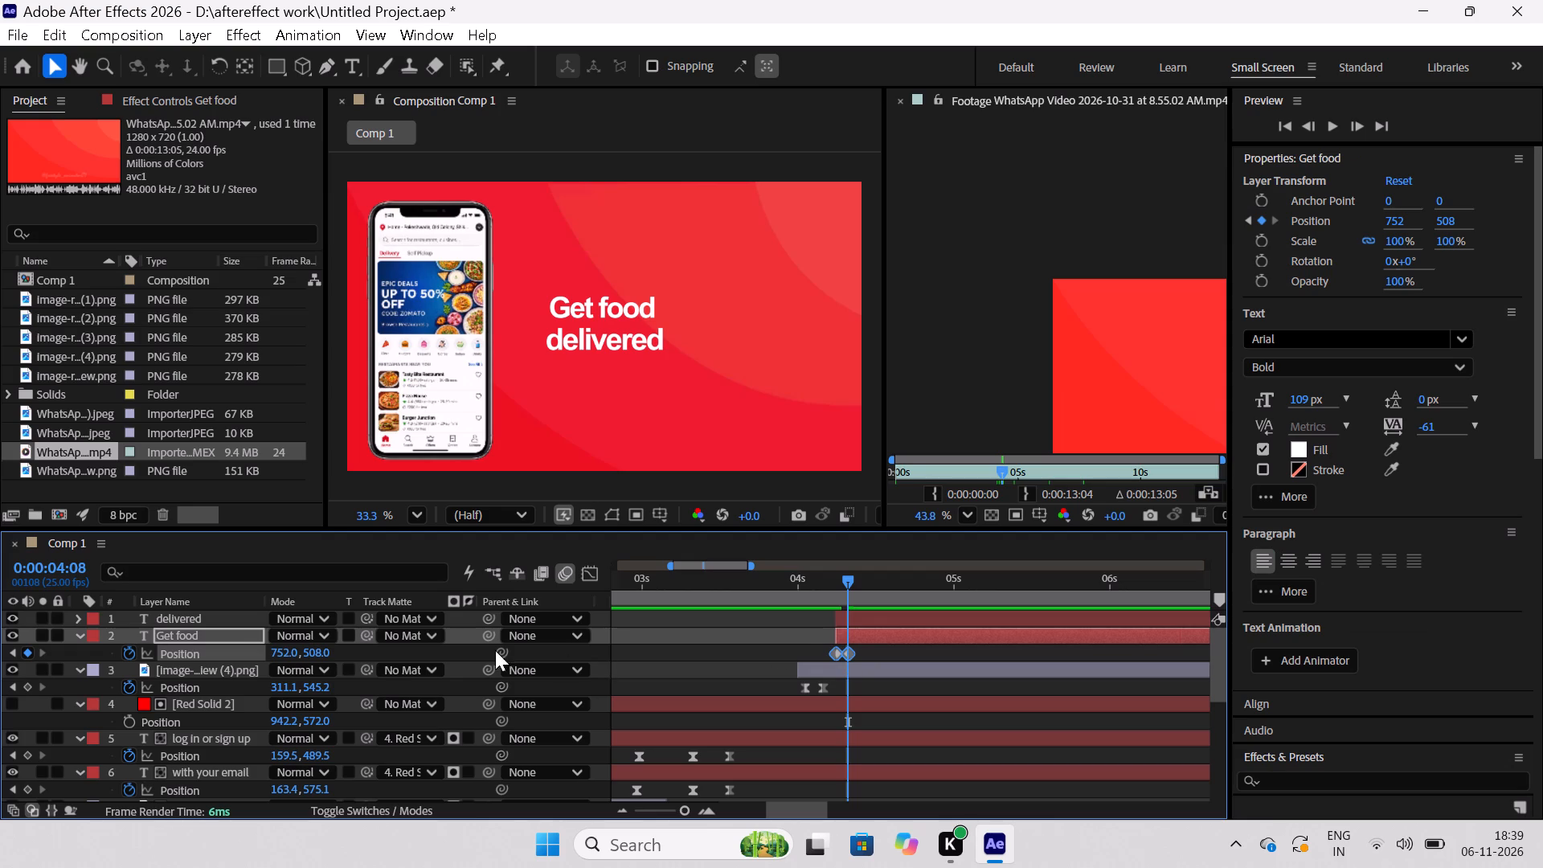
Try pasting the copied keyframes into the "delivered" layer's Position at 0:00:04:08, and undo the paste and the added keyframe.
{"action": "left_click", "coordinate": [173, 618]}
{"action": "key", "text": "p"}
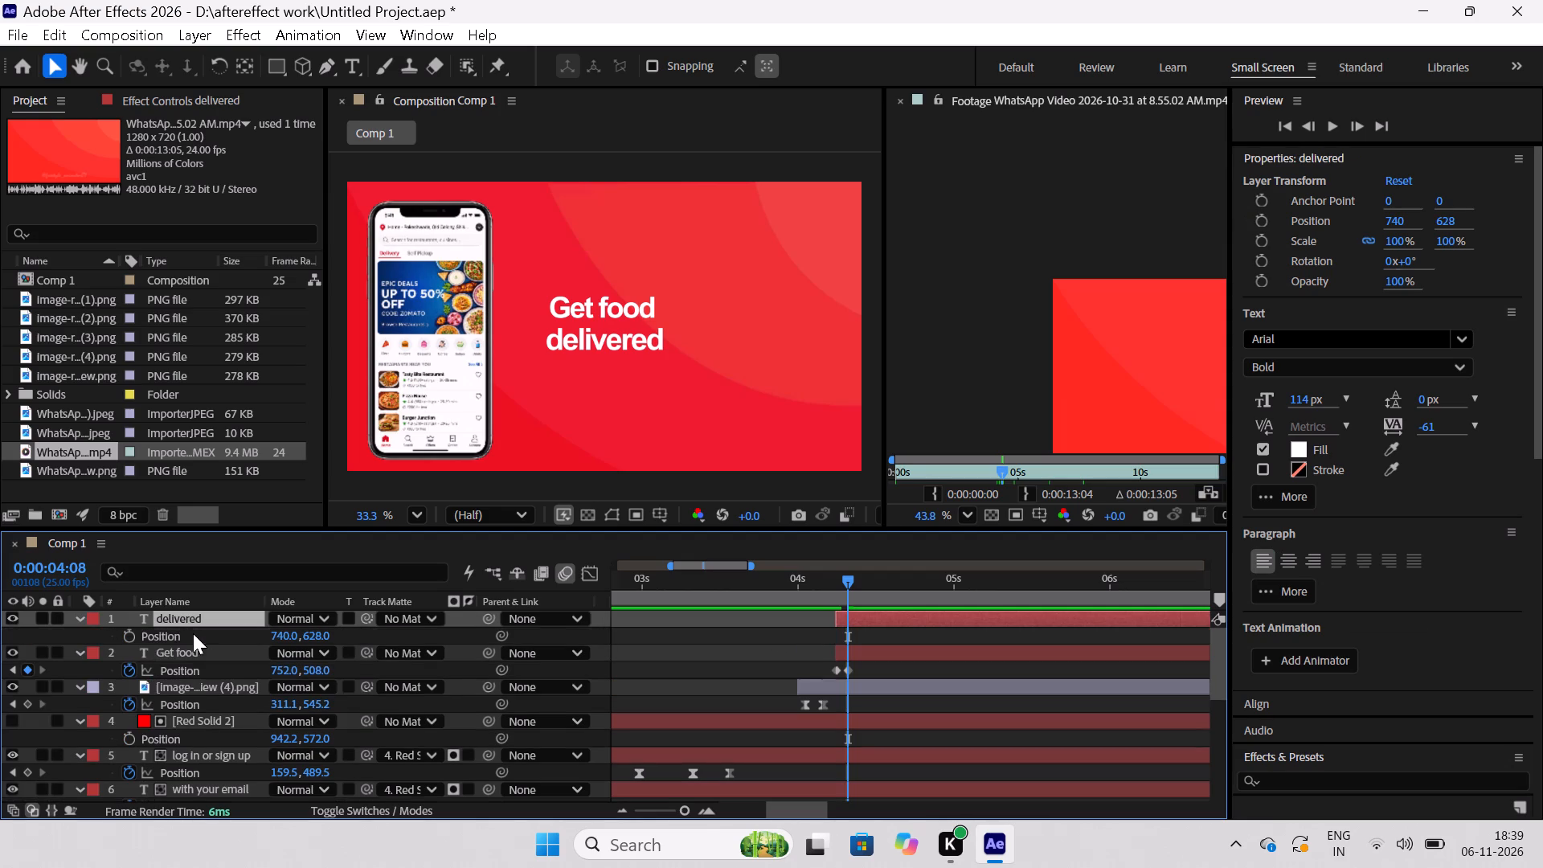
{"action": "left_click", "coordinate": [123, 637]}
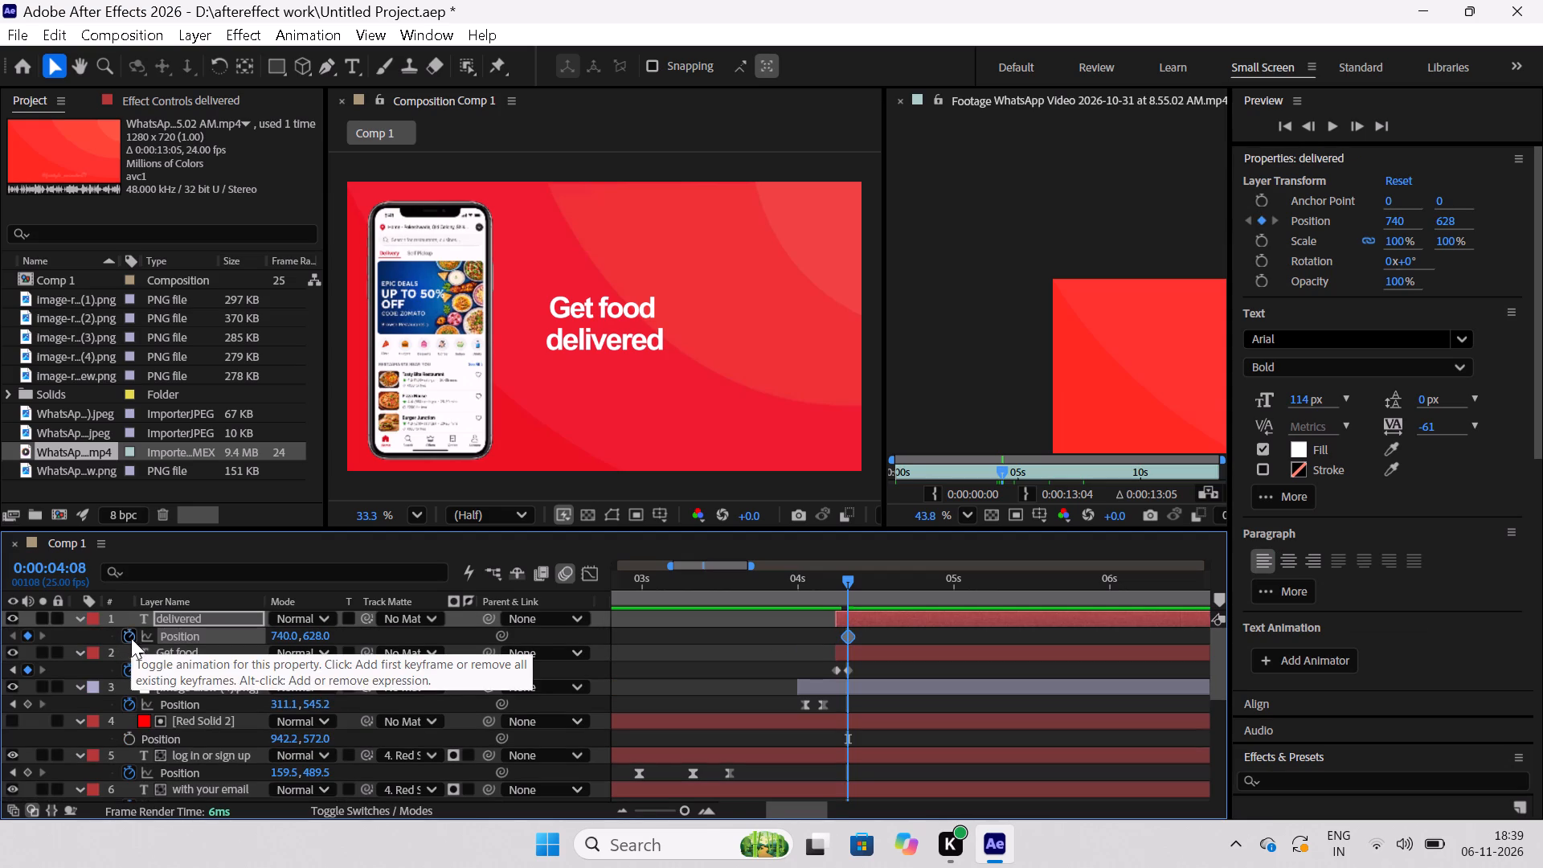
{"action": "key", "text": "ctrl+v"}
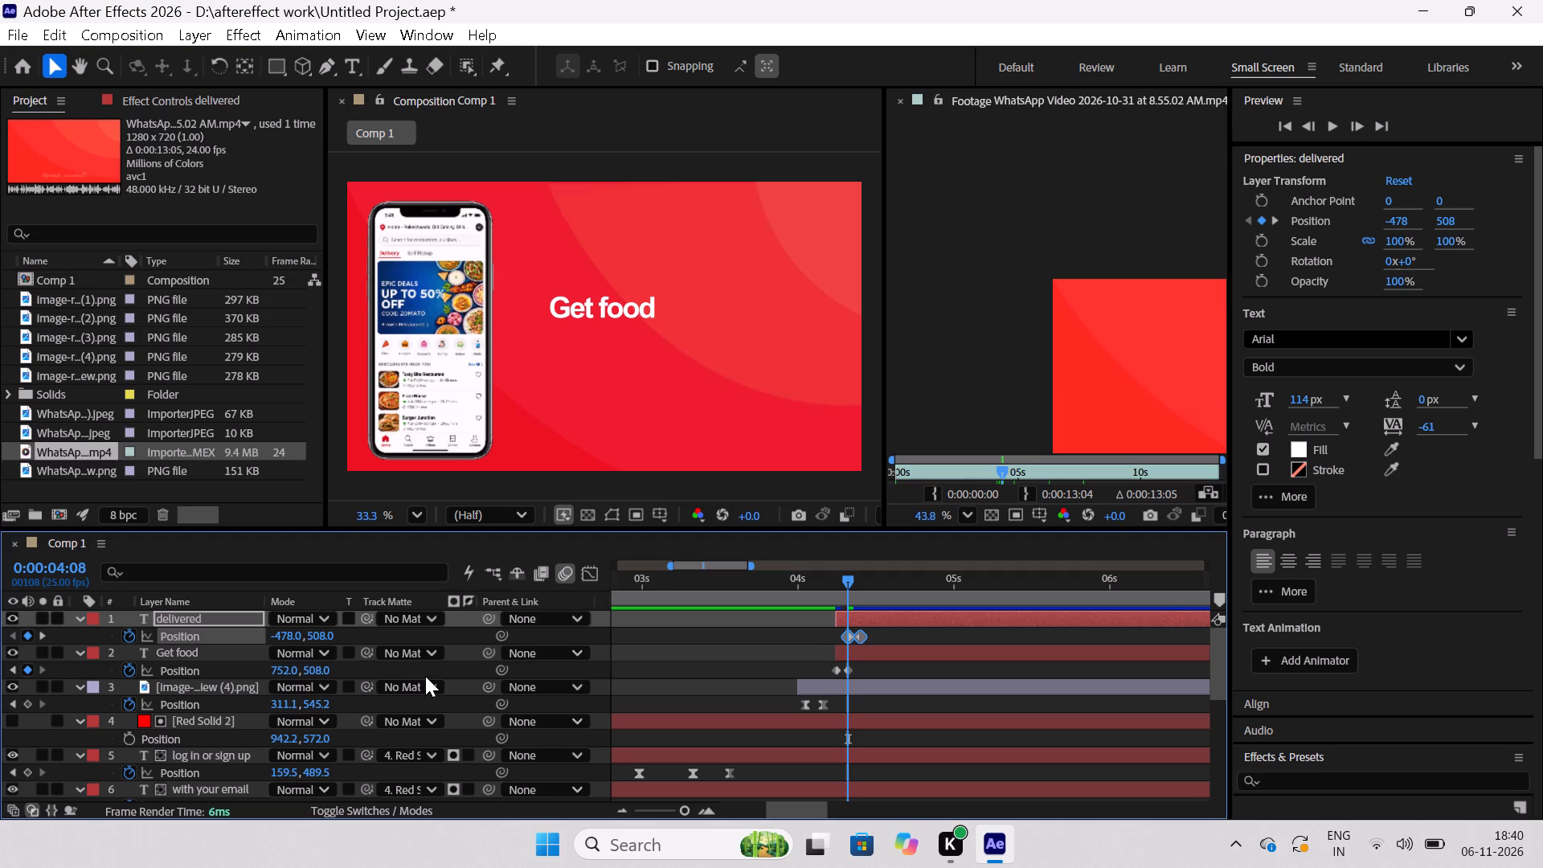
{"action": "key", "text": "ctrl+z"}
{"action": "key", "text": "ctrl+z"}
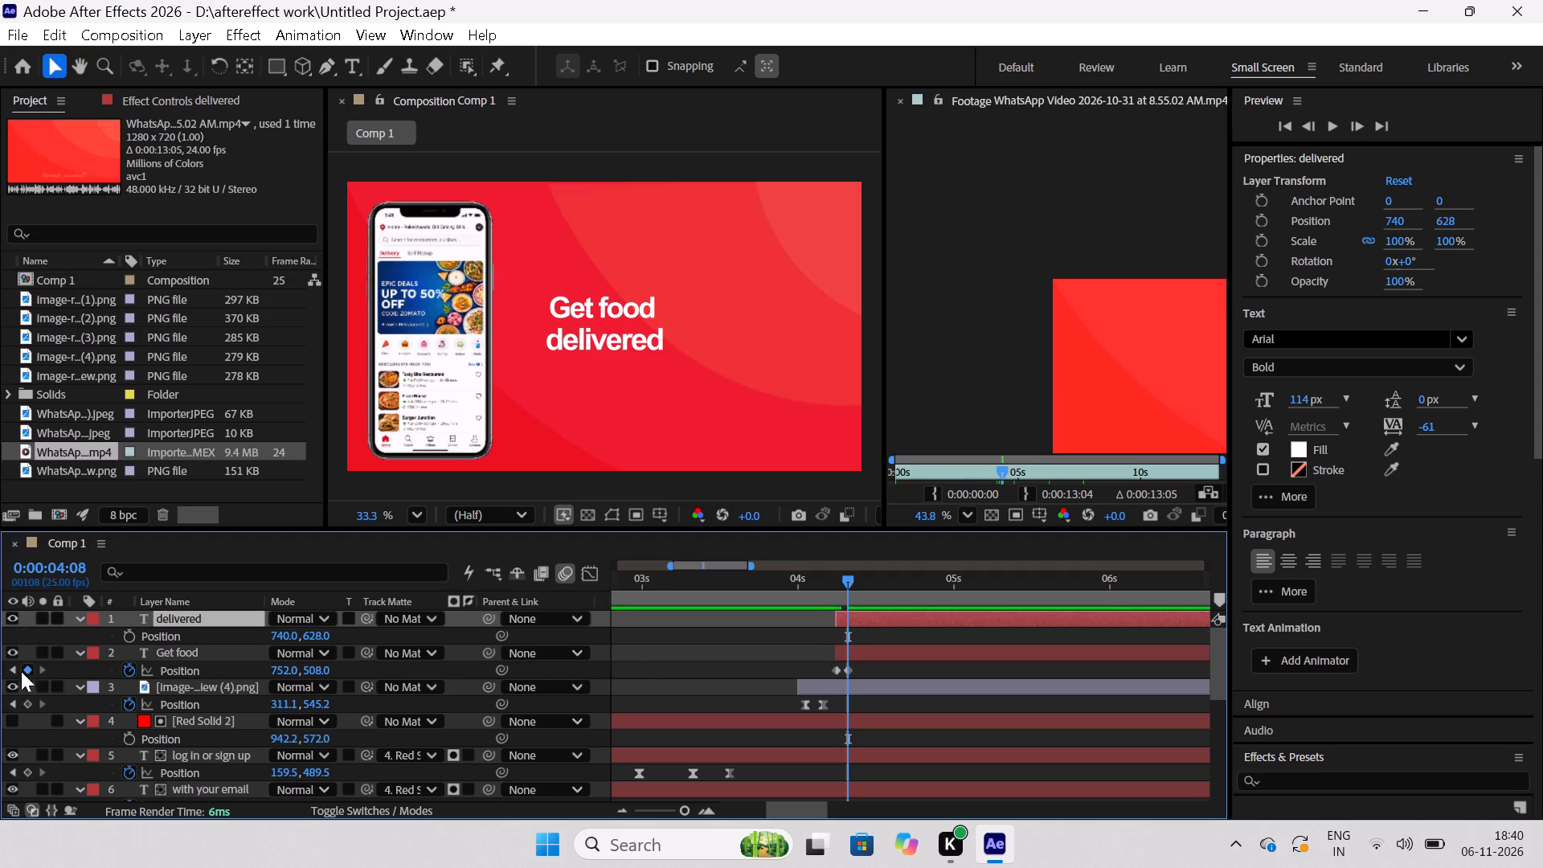
Enable Position keyframing on the "delivered" layer at 0:00:04:06, paste the copied keyframes there, and check the frame at 0:00:04:08.
{"action": "left_click", "coordinate": [18, 669]}
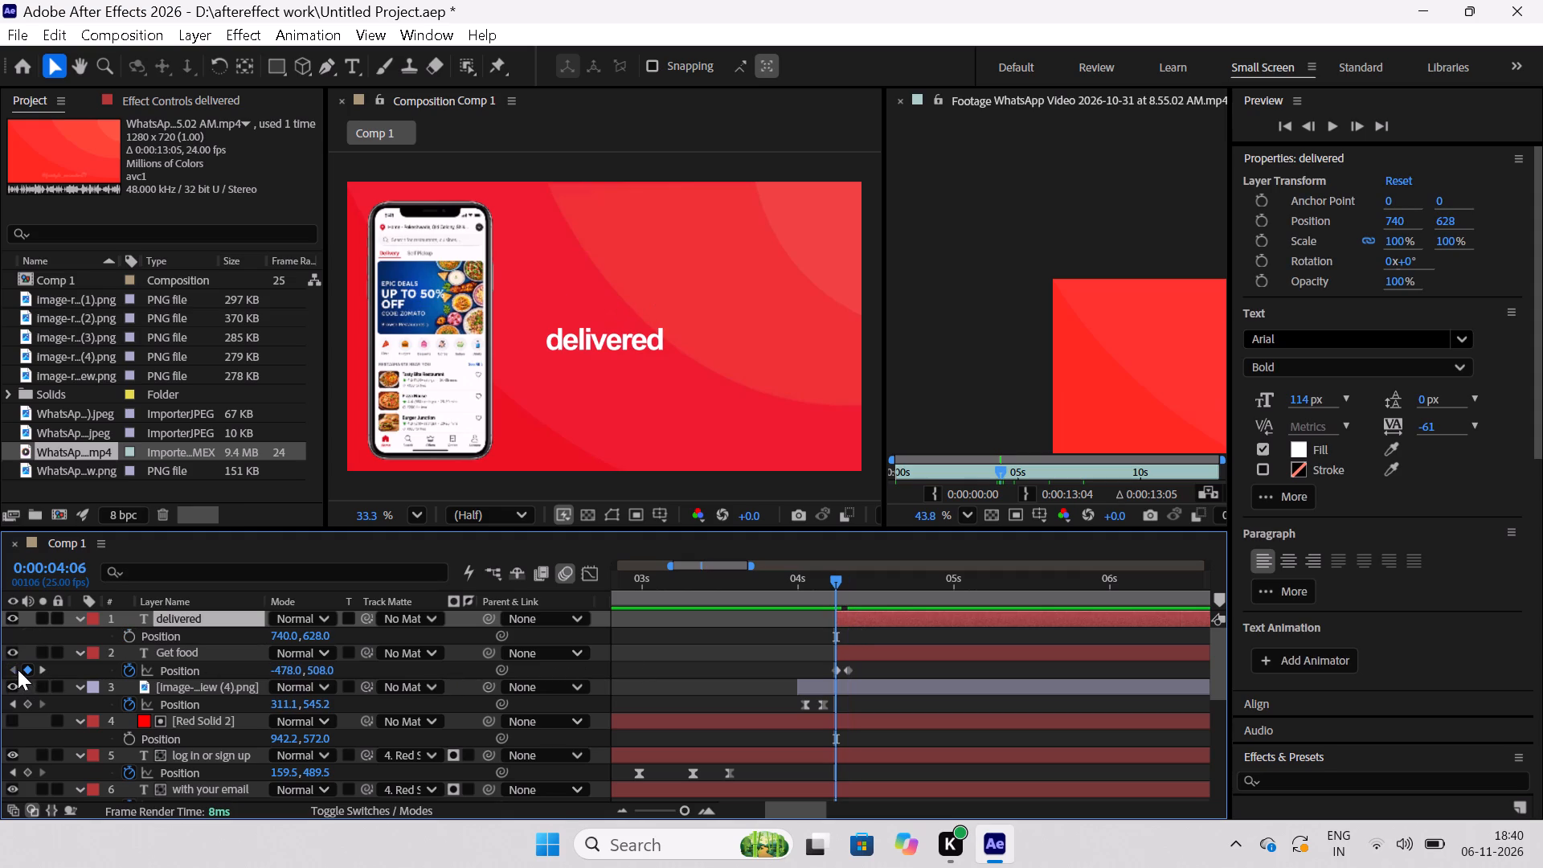
{"action": "left_click", "coordinate": [123, 641]}
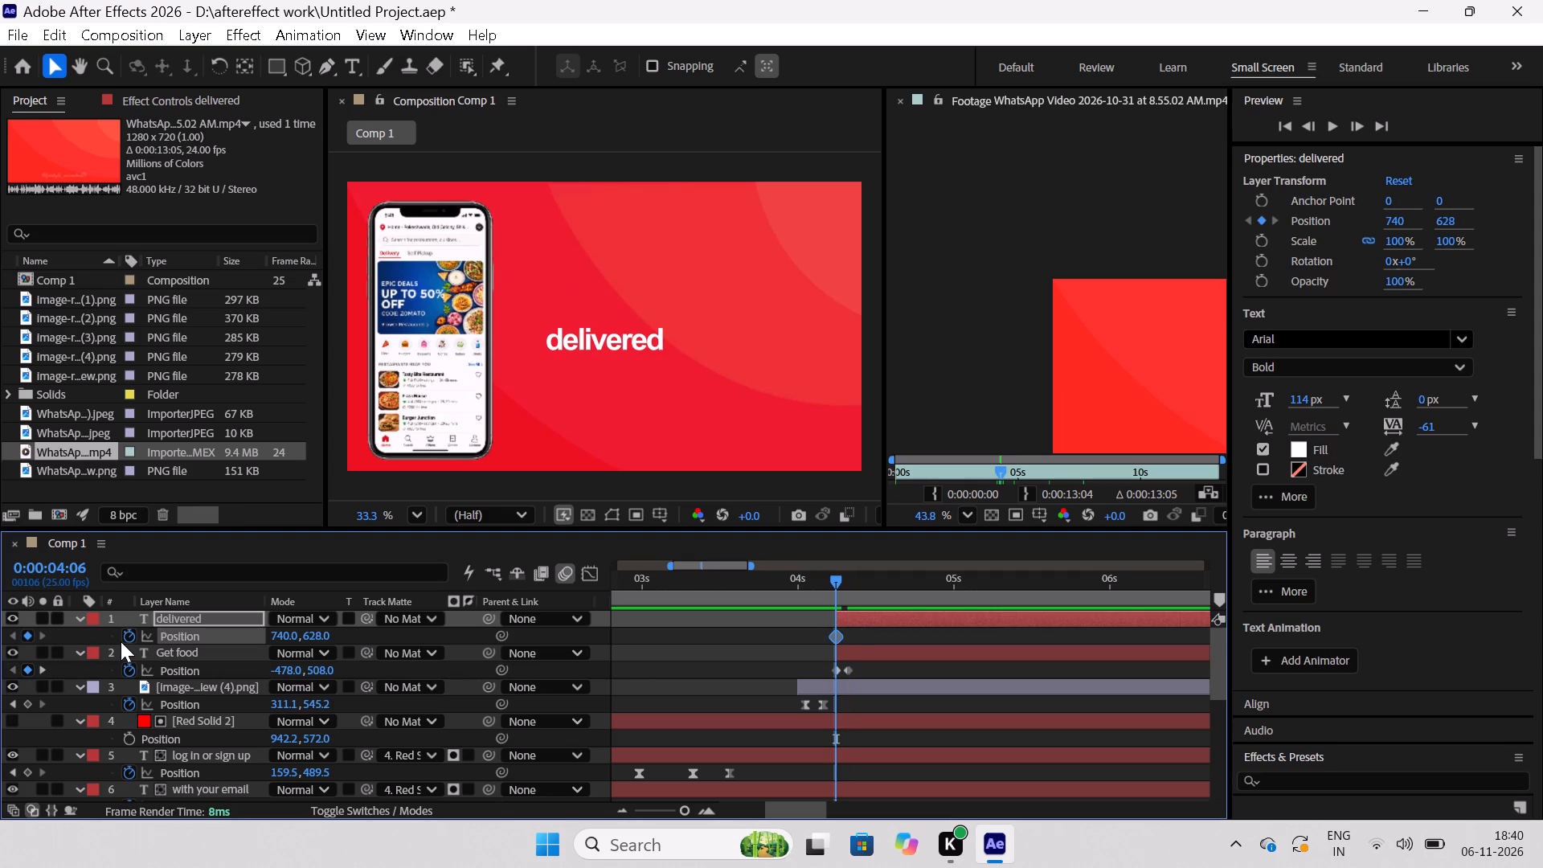
{"action": "key", "text": "ctrl+v"}
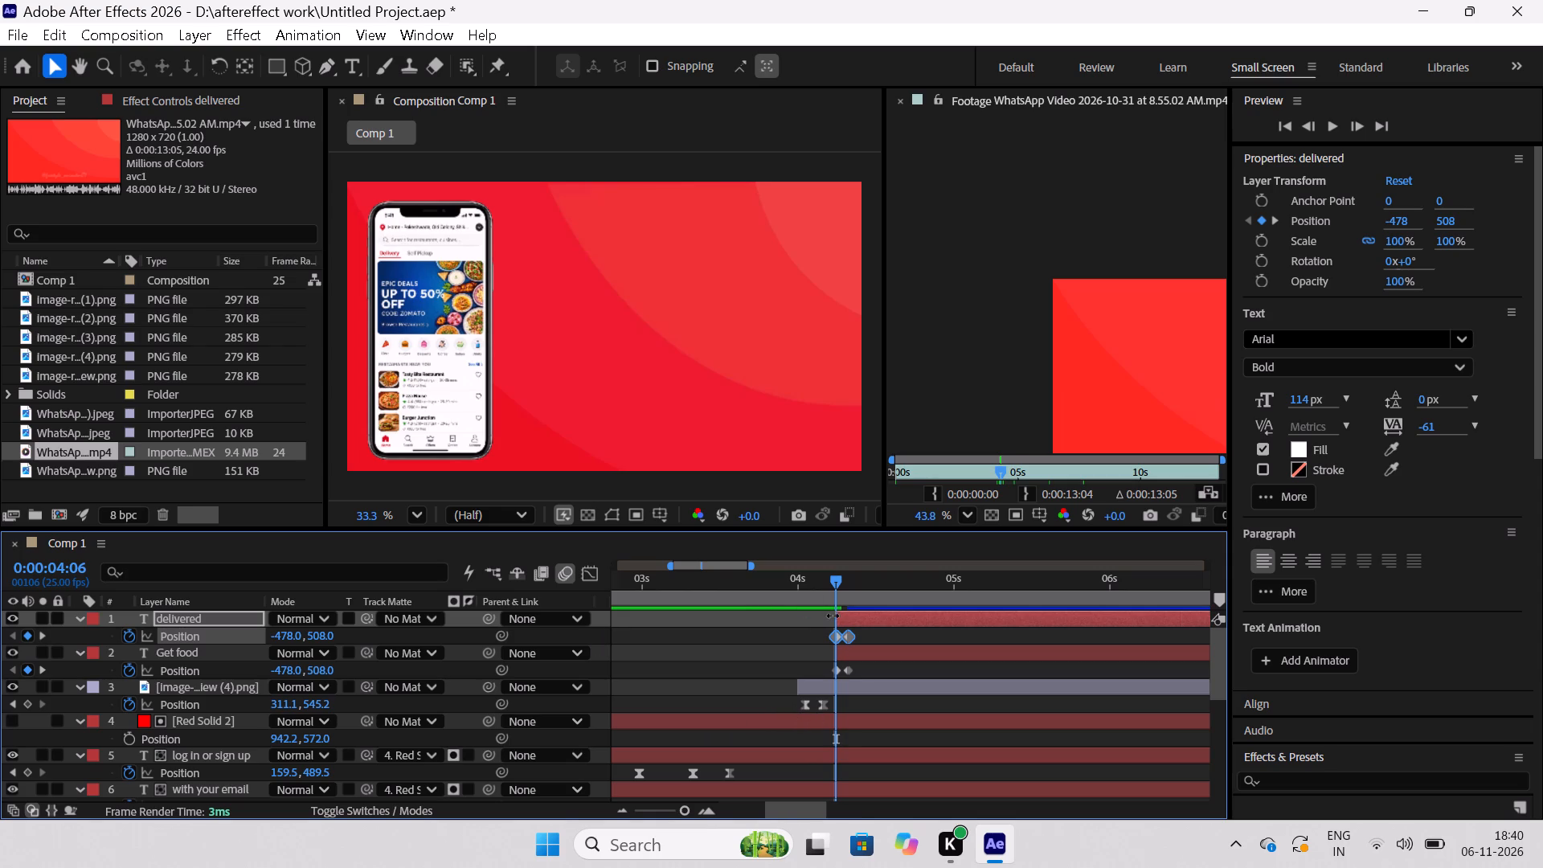
{"action": "left_click_drag", "start_coordinate": [837, 580], "coordinate": [854, 583]}
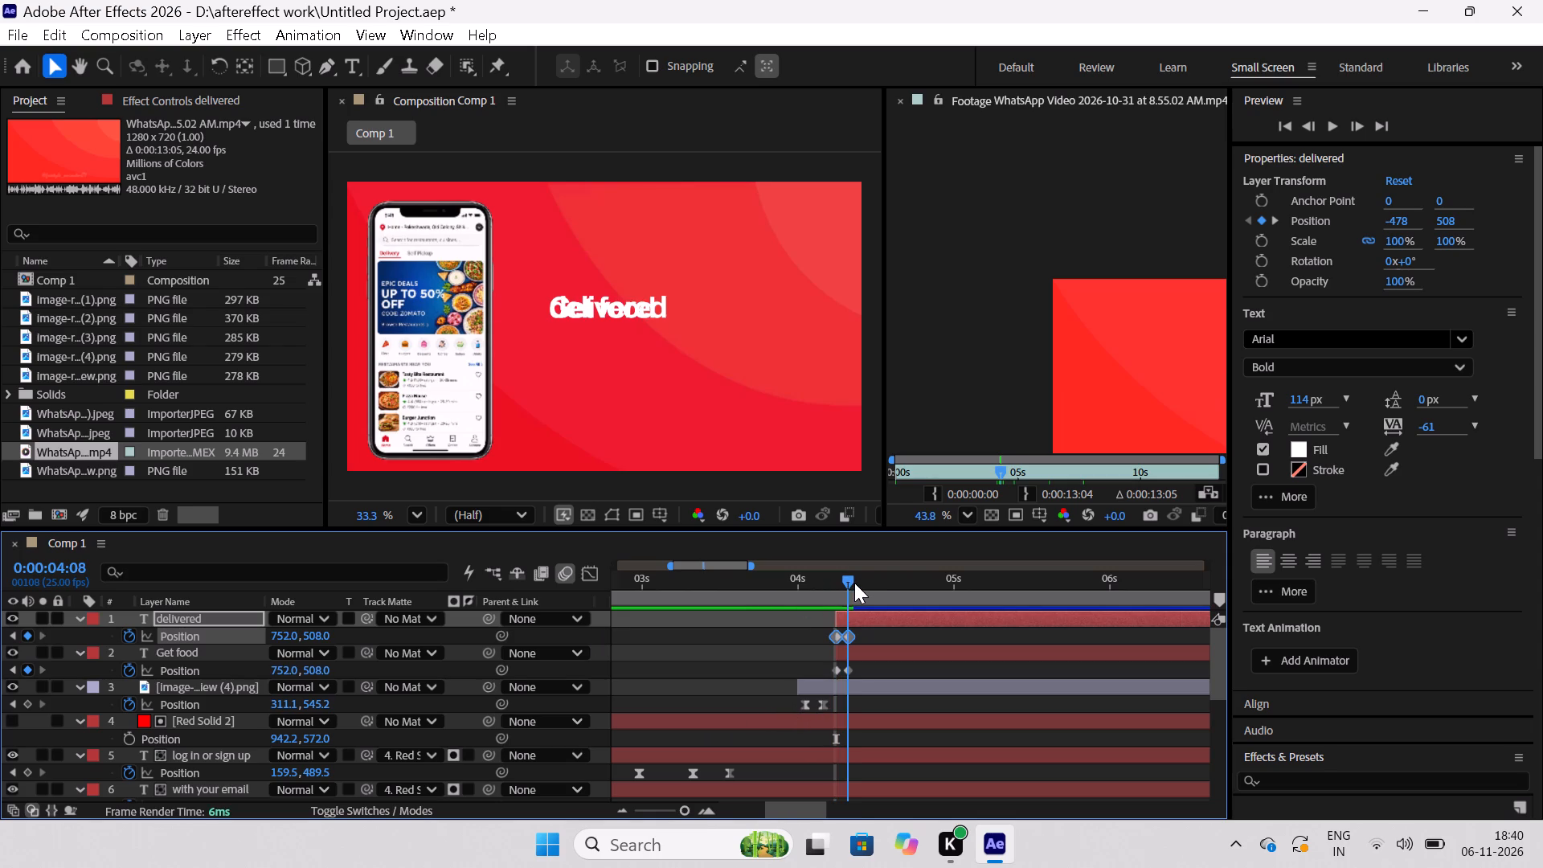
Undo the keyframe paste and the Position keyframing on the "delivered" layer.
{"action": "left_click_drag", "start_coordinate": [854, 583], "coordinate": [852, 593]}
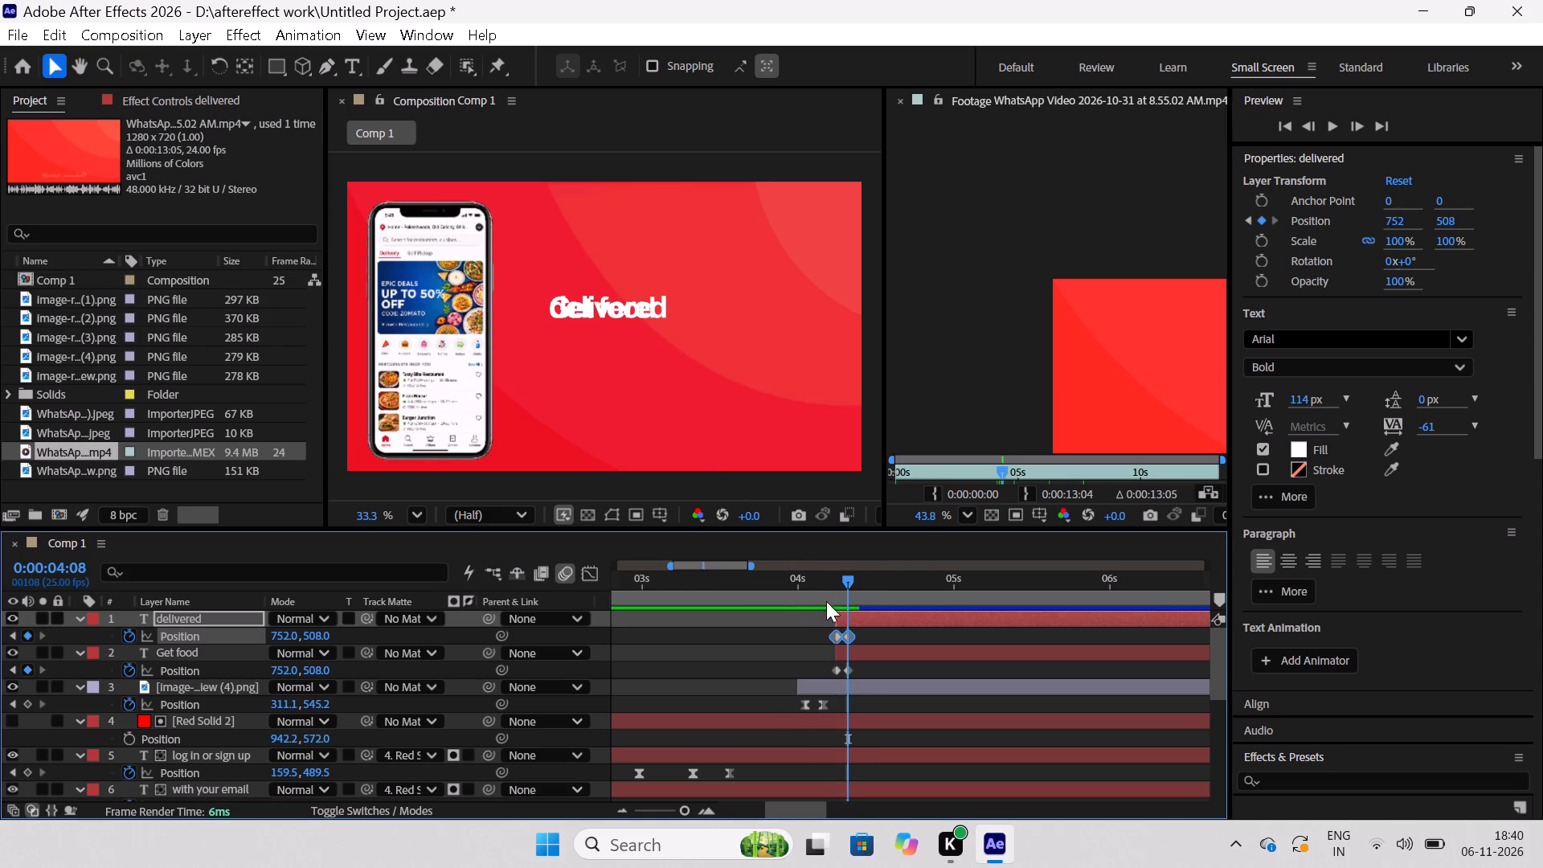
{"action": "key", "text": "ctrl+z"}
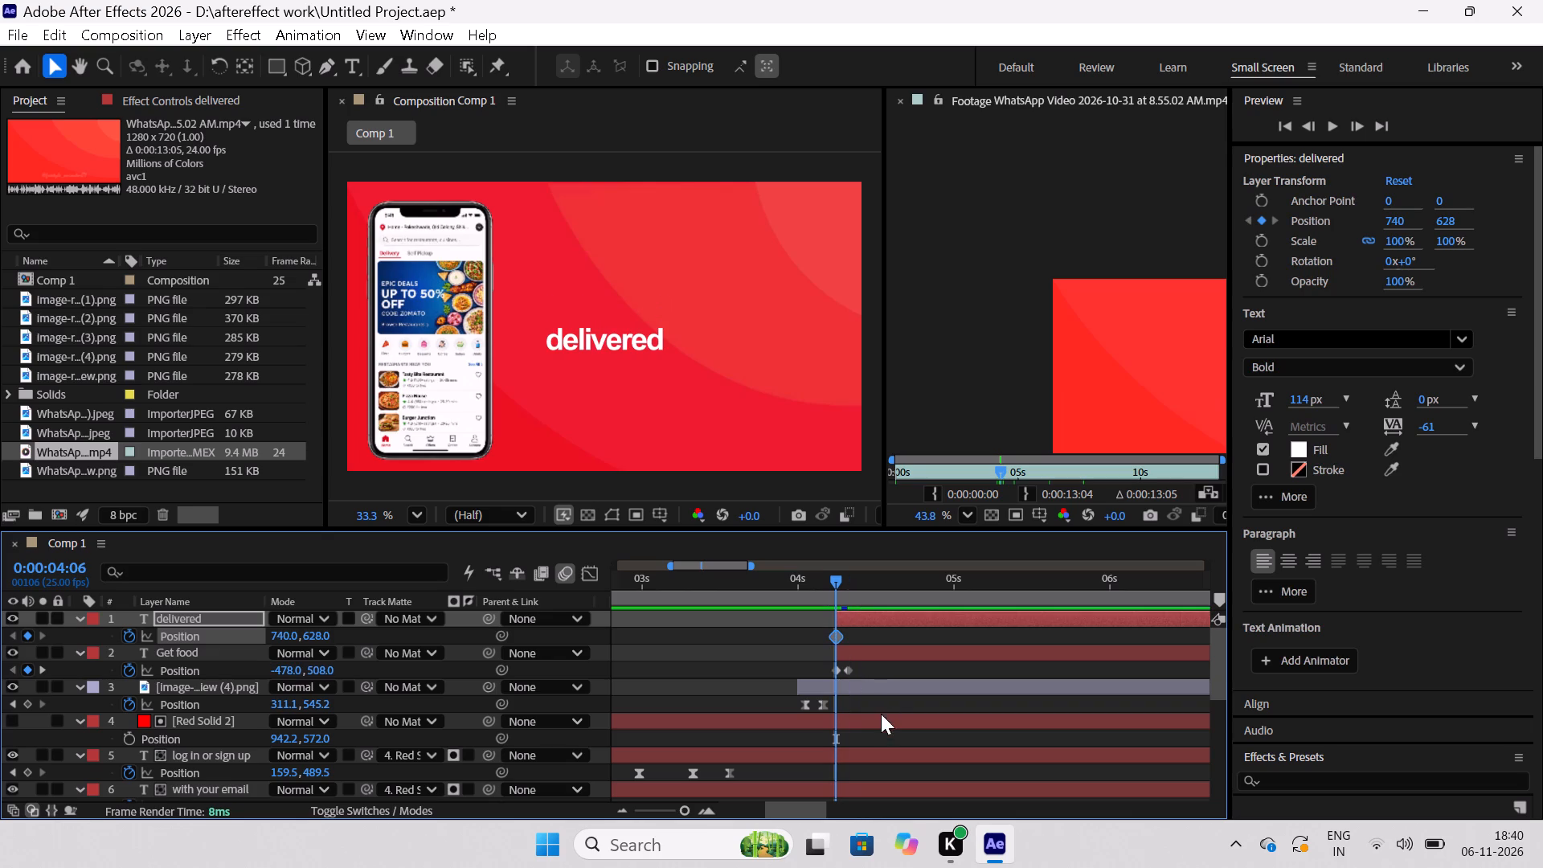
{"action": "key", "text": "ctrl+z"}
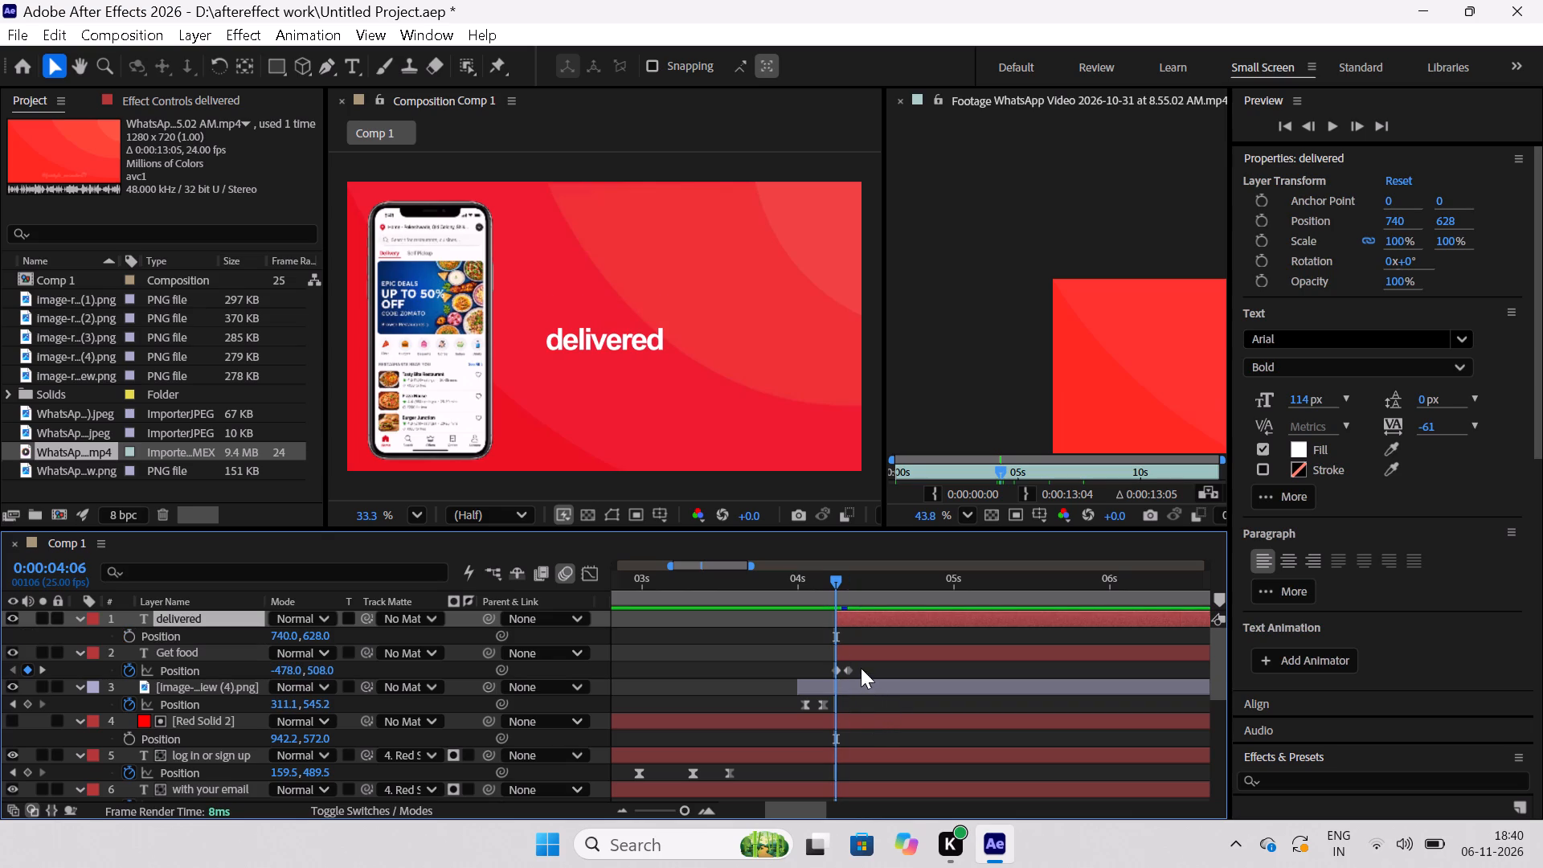
Enable Position keyframing on the "delivered" layer at 0:00:04:06 and set X to -460, outside the frame.
{"action": "left_click", "coordinate": [129, 638]}
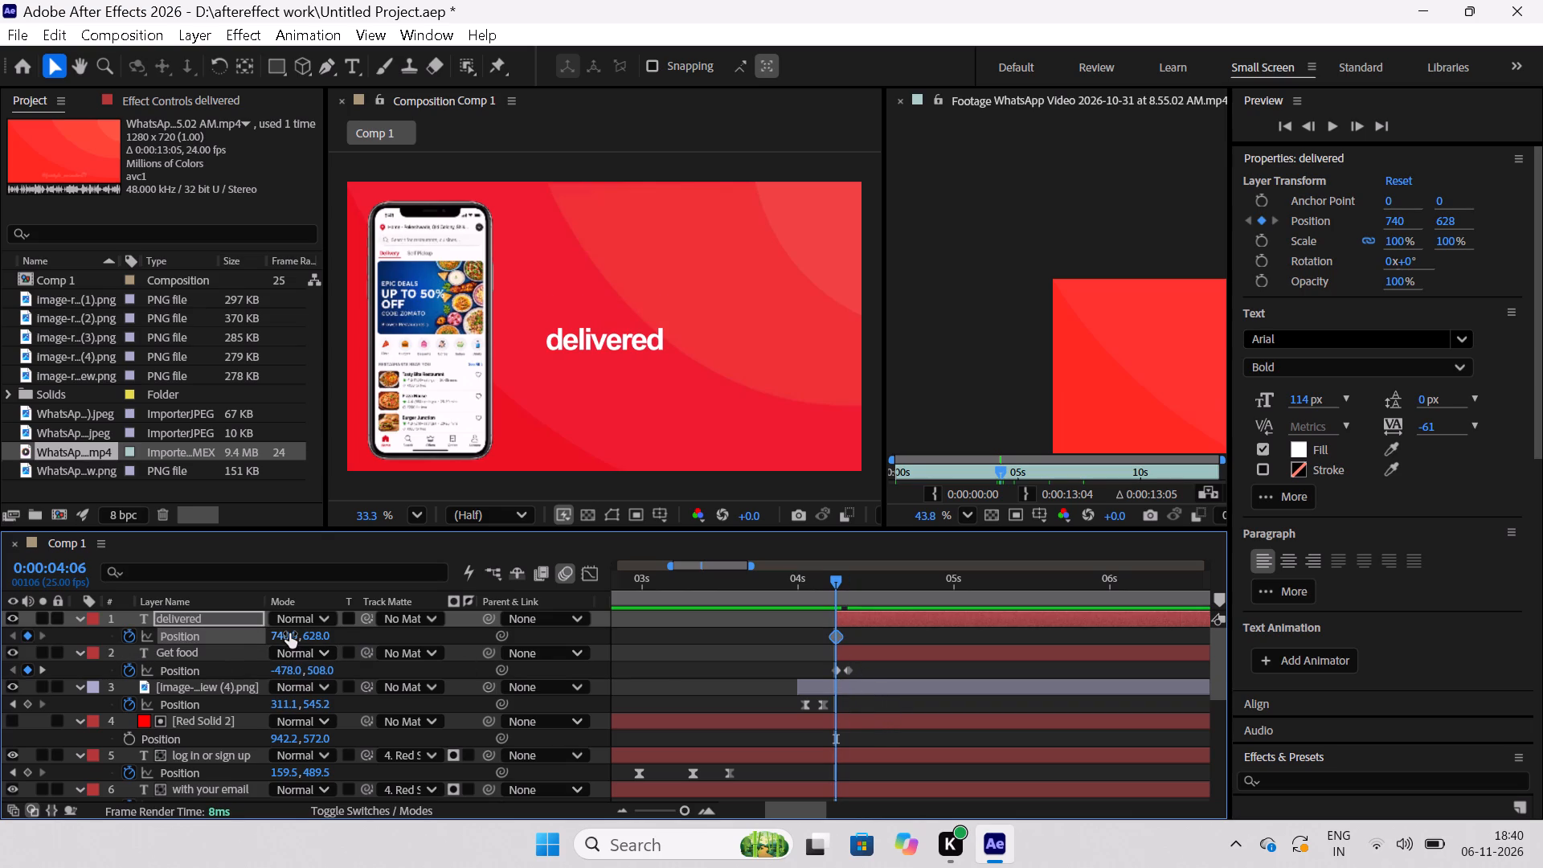
{"action": "left_click_drag", "start_coordinate": [289, 631], "coordinate": [190, 633], "text": "shift"}
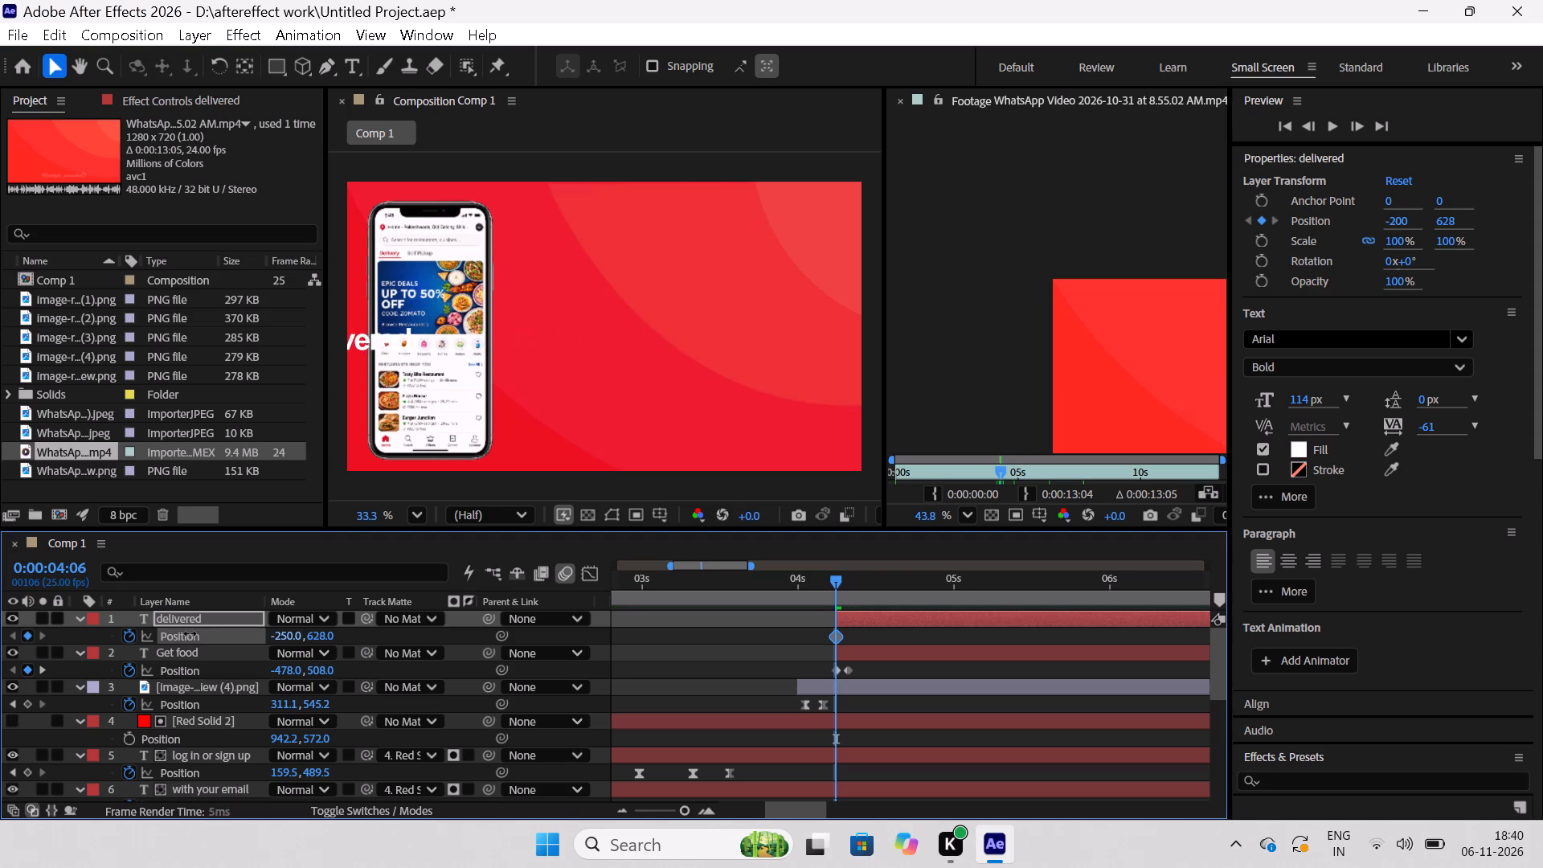
{"action": "left_click_drag", "start_coordinate": [190, 633], "coordinate": [170, 633], "text": "shift"}
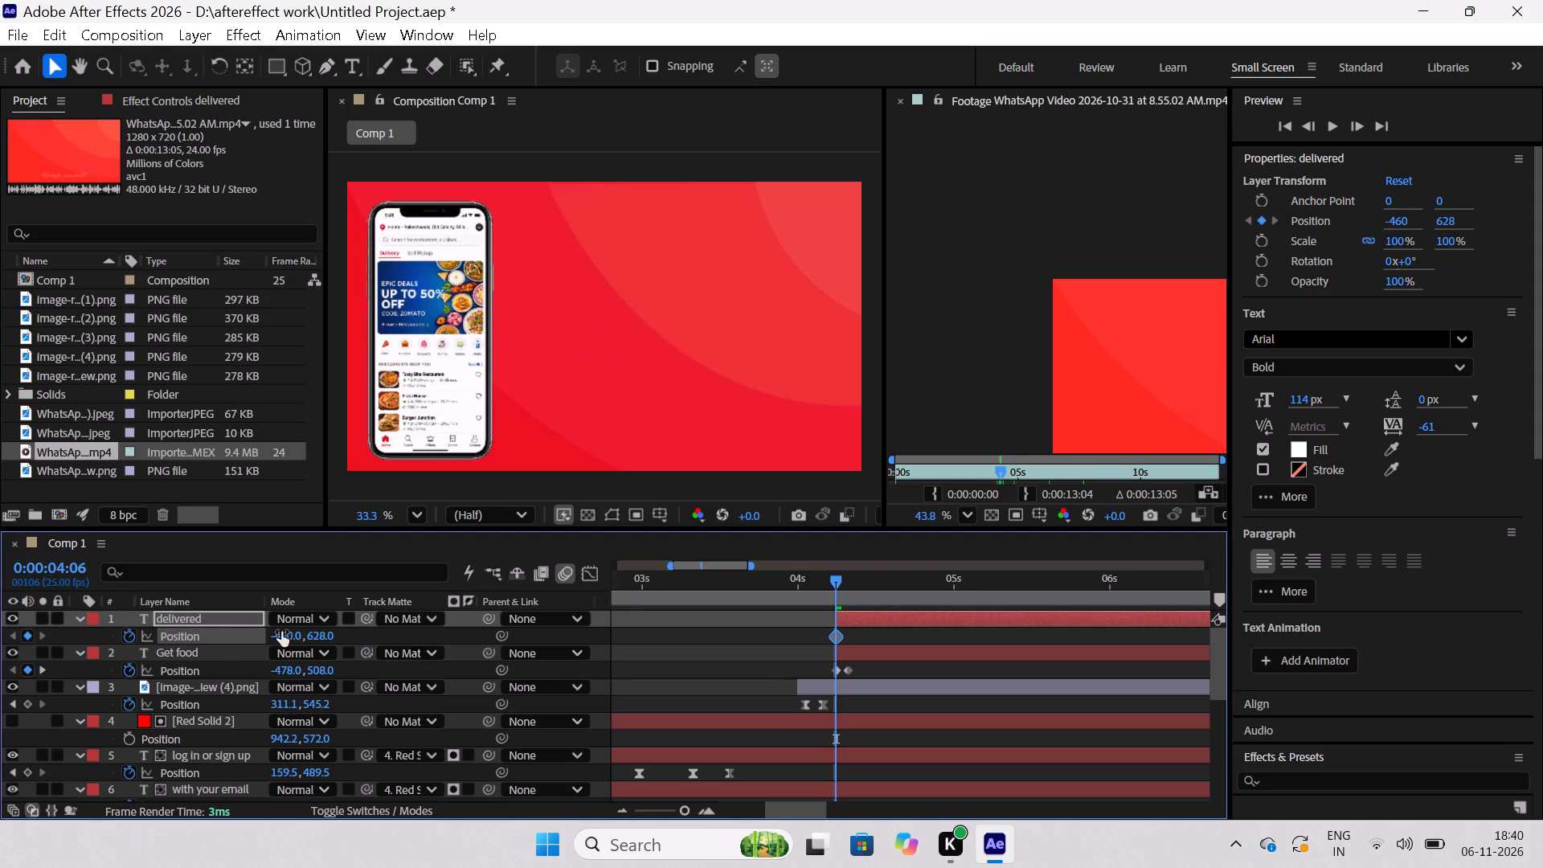
Keyframe the "delivered" layer's Position at 0:00:04:08 with X 750, lined up beneath "Get food".
{"action": "left_click", "coordinate": [38, 669]}
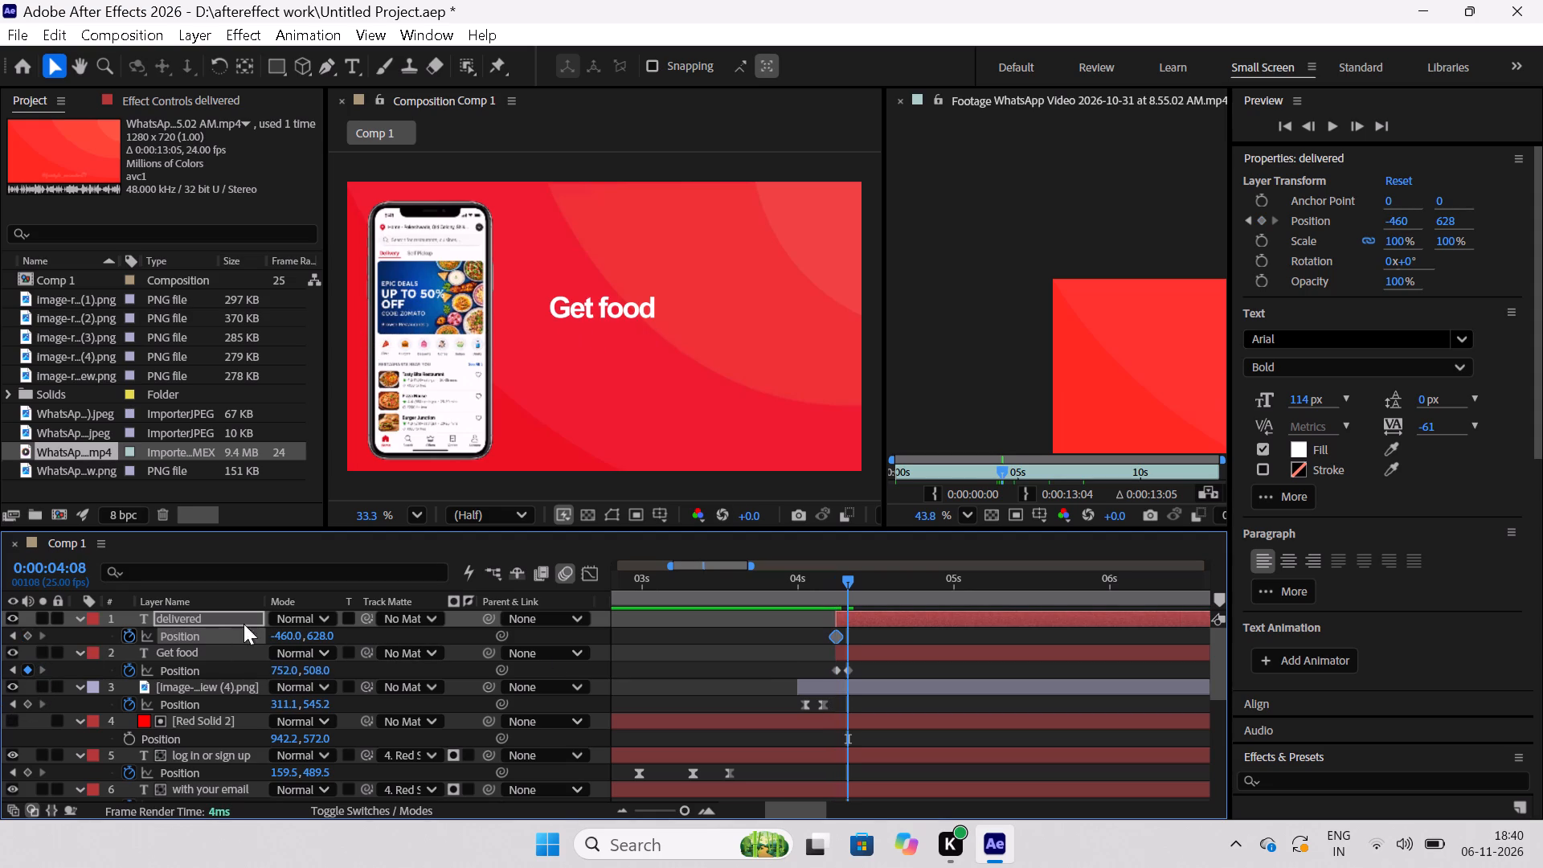
{"action": "left_click_drag", "start_coordinate": [291, 635], "coordinate": [419, 636], "text": "shift"}
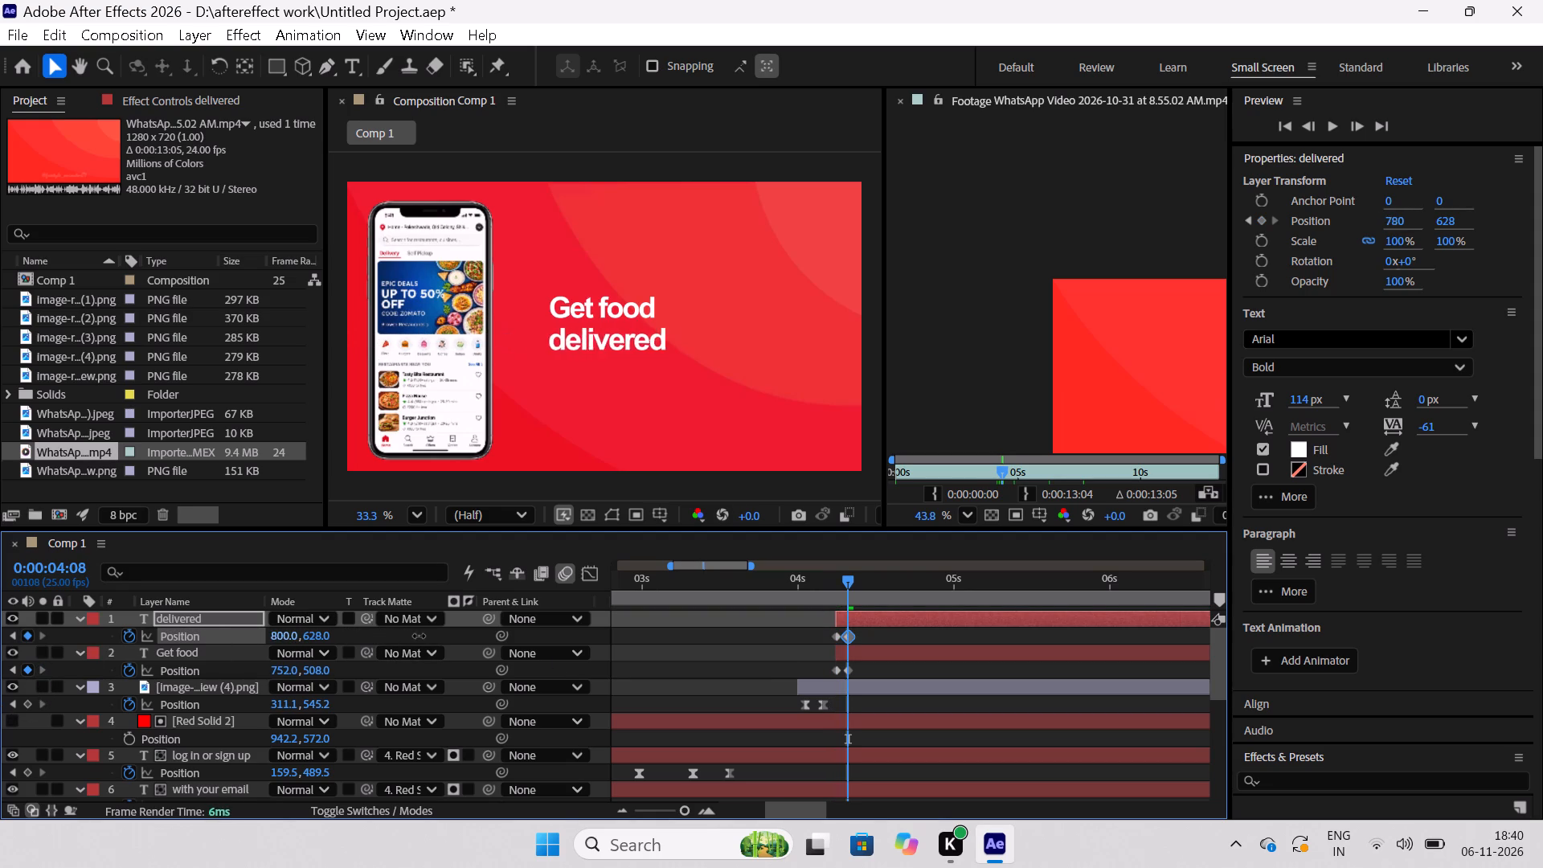
{"action": "left_click_drag", "start_coordinate": [419, 636], "coordinate": [416, 645], "text": "shift"}
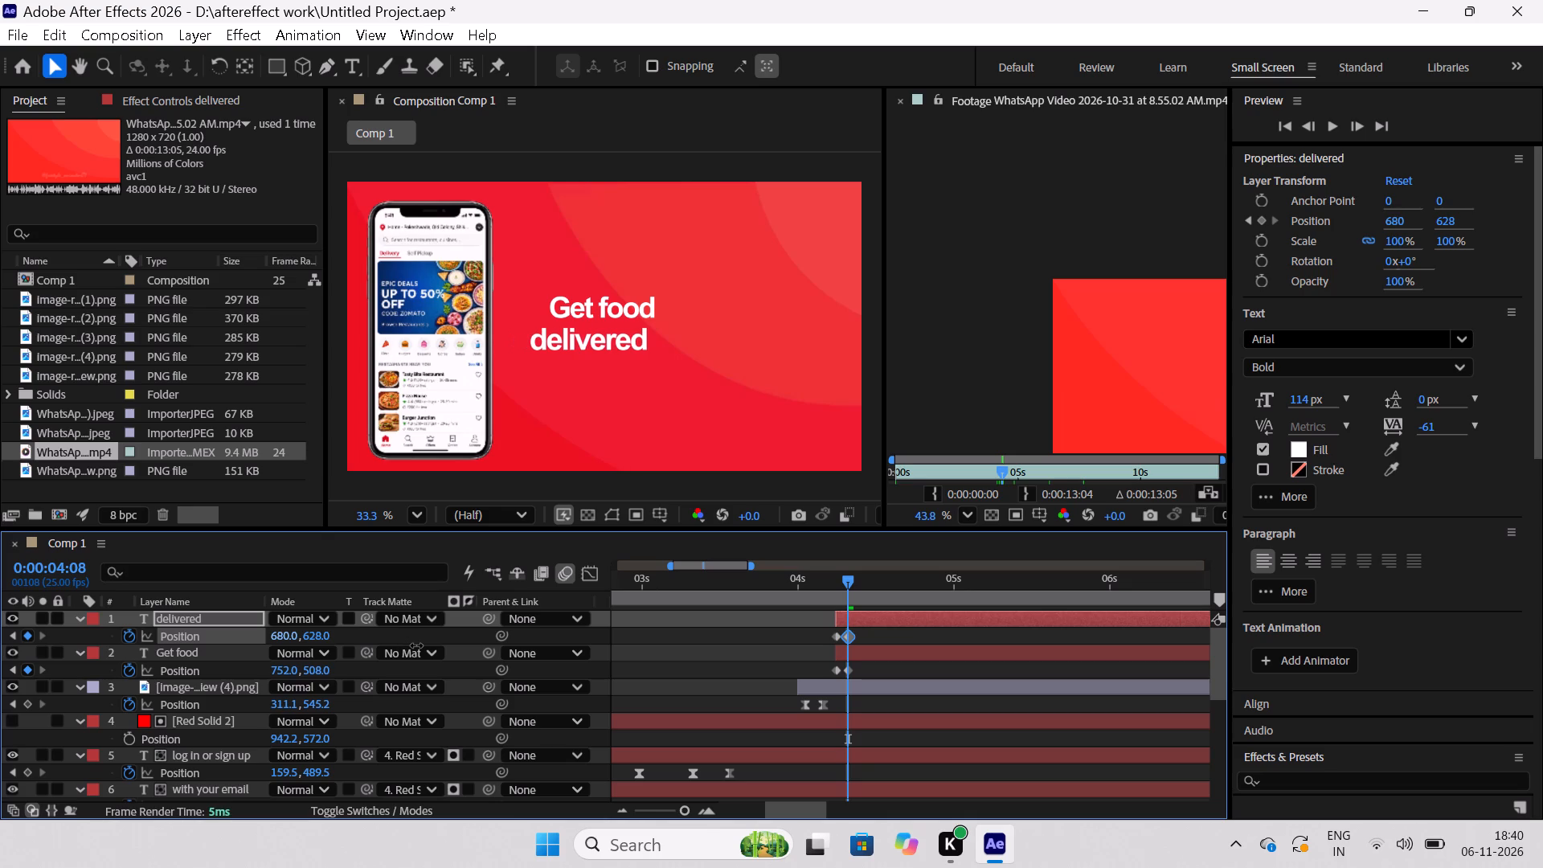
{"action": "left_click_drag", "start_coordinate": [416, 645], "coordinate": [420, 650], "text": "shift"}
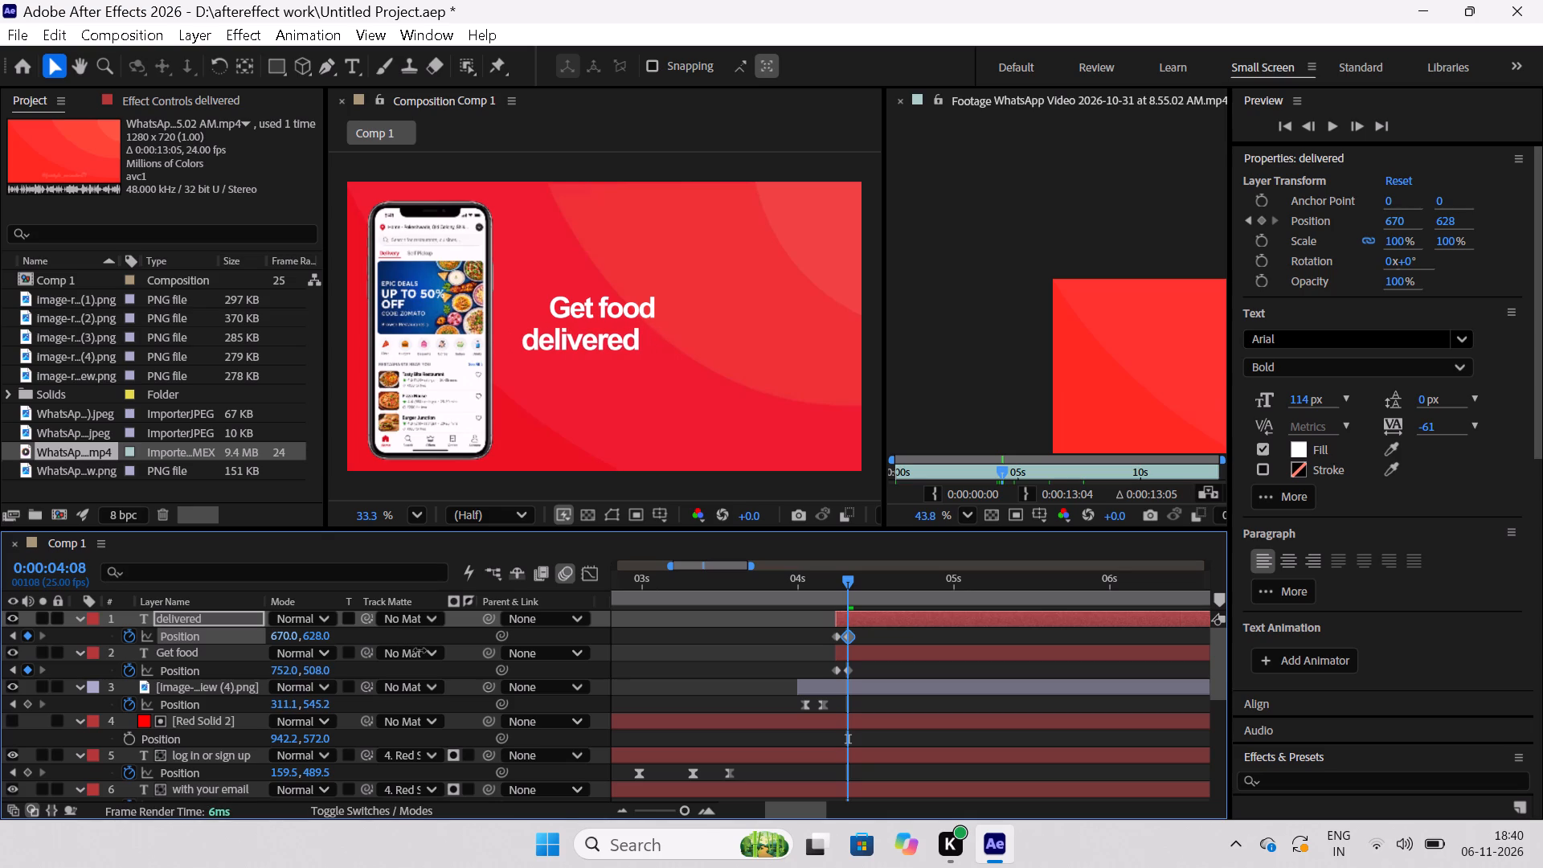
{"action": "left_click_drag", "start_coordinate": [420, 650], "coordinate": [430, 653], "text": "shift"}
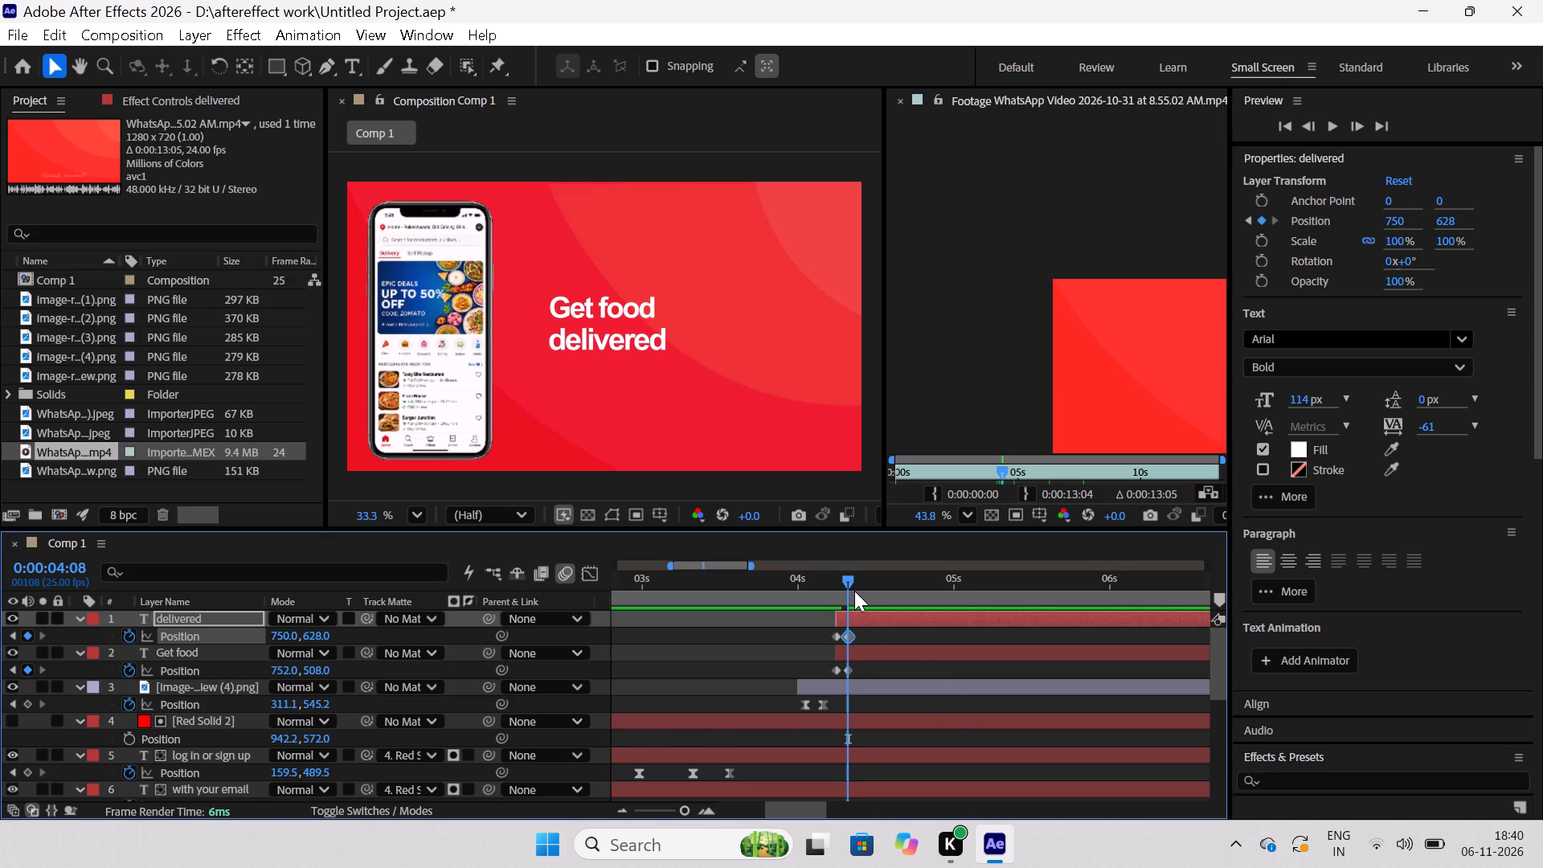
Scrub between 0:00:04:05 and 0:00:04:09 to check how "Get food" and "delivered" slide in beside the phone.
{"action": "left_click_drag", "start_coordinate": [849, 580], "coordinate": [841, 582]}
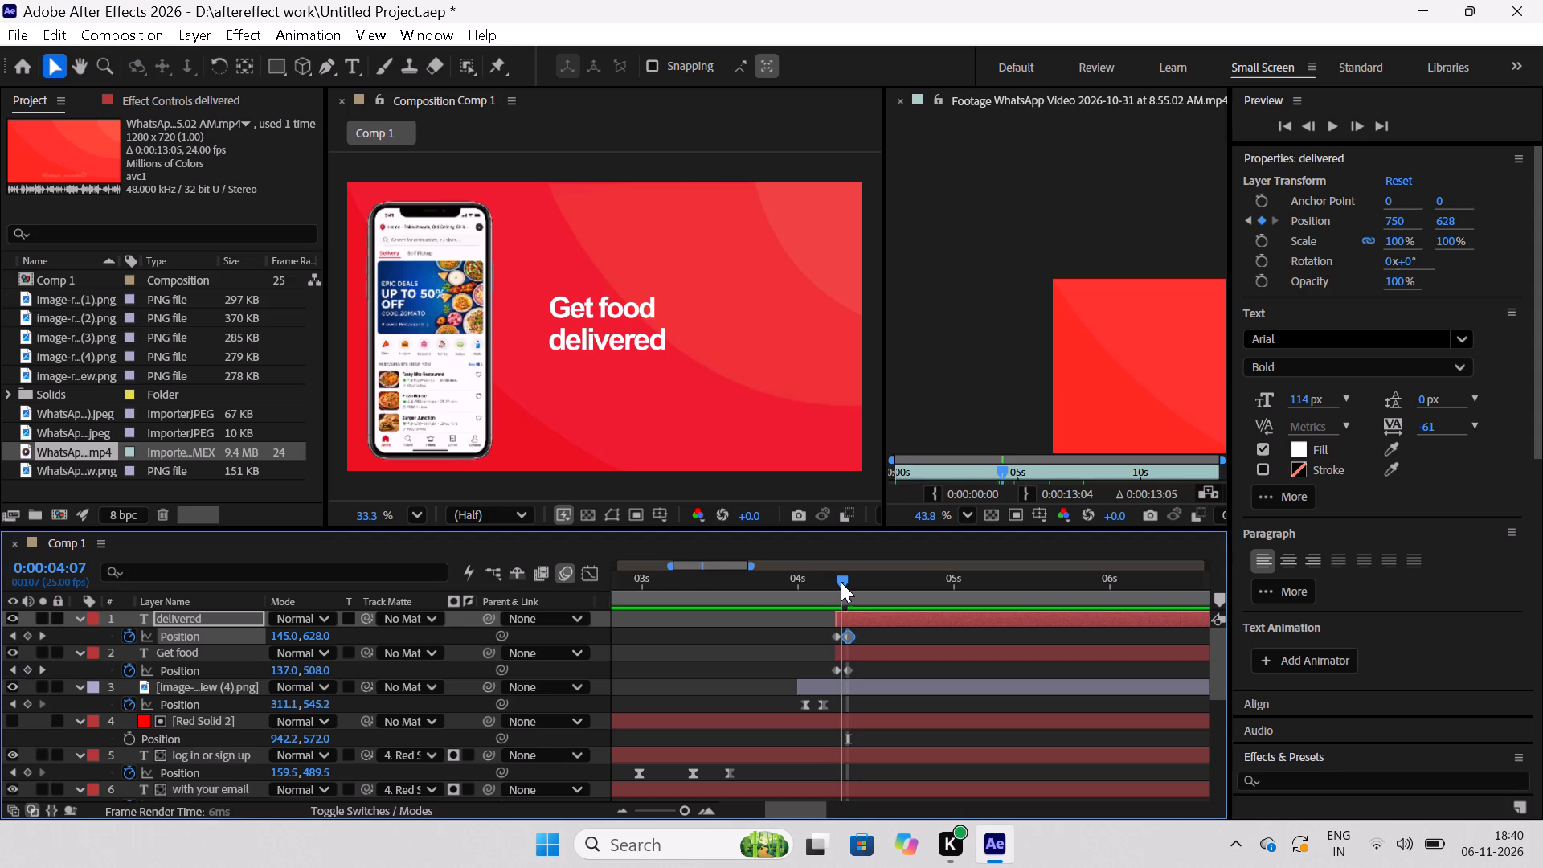
{"action": "left_click_drag", "start_coordinate": [841, 582], "coordinate": [852, 602]}
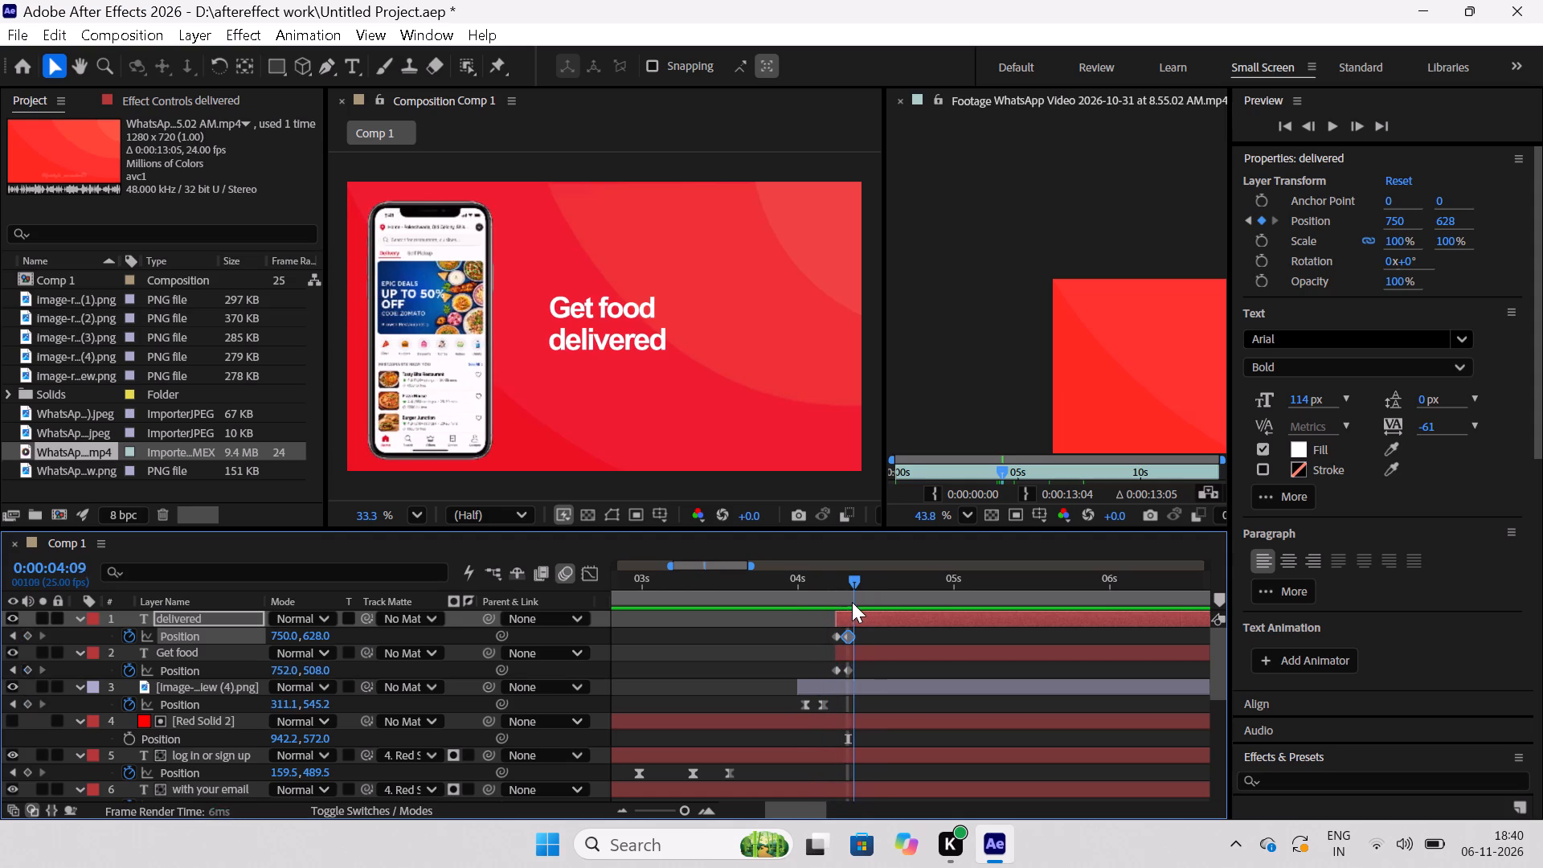
{"action": "left_click_drag", "start_coordinate": [852, 602], "coordinate": [845, 607]}
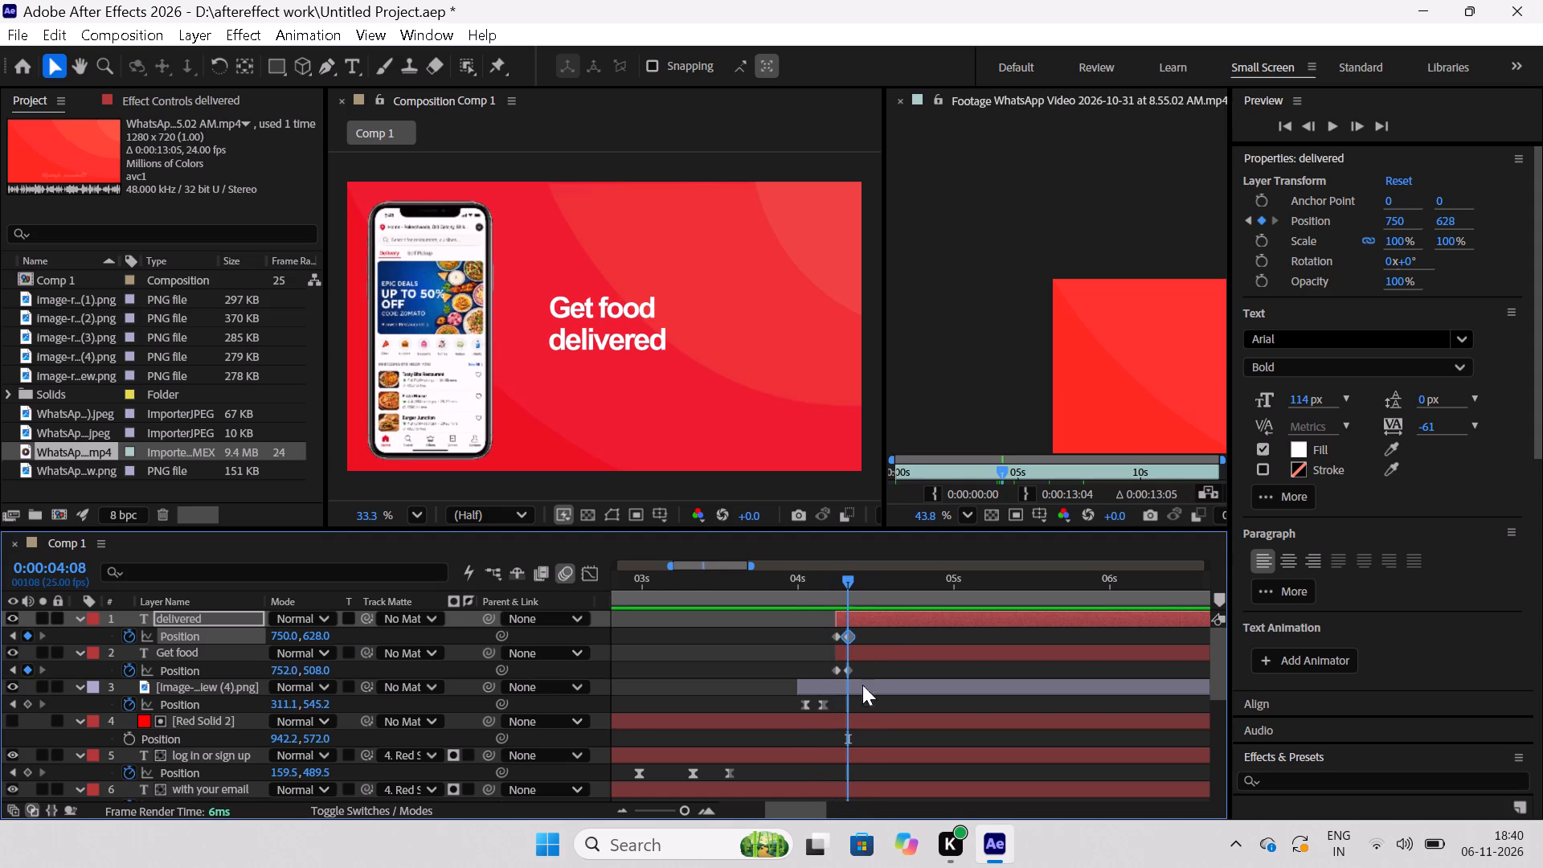
{"action": "scroll", "coordinate": [747, 689], "scroll_direction": "down", "scroll_amount": 11}
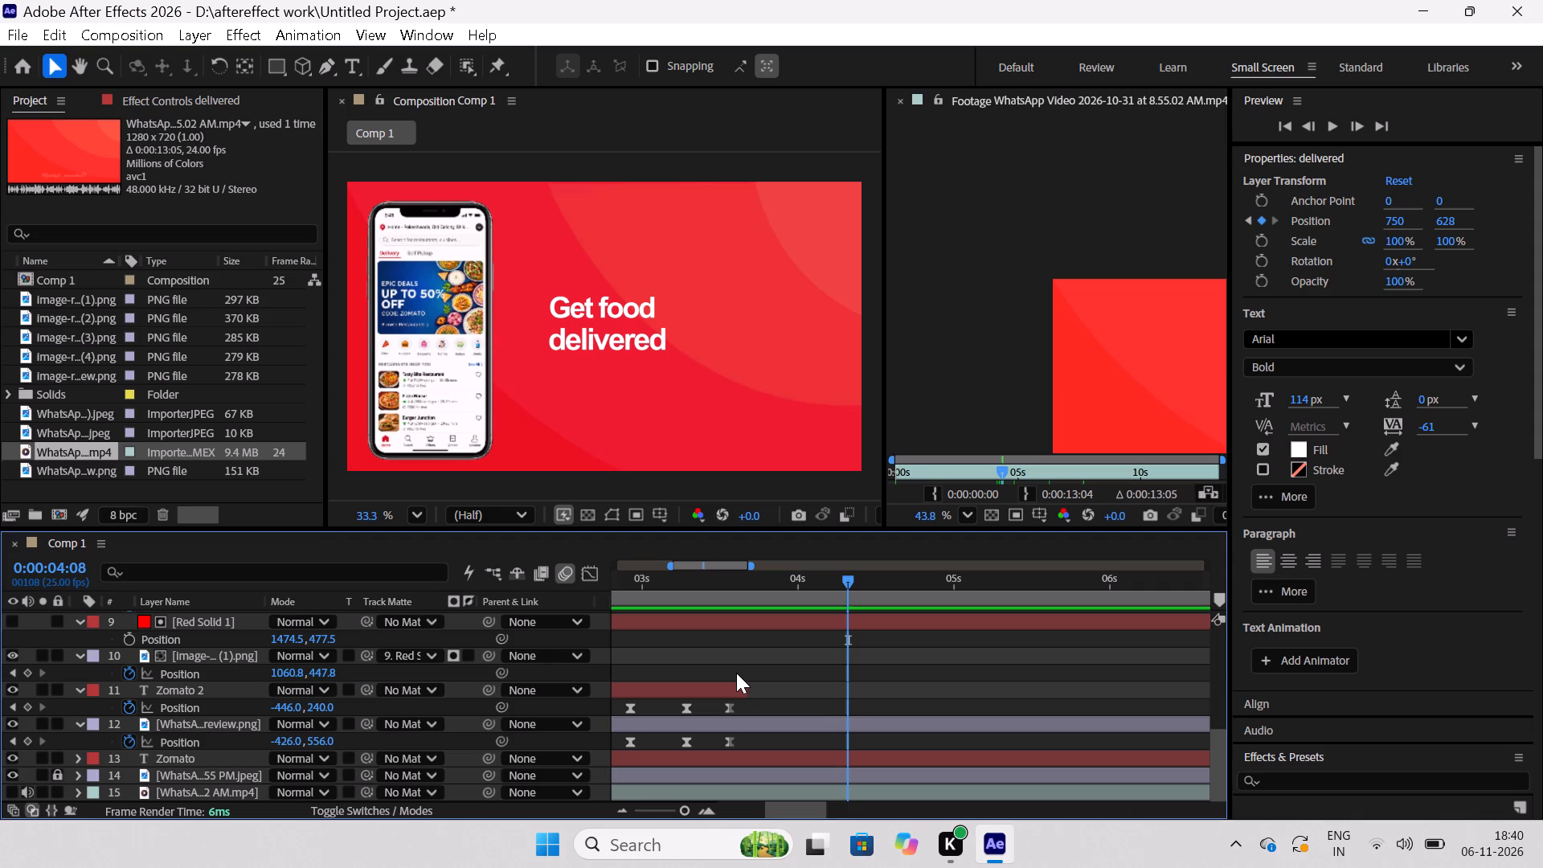
{"action": "scroll", "coordinate": [736, 673], "scroll_direction": "up", "scroll_amount": 6}
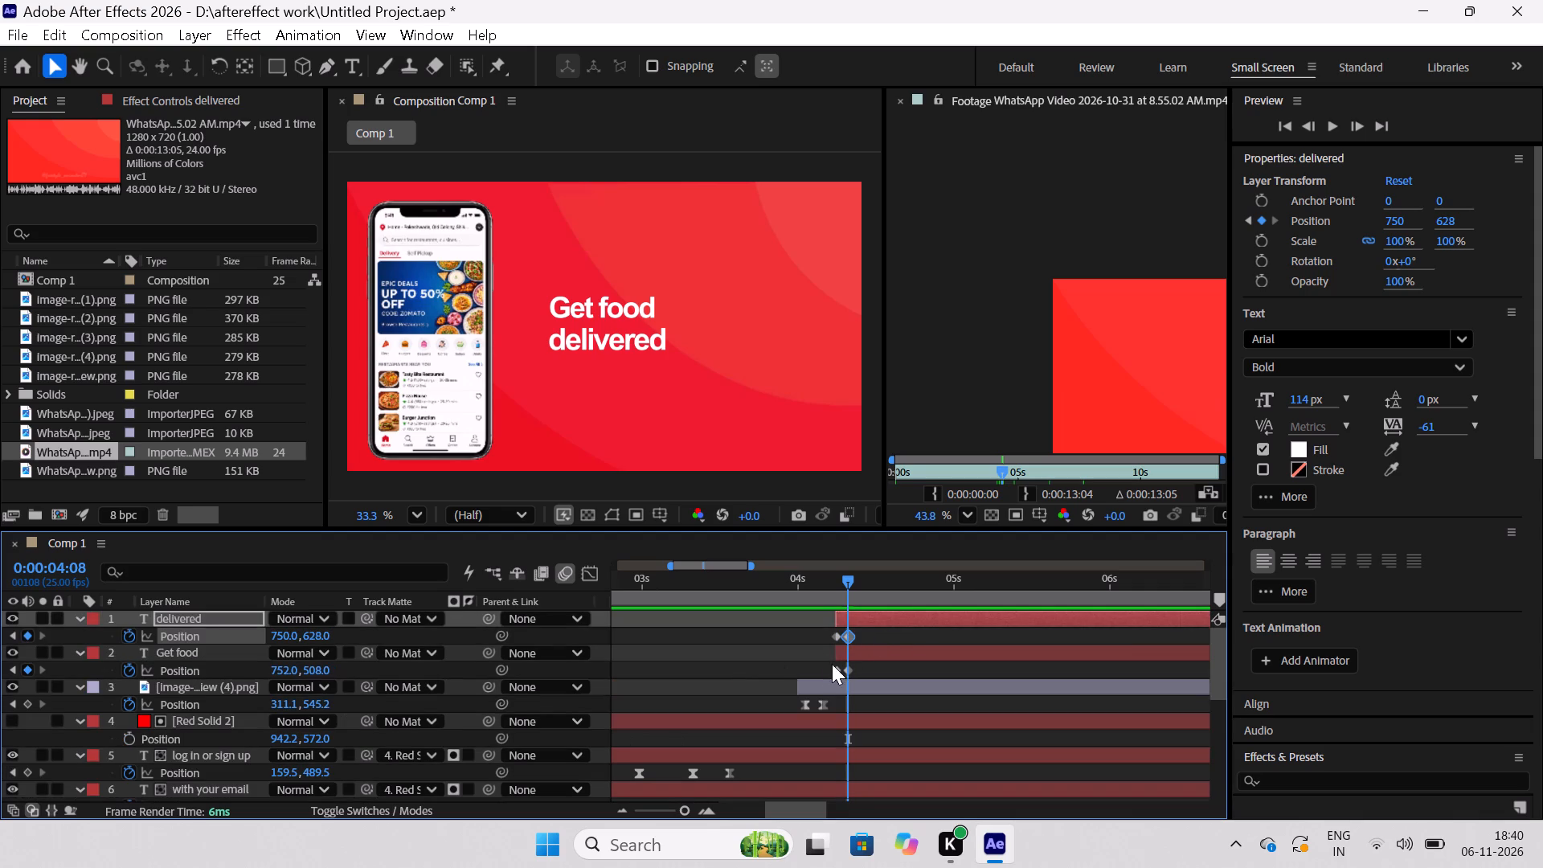
{"action": "key", "text": "equal"}
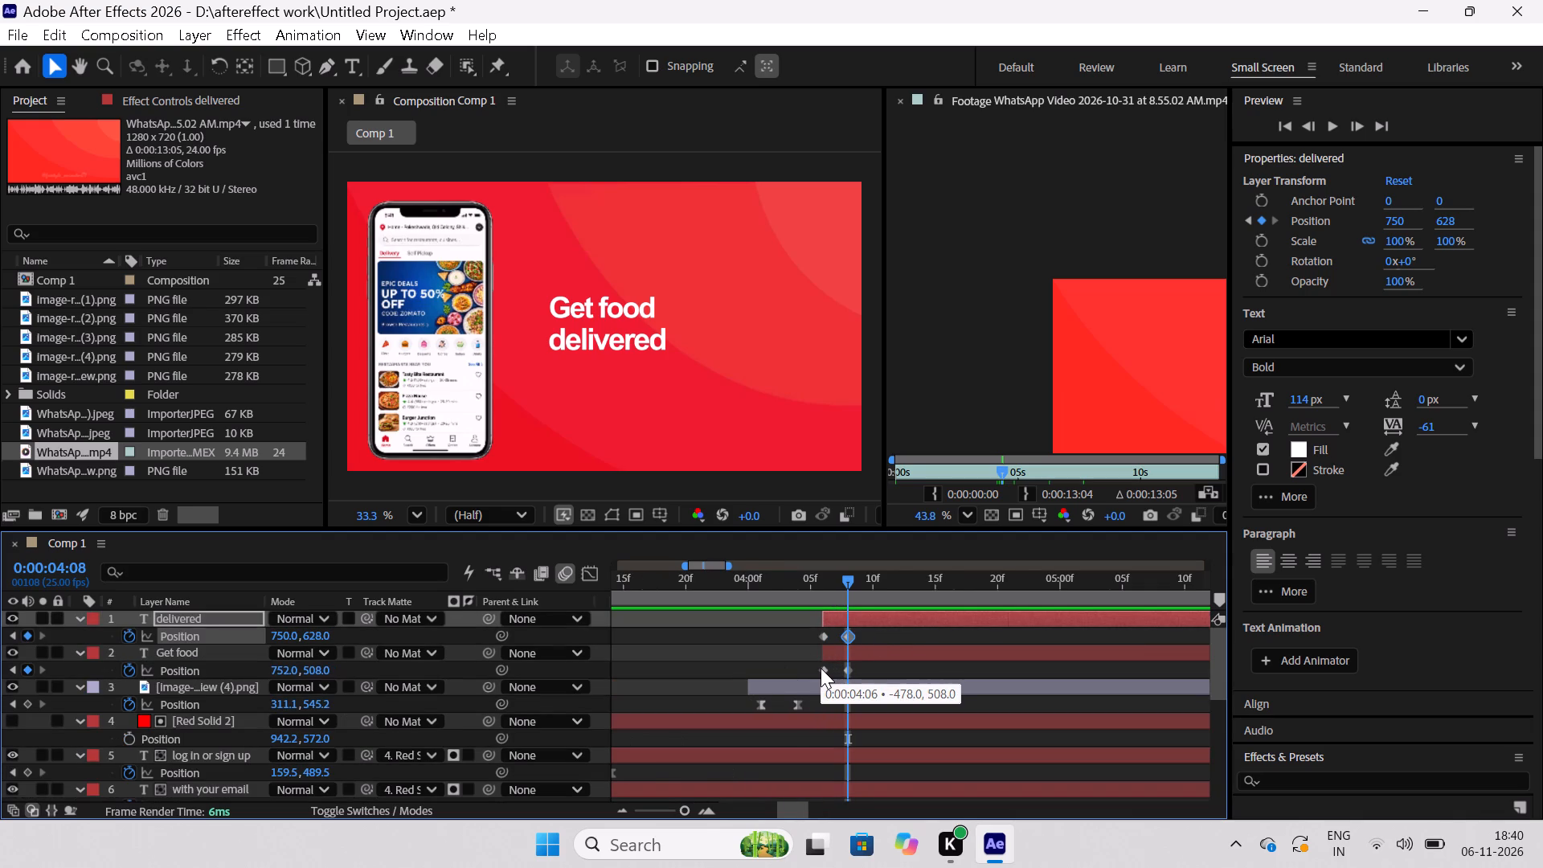
{"action": "key", "text": "equal"}
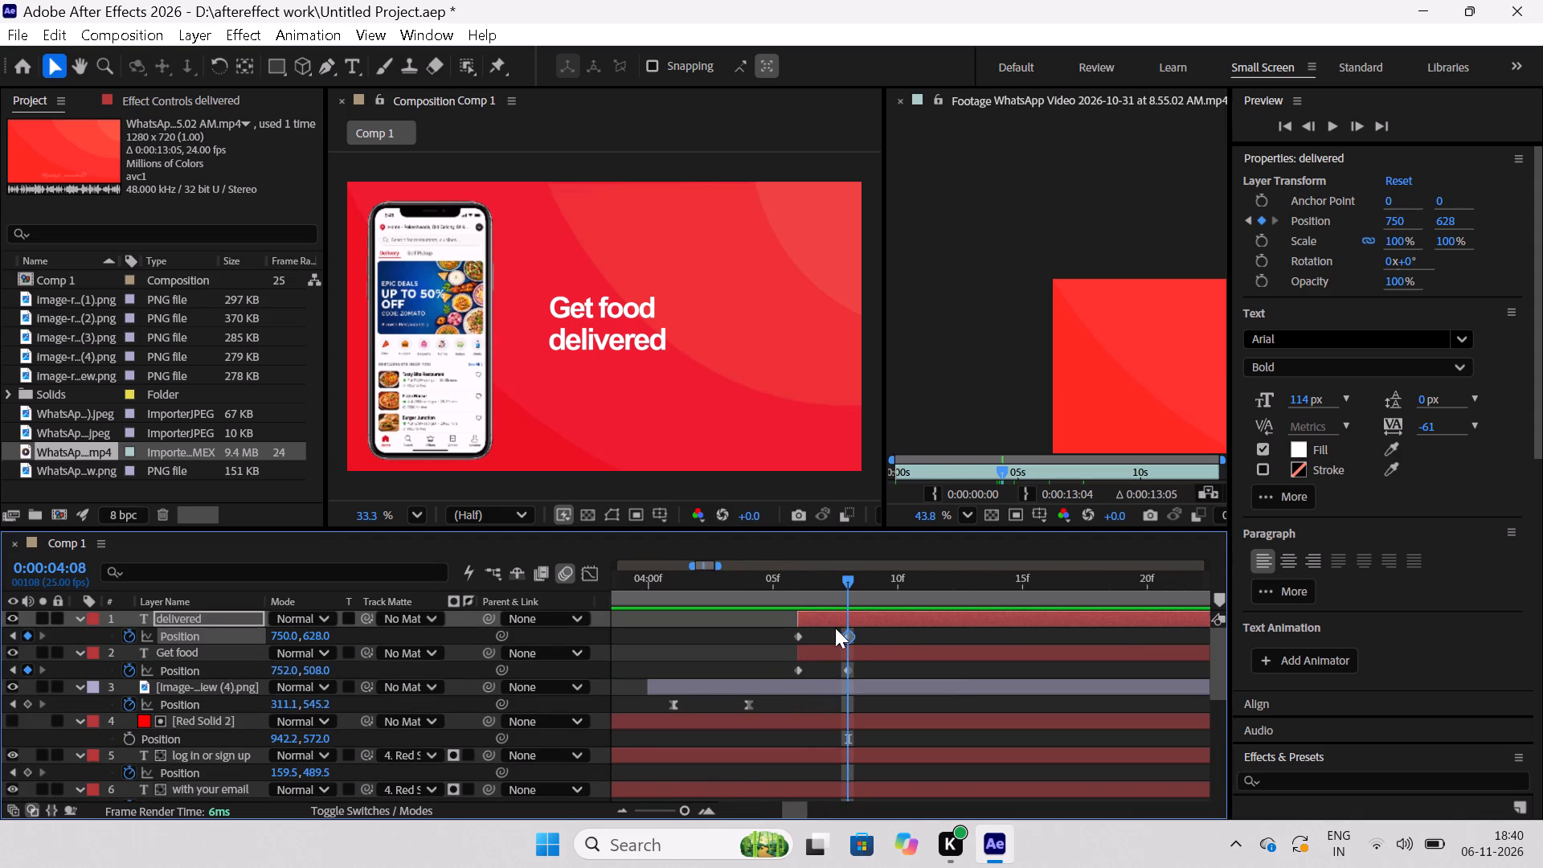
{"action": "left_click_drag", "start_coordinate": [834, 578], "coordinate": [785, 592]}
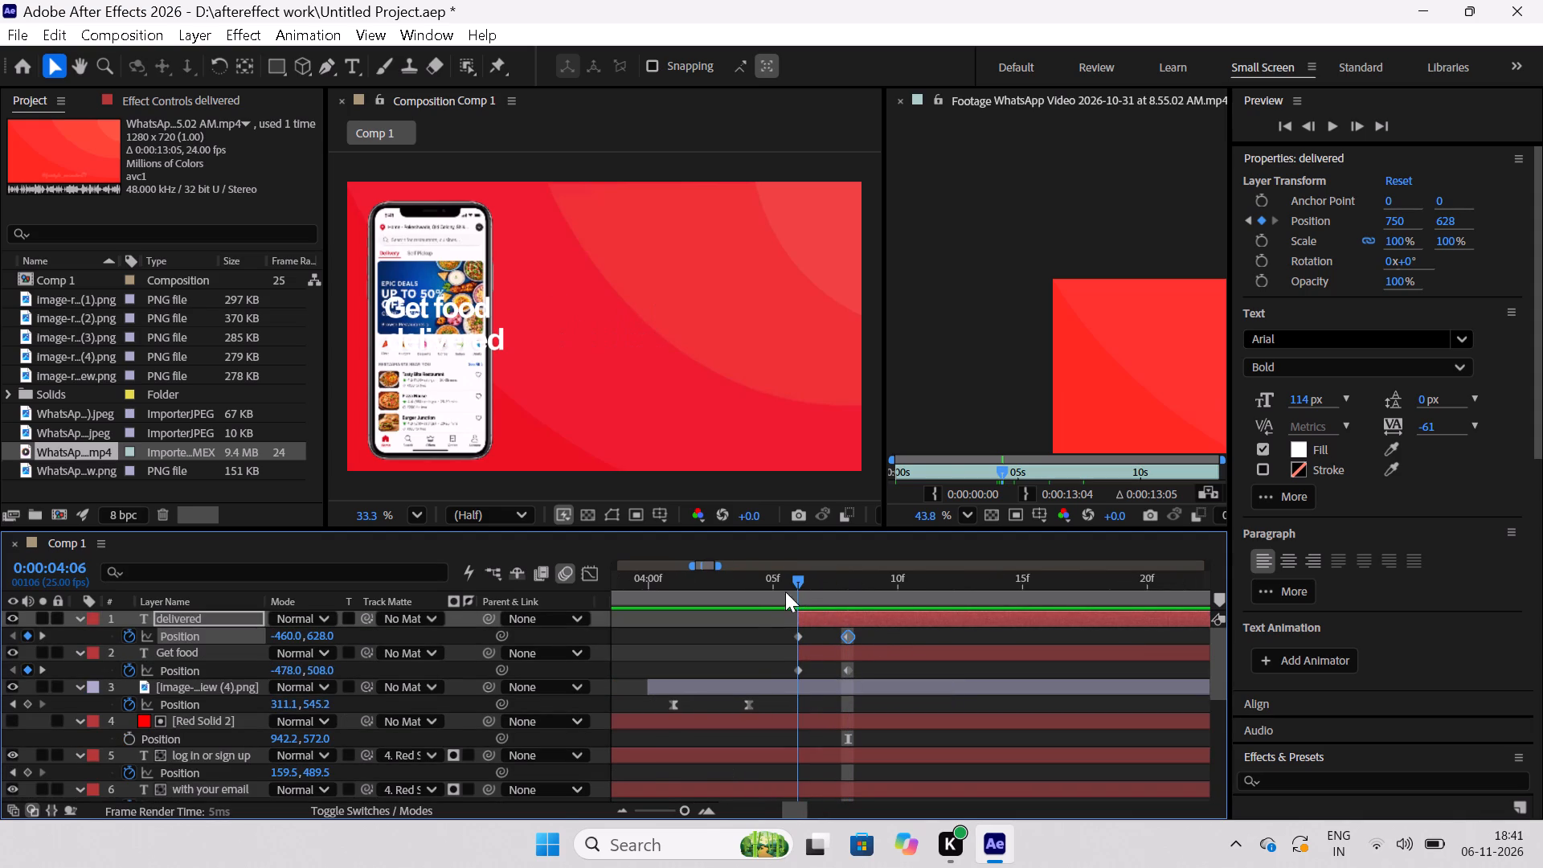
{"action": "left_click_drag", "start_coordinate": [785, 592], "coordinate": [814, 617]}
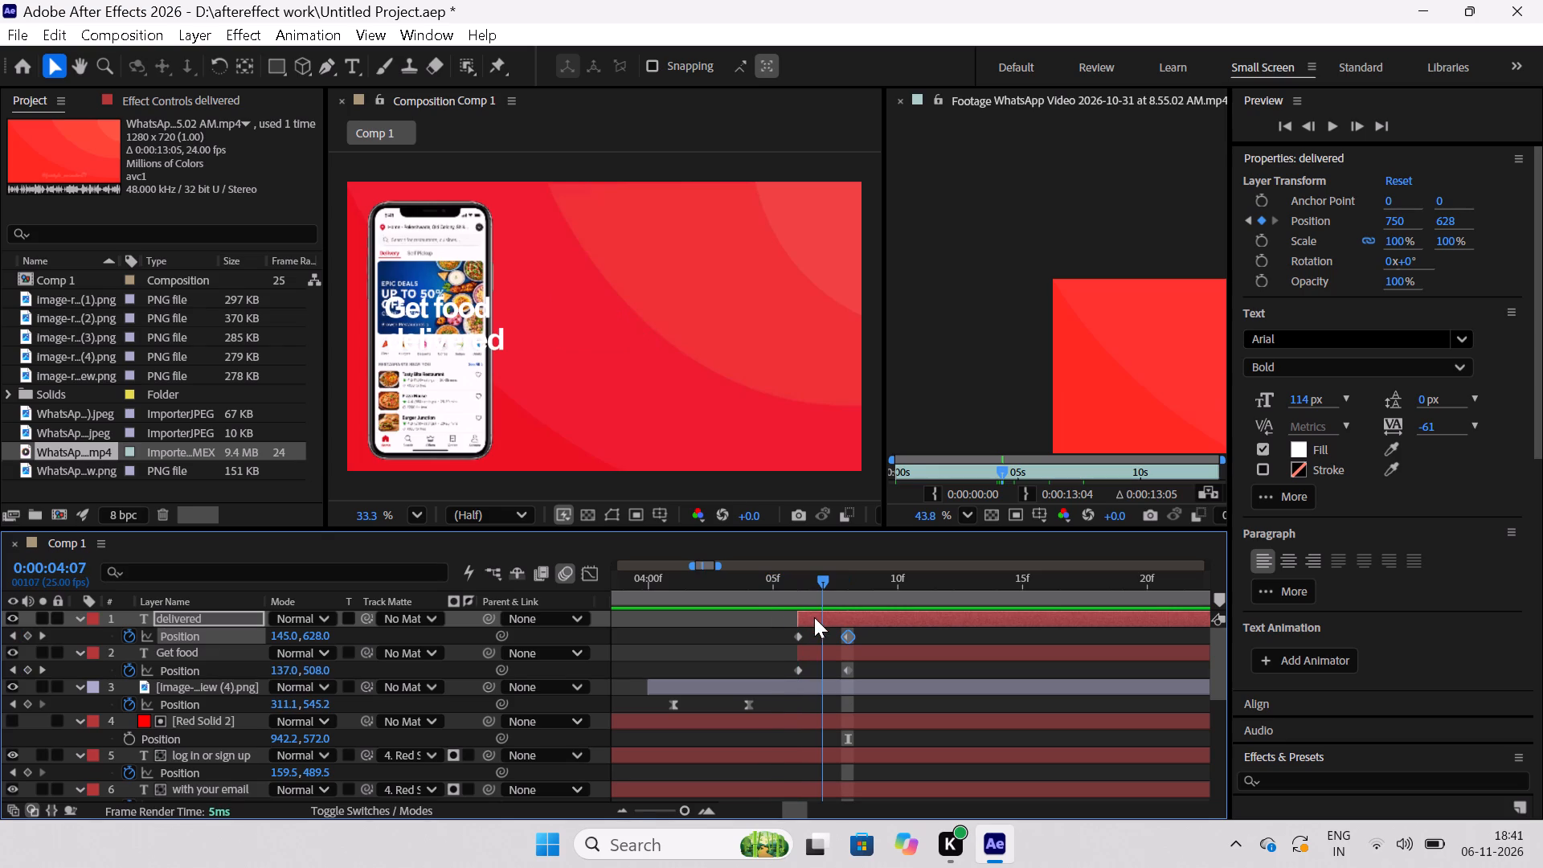
{"action": "left_click_drag", "start_coordinate": [814, 617], "coordinate": [784, 649]}
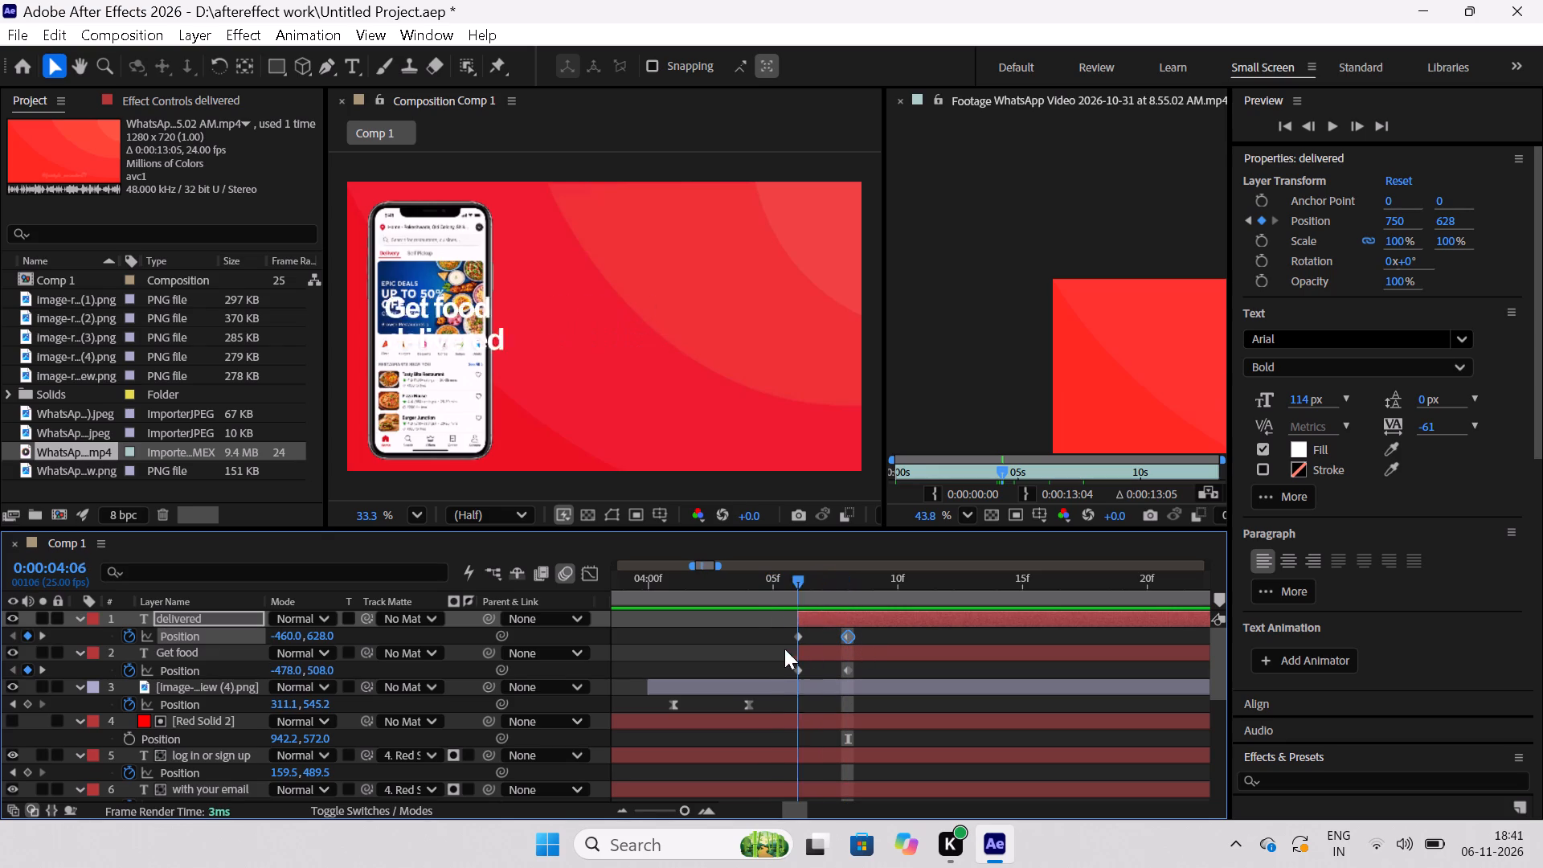
{"action": "left_click_drag", "start_coordinate": [784, 649], "coordinate": [787, 687]}
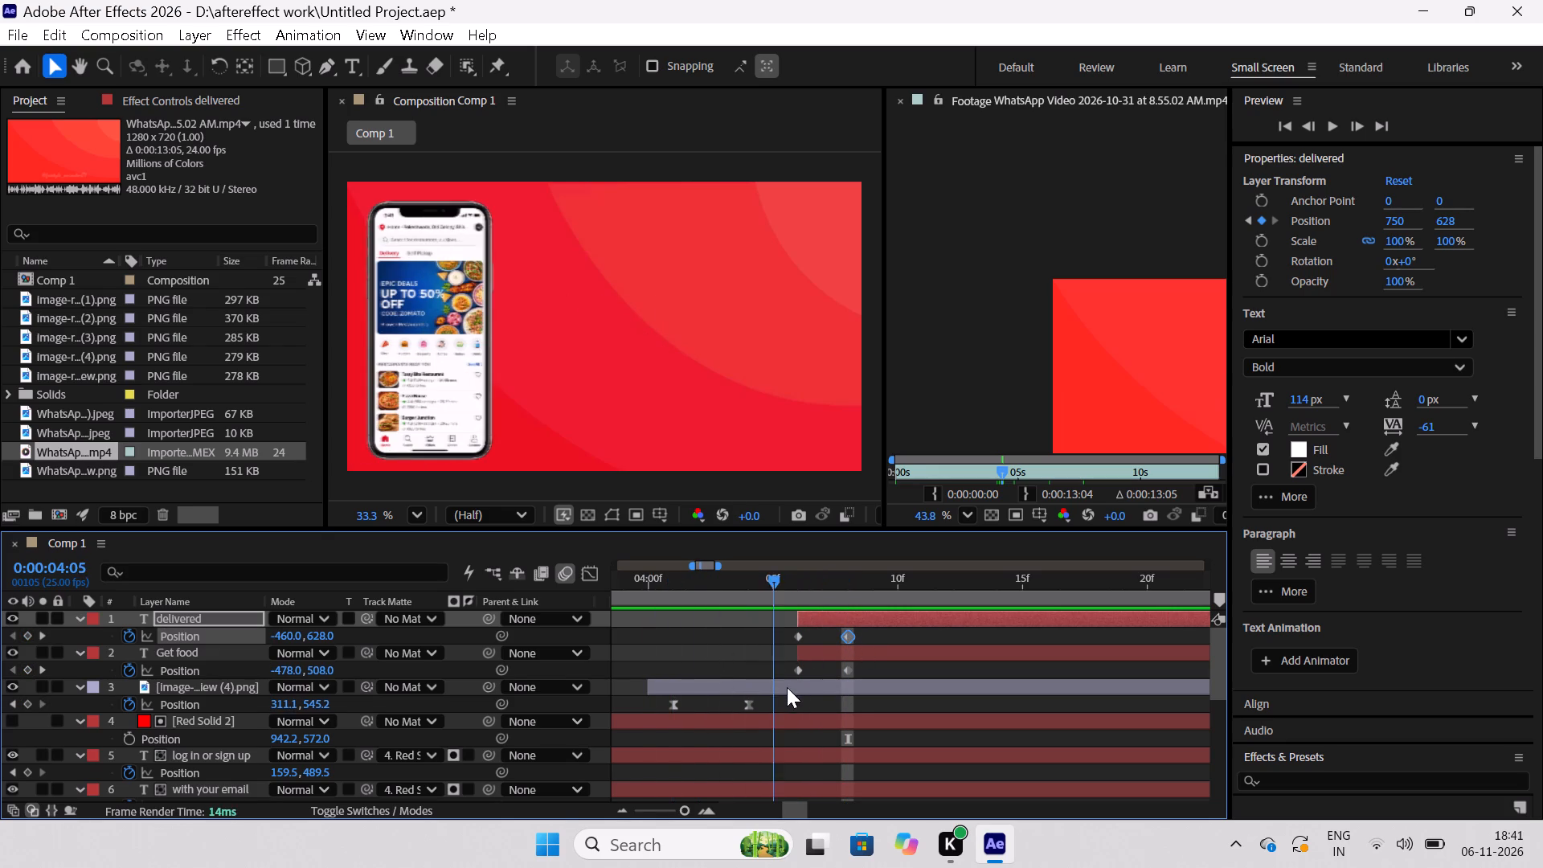
{"action": "left_click_drag", "start_coordinate": [787, 687], "coordinate": [852, 692]}
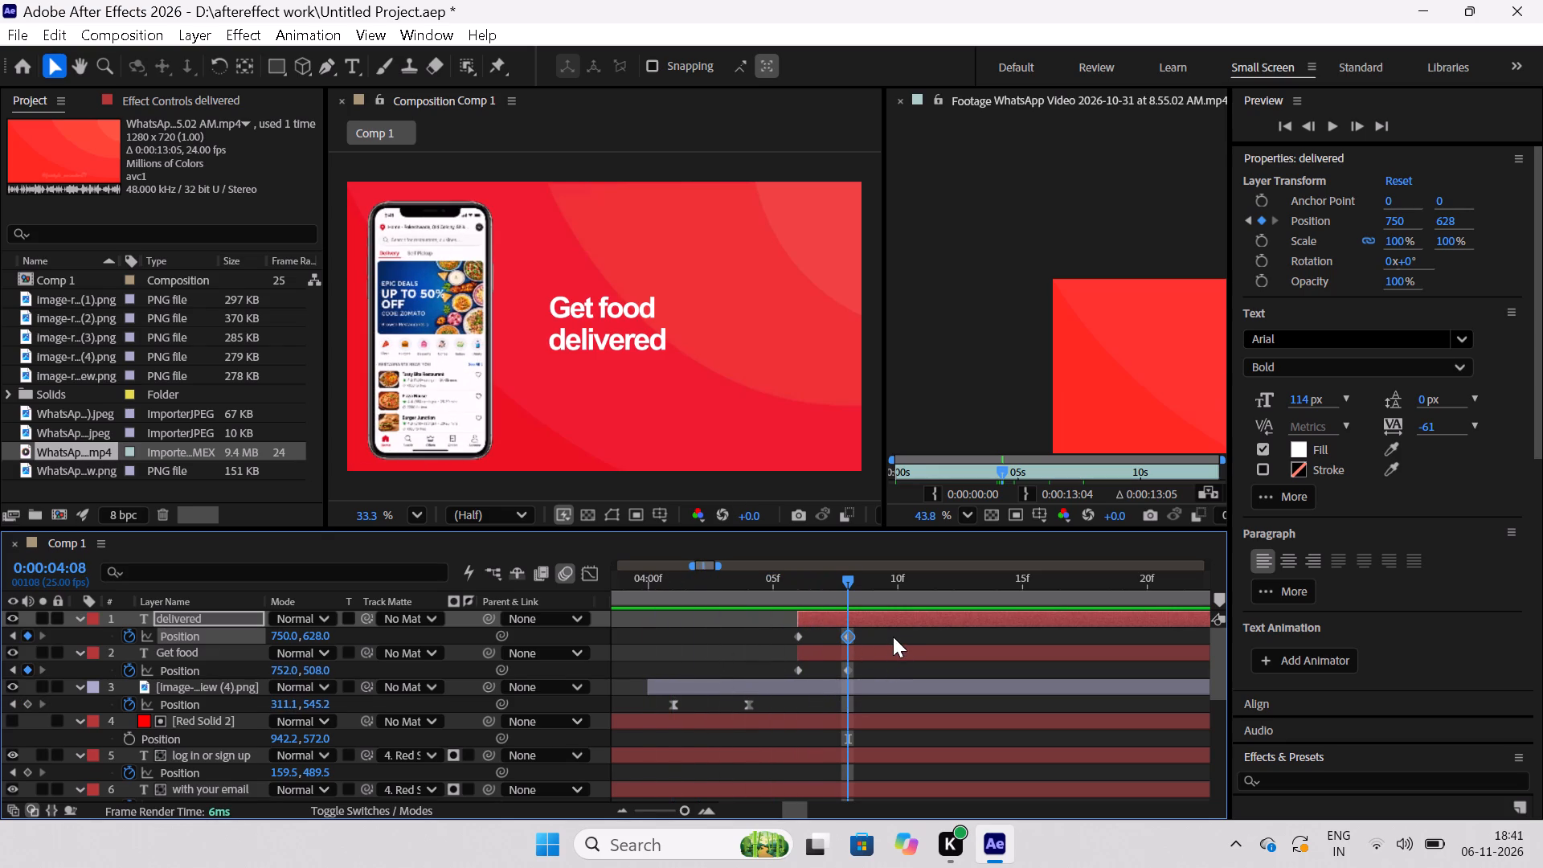
Apply Easy Ease to all Position keyframes of the "delivered" and "Get food" layers.
{"action": "left_click_drag", "start_coordinate": [890, 632], "coordinate": [786, 678]}
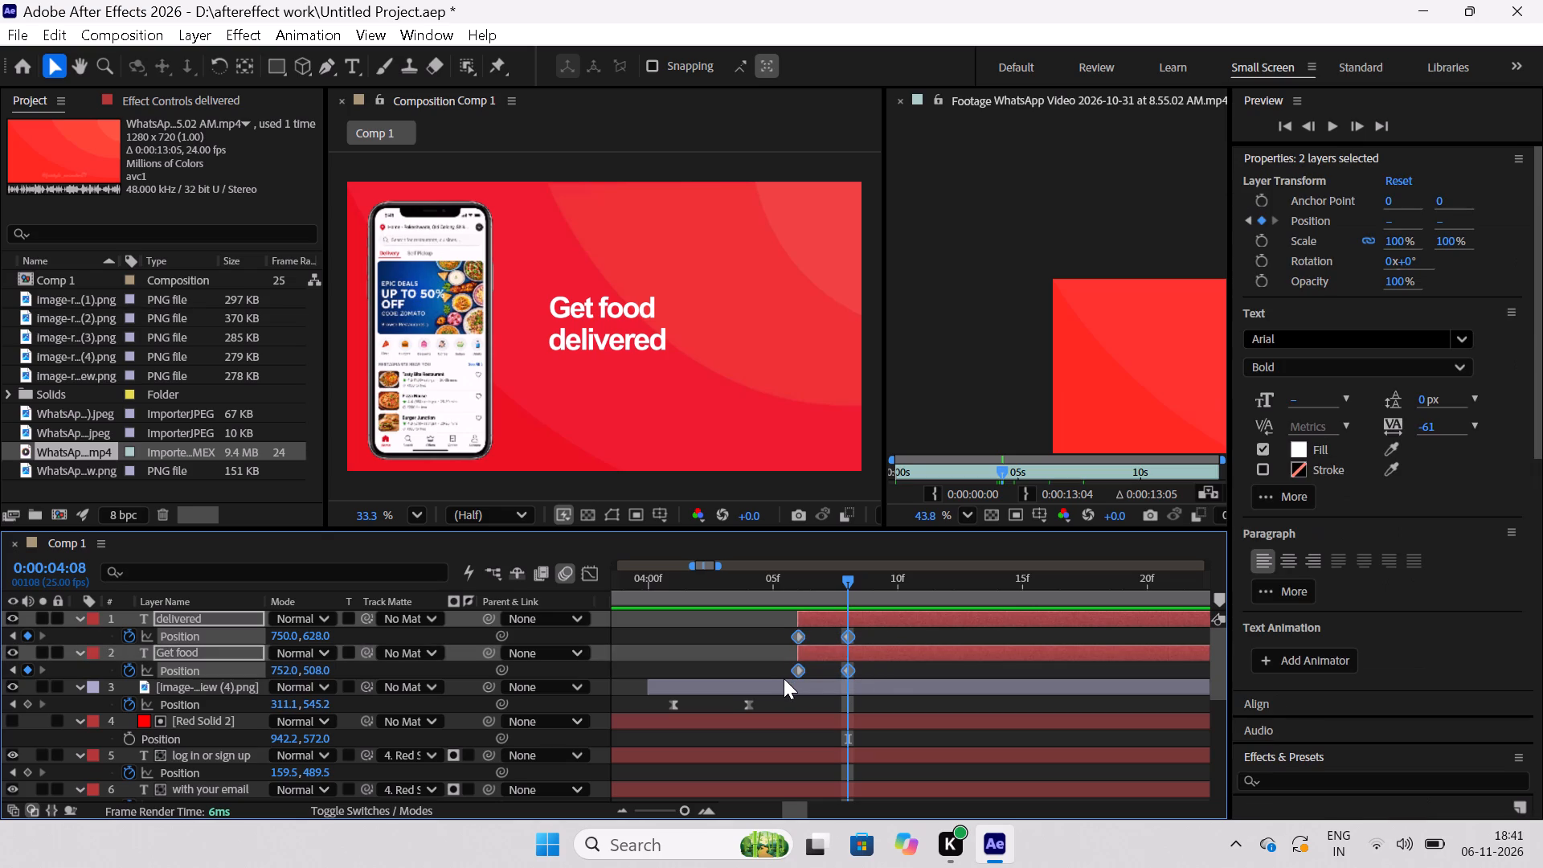
{"action": "key", "text": "F9"}
{"action": "left_click", "coordinate": [710, 640]}
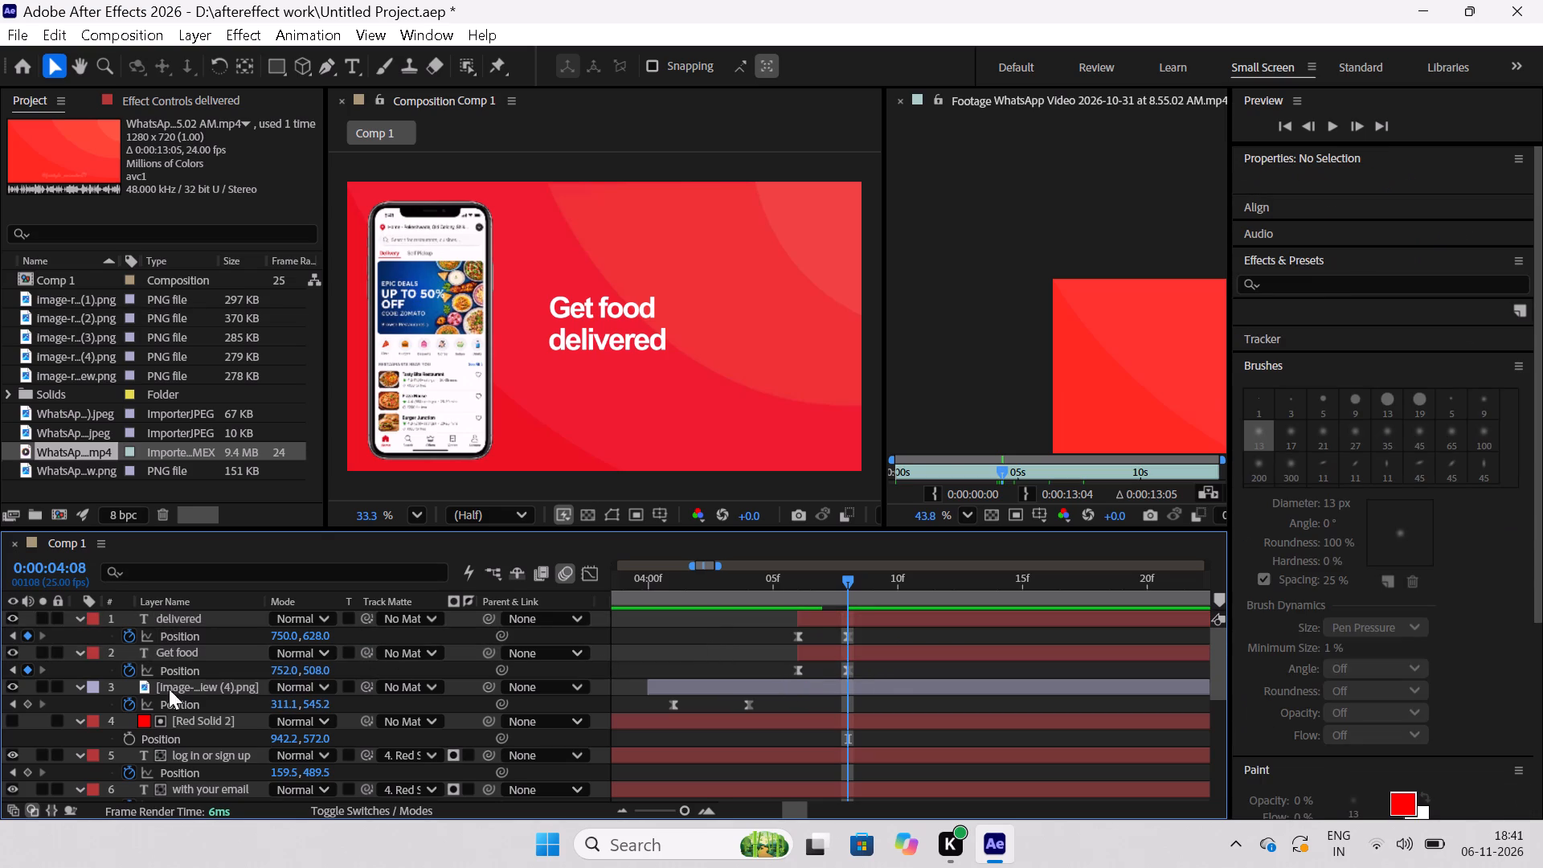
Collapse the properties of the two login text layers, Red Solid 2, image layers 3 and 7, and the WhatsApp review PNG layer.
{"action": "left_click", "coordinate": [80, 795]}
{"action": "left_click", "coordinate": [83, 757]}
{"action": "left_click", "coordinate": [79, 725]}
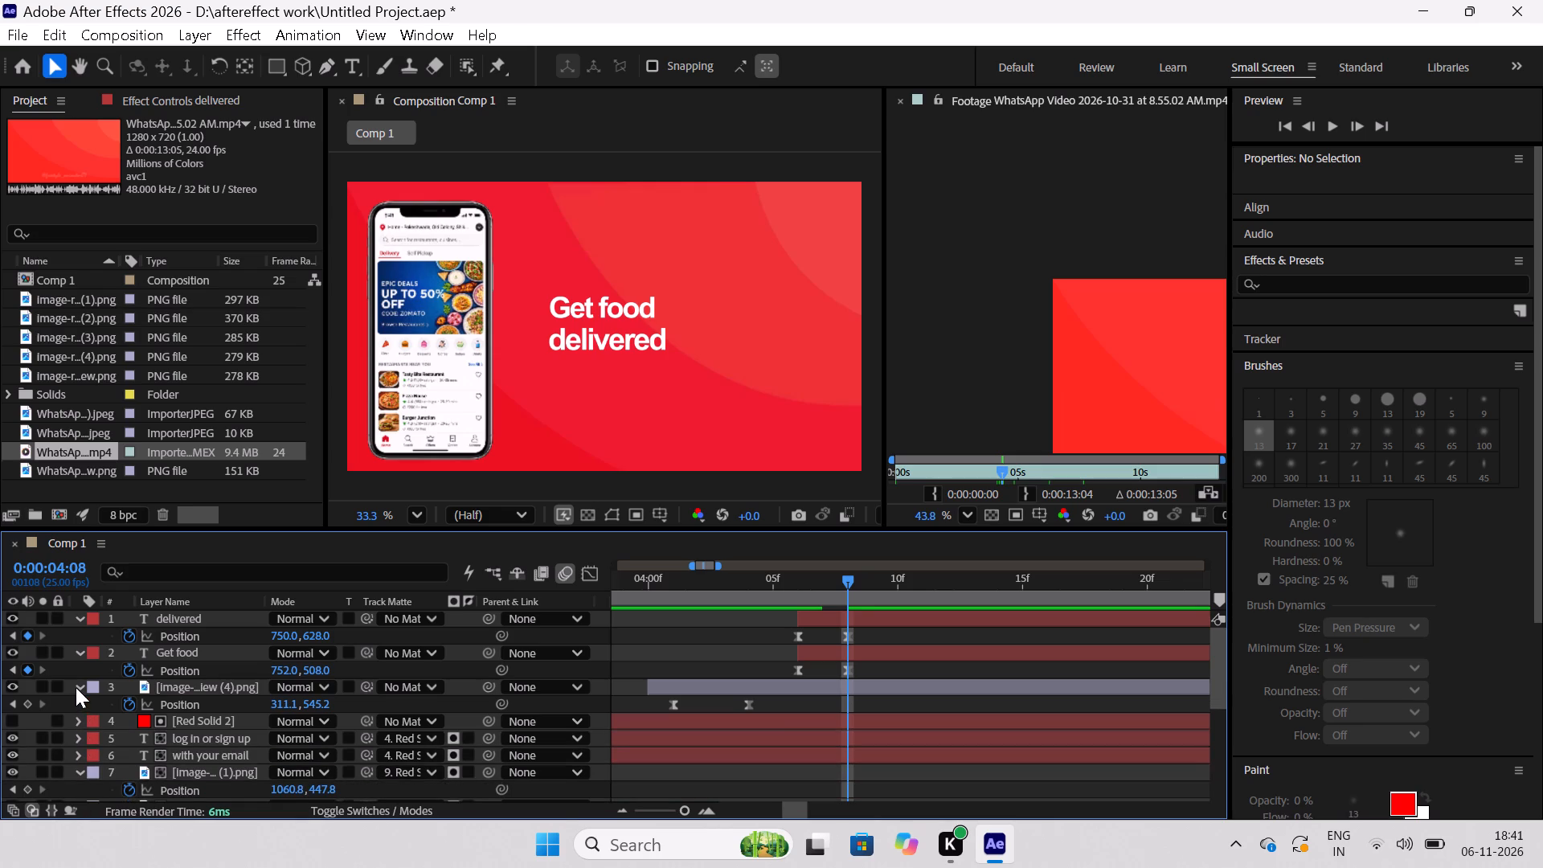
{"action": "left_click", "coordinate": [76, 687]}
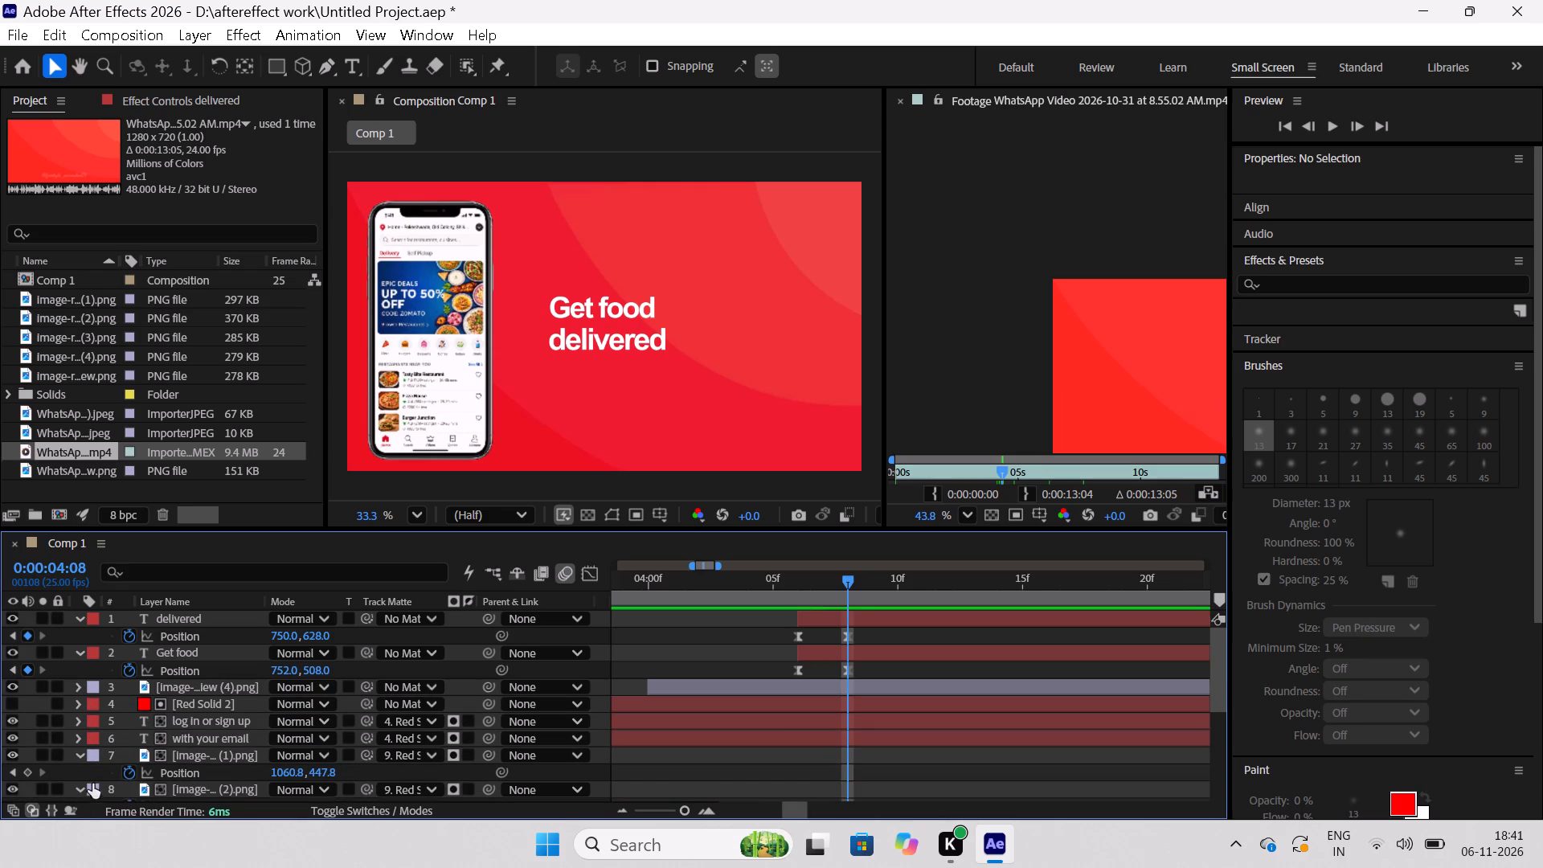
{"action": "left_click", "coordinate": [77, 751]}
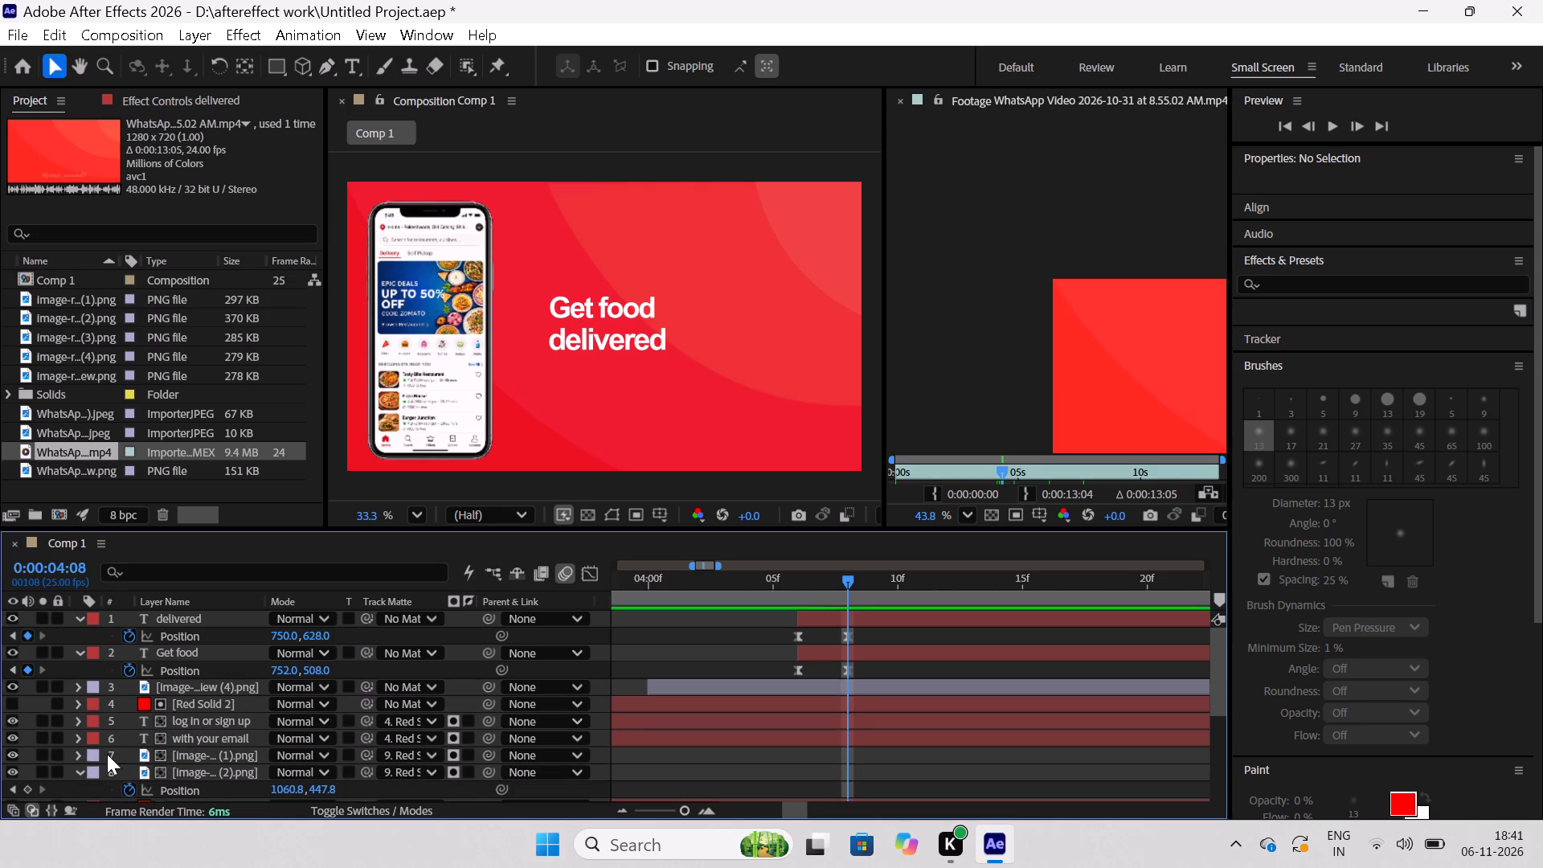
{"action": "scroll", "coordinate": [104, 768], "scroll_direction": "down", "scroll_amount": 4}
{"action": "left_click", "coordinate": [79, 727]}
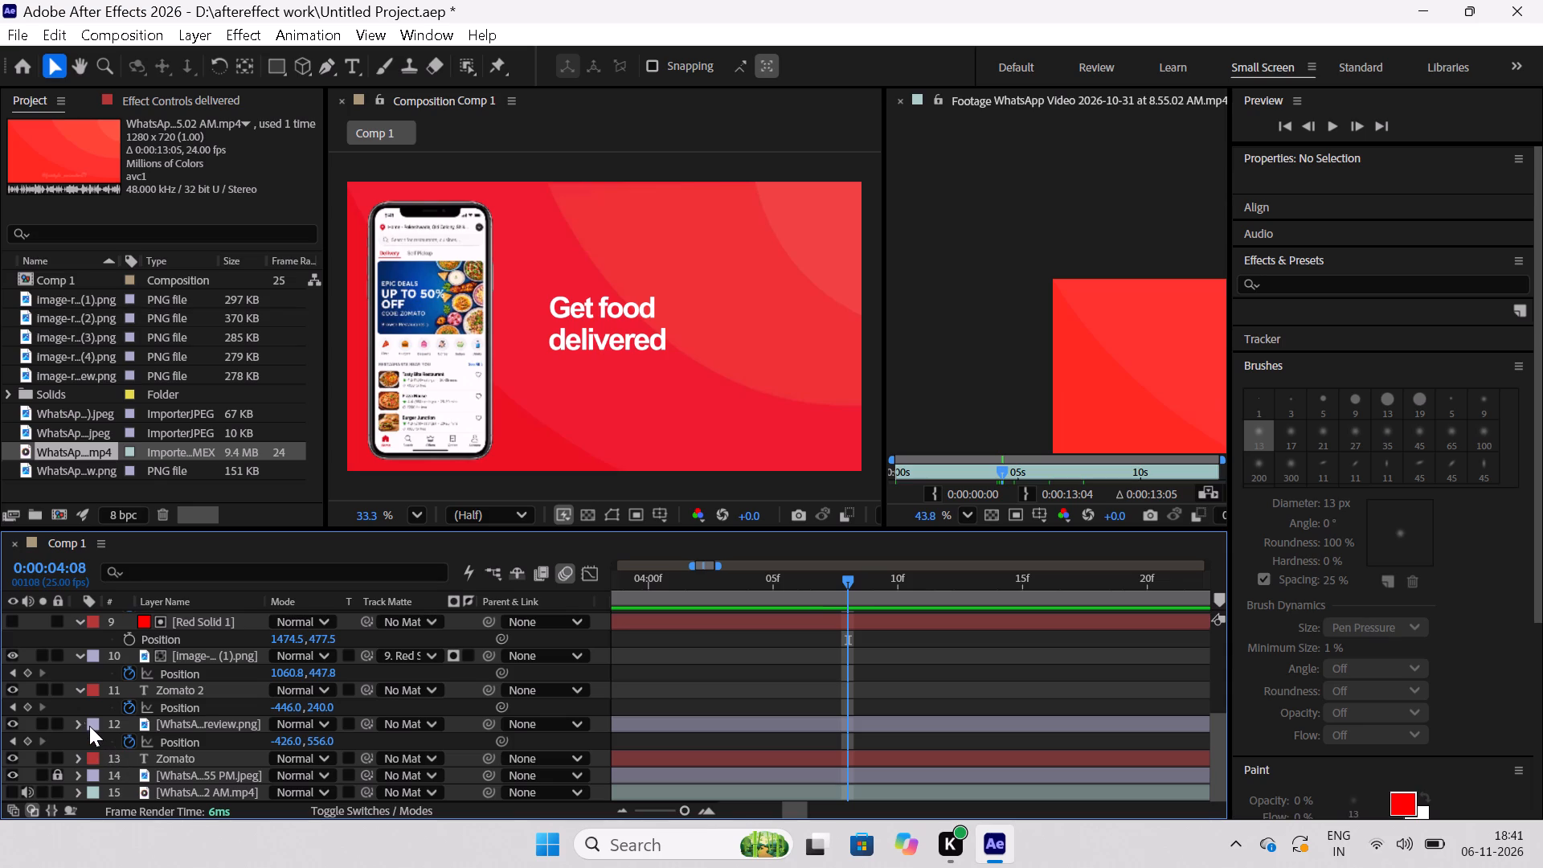
{"action": "scroll", "coordinate": [150, 726], "scroll_direction": "up", "scroll_amount": 6}
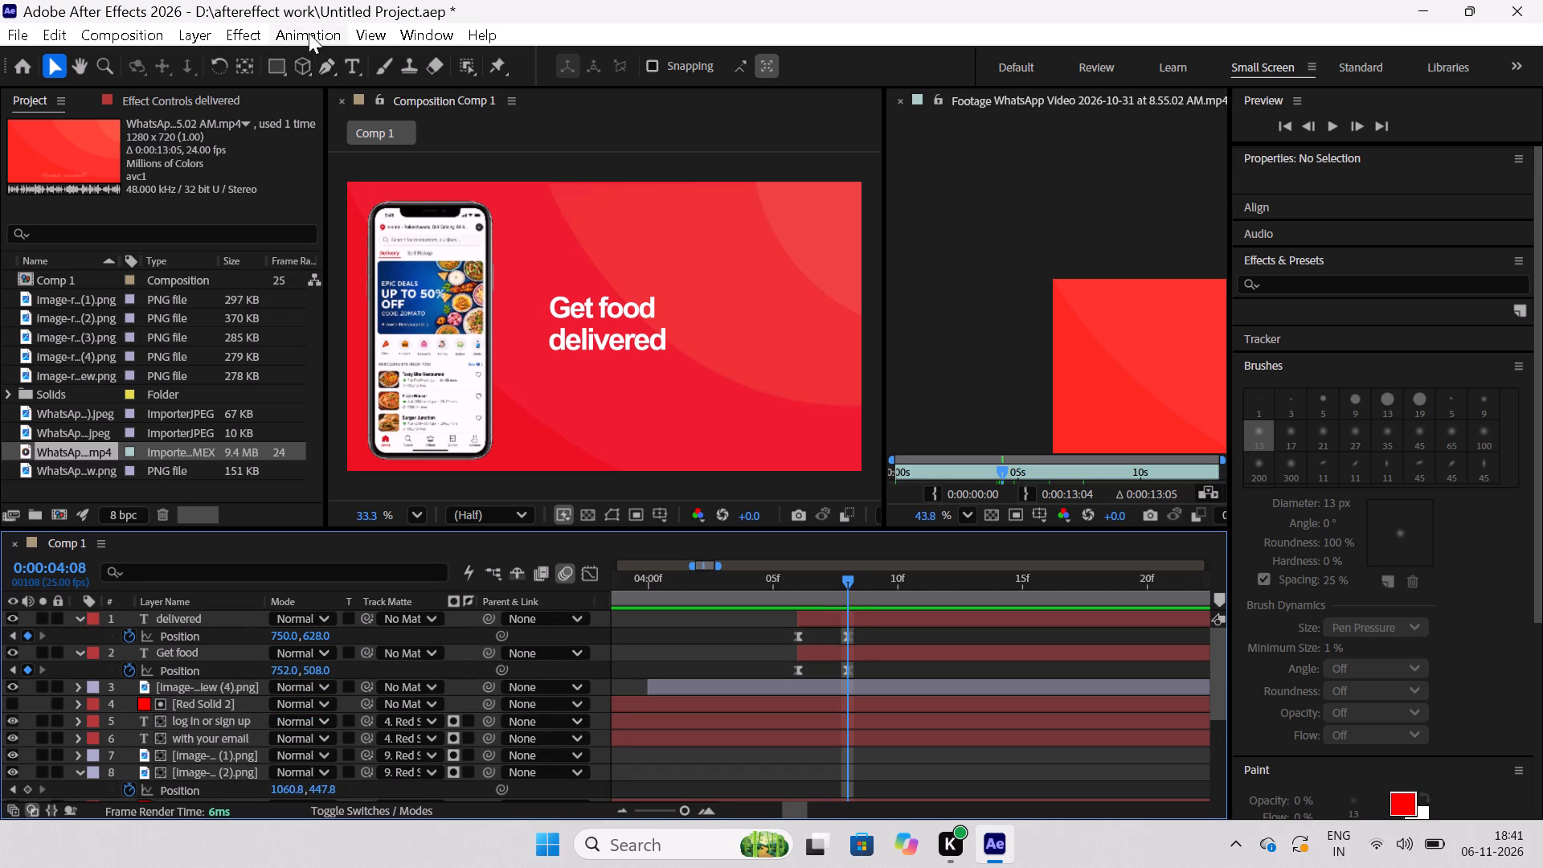
Create a new red solid layer of 1920 × 1080 px in Comp 1.
{"action": "left_click", "coordinate": [210, 36]}
{"action": "left_click", "coordinate": [245, 60]}
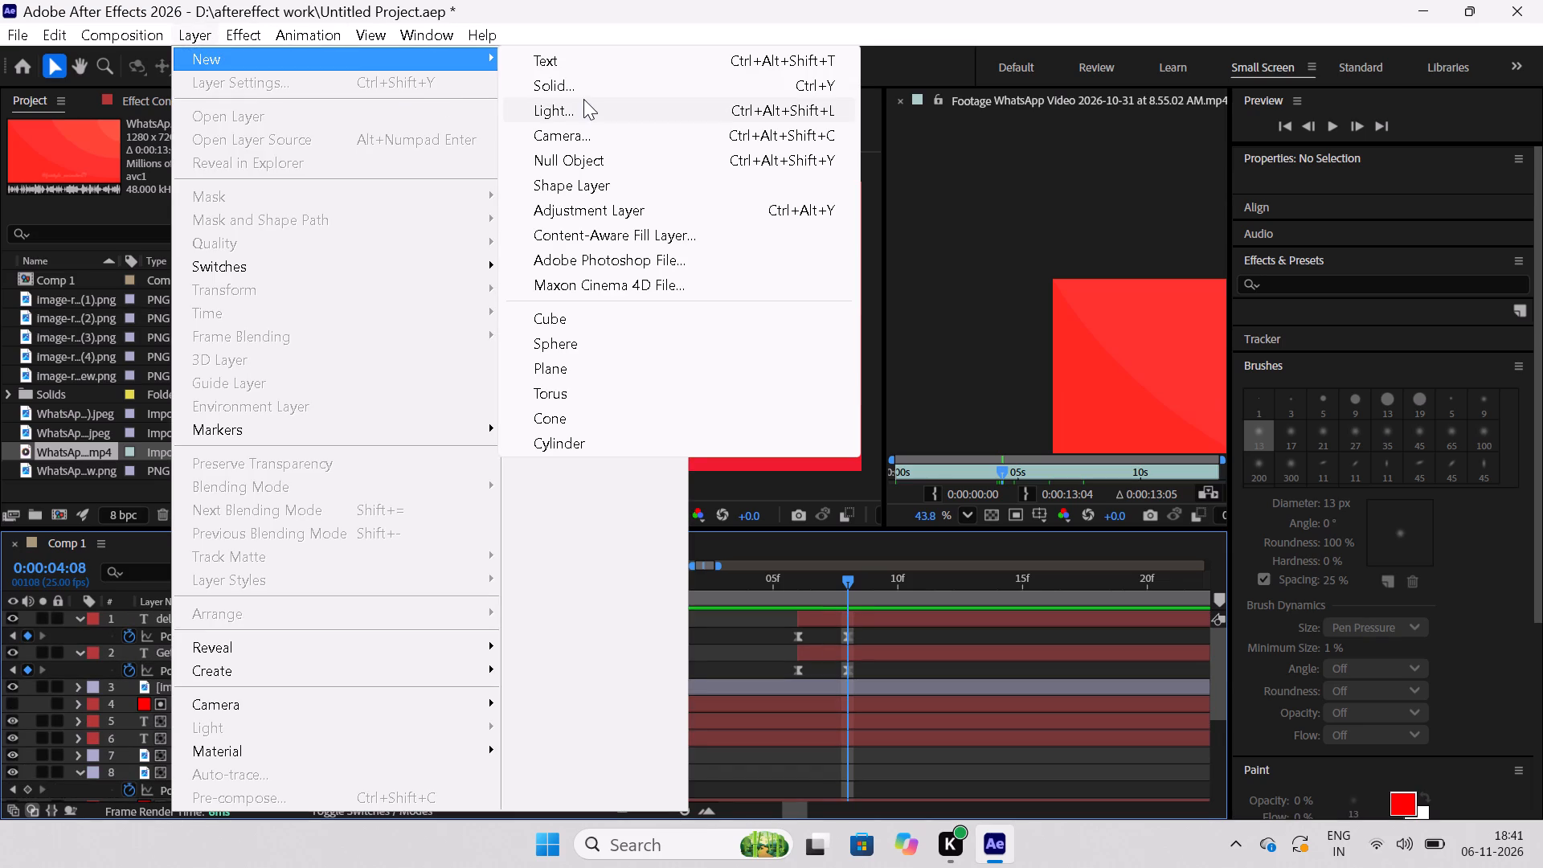
{"action": "left_click", "coordinate": [589, 92]}
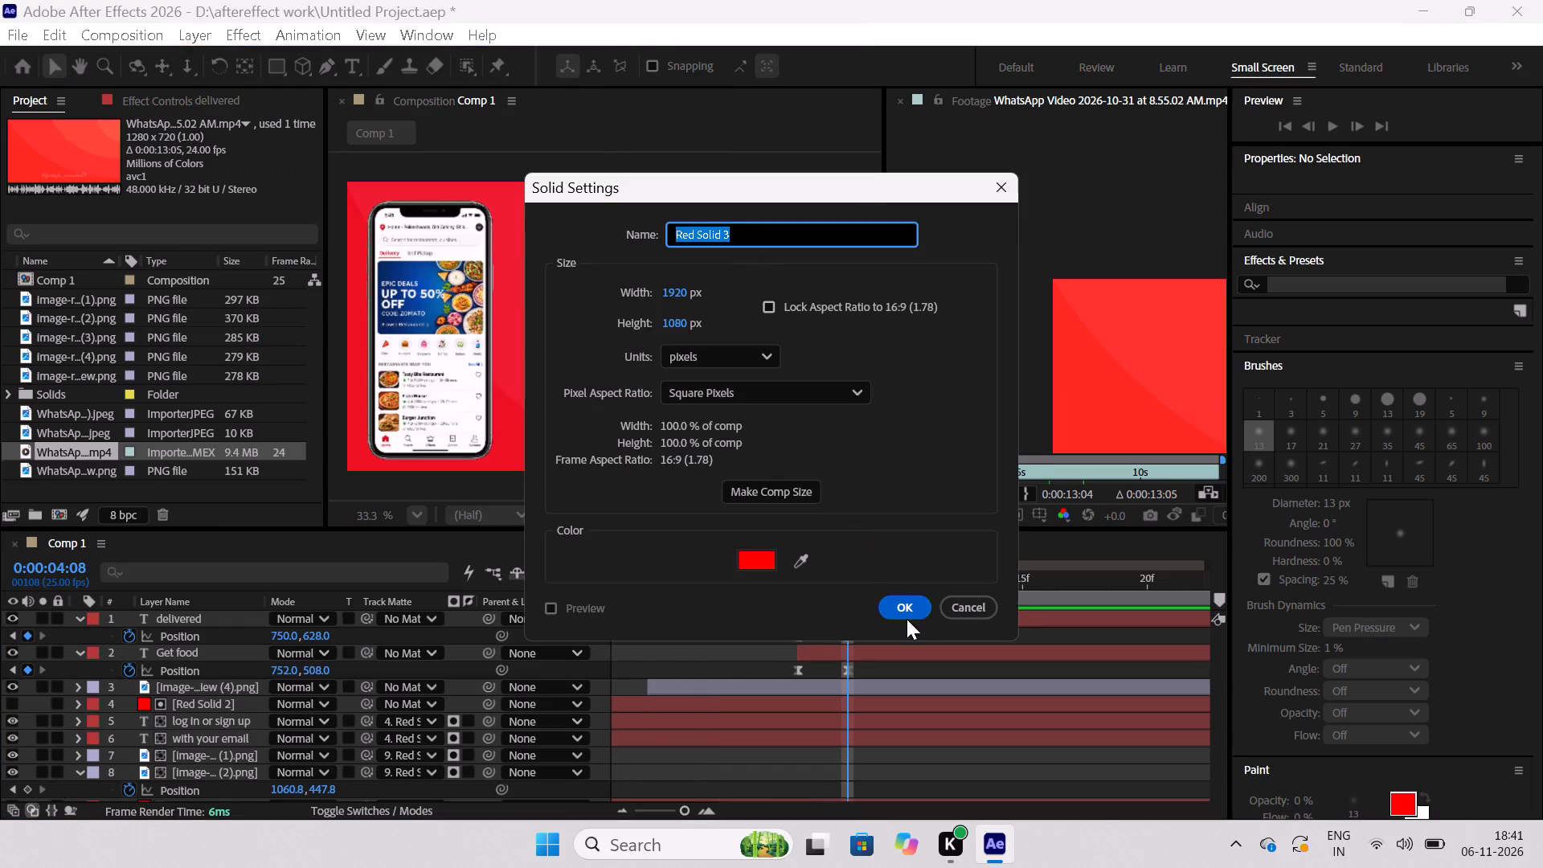
{"action": "left_click", "coordinate": [905, 614]}
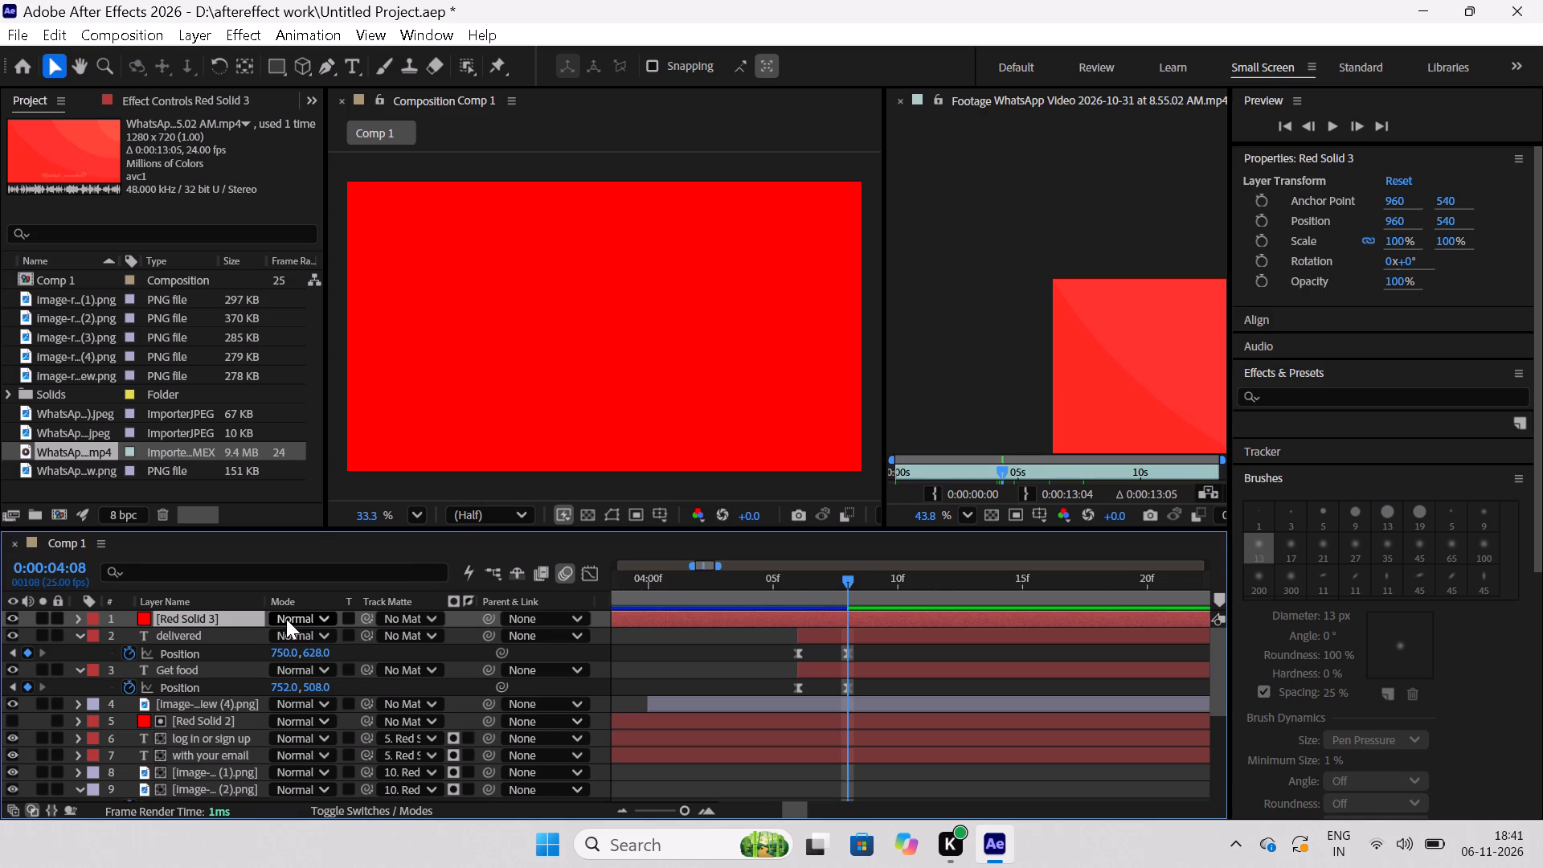
Scale the Red Solid 3 layer down to 57%.
{"action": "key", "text": "s"}
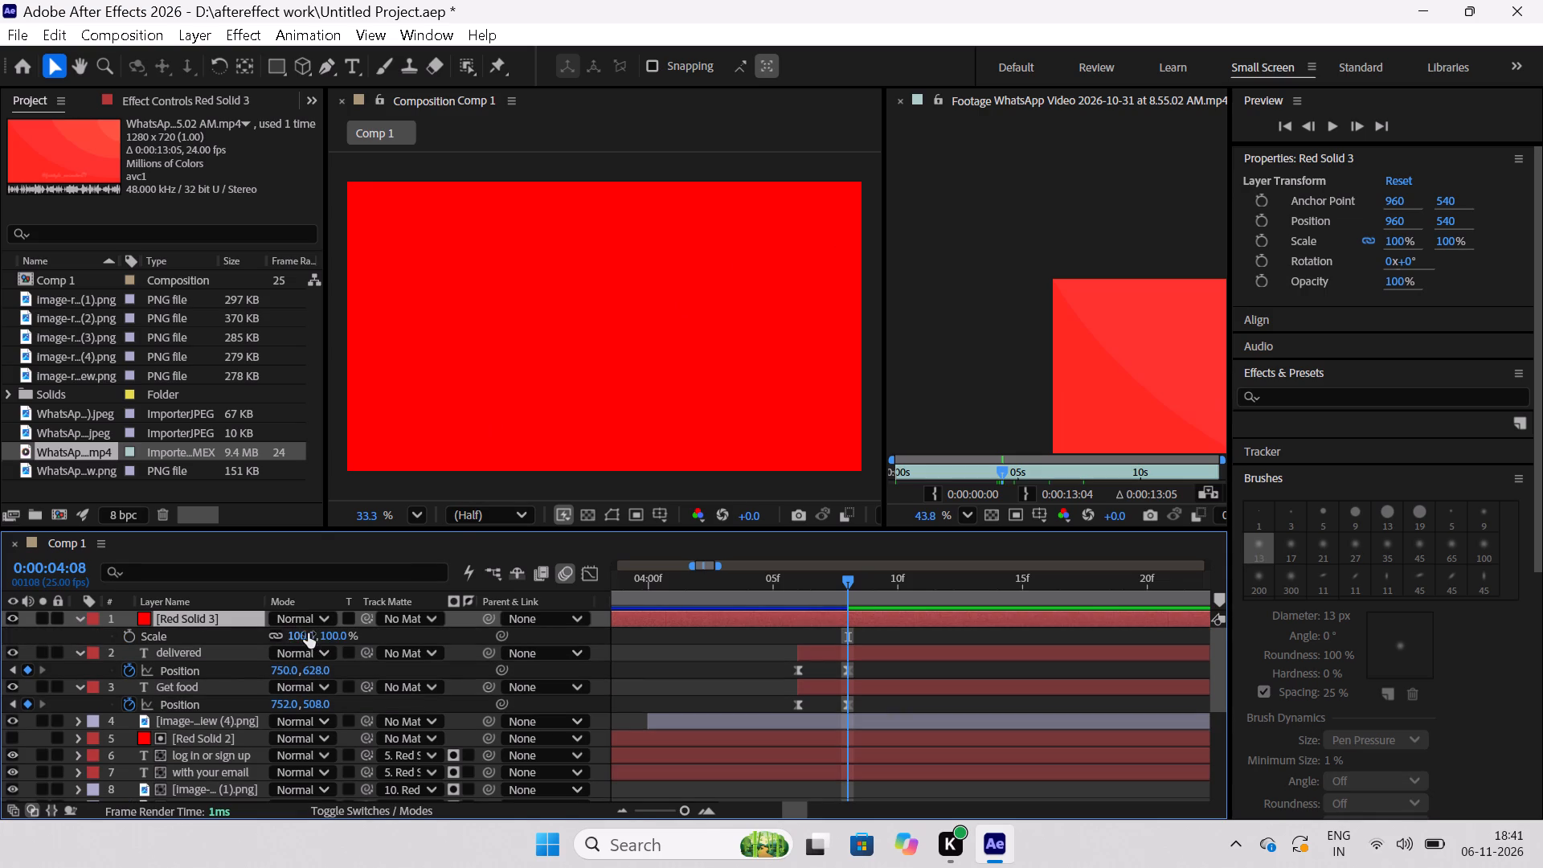
{"action": "left_click_drag", "start_coordinate": [308, 633], "coordinate": [271, 637]}
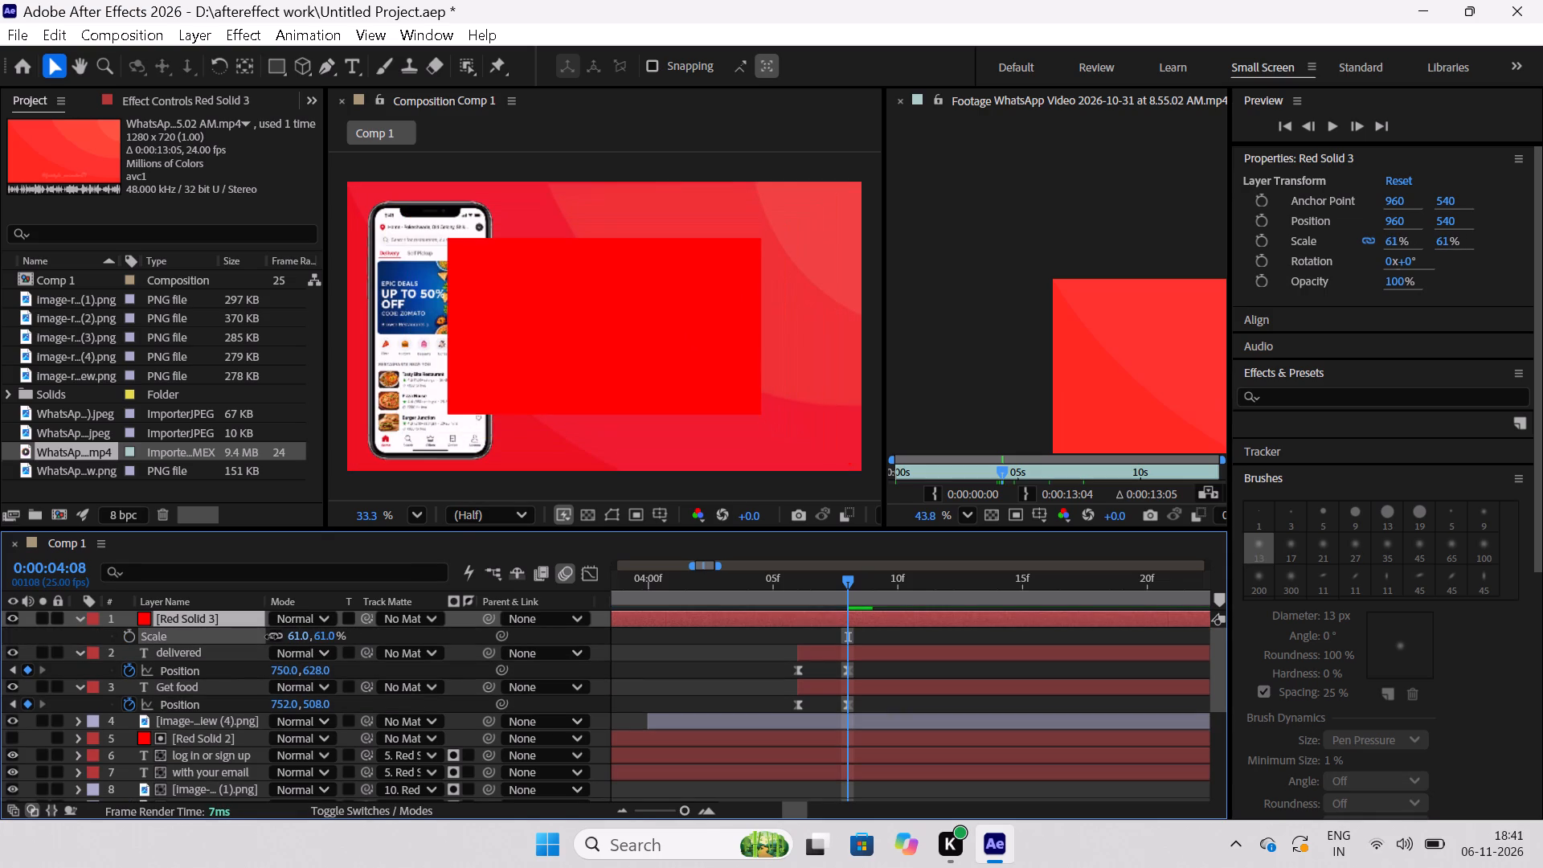
{"action": "left_click_drag", "start_coordinate": [271, 637], "coordinate": [268, 637]}
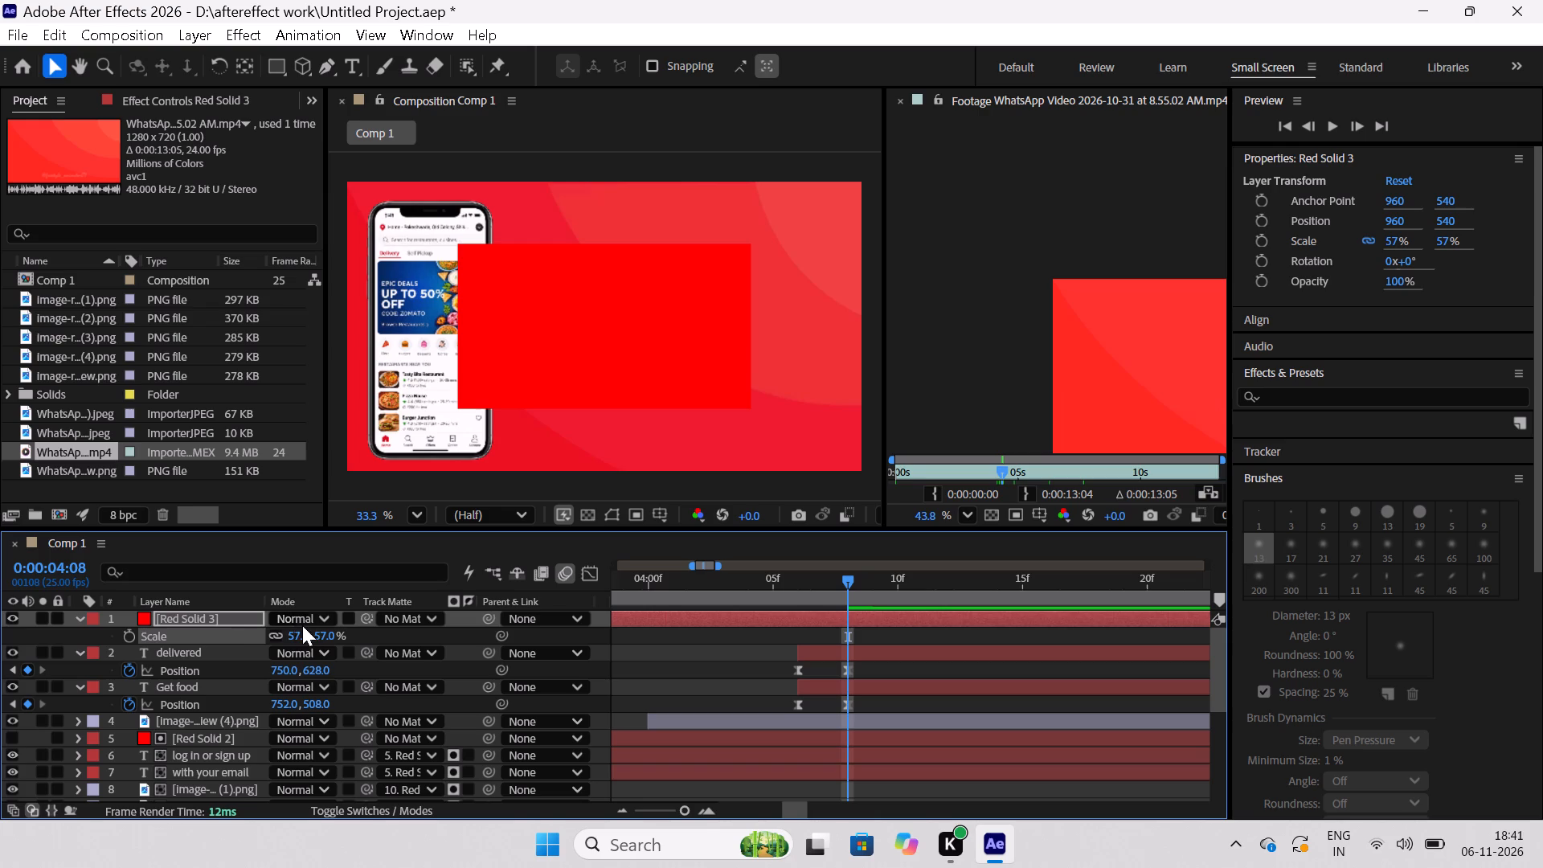
Rotate the Red Solid 3 layer to 91° so it stands upright.
{"action": "left_click", "coordinate": [230, 620]}
{"action": "key", "text": "r"}
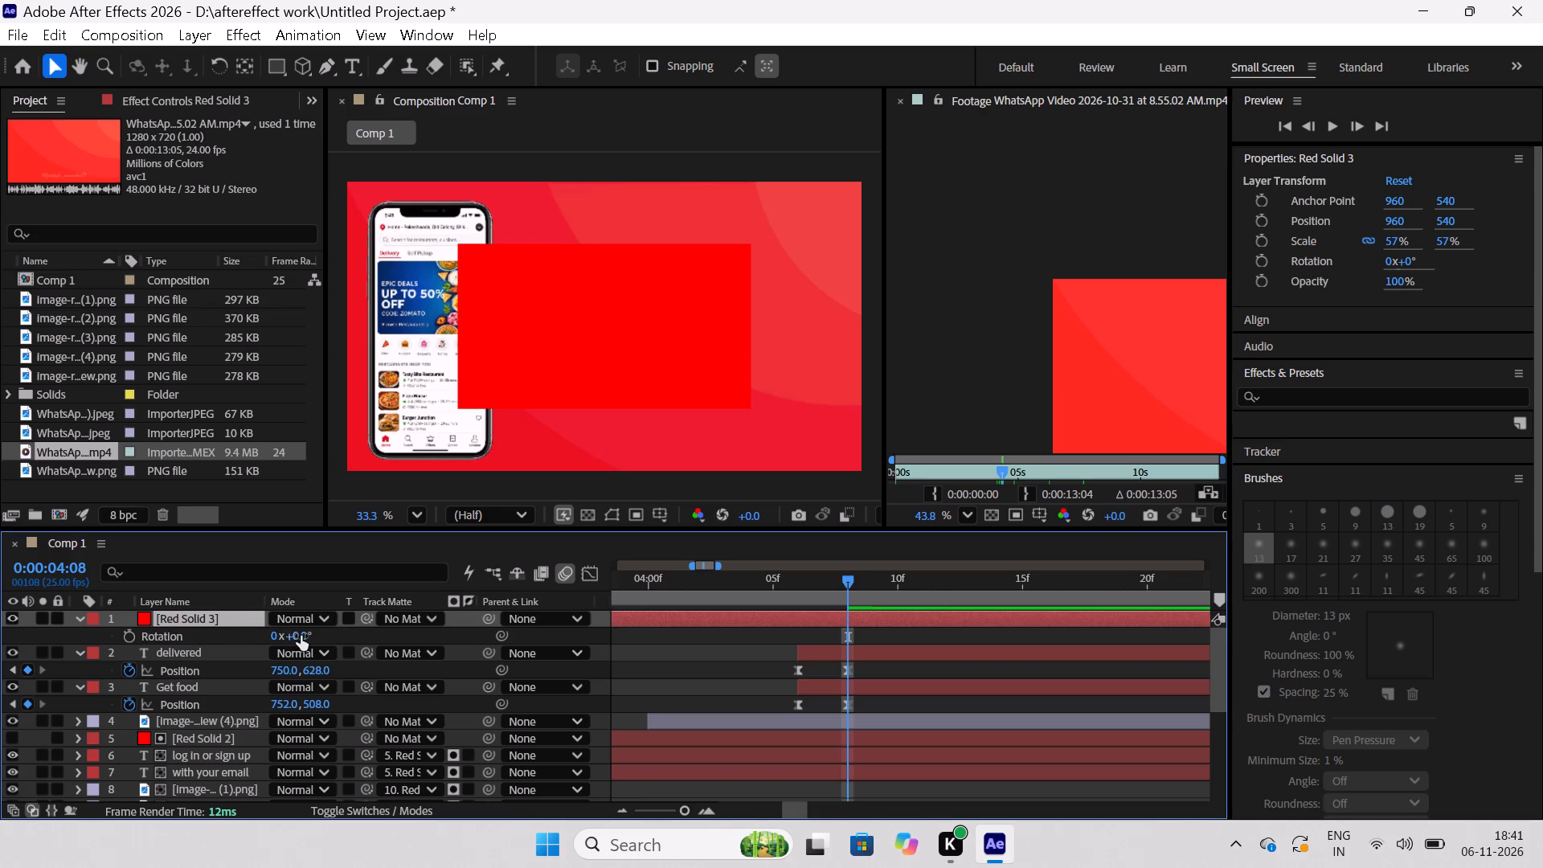
{"action": "left_click_drag", "start_coordinate": [301, 636], "coordinate": [420, 658]}
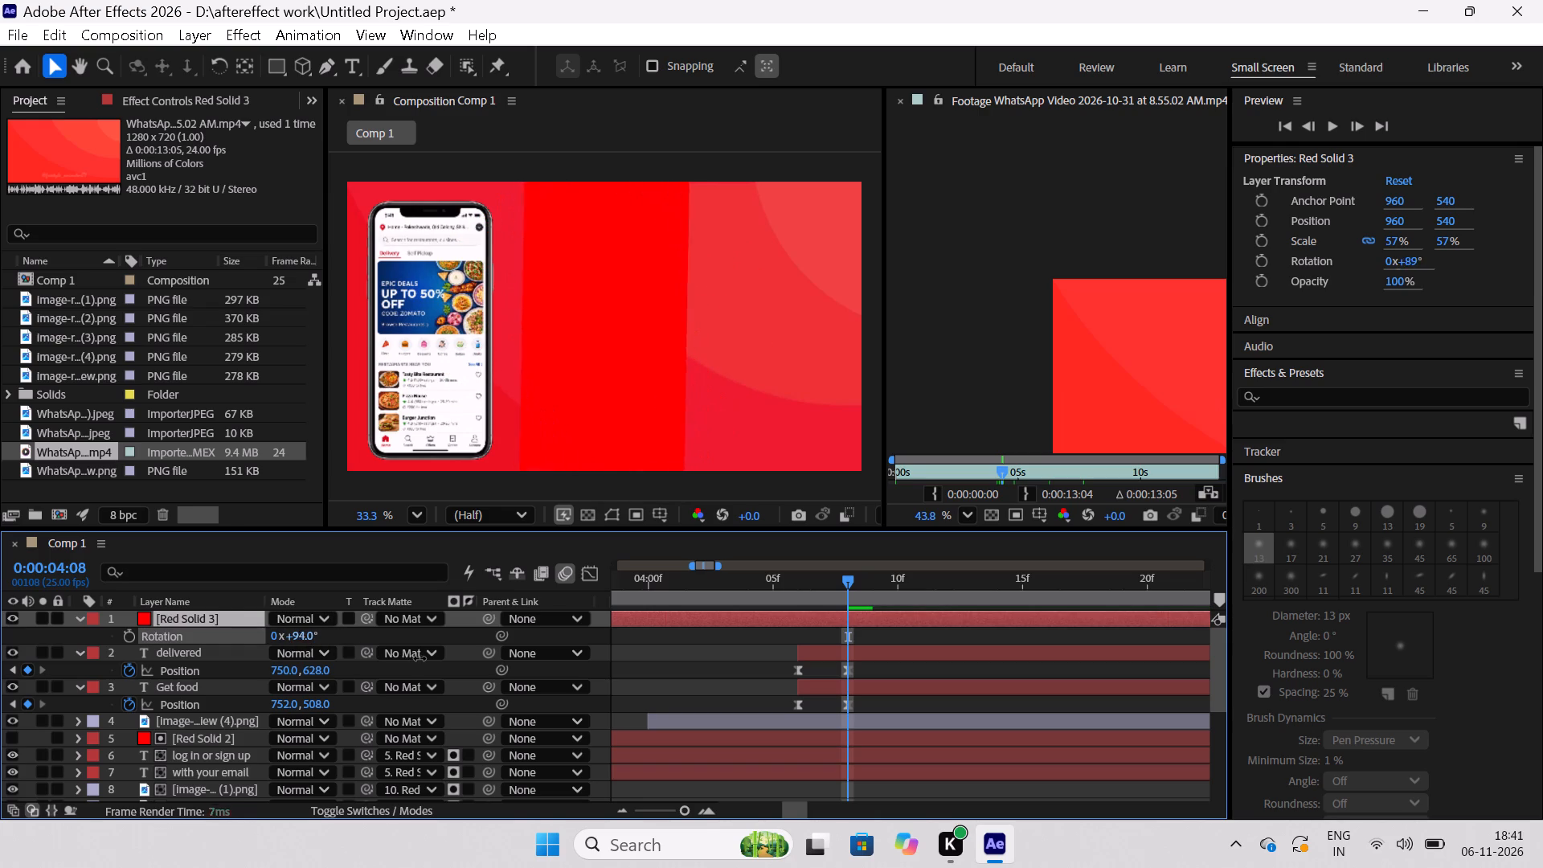
{"action": "left_click_drag", "start_coordinate": [420, 658], "coordinate": [412, 656]}
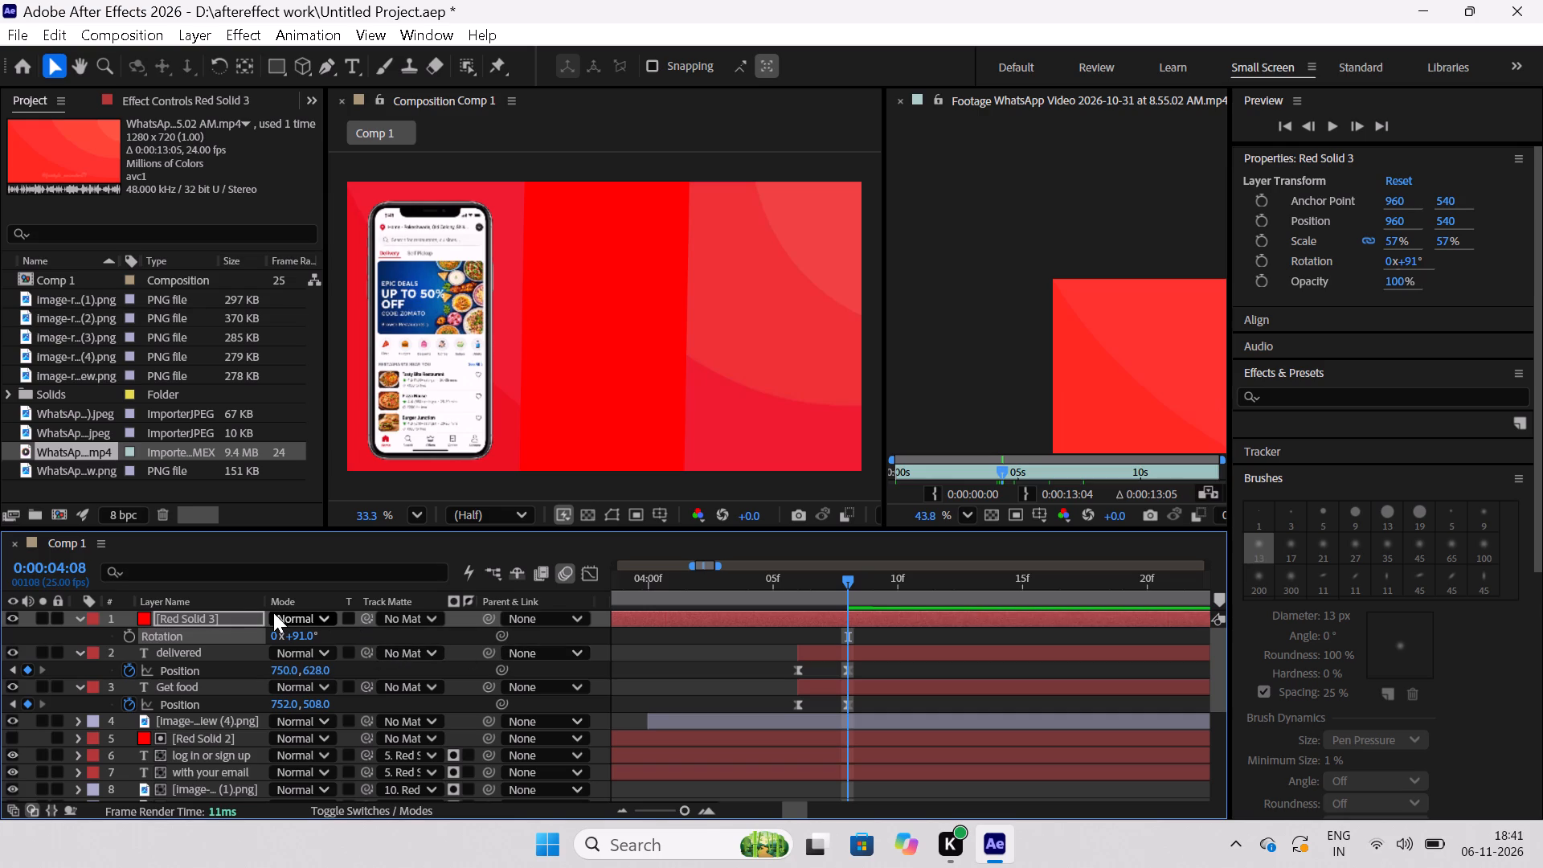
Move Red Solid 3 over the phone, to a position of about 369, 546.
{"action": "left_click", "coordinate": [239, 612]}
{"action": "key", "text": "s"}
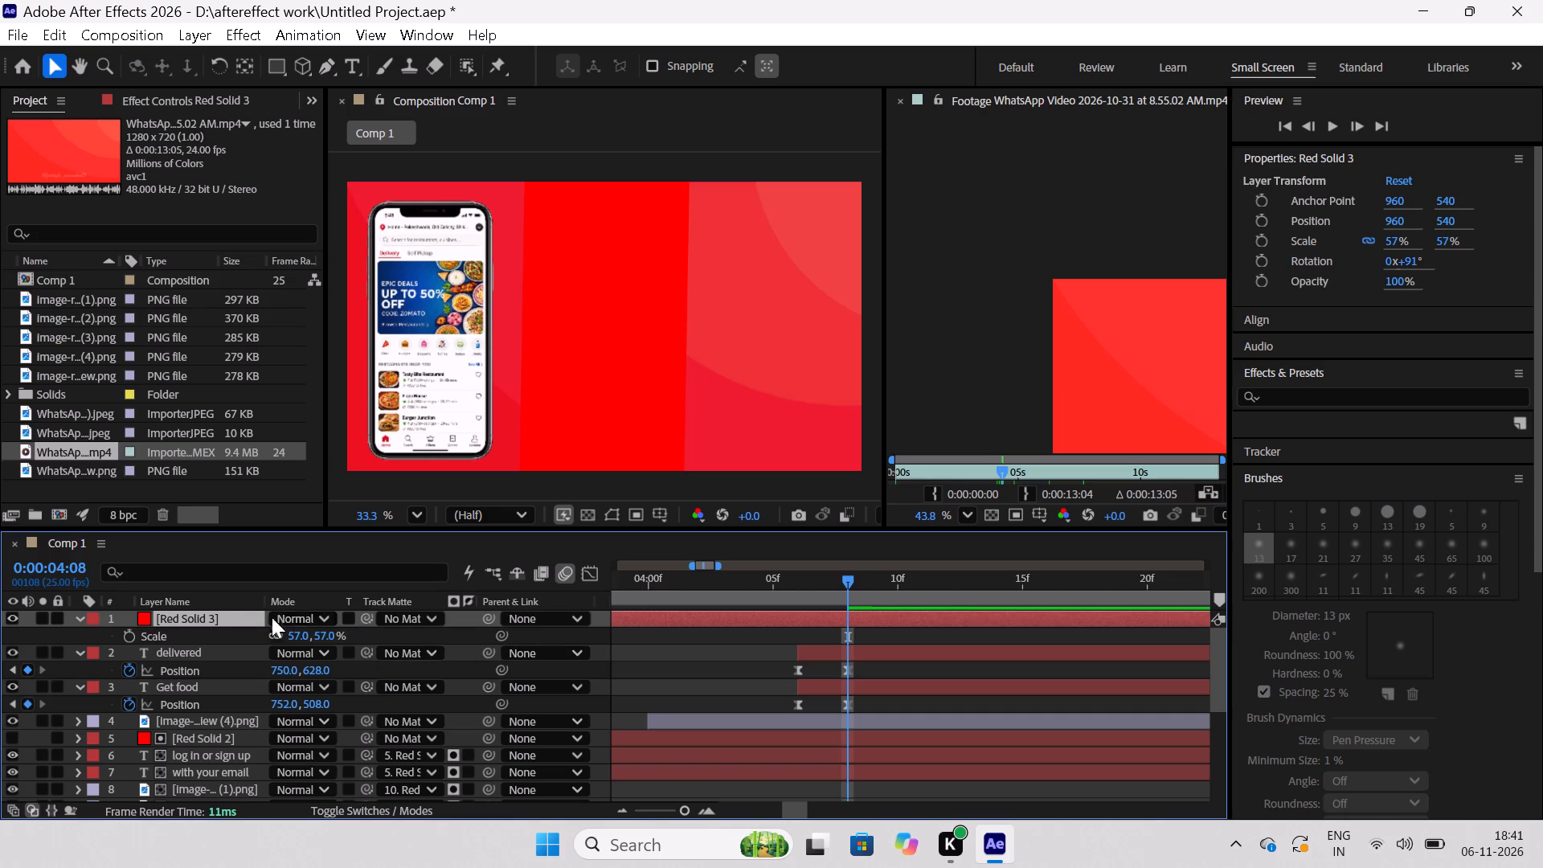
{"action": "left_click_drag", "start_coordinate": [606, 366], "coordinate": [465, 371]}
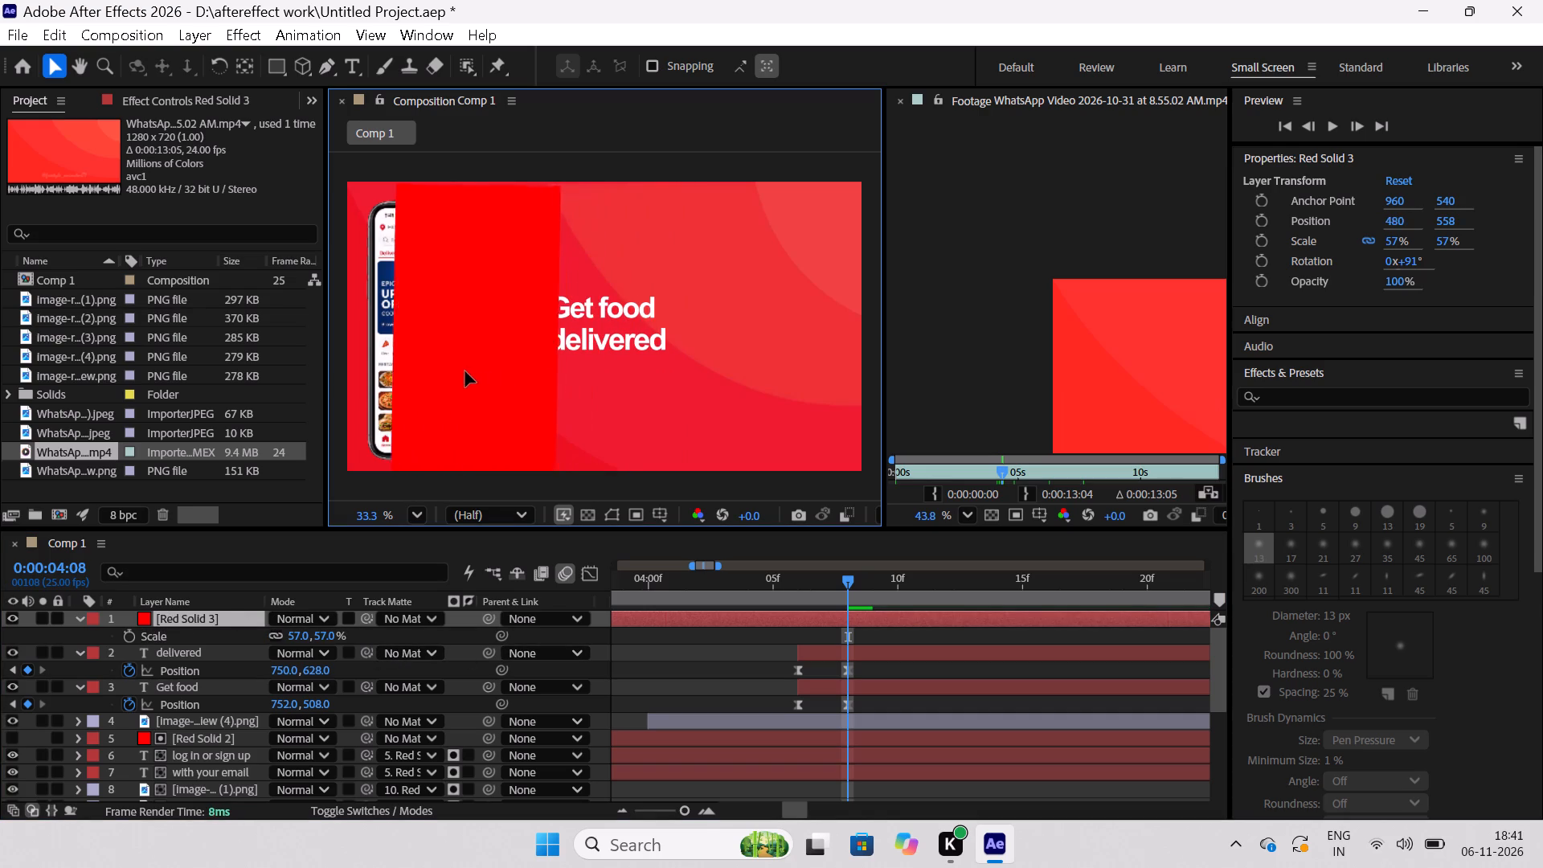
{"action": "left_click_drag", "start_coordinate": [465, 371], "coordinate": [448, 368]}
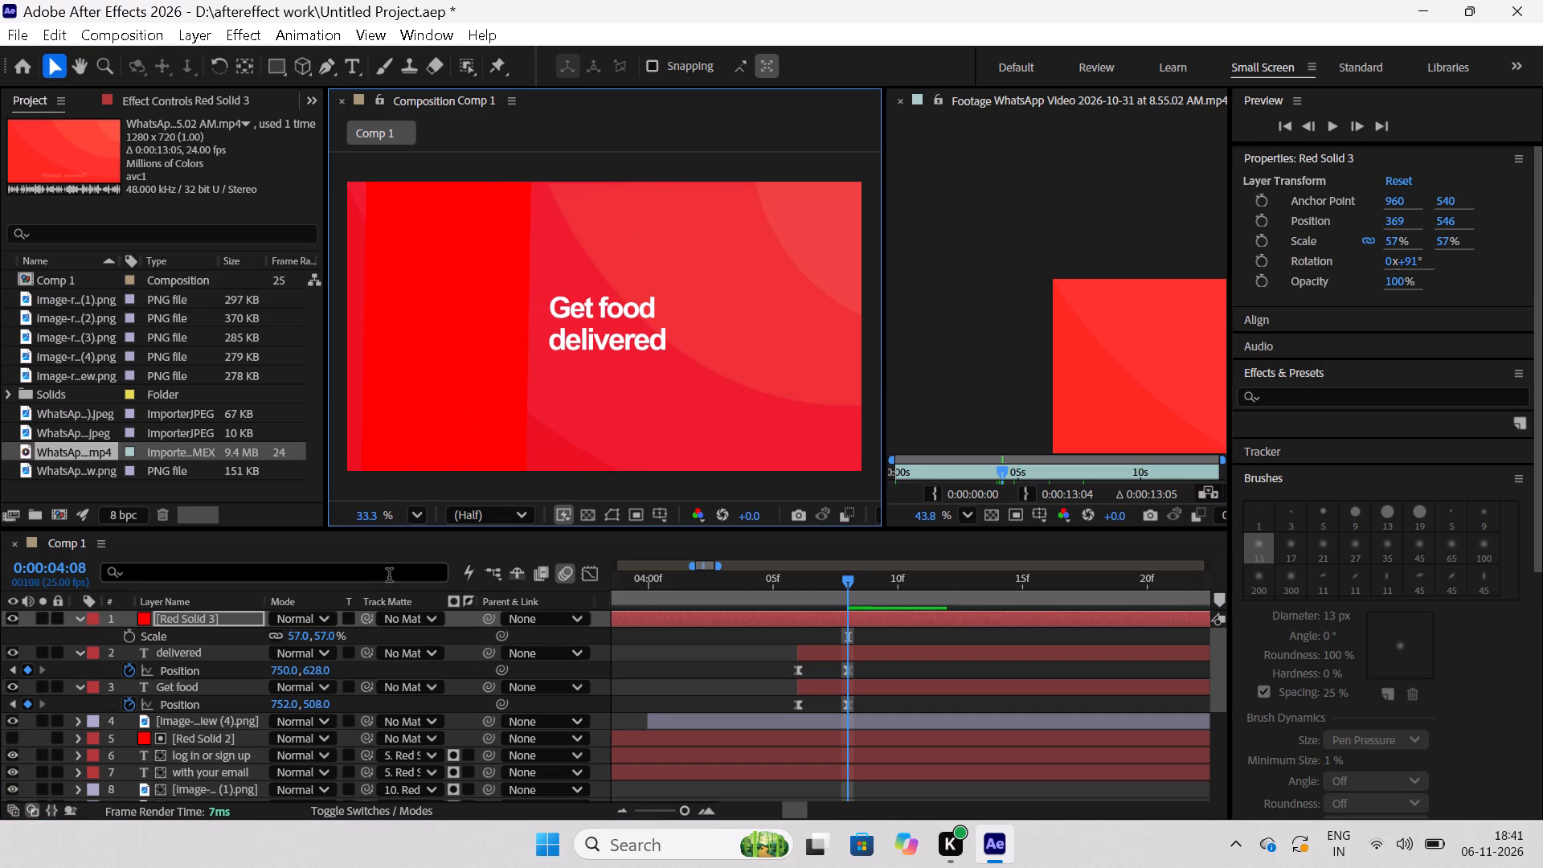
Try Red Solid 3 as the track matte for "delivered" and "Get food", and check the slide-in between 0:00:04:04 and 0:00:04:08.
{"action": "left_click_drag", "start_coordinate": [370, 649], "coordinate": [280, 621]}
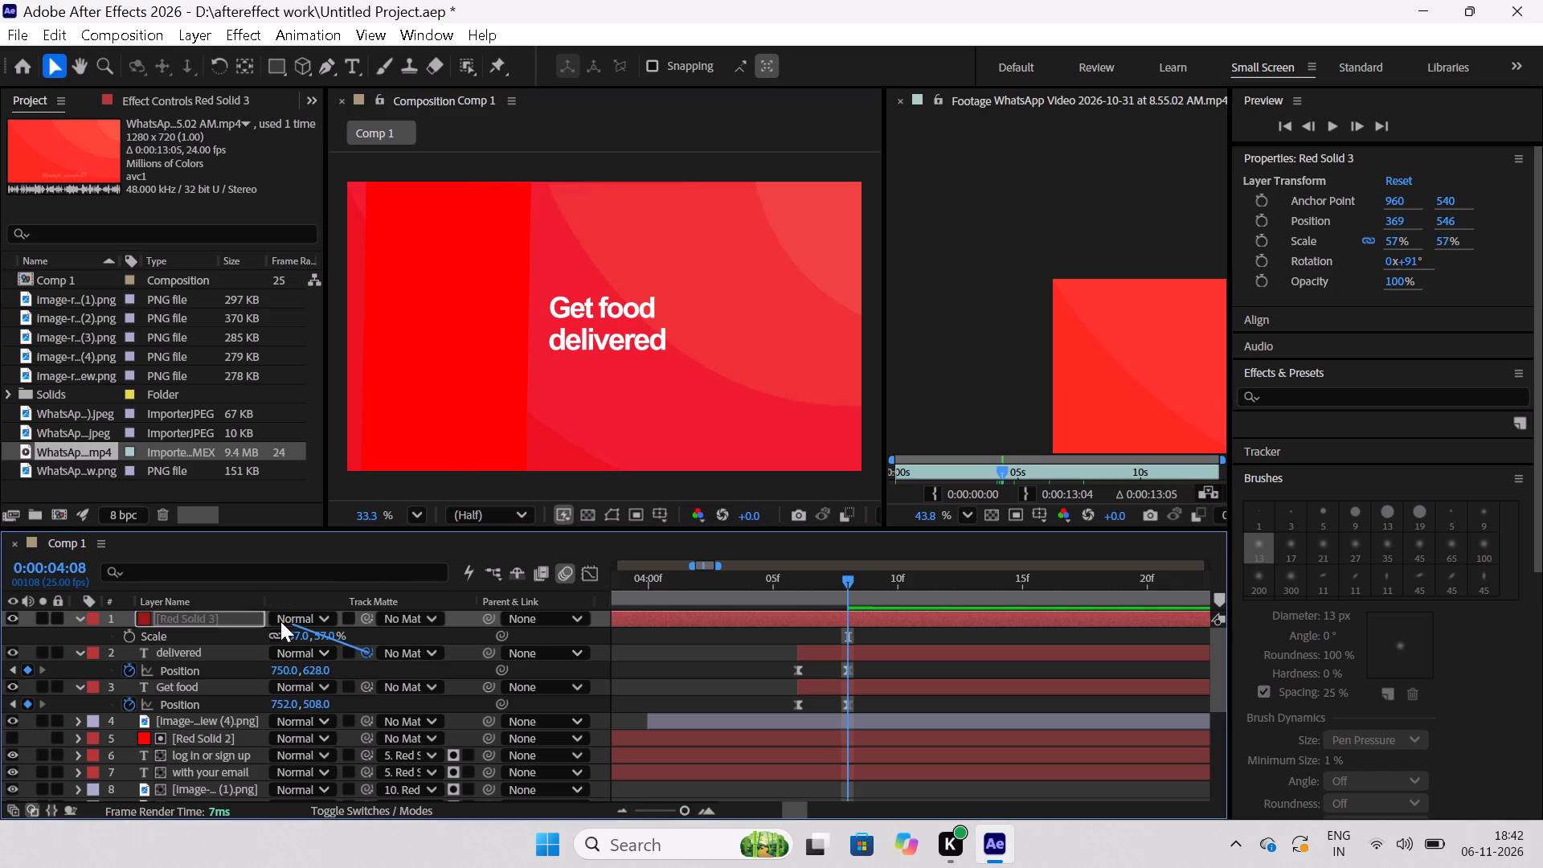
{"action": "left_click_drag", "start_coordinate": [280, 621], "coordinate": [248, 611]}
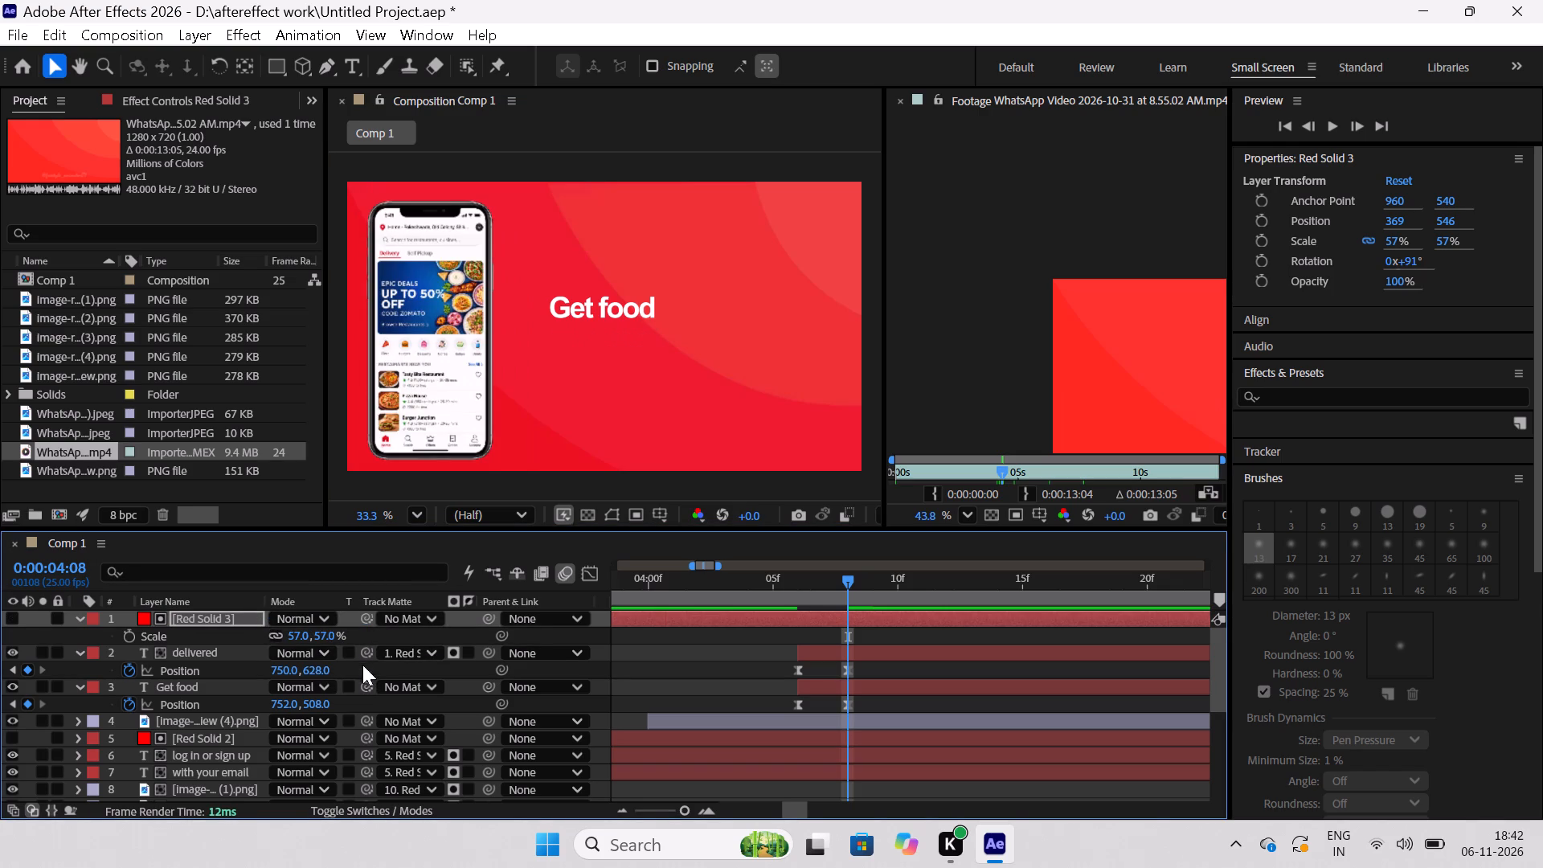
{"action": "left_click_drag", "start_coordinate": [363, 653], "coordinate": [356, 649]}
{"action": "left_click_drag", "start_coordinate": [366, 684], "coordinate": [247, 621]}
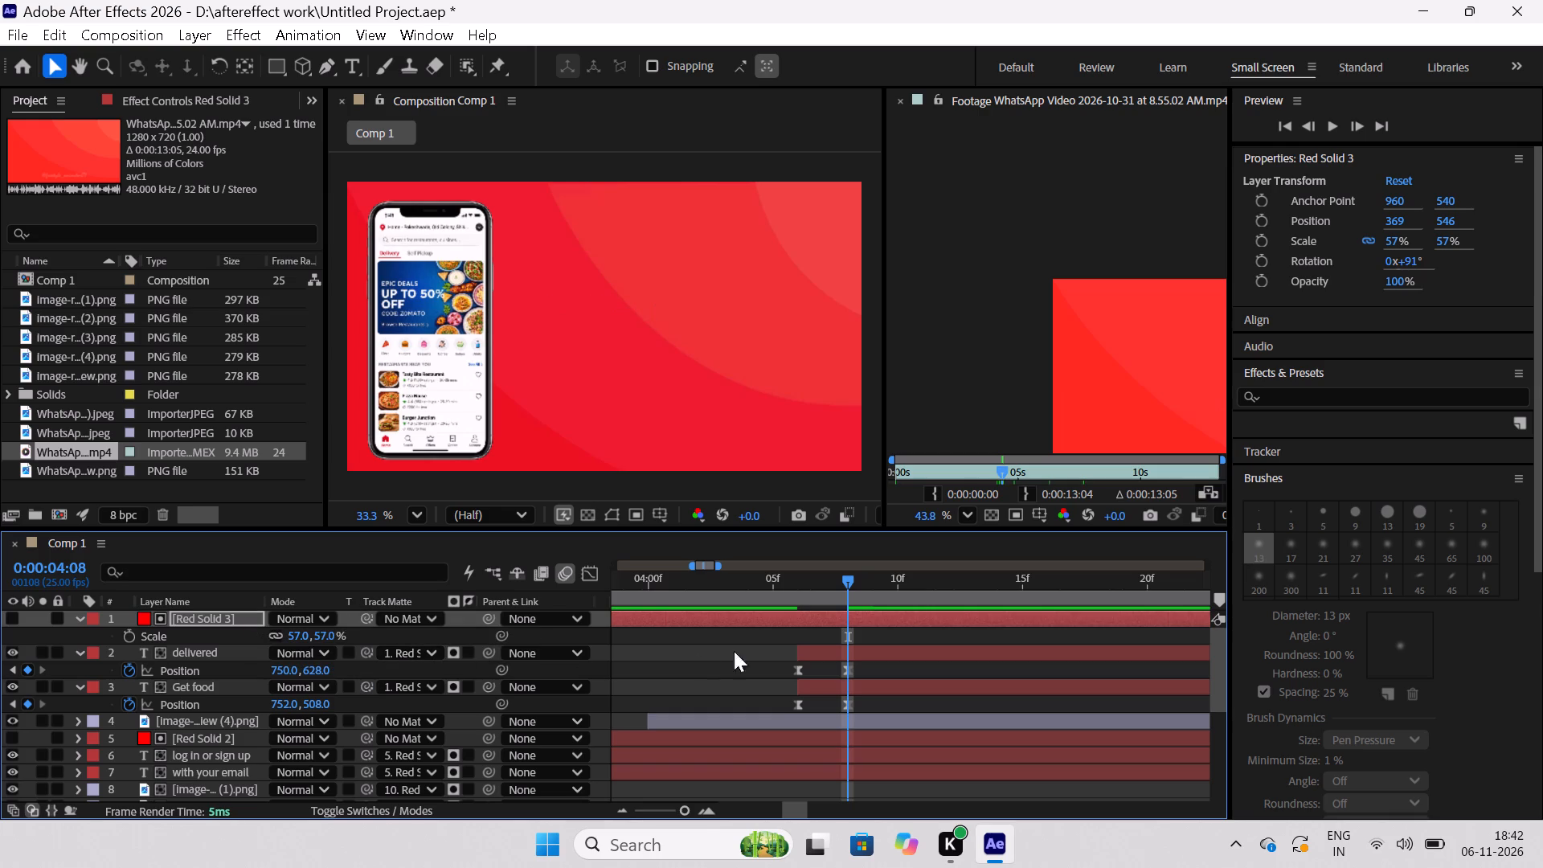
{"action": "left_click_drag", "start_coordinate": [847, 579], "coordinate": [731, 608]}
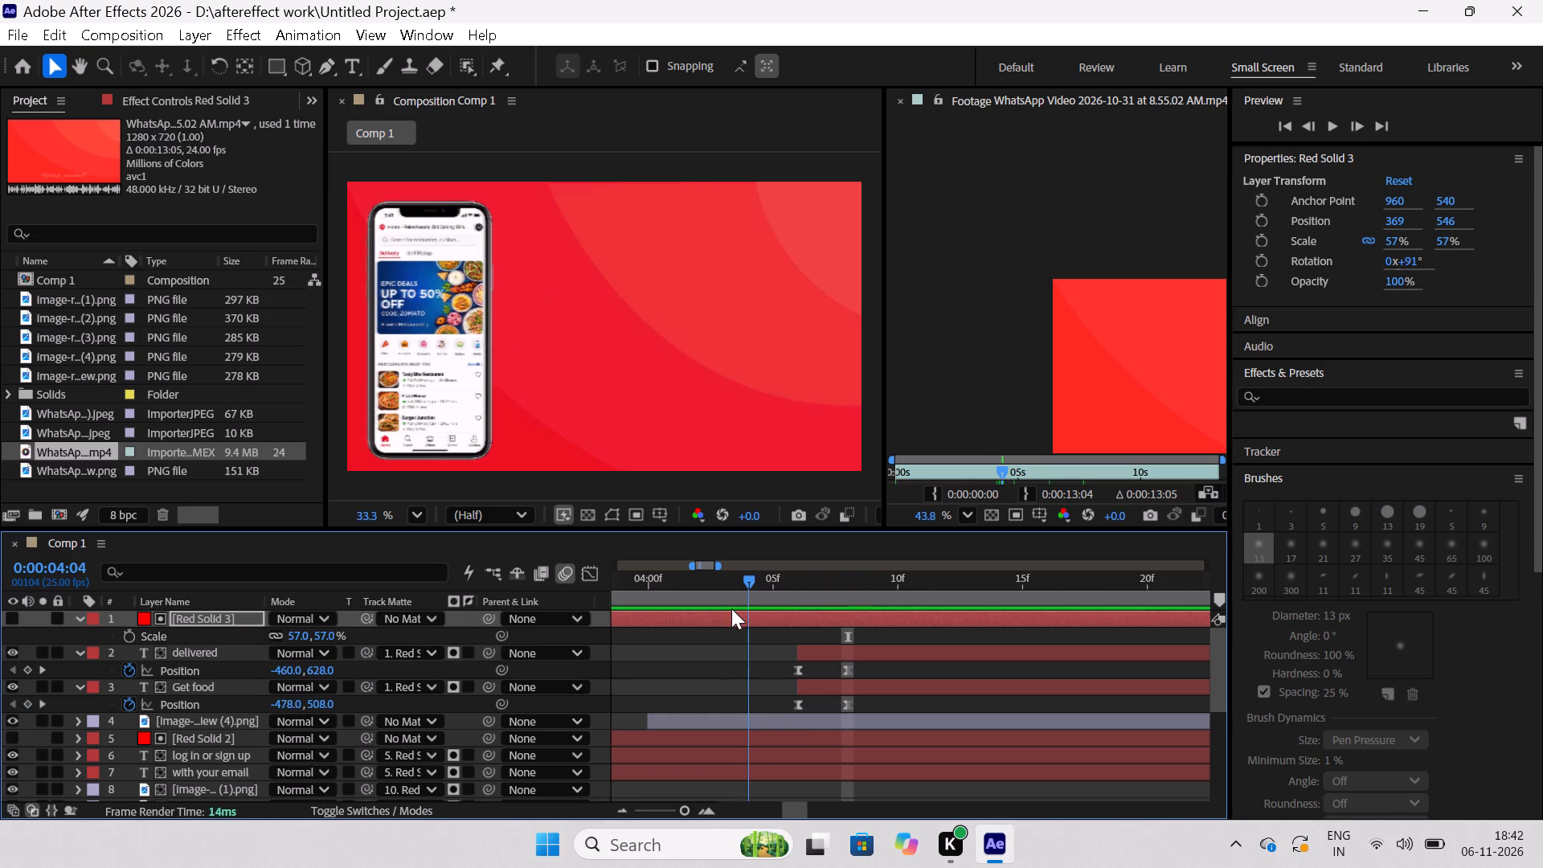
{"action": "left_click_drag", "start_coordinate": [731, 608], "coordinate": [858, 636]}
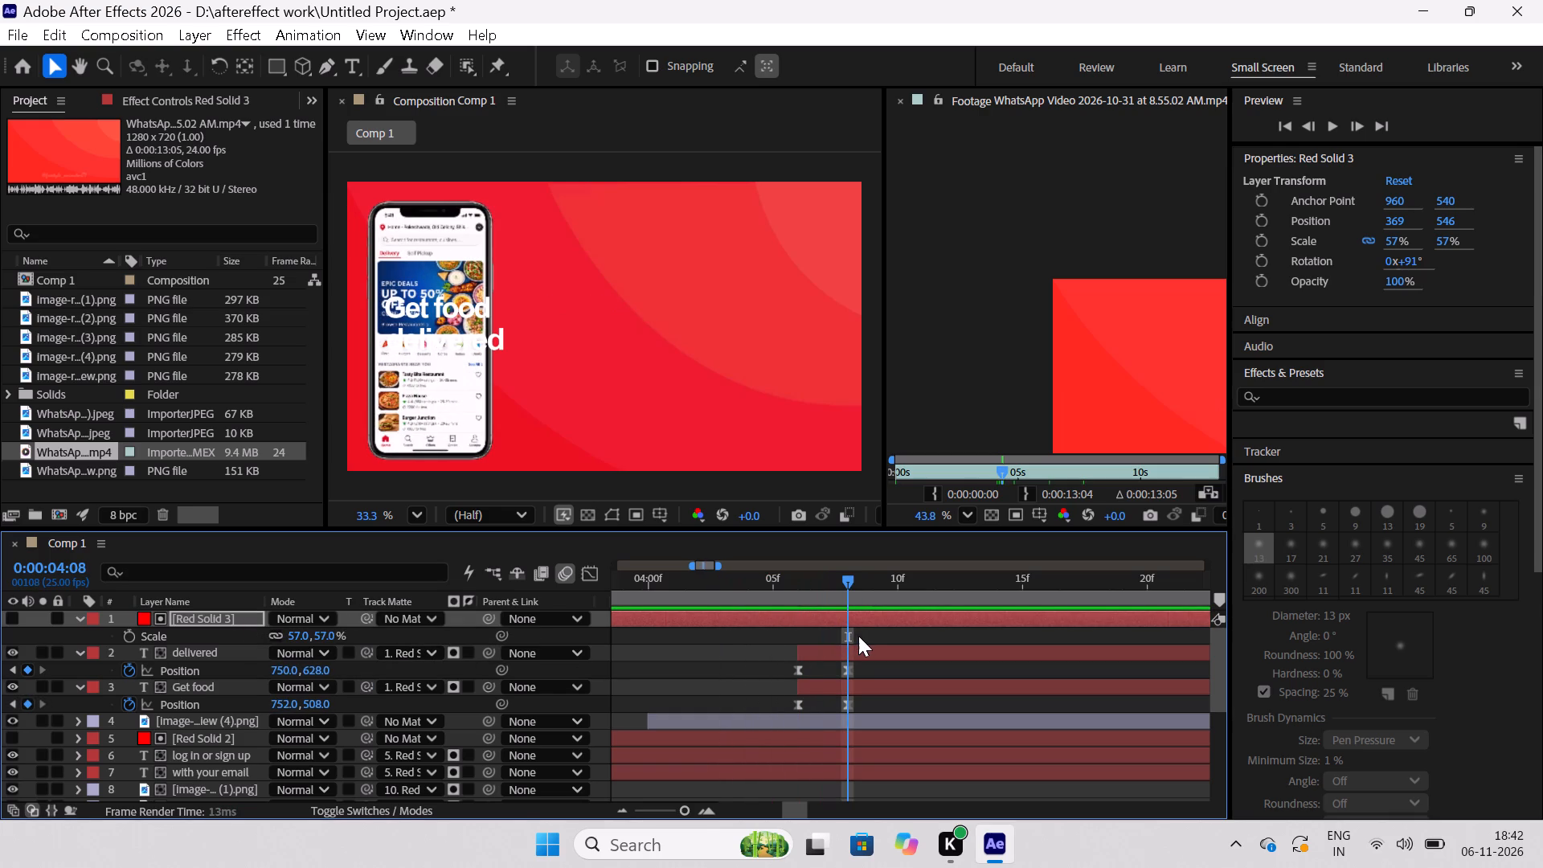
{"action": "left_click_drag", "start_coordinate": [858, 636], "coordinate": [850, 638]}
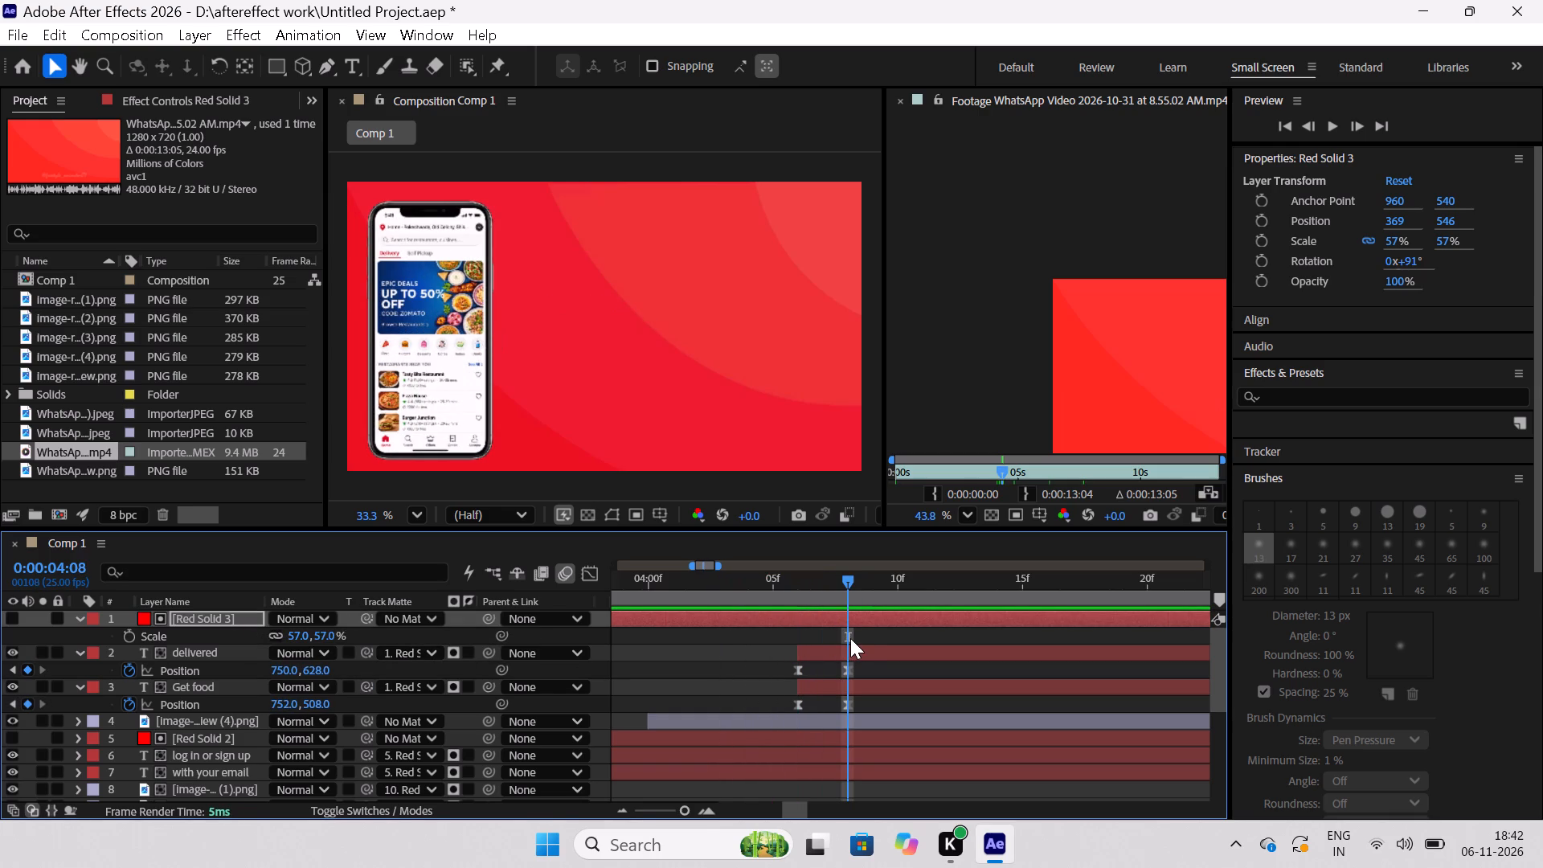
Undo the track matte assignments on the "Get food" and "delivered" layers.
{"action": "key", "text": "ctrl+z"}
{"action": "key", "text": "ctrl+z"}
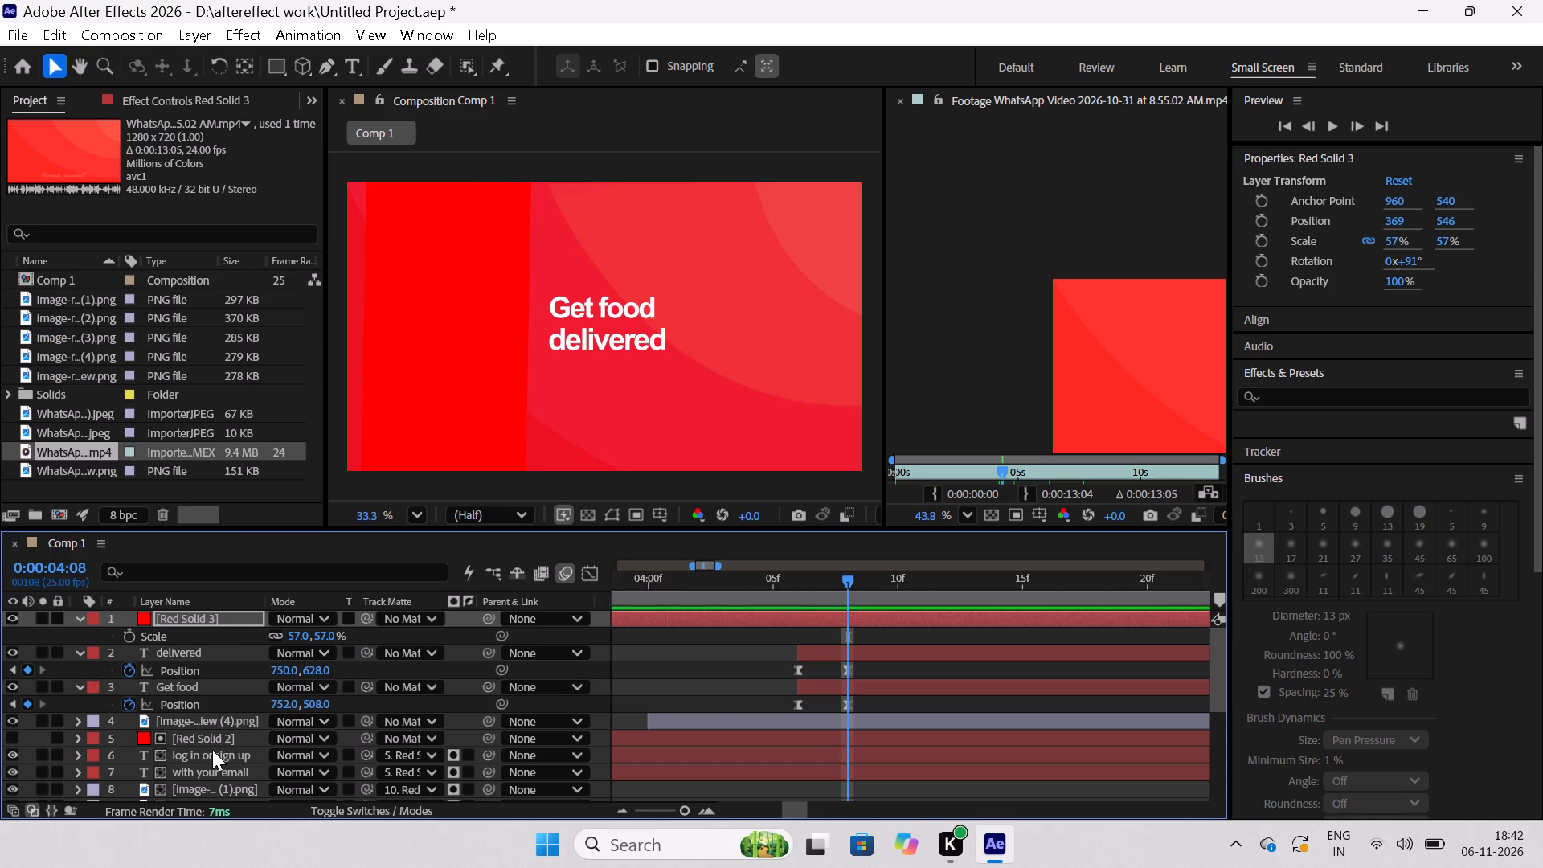
Collapse the properties of the "Get food" and "delivered" layers.
{"action": "left_click", "coordinate": [85, 688]}
{"action": "left_click", "coordinate": [80, 686]}
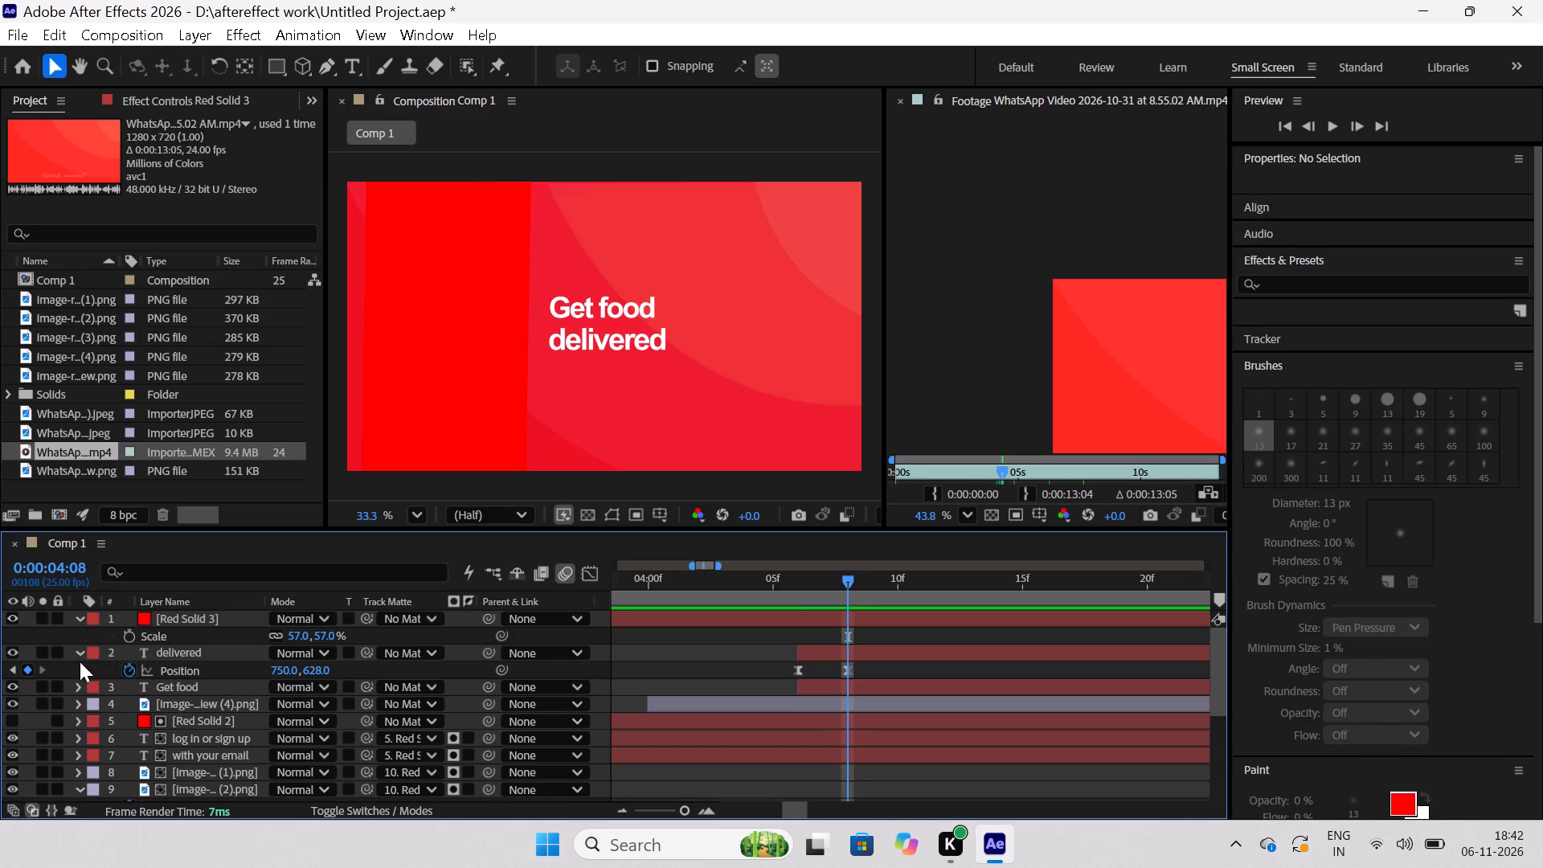
{"action": "left_click", "coordinate": [80, 658]}
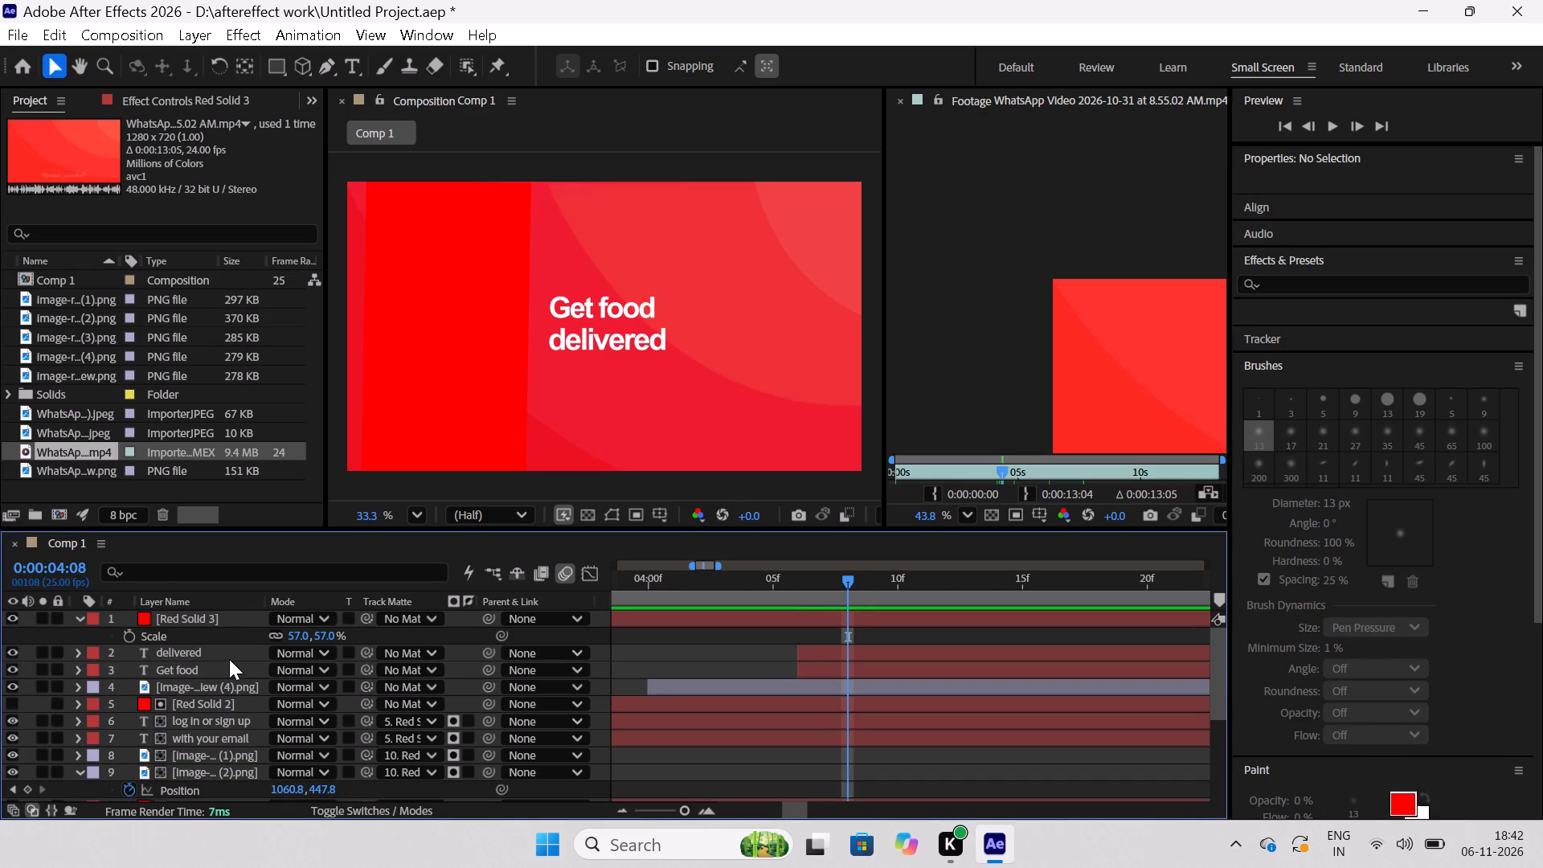
Show only the Position property of the "delivered" text layer.
{"action": "scroll", "coordinate": [214, 694], "scroll_direction": "down", "scroll_amount": 1}
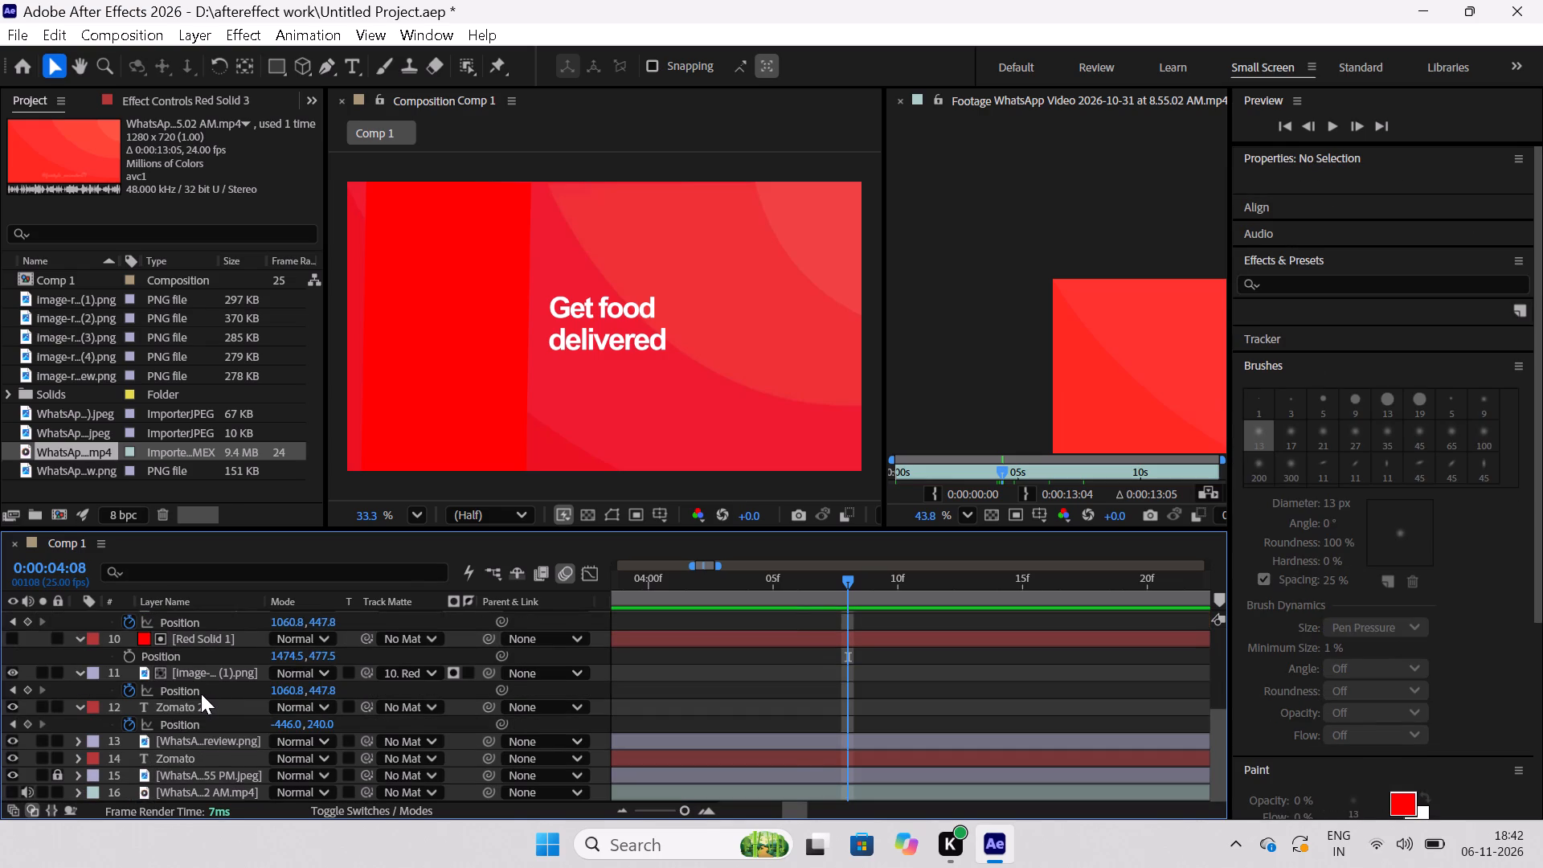
{"action": "scroll", "coordinate": [201, 694], "scroll_direction": "up", "scroll_amount": 3}
{"action": "scroll", "coordinate": [186, 621], "scroll_direction": "up", "scroll_amount": 3}
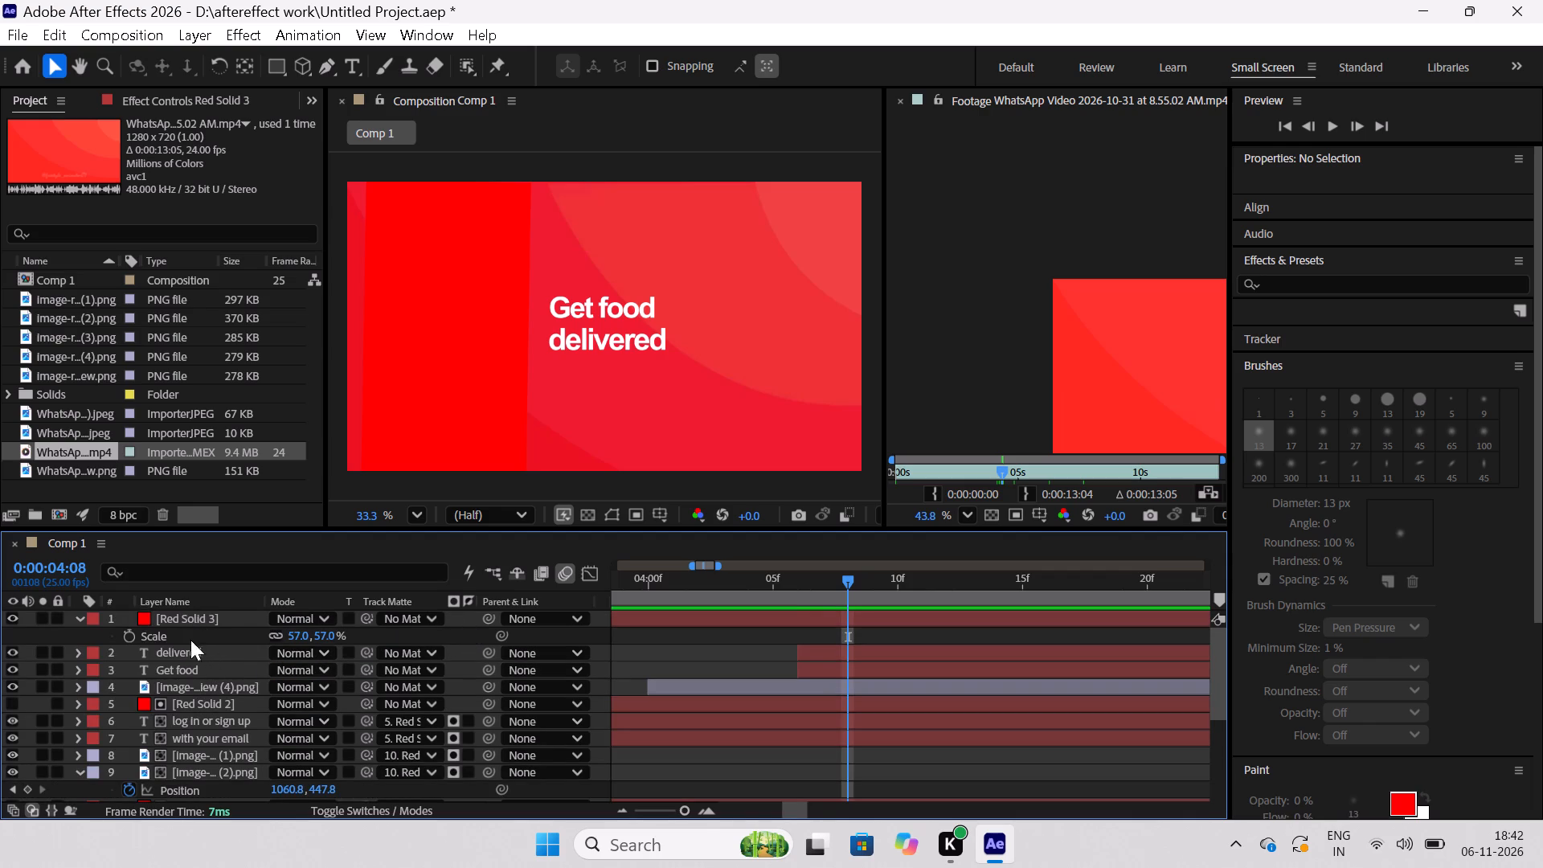
{"action": "left_click", "coordinate": [76, 653]}
{"action": "left_click", "coordinate": [76, 653]}
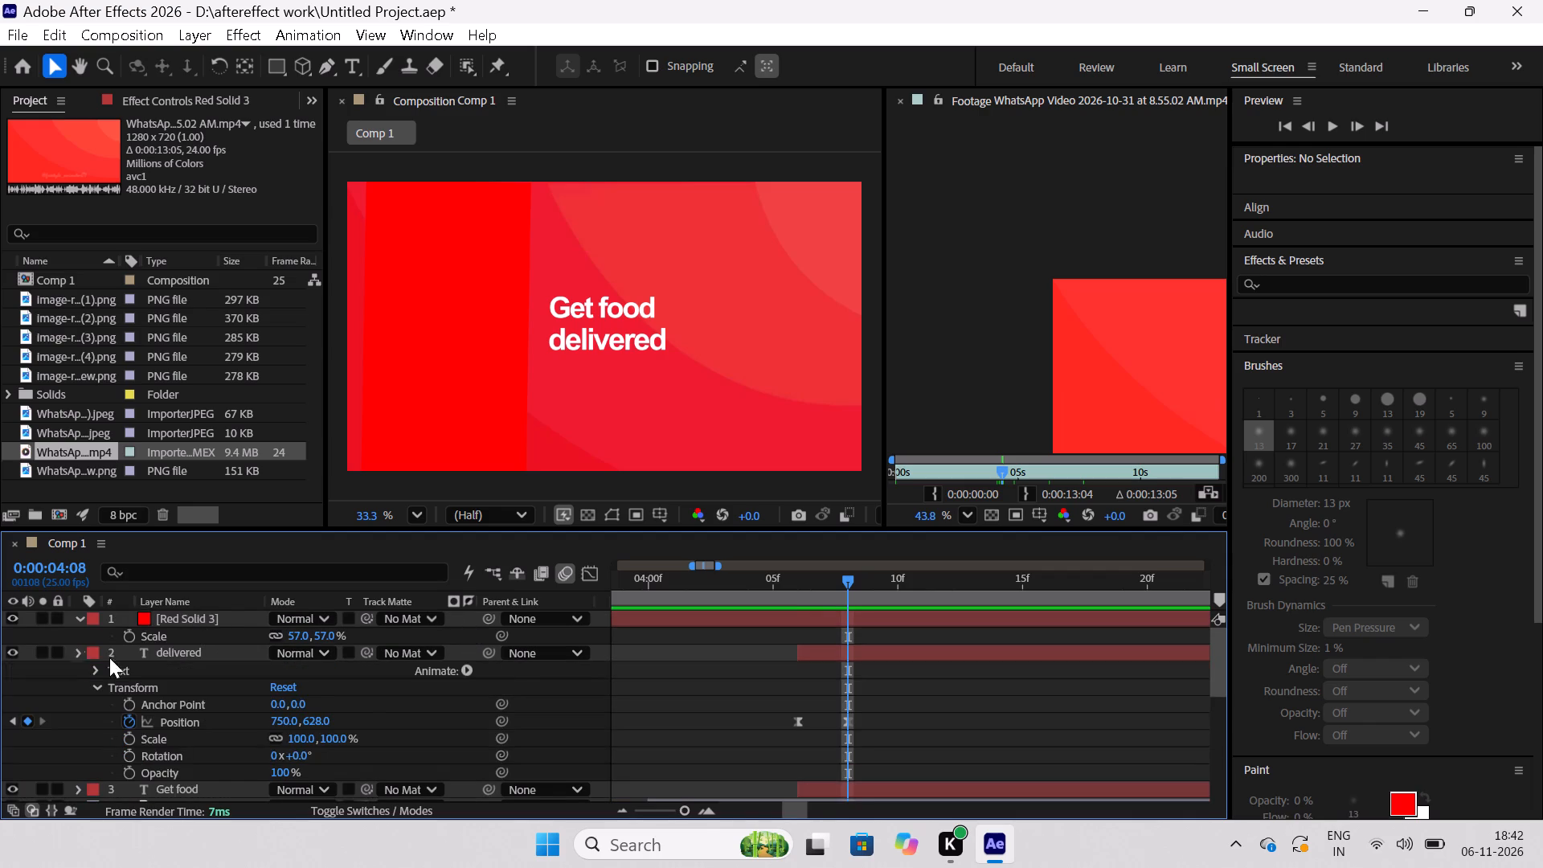
{"action": "left_click", "coordinate": [210, 649]}
{"action": "key", "text": "p"}
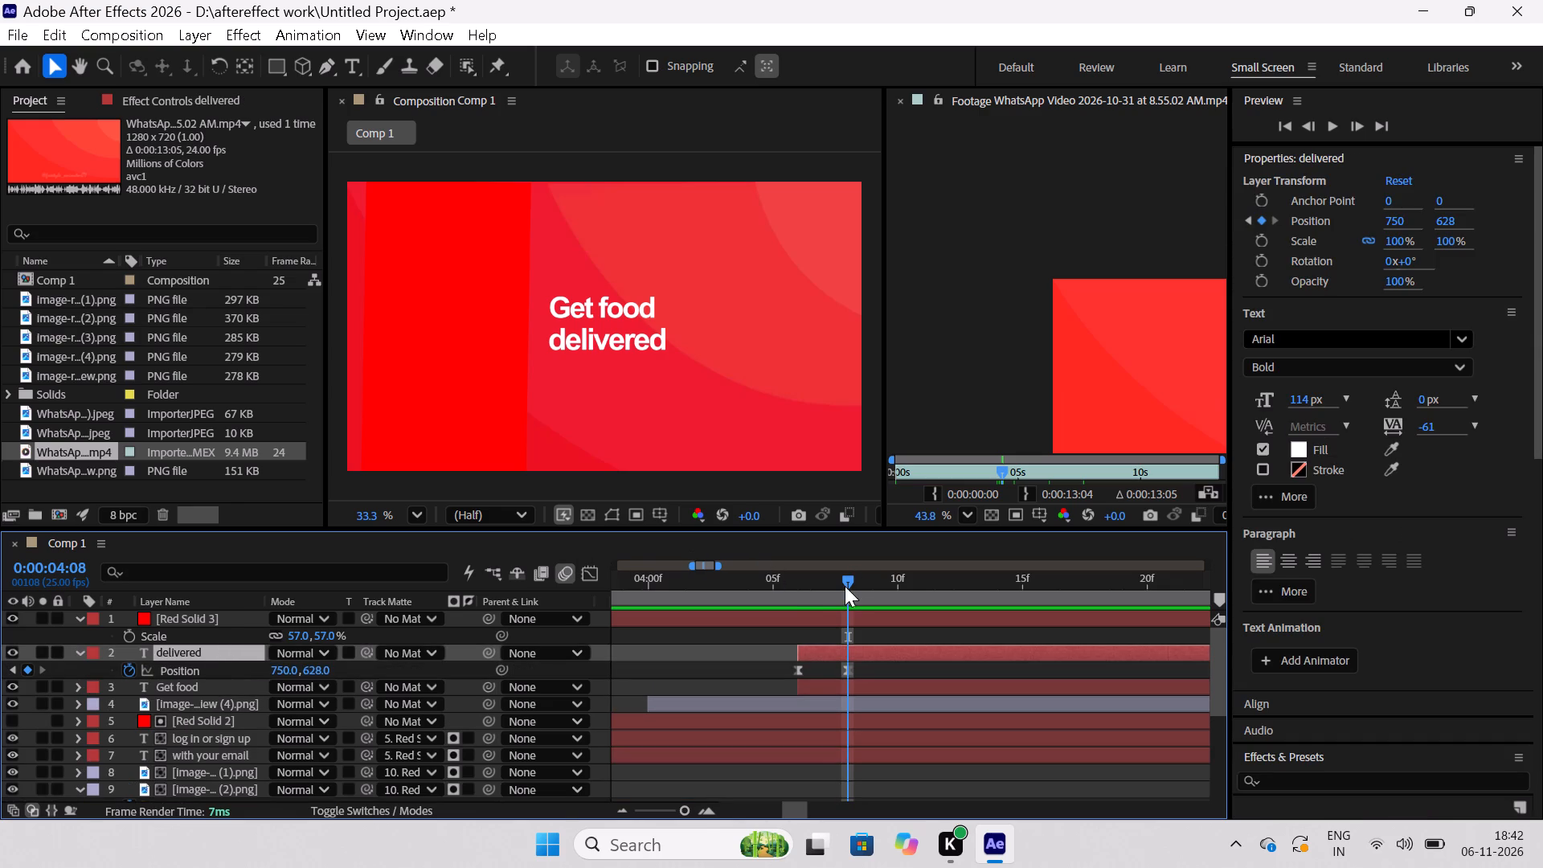
Scrub between 0:00:04:06 and 0:00:04:08 to check the text slide-in against the red solid.
{"action": "left_click_drag", "start_coordinate": [847, 581], "coordinate": [795, 602]}
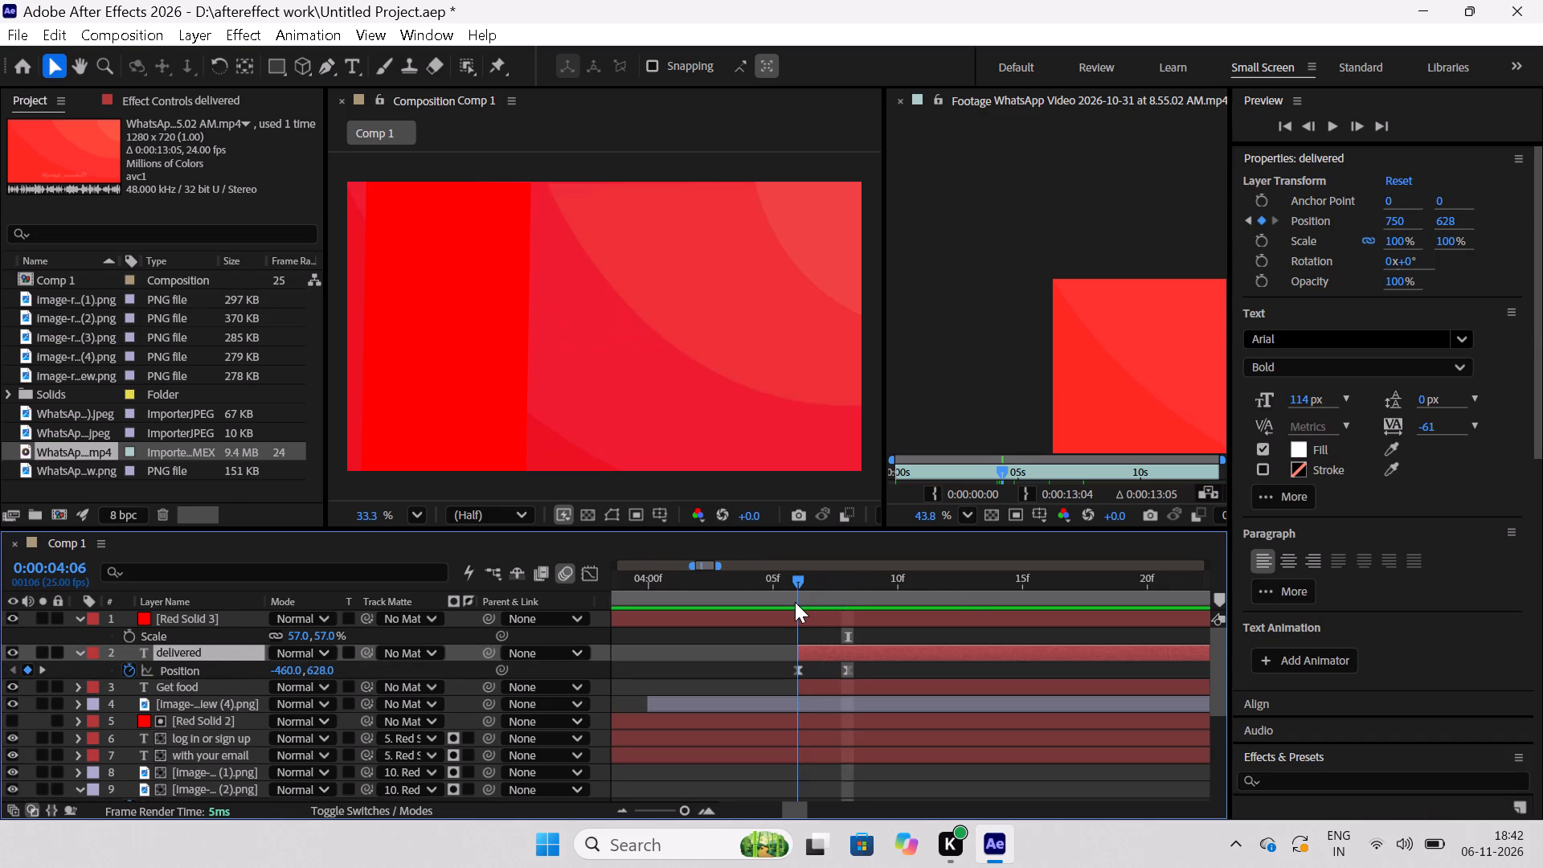
{"action": "left_click_drag", "start_coordinate": [795, 602], "coordinate": [841, 603]}
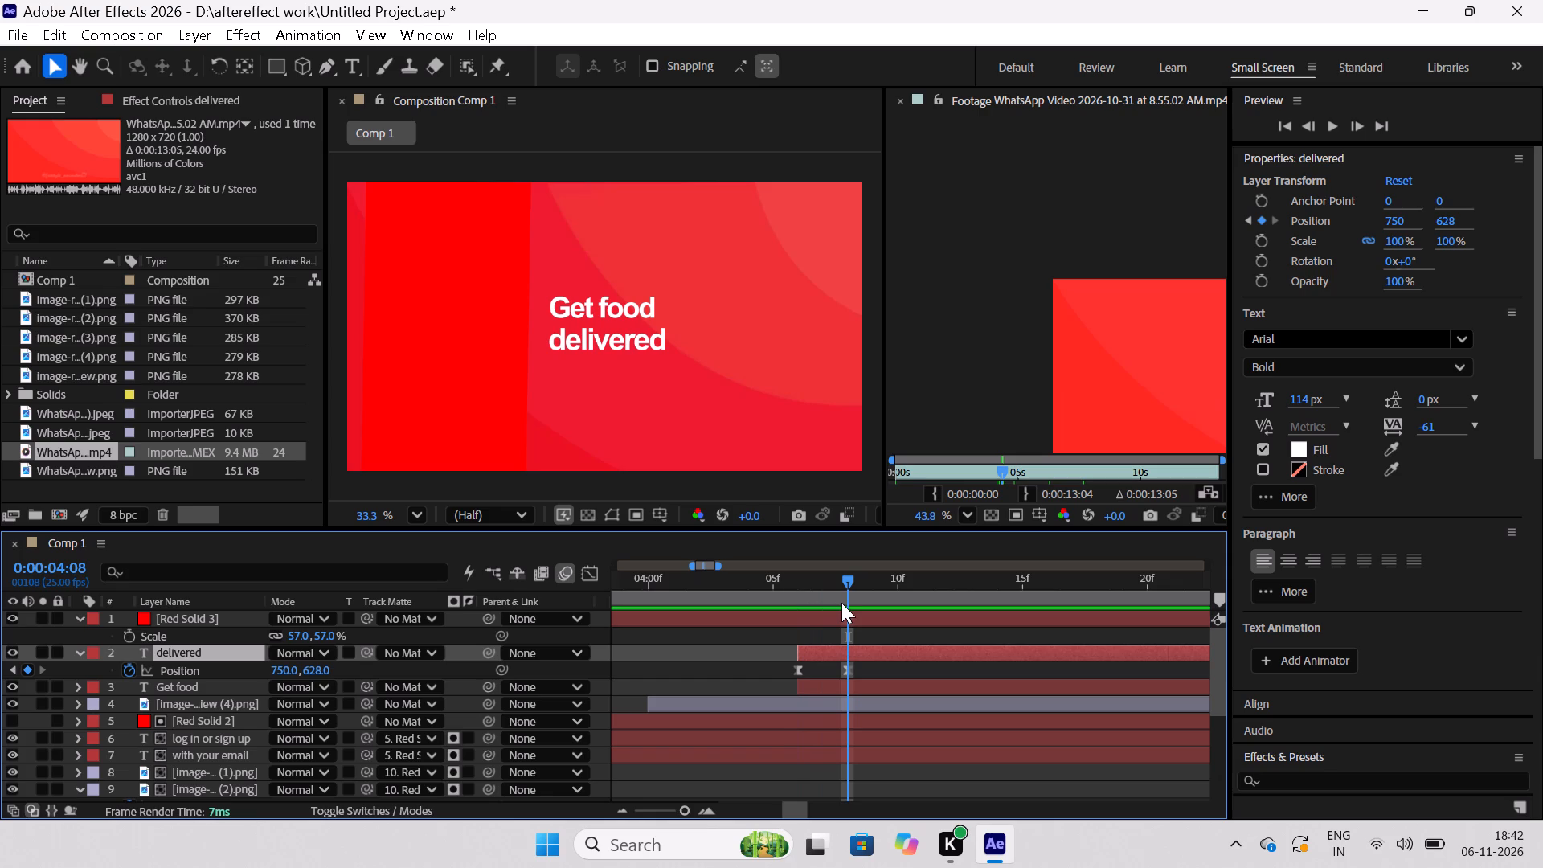
{"action": "left_click_drag", "start_coordinate": [841, 603], "coordinate": [843, 596]}
{"action": "left_click_drag", "start_coordinate": [843, 596], "coordinate": [843, 596]}
Move Red Solid 3 off the phone and over the text, to a position of about 948, 546.
{"action": "left_click_drag", "start_coordinate": [488, 342], "coordinate": [643, 342]}
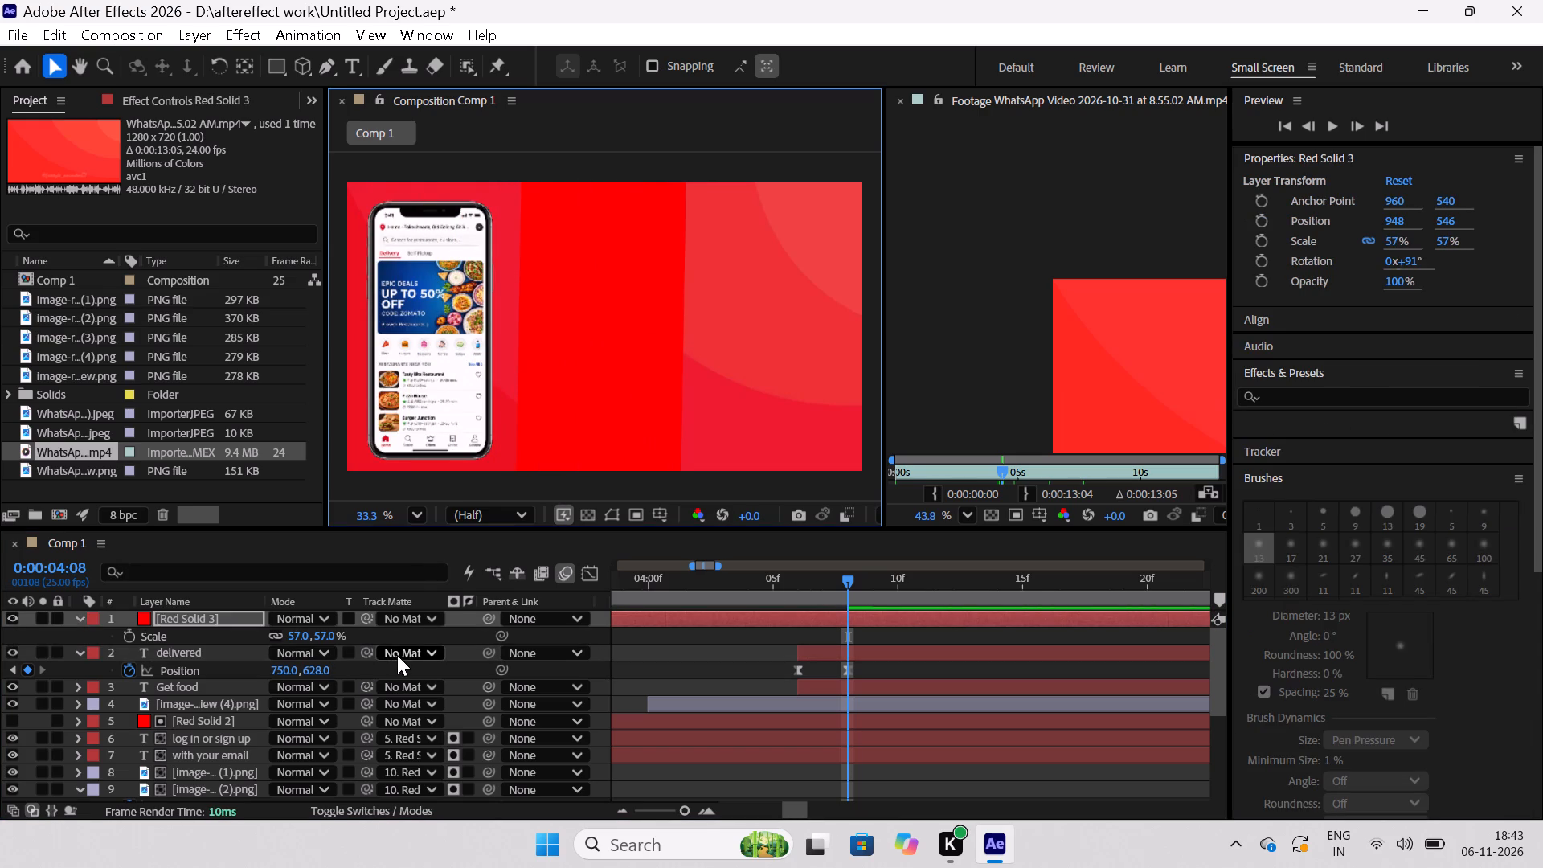
Set Red Solid 3 as the track matte for the "delivered" layer.
{"action": "left_click_drag", "start_coordinate": [371, 657], "coordinate": [246, 616]}
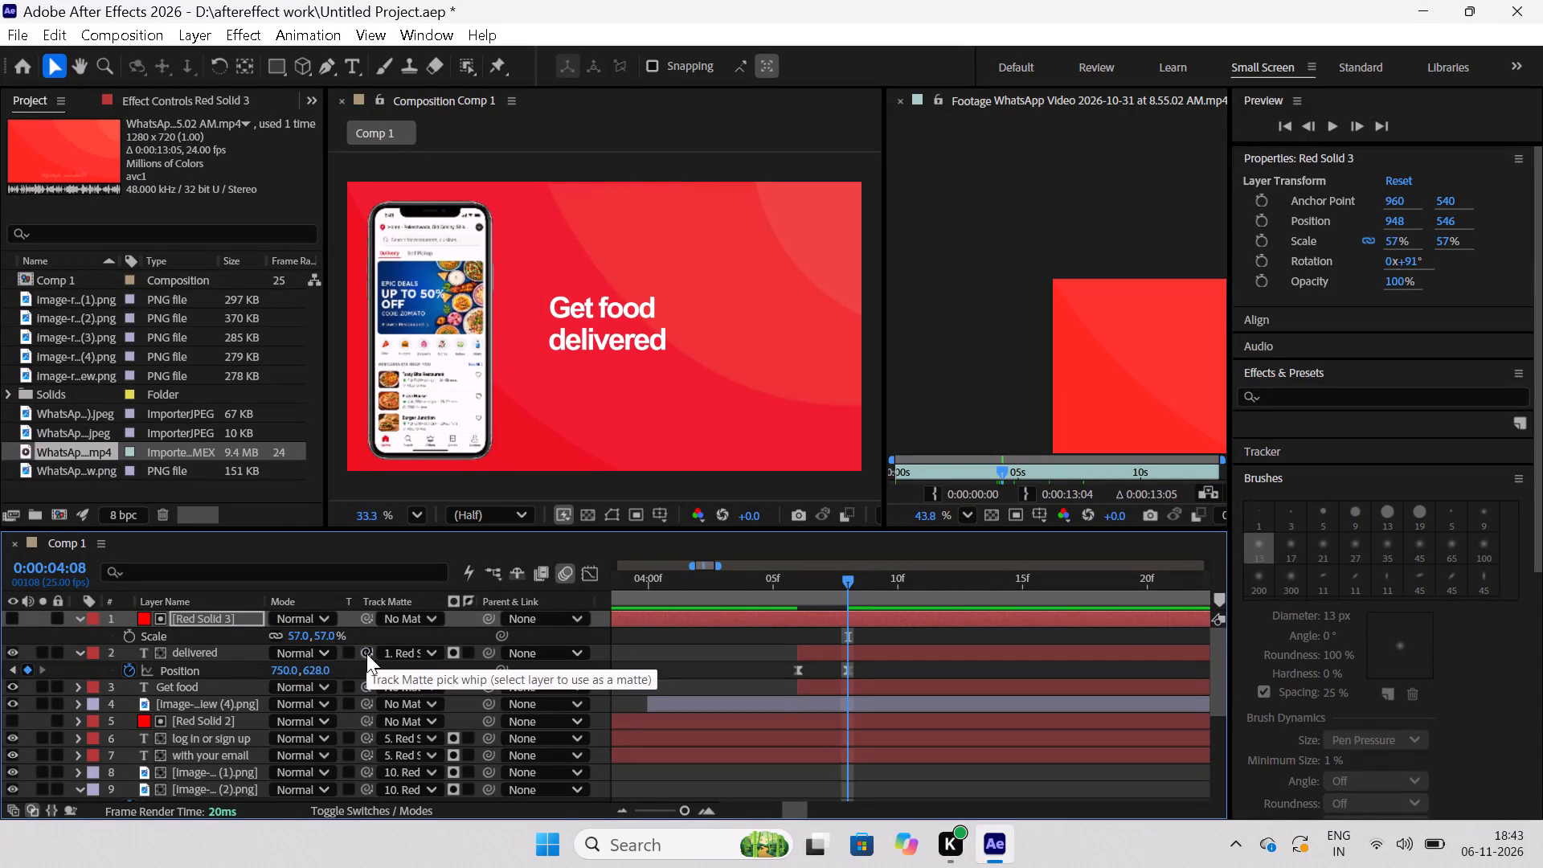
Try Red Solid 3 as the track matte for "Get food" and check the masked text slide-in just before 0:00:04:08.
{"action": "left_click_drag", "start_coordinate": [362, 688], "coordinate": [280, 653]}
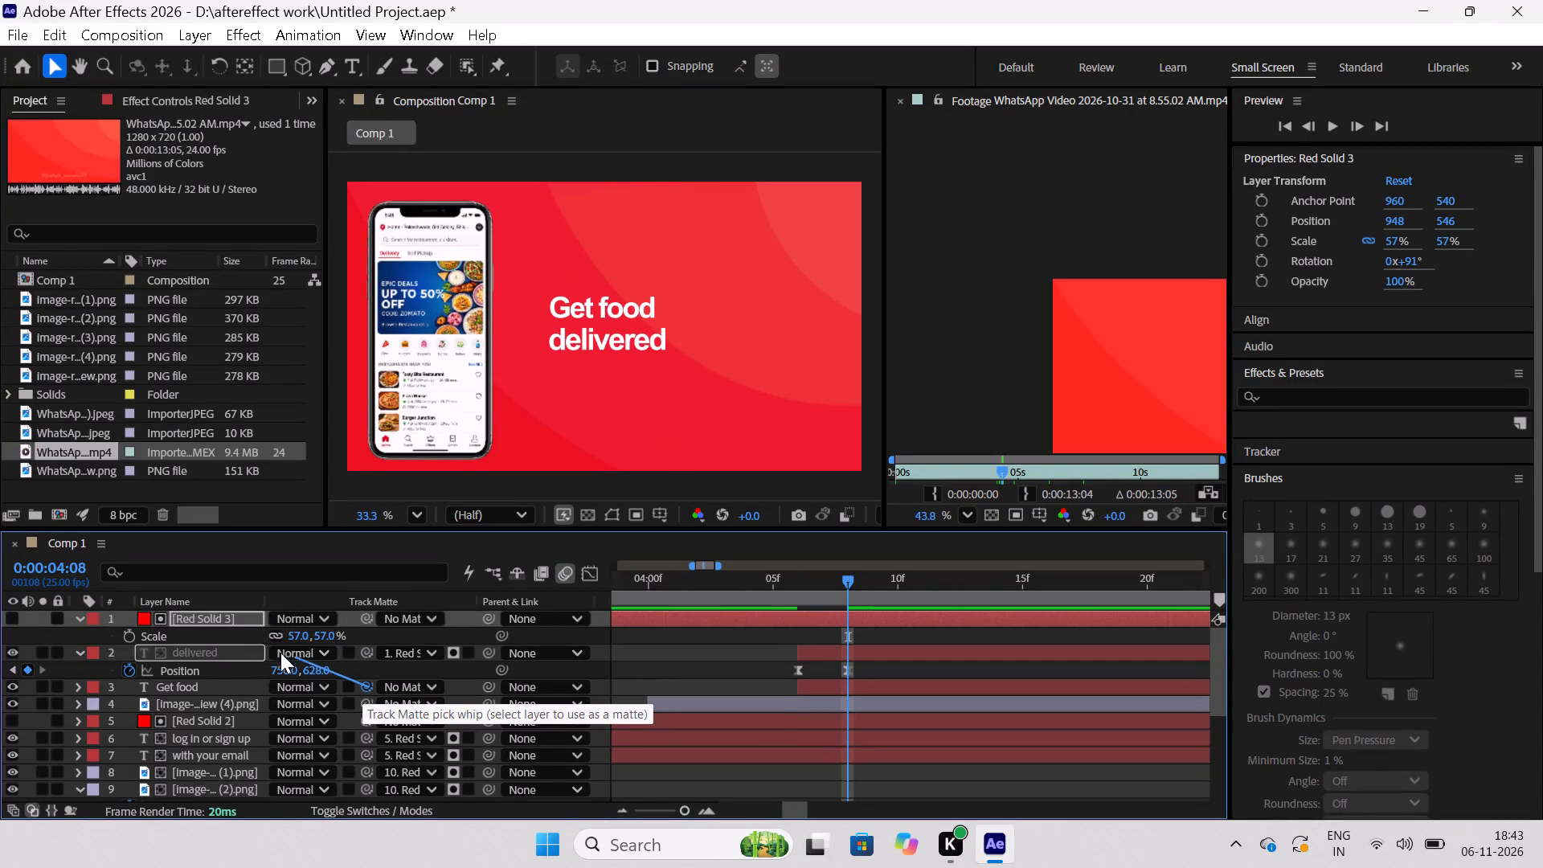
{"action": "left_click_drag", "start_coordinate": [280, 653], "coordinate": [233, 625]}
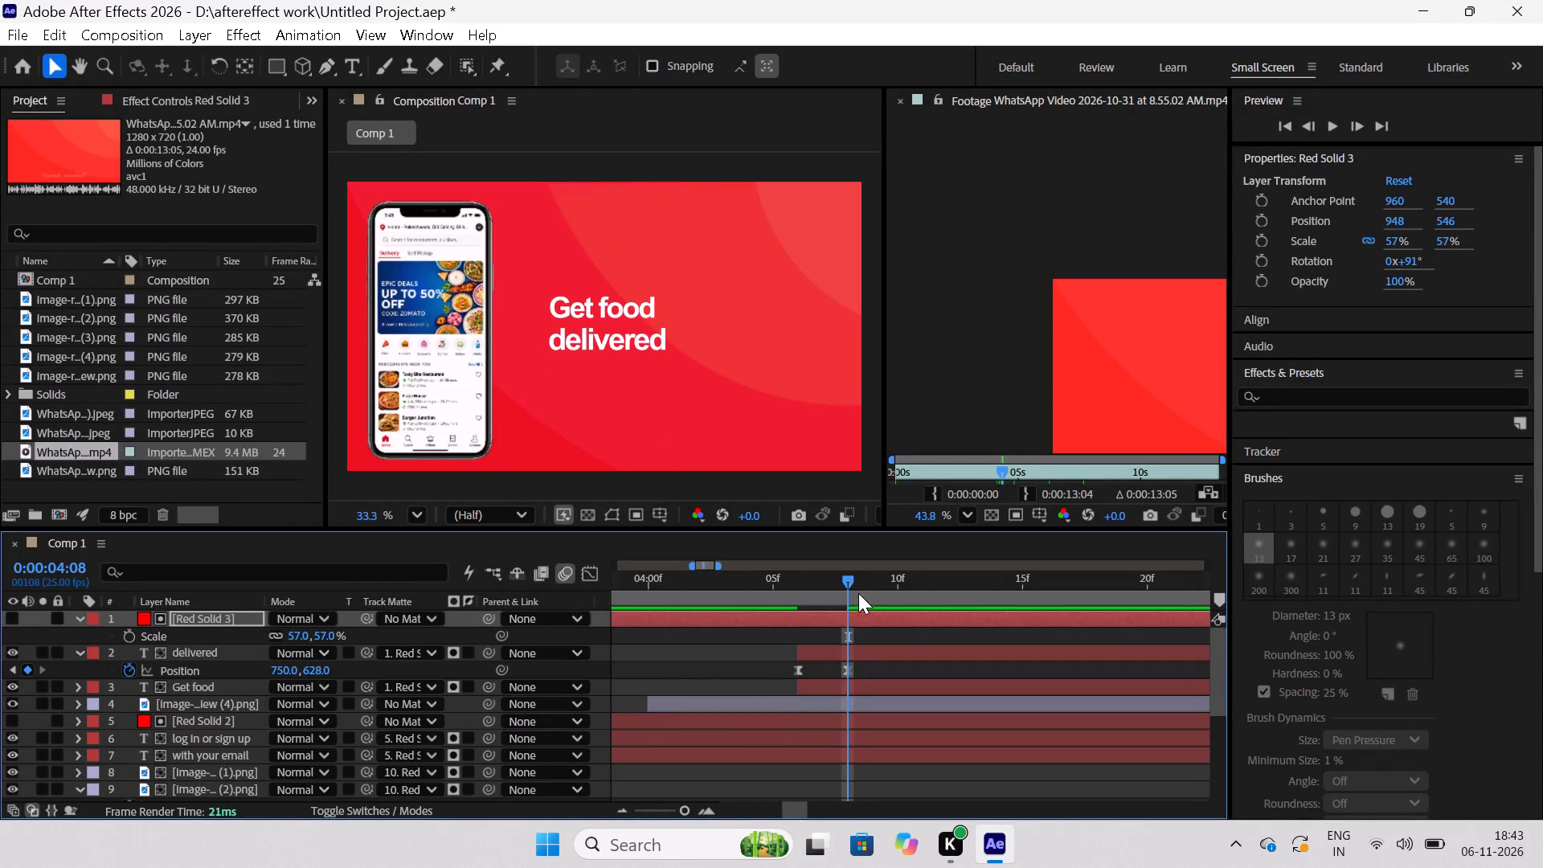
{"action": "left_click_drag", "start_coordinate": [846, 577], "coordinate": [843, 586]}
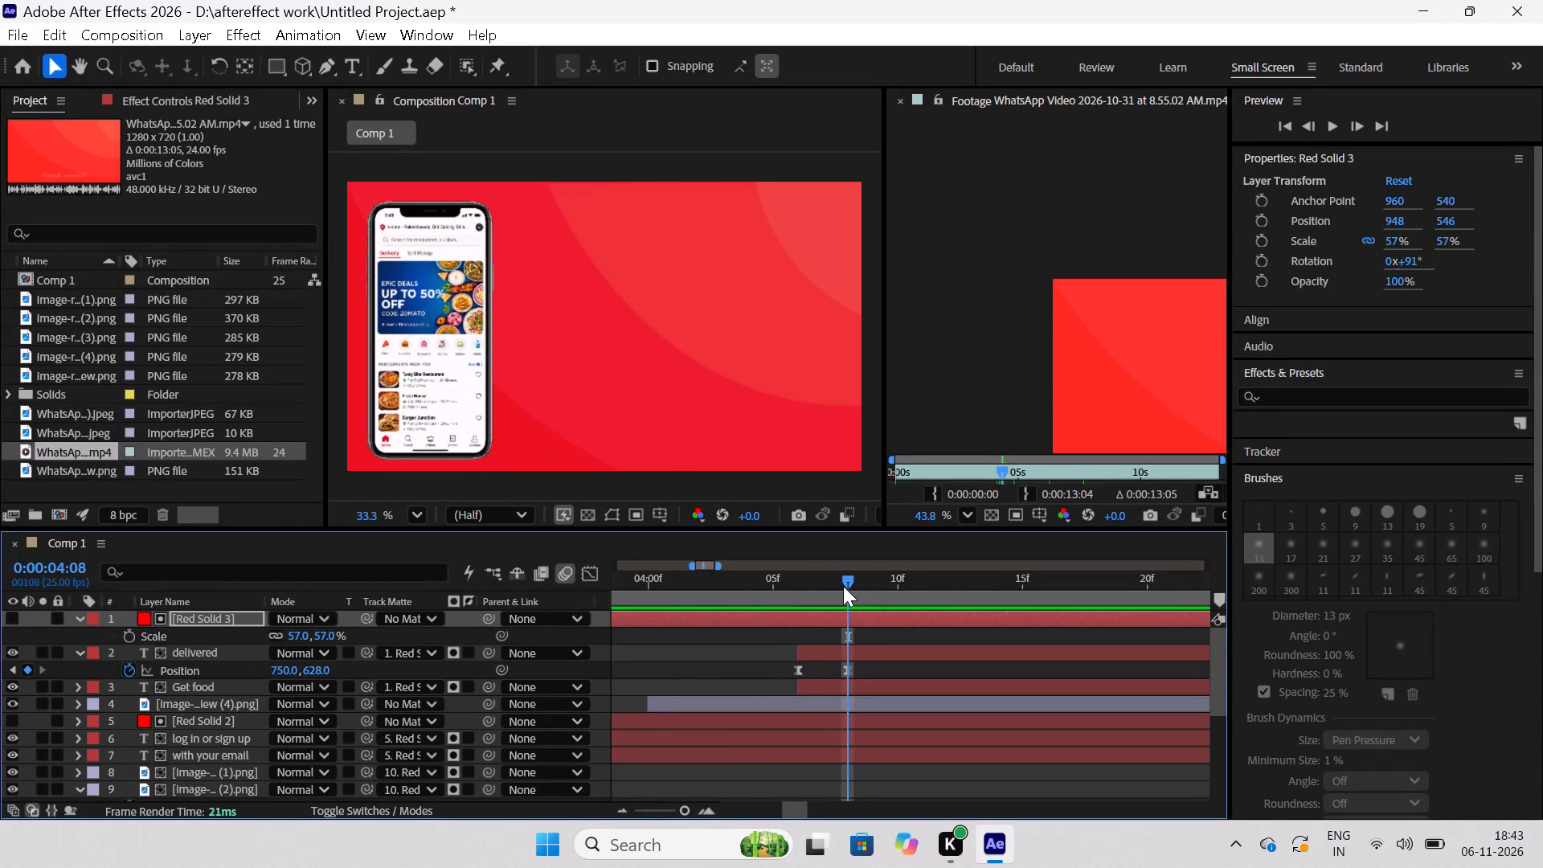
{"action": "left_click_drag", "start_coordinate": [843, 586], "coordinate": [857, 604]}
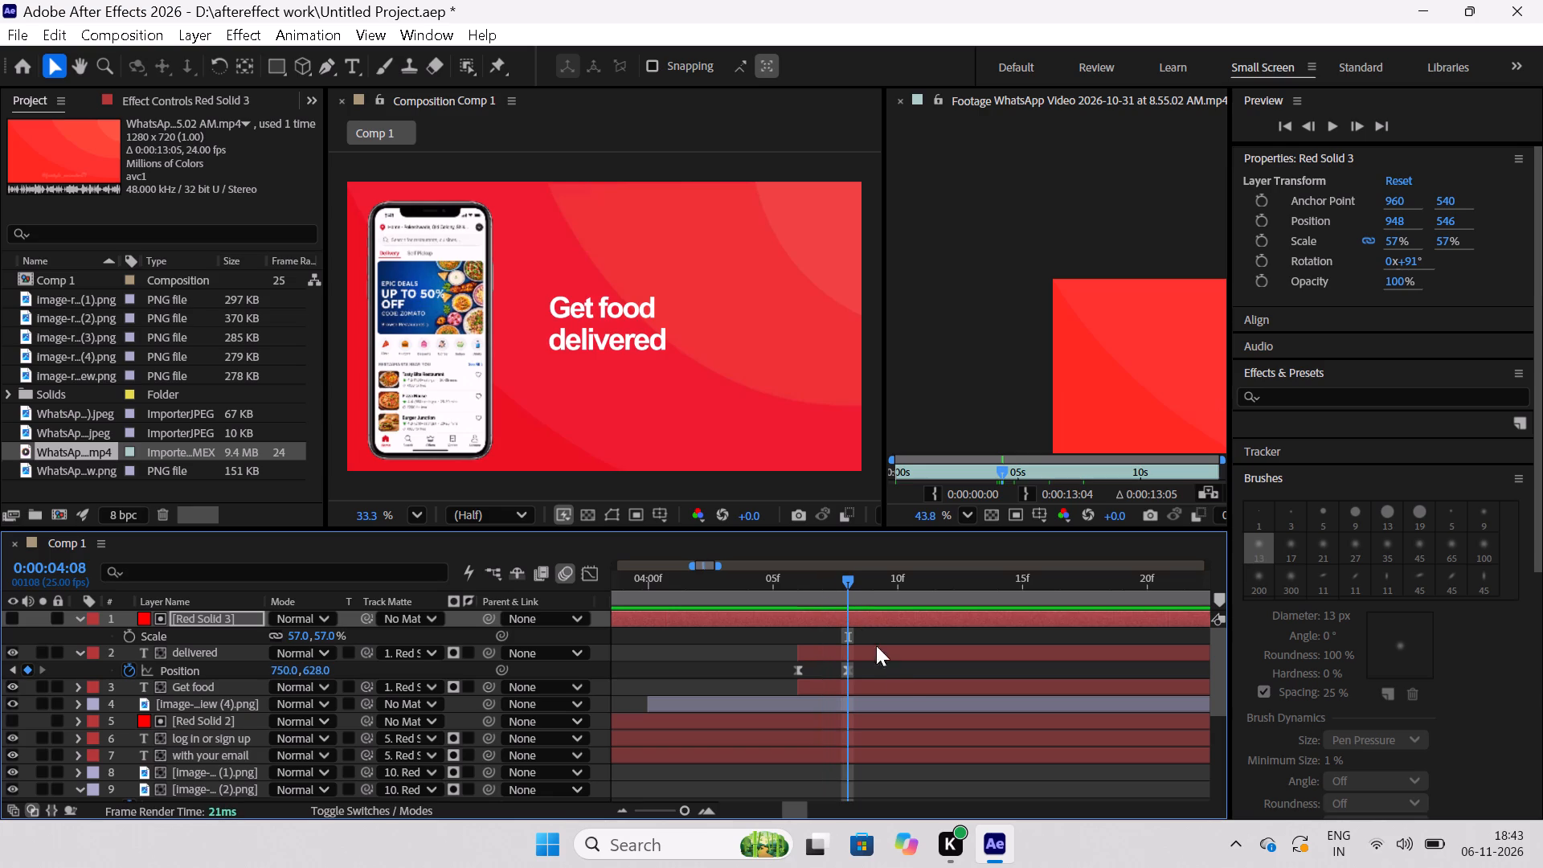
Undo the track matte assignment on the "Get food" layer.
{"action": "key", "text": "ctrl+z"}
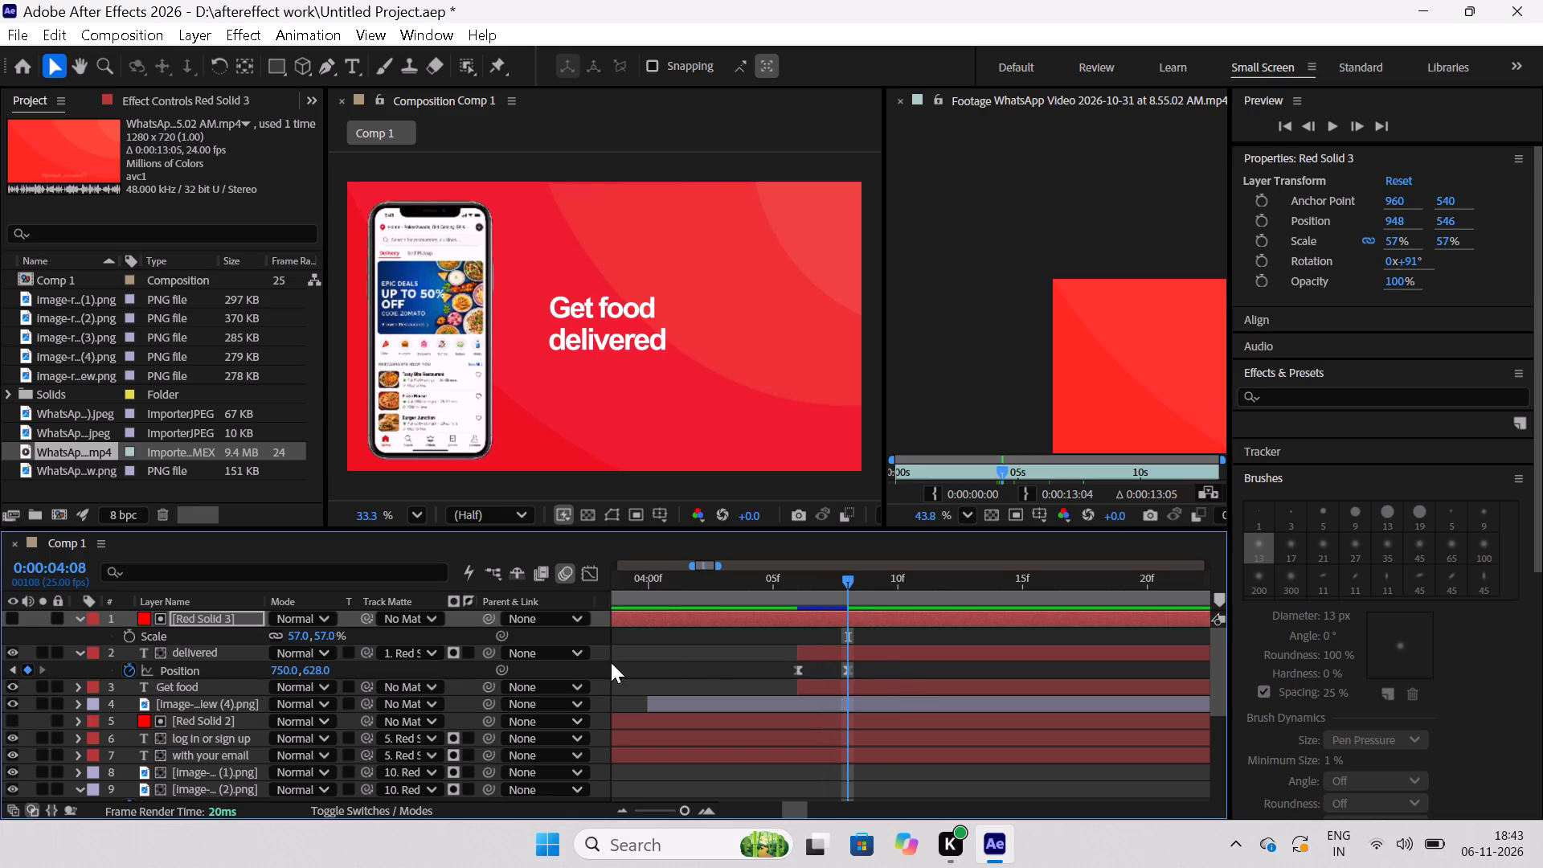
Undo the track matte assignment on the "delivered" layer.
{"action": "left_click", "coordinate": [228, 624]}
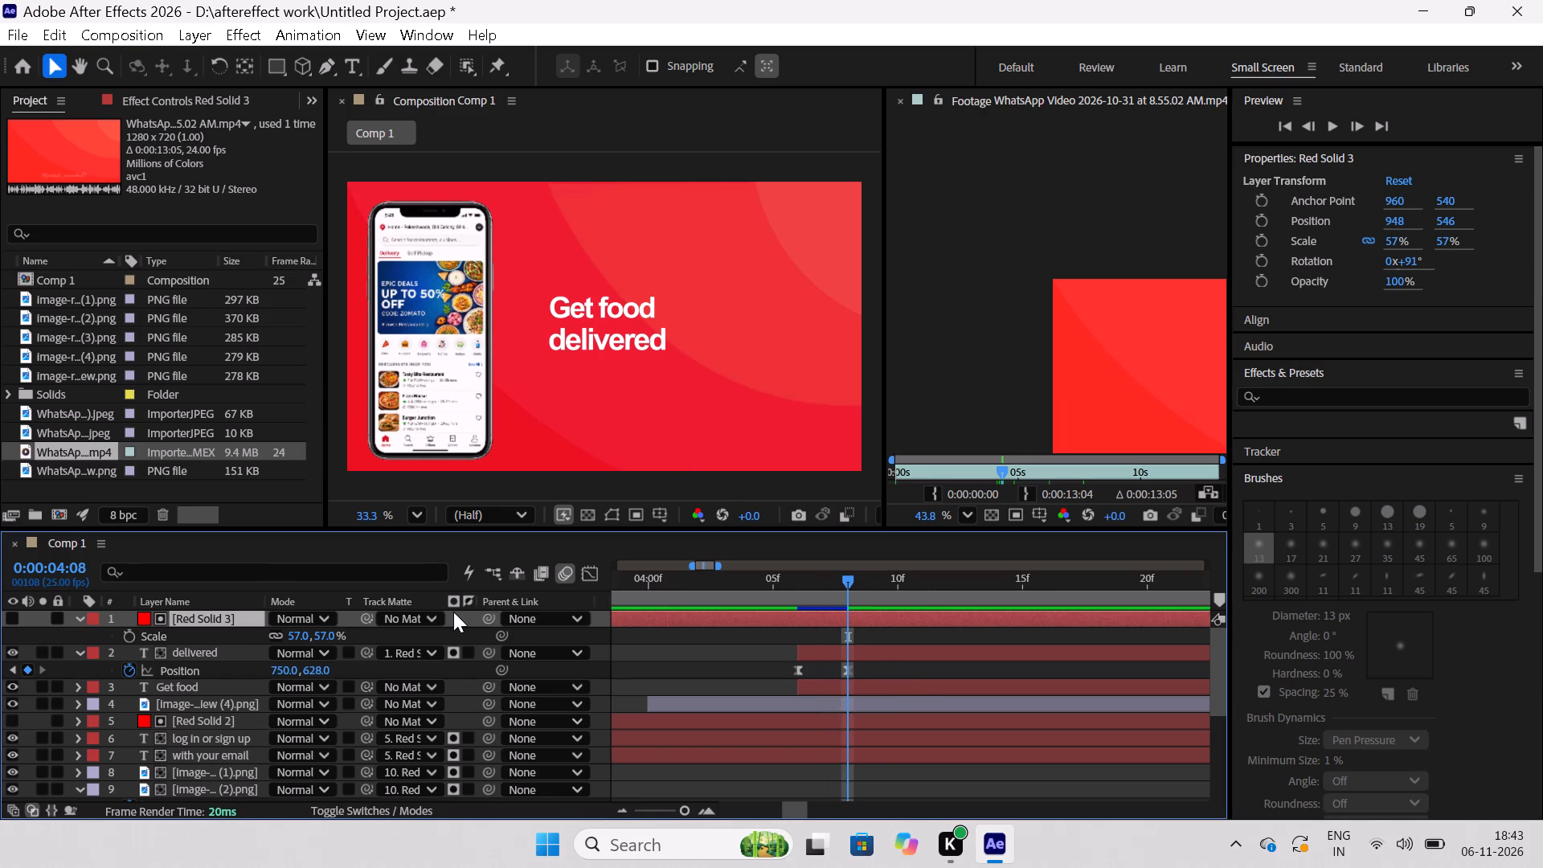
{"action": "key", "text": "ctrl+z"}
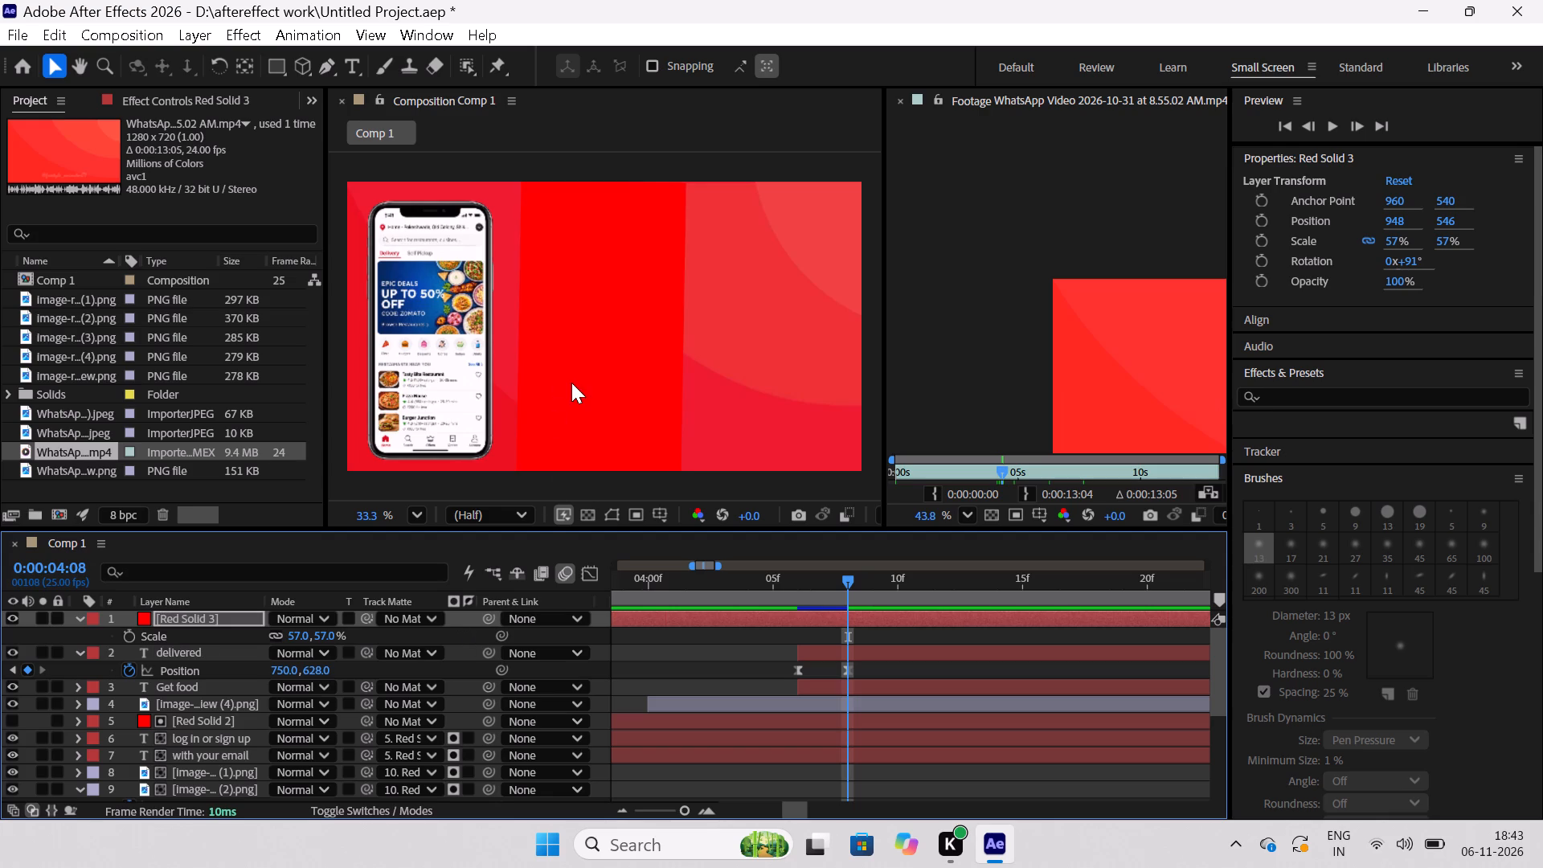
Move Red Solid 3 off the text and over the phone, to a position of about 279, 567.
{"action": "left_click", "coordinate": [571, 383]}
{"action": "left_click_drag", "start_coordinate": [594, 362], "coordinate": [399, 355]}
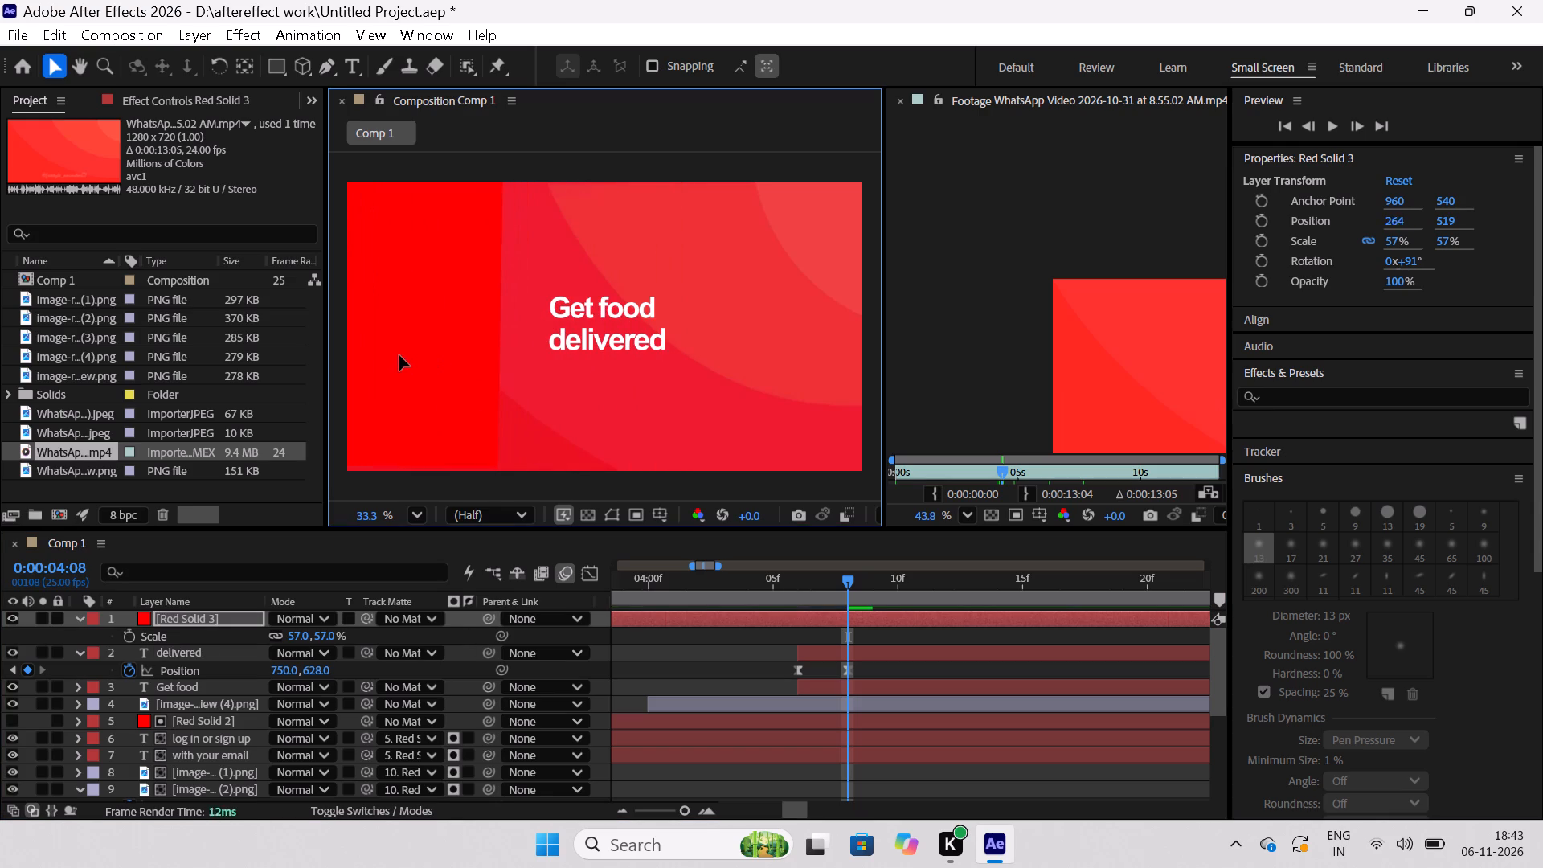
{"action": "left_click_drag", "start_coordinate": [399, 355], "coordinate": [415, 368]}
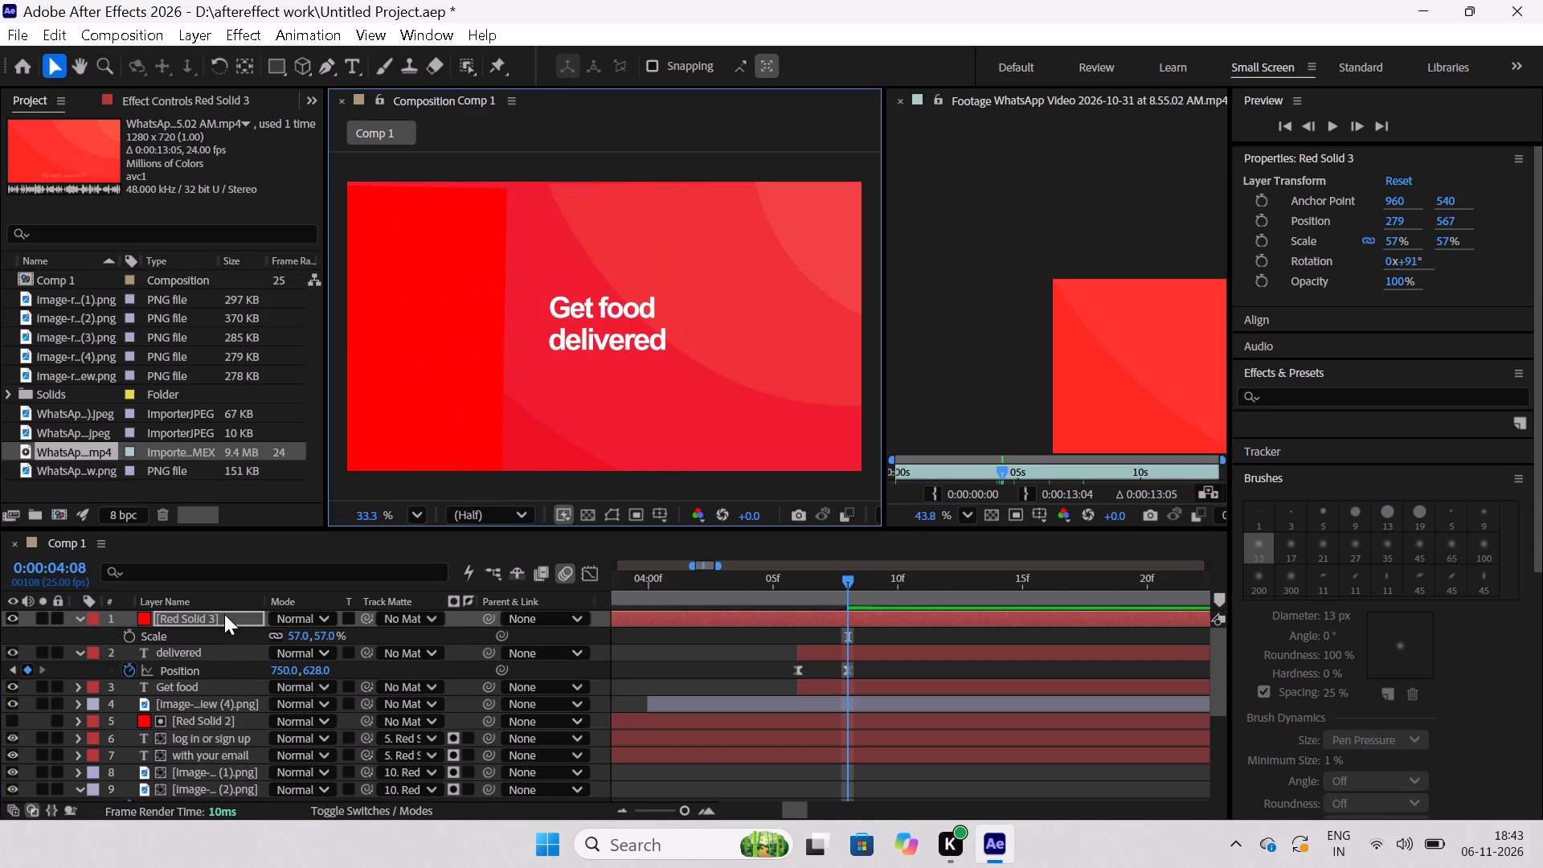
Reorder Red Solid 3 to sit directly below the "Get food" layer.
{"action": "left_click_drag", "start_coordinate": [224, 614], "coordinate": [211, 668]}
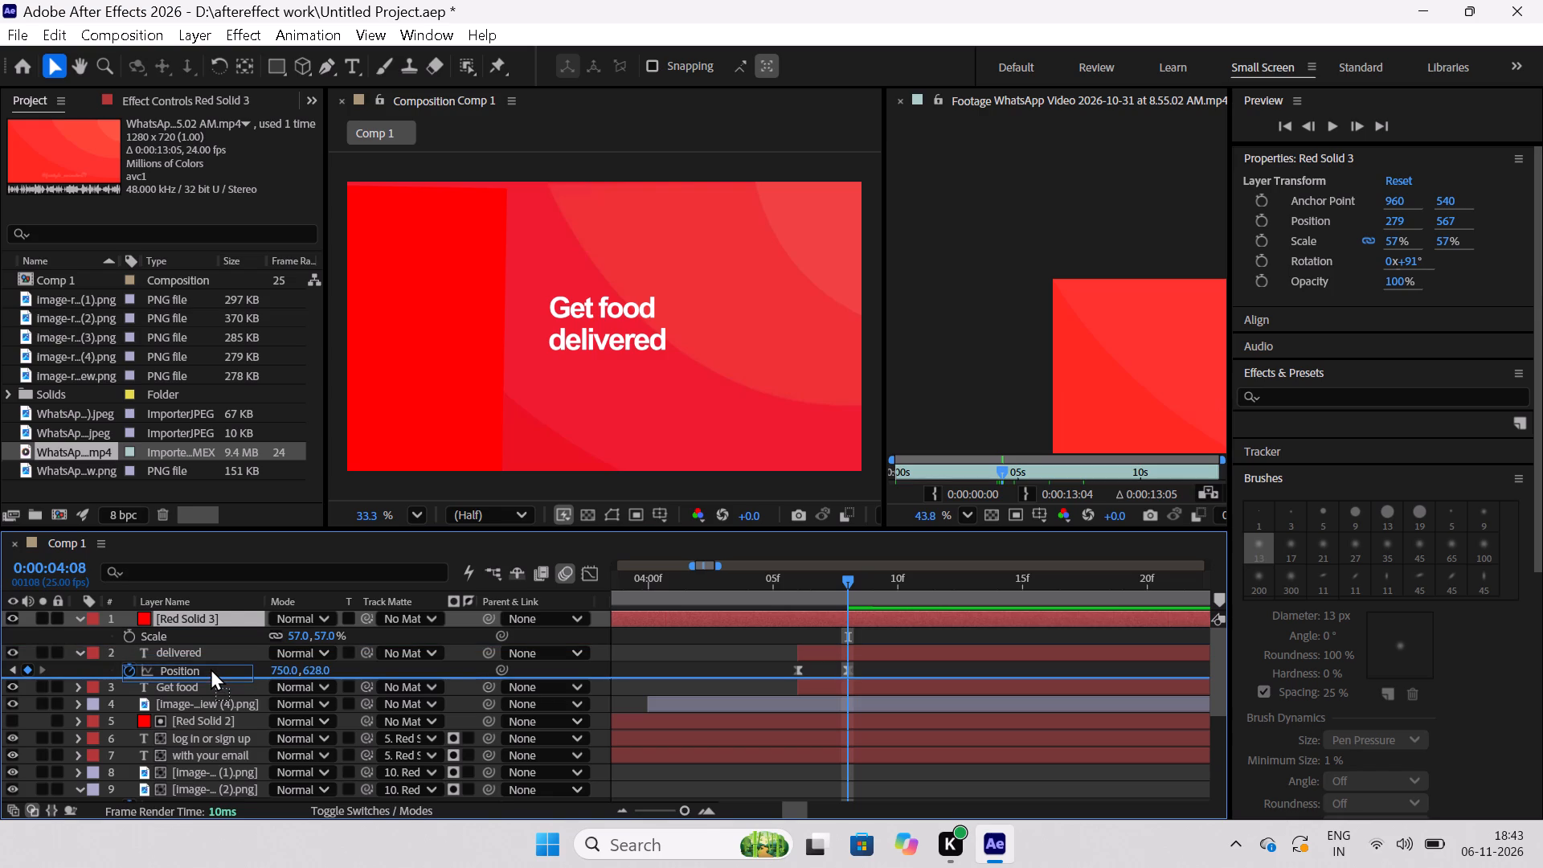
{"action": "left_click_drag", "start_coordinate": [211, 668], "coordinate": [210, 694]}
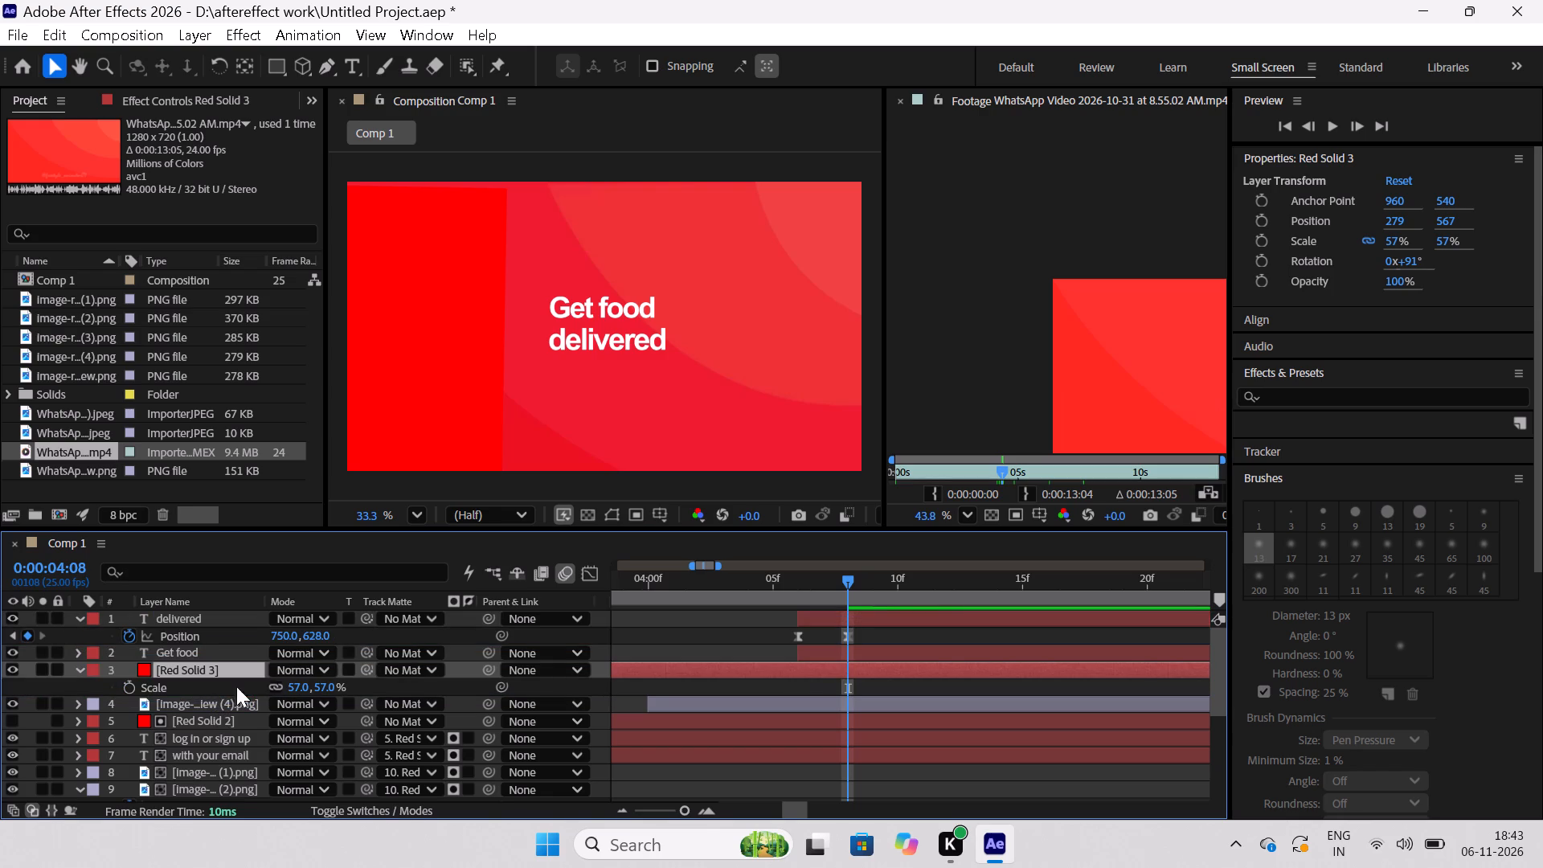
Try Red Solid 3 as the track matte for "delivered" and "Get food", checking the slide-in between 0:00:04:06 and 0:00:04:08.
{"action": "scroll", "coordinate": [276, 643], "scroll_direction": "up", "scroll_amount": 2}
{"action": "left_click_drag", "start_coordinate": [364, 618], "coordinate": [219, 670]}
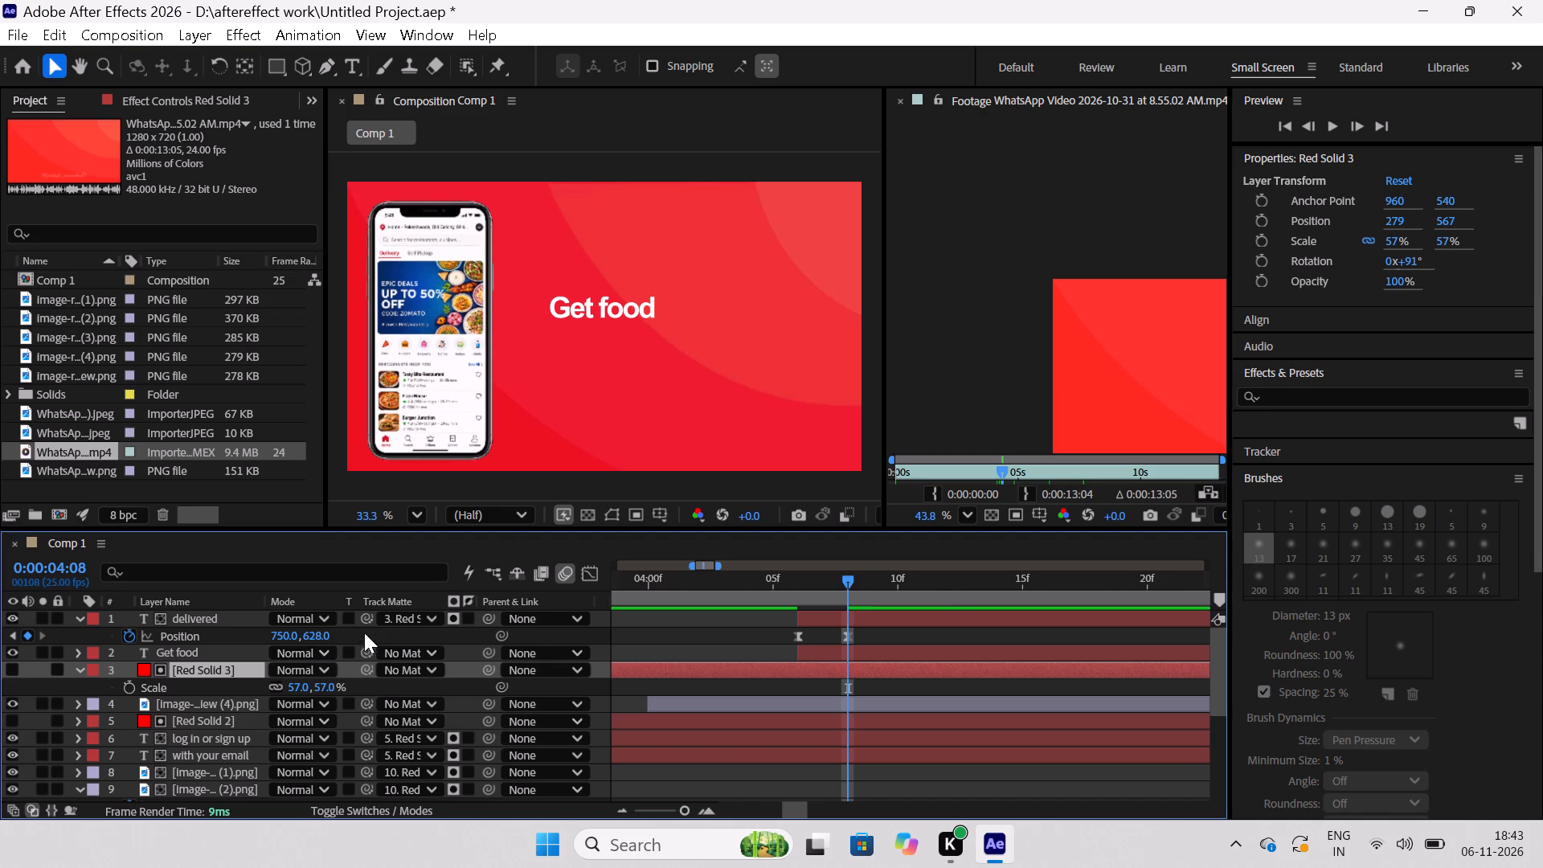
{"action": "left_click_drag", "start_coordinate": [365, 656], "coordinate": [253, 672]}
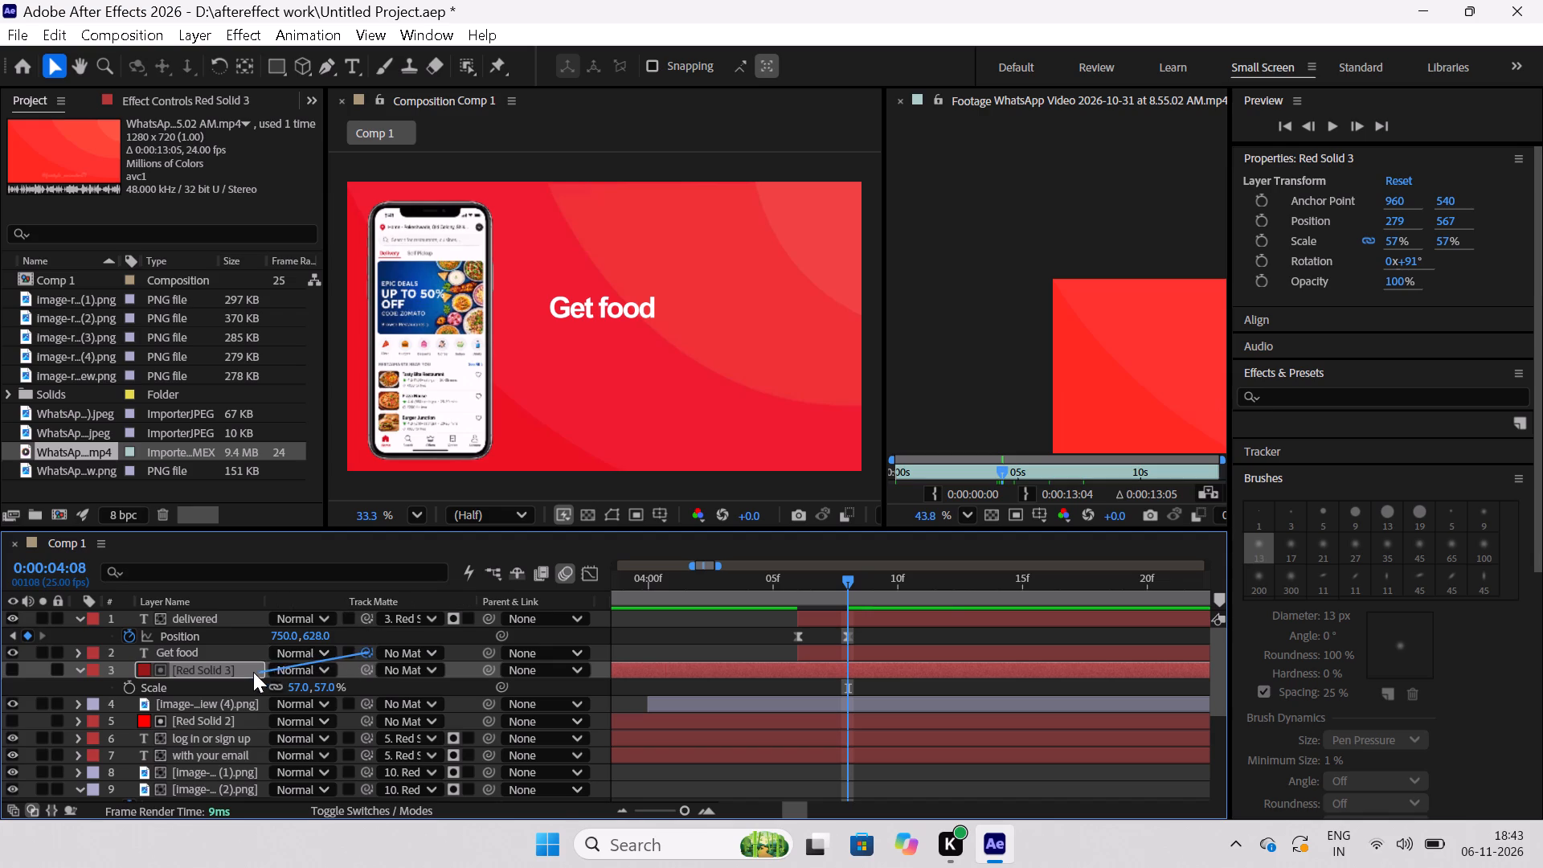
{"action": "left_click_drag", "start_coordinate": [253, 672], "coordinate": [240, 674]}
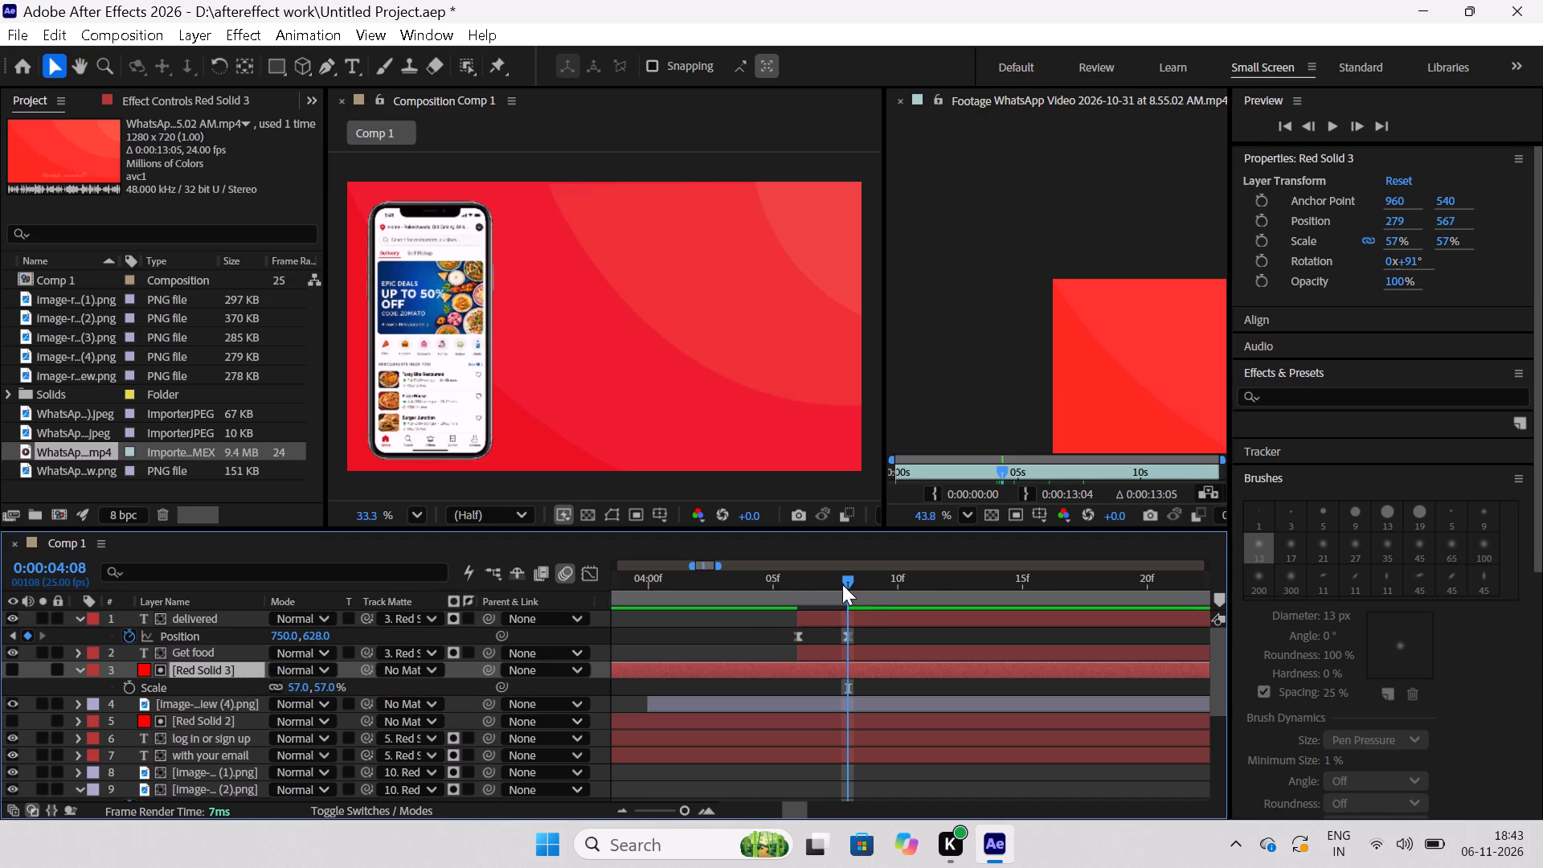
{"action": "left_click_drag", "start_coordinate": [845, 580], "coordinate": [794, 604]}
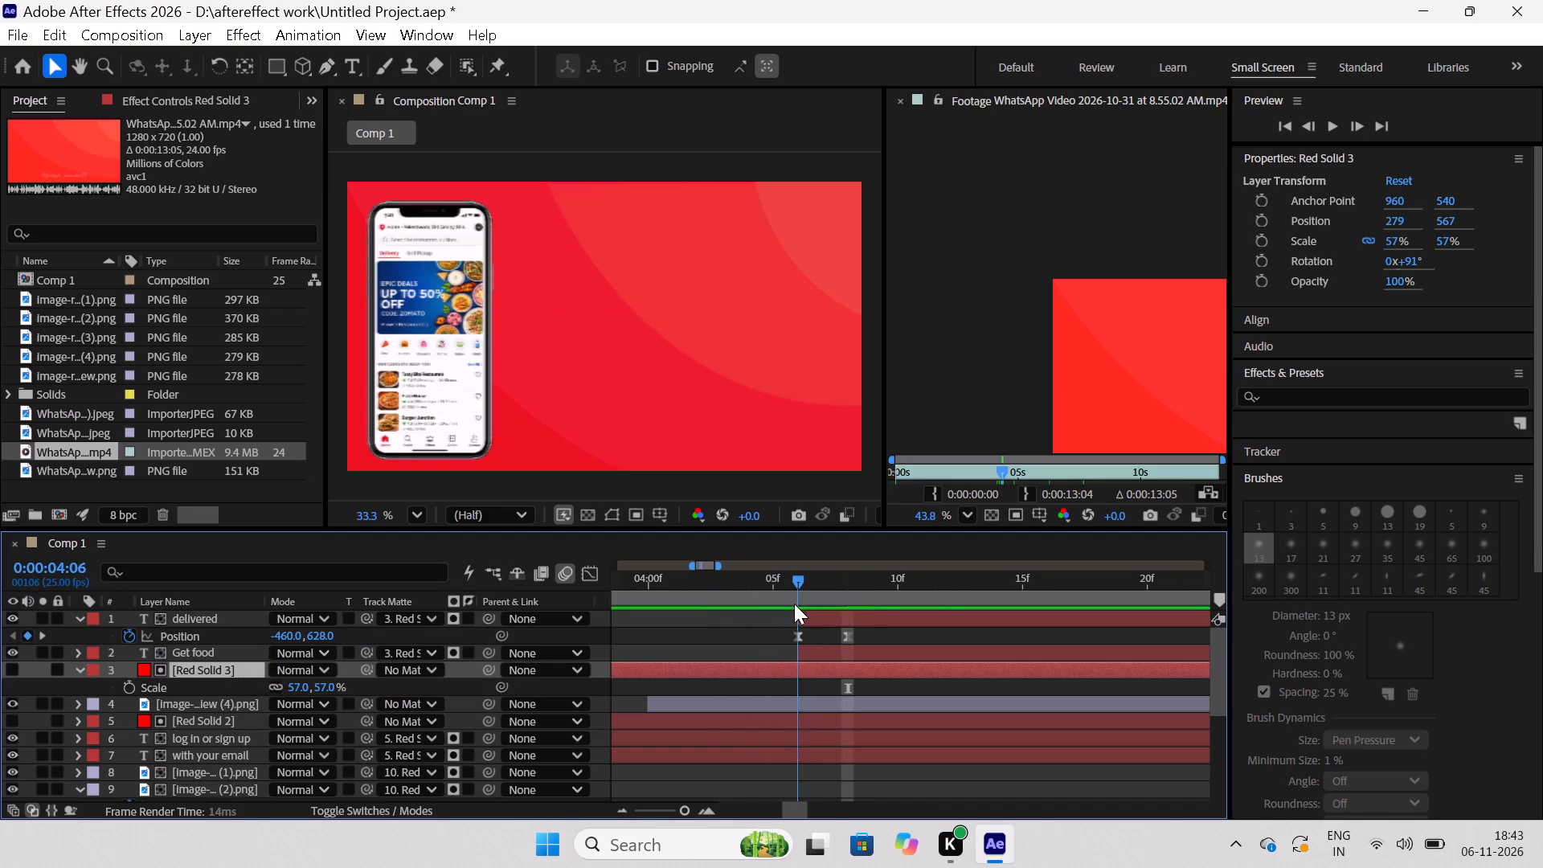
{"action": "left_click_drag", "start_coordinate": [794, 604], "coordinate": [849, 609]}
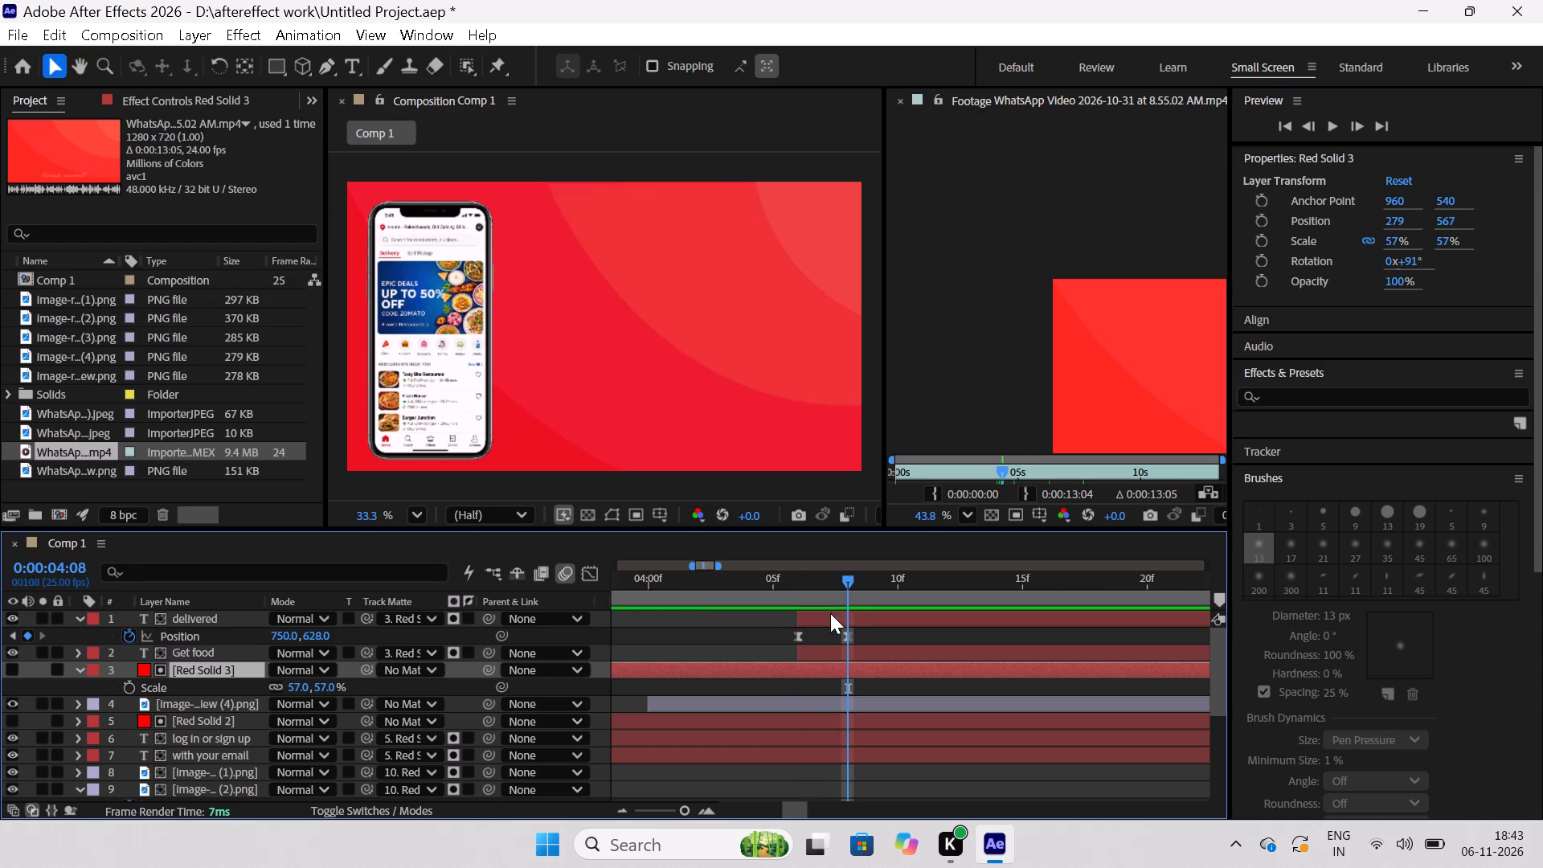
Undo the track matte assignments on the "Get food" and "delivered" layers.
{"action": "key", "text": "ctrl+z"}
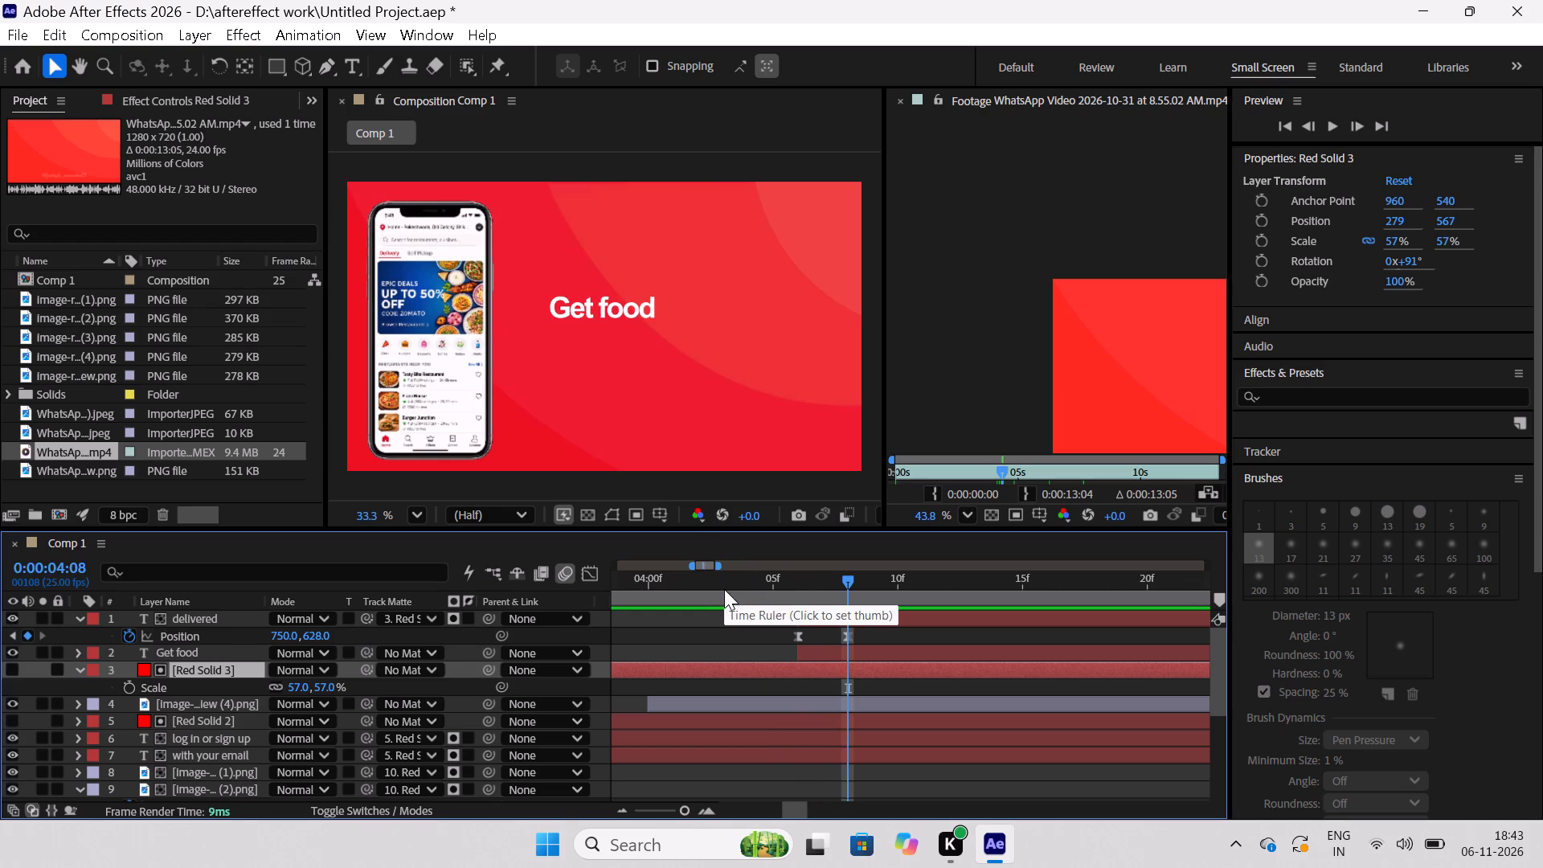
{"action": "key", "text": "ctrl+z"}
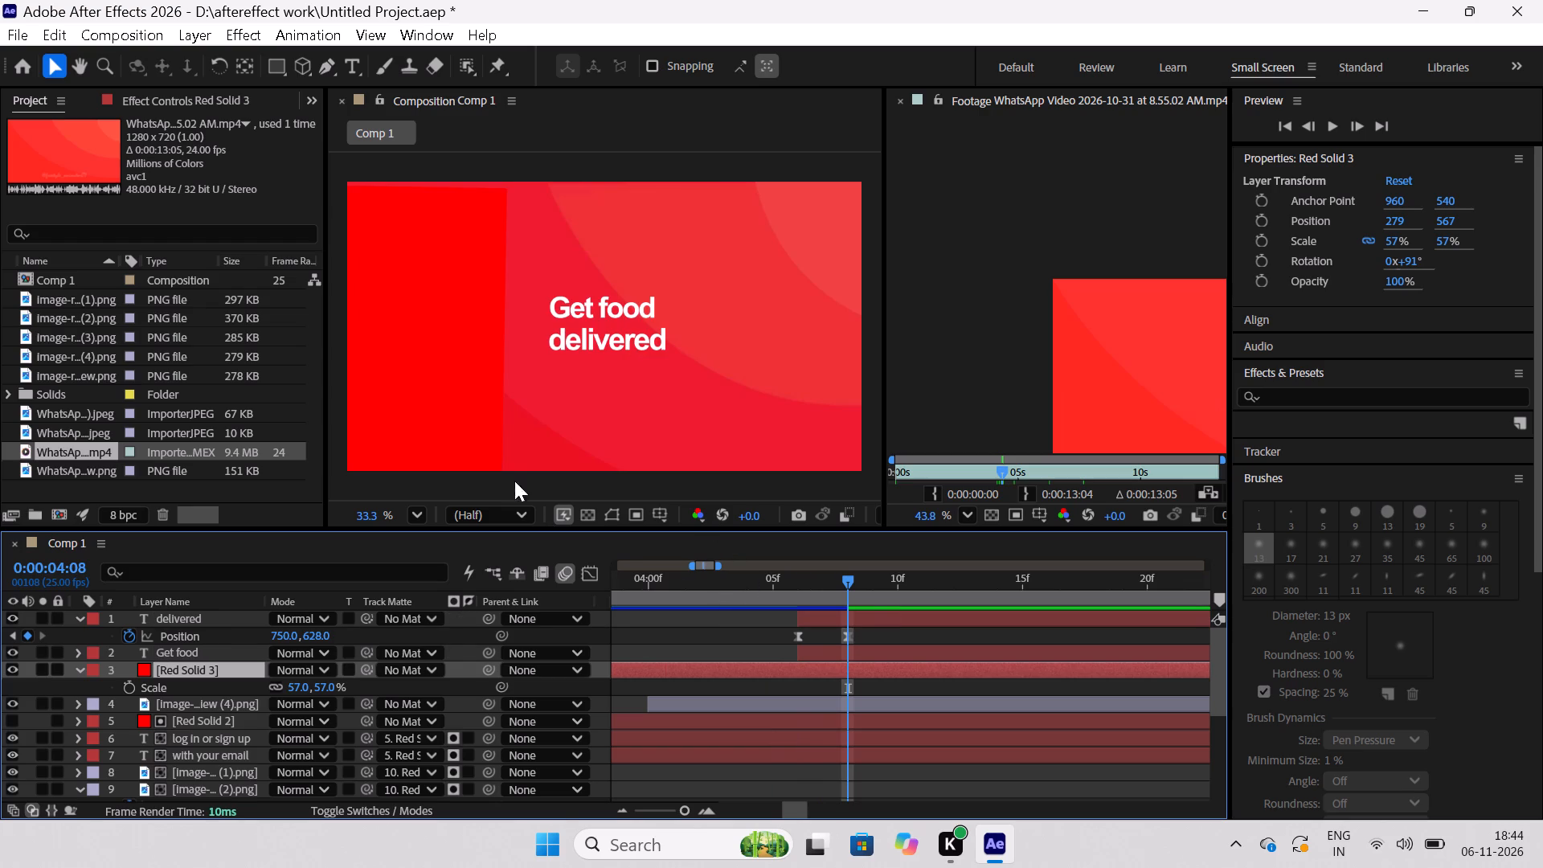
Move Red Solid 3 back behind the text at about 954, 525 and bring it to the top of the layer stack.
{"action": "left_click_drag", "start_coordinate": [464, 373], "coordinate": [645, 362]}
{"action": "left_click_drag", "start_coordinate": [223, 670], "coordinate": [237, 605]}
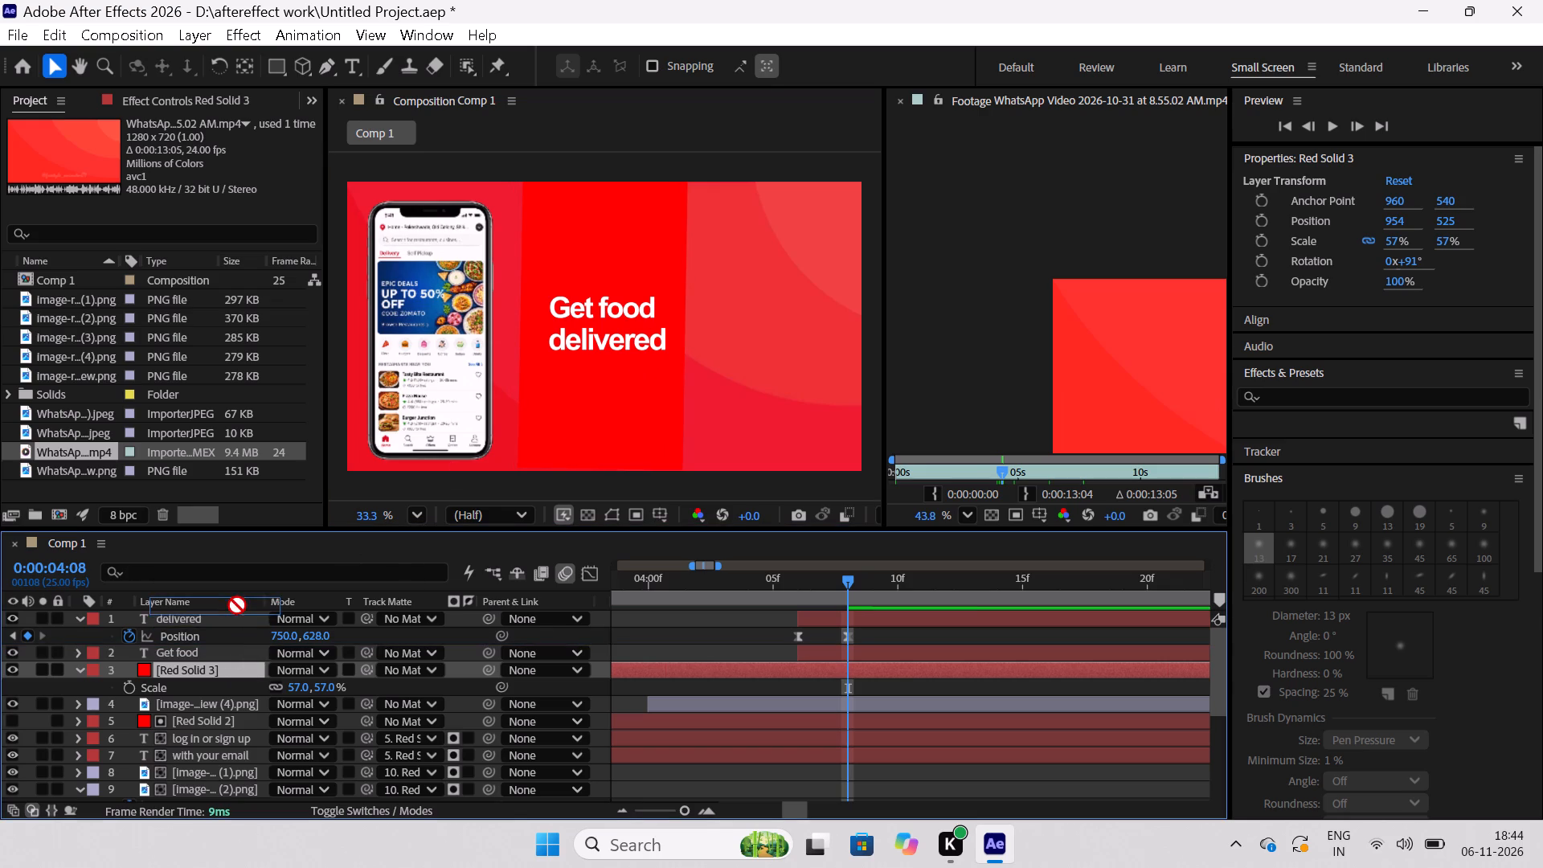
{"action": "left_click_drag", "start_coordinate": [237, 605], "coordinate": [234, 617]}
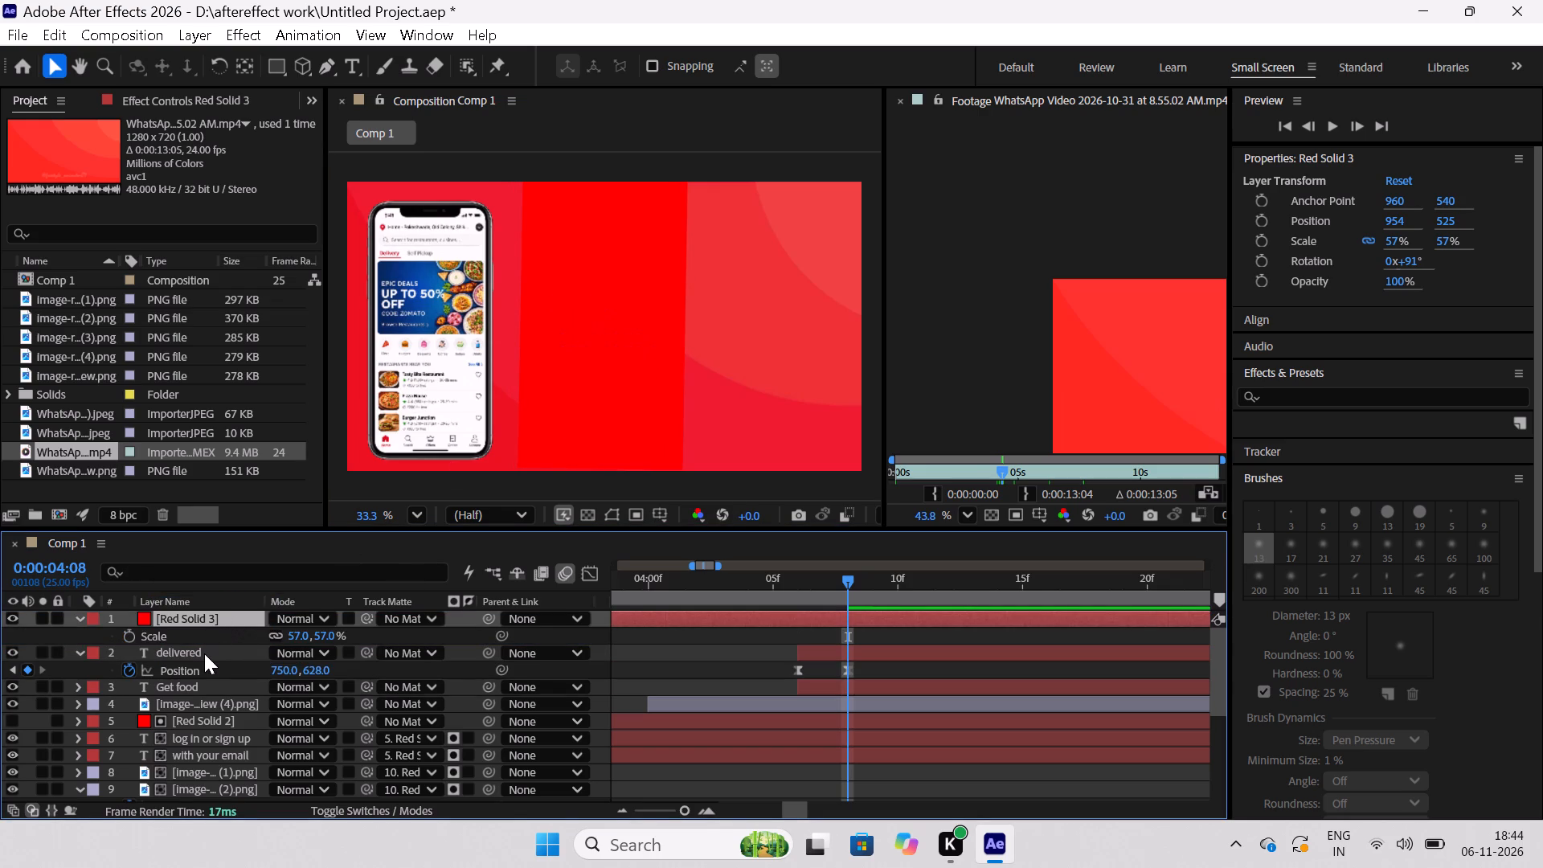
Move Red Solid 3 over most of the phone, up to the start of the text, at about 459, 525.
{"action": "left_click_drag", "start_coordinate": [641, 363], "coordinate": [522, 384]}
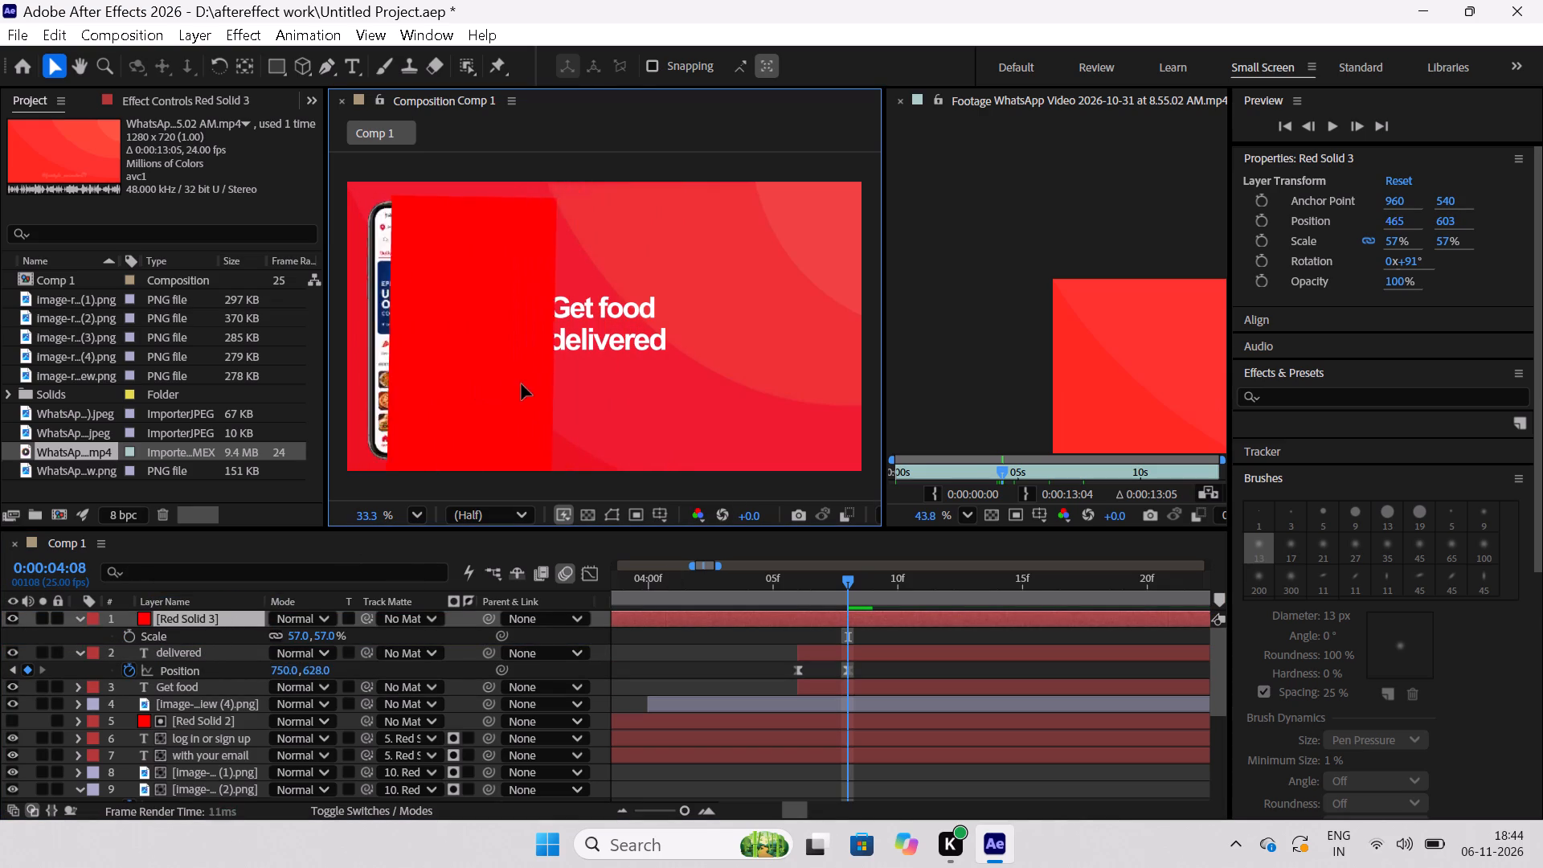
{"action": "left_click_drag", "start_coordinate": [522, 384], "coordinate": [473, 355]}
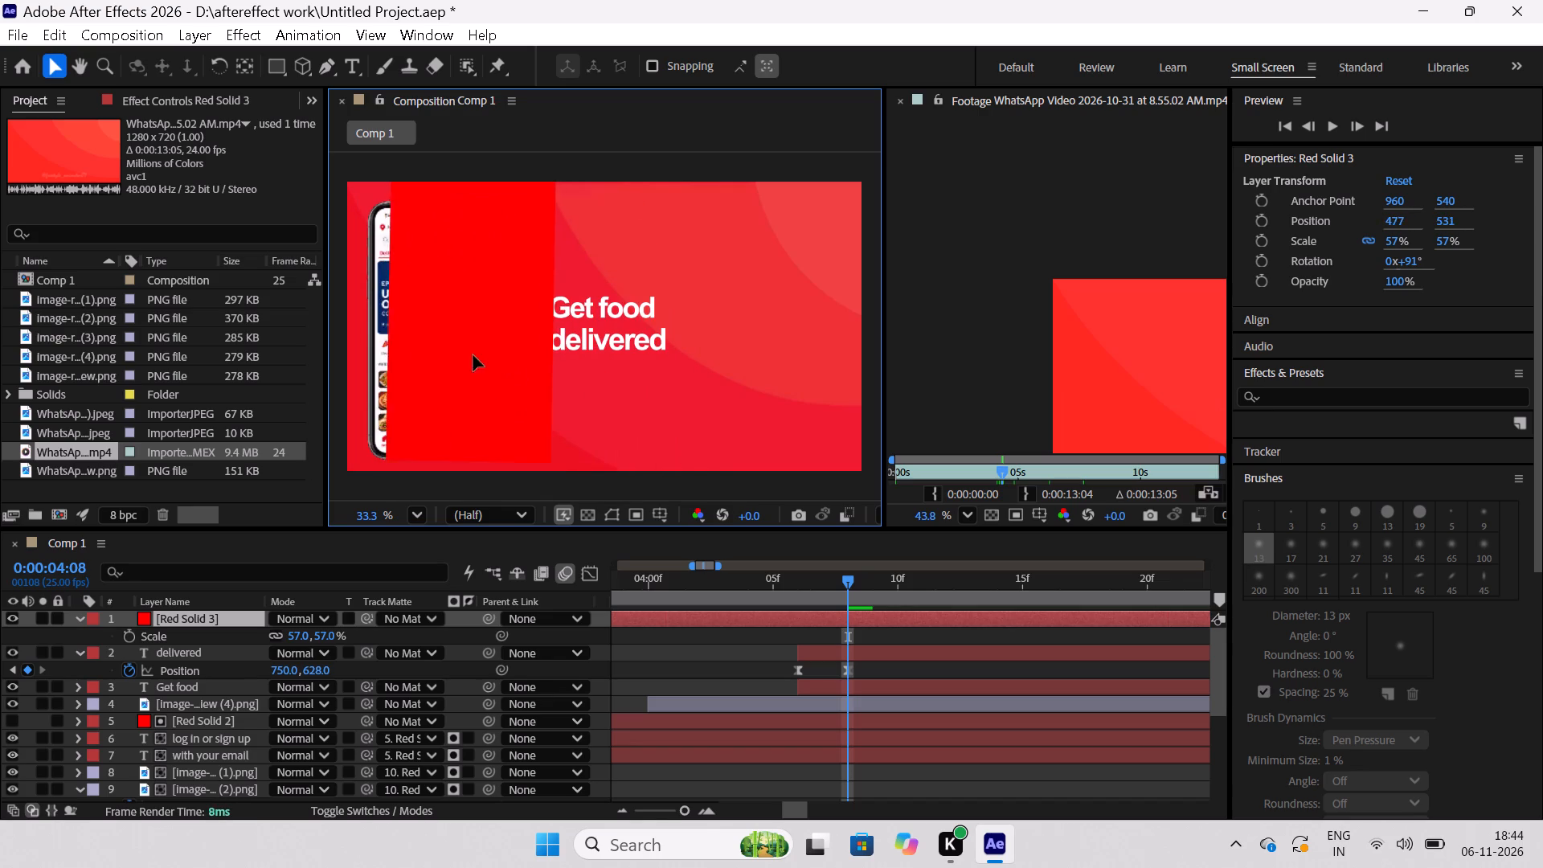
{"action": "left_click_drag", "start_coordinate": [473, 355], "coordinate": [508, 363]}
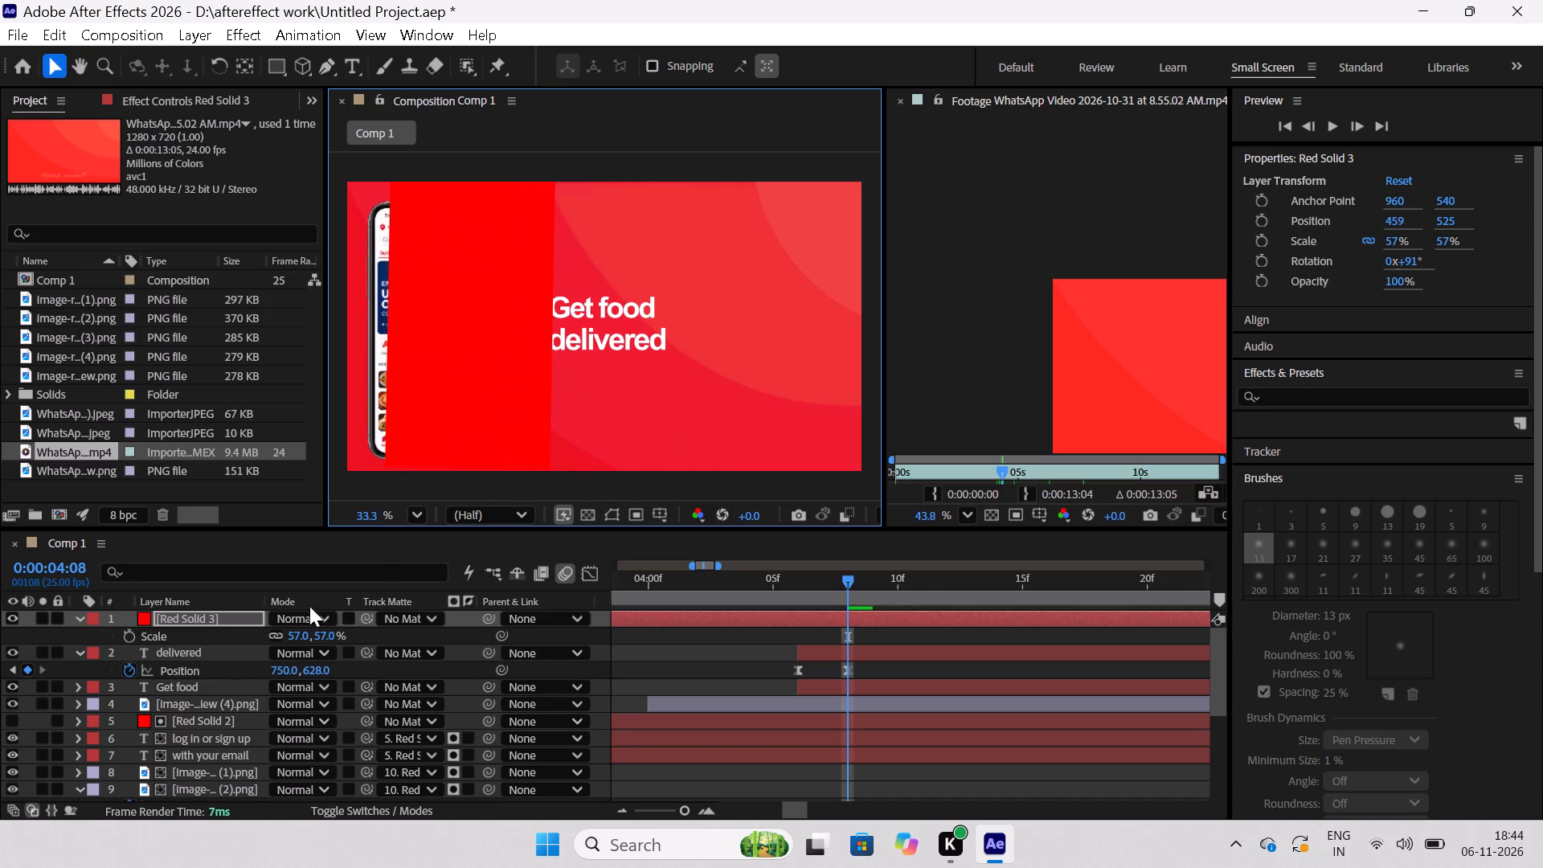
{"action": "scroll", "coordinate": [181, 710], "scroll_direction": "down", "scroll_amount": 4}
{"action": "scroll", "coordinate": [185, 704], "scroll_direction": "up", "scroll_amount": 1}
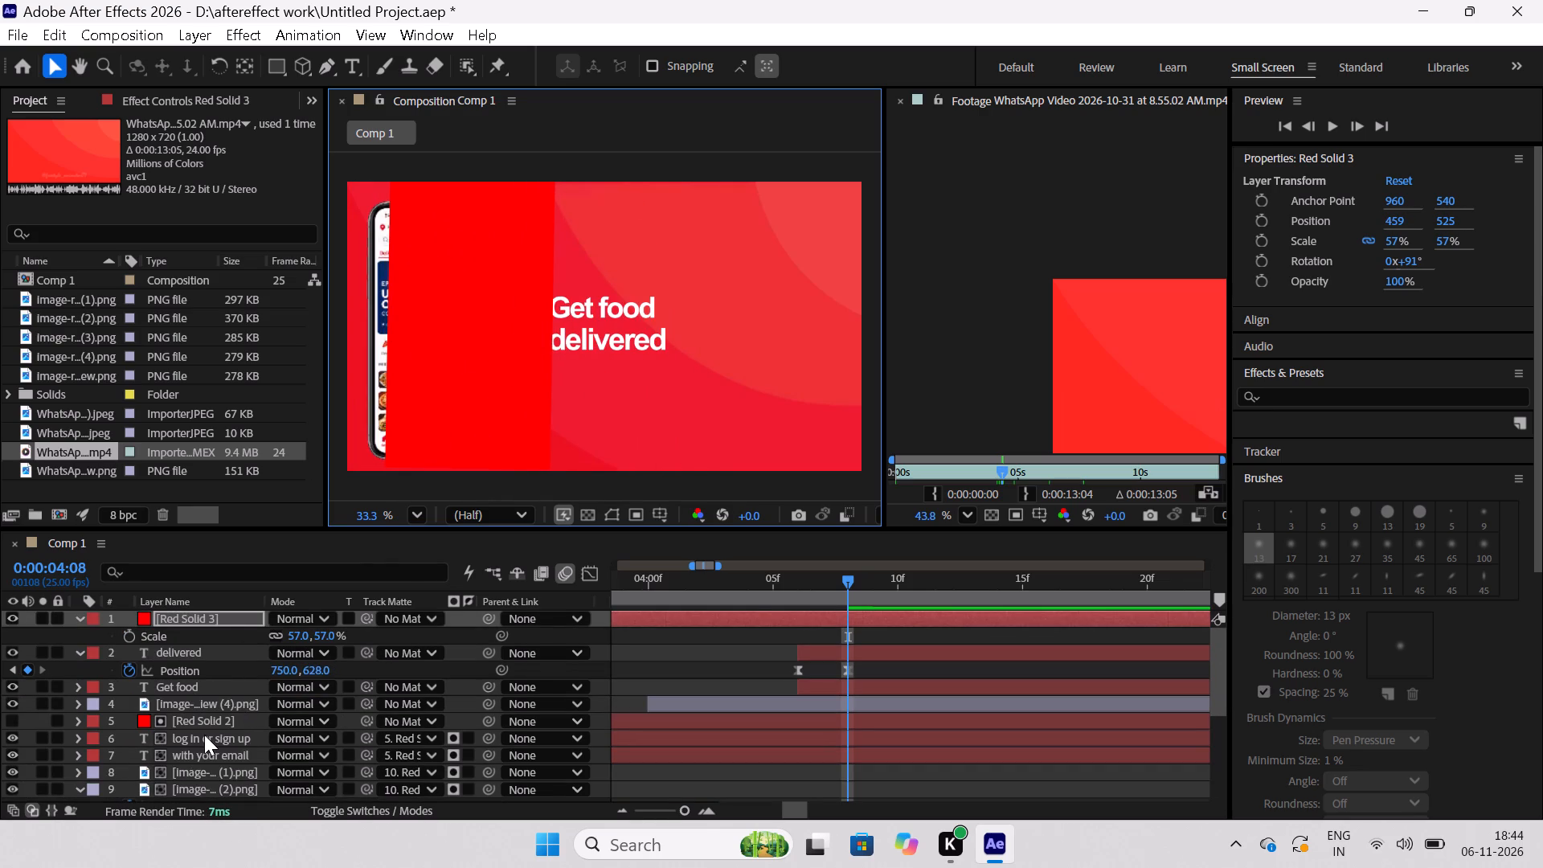
Delete the Red Solid 3 layer.
{"action": "left_click", "coordinate": [233, 618]}
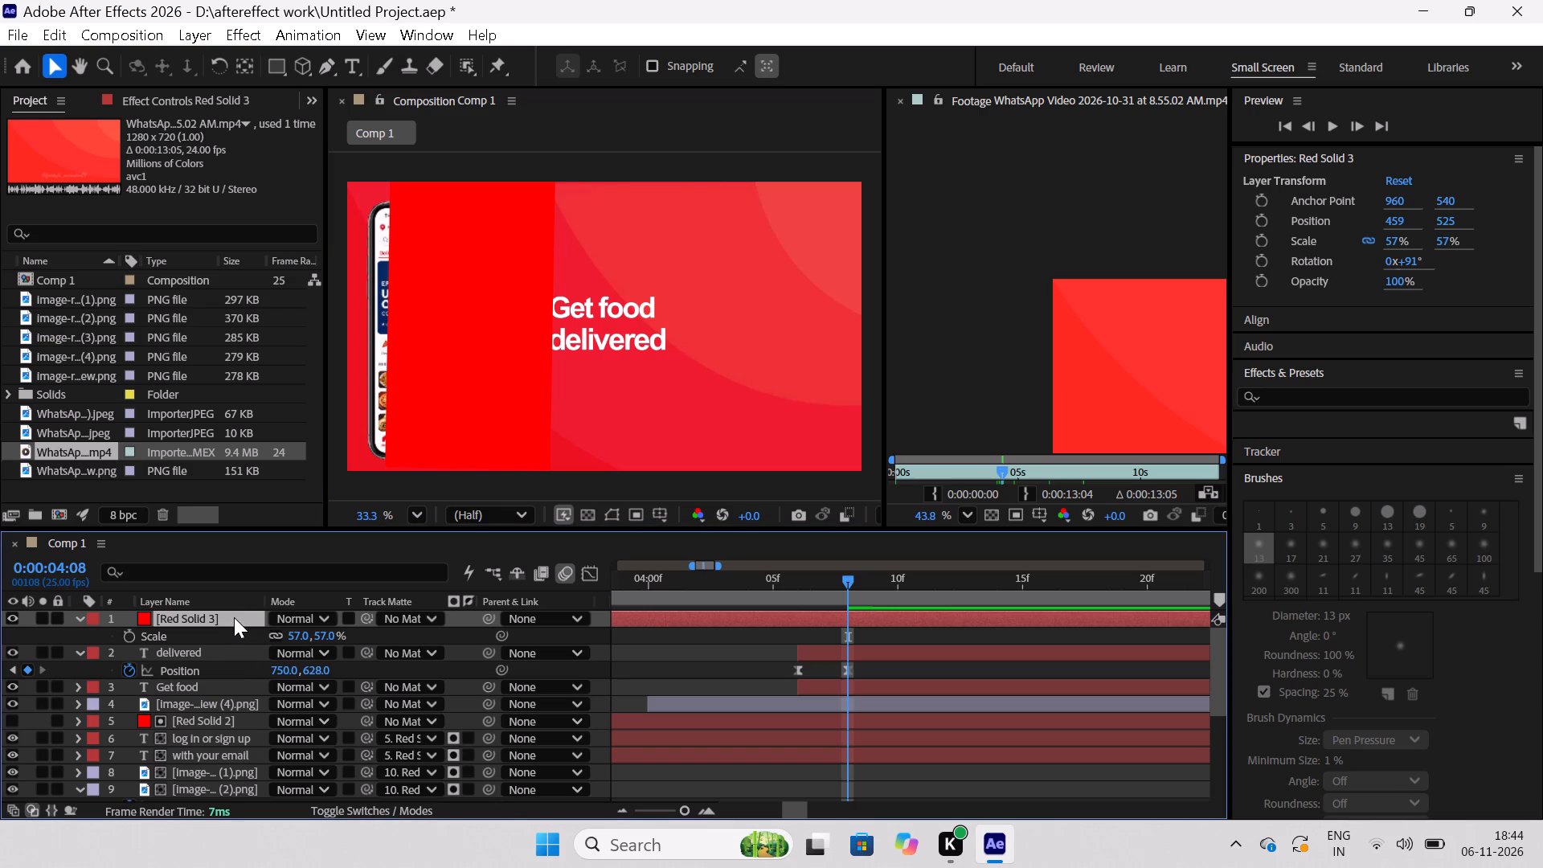
{"action": "key", "text": "Delete"}
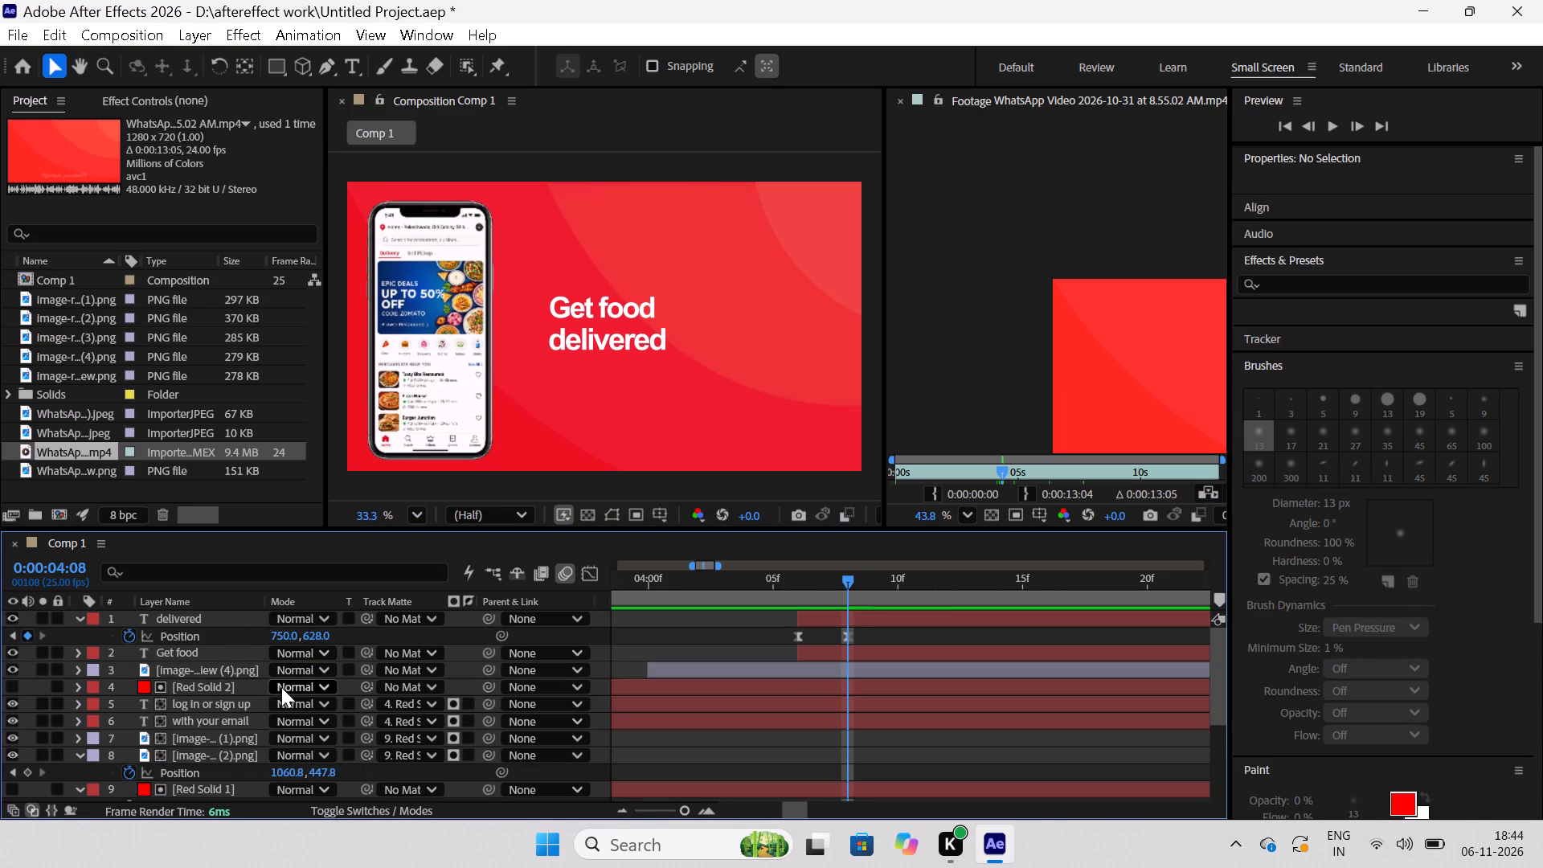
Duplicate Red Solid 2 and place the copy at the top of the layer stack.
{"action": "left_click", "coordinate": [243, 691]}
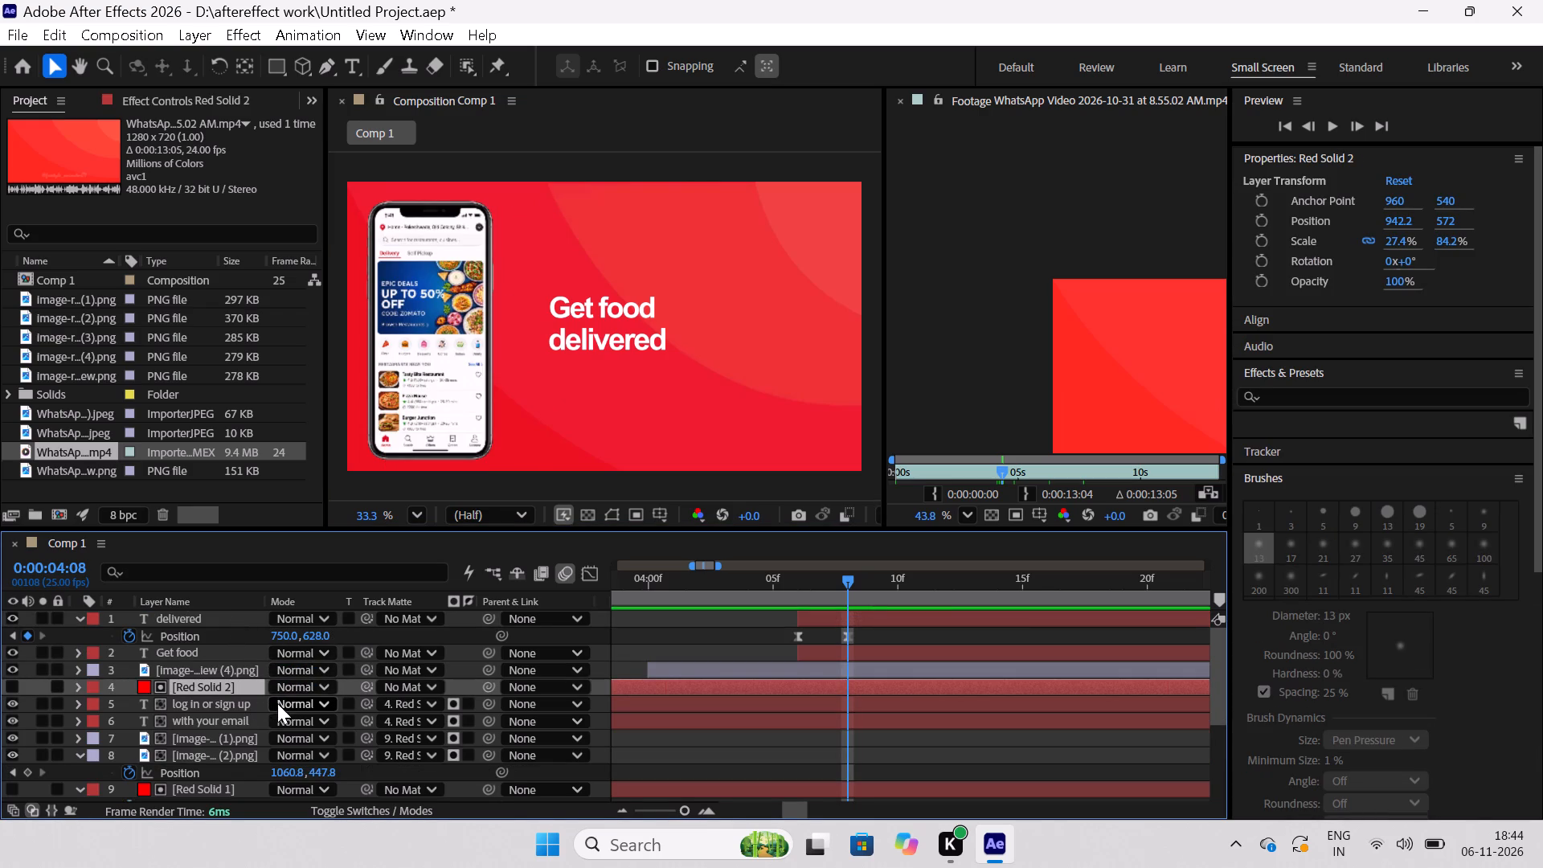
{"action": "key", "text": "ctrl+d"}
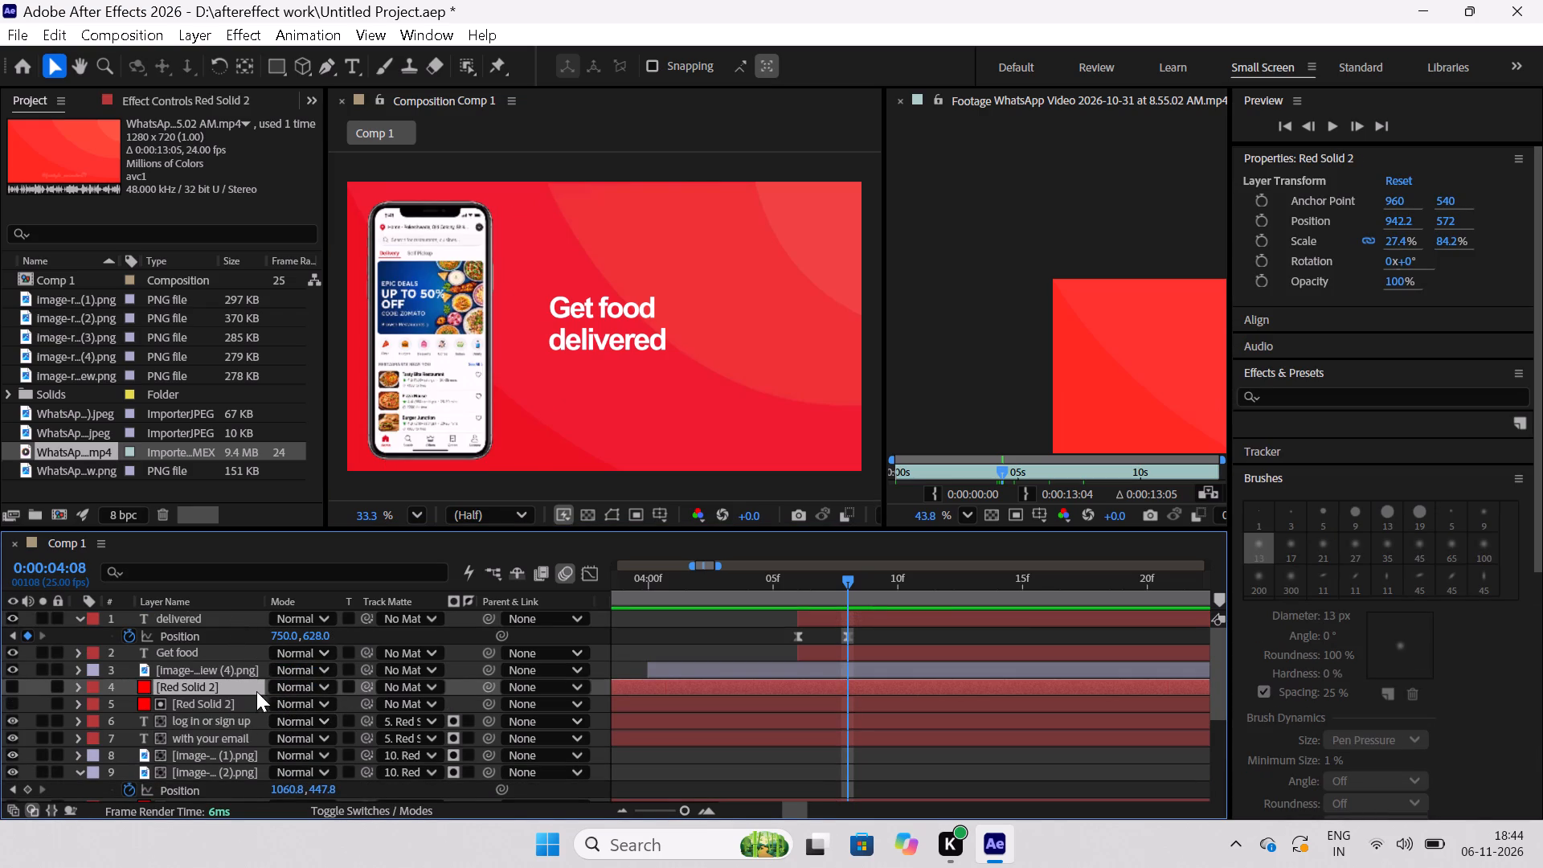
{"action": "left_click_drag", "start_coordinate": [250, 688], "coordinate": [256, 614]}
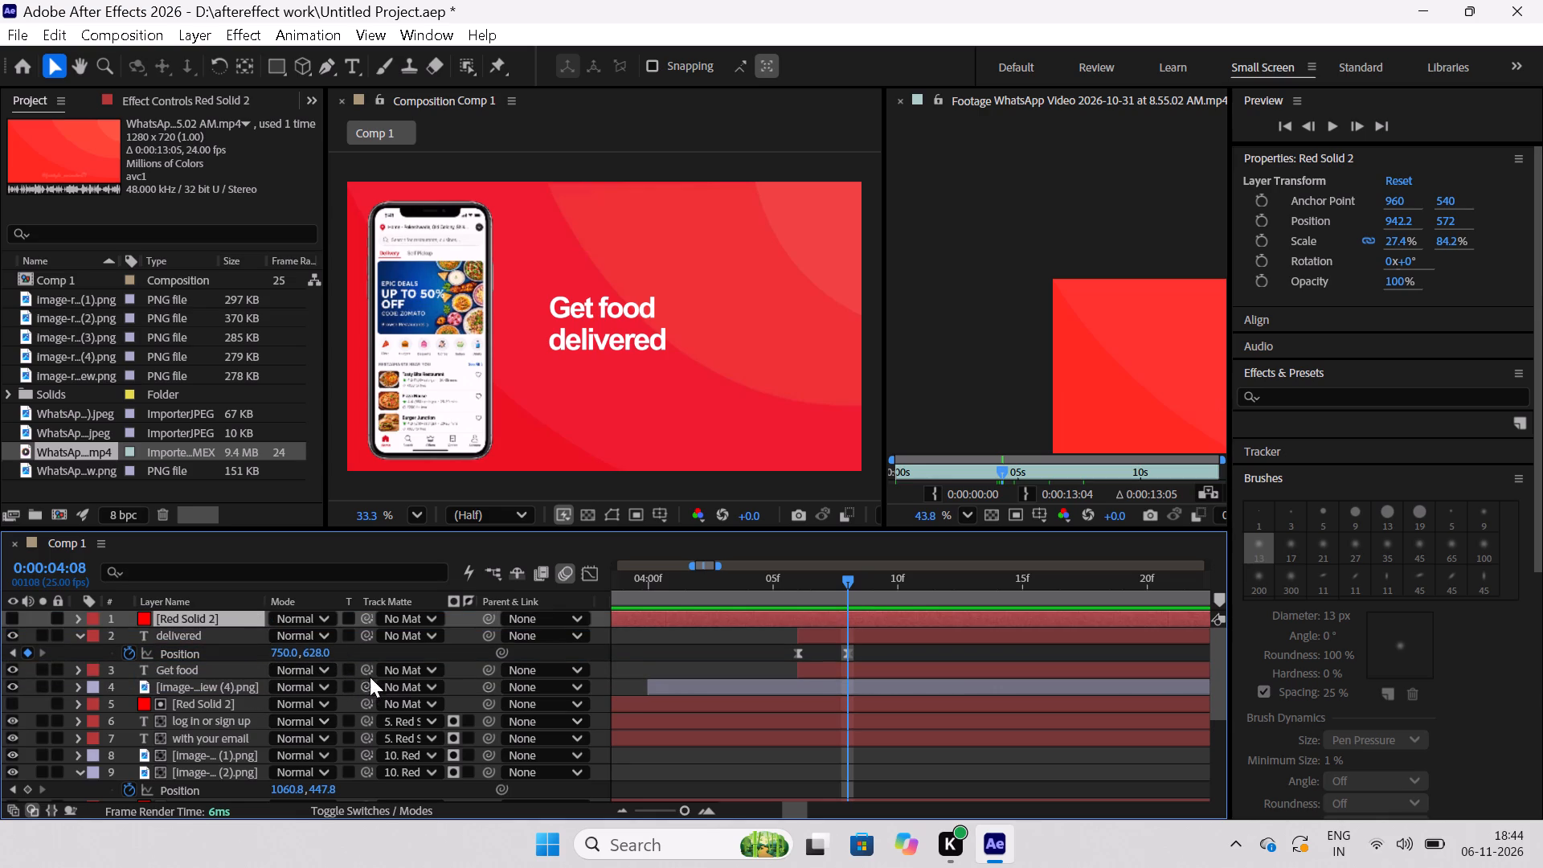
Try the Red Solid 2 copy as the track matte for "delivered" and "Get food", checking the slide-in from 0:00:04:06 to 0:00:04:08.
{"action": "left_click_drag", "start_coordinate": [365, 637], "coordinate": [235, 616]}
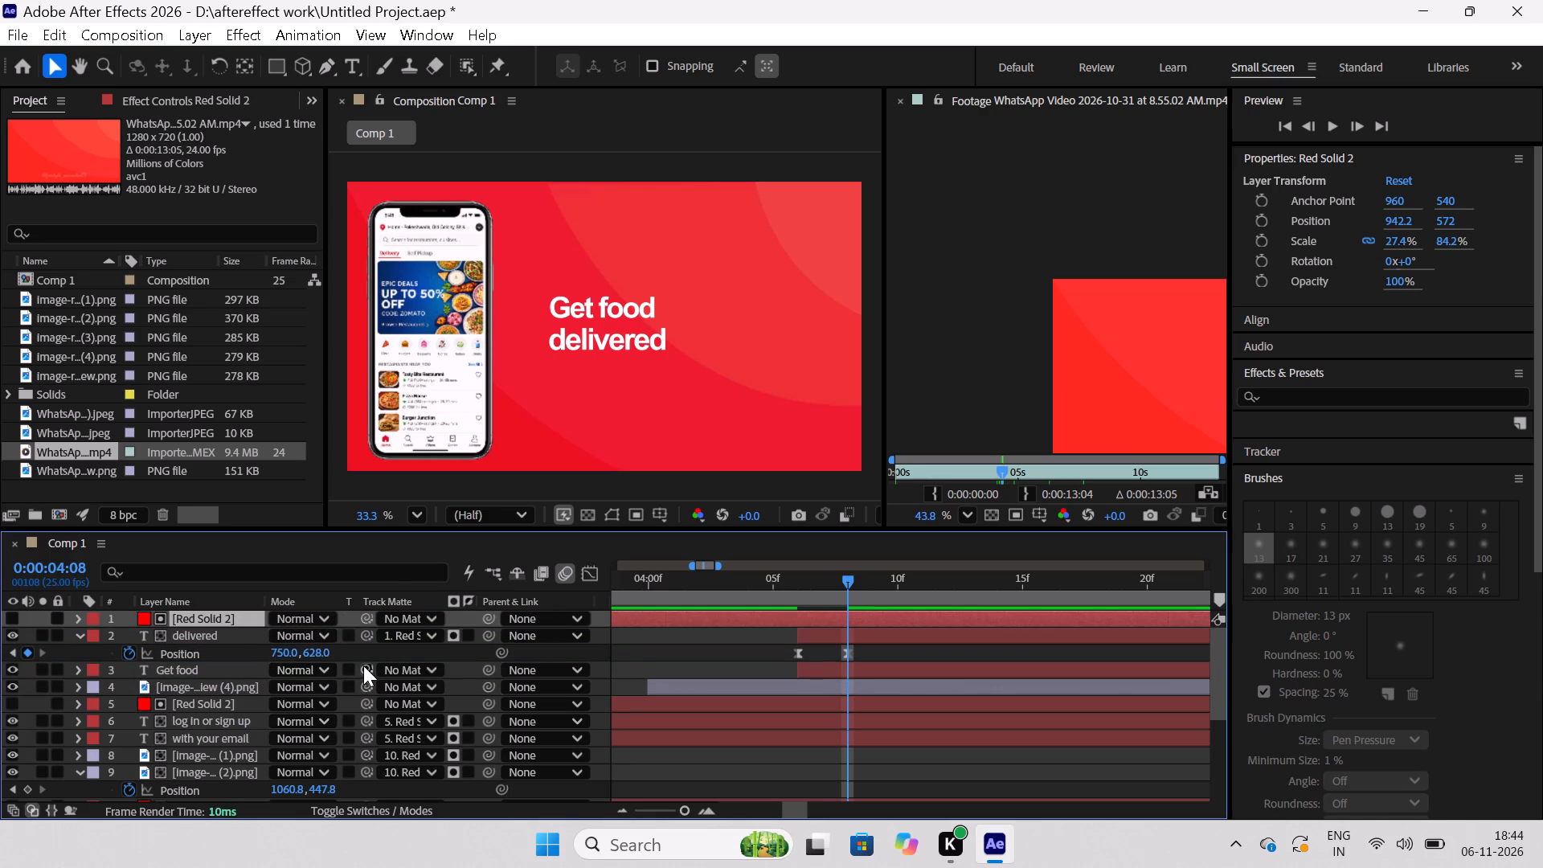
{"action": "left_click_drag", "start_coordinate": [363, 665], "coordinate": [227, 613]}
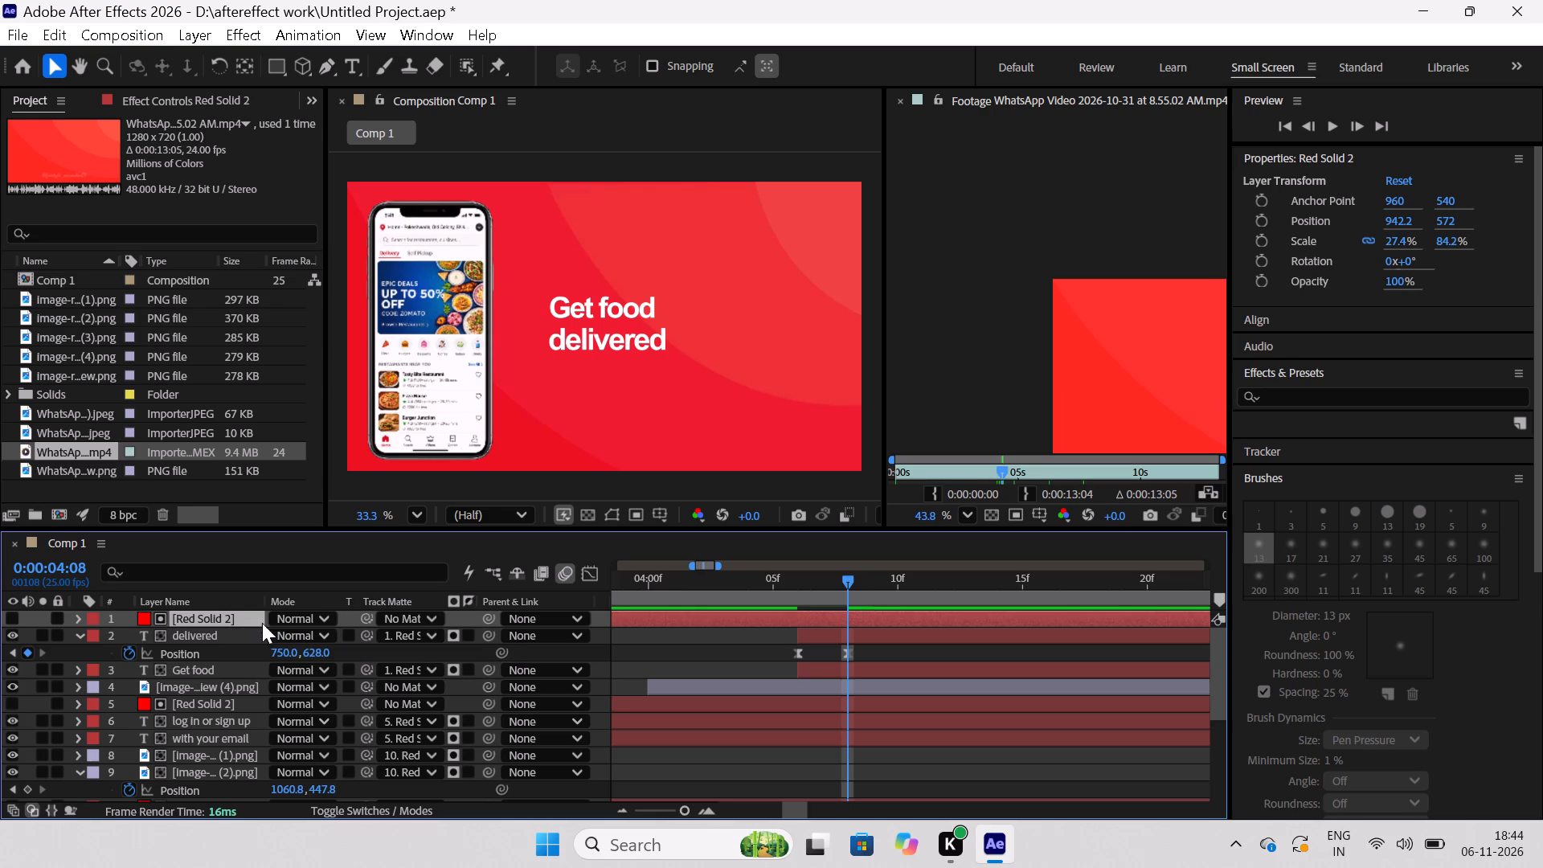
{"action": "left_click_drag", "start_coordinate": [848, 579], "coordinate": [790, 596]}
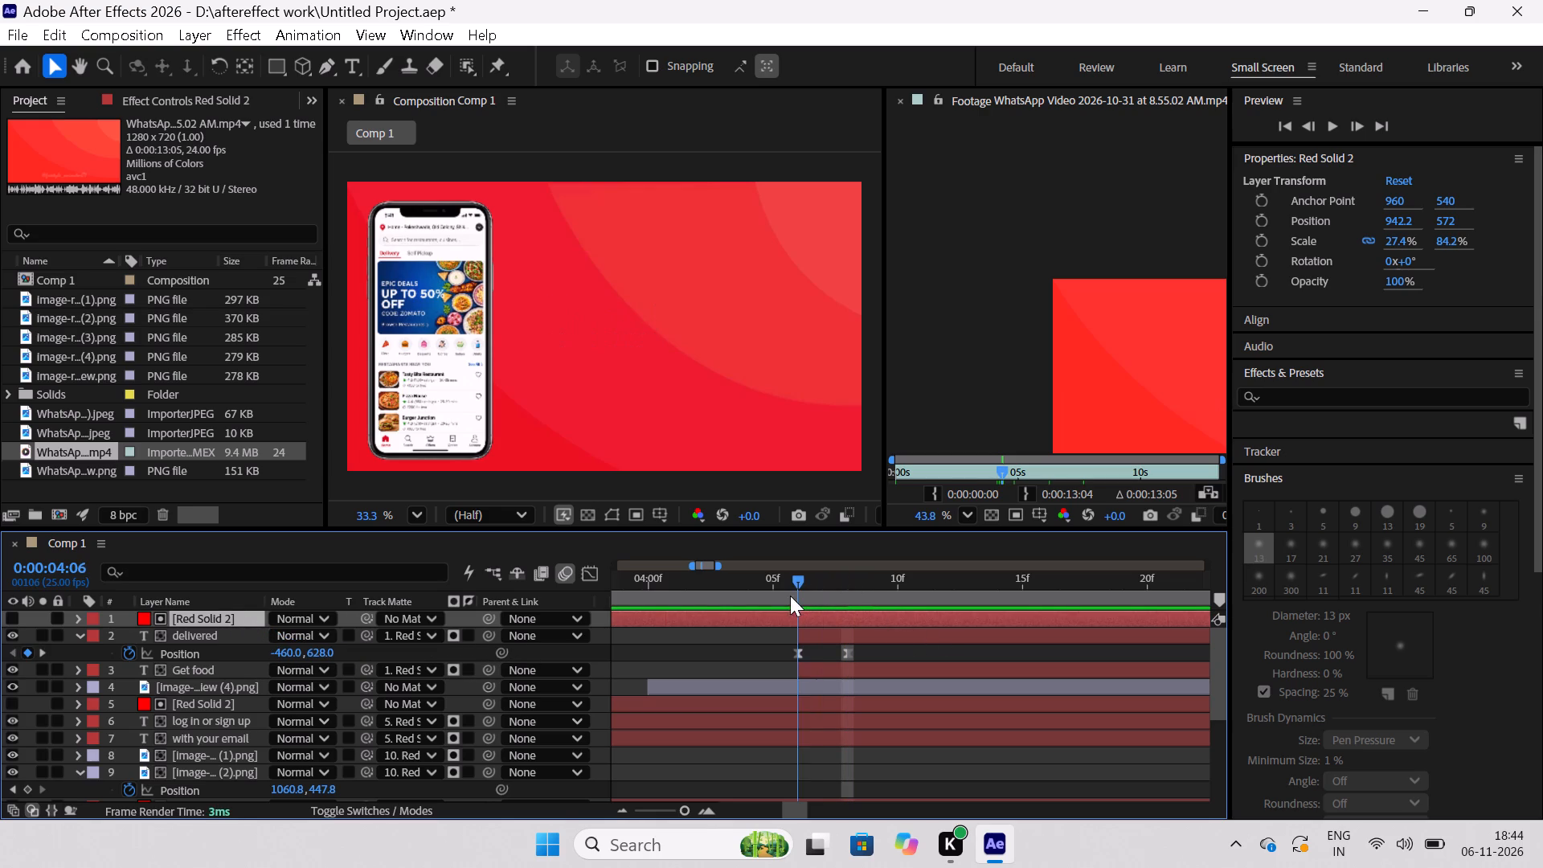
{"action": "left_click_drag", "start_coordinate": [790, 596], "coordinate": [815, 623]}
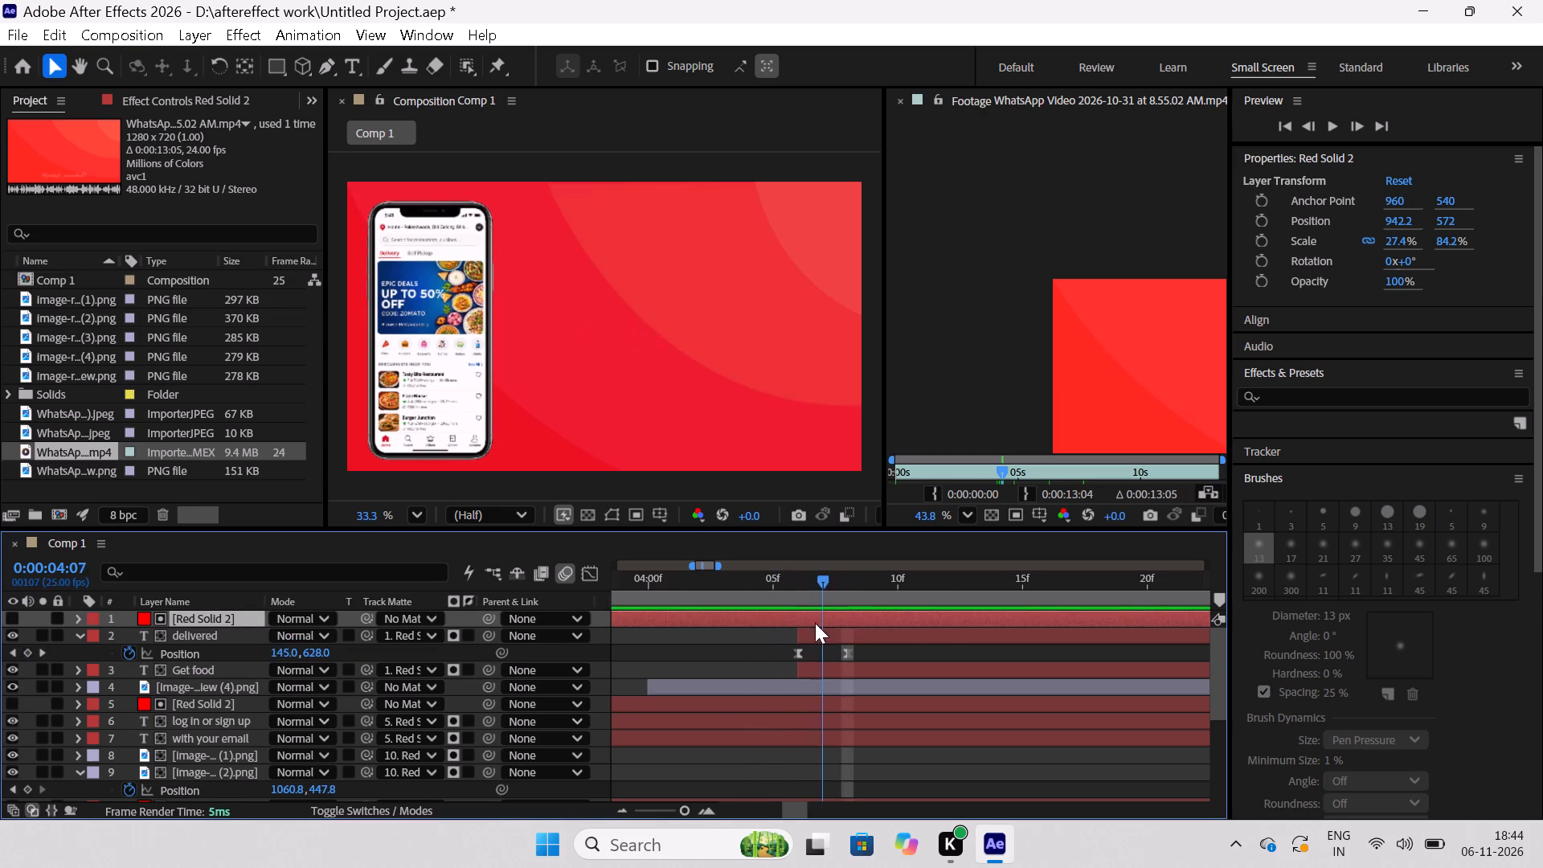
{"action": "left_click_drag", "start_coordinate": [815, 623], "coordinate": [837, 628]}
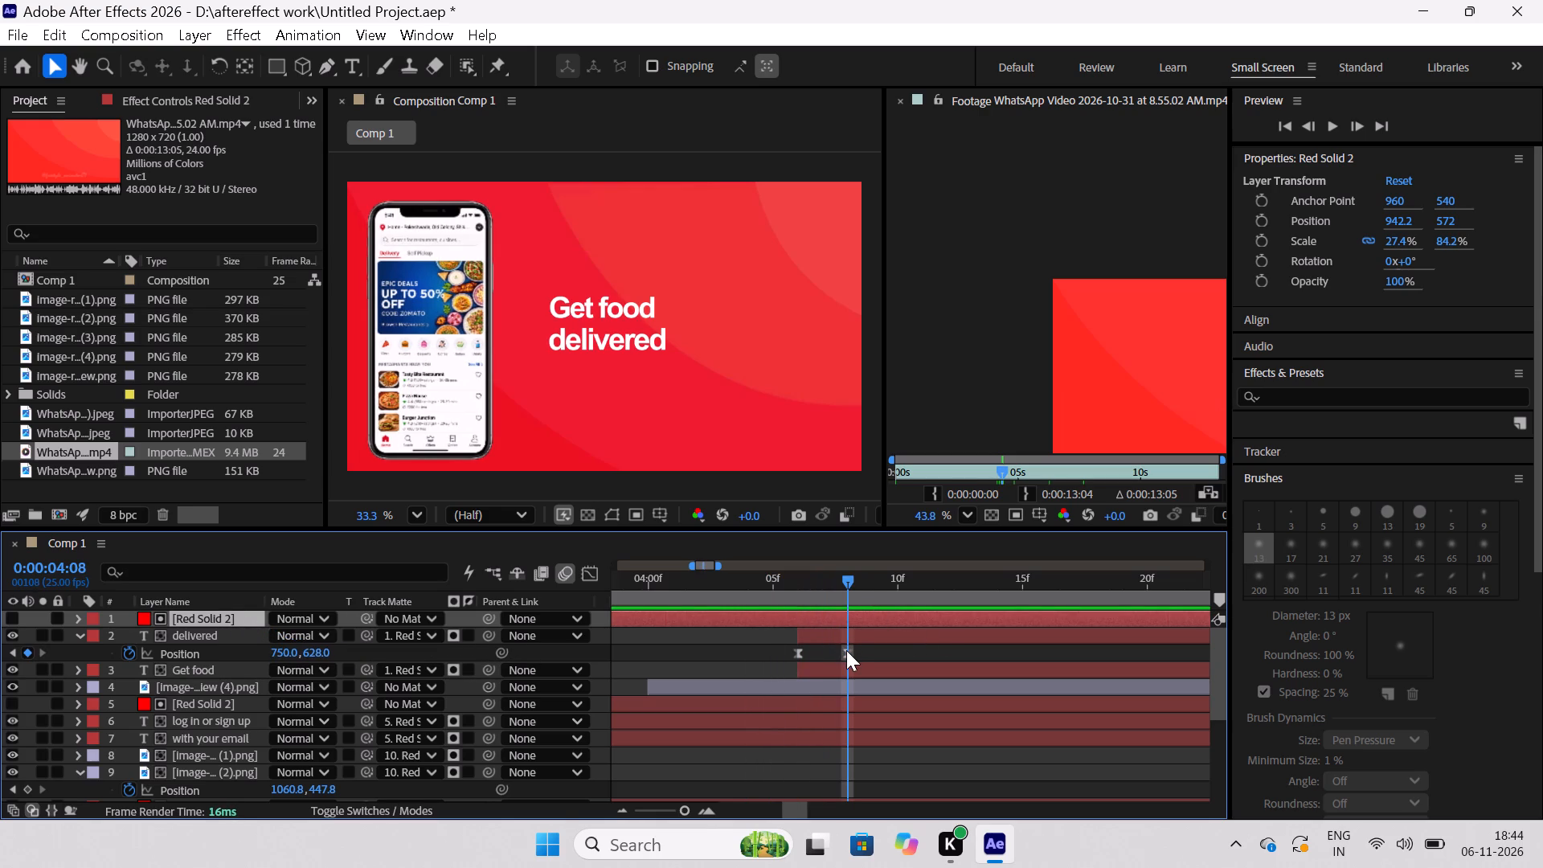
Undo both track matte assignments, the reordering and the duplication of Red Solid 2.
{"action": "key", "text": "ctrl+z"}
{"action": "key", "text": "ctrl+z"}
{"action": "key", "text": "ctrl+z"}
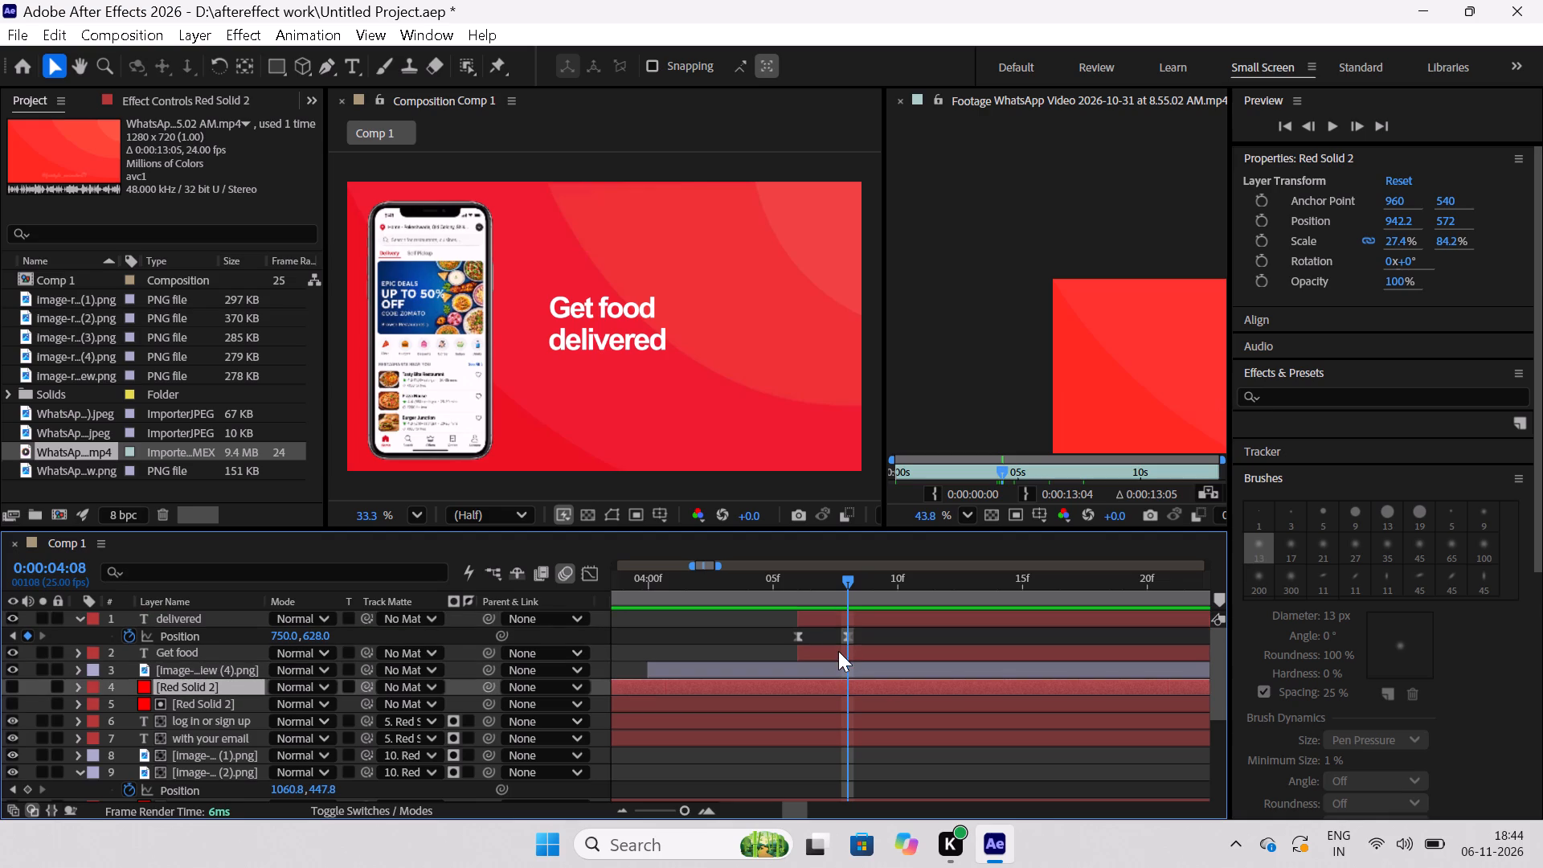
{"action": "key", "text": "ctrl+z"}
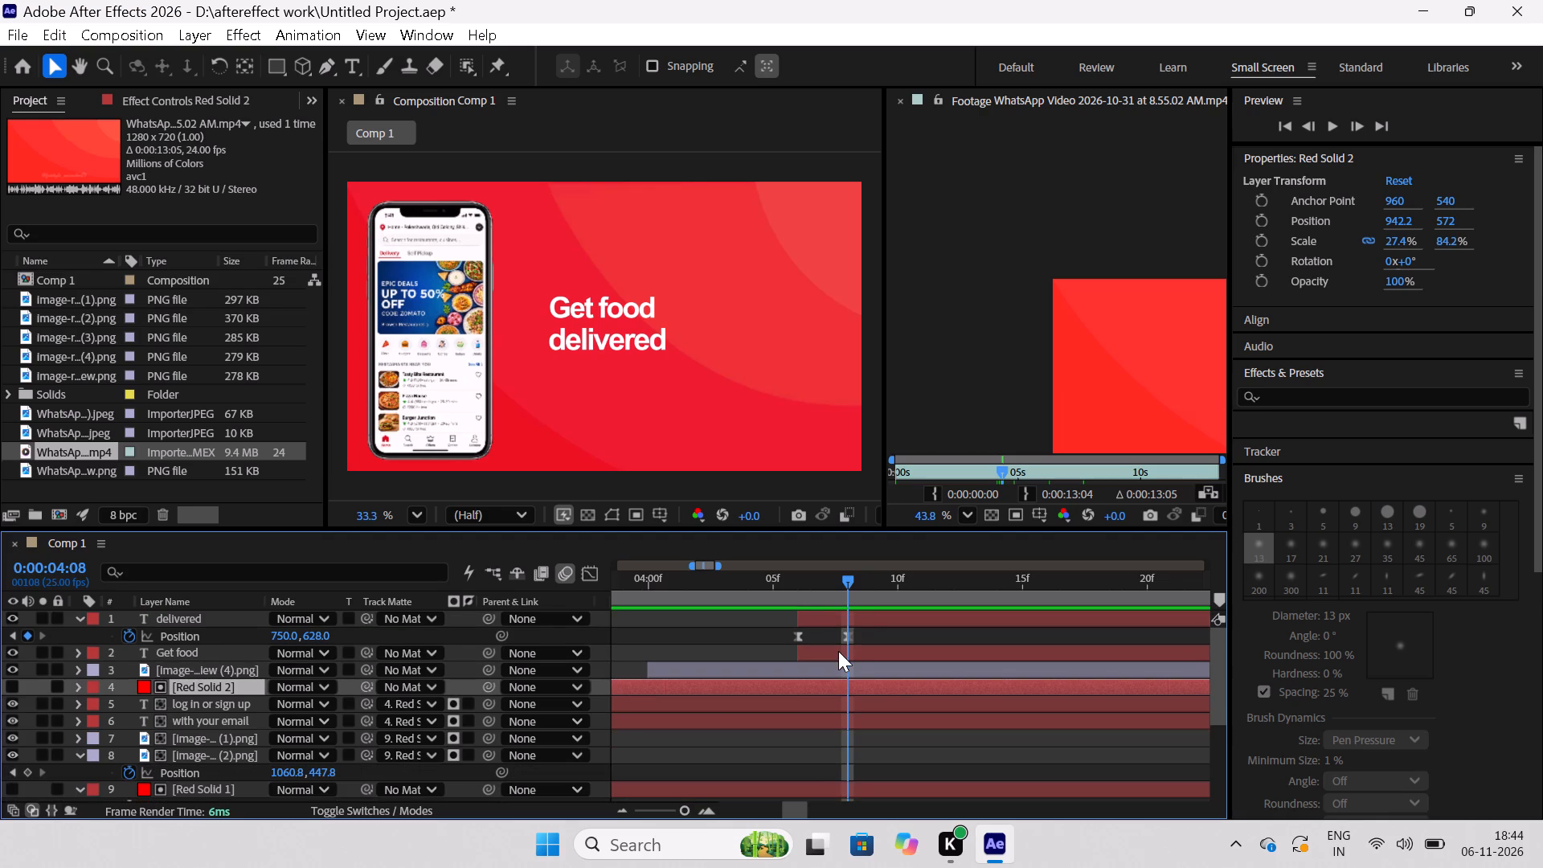
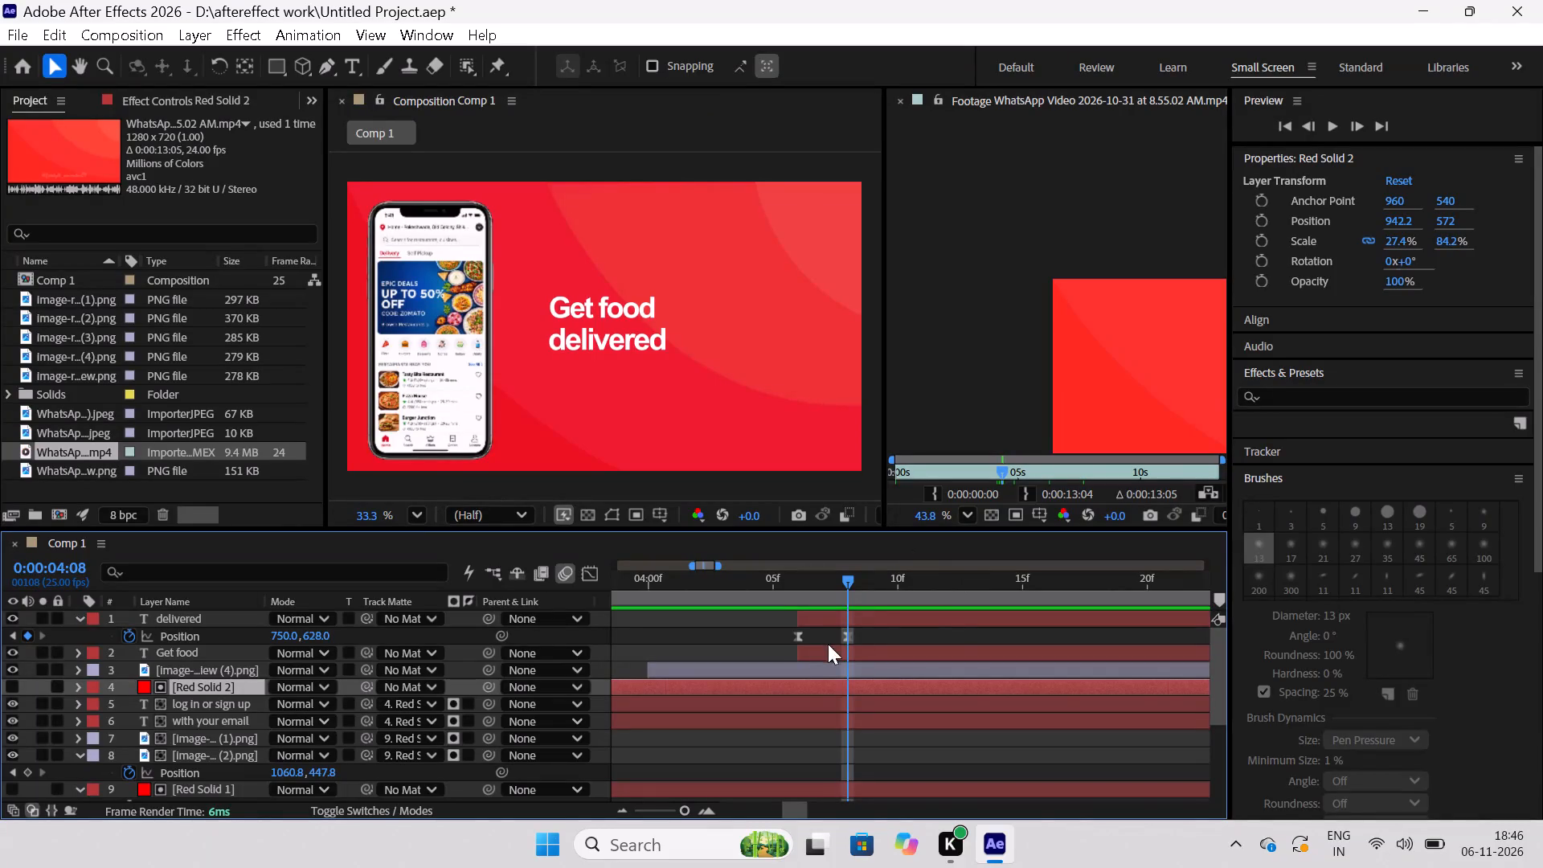
Scrub between 0:00:04:04 and 0:00:04:08 to examine how "Get food" and "delivered" slide in over the phone.
{"action": "left_click_drag", "start_coordinate": [848, 581], "coordinate": [808, 596]}
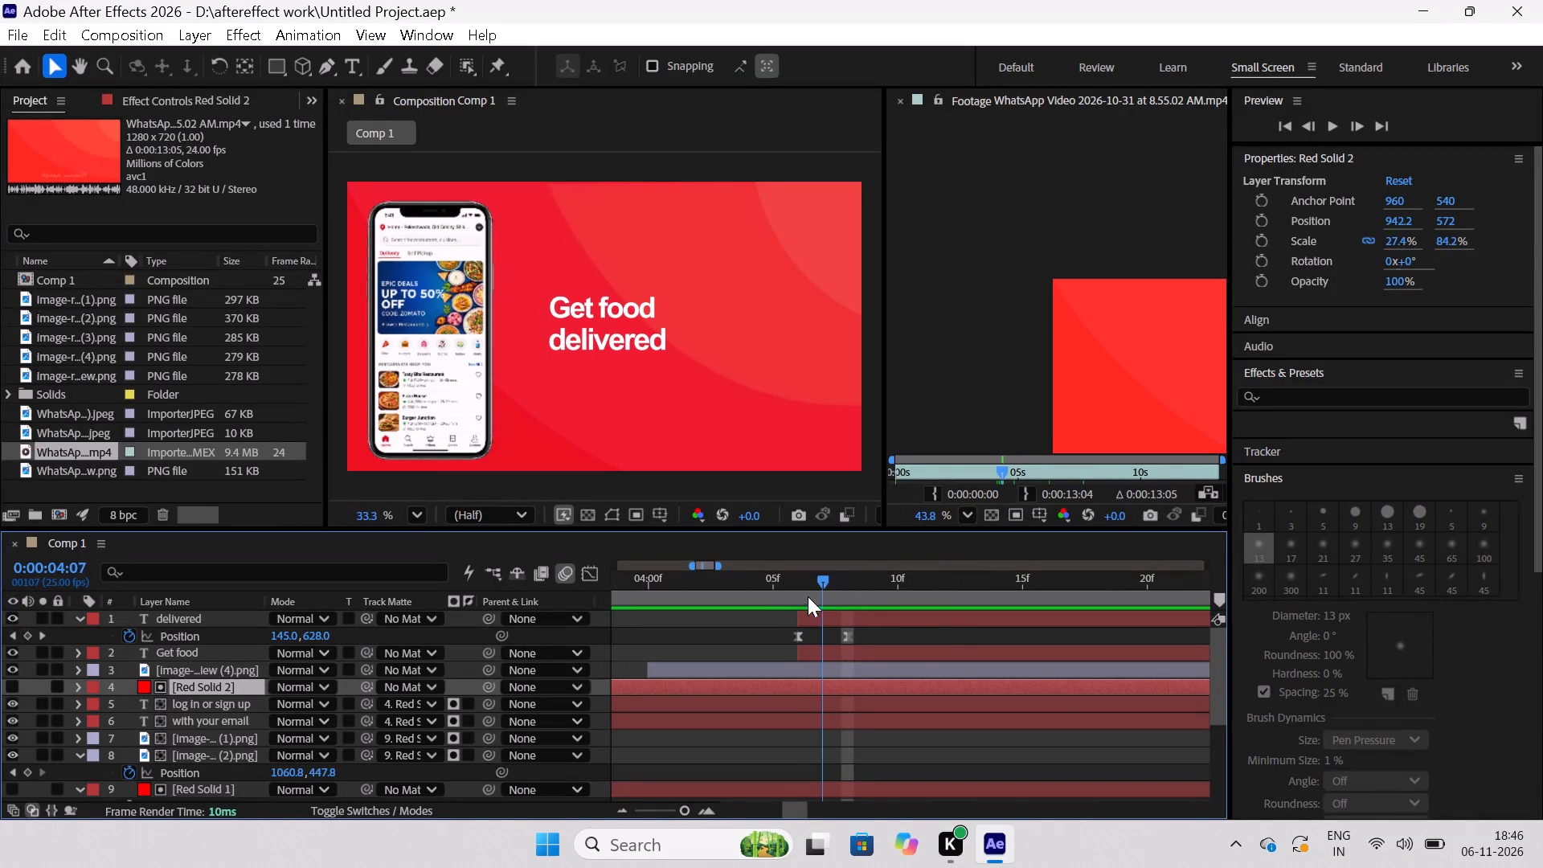
{"action": "left_click_drag", "start_coordinate": [808, 596], "coordinate": [844, 627]}
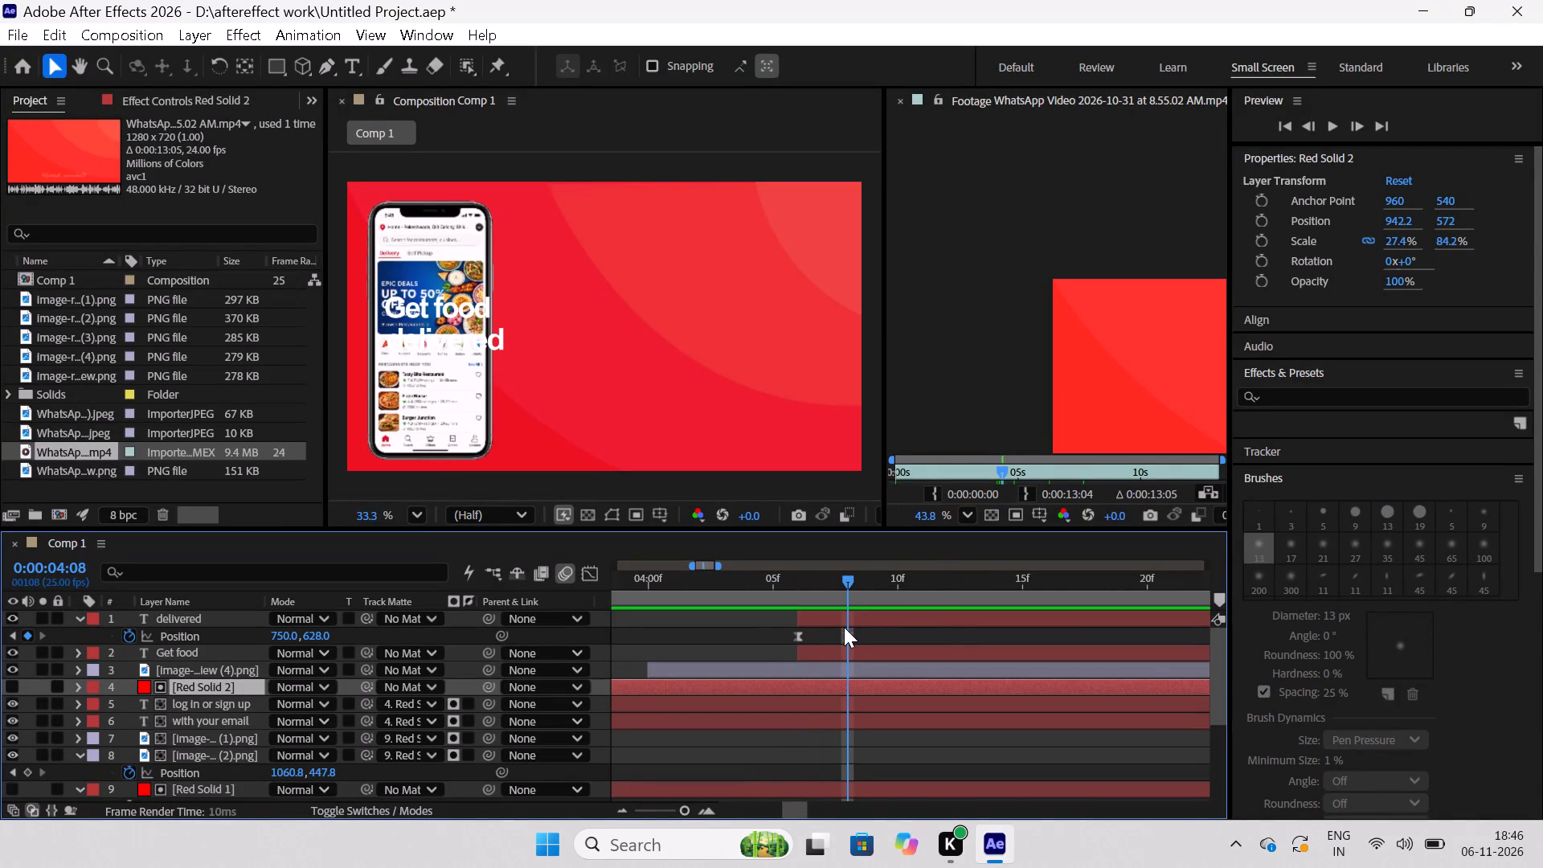
{"action": "left_click_drag", "start_coordinate": [844, 627], "coordinate": [820, 640]}
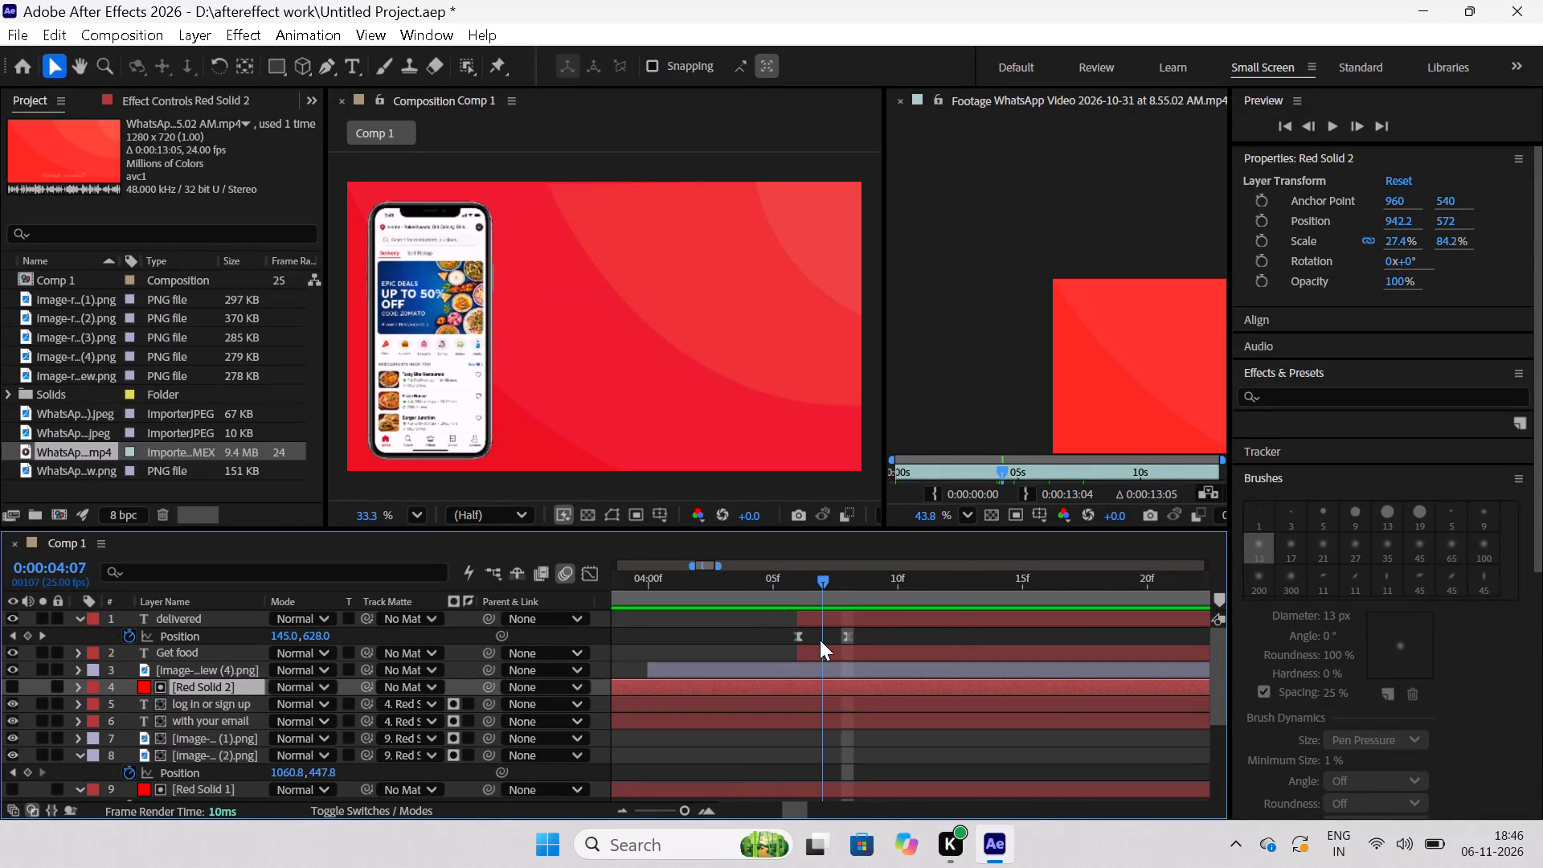
{"action": "left_click_drag", "start_coordinate": [820, 640], "coordinate": [823, 654]}
{"action": "left_click_drag", "start_coordinate": [823, 654], "coordinate": [755, 653]}
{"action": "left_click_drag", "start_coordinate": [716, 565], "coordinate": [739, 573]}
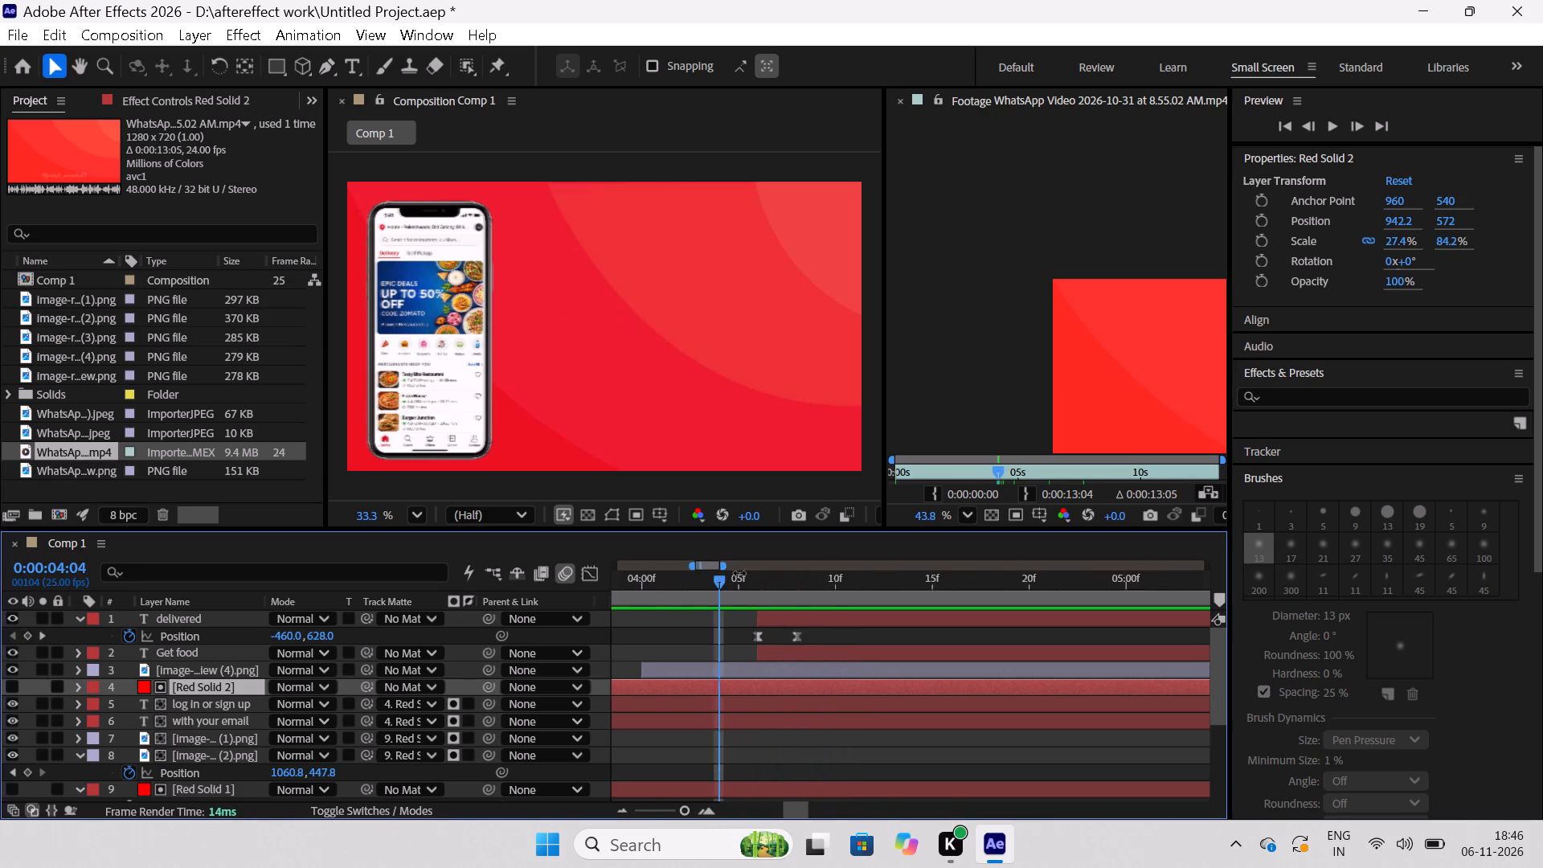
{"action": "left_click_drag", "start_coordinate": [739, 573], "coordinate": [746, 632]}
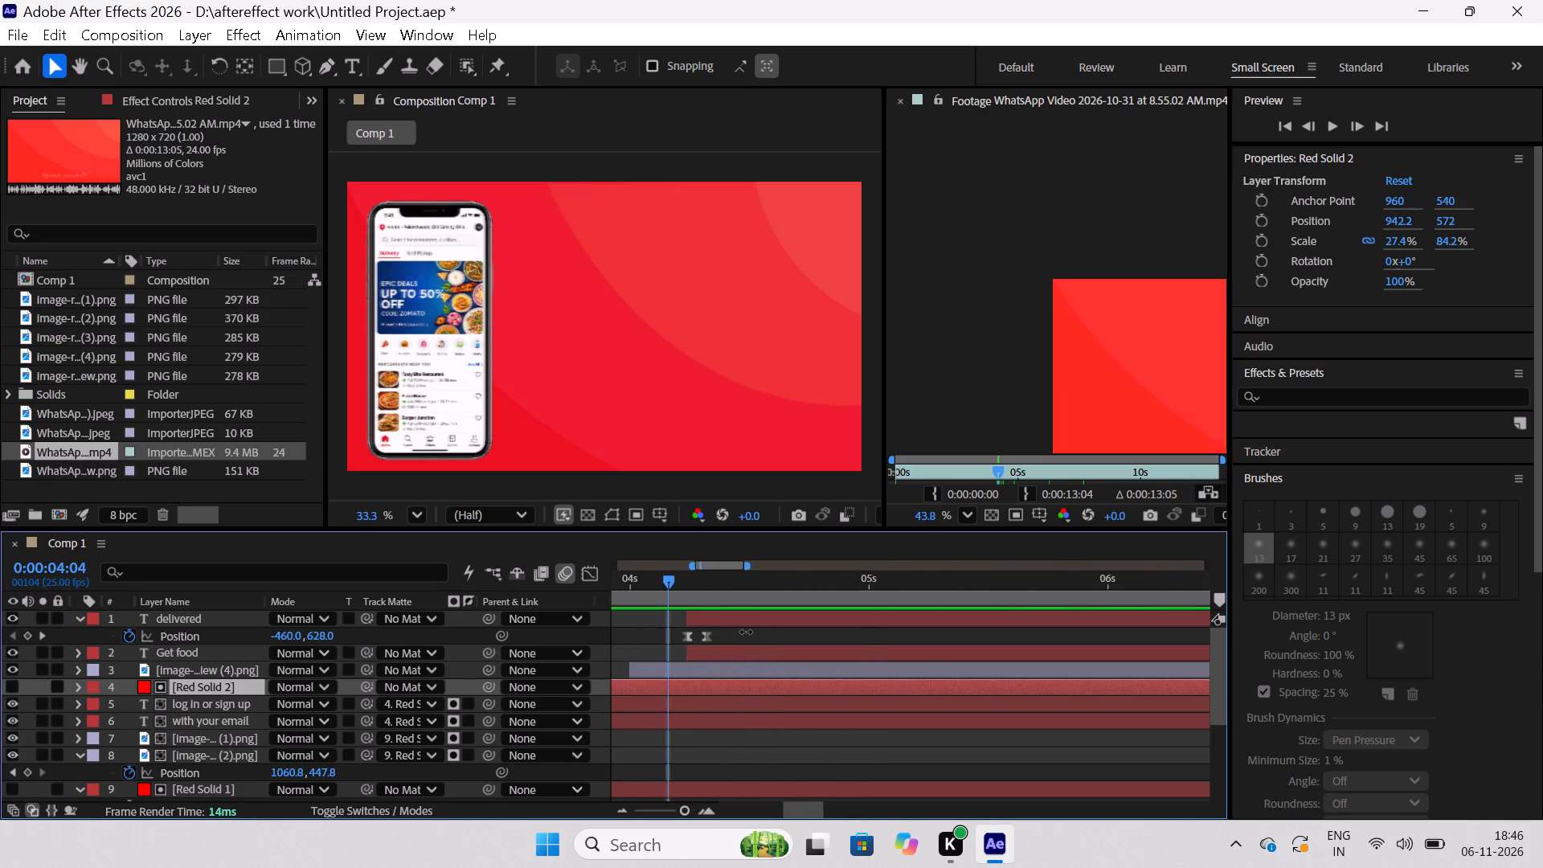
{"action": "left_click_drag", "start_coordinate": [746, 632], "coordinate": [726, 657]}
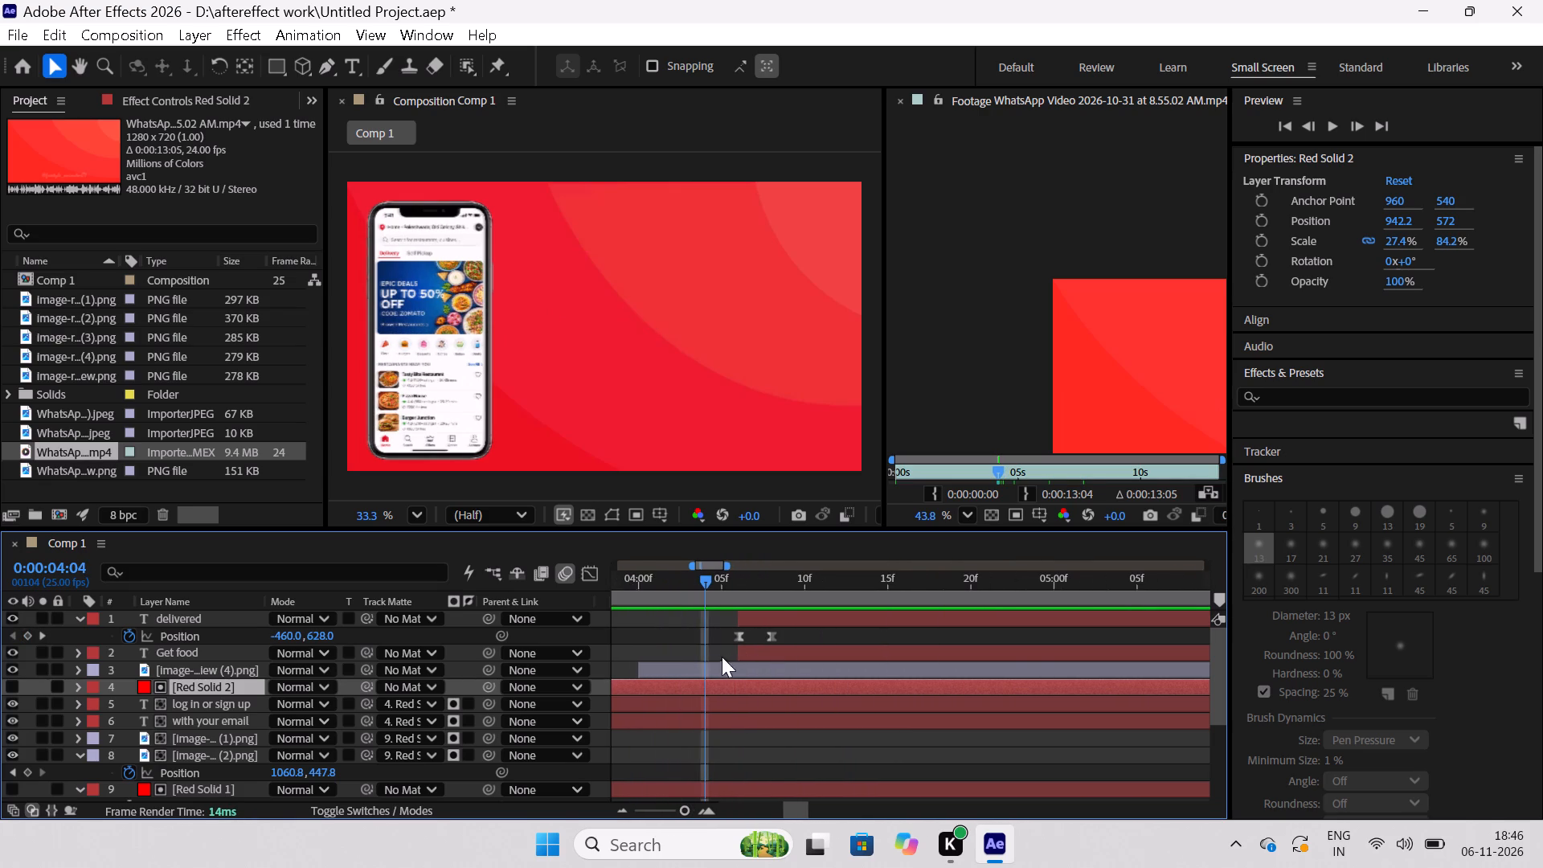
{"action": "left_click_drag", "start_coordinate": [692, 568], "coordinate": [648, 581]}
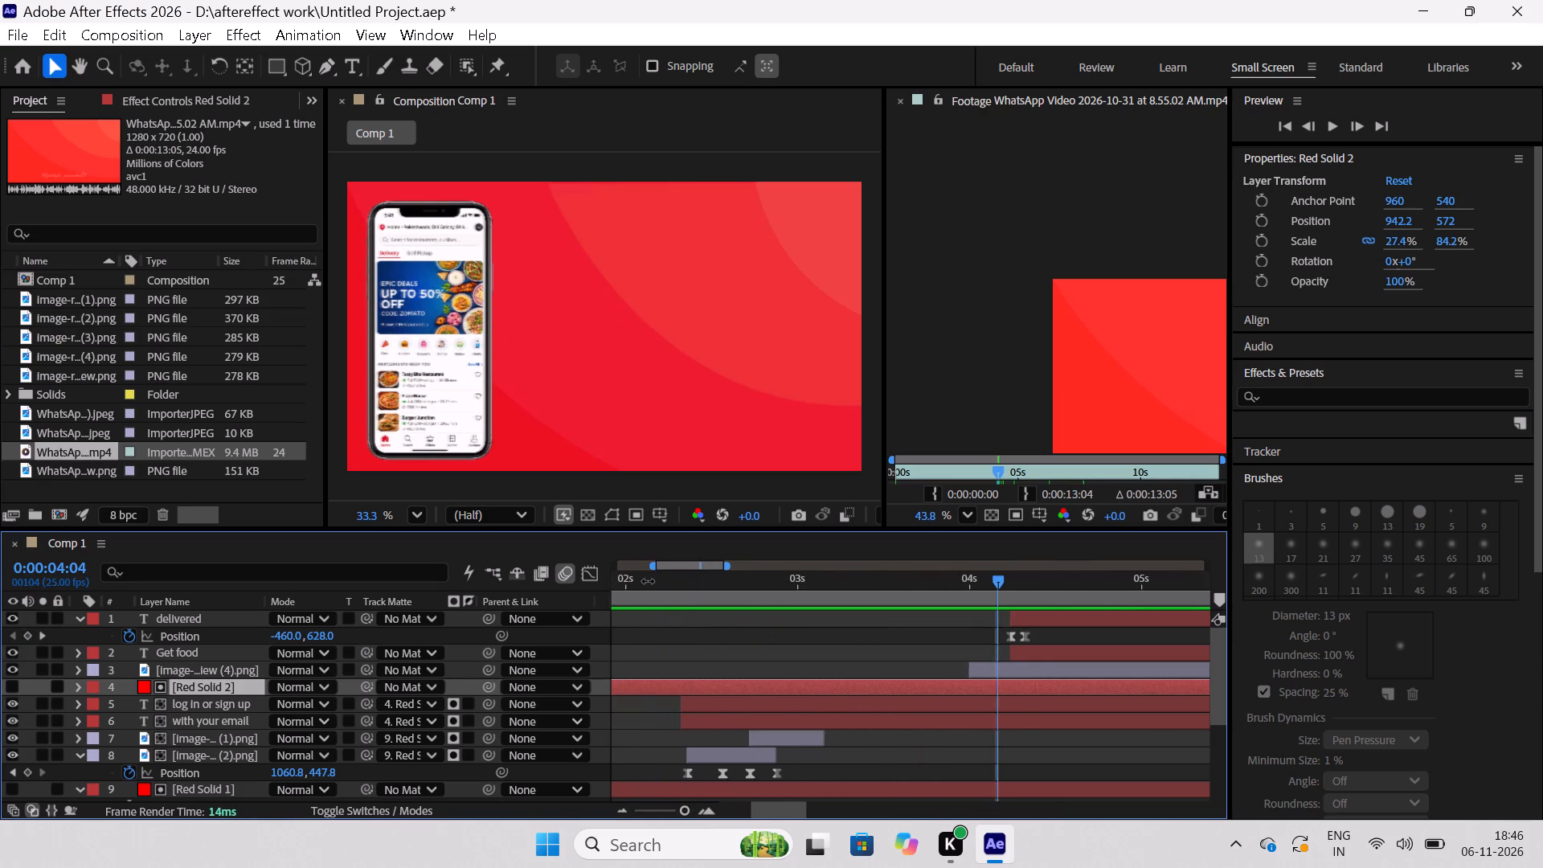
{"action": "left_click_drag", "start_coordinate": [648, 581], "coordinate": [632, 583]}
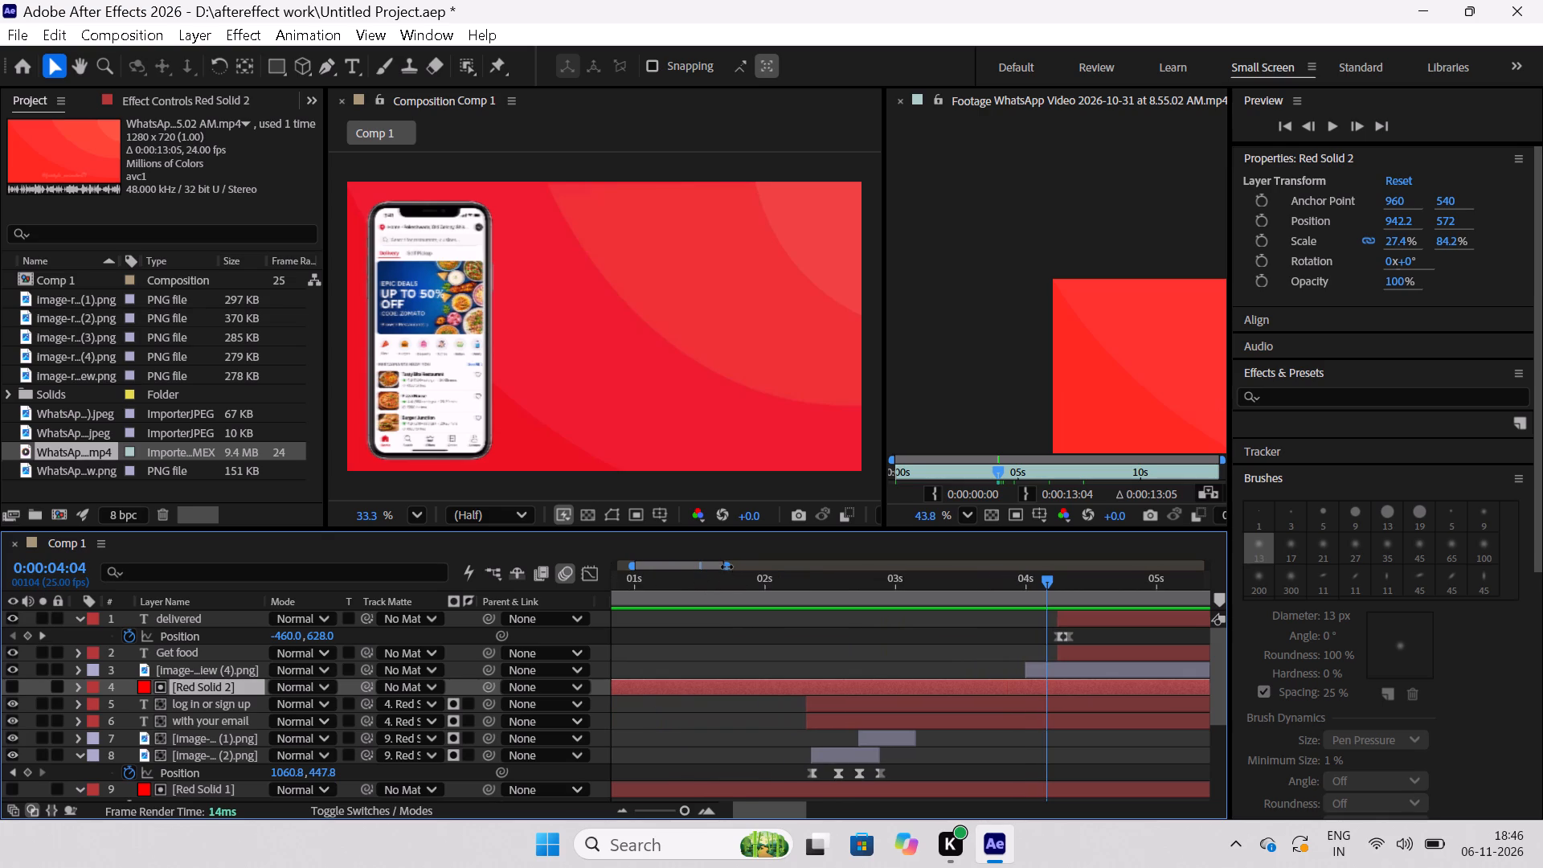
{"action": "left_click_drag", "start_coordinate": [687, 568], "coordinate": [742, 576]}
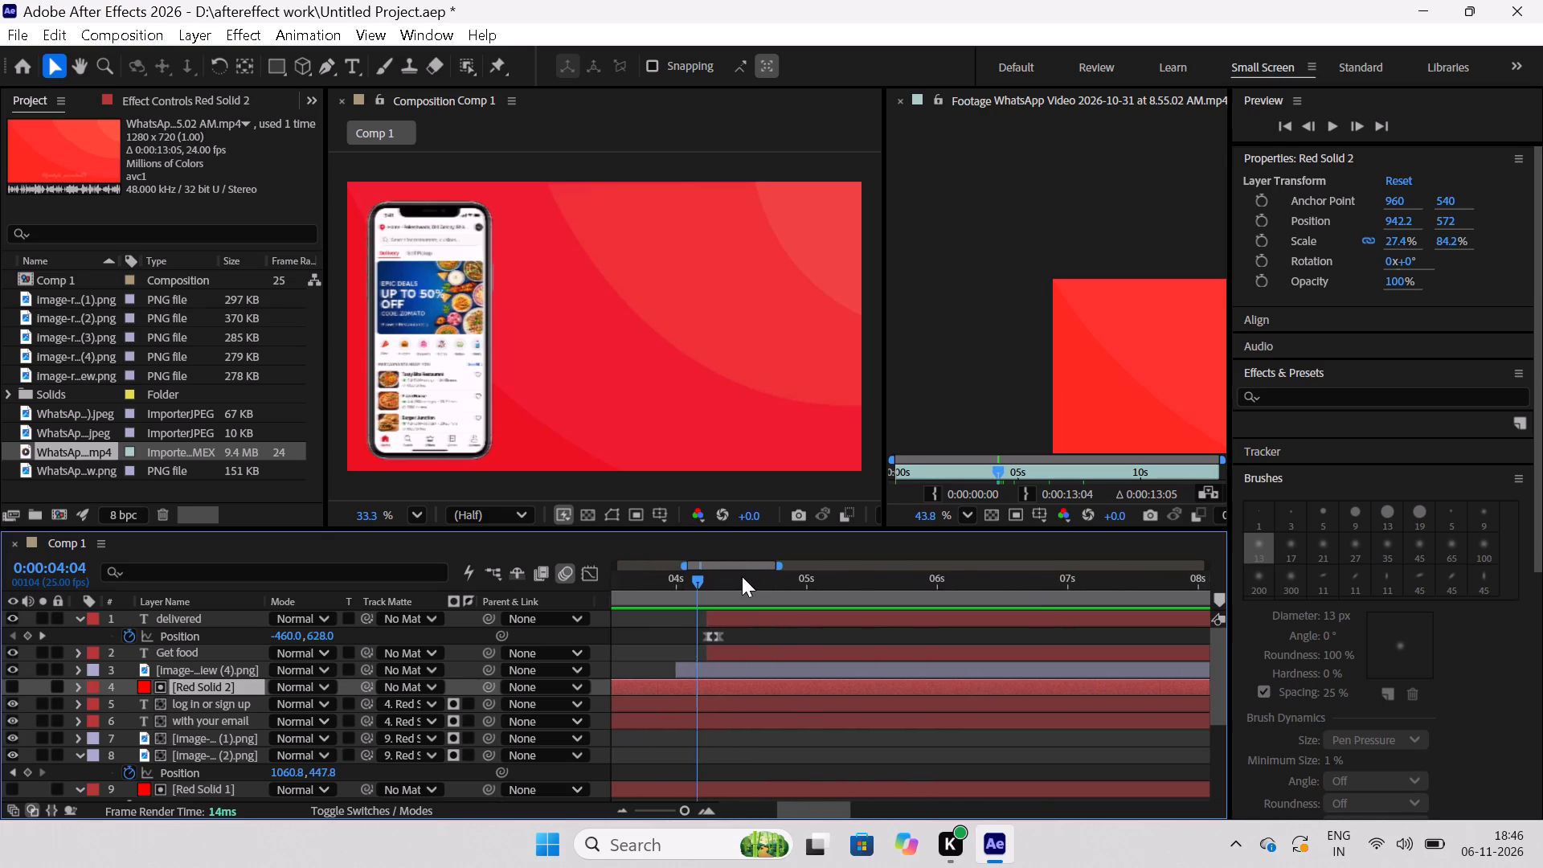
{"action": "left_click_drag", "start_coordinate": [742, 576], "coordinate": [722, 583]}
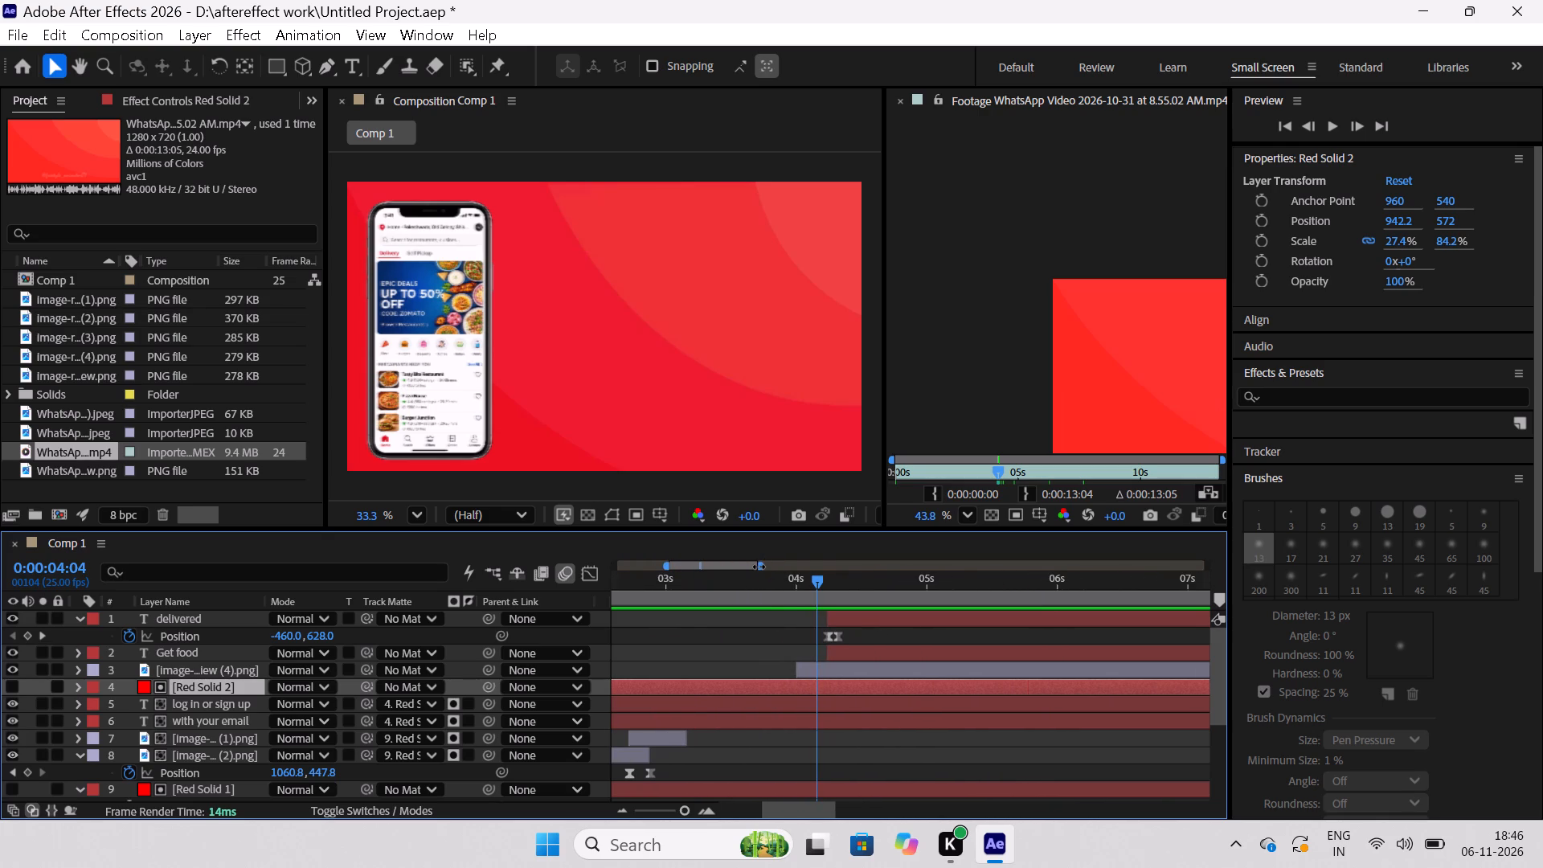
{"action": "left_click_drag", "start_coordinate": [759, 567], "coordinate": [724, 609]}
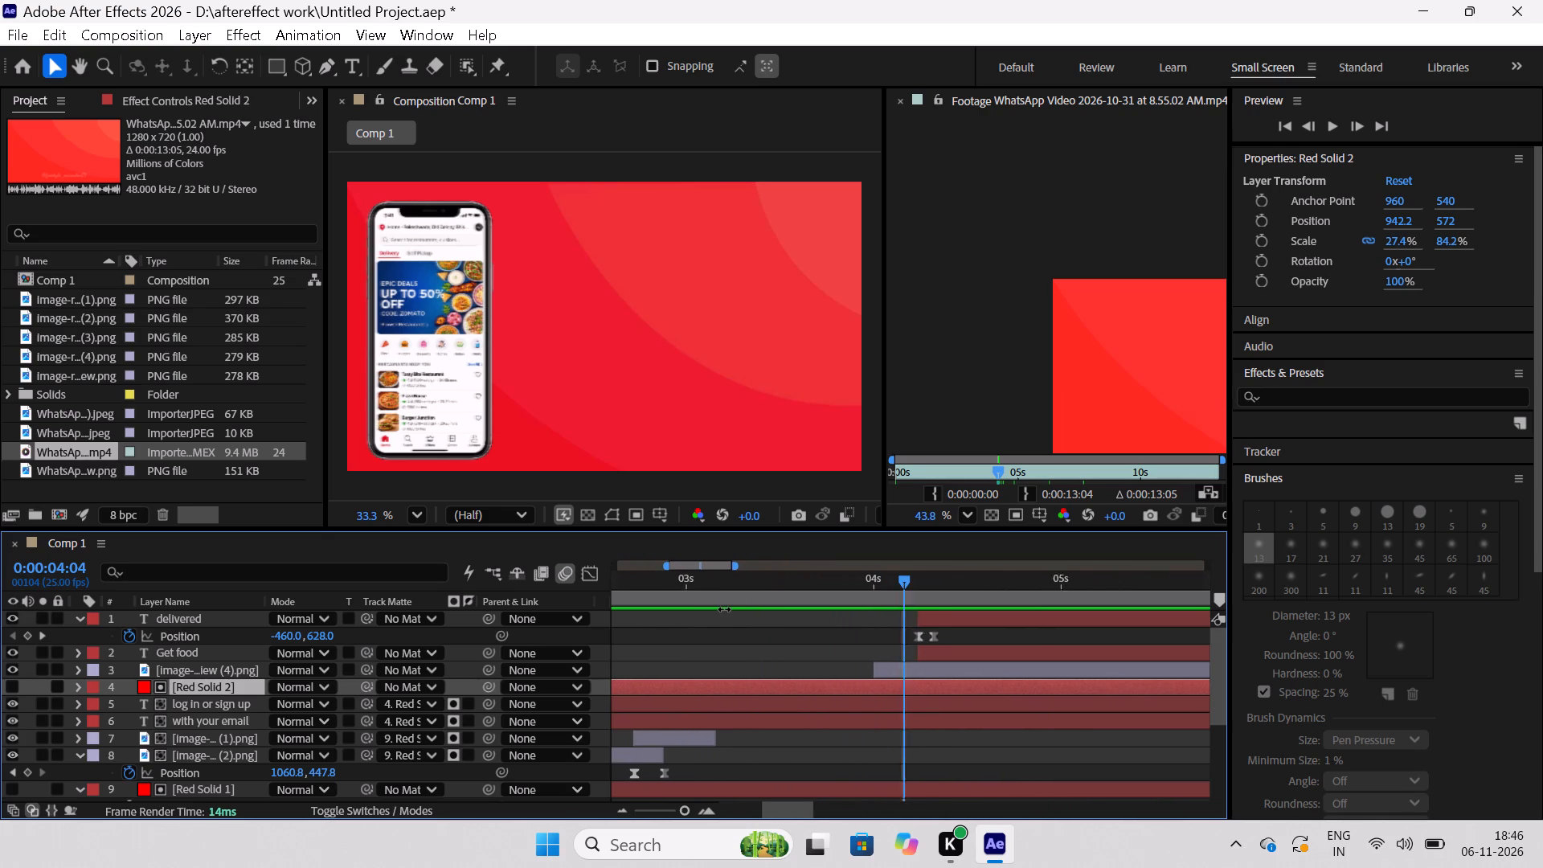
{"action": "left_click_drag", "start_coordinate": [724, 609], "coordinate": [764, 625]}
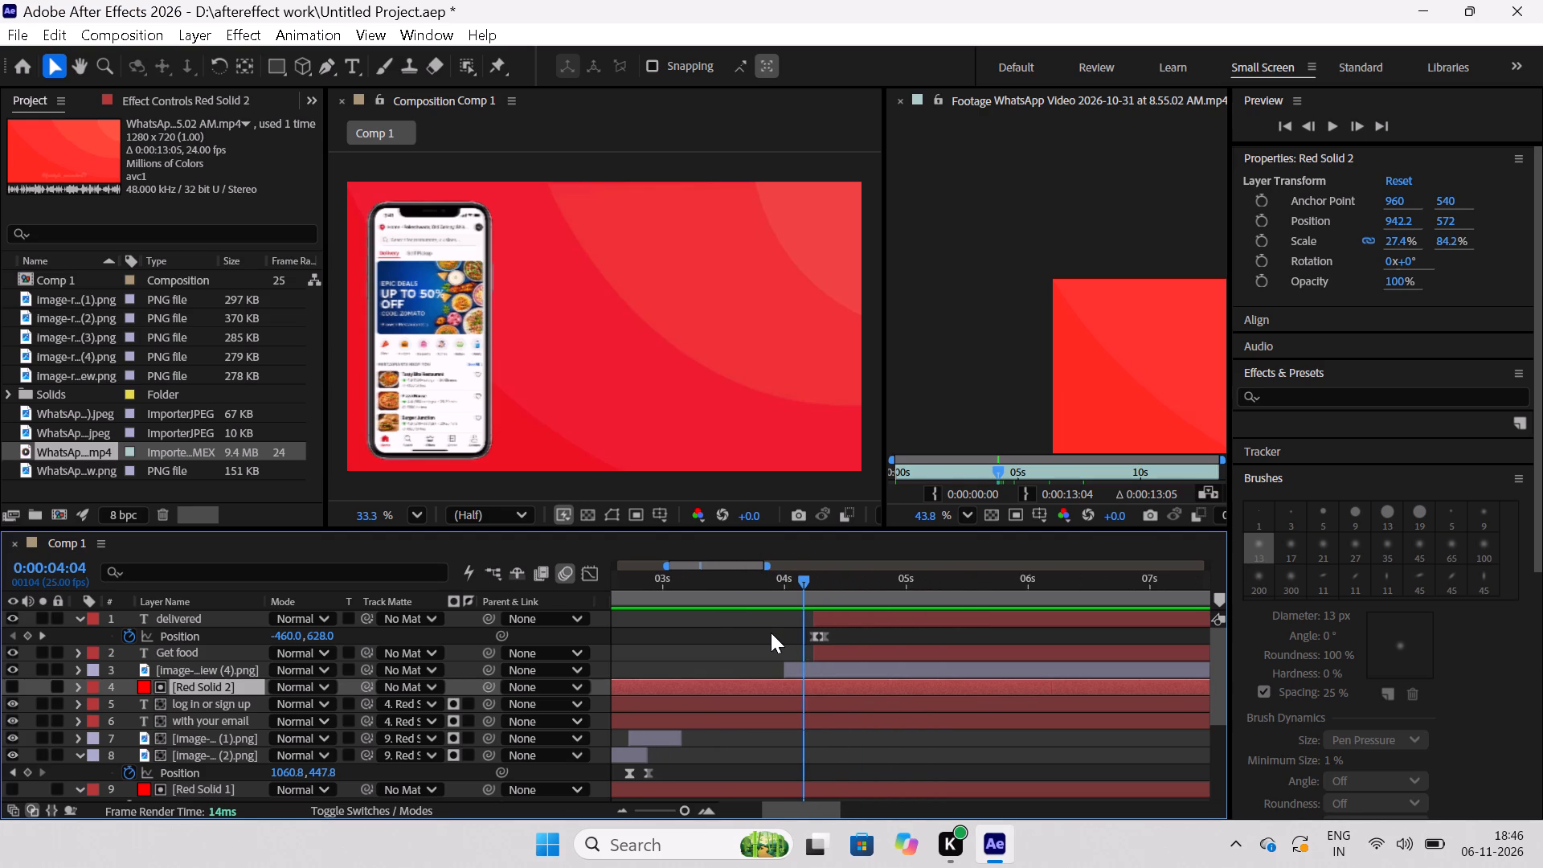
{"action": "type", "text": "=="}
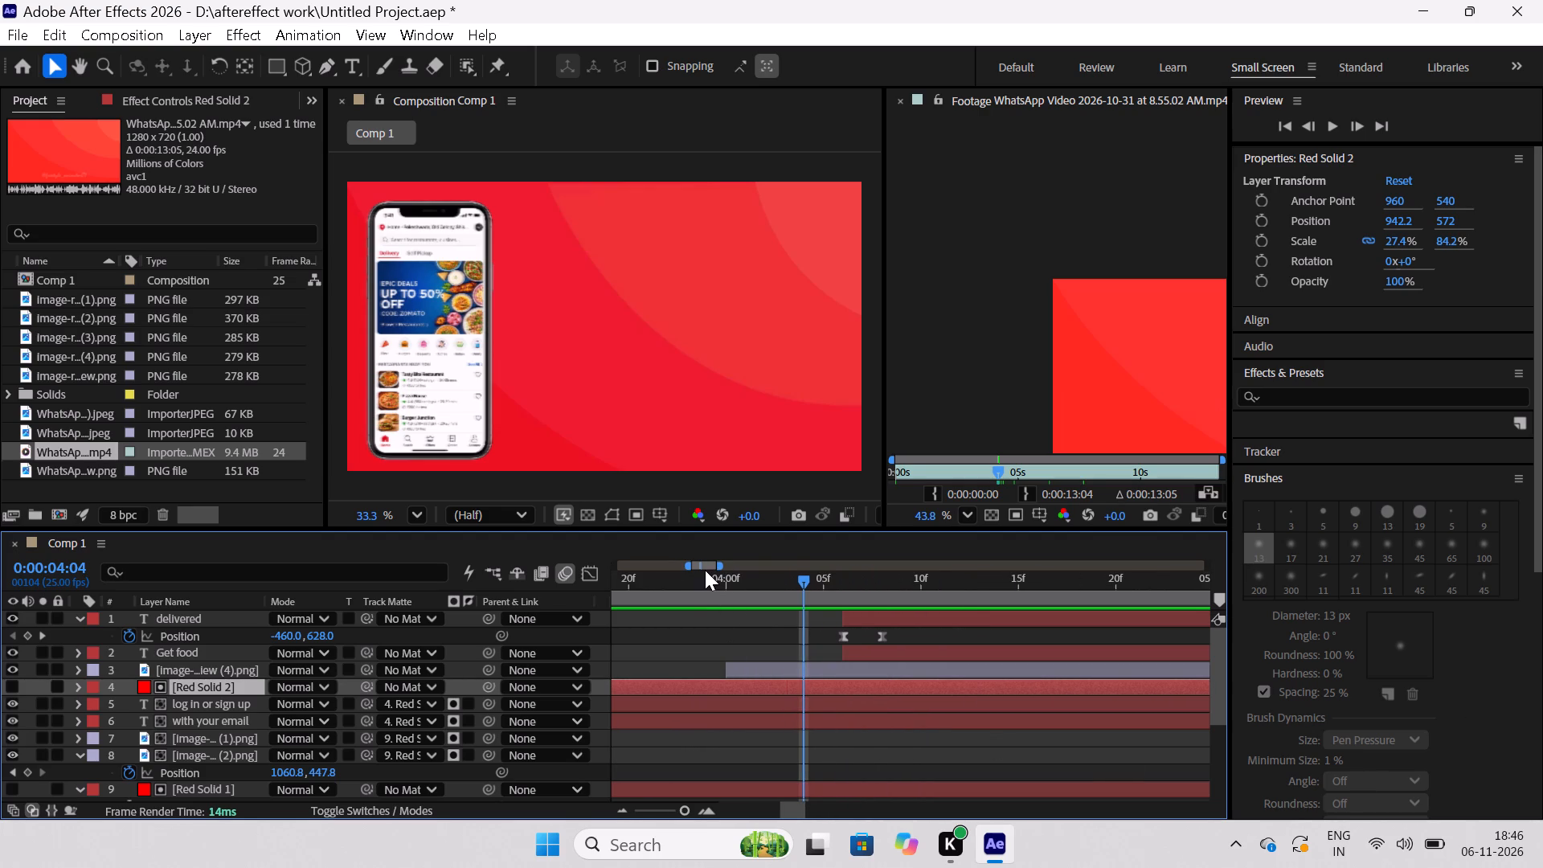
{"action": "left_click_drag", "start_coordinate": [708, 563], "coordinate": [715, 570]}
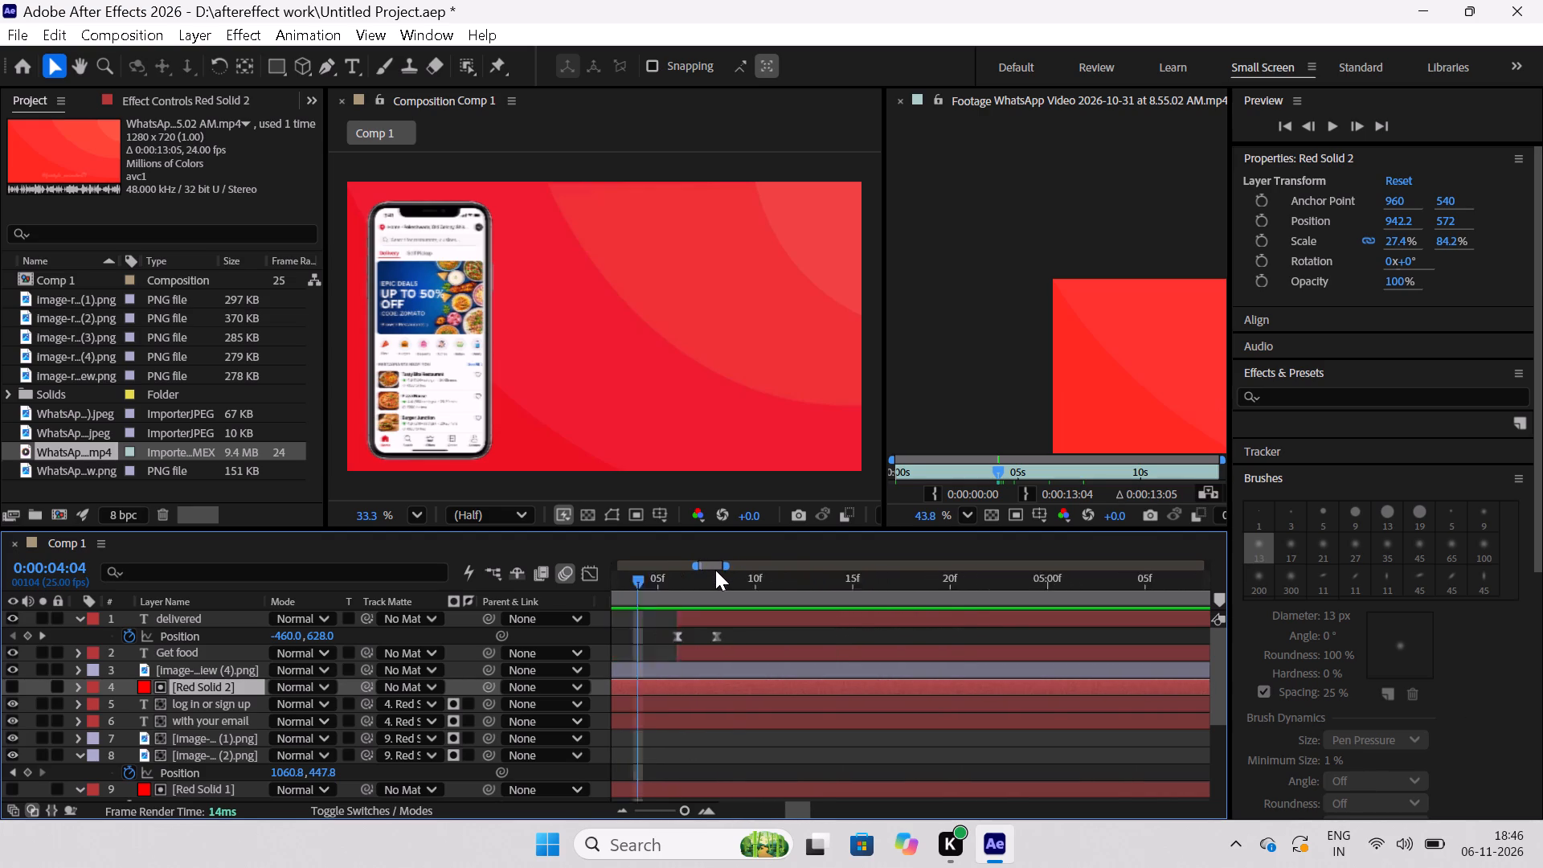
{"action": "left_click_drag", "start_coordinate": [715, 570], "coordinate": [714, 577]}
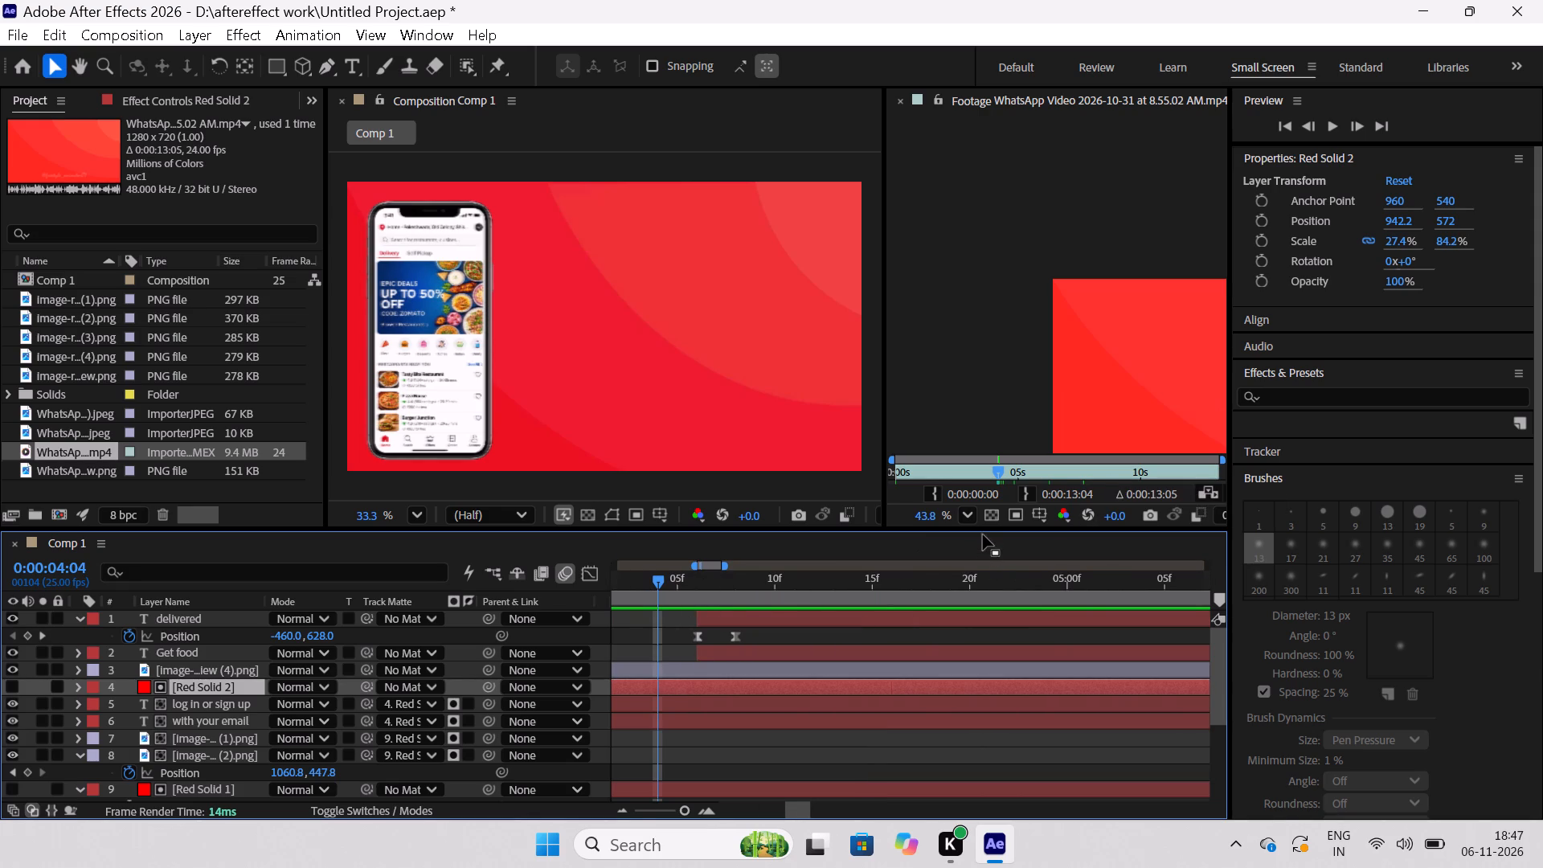
Set the magnification of the WhatsApp reference video's footage view to Fit to show the whole frame.
{"action": "left_click", "coordinate": [968, 514]}
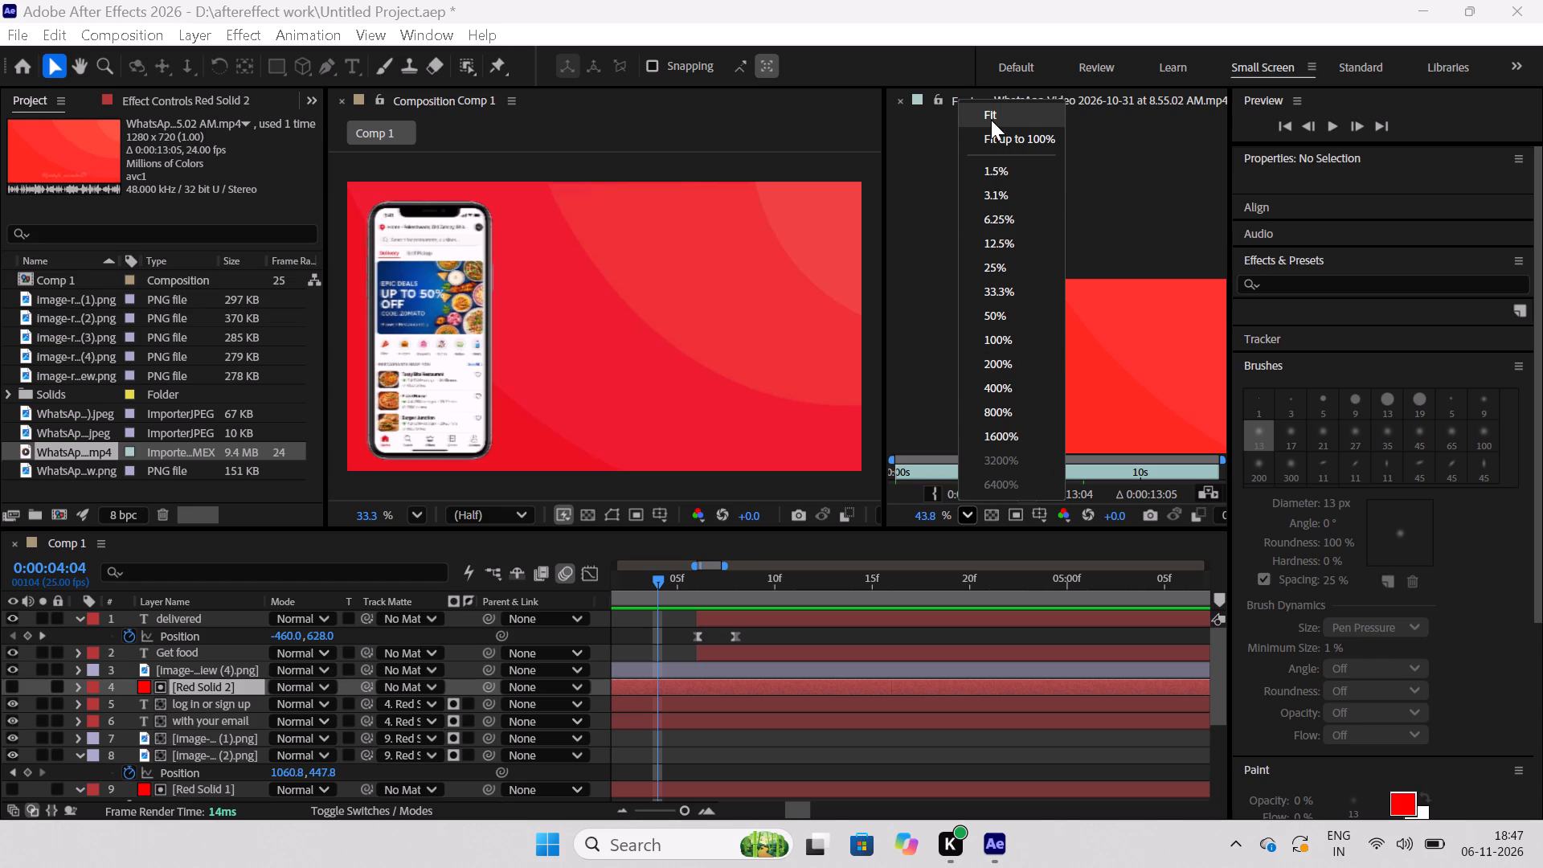
{"action": "left_click", "coordinate": [991, 120]}
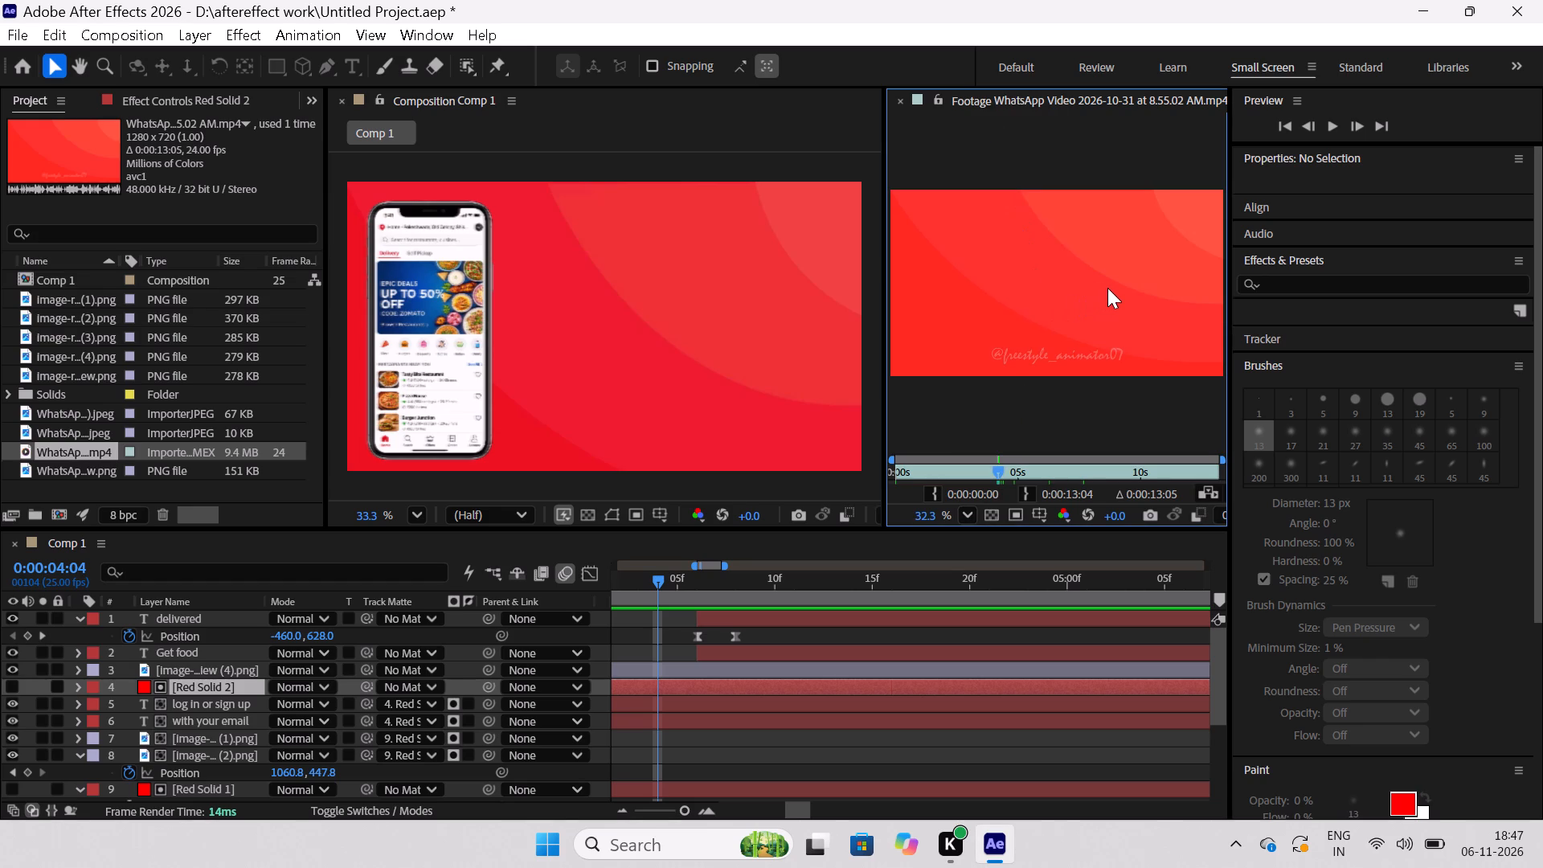
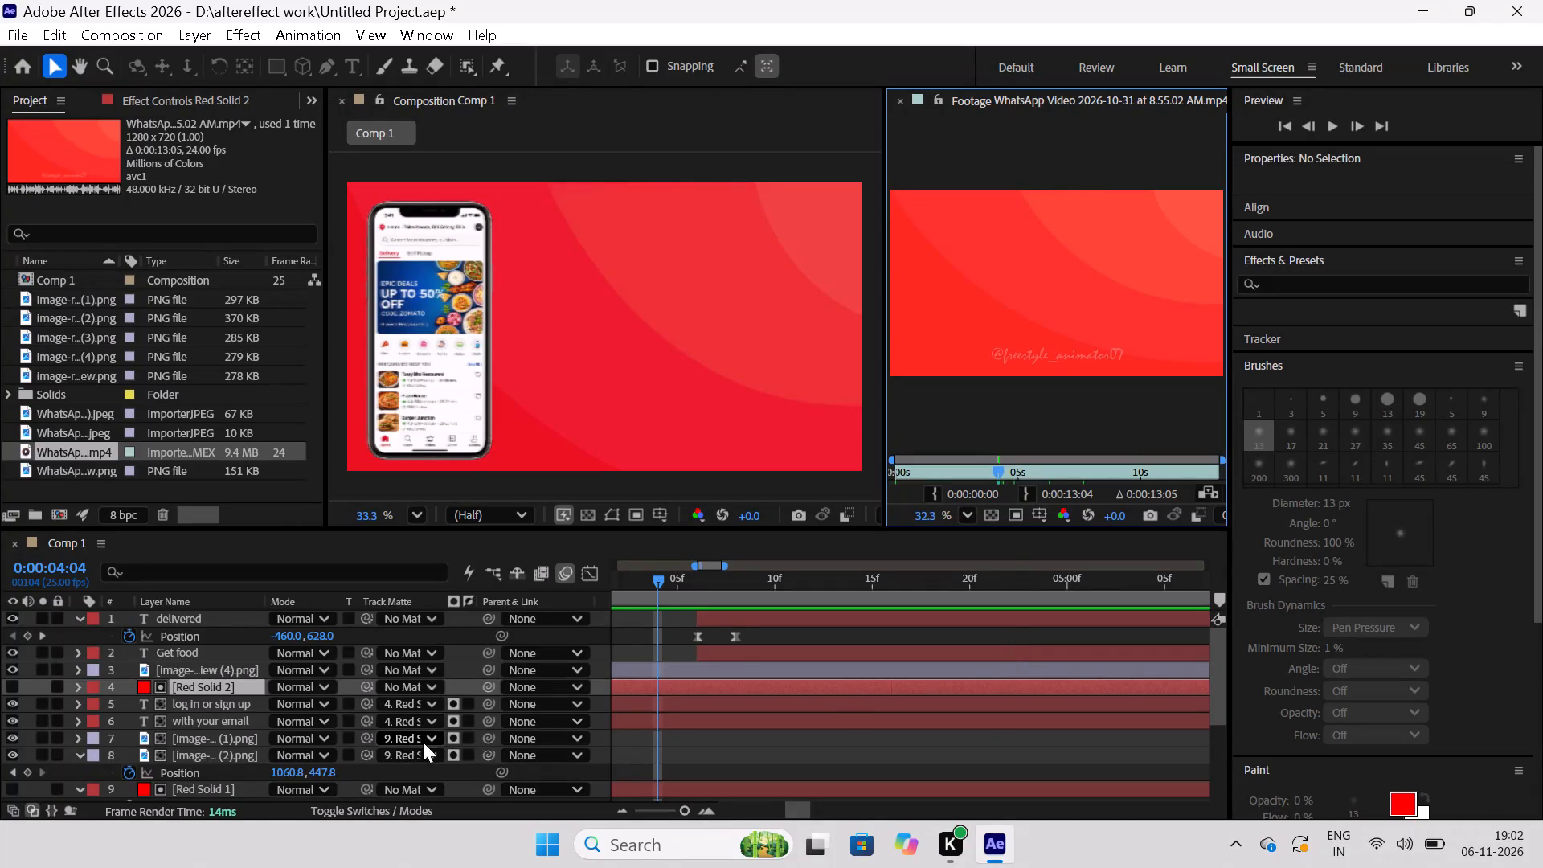
Examine the "log in or sign up" layer's Position keyframes and scrub between 0:00:04:04 and 0:00:02:13 to study how its text emerges.
{"action": "scroll", "coordinate": [184, 690], "scroll_direction": "down", "scroll_amount": 4}
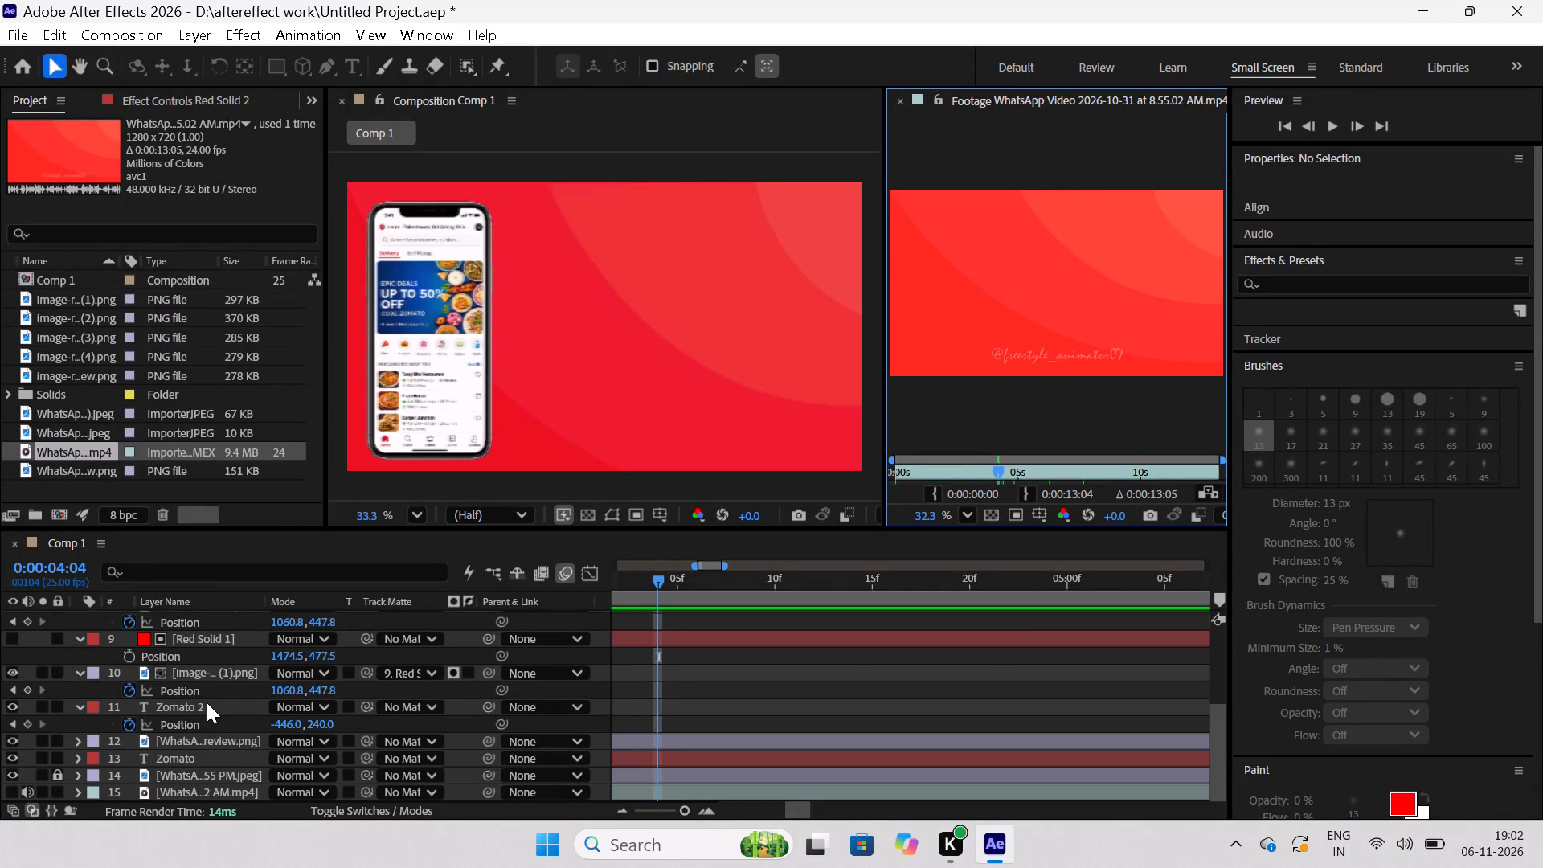
{"action": "scroll", "coordinate": [207, 702], "scroll_direction": "up", "scroll_amount": 1}
{"action": "left_click", "coordinate": [208, 703]}
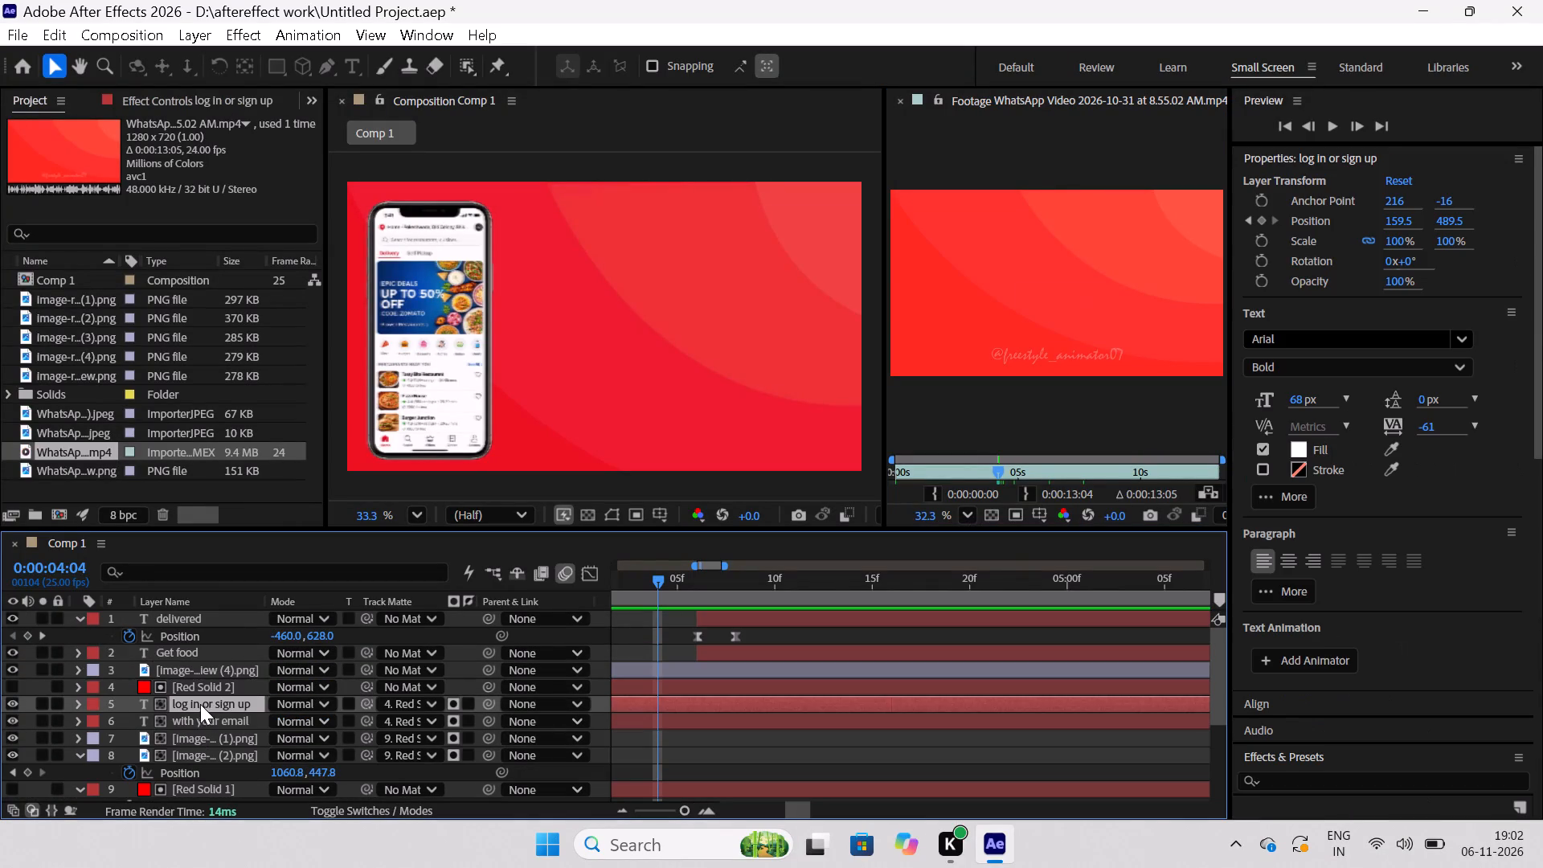
{"action": "left_click", "coordinate": [78, 702]}
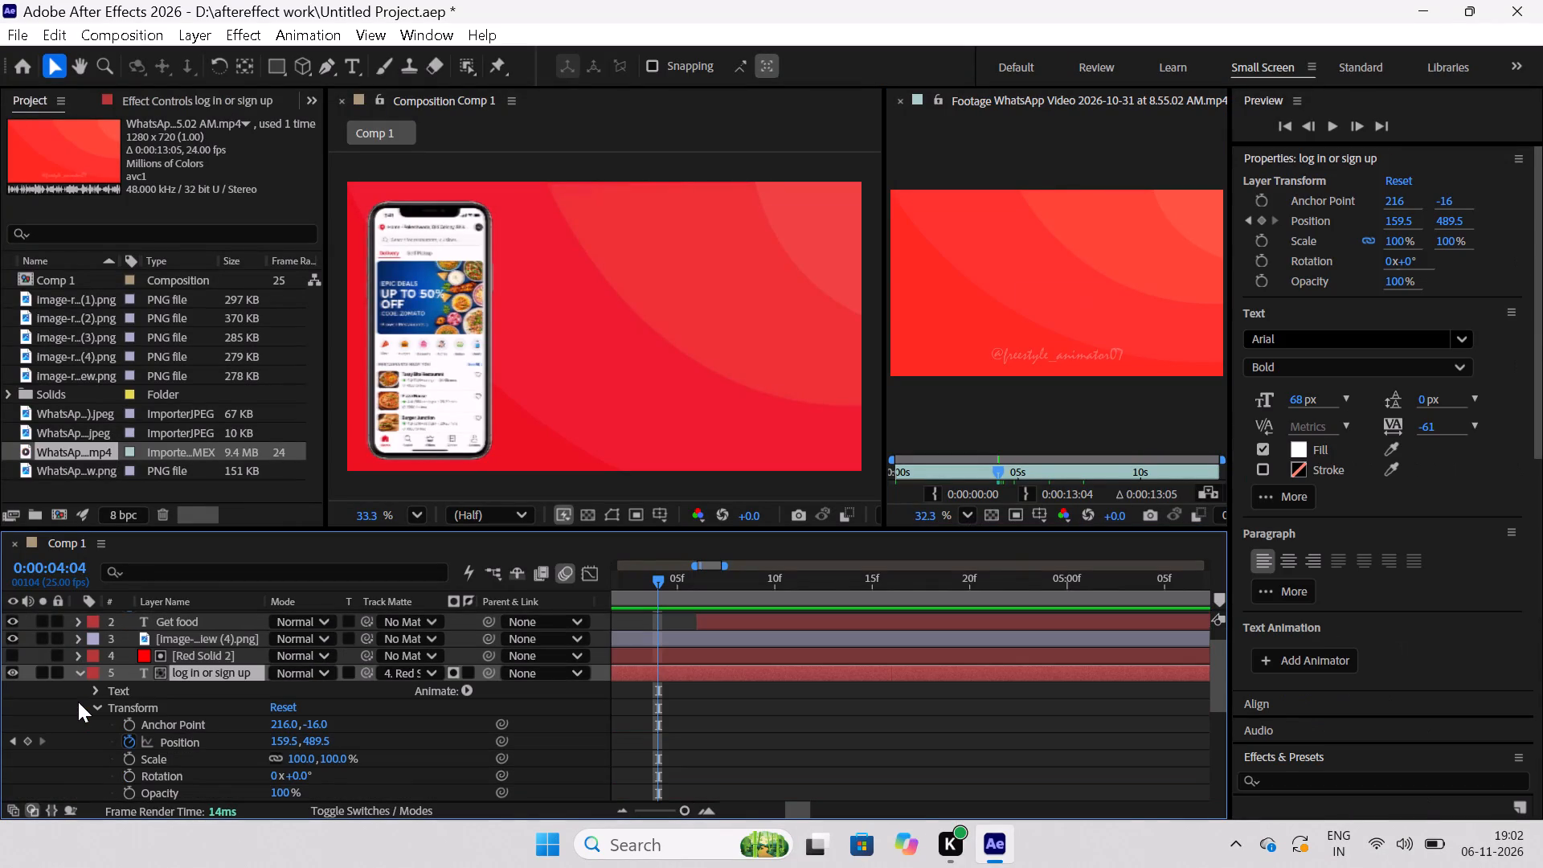
{"action": "left_click", "coordinate": [813, 725]}
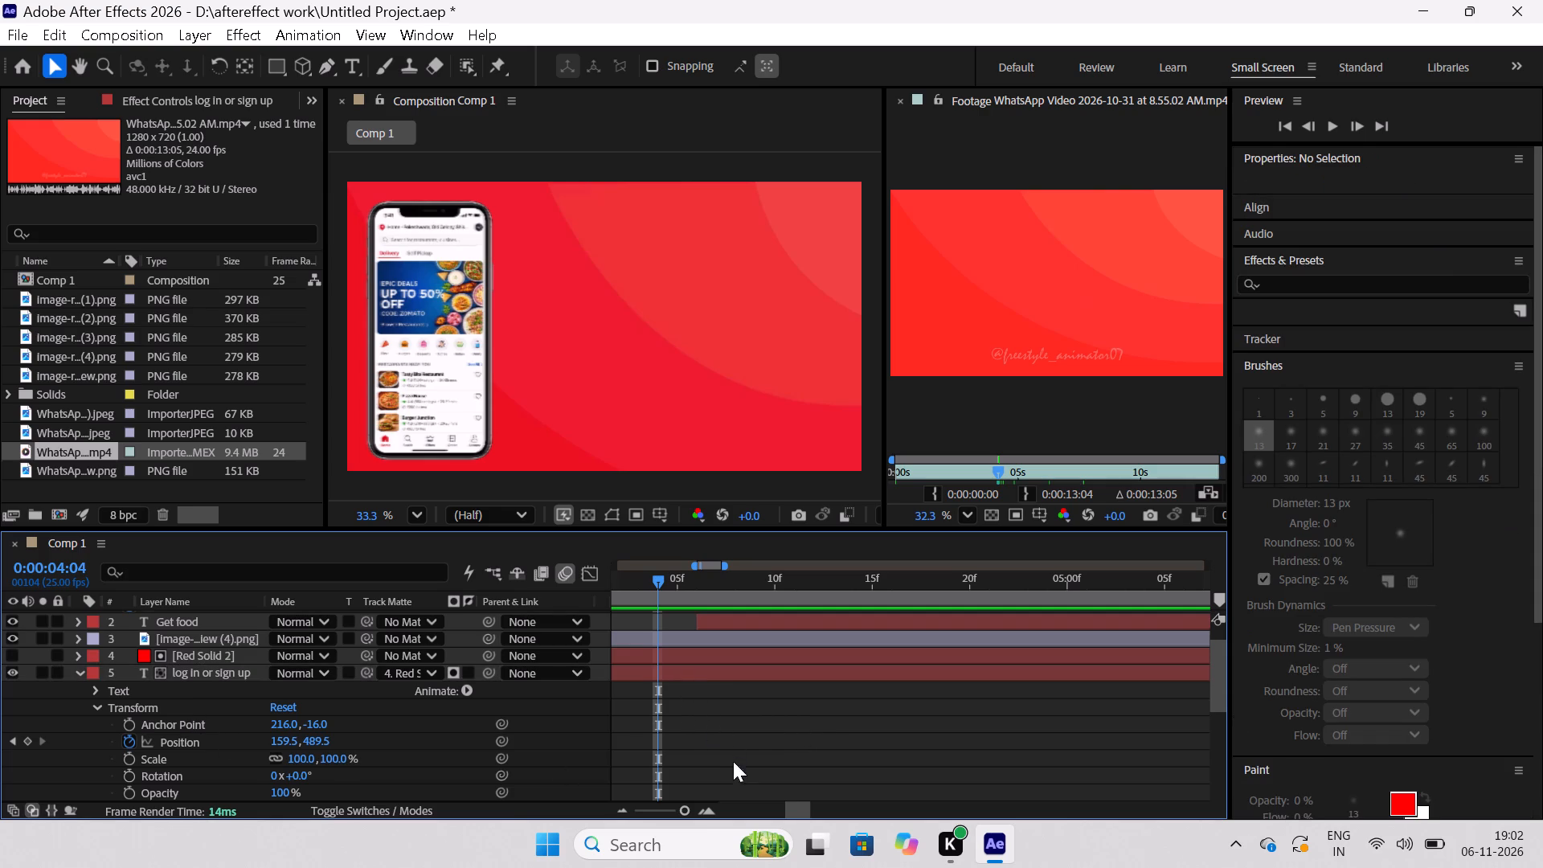
{"action": "left_click_drag", "start_coordinate": [793, 811], "coordinate": [873, 821]}
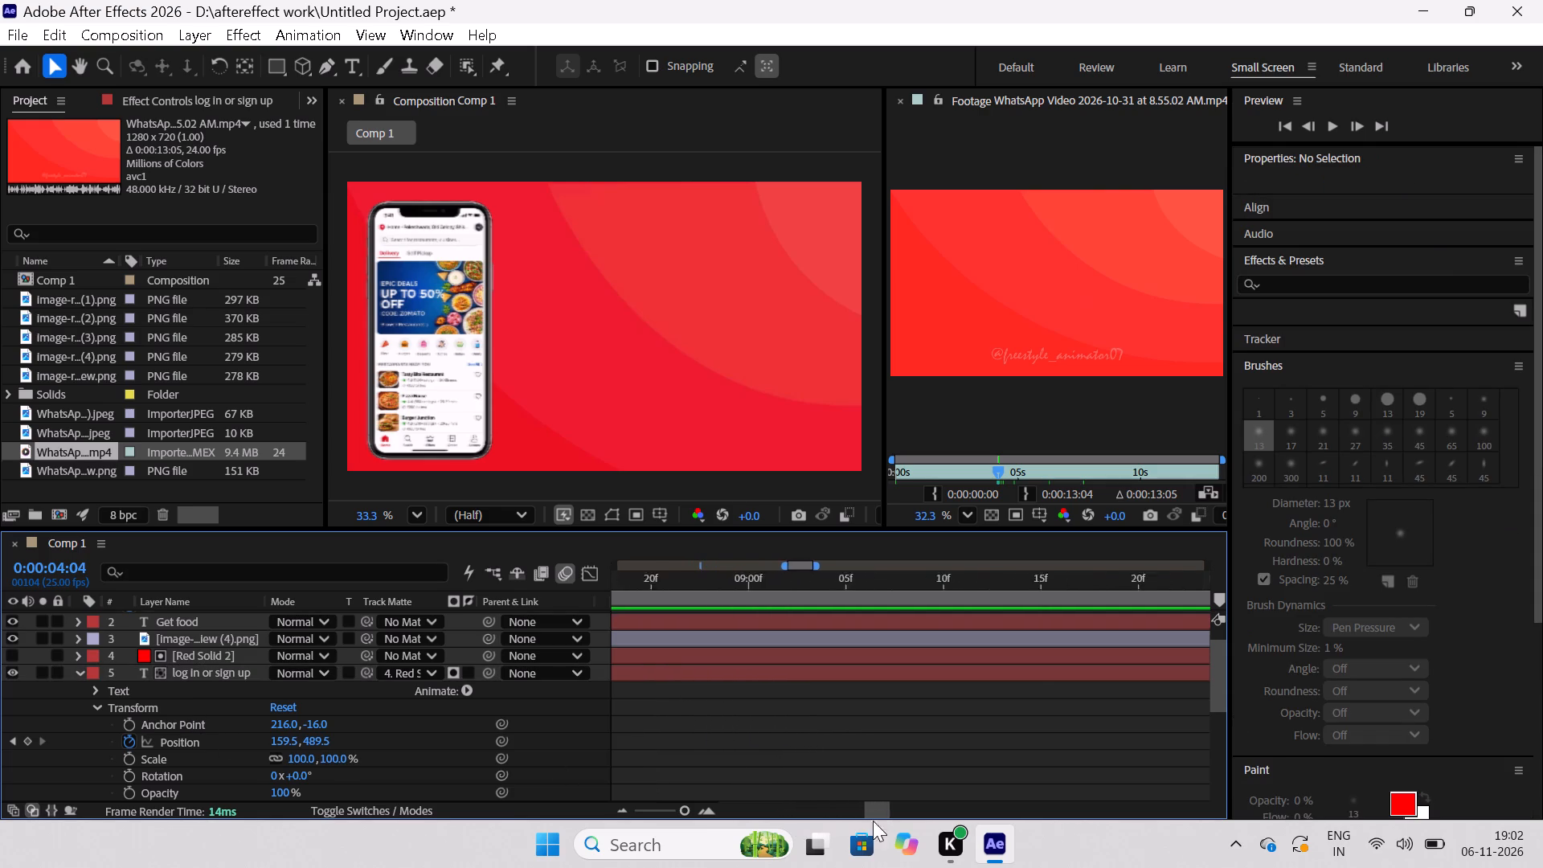
{"action": "left_click_drag", "start_coordinate": [873, 821], "coordinate": [749, 825]}
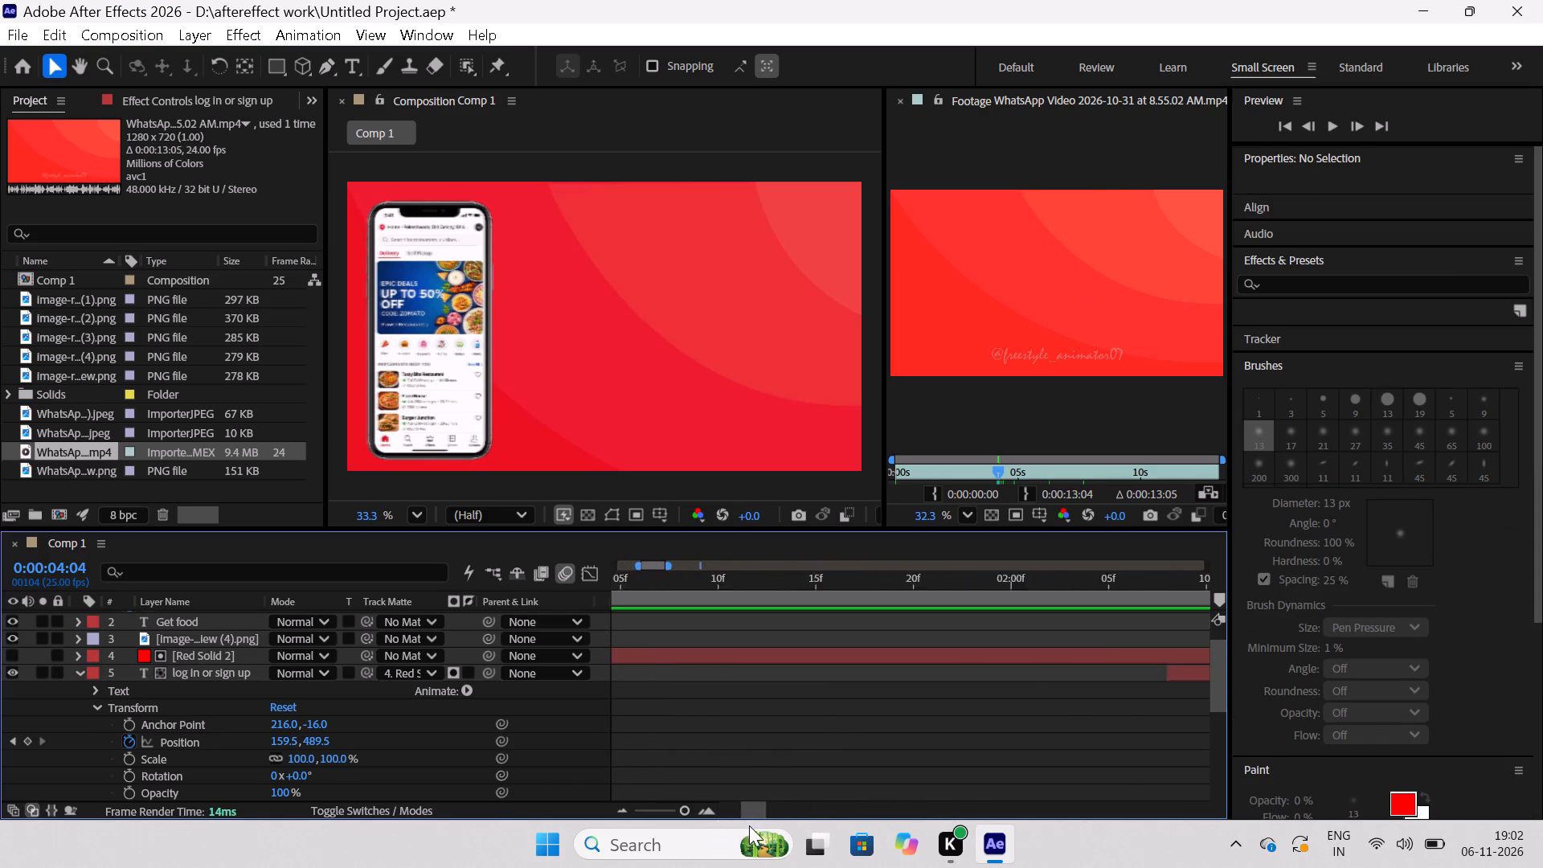
{"action": "left_click_drag", "start_coordinate": [749, 825], "coordinate": [766, 825]}
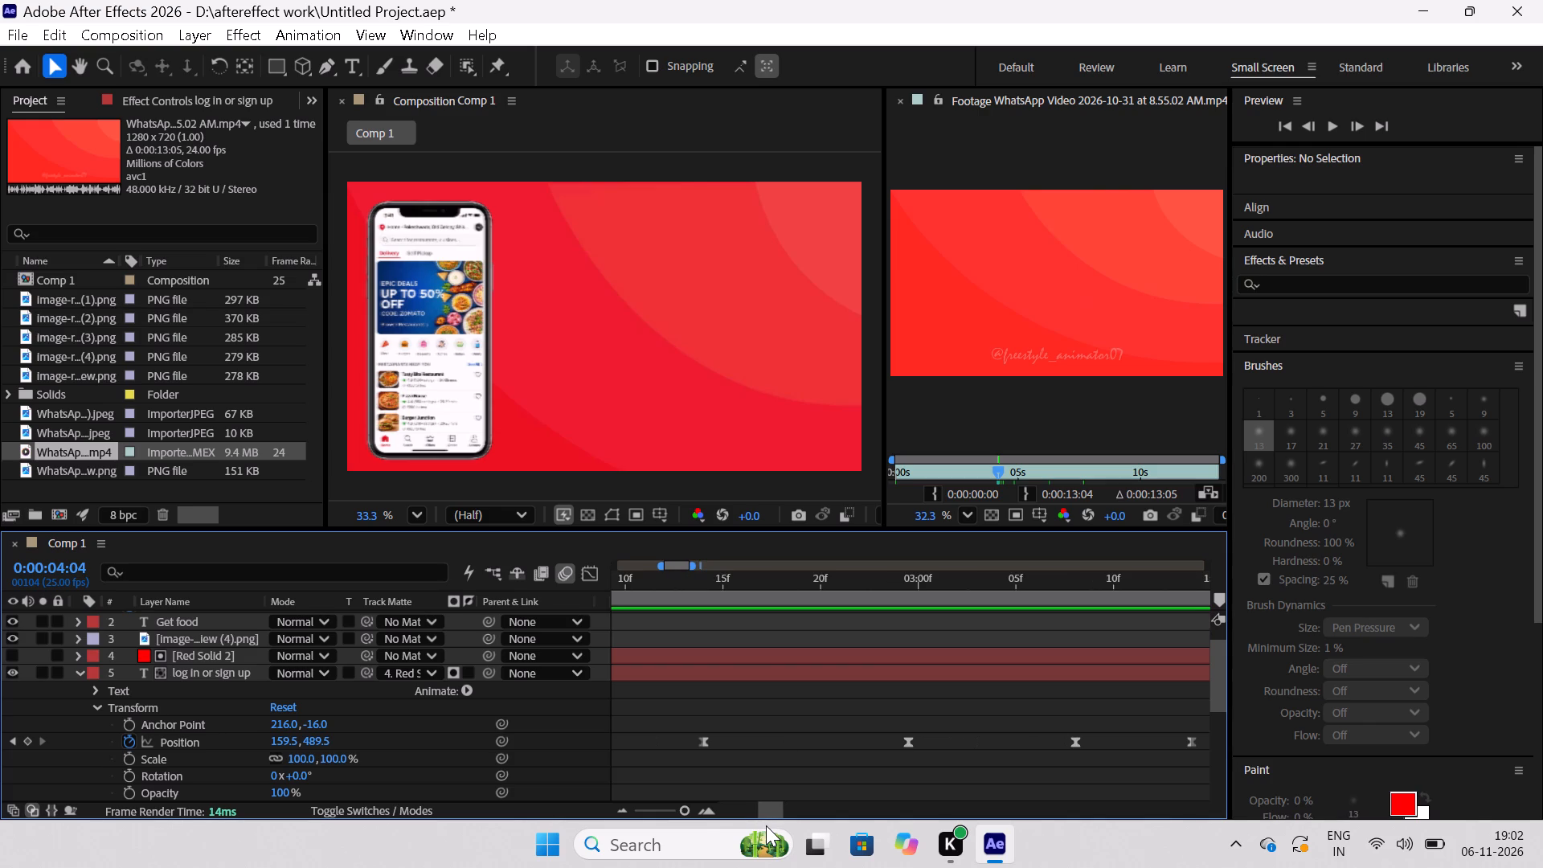
{"action": "left_click_drag", "start_coordinate": [766, 825], "coordinate": [783, 819]}
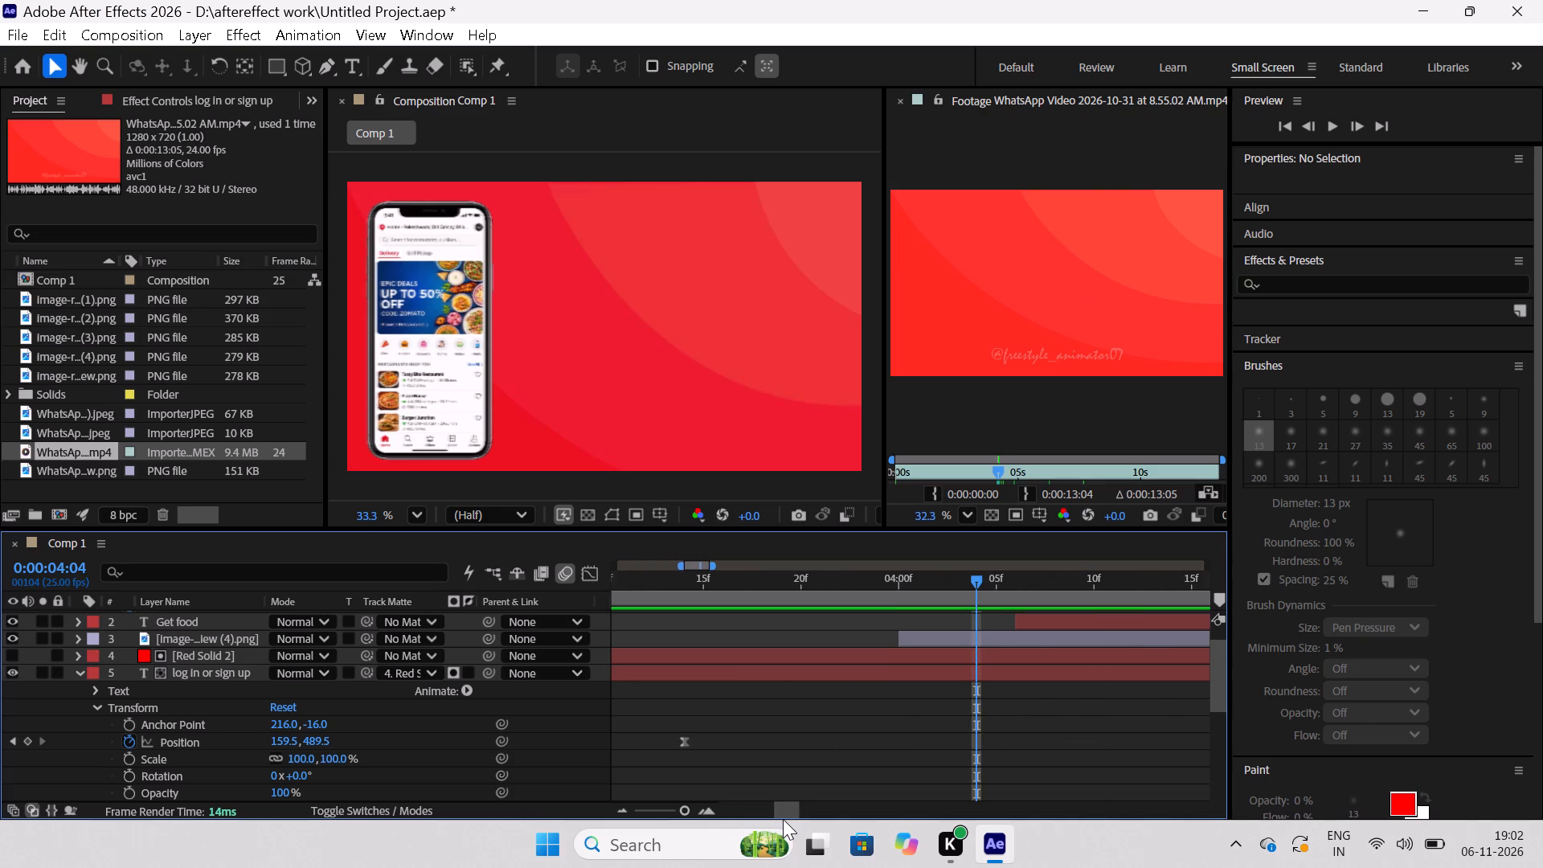
{"action": "left_click_drag", "start_coordinate": [783, 819], "coordinate": [784, 817]}
{"action": "key", "text": "minus"}
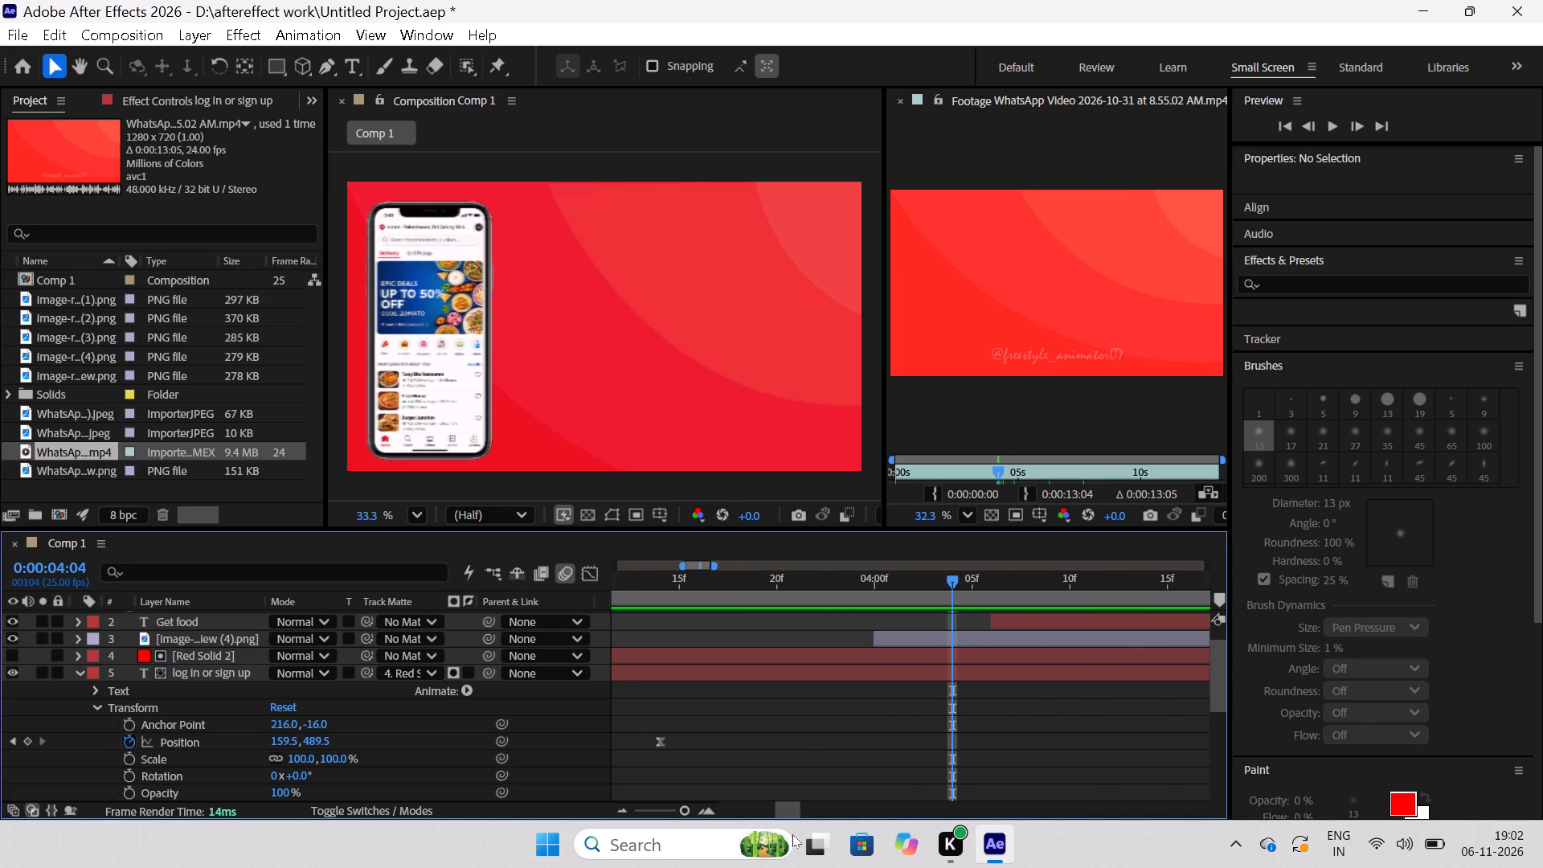
{"action": "key", "text": "minus"}
{"action": "left_click_drag", "start_coordinate": [952, 572], "coordinate": [929, 597]}
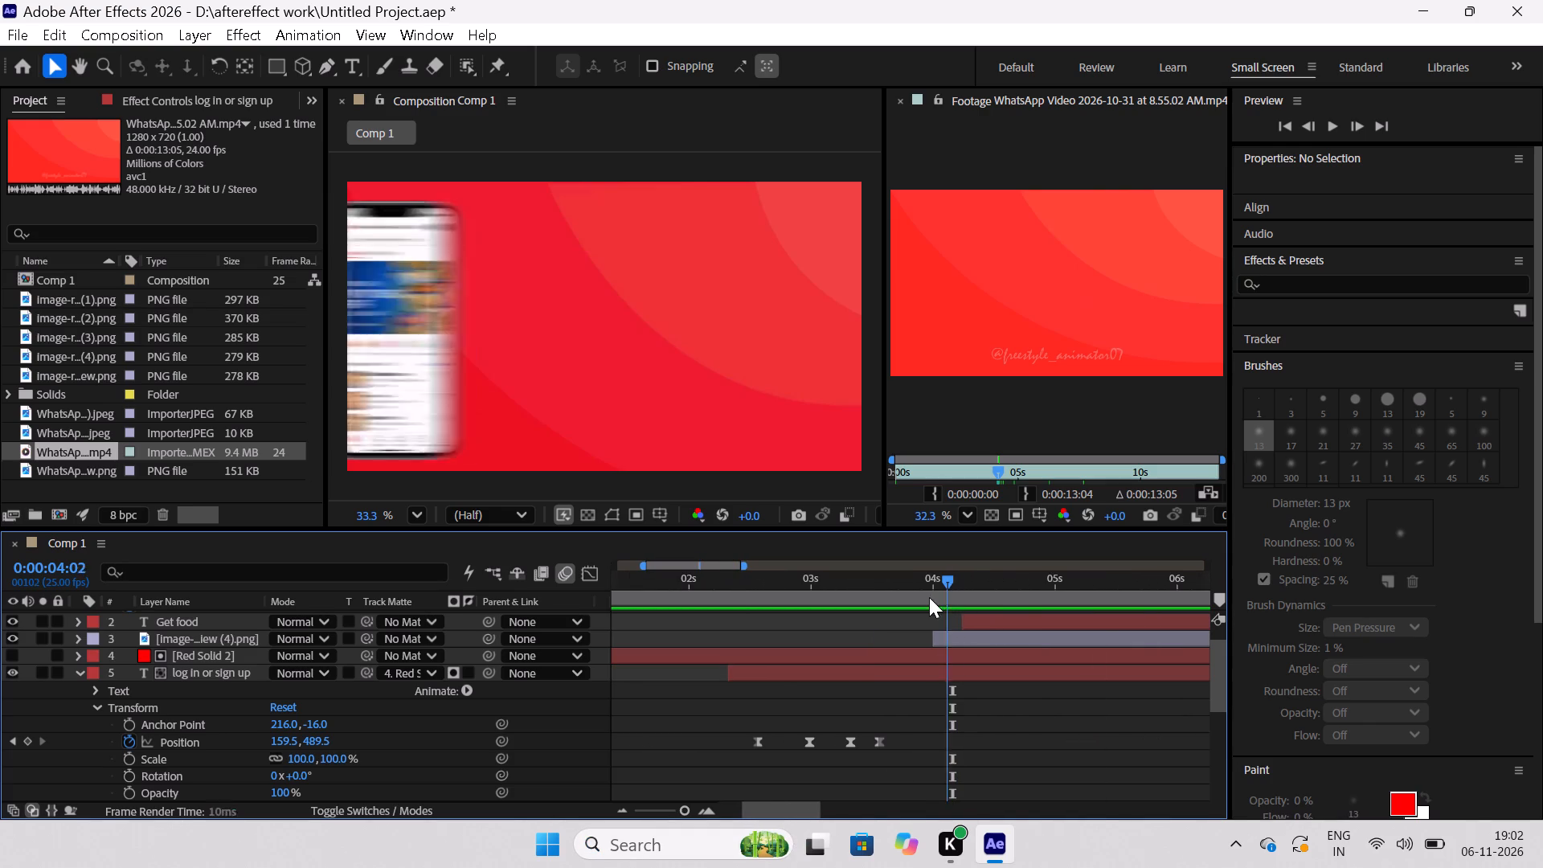
{"action": "left_click_drag", "start_coordinate": [929, 597], "coordinate": [877, 657]}
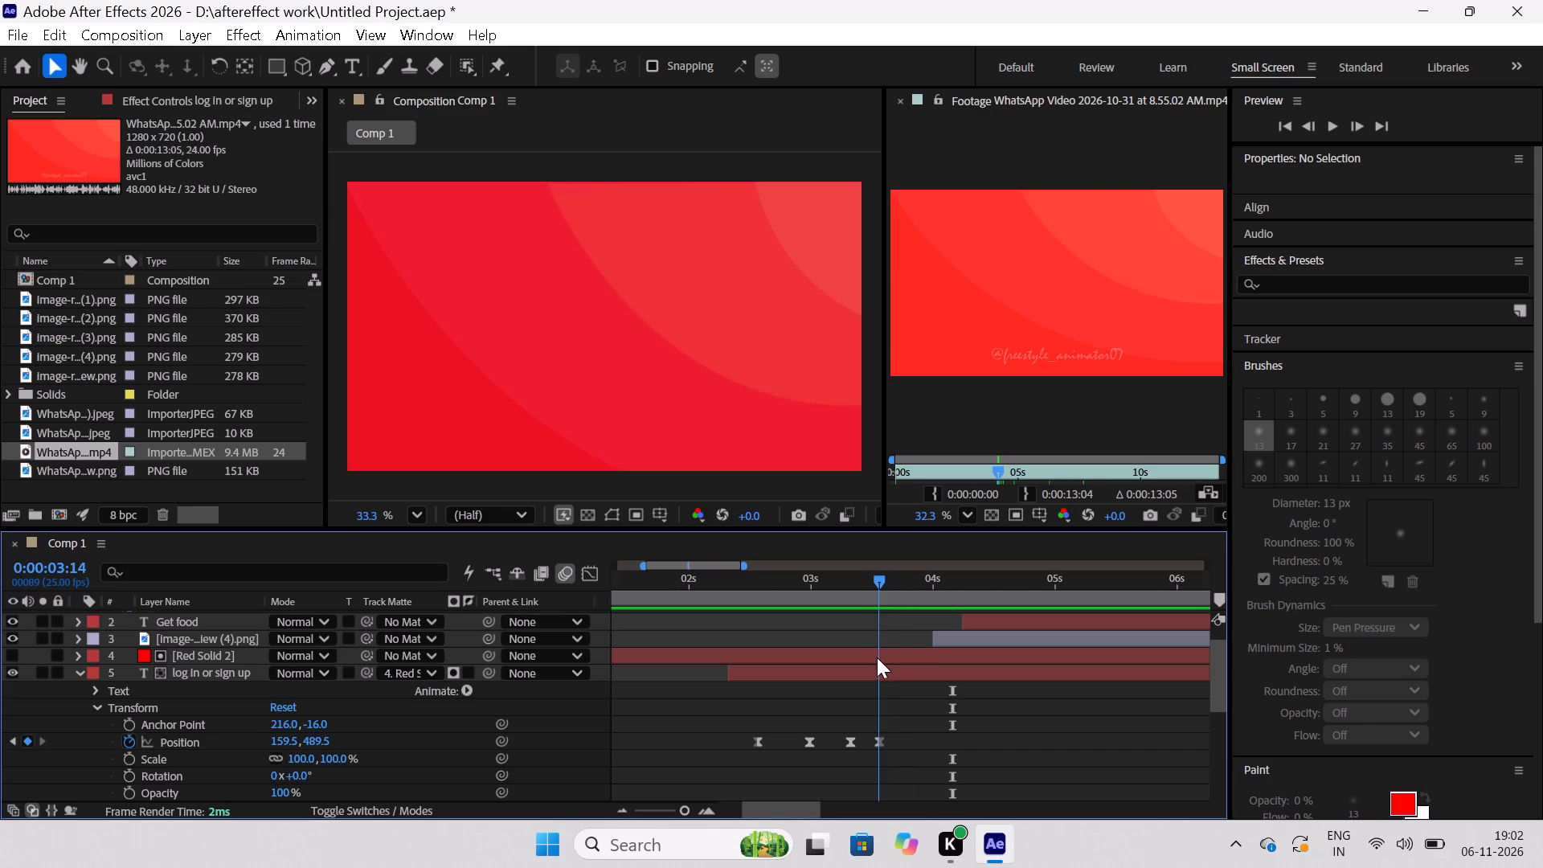
{"action": "left_click_drag", "start_coordinate": [877, 657], "coordinate": [751, 700]}
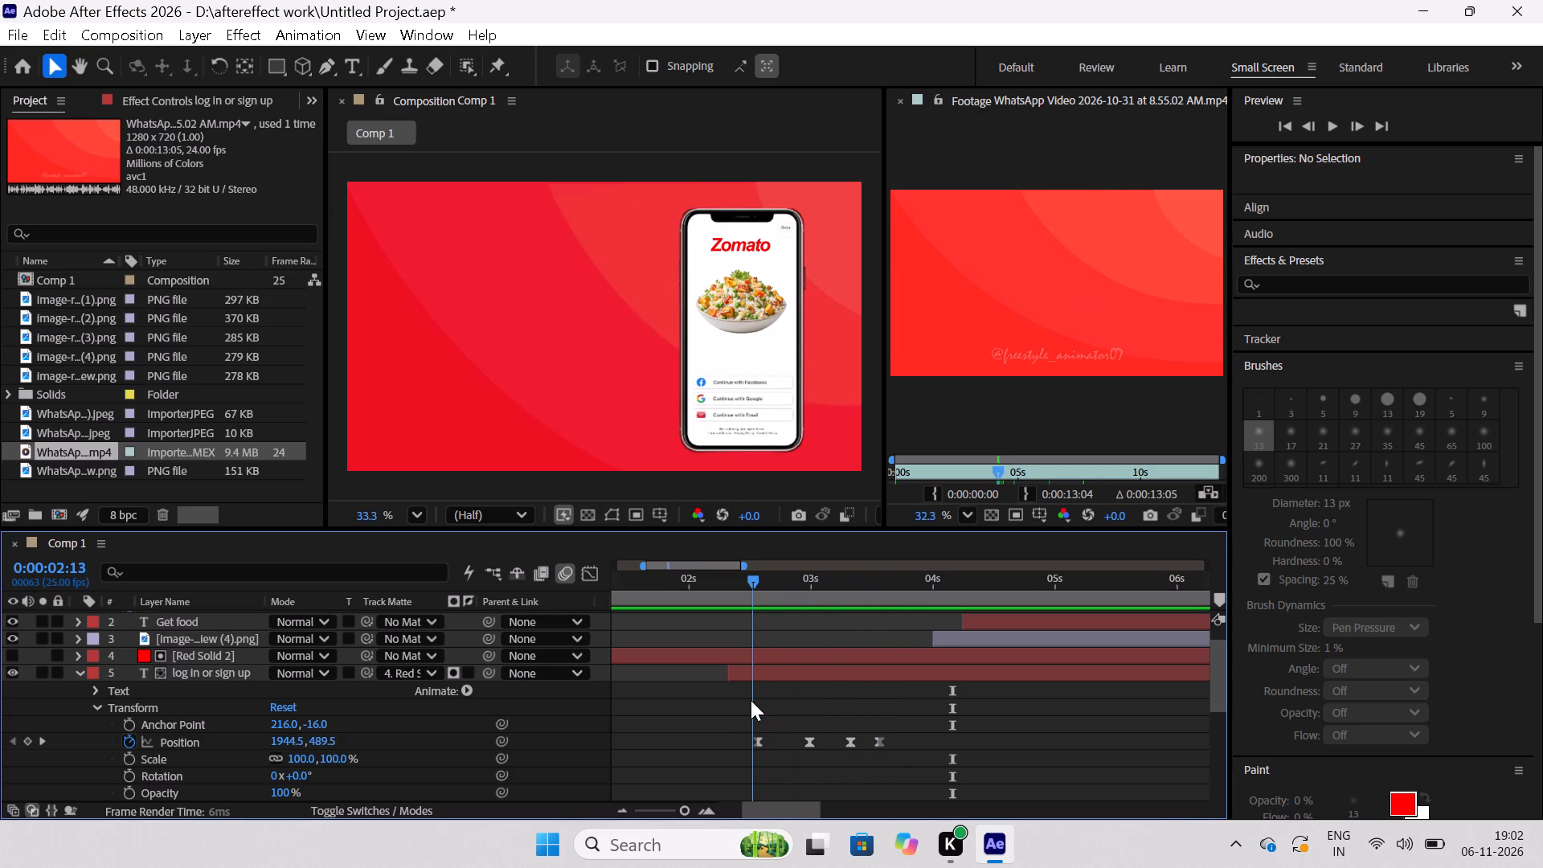
{"action": "left_click_drag", "start_coordinate": [751, 700], "coordinate": [793, 700]}
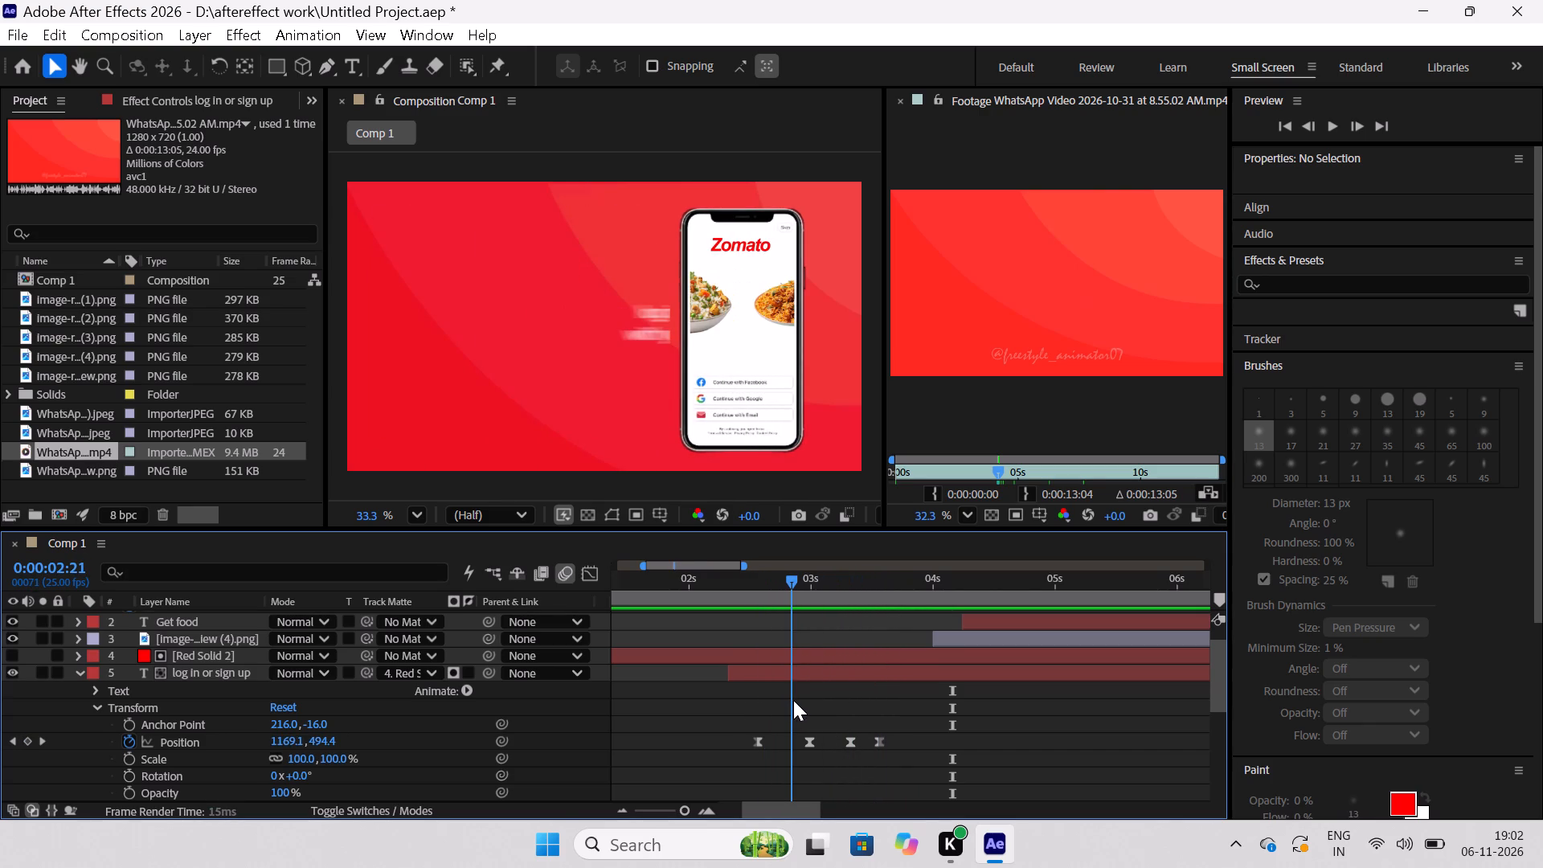
{"action": "left_click_drag", "start_coordinate": [793, 700], "coordinate": [827, 709]}
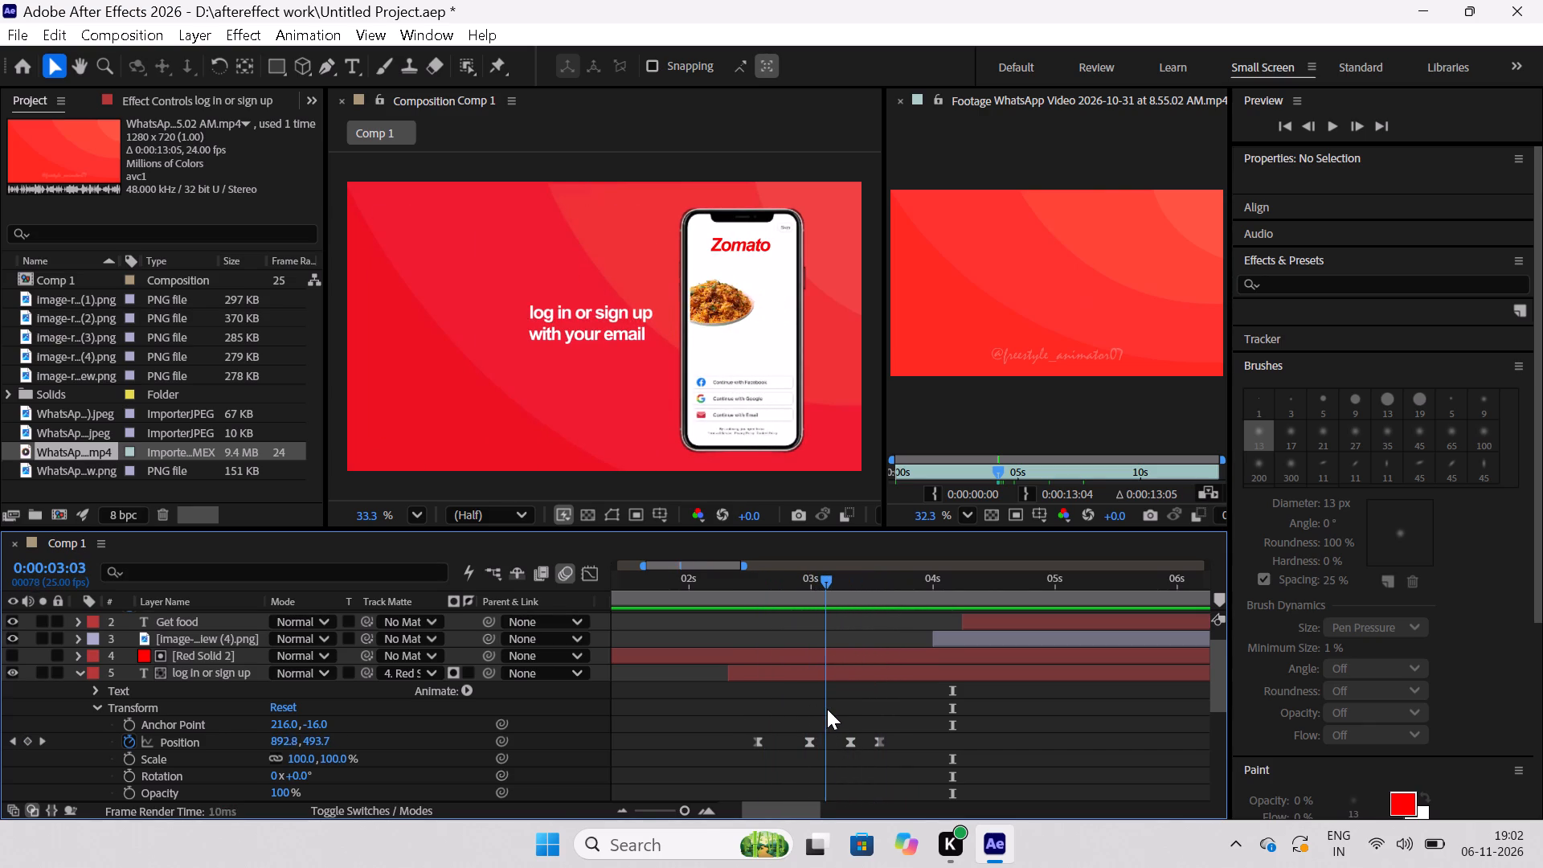
{"action": "left_click_drag", "start_coordinate": [827, 709], "coordinate": [830, 716]}
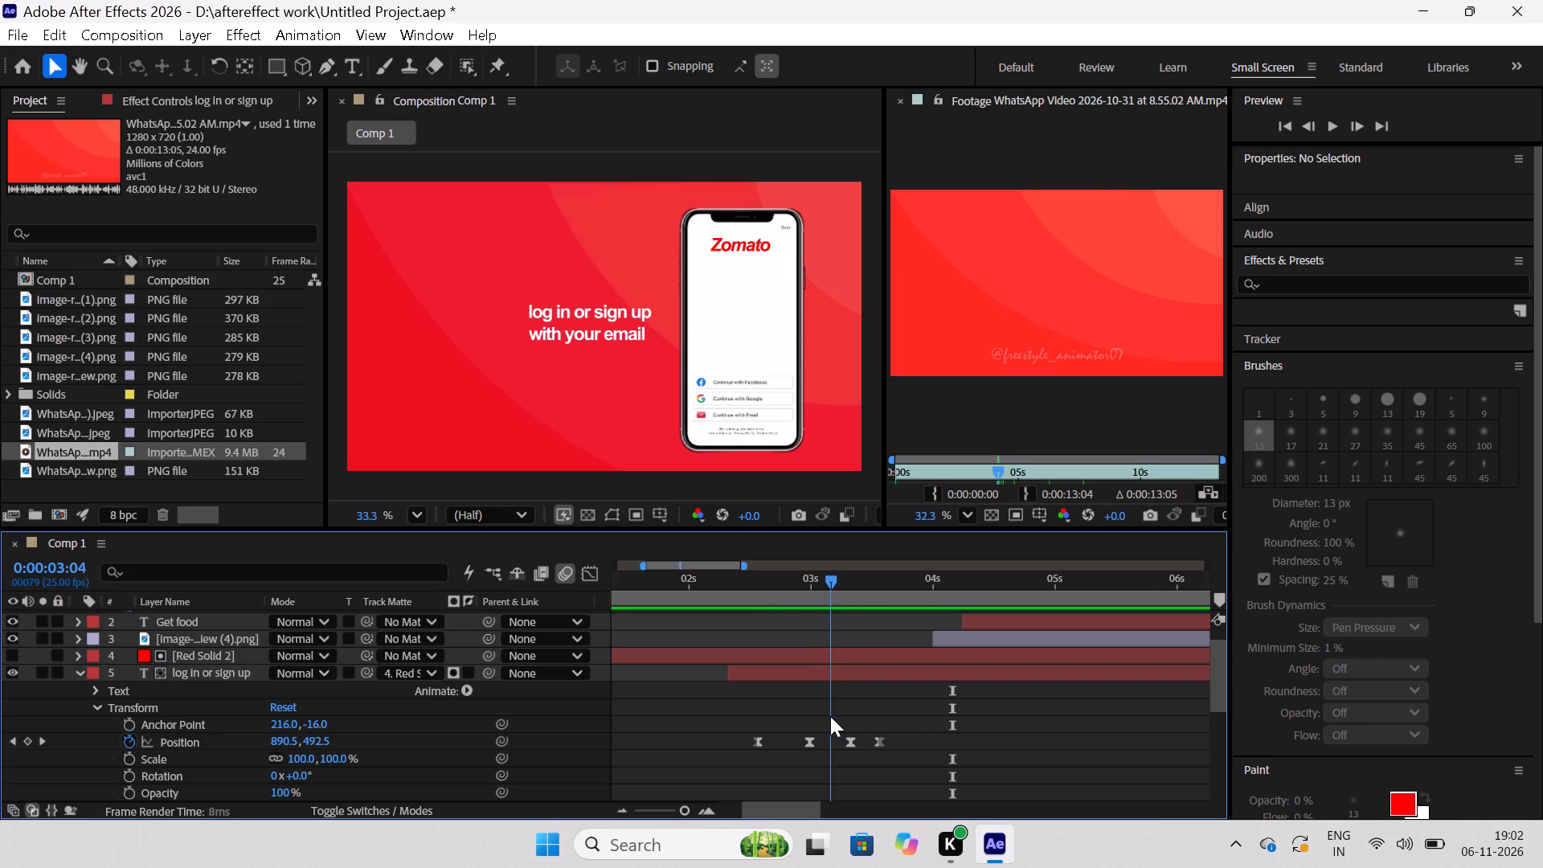
{"action": "left_click_drag", "start_coordinate": [830, 716], "coordinate": [763, 727]}
Toggle the visibility of Red Solid 2 and "log in or sign up" on and off at 0:00:02:15 to inspect the matte area.
{"action": "left_click", "coordinate": [17, 658]}
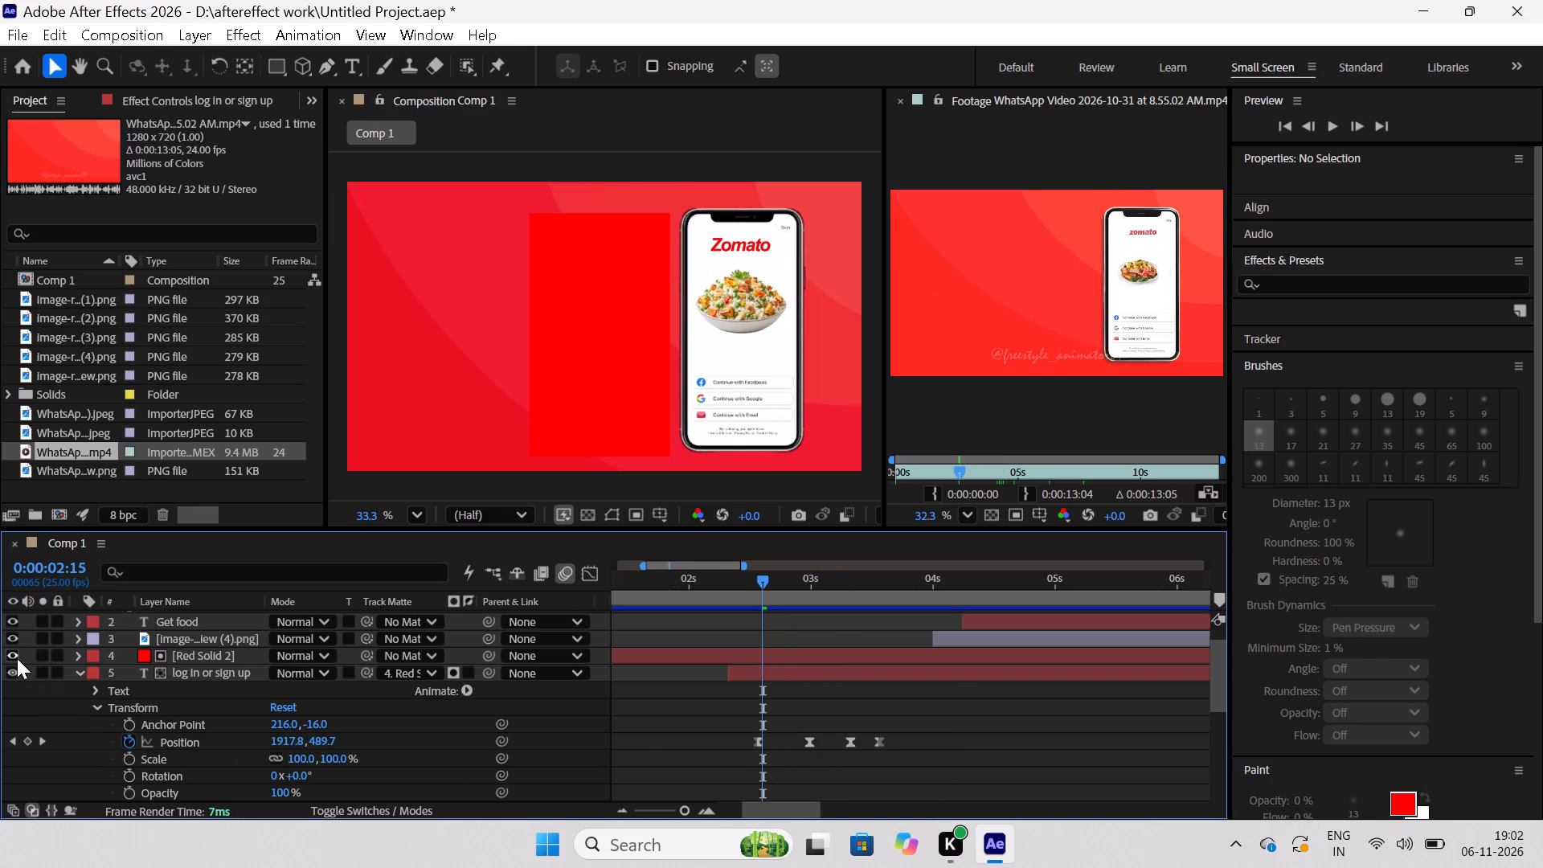
{"action": "left_click", "coordinate": [17, 658]}
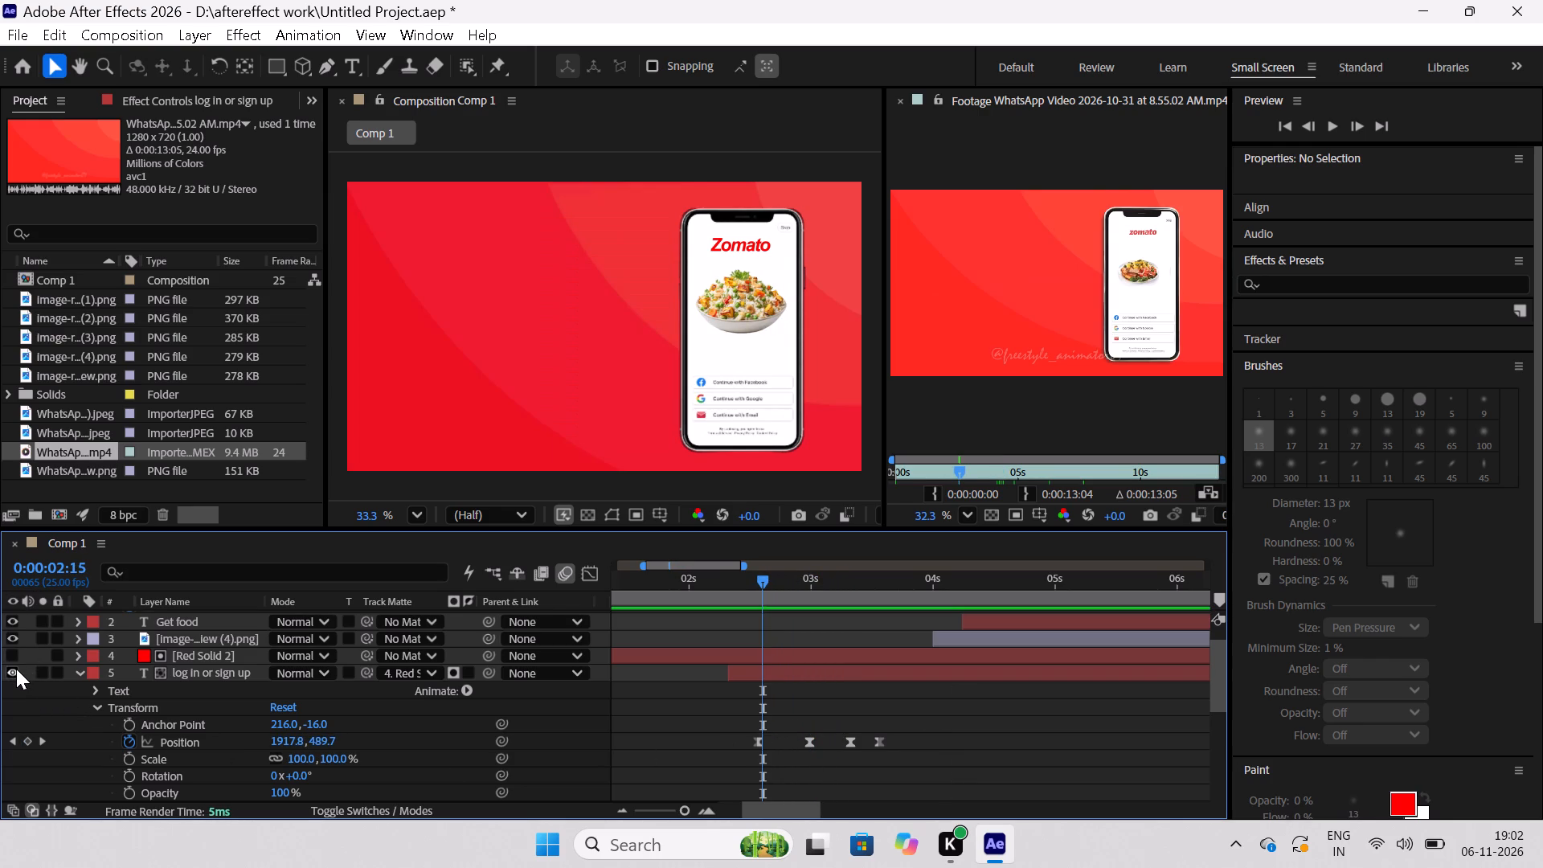
{"action": "left_click", "coordinate": [16, 669]}
{"action": "left_click", "coordinate": [16, 669]}
Move the ending Position keyframe of the "delivered" layer to 0:00:04:12, keeping its first keyframe at 0:00:04:06.
{"action": "scroll", "coordinate": [624, 672], "scroll_direction": "up", "scroll_amount": 7}
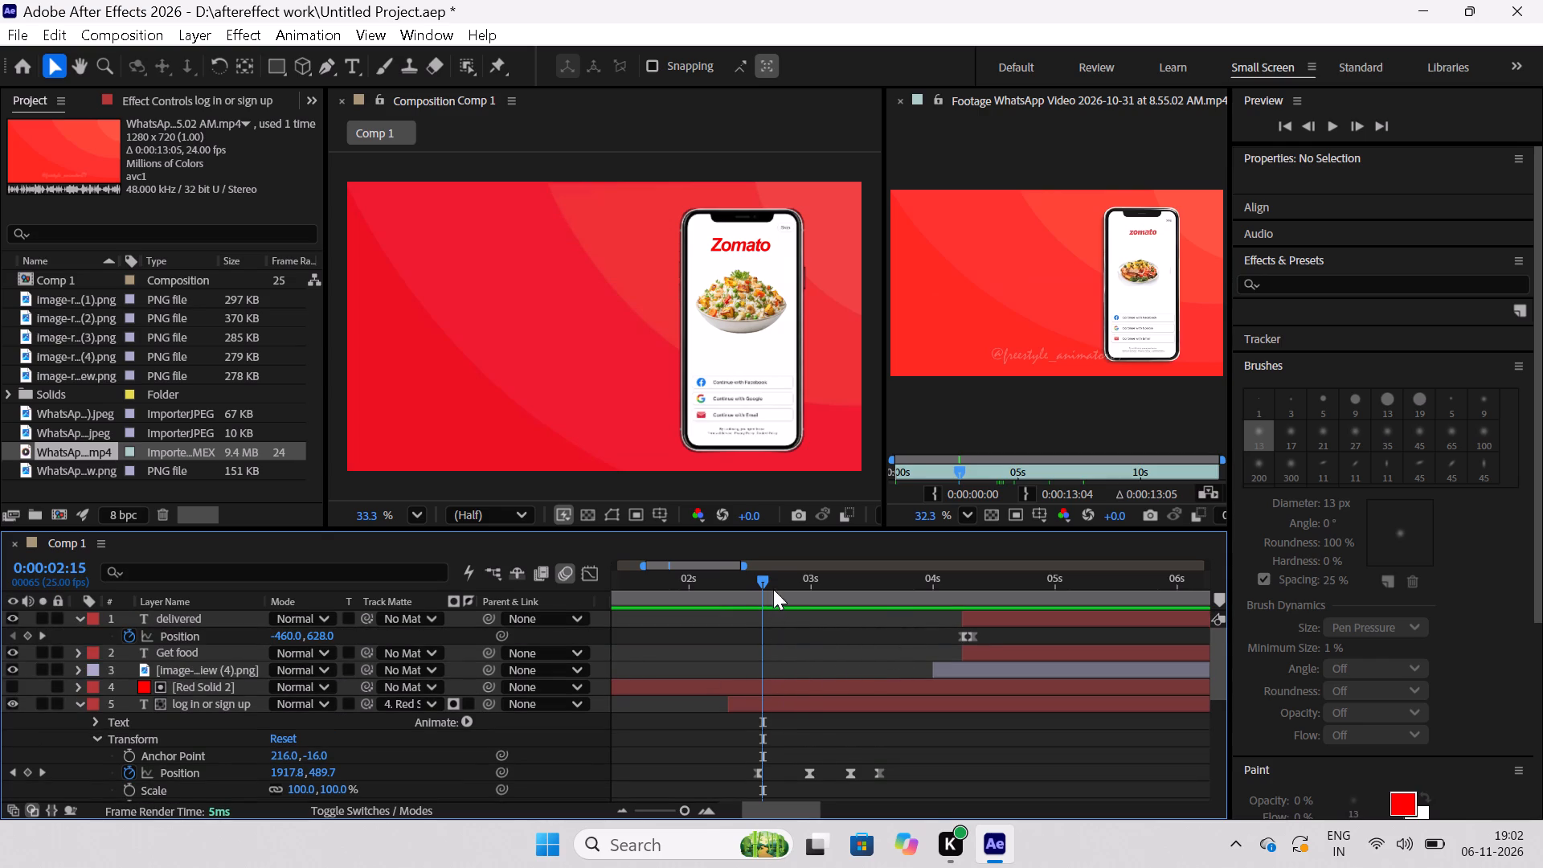
{"action": "left_click_drag", "start_coordinate": [757, 578], "coordinate": [959, 644]}
{"action": "scroll", "coordinate": [762, 630], "scroll_direction": "up", "scroll_amount": 2}
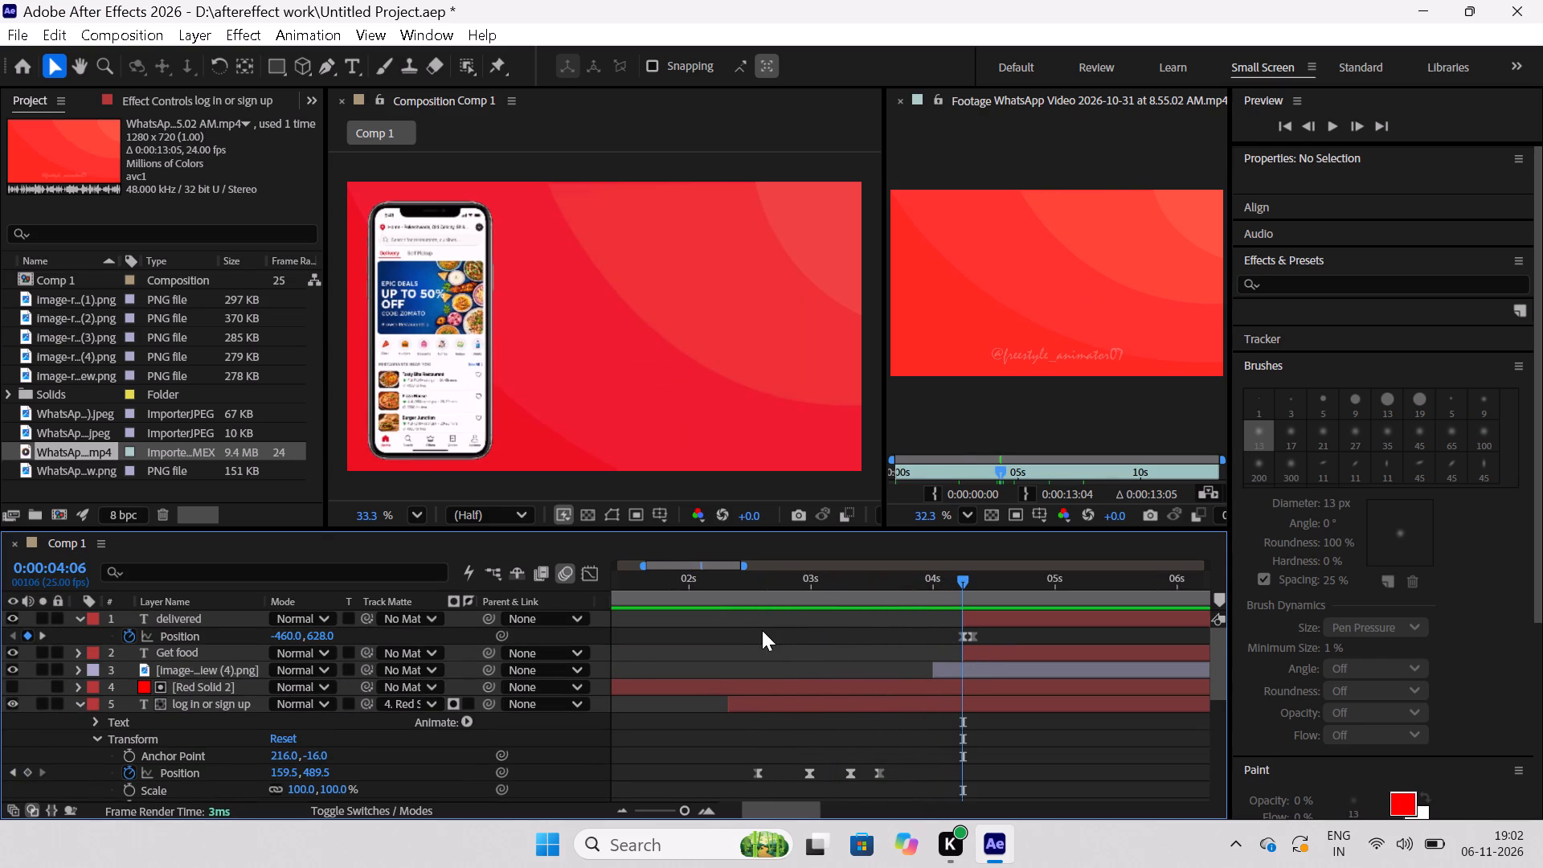
{"action": "scroll", "coordinate": [762, 630], "scroll_direction": "up", "scroll_amount": 4}
{"action": "left_click", "coordinate": [203, 620]}
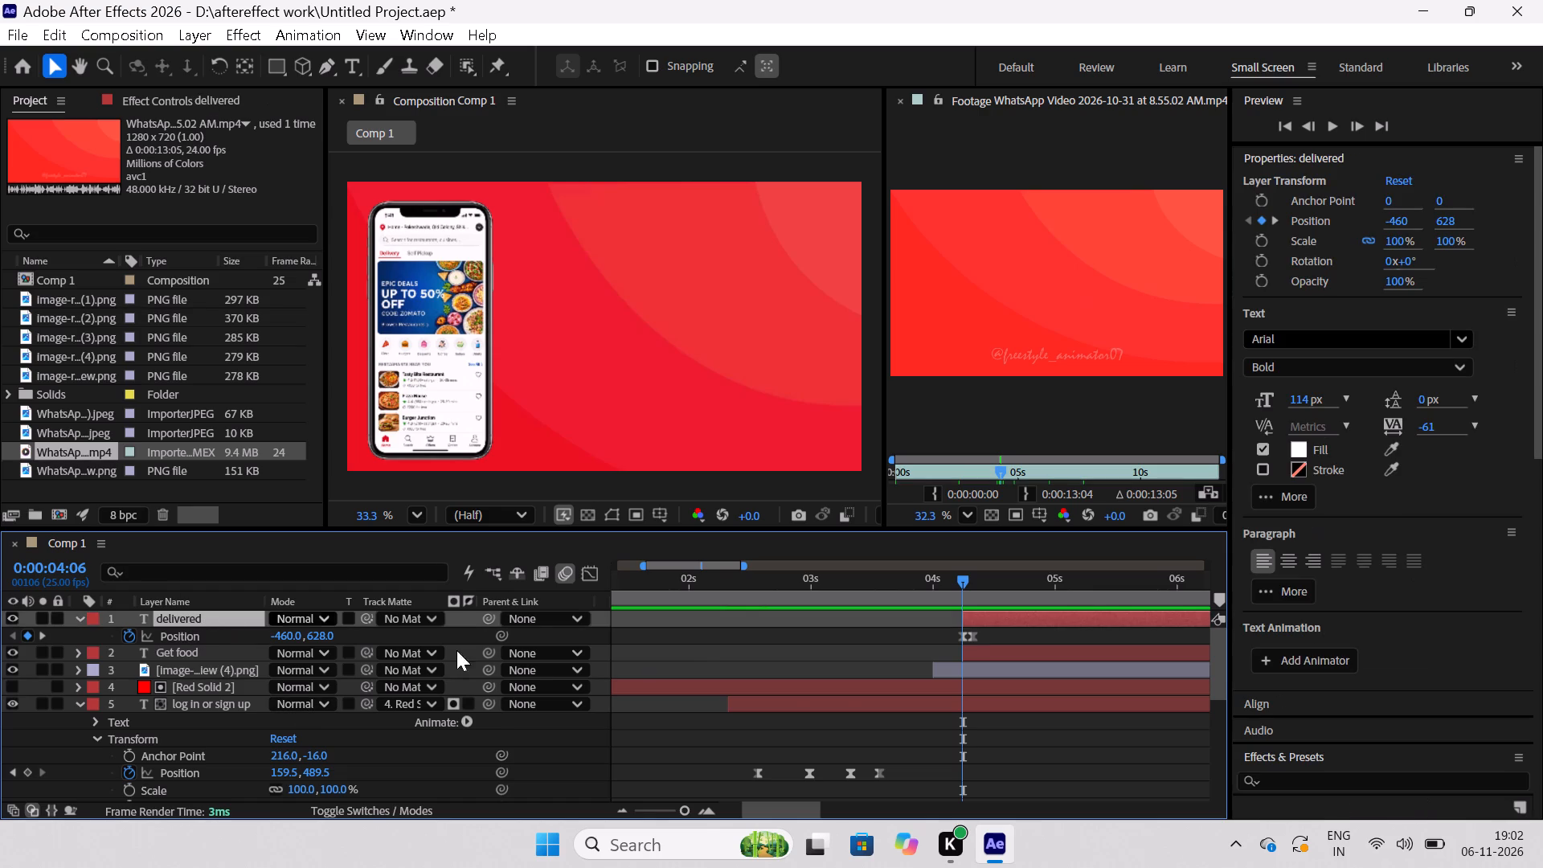
{"action": "key", "text": "equal"}
{"action": "key", "text": "equal"}
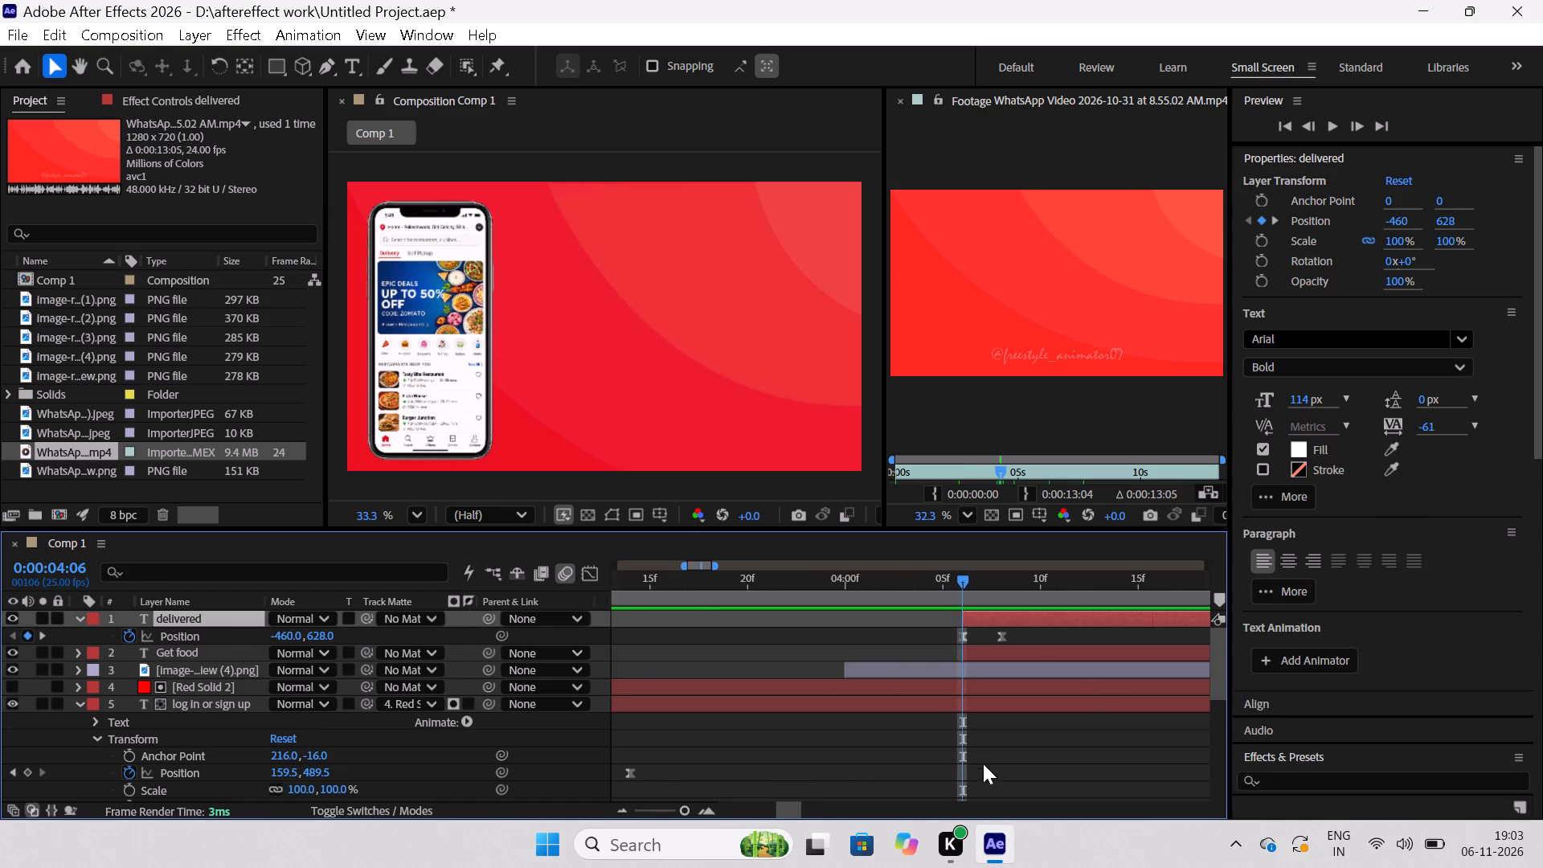
{"action": "left_click_drag", "start_coordinate": [1029, 638], "coordinate": [943, 665]}
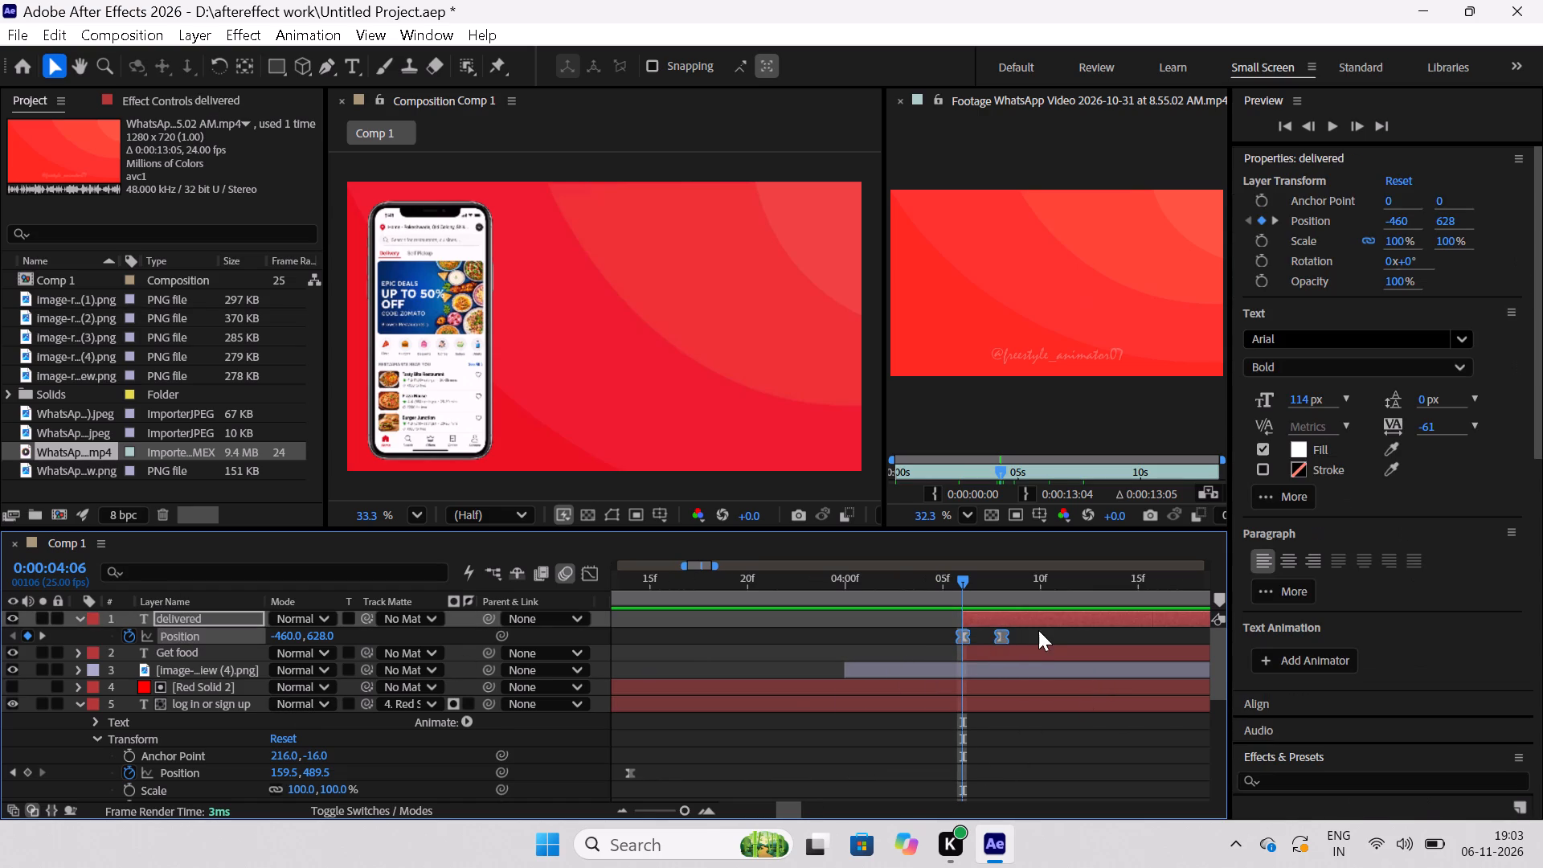
{"action": "left_click_drag", "start_coordinate": [1038, 630], "coordinate": [996, 641]}
{"action": "left_click_drag", "start_coordinate": [1000, 638], "coordinate": [1014, 637]}
{"action": "left_click_drag", "start_coordinate": [1014, 637], "coordinate": [1072, 647]}
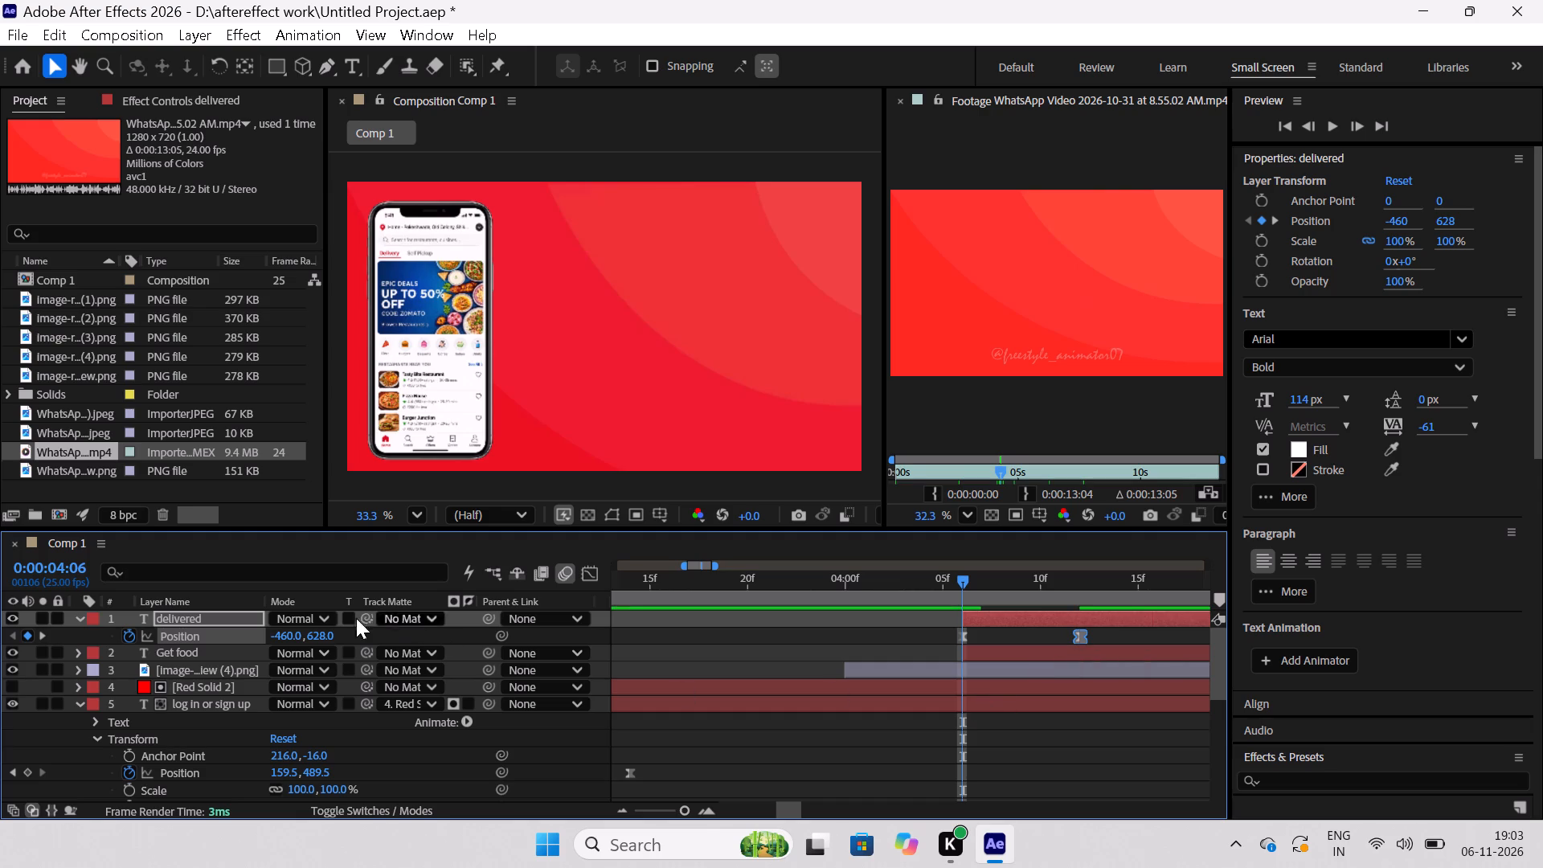
Move the ending Position keyframe of the "Get food" layer to 0:00:04:12, aligned with the "delivered" layer's ending keyframe.
{"action": "left_click", "coordinate": [77, 655]}
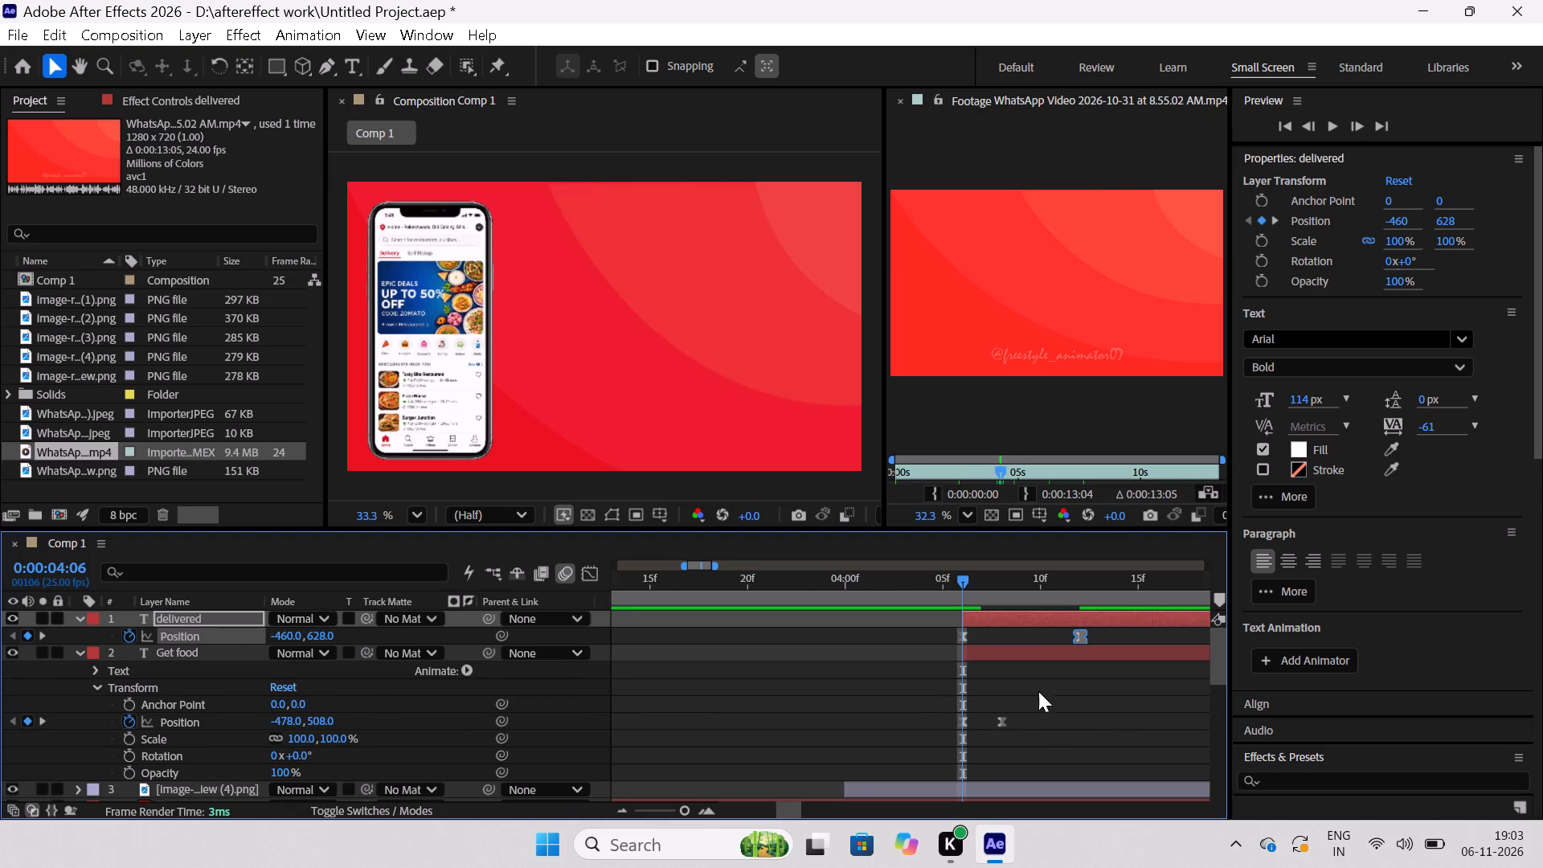
{"action": "left_click_drag", "start_coordinate": [1032, 691], "coordinate": [968, 752]}
{"action": "left_click_drag", "start_coordinate": [1002, 722], "coordinate": [1089, 718]}
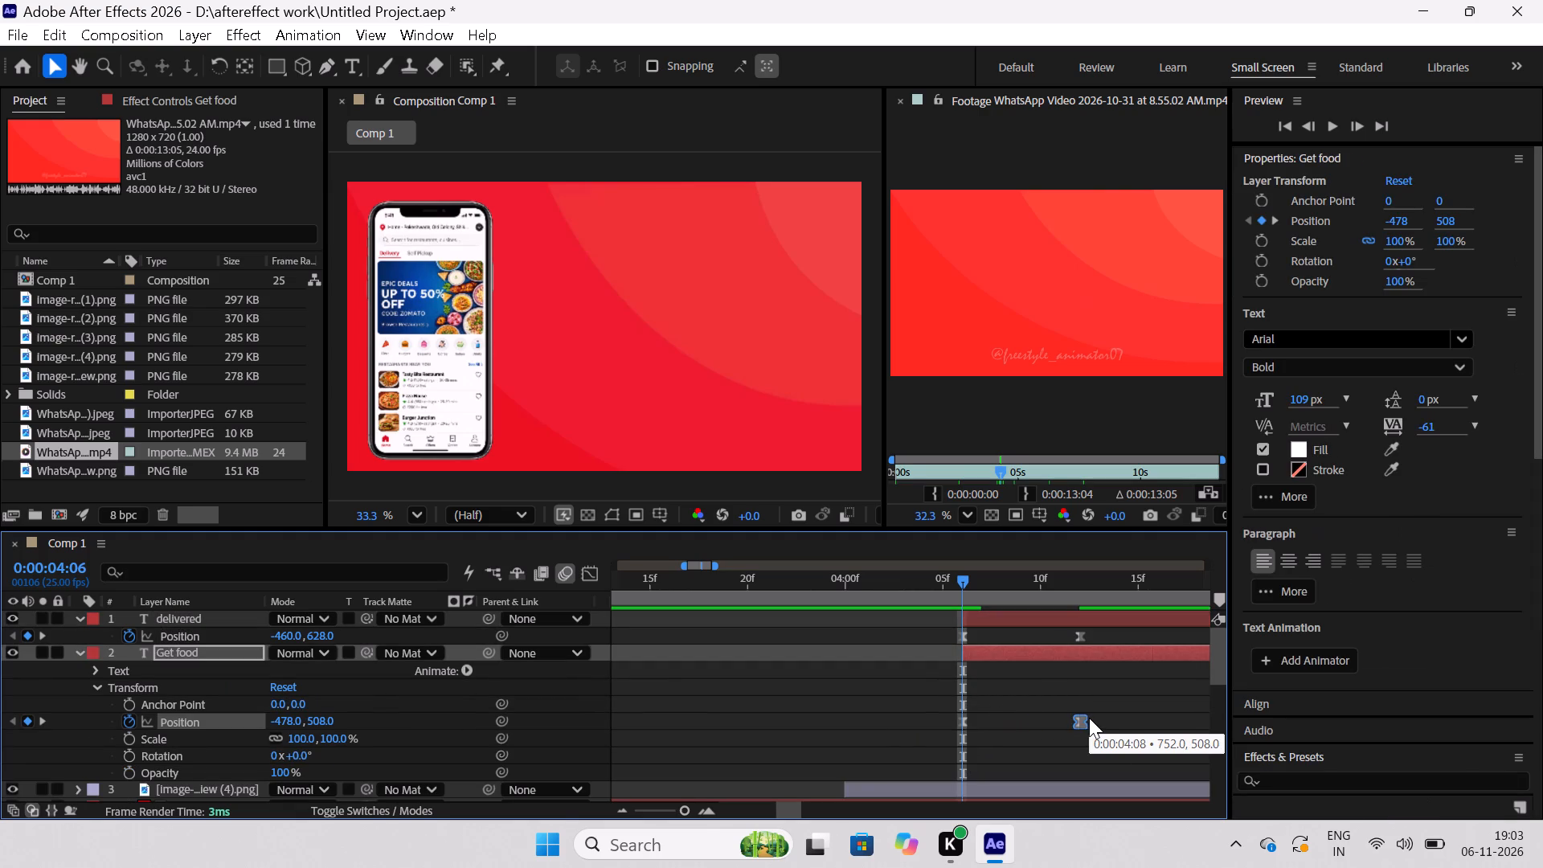
{"action": "left_click_drag", "start_coordinate": [1089, 718], "coordinate": [1091, 718]}
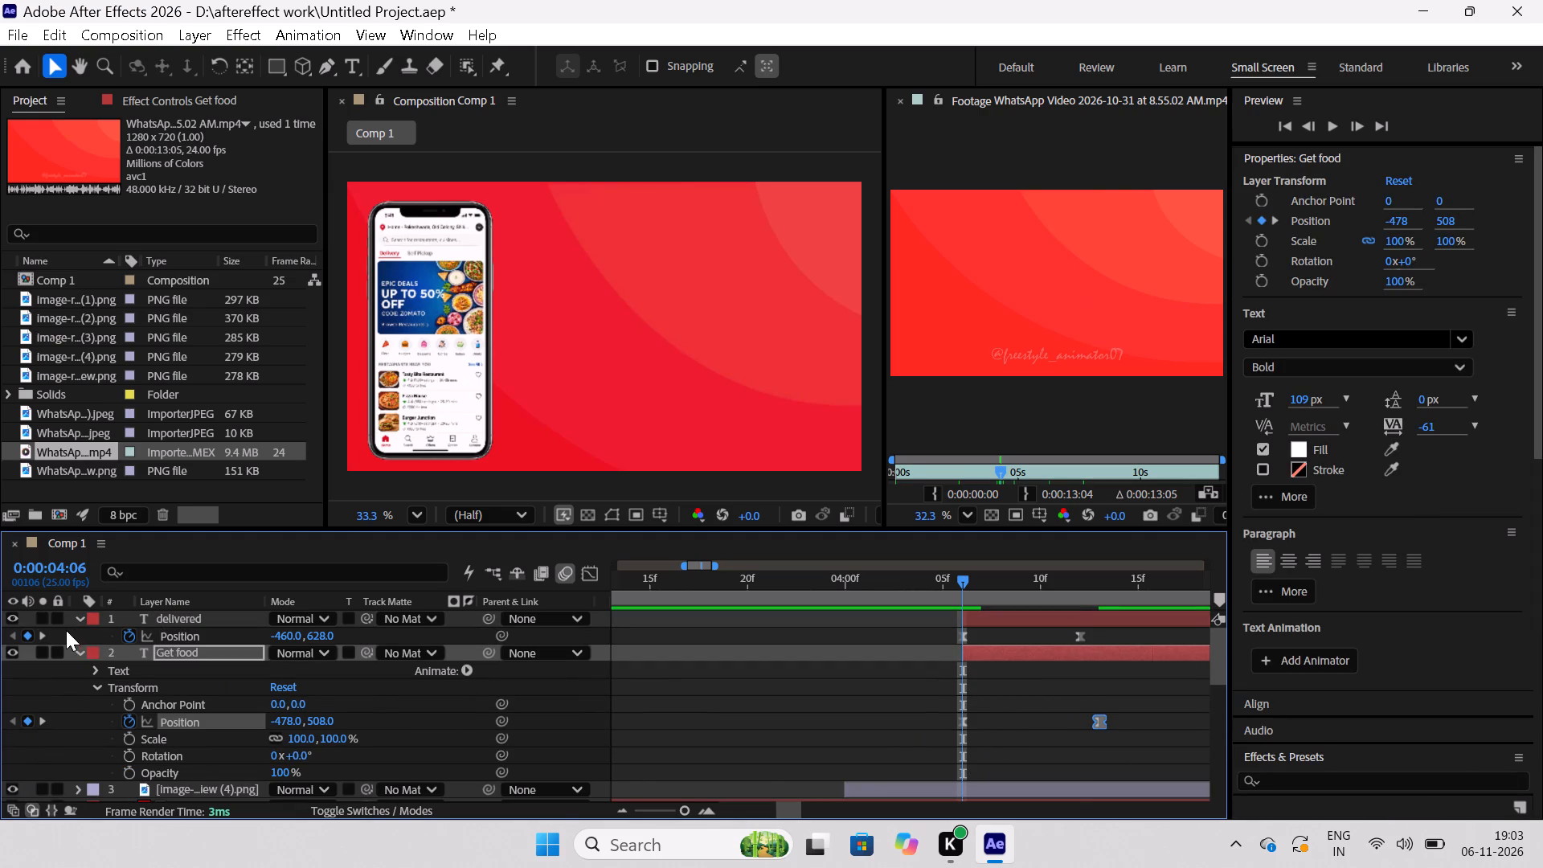
{"action": "left_click", "coordinate": [43, 641]}
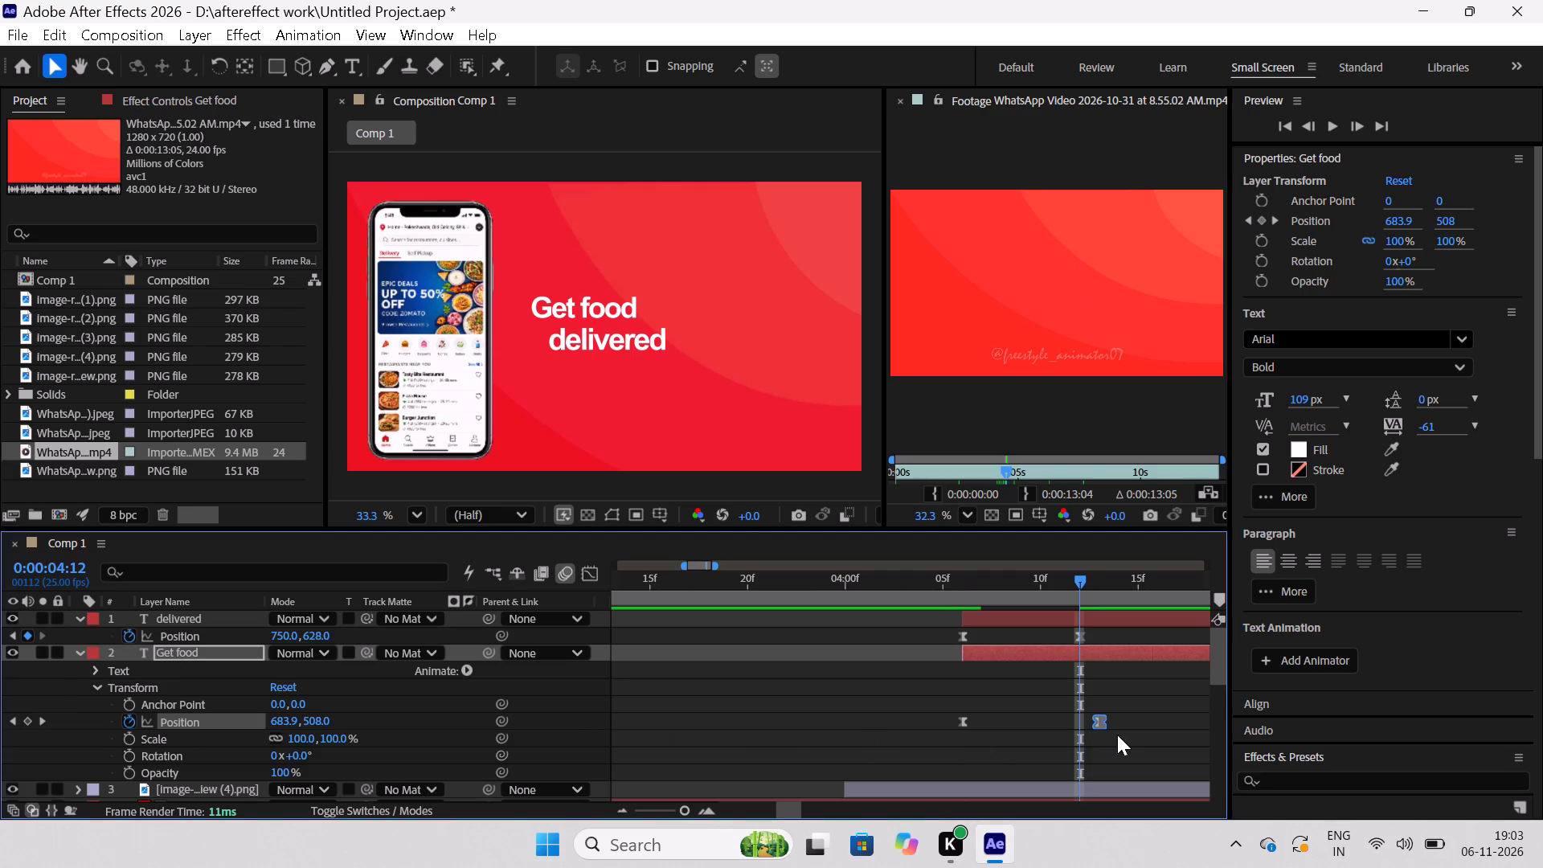
{"action": "left_click_drag", "start_coordinate": [1099, 722], "coordinate": [1088, 727]}
{"action": "left_click", "coordinate": [1130, 705]}
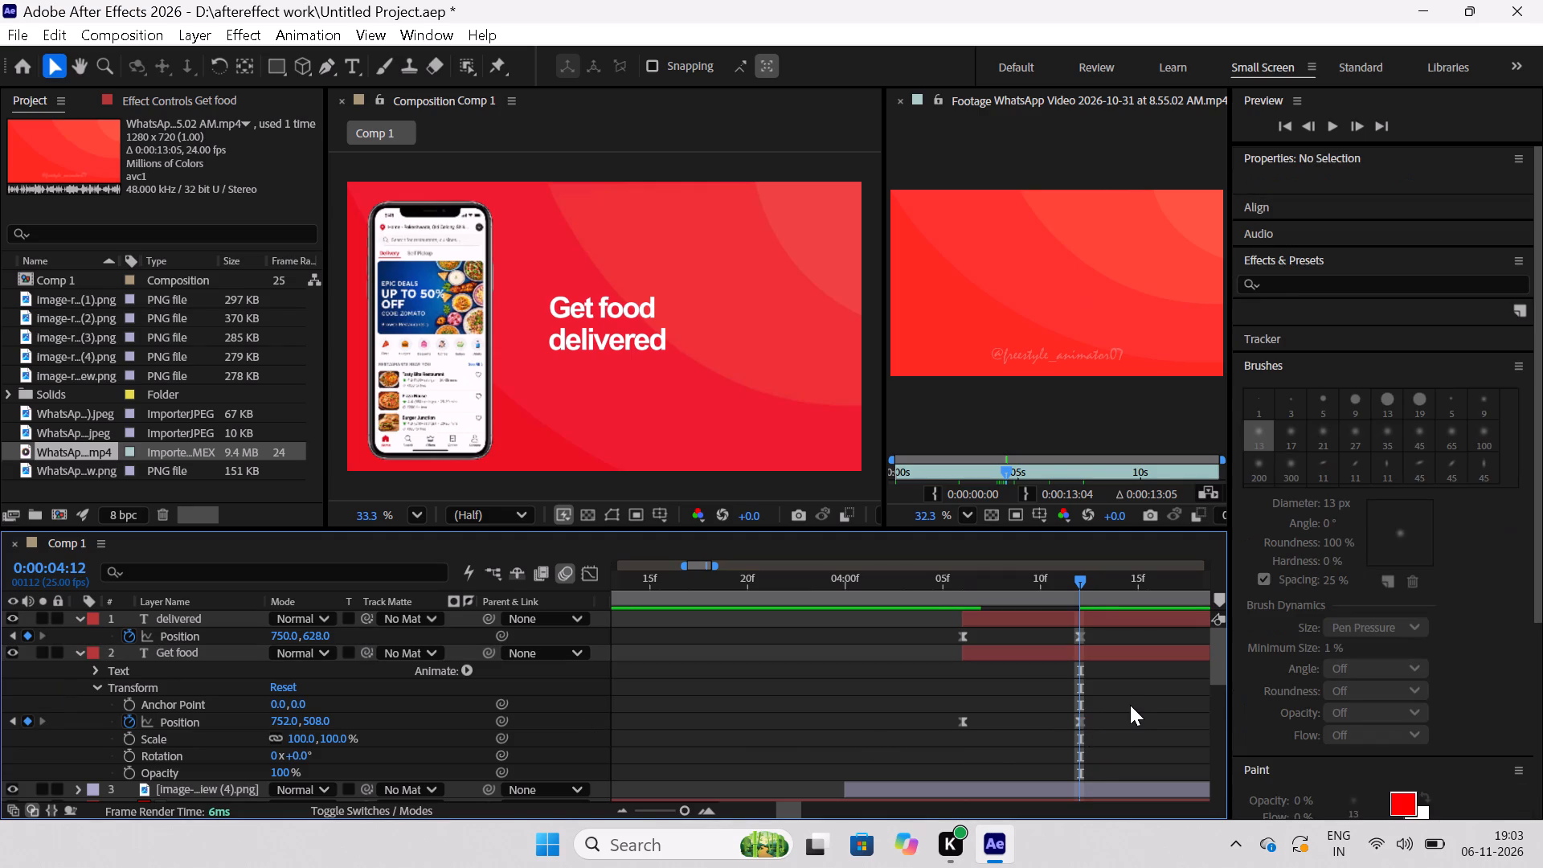
{"action": "left_click_drag", "start_coordinate": [1130, 705], "coordinate": [1118, 705]}
{"action": "left_click", "coordinate": [749, 680]}
Scrub between 0:00:04:05 and 0:00:04:12 to review the retimed slide-in of "Get food" and "delivered".
{"action": "left_click_drag", "start_coordinate": [1082, 578], "coordinate": [946, 629]}
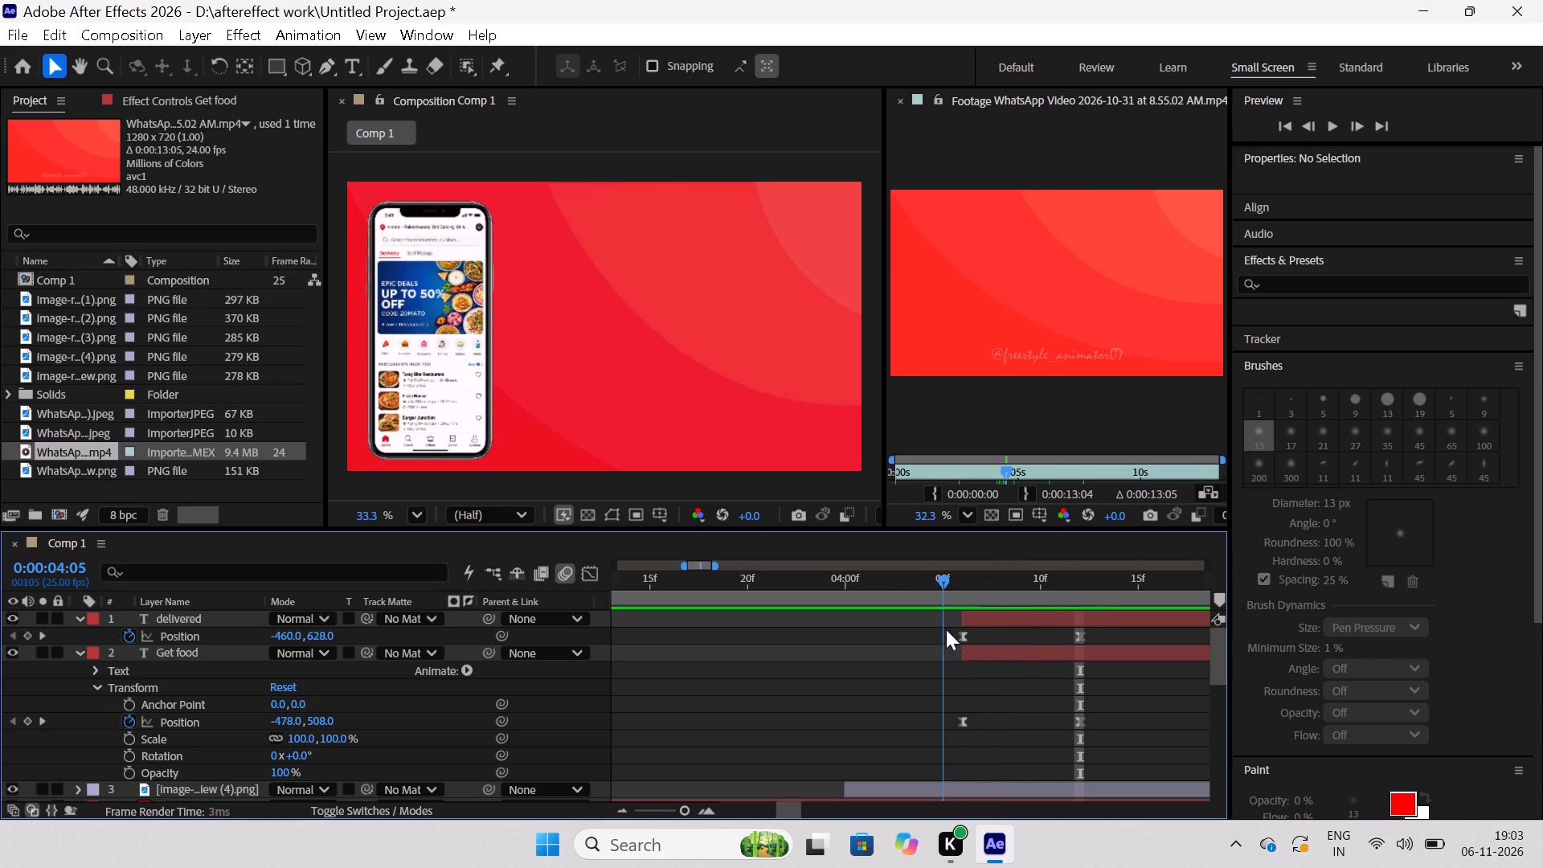
{"action": "left_click_drag", "start_coordinate": [946, 629], "coordinate": [1065, 662]}
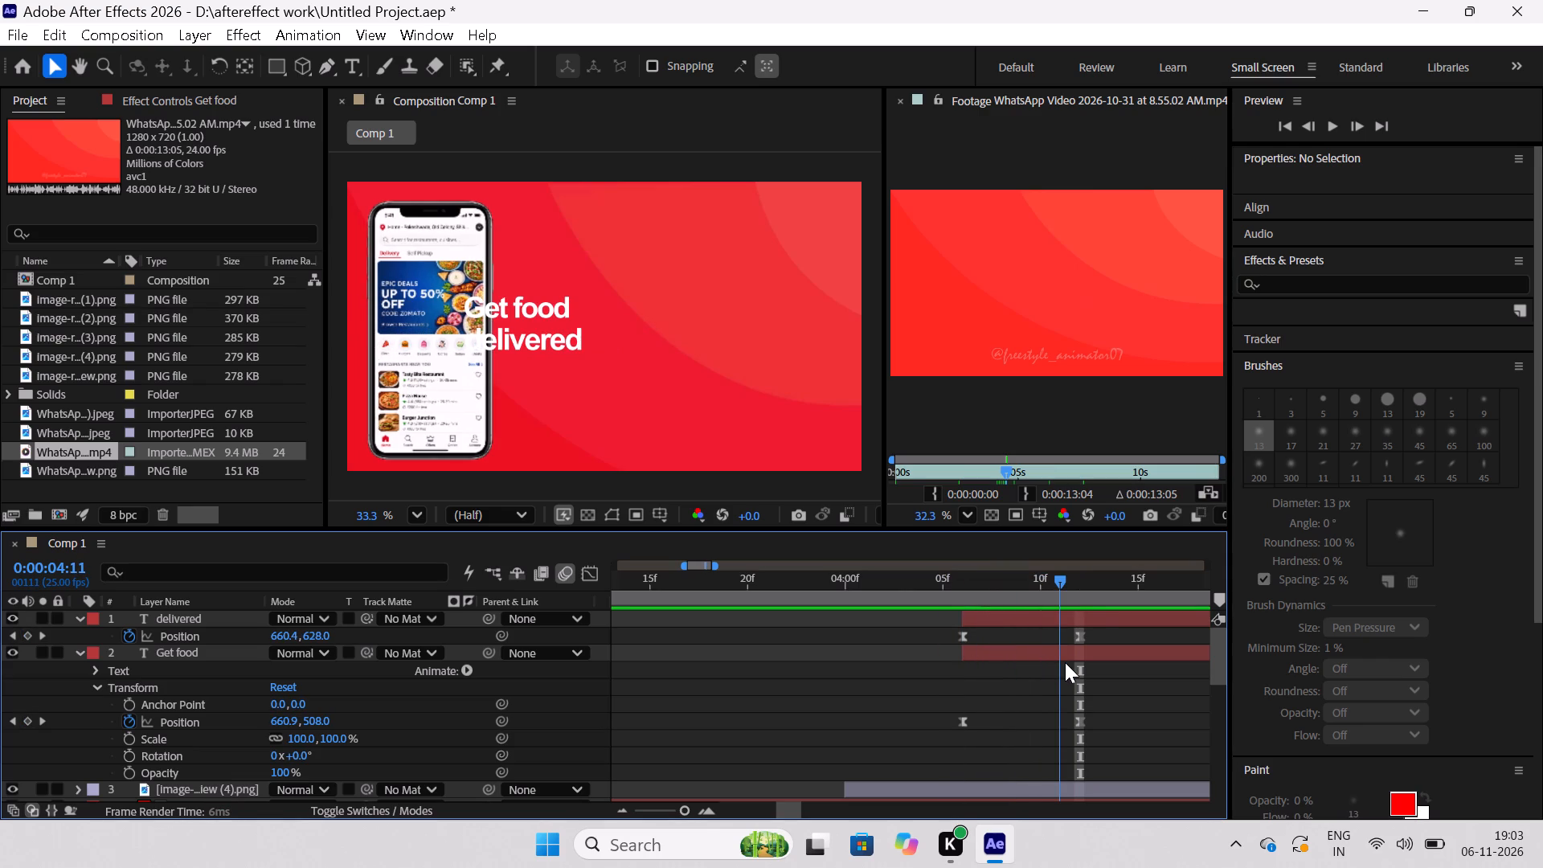
{"action": "left_click_drag", "start_coordinate": [1065, 662], "coordinate": [1075, 665]}
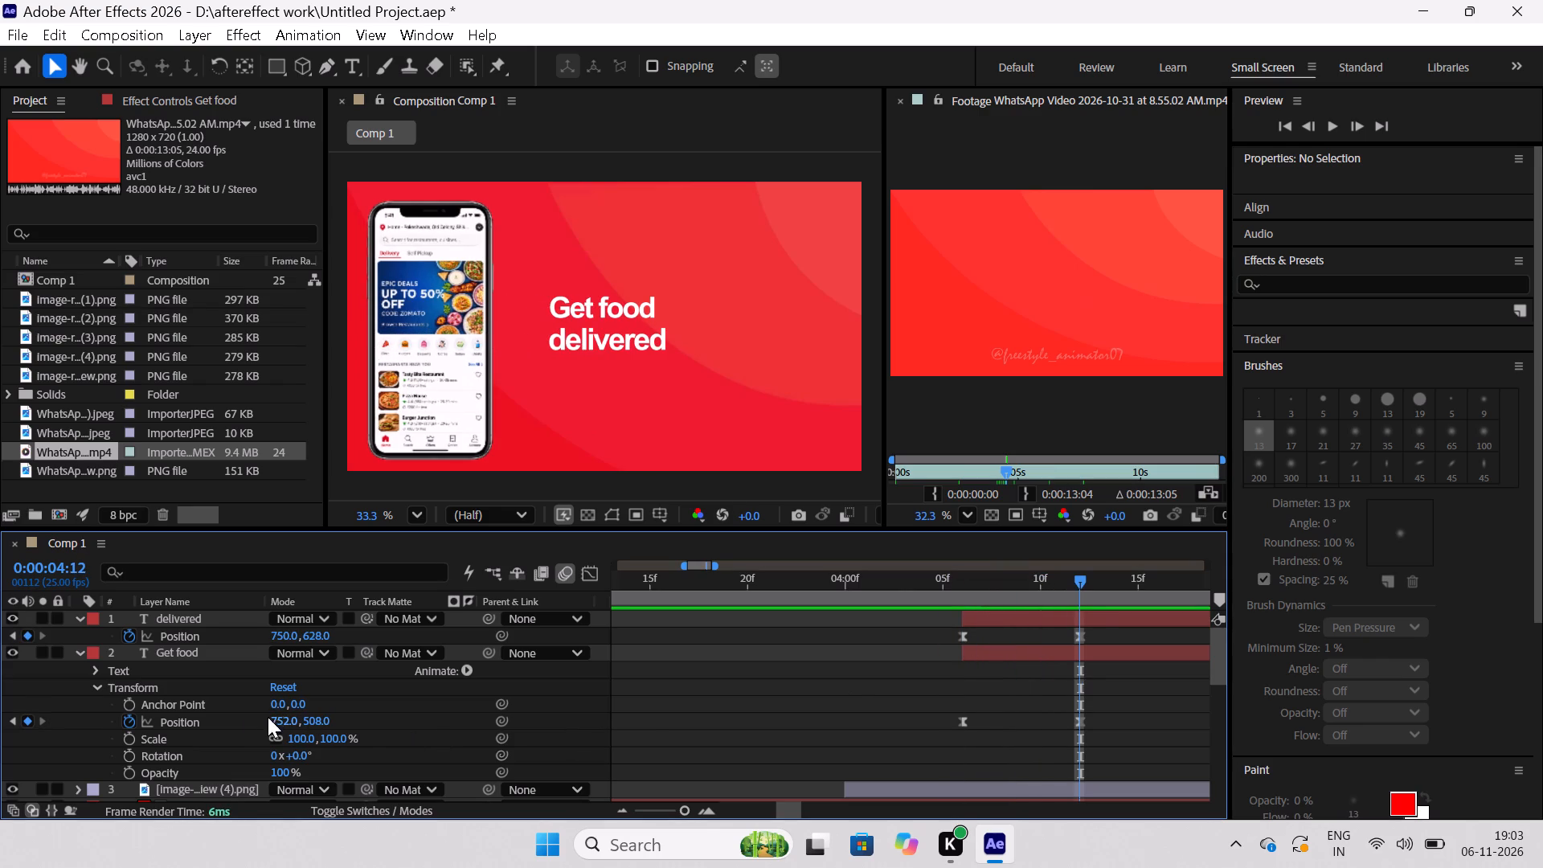
{"action": "scroll", "coordinate": [244, 715], "scroll_direction": "down", "scroll_amount": 1}
{"action": "scroll", "coordinate": [208, 696], "scroll_direction": "up", "scroll_amount": 1}
Move the phone image layer, Image-removebg-preview (4).png, to the top of the layer stack above "delivered" and "Get food".
{"action": "left_click", "coordinate": [205, 792]}
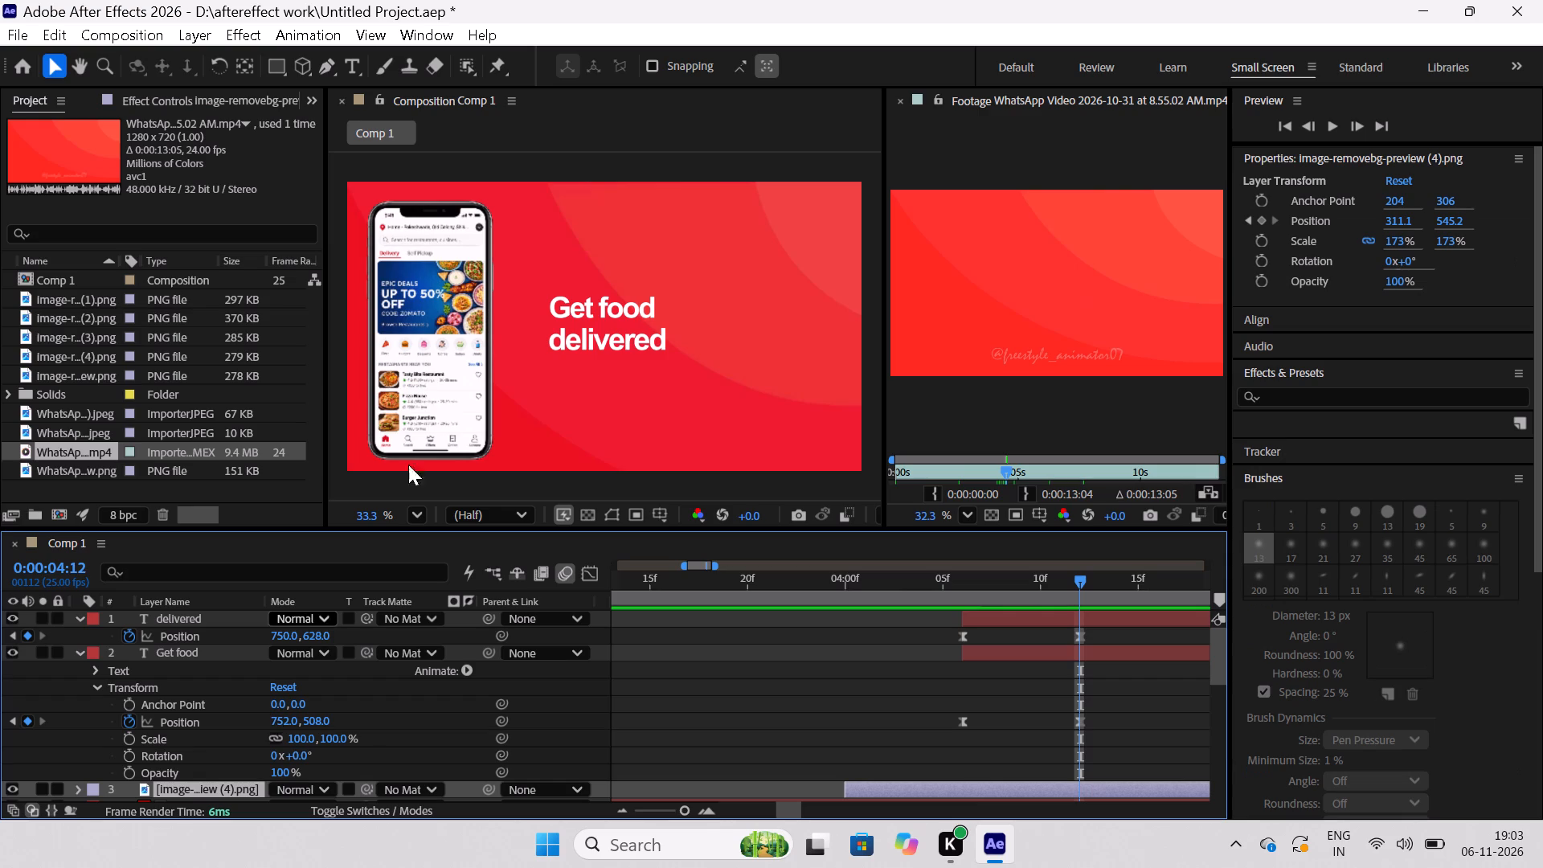
{"action": "left_click", "coordinate": [447, 411]}
{"action": "left_click_drag", "start_coordinate": [181, 792], "coordinate": [209, 731]}
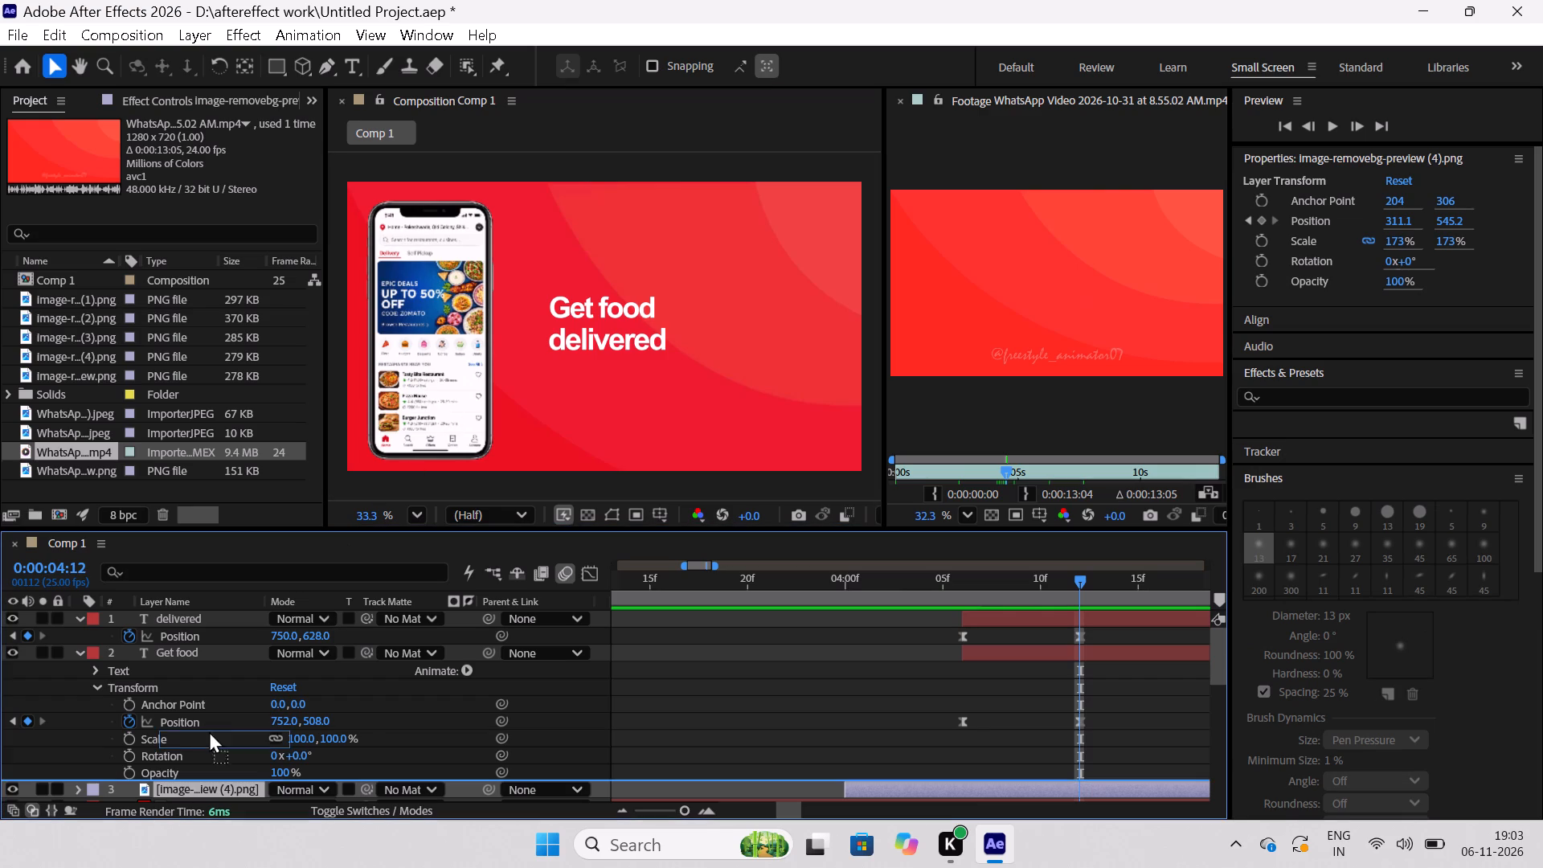
{"action": "left_click_drag", "start_coordinate": [209, 731], "coordinate": [219, 617]}
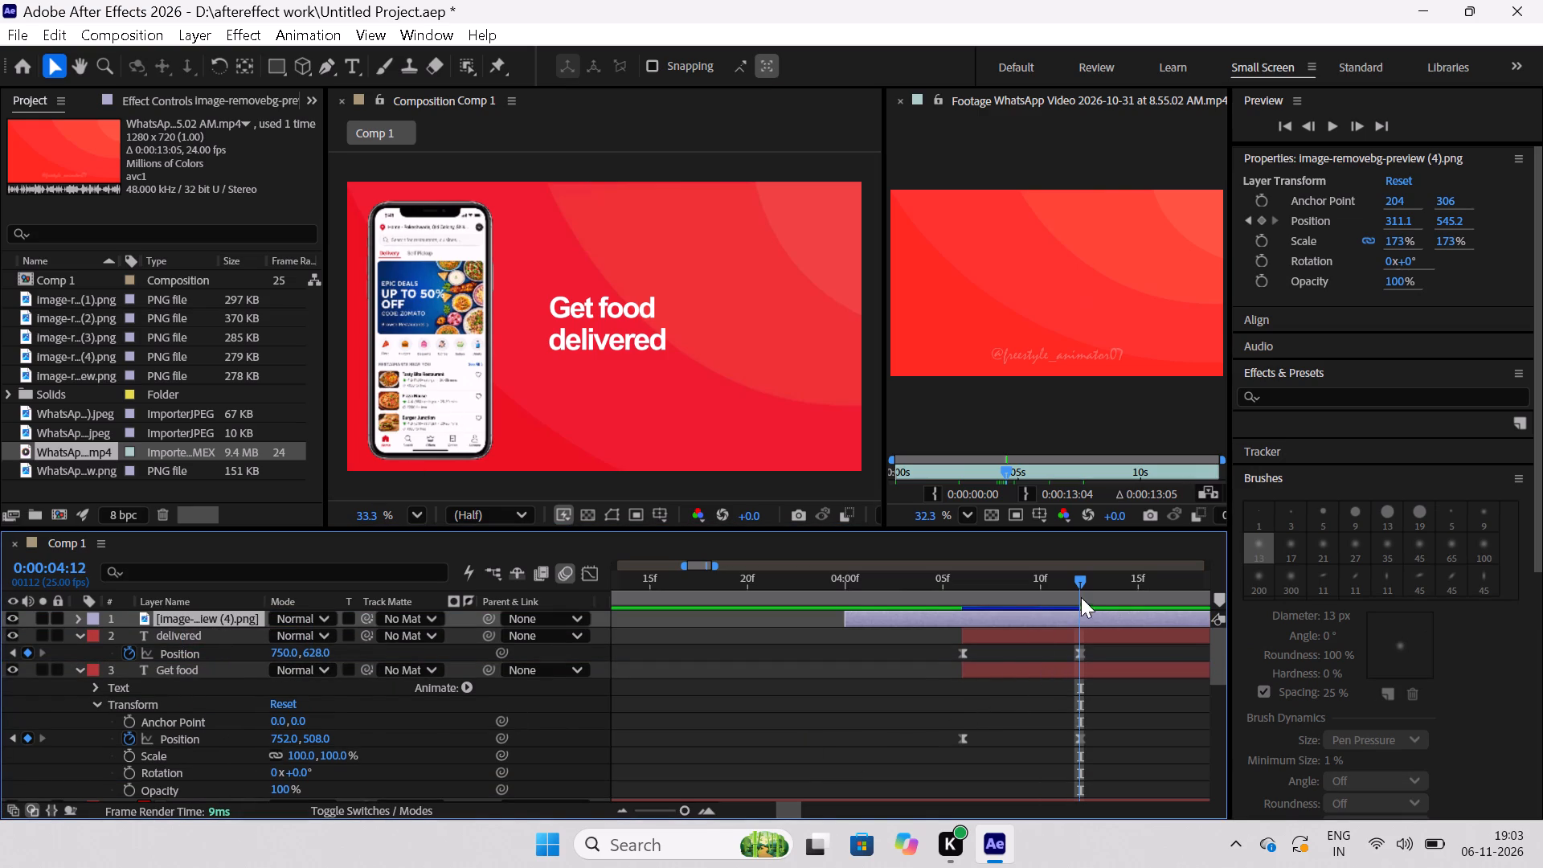
Scrub between 0:00:04:02 and 0:00:04:12 to review the text sliding out from behind the phone.
{"action": "left_click_drag", "start_coordinate": [1078, 578], "coordinate": [944, 622]}
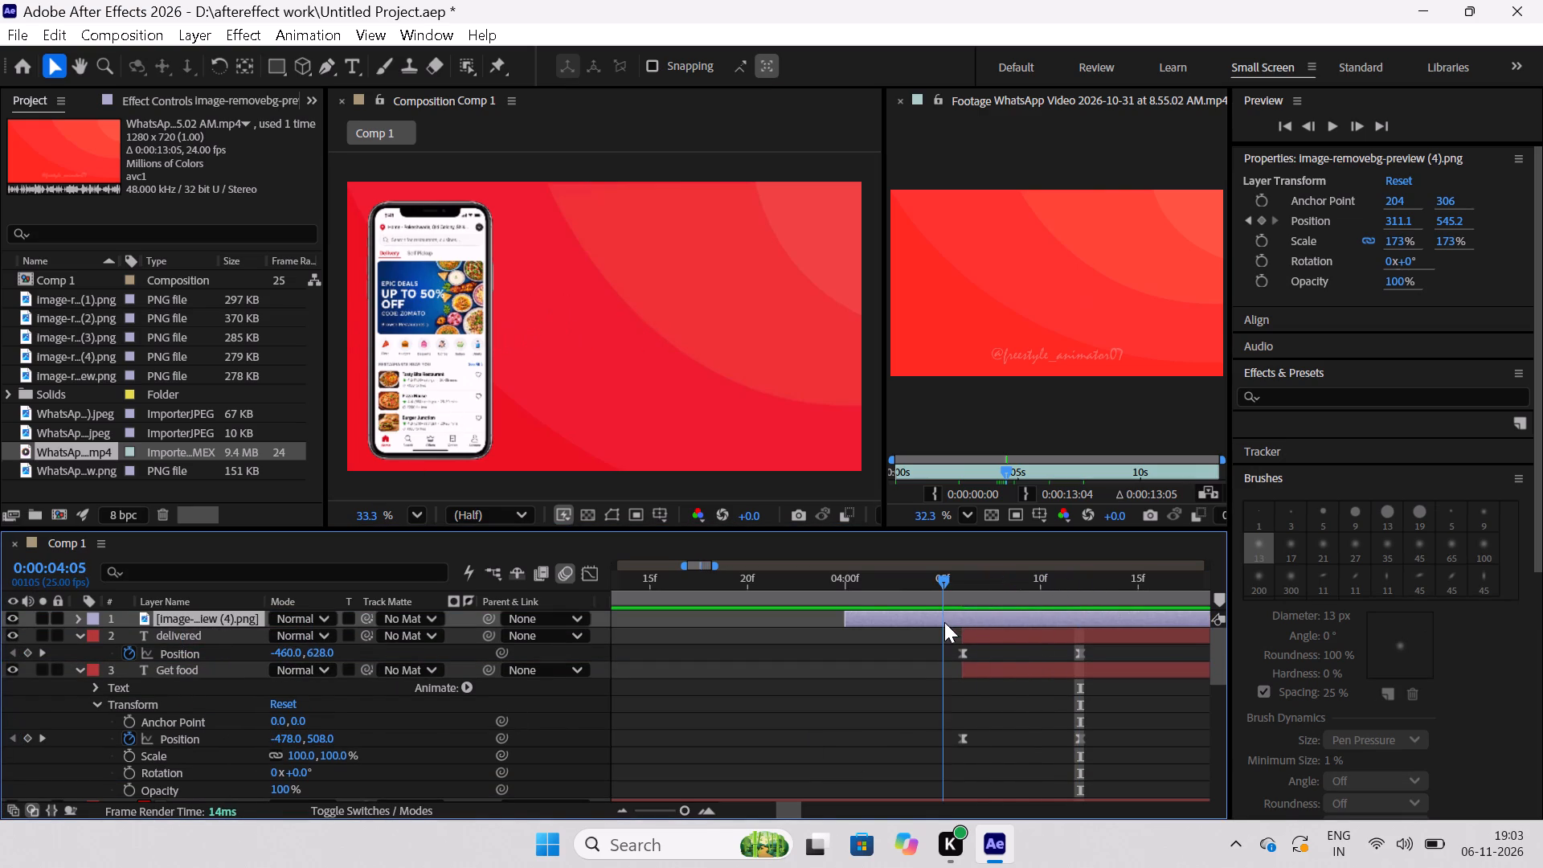
{"action": "left_click_drag", "start_coordinate": [944, 622], "coordinate": [878, 662]}
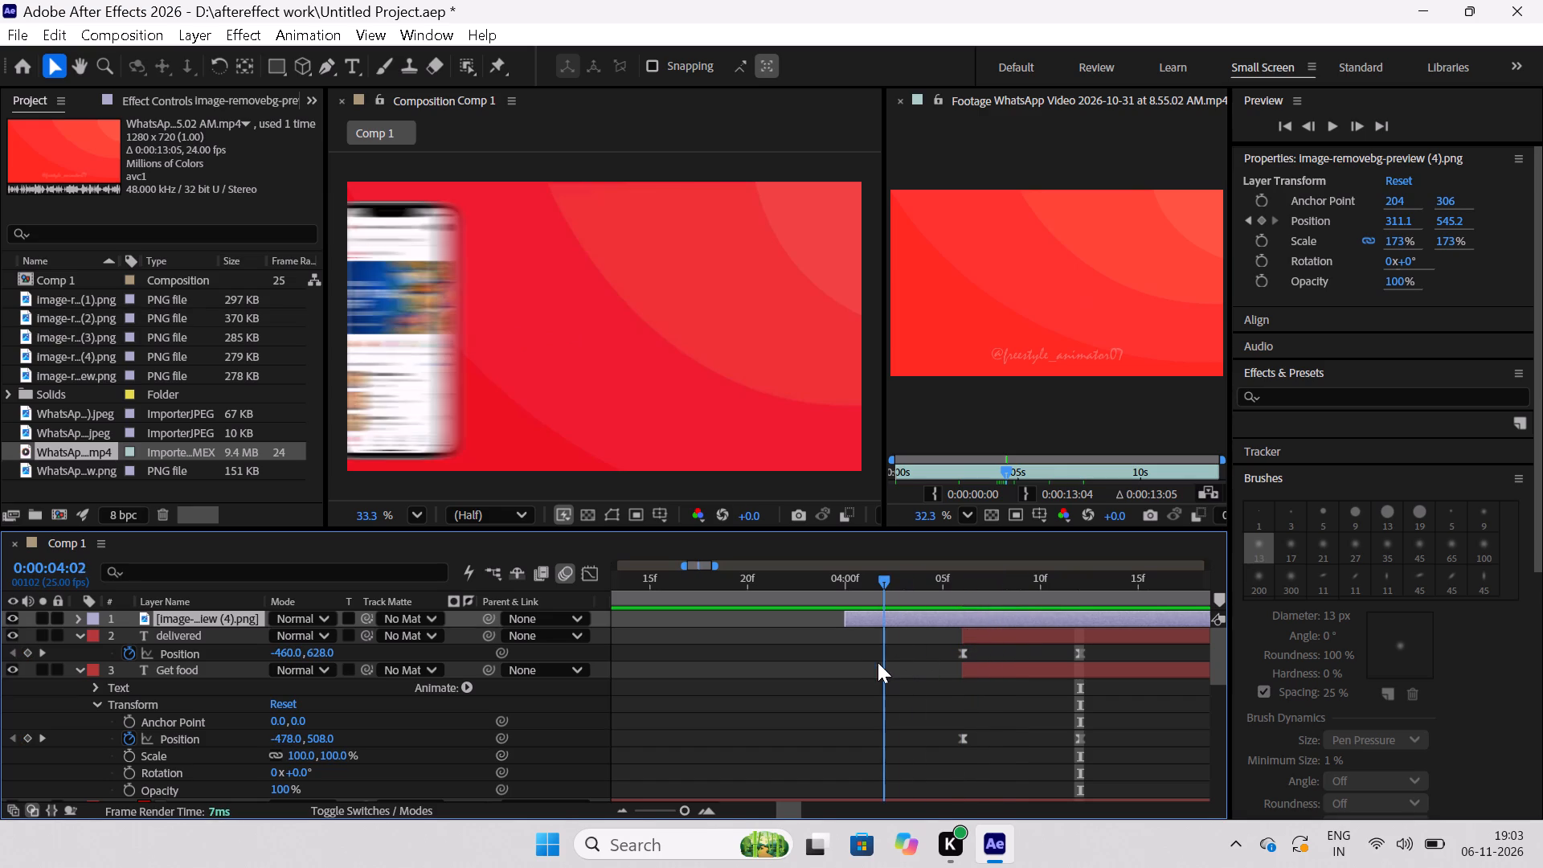
{"action": "left_click_drag", "start_coordinate": [878, 662], "coordinate": [927, 684]}
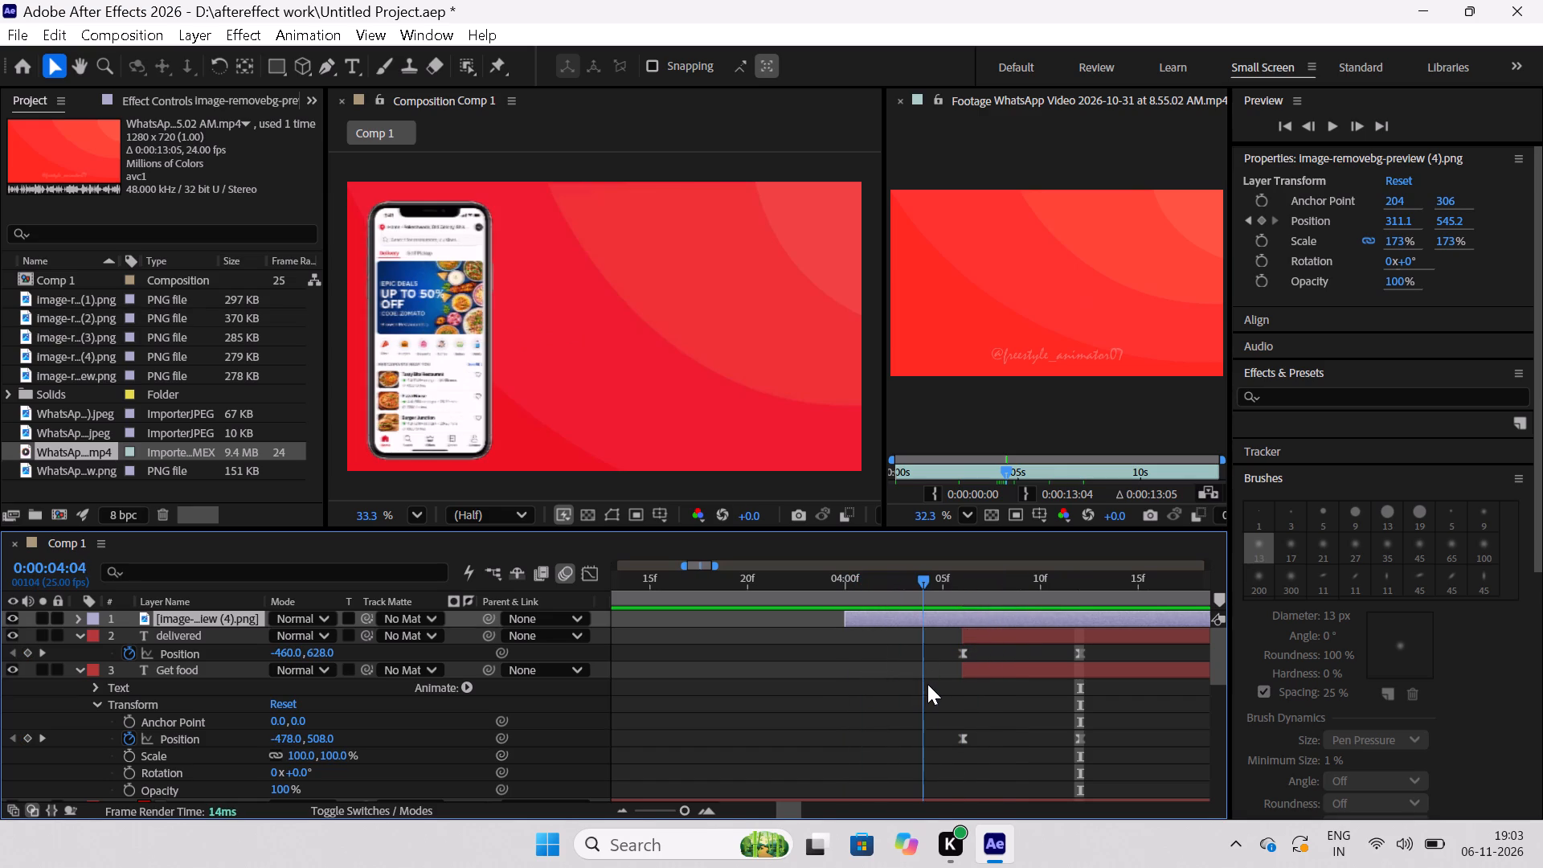
{"action": "left_click_drag", "start_coordinate": [927, 684], "coordinate": [1071, 709]}
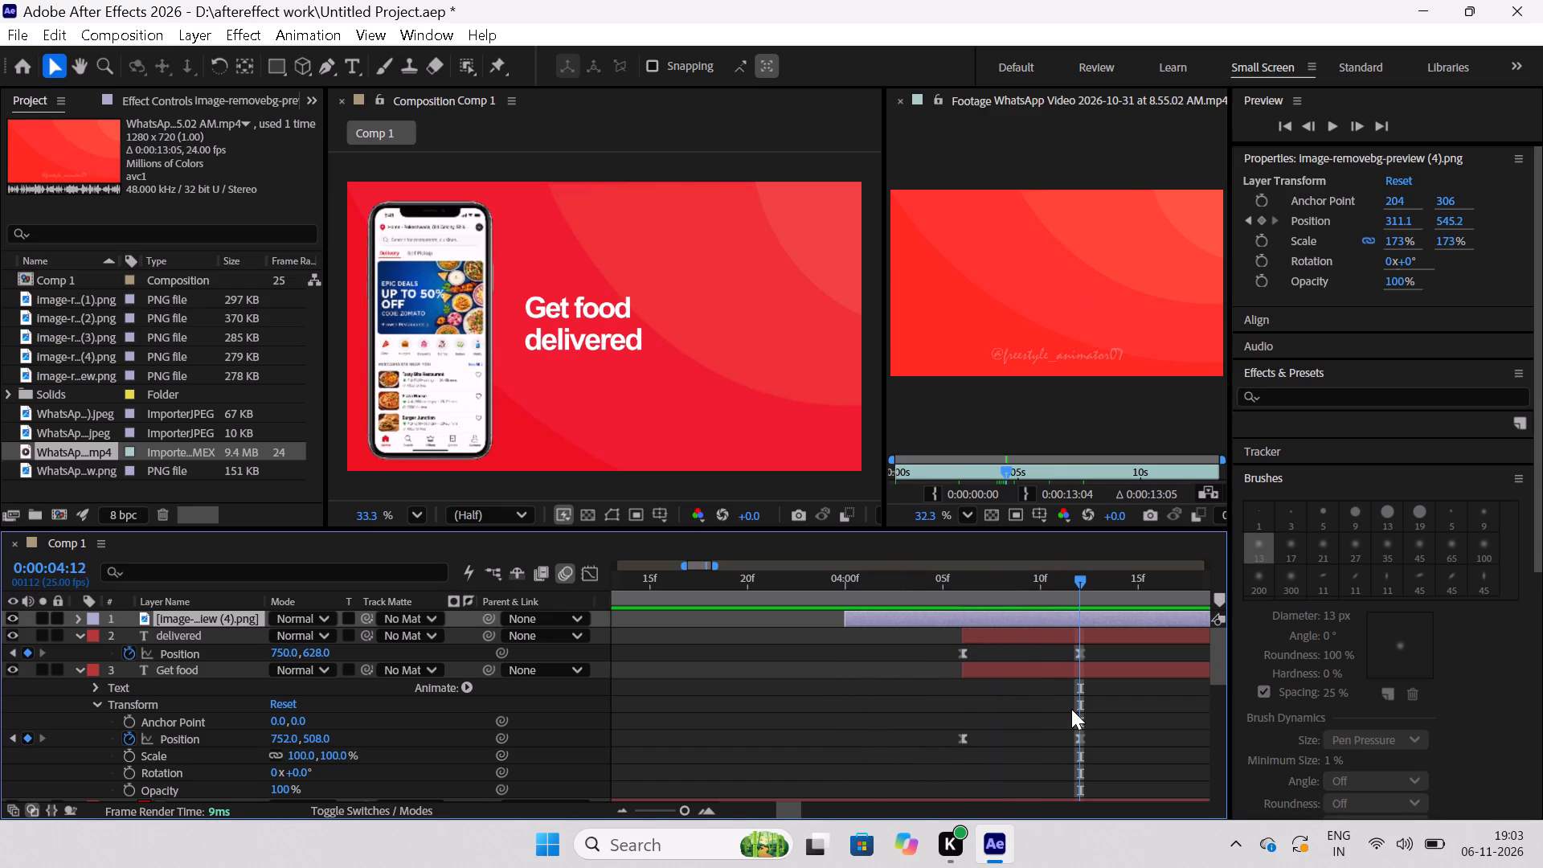
{"action": "left_click_drag", "start_coordinate": [1071, 709], "coordinate": [1066, 707]}
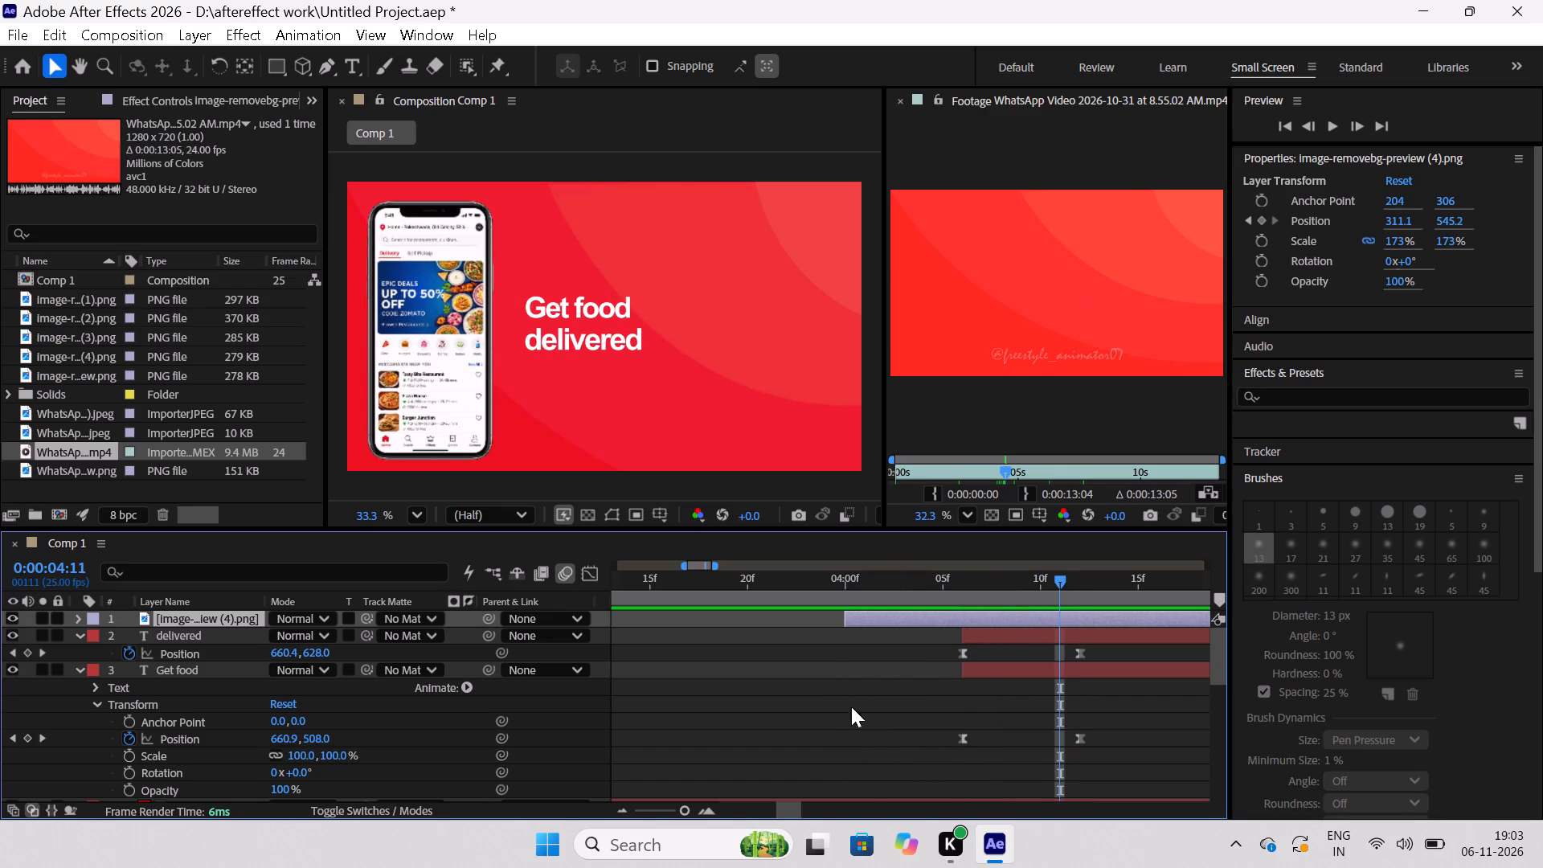
Create a new full-frame red solid layer in Comp 1.
{"action": "left_click", "coordinate": [197, 44]}
{"action": "left_click", "coordinate": [268, 70]}
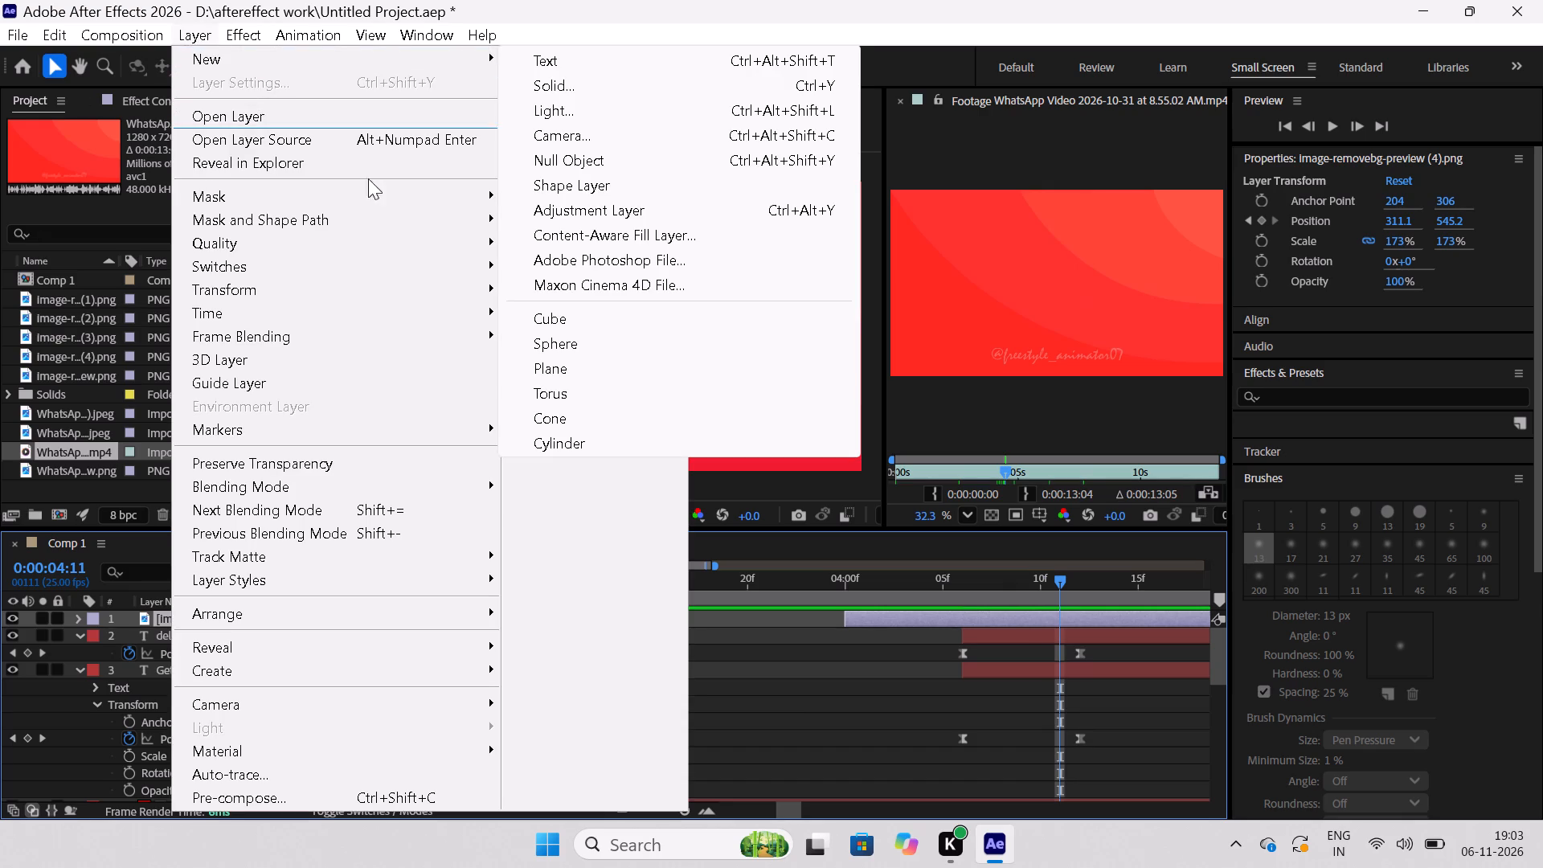
{"action": "left_click", "coordinate": [529, 93]}
{"action": "left_click", "coordinate": [905, 601]}
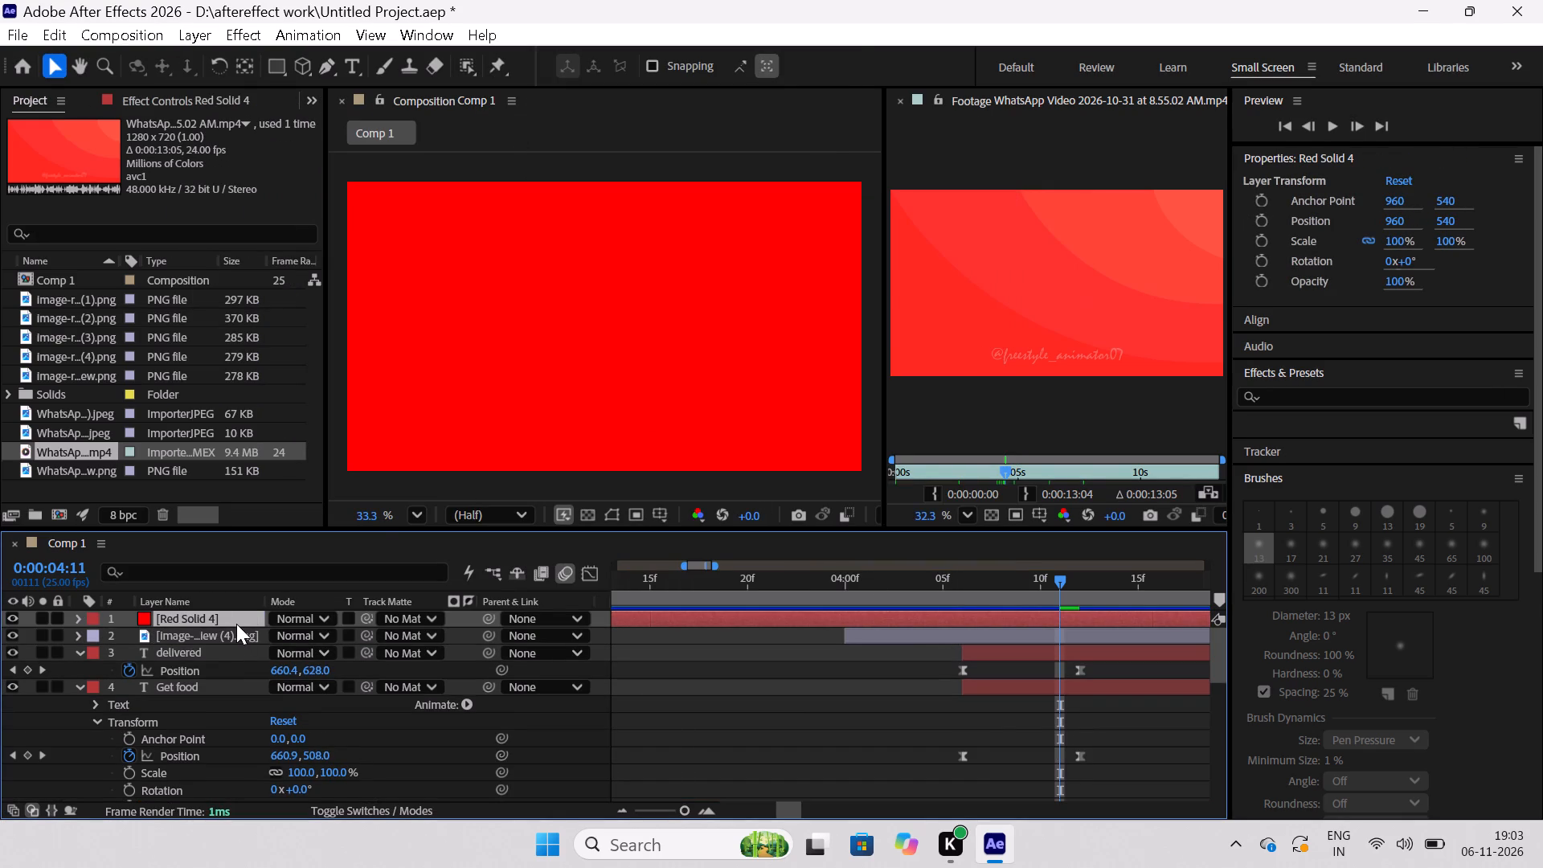
Scale Red Solid 4 to 56% and rotate it to 91° so it stands upright beside the phone.
{"action": "key", "text": "s"}
{"action": "left_click_drag", "start_coordinate": [301, 634], "coordinate": [264, 641]}
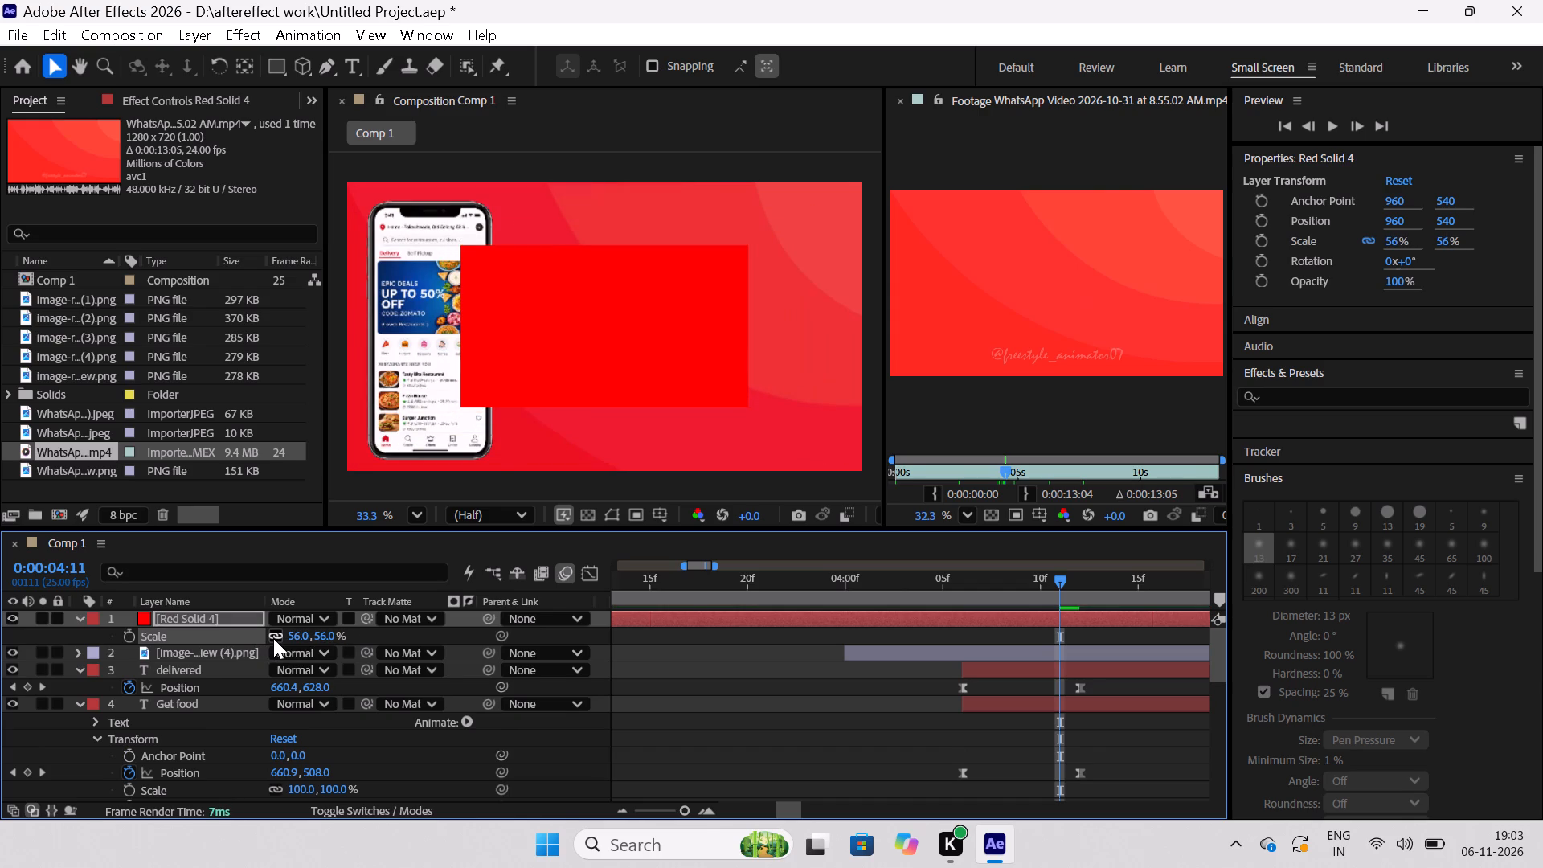
{"action": "key", "text": "r"}
{"action": "left_click_drag", "start_coordinate": [293, 636], "coordinate": [420, 661]}
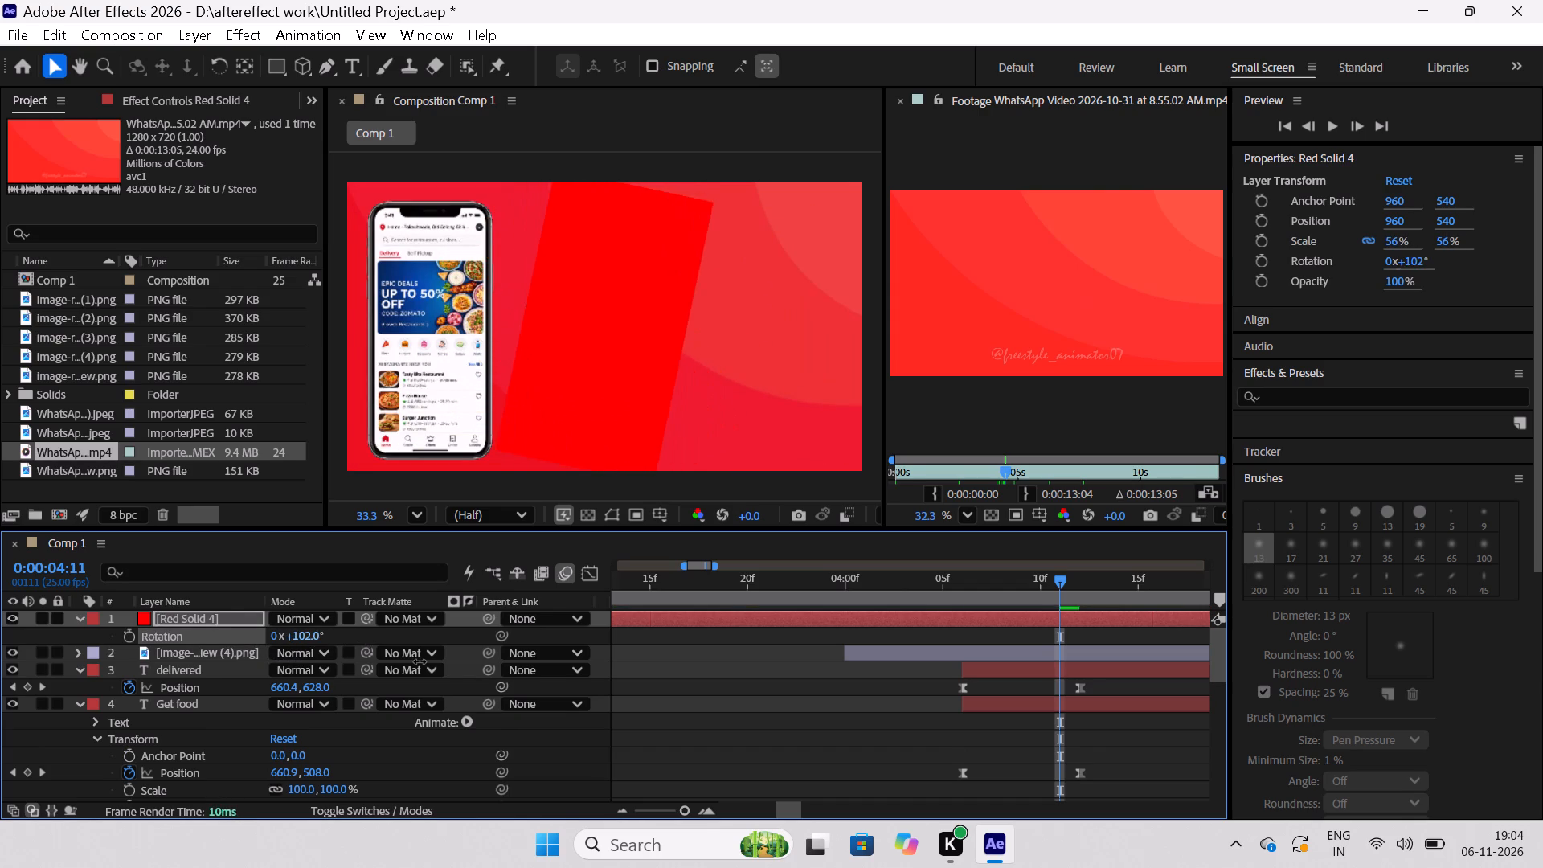
{"action": "left_click_drag", "start_coordinate": [420, 661], "coordinate": [394, 653]}
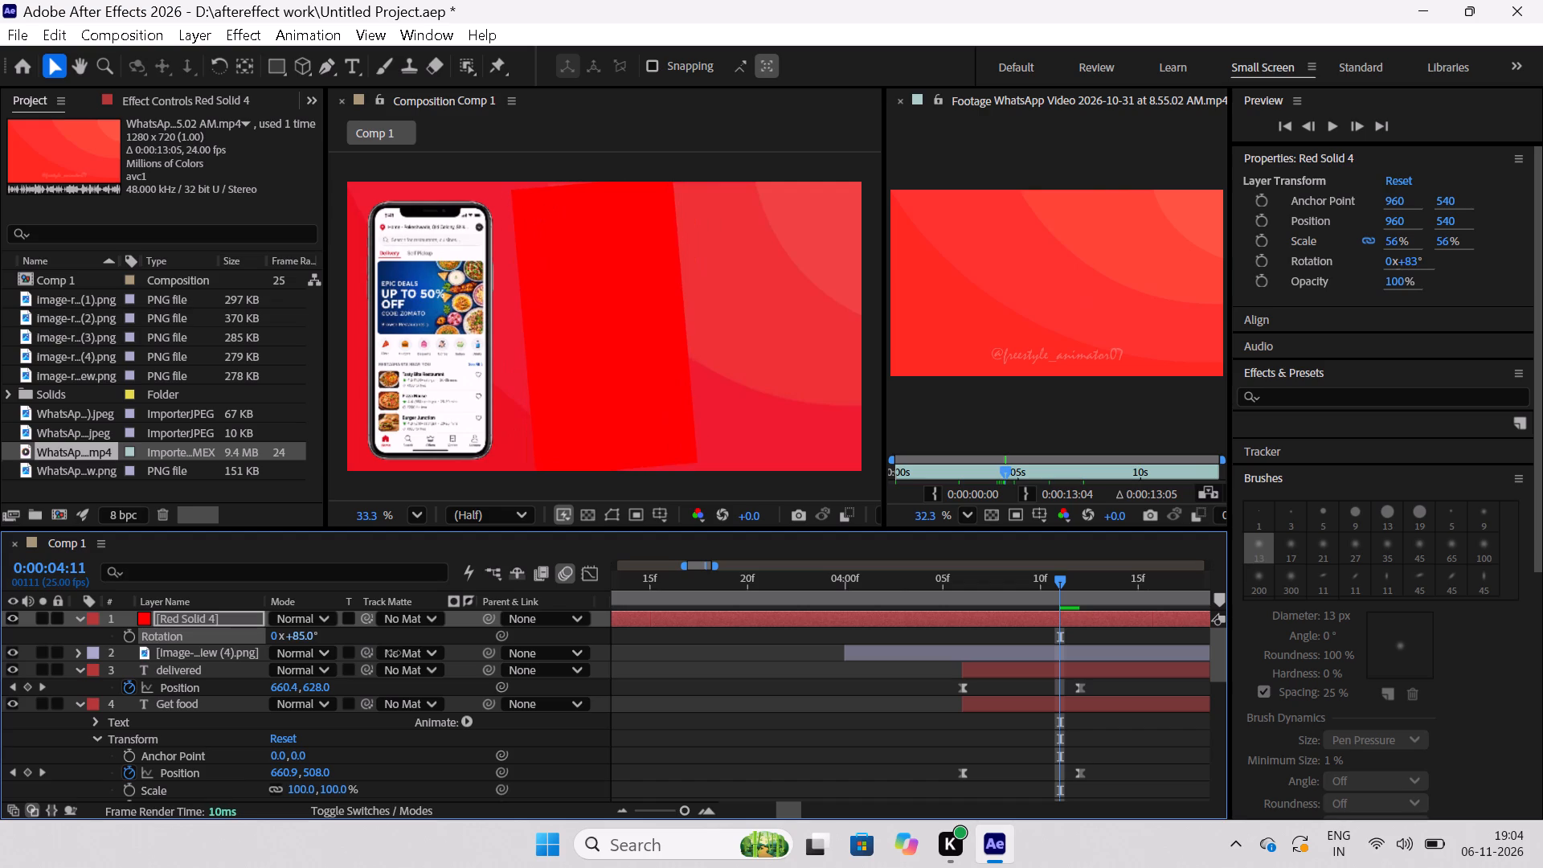
{"action": "left_click_drag", "start_coordinate": [394, 653], "coordinate": [407, 660]}
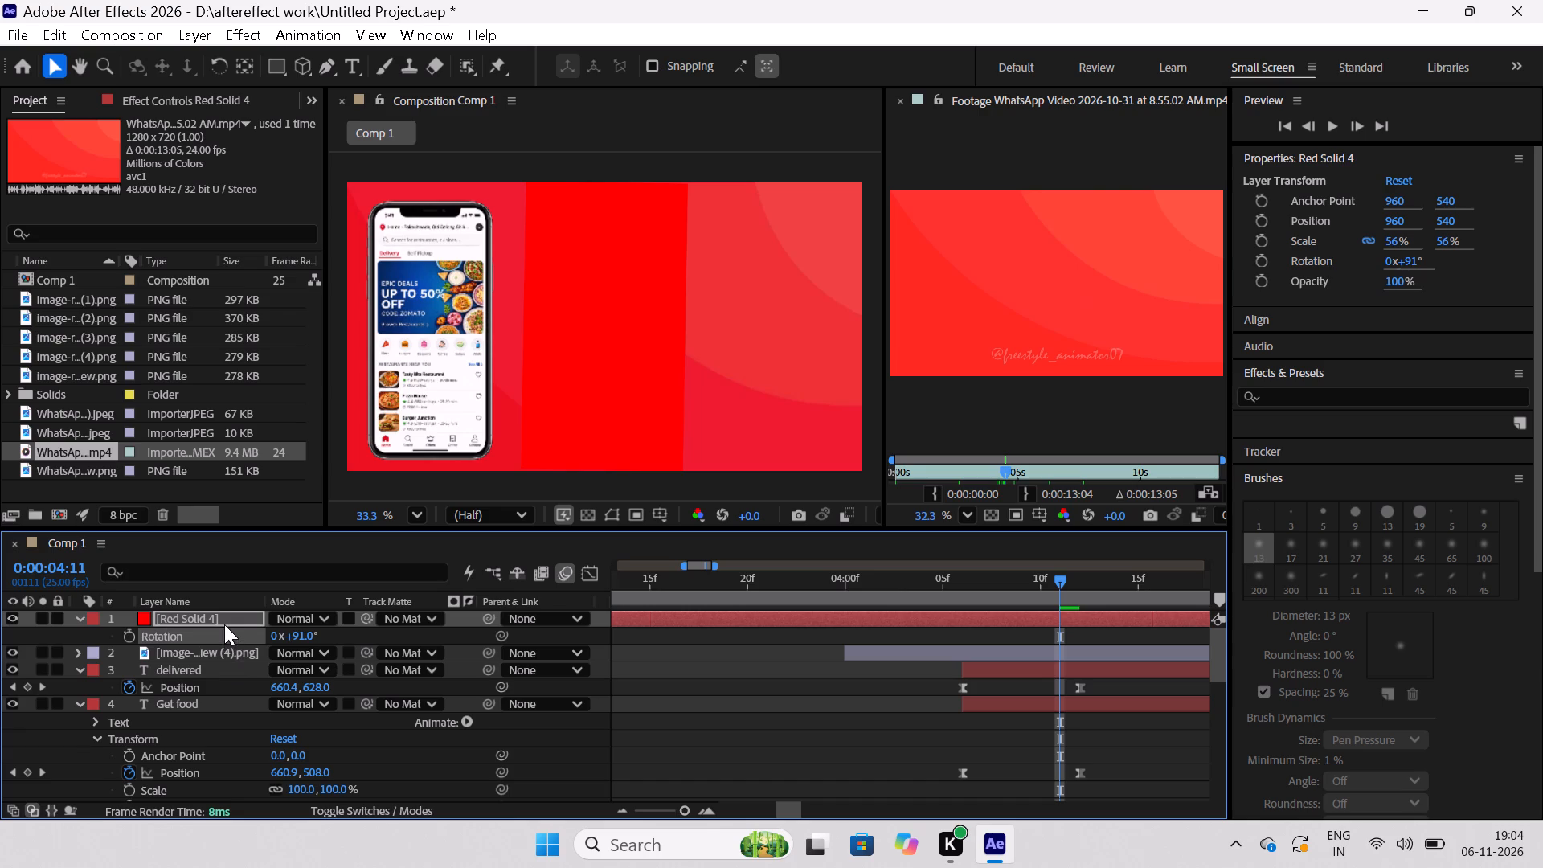
Place Red Solid 4 directly beneath the phone image layer and above the "delivered" layer.
{"action": "left_click_drag", "start_coordinate": [224, 620], "coordinate": [213, 666]}
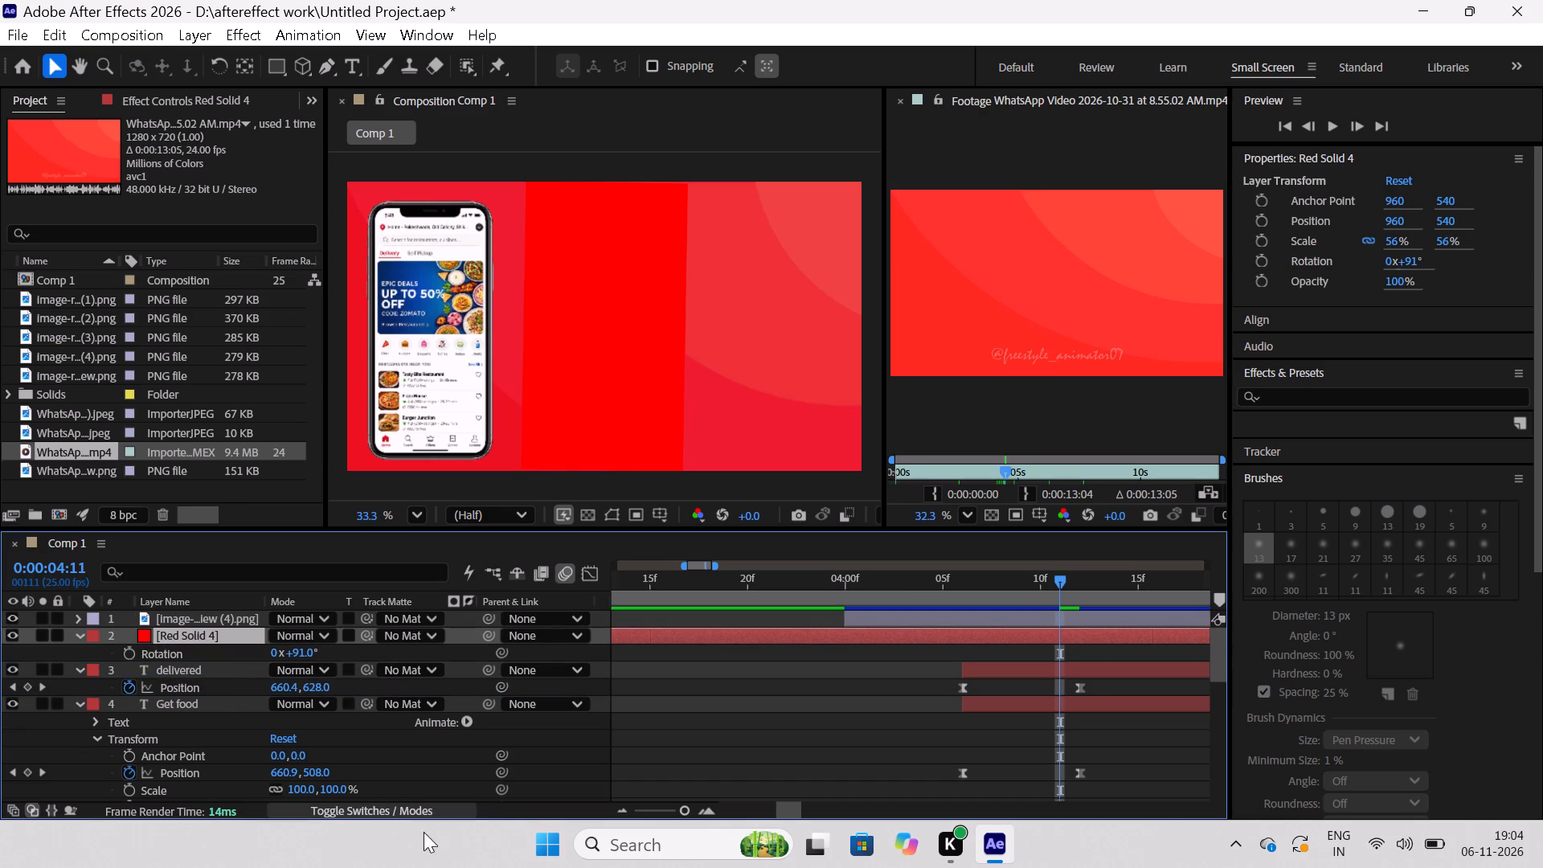
{"action": "left_click", "coordinate": [375, 813]}
{"action": "left_click", "coordinate": [375, 813]}
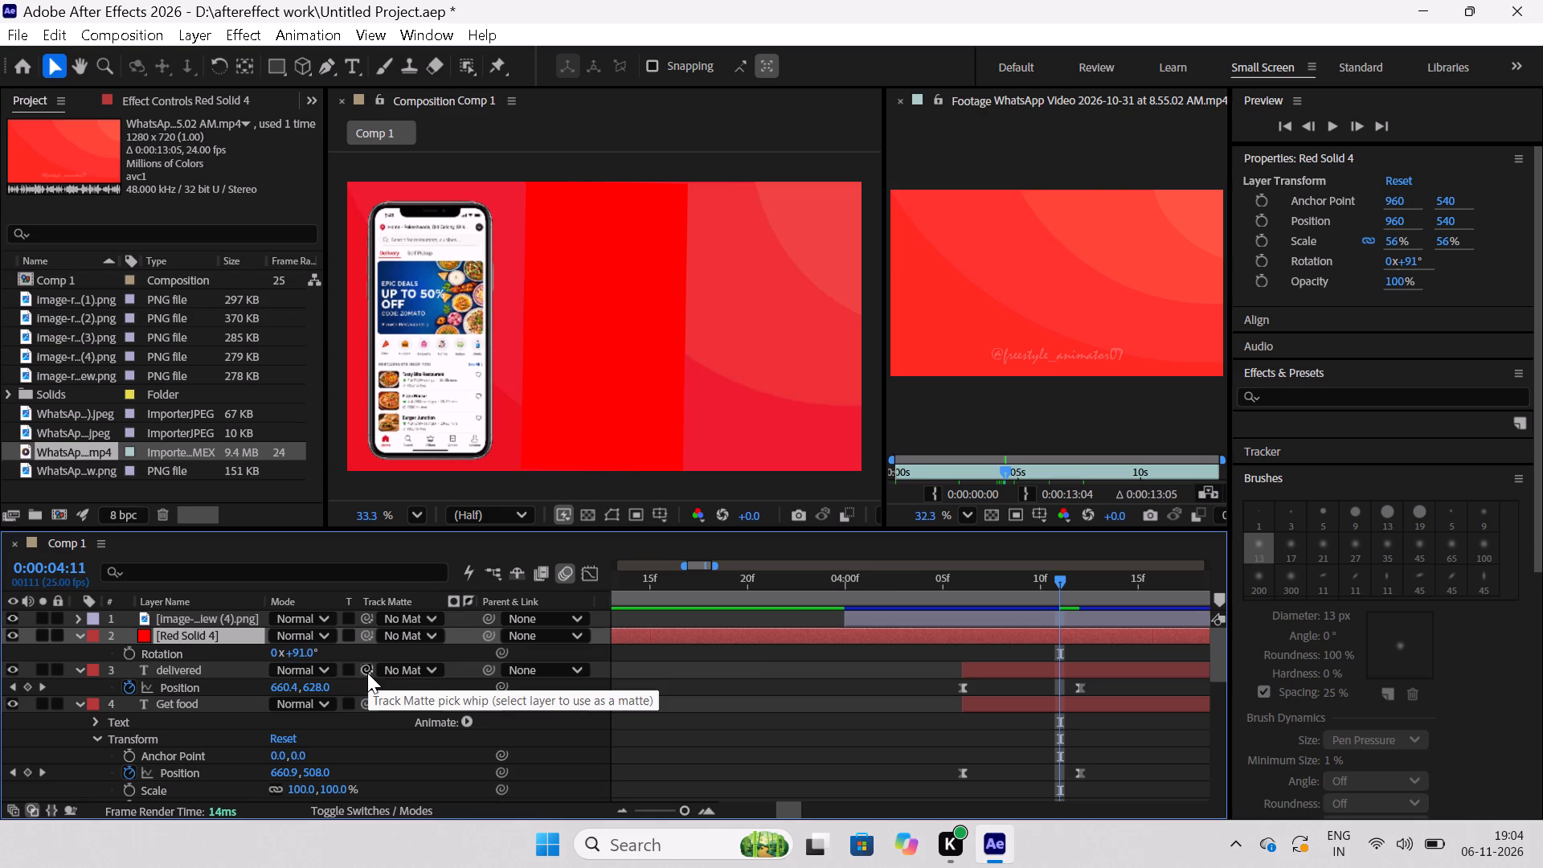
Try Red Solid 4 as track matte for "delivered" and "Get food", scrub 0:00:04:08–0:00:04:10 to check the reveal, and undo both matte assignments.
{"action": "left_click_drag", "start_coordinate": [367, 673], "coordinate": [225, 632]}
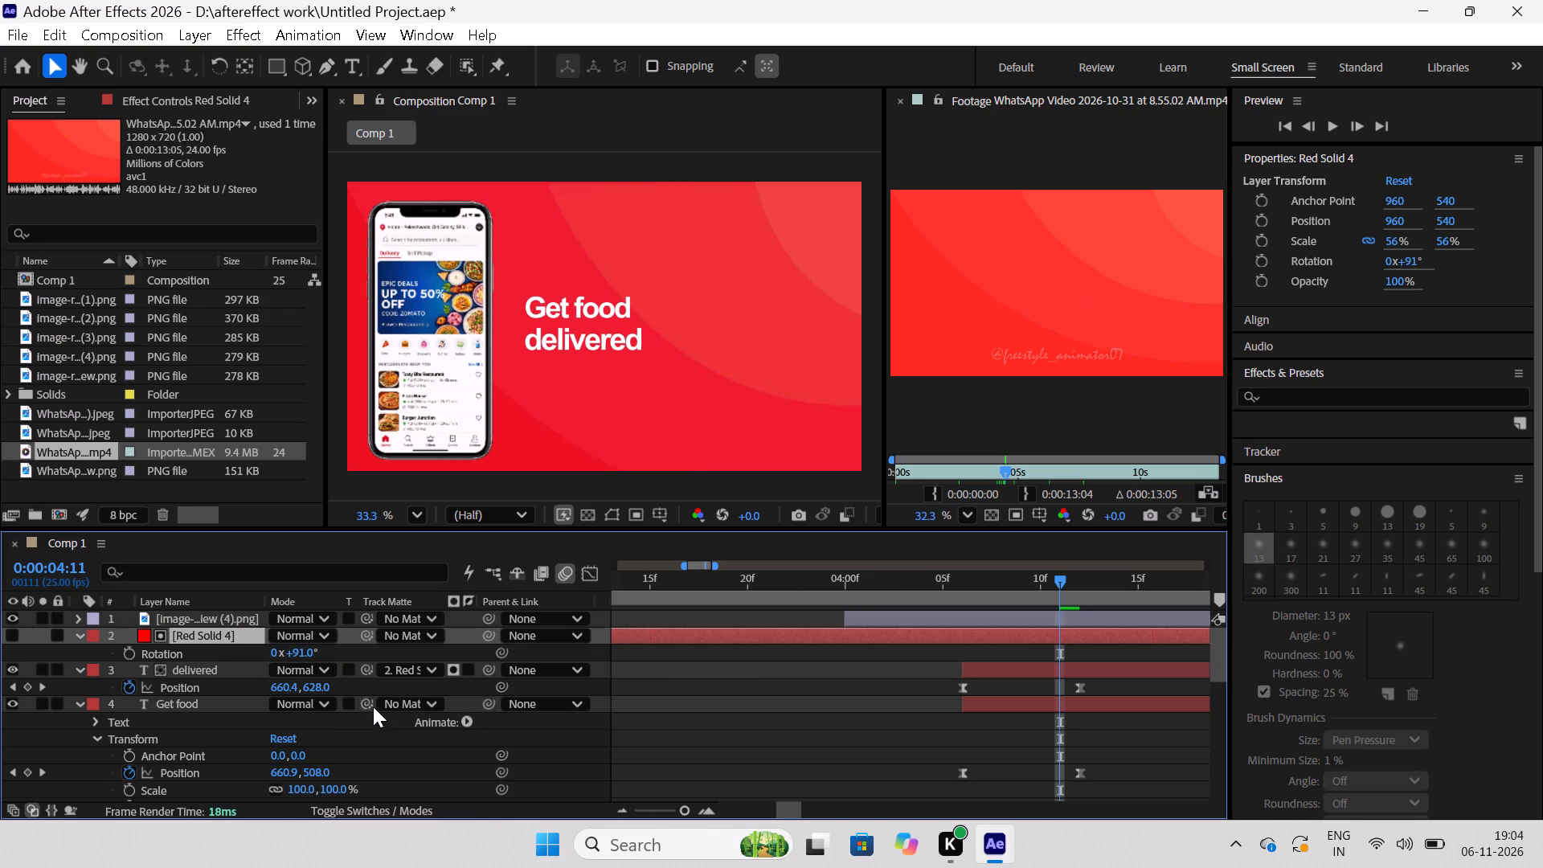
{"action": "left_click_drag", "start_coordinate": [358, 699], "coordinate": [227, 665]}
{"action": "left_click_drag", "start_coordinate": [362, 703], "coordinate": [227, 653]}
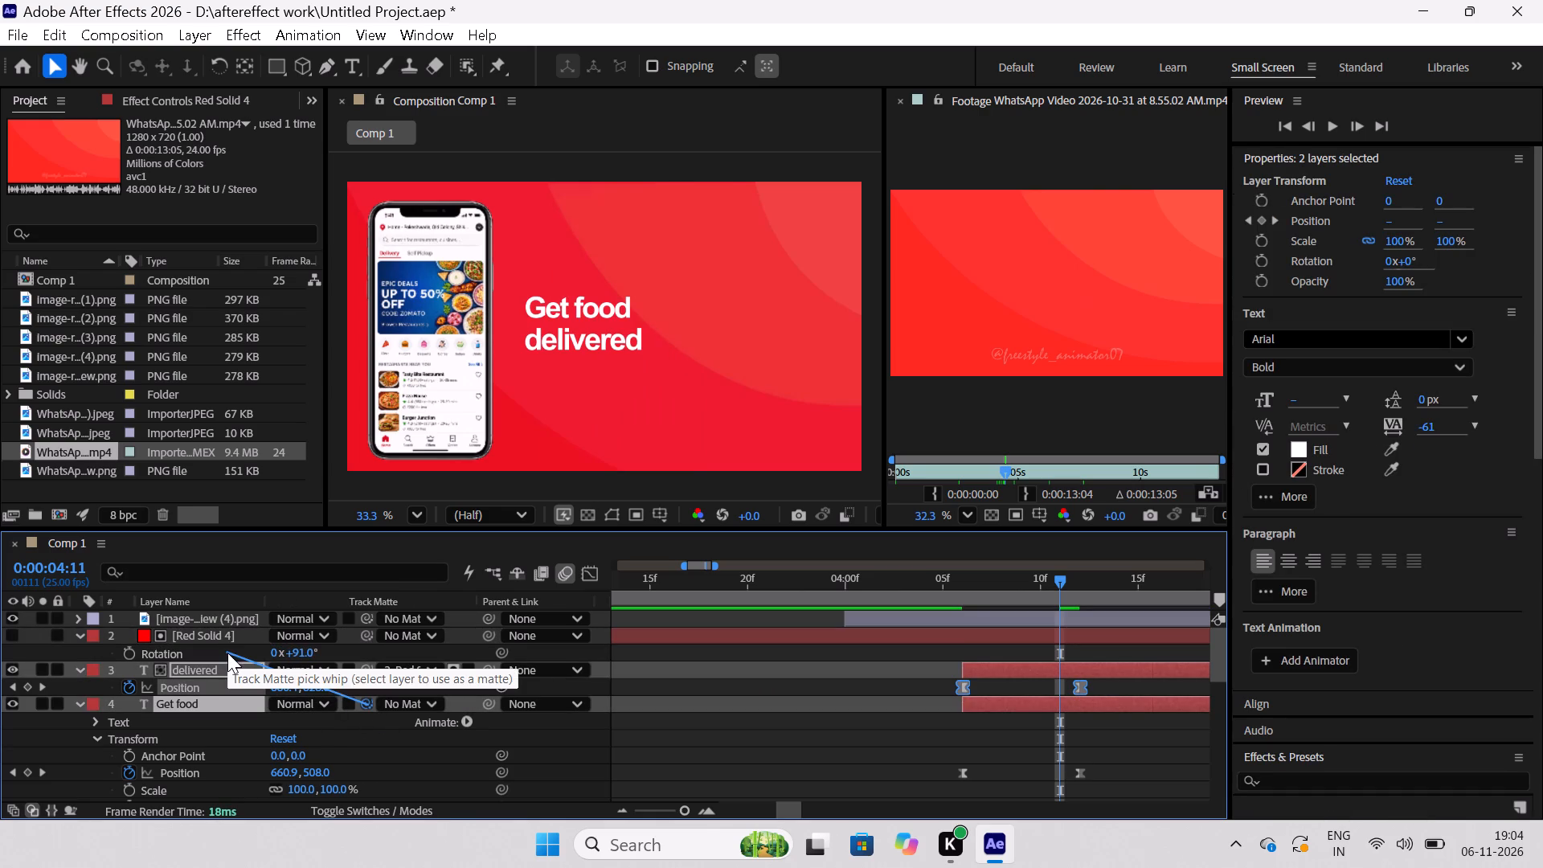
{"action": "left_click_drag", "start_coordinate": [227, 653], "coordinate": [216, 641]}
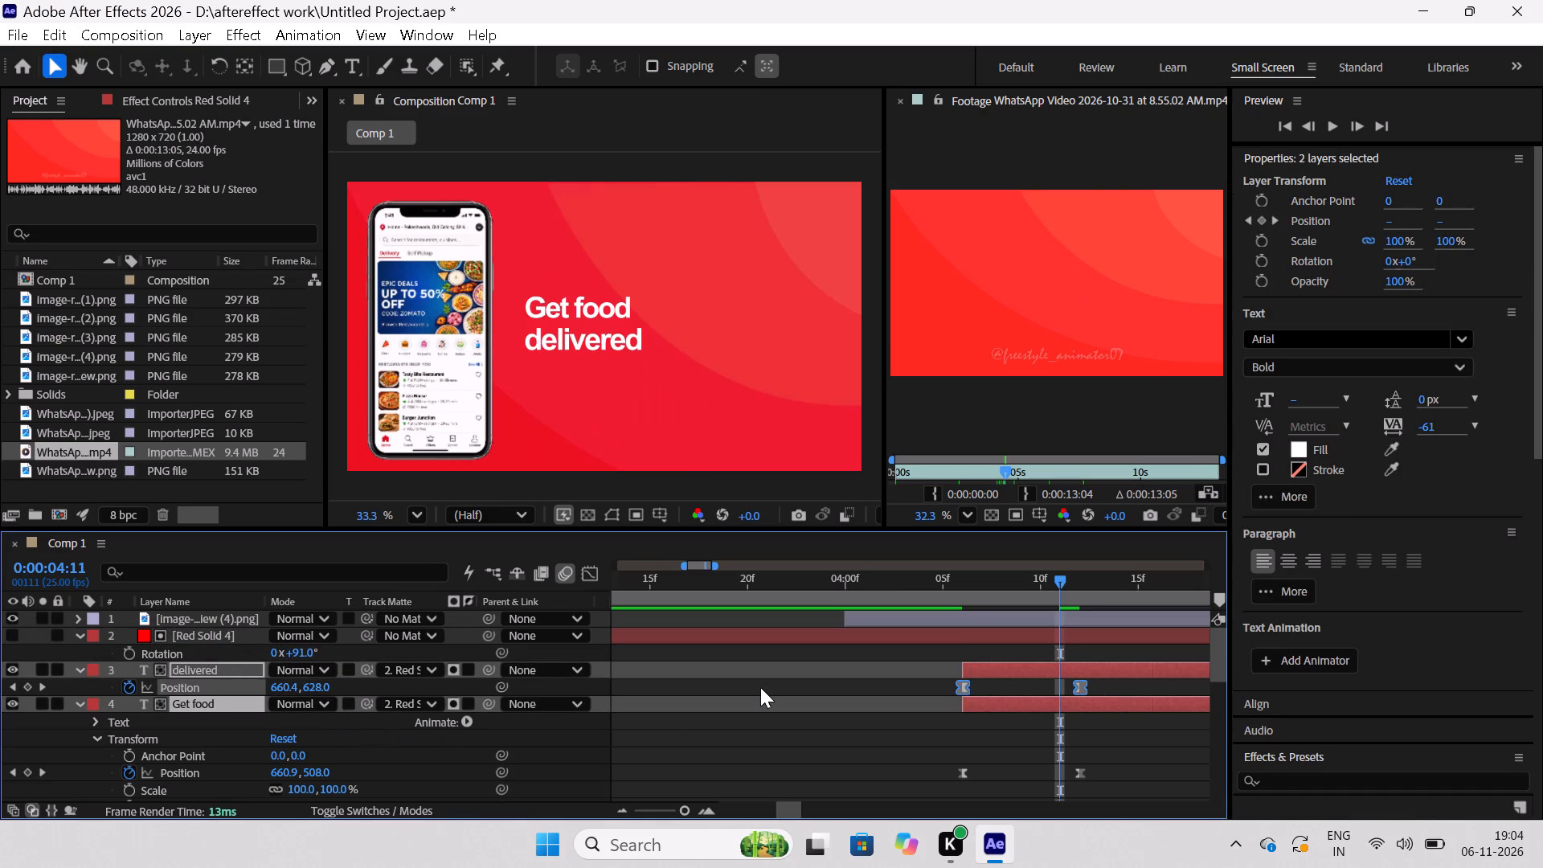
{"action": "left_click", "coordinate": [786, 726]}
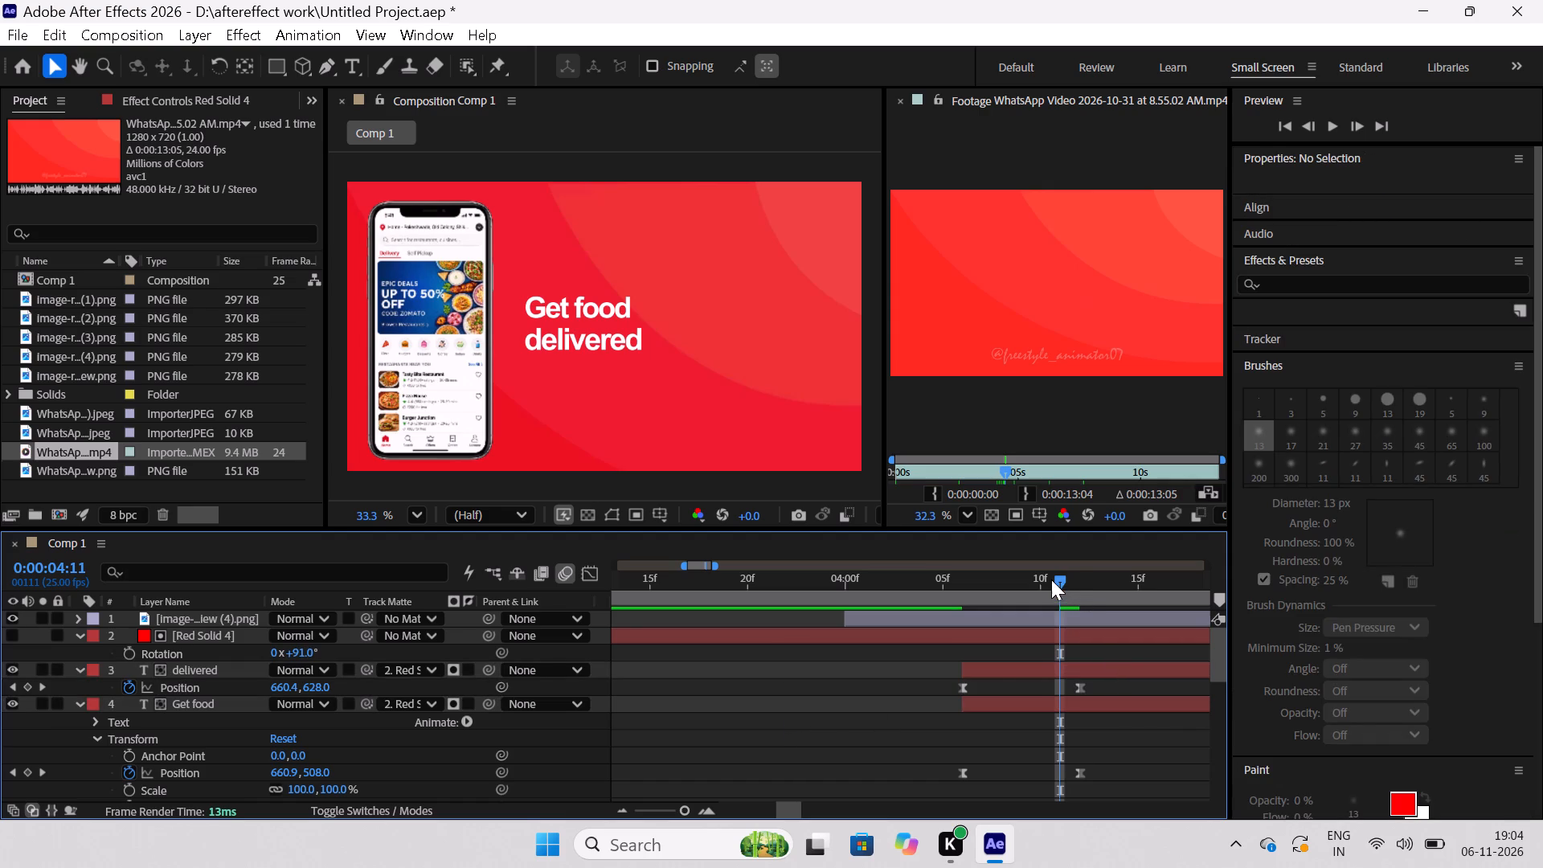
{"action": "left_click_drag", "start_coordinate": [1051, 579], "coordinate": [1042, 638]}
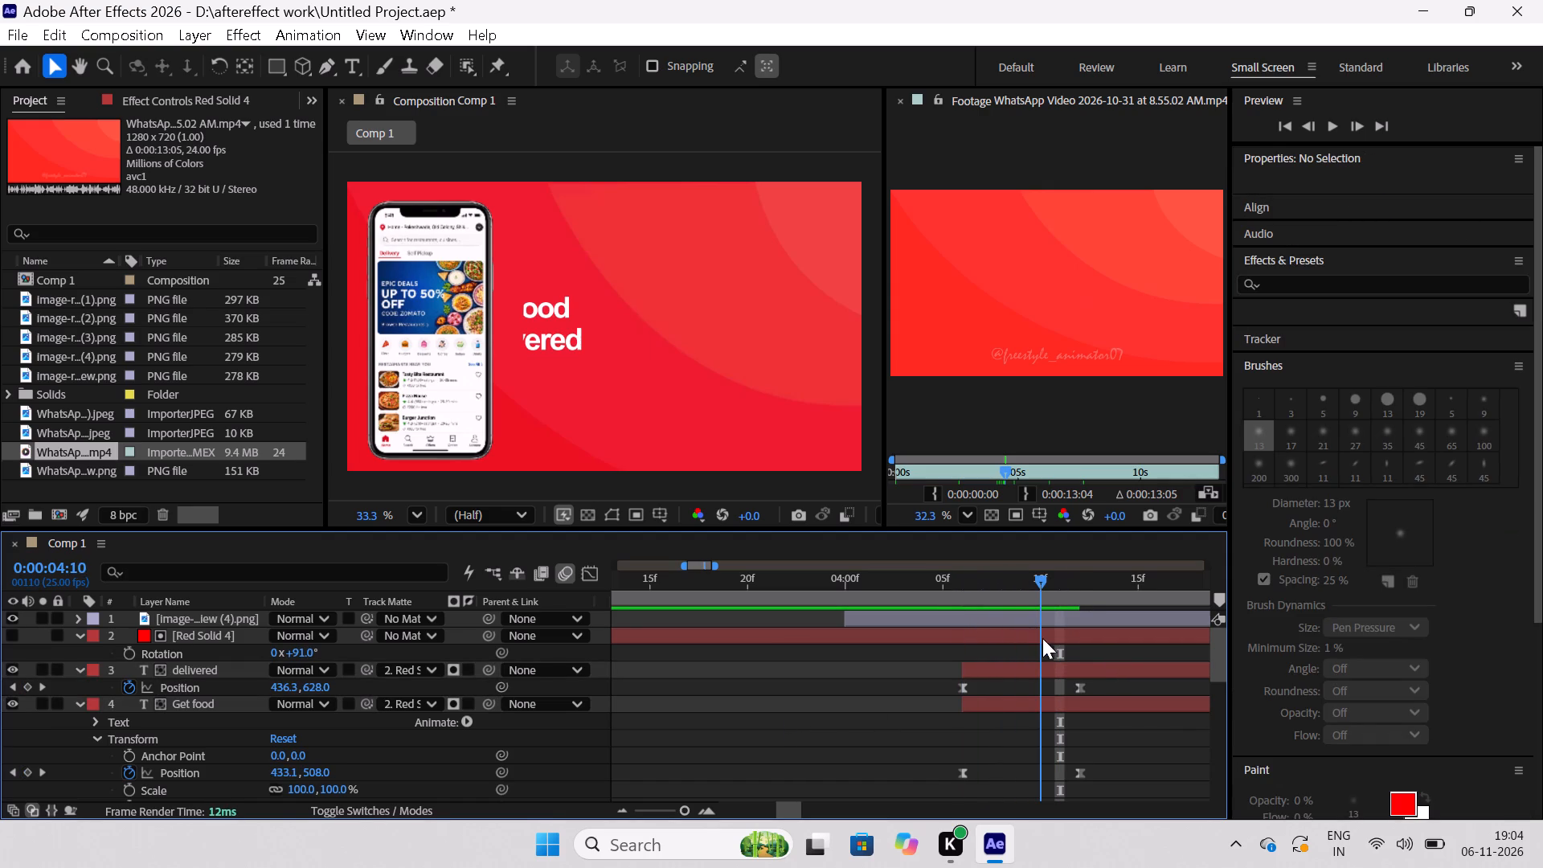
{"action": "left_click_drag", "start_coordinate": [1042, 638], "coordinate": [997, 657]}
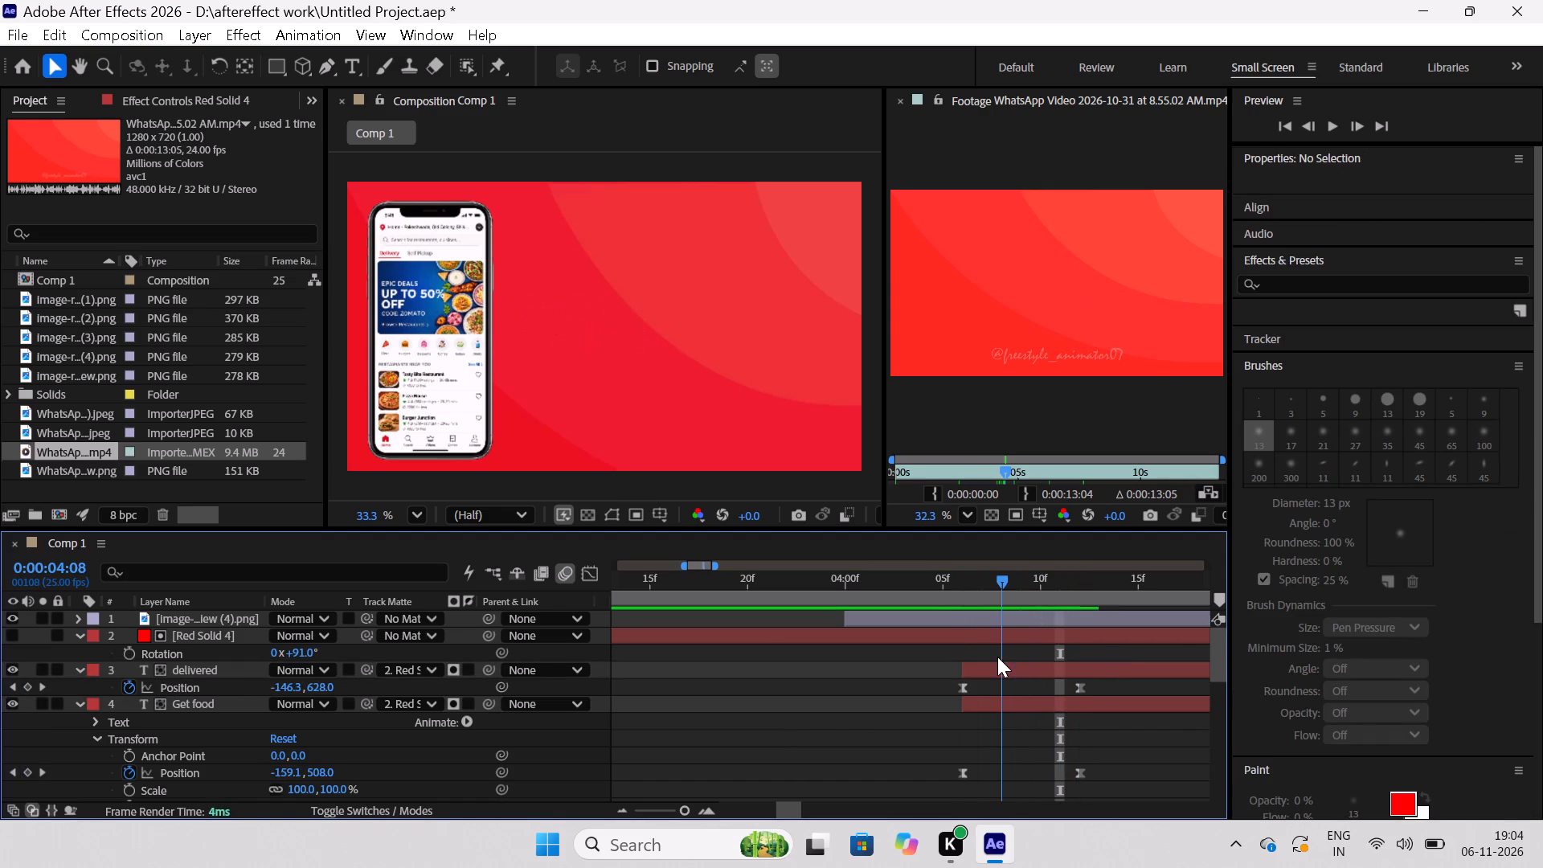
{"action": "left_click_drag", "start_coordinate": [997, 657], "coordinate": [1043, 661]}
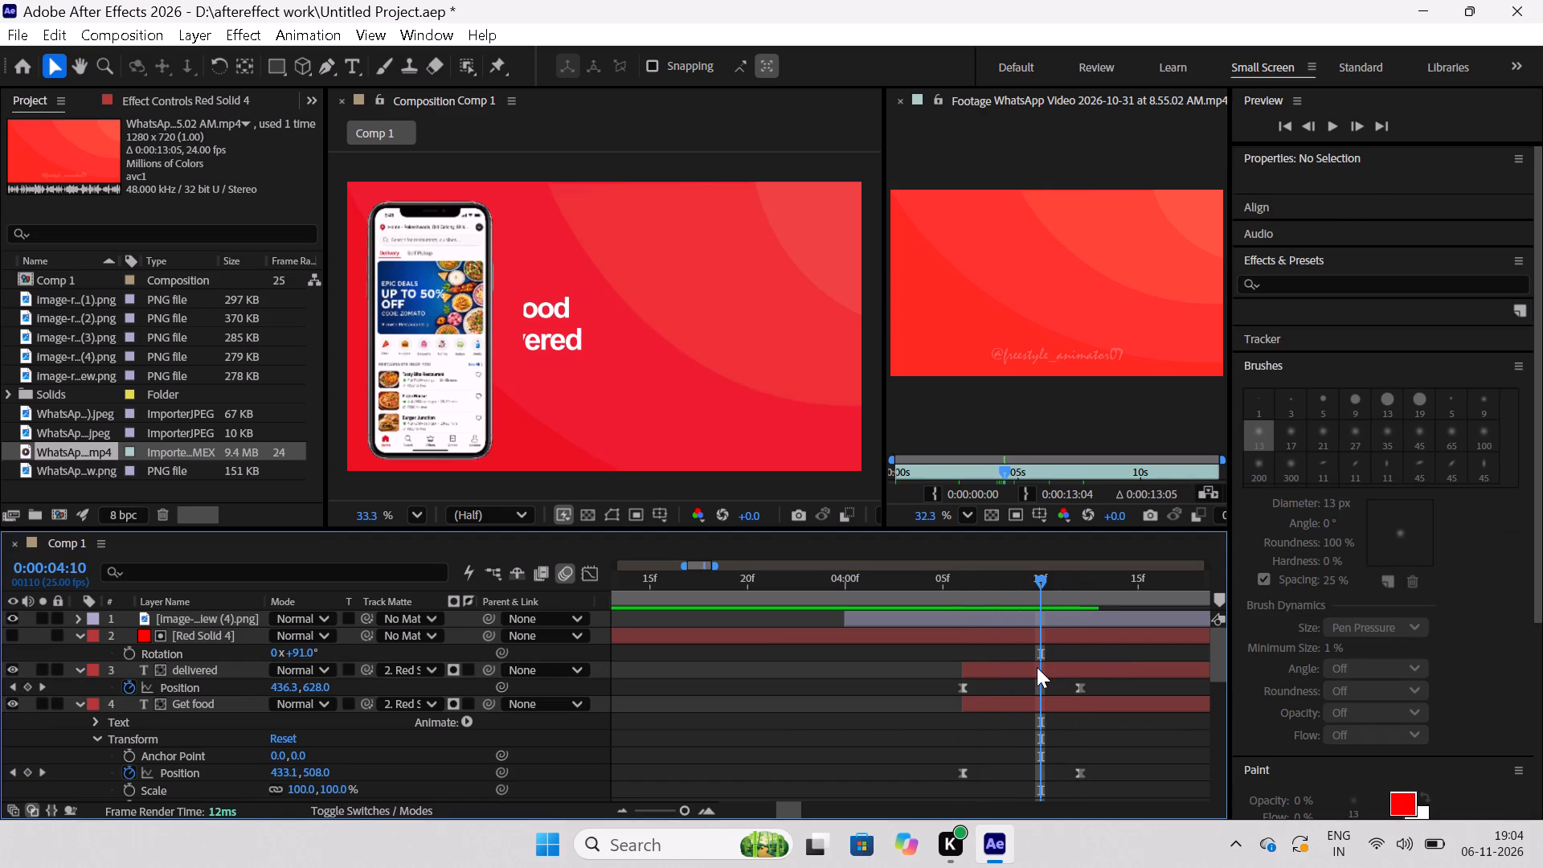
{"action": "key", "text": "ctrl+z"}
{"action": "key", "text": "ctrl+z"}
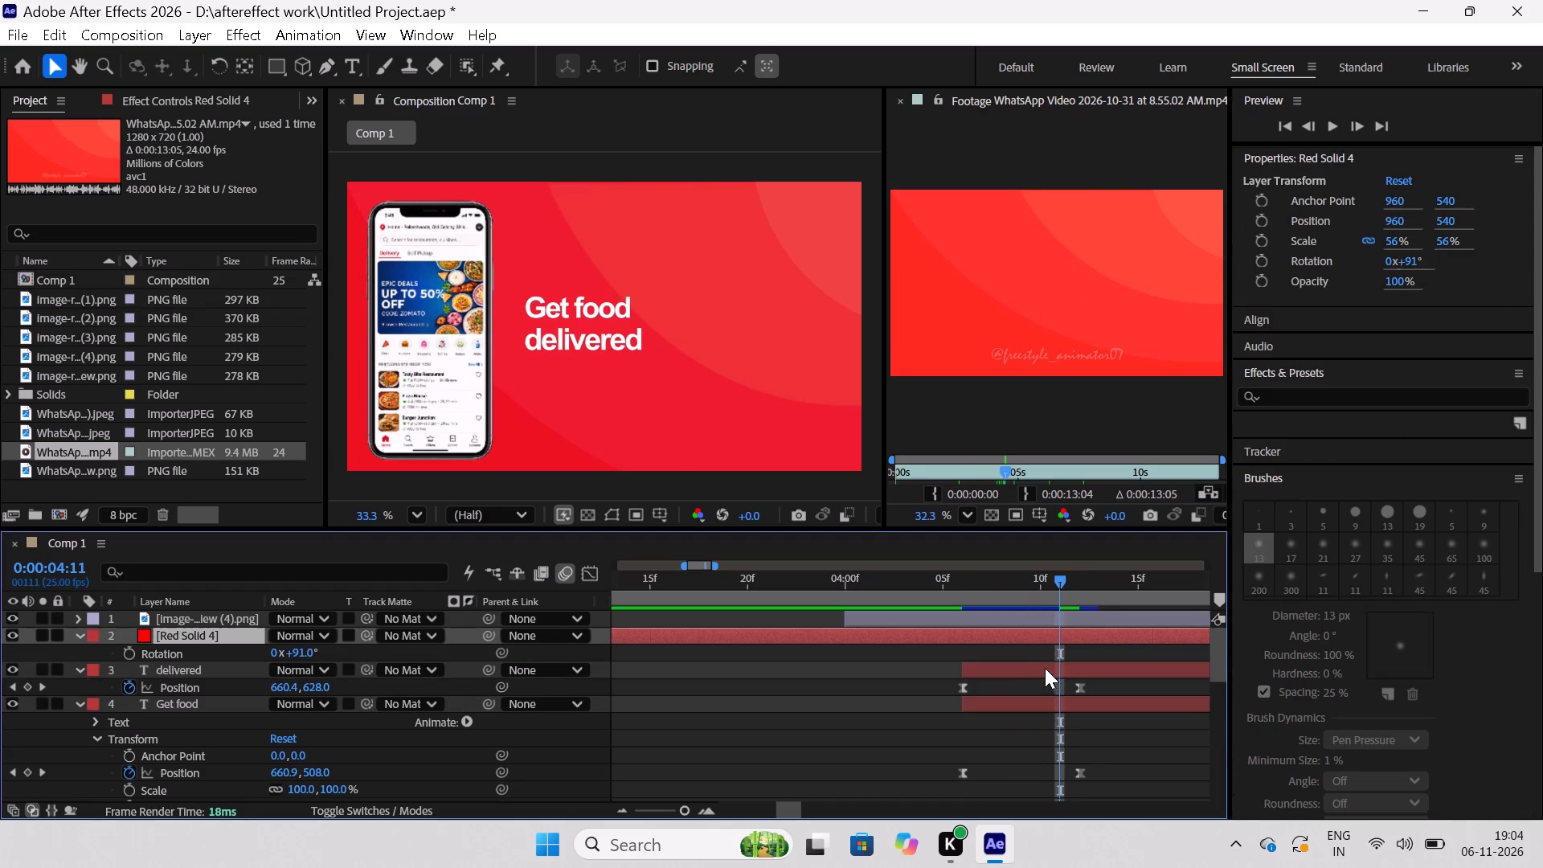
Move Red Solid 4 to about 816, 525 so its edge tucks behind the phone.
{"action": "left_click_drag", "start_coordinate": [649, 350], "coordinate": [635, 361]}
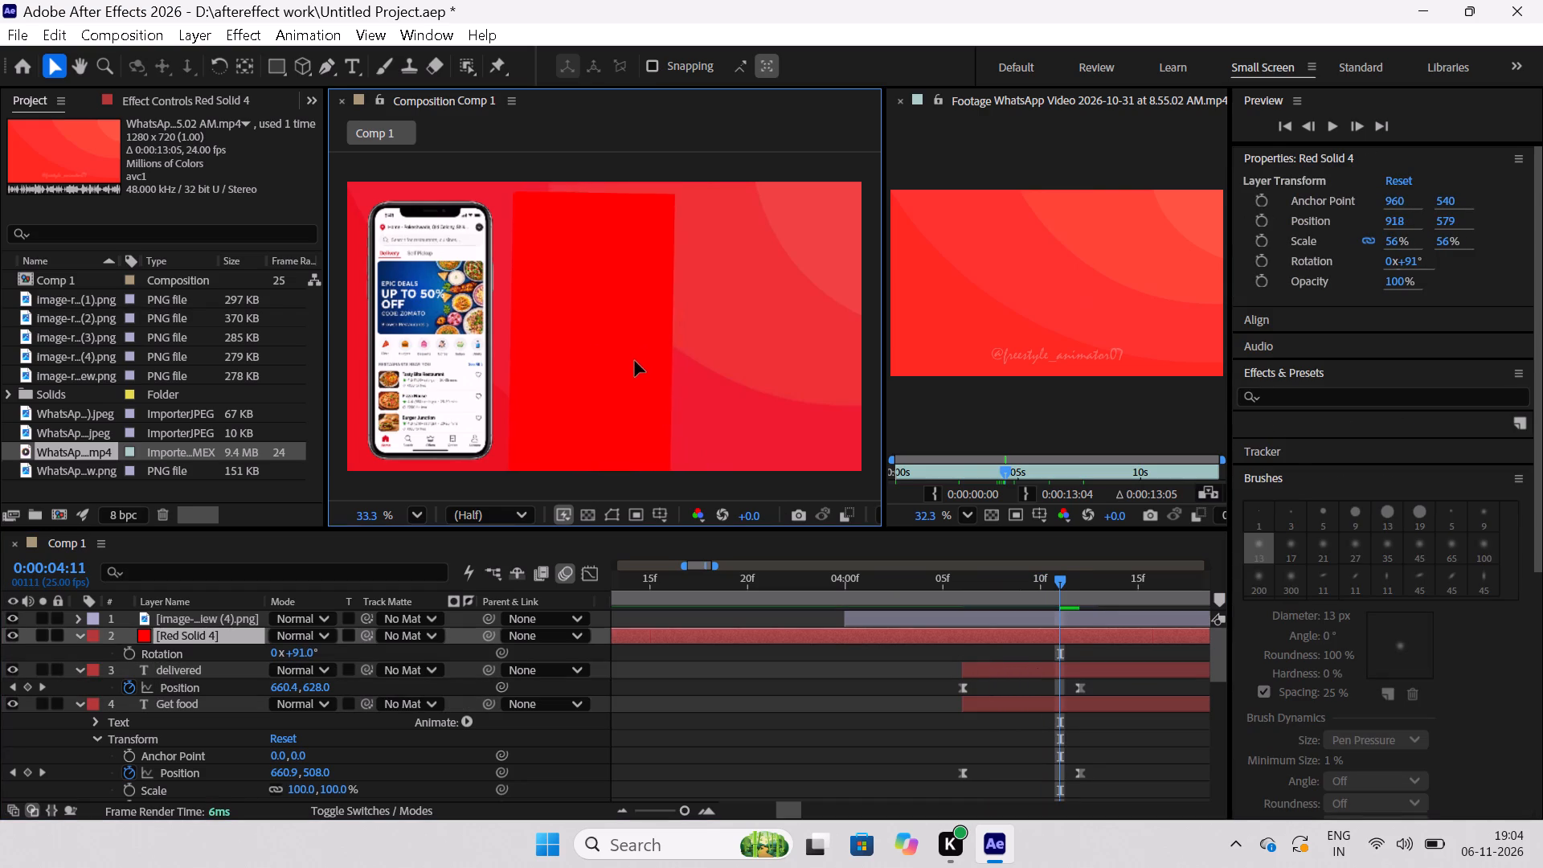
{"action": "left_click_drag", "start_coordinate": [635, 361], "coordinate": [612, 372]}
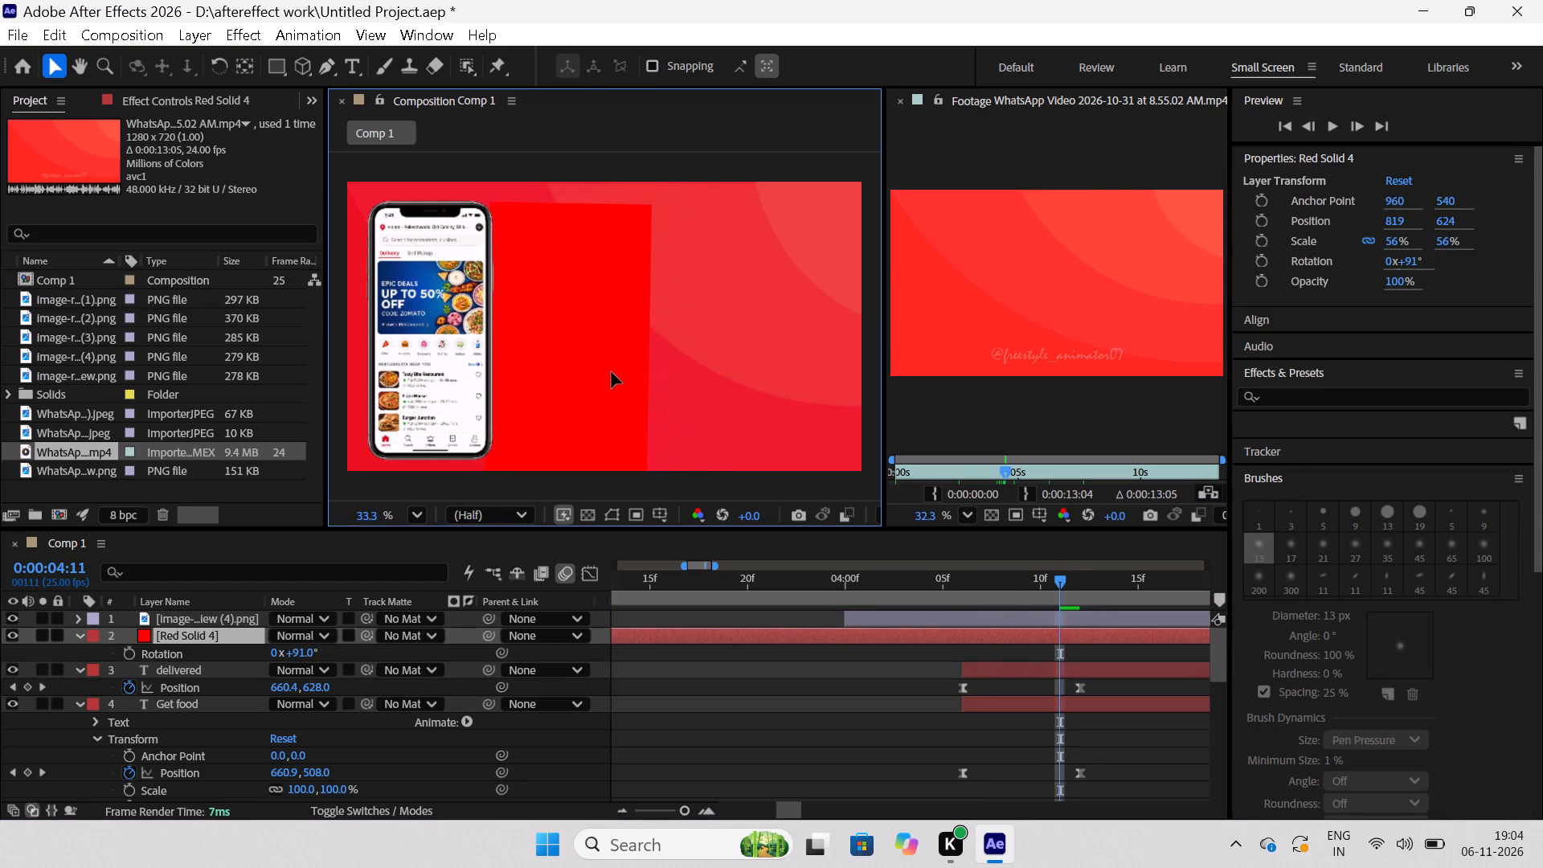
{"action": "left_click_drag", "start_coordinate": [612, 372], "coordinate": [611, 346]}
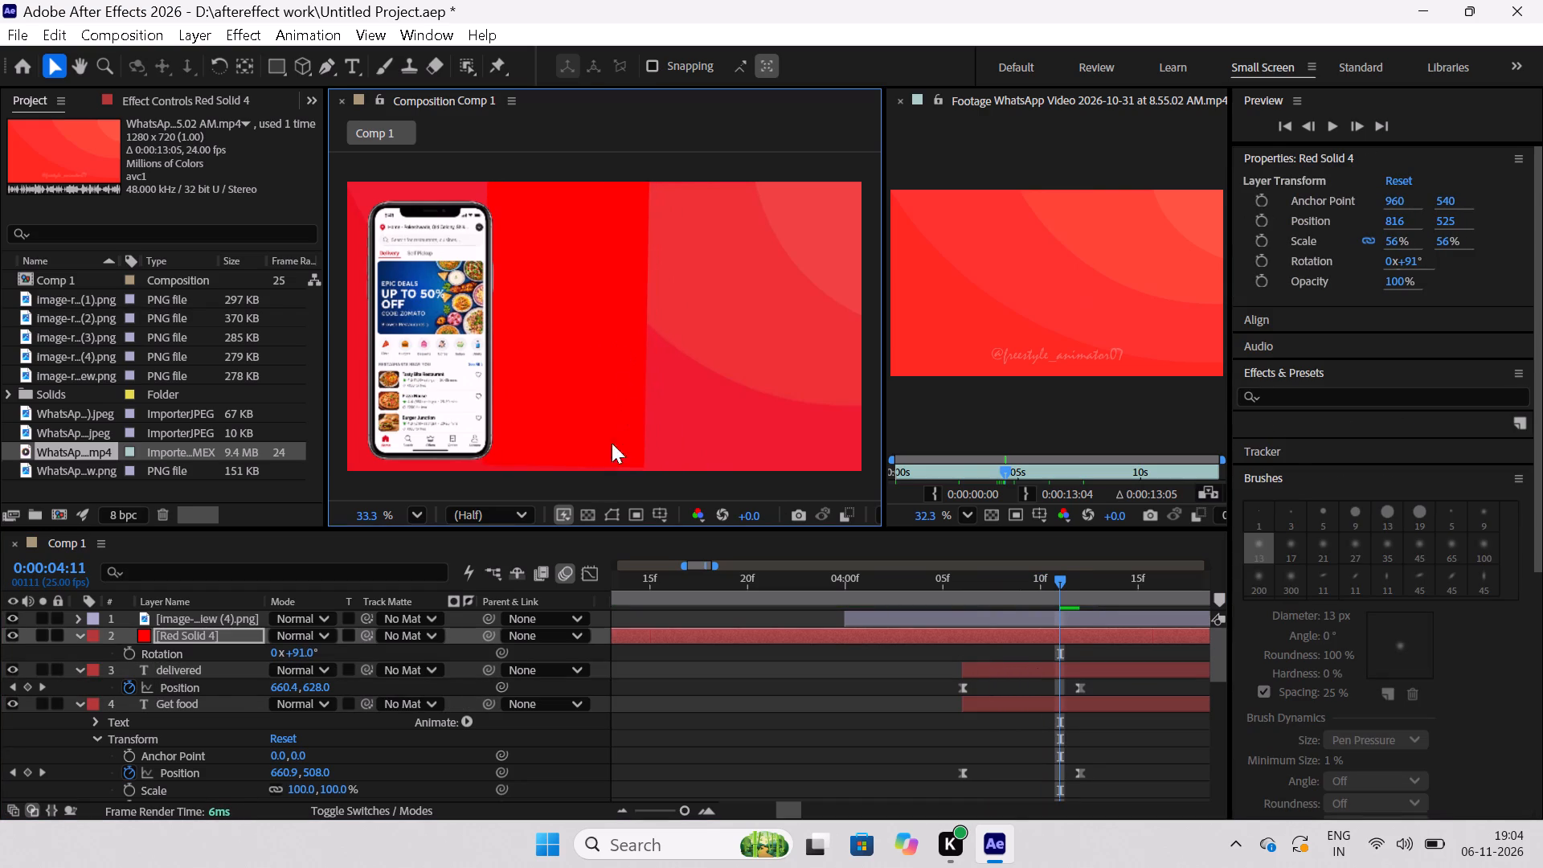
Set Red Solid 4 as the track matte for both the "Get food" and "delivered" text layers.
{"action": "left_click_drag", "start_coordinate": [354, 696], "coordinate": [330, 686]}
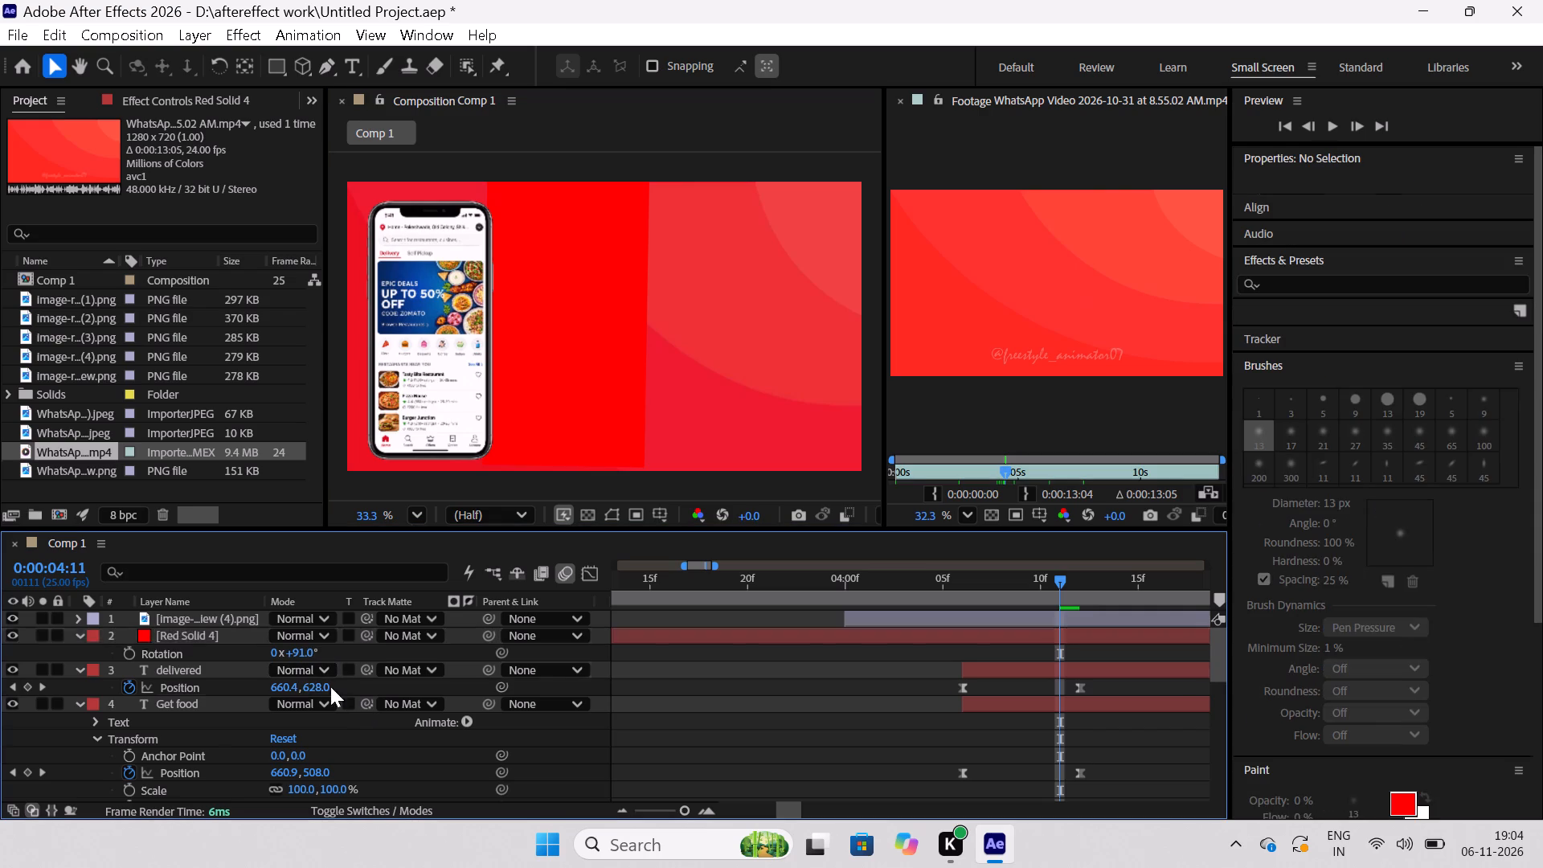
{"action": "left_click_drag", "start_coordinate": [330, 686], "coordinate": [251, 639]}
{"action": "left_click", "coordinate": [366, 702]}
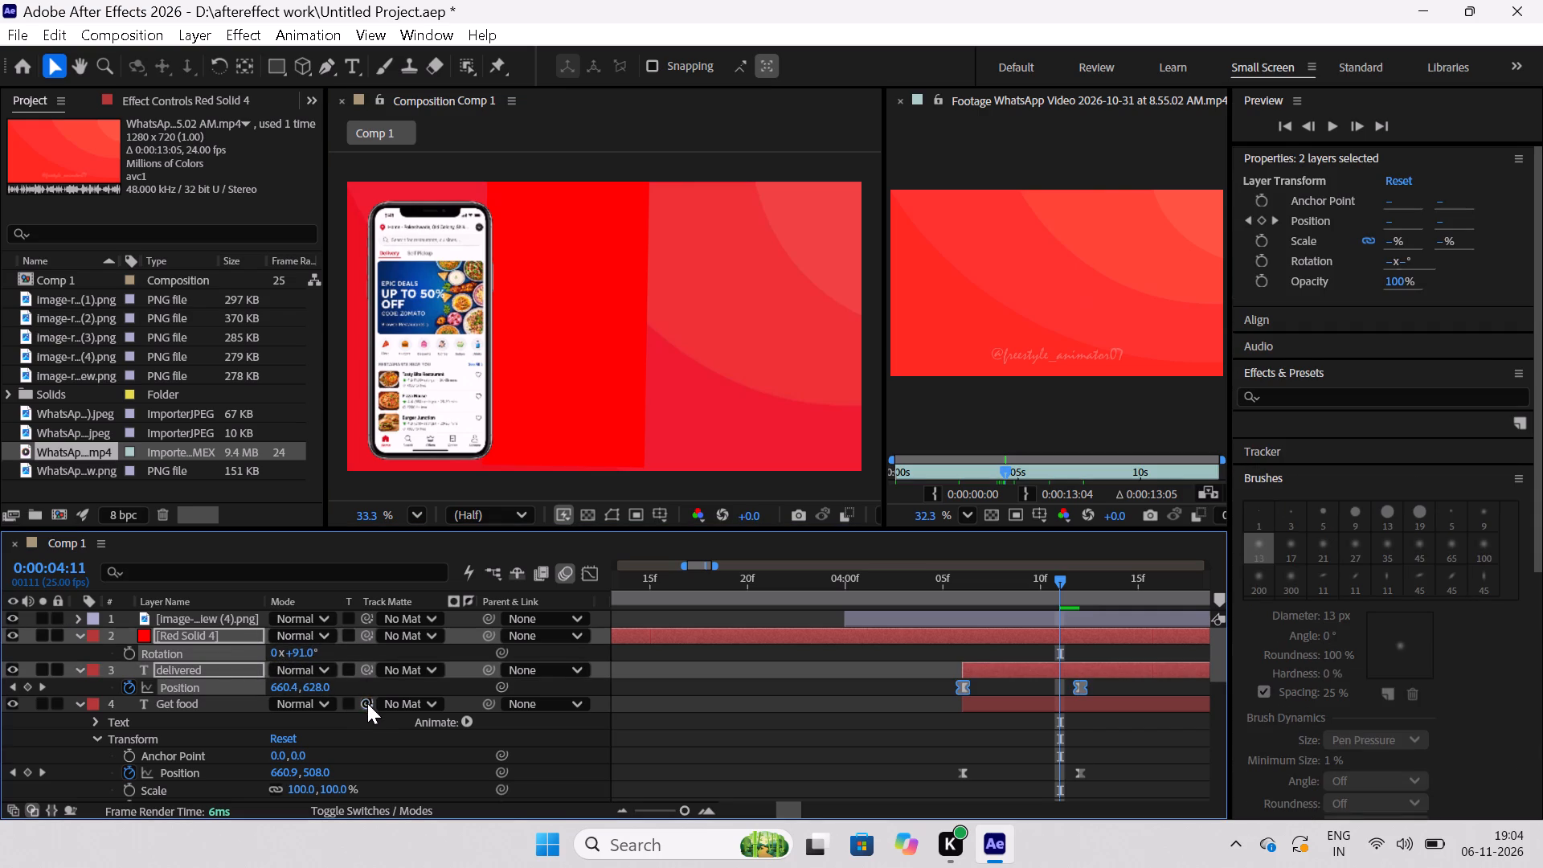
{"action": "left_click", "coordinate": [367, 703]}
{"action": "left_click", "coordinate": [672, 714]}
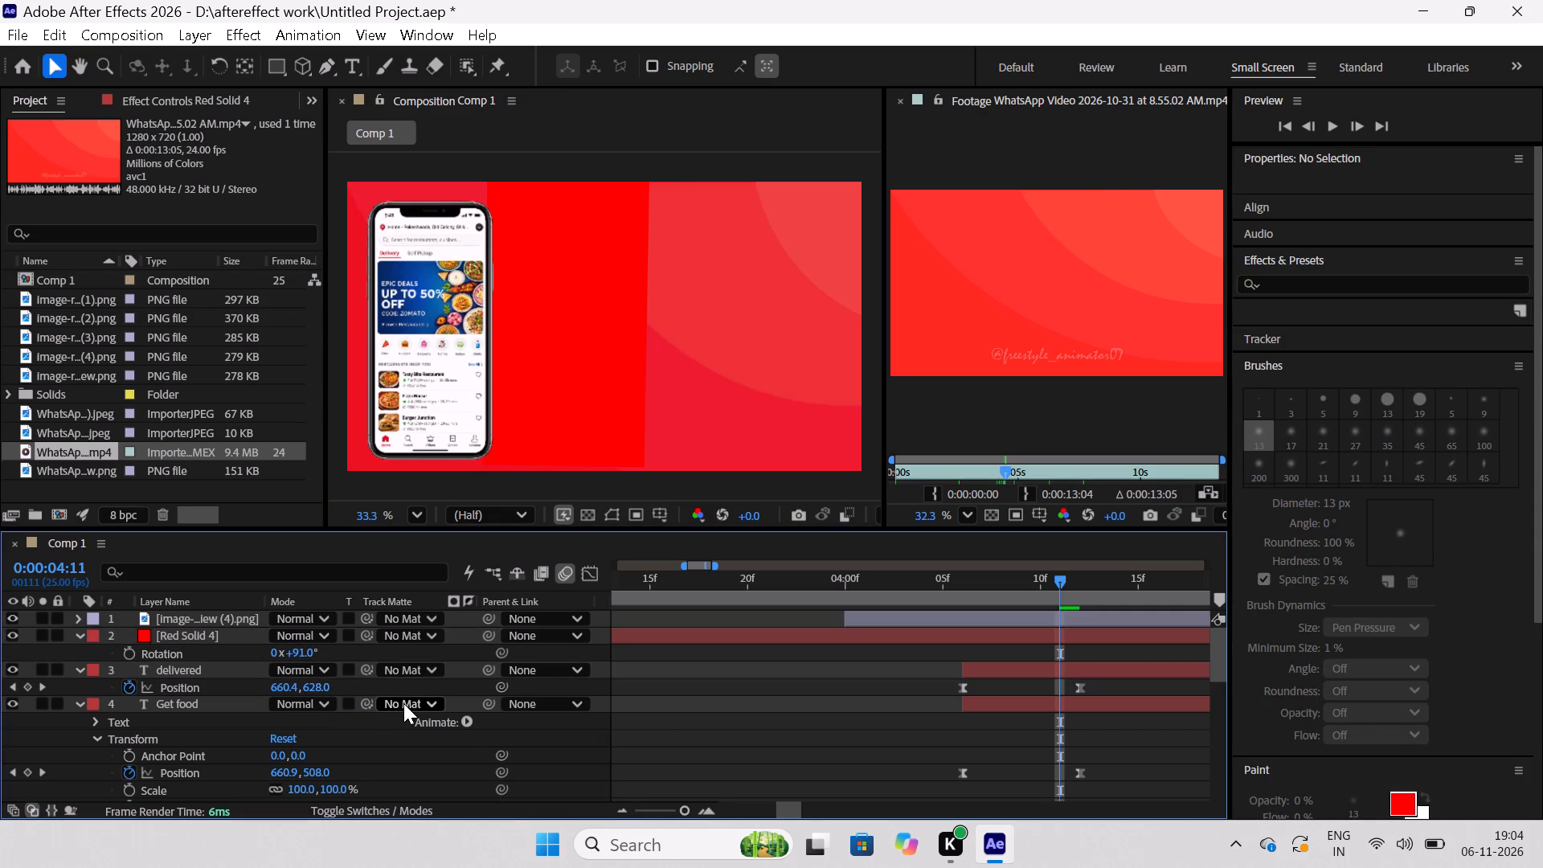
{"action": "left_click_drag", "start_coordinate": [365, 704], "coordinate": [215, 632]}
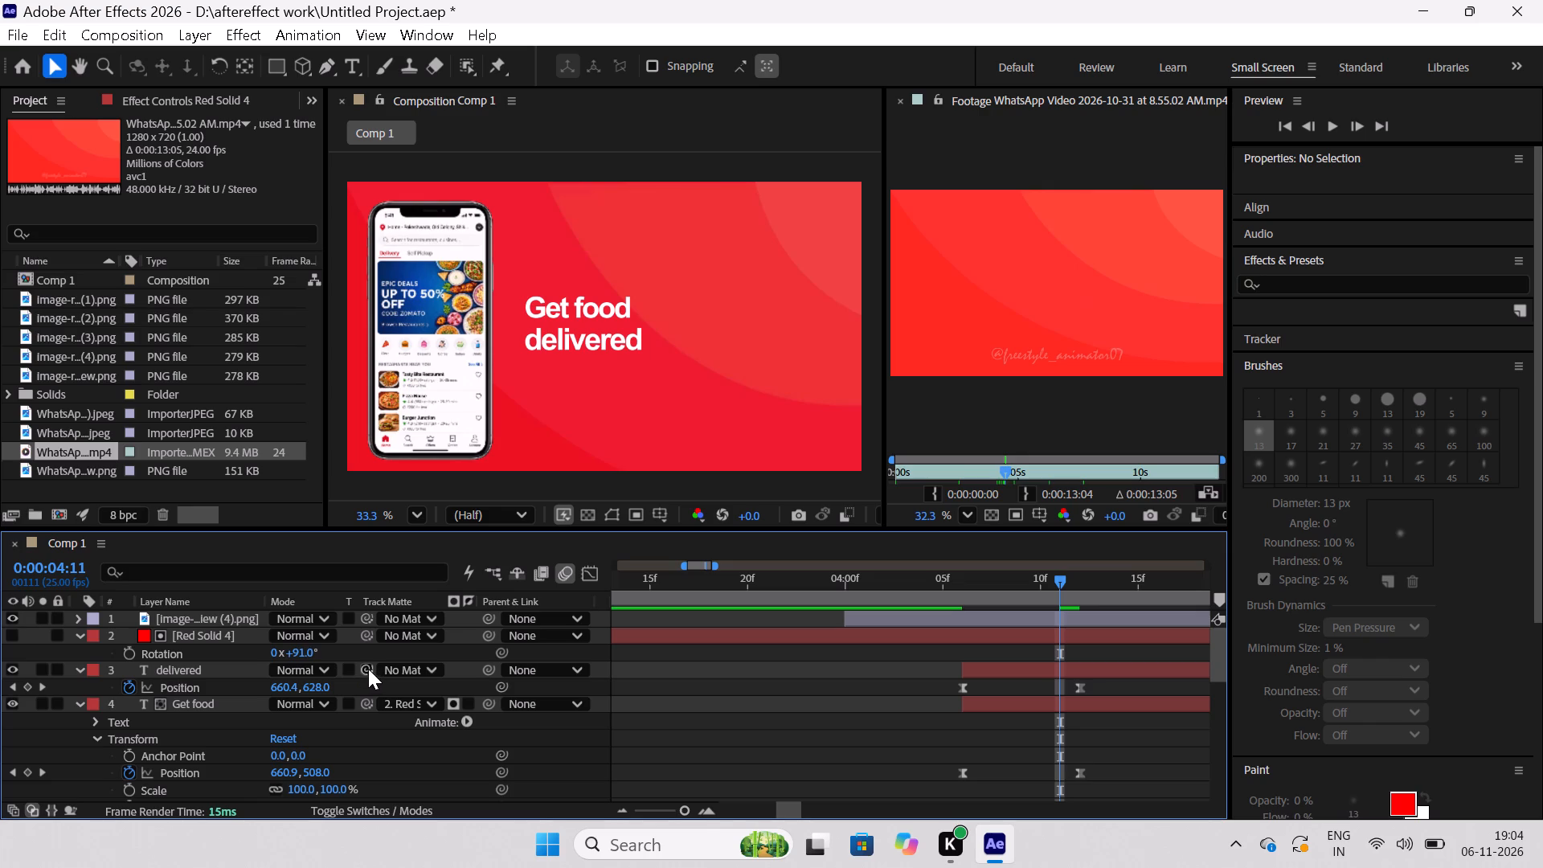
{"action": "left_click_drag", "start_coordinate": [358, 669], "coordinate": [322, 665]}
{"action": "left_click", "coordinate": [369, 665]}
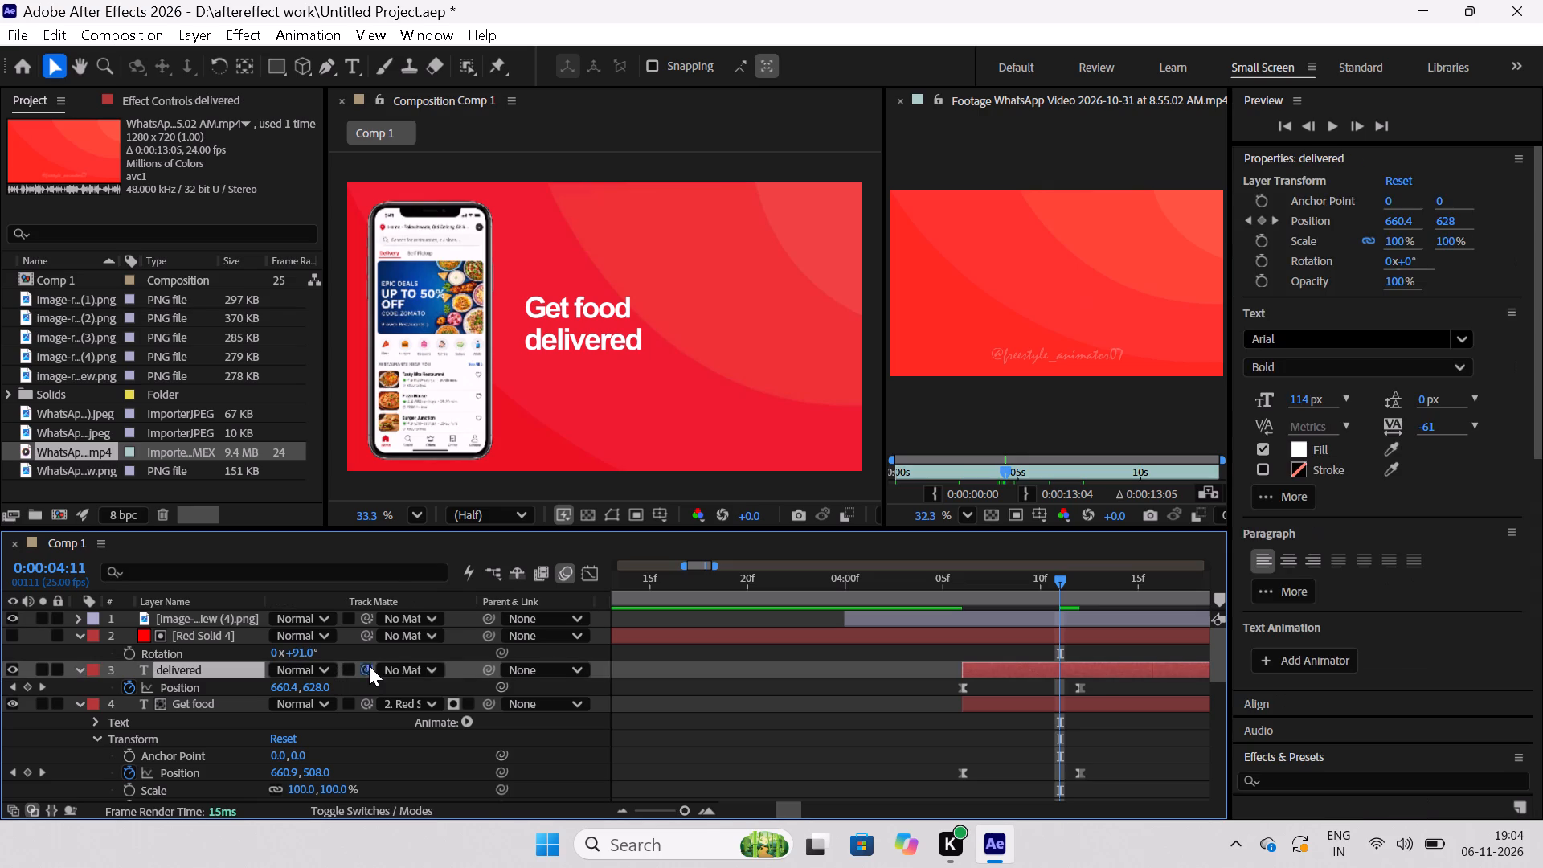
{"action": "left_click", "coordinate": [646, 727]}
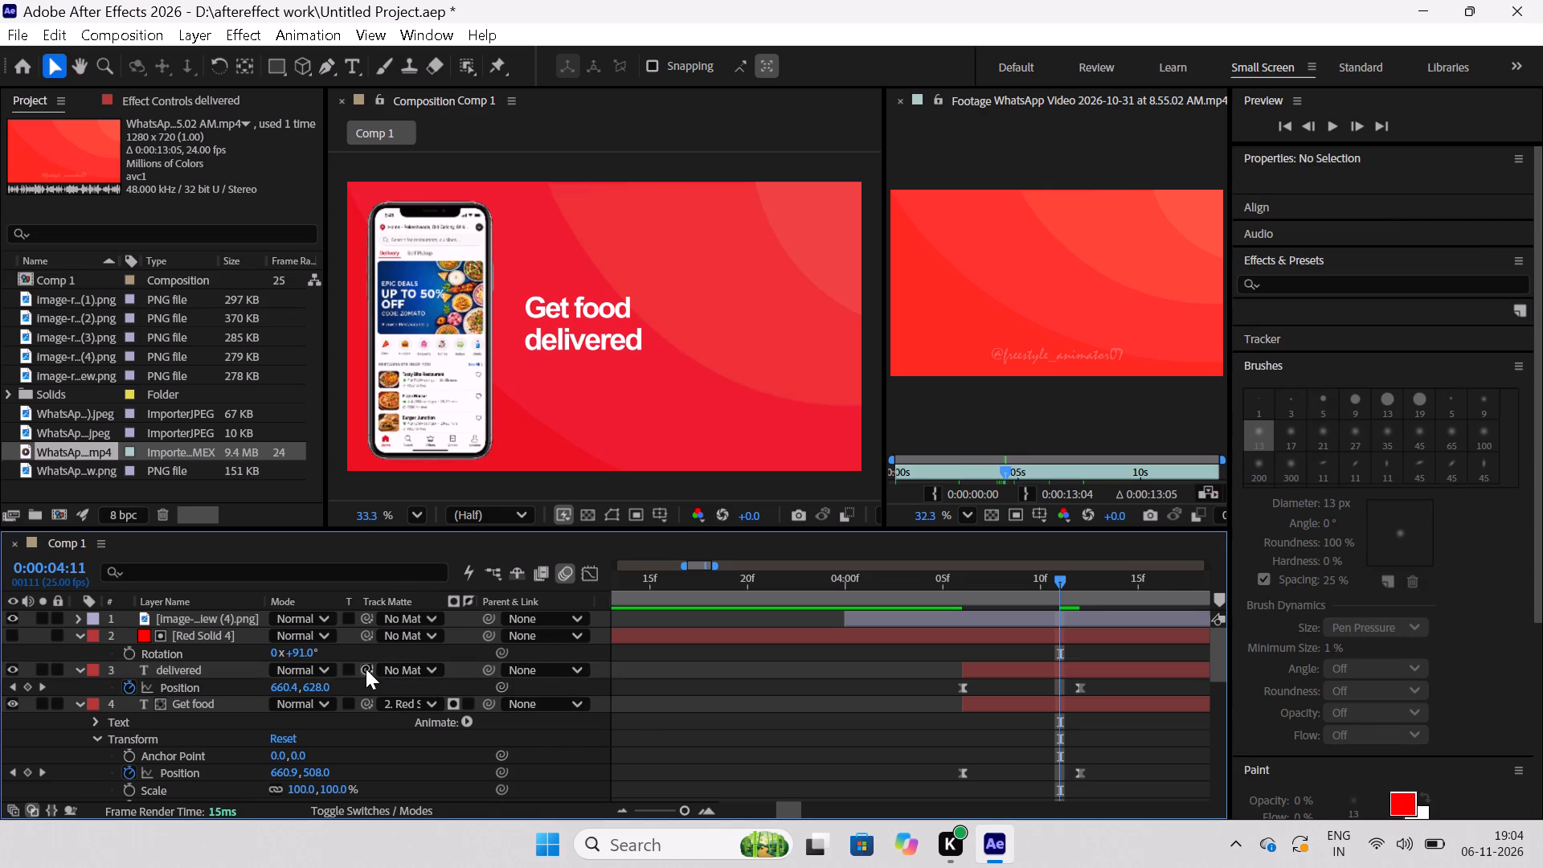
{"action": "left_click_drag", "start_coordinate": [366, 669], "coordinate": [246, 633]}
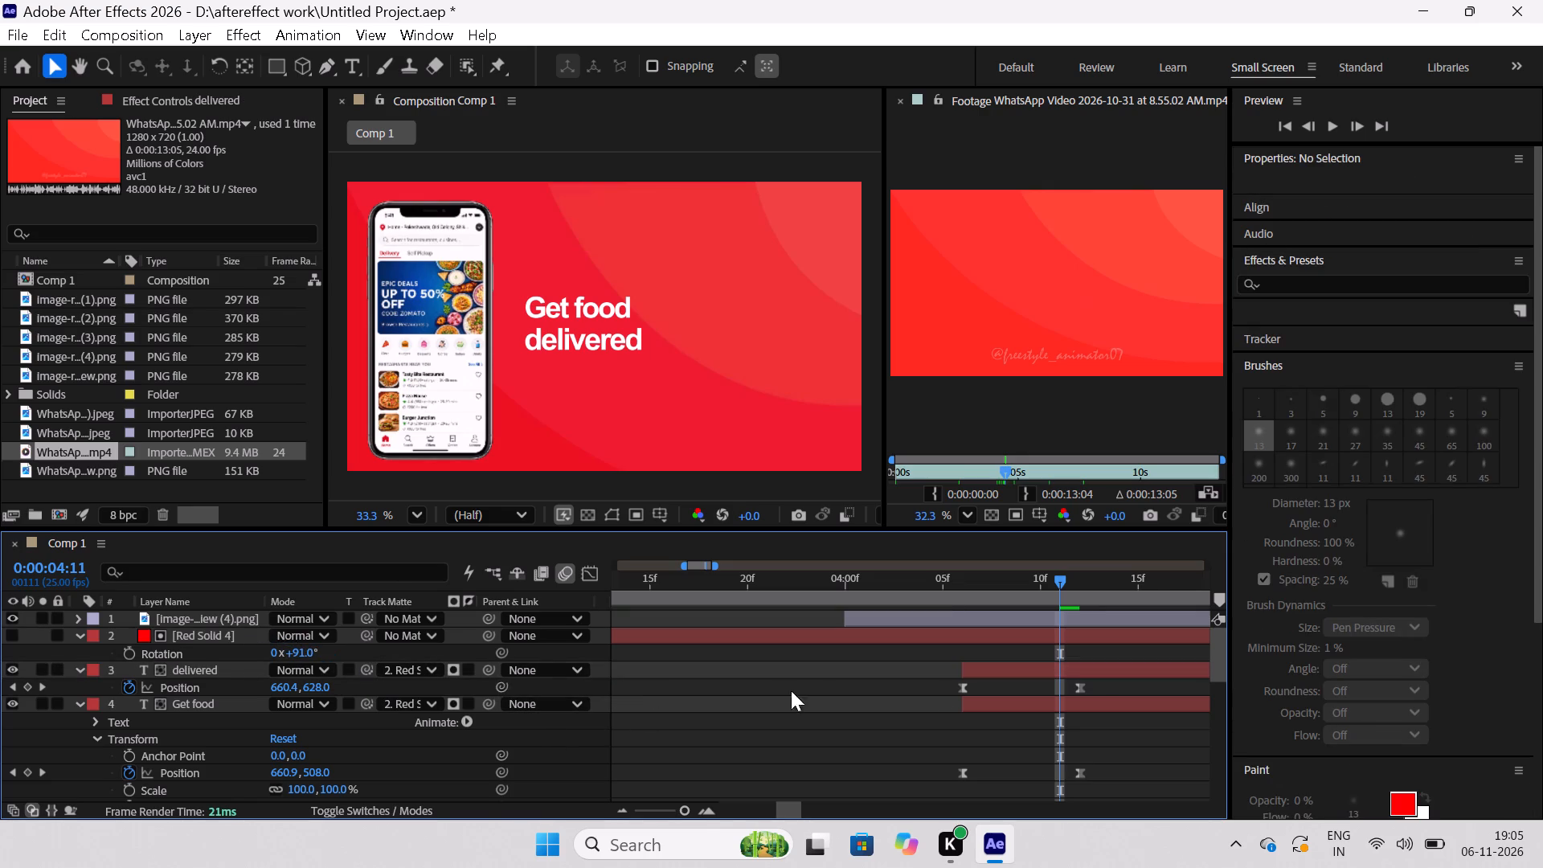
Move the end Position keyframes of the "delivered" and "Get food" layers earlier, to 0:00:04:10.
{"action": "left_click_drag", "start_coordinate": [1051, 578], "coordinate": [946, 606]}
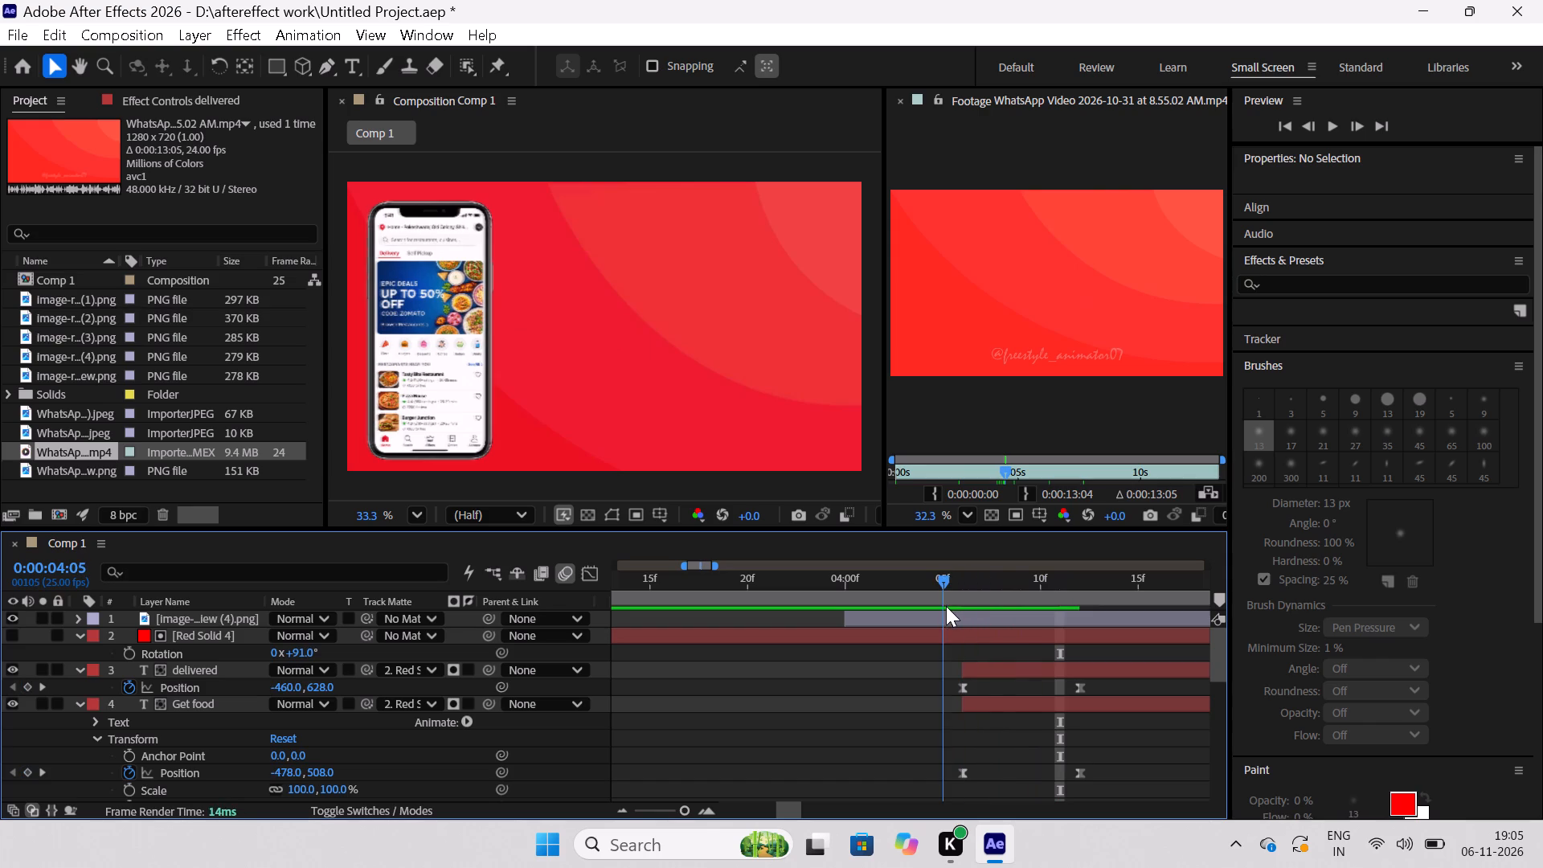
{"action": "left_click_drag", "start_coordinate": [946, 606], "coordinate": [1094, 642]}
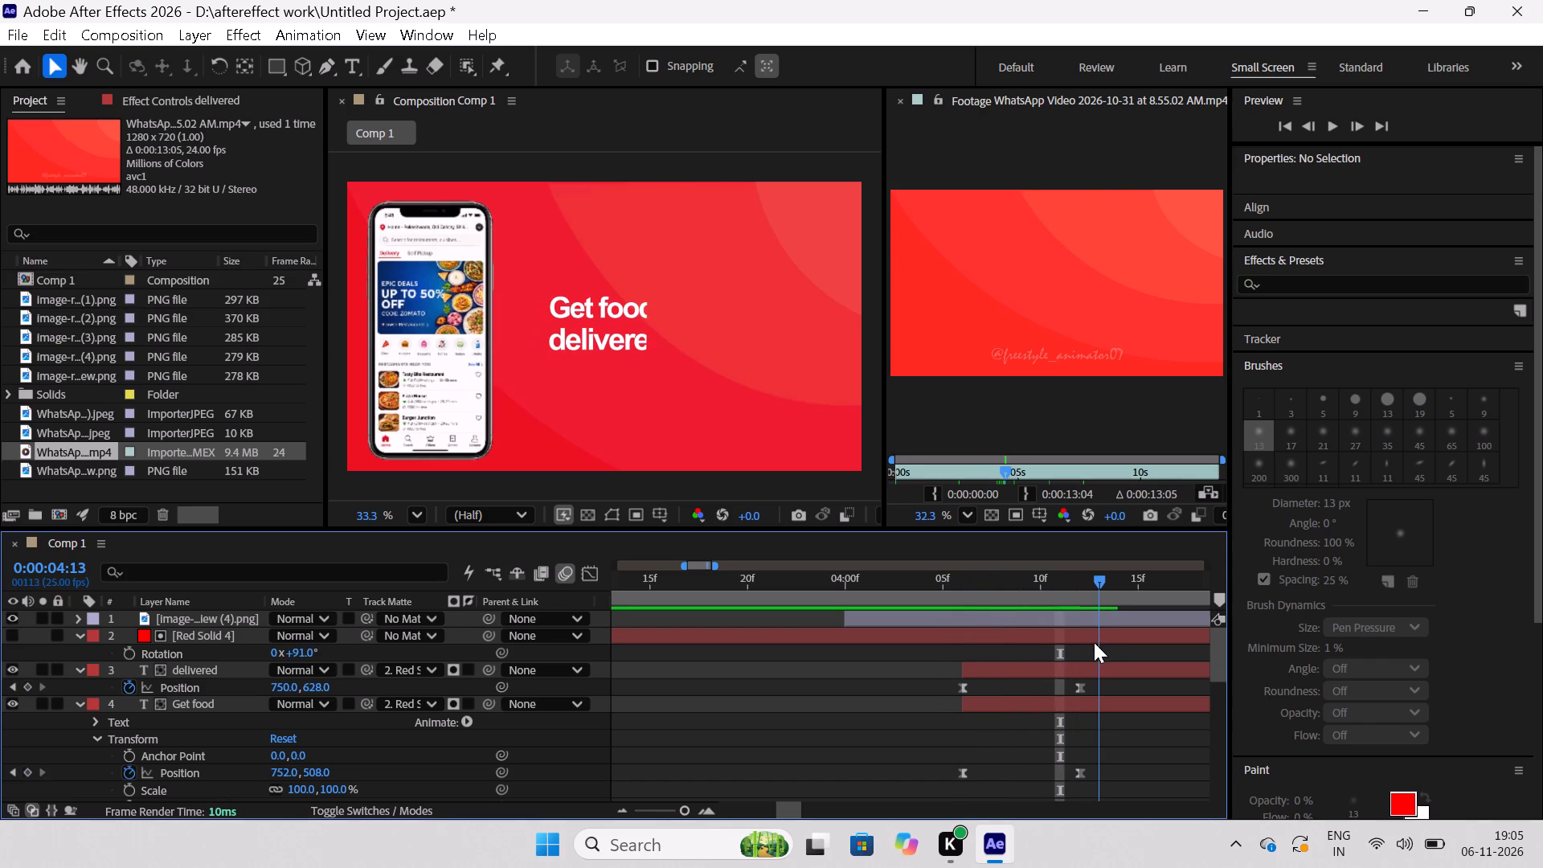
{"action": "left_click_drag", "start_coordinate": [1094, 642], "coordinate": [1079, 642]}
{"action": "left_click_drag", "start_coordinate": [1116, 653], "coordinate": [1107, 656]}
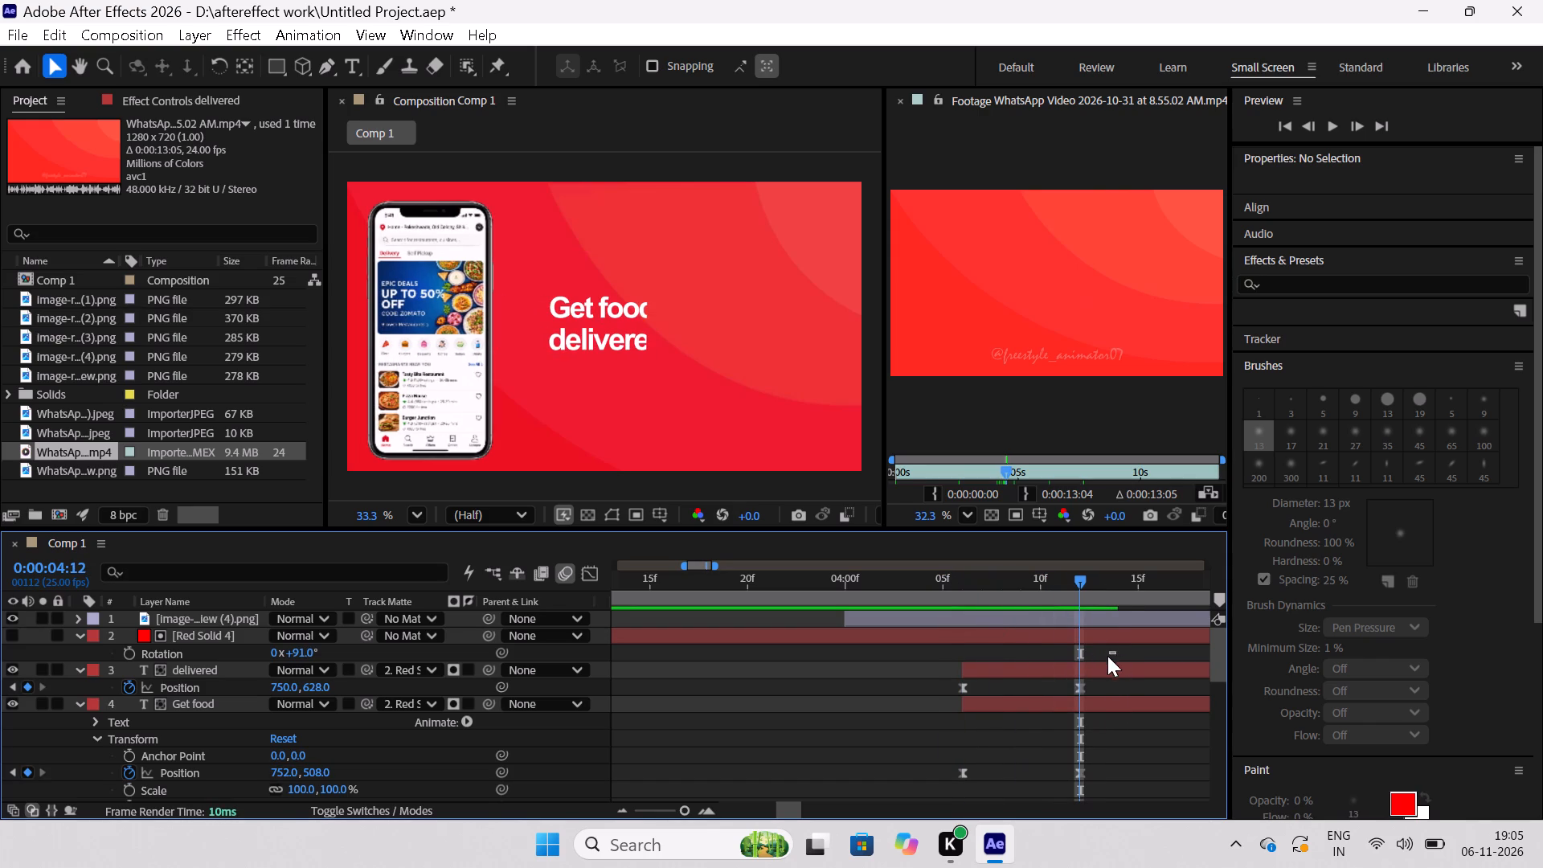
{"action": "left_click_drag", "start_coordinate": [1107, 656], "coordinate": [1066, 791]}
{"action": "left_click_drag", "start_coordinate": [1083, 775], "coordinate": [1081, 773]}
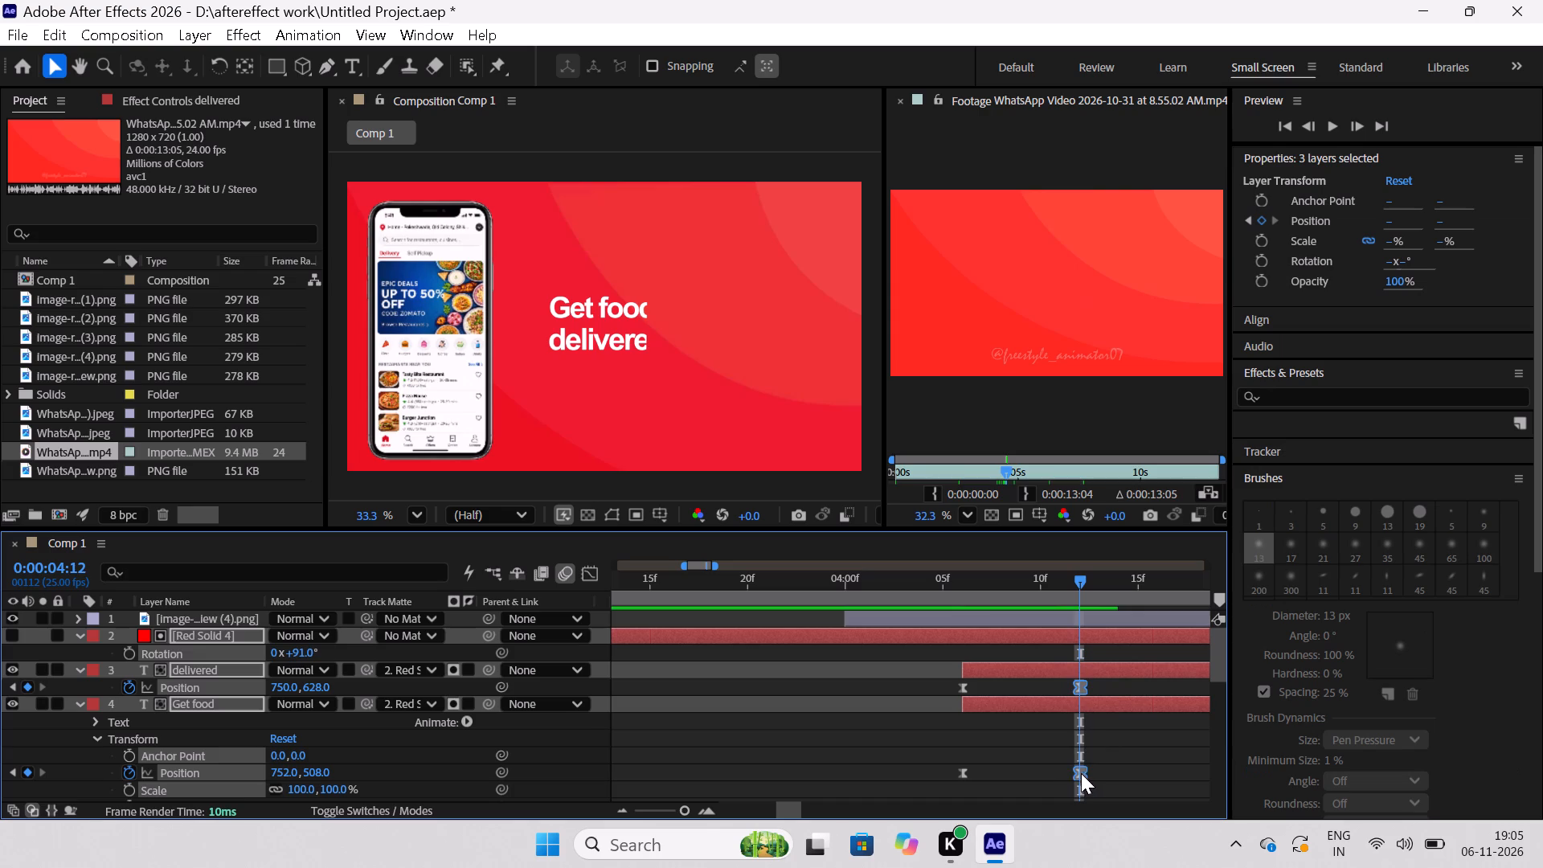
{"action": "left_click_drag", "start_coordinate": [1081, 773], "coordinate": [1039, 777]}
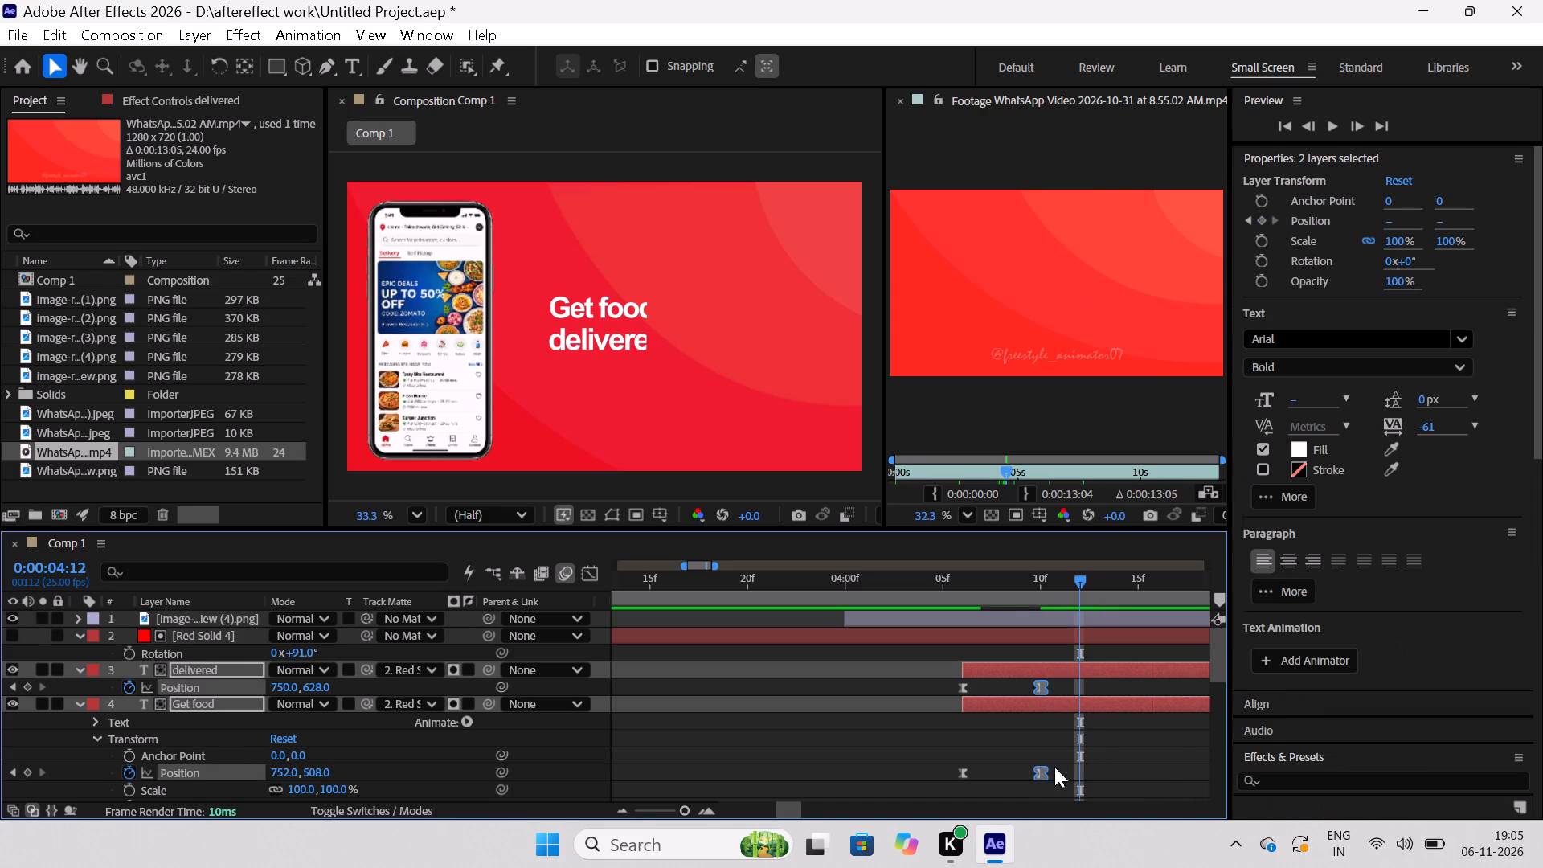
At 0:00:04:10, reposition both text layers beside the phone, "delivered" at 627, 646 and "Get food" at 629, 526, and scrub the reveal.
{"action": "left_click_drag", "start_coordinate": [1072, 579], "coordinate": [989, 628]}
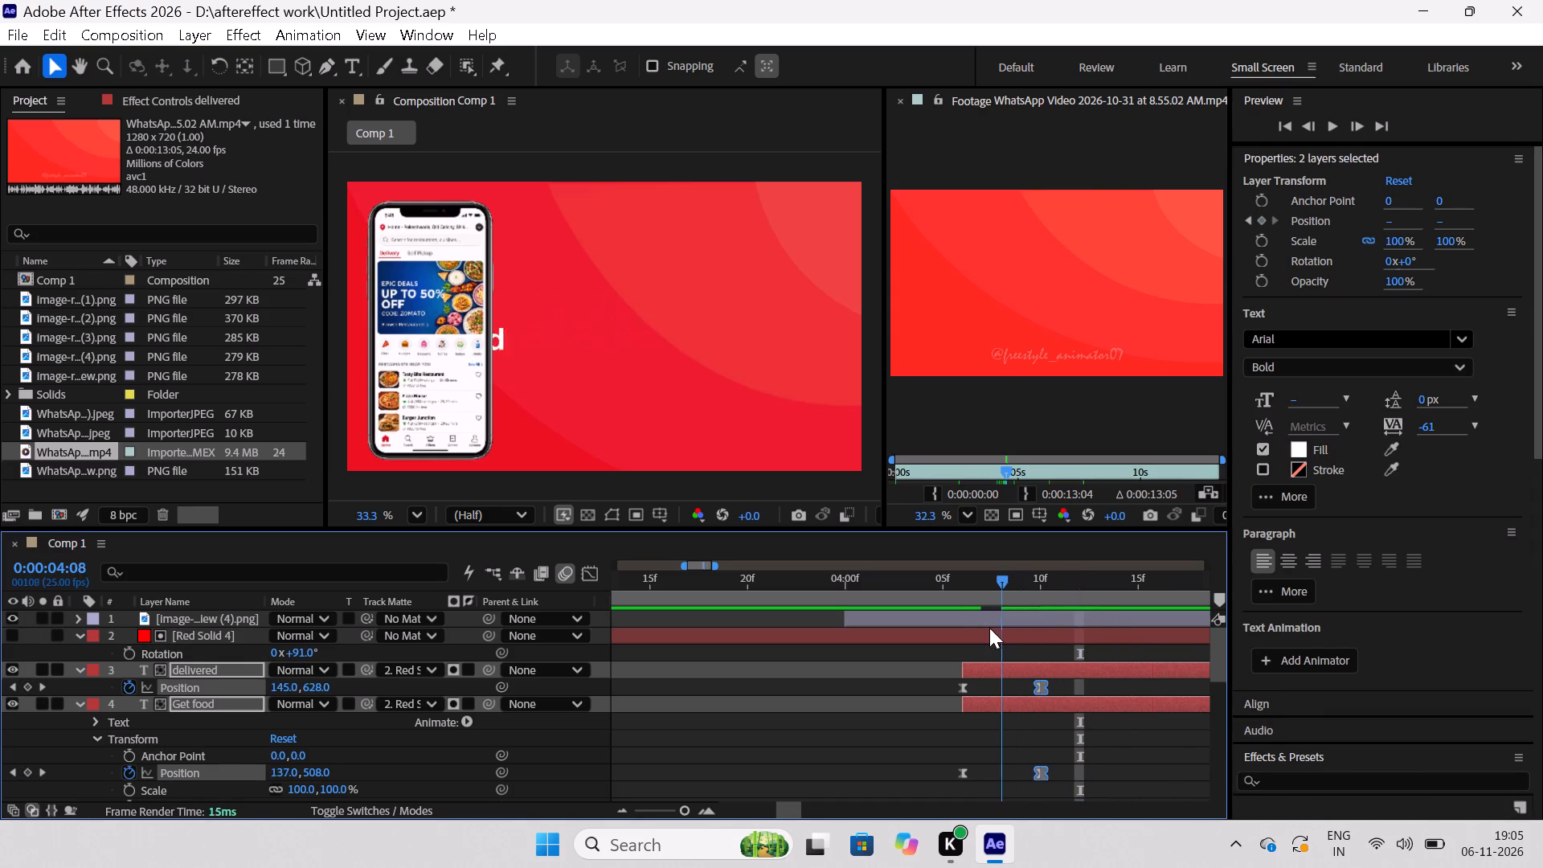
{"action": "left_click_drag", "start_coordinate": [989, 628], "coordinate": [1047, 670]}
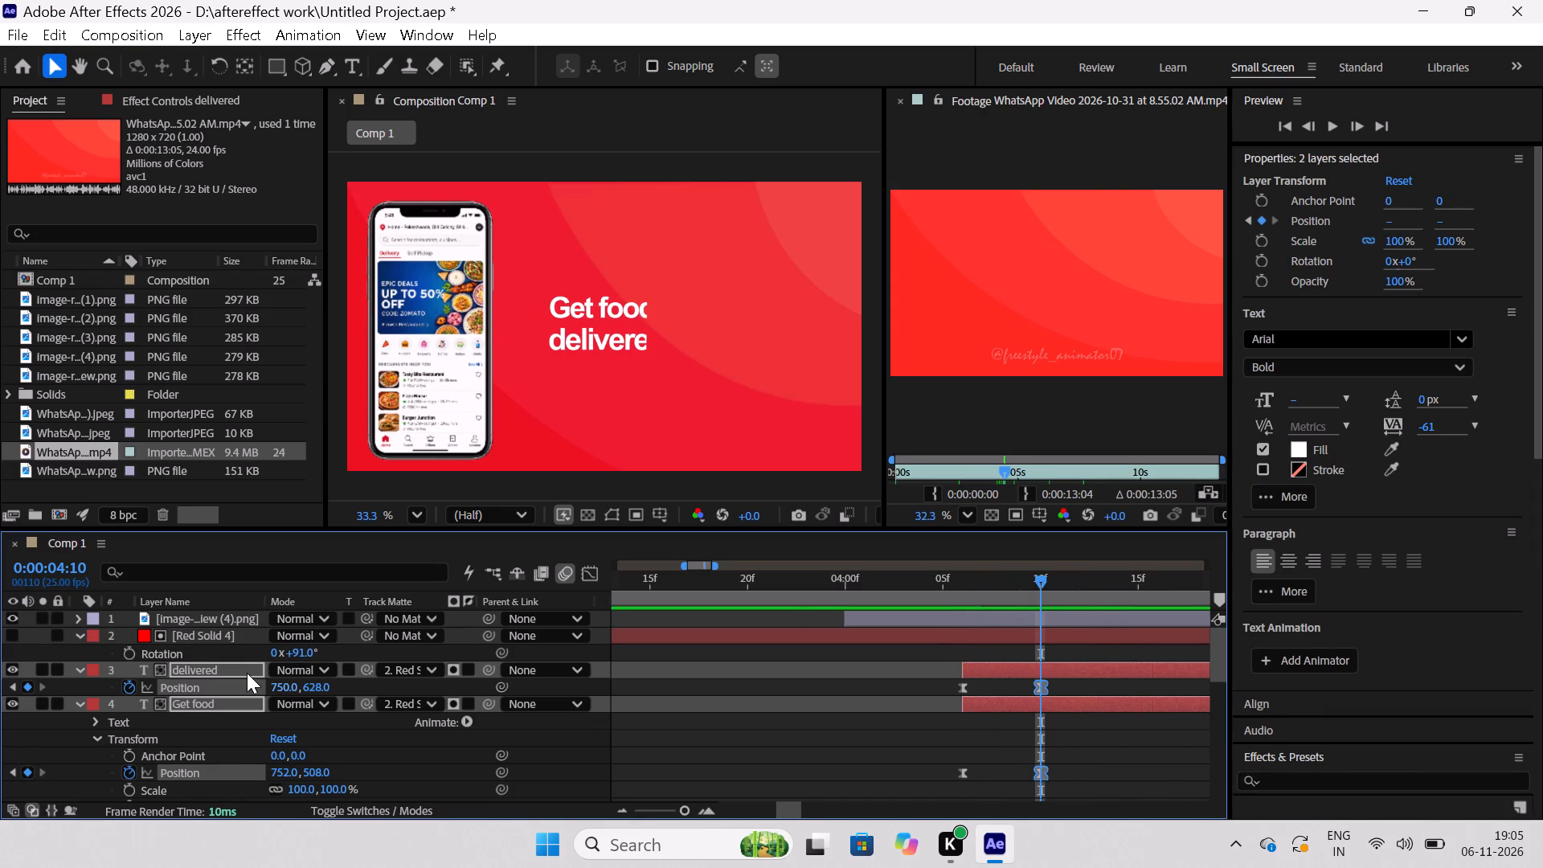
{"action": "left_click", "coordinate": [247, 673]}
{"action": "left_click_drag", "start_coordinate": [623, 343], "coordinate": [590, 351]}
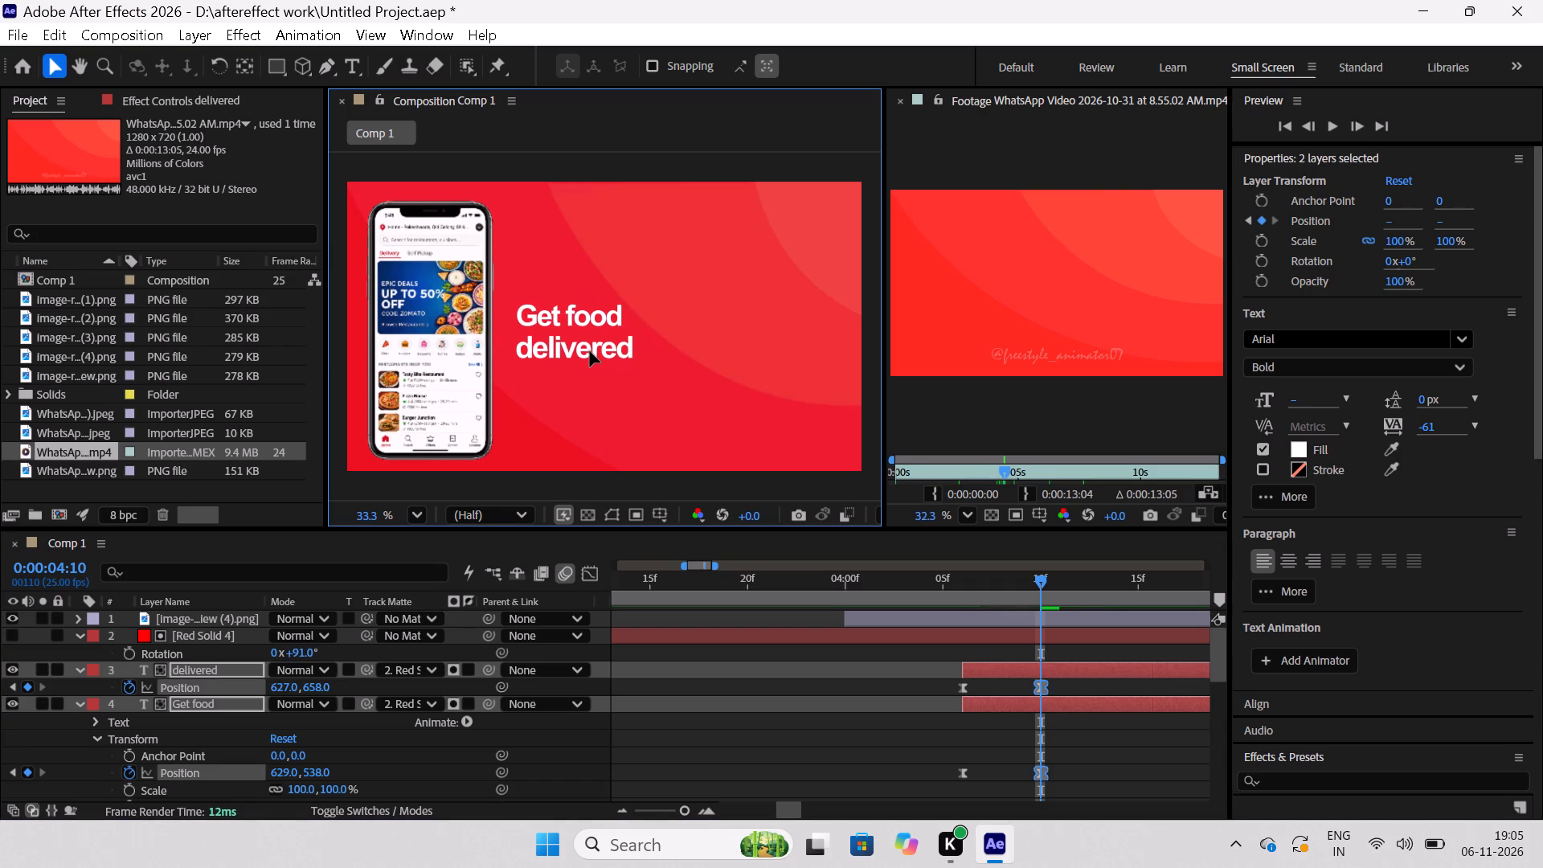
{"action": "left_click_drag", "start_coordinate": [590, 351], "coordinate": [590, 348]}
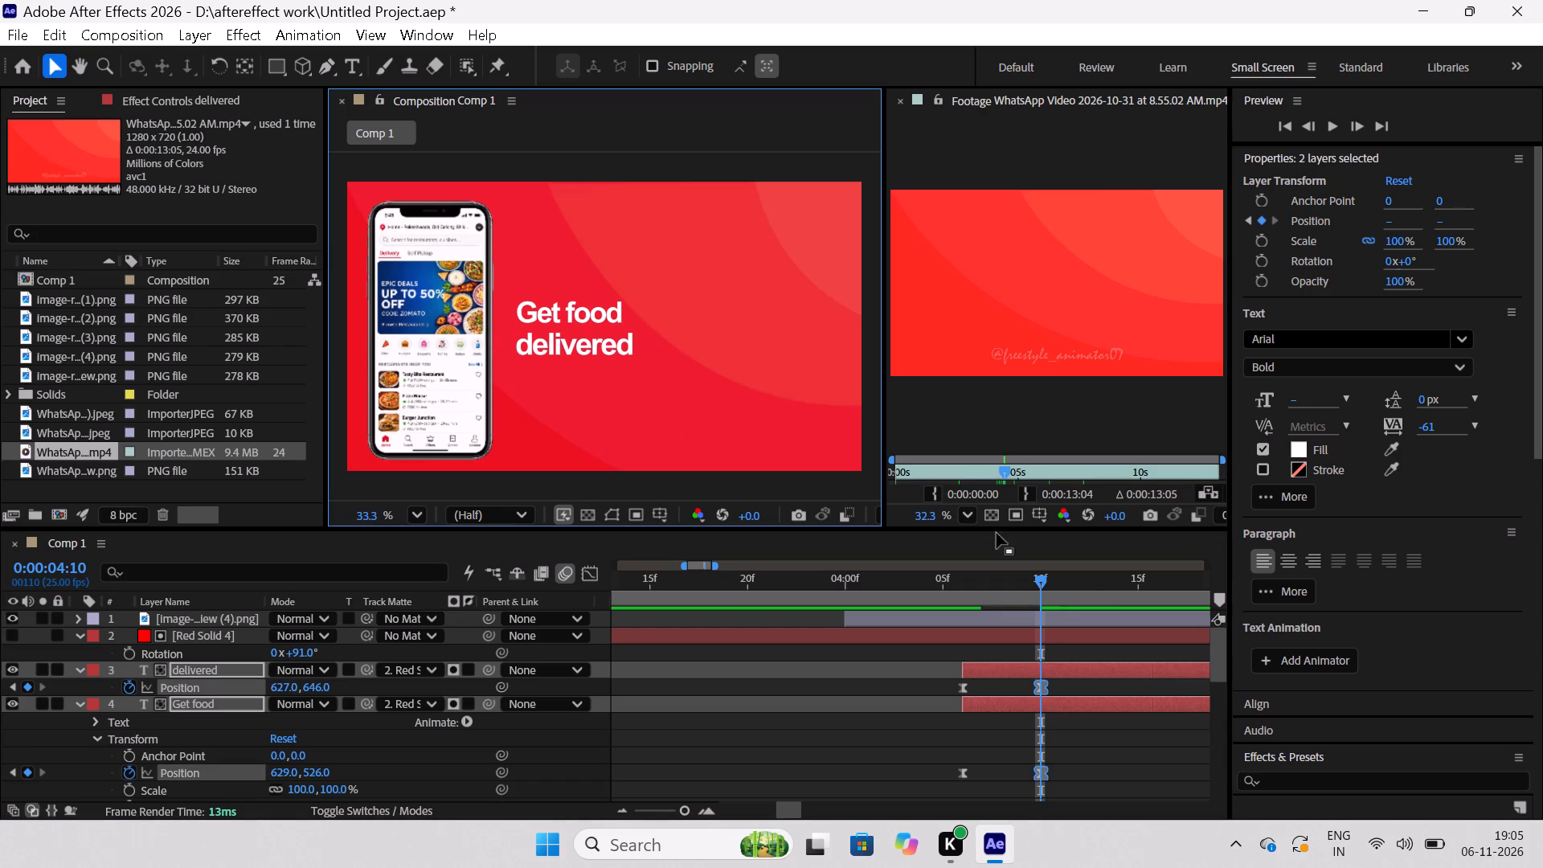
{"action": "left_click_drag", "start_coordinate": [1042, 575], "coordinate": [981, 606]}
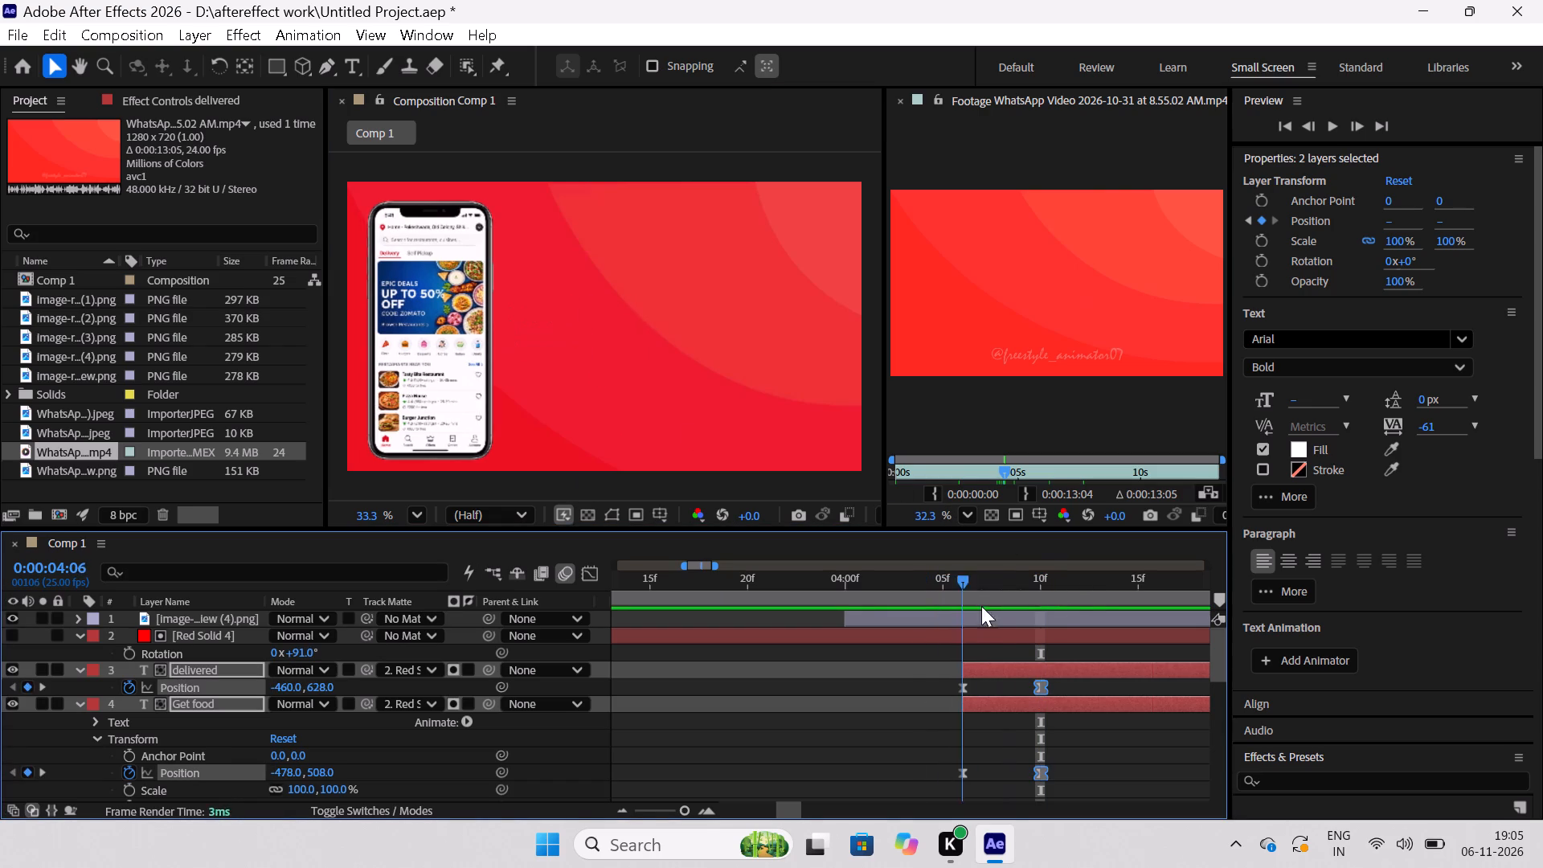
{"action": "left_click_drag", "start_coordinate": [981, 606], "coordinate": [1054, 615]}
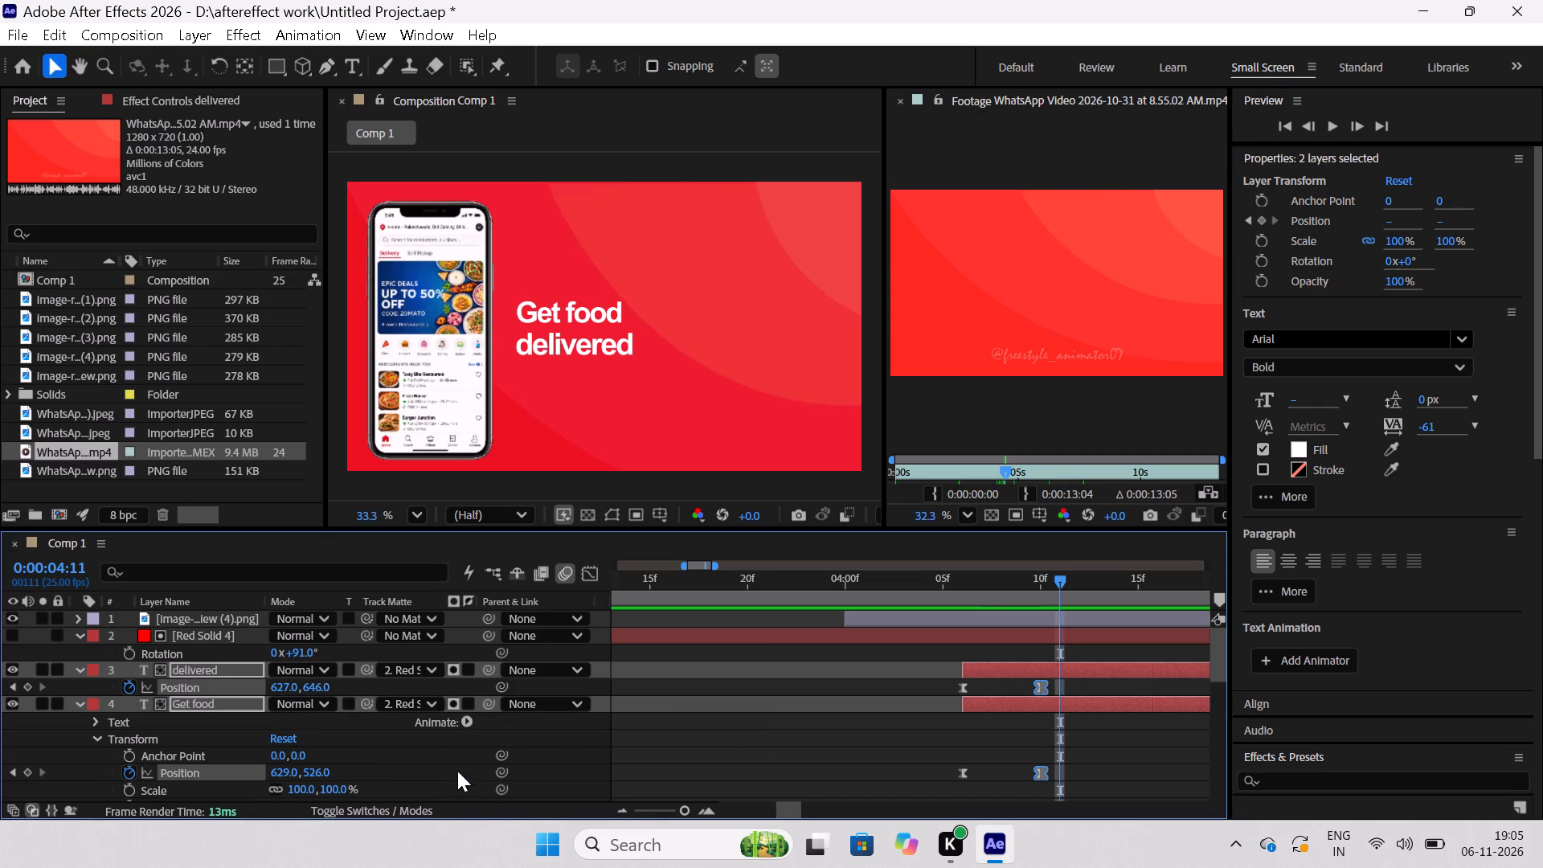
Enable motion blur on the "Get food" and "delivered" text layers.
{"action": "left_click", "coordinate": [399, 805]}
{"action": "left_click", "coordinate": [354, 712]}
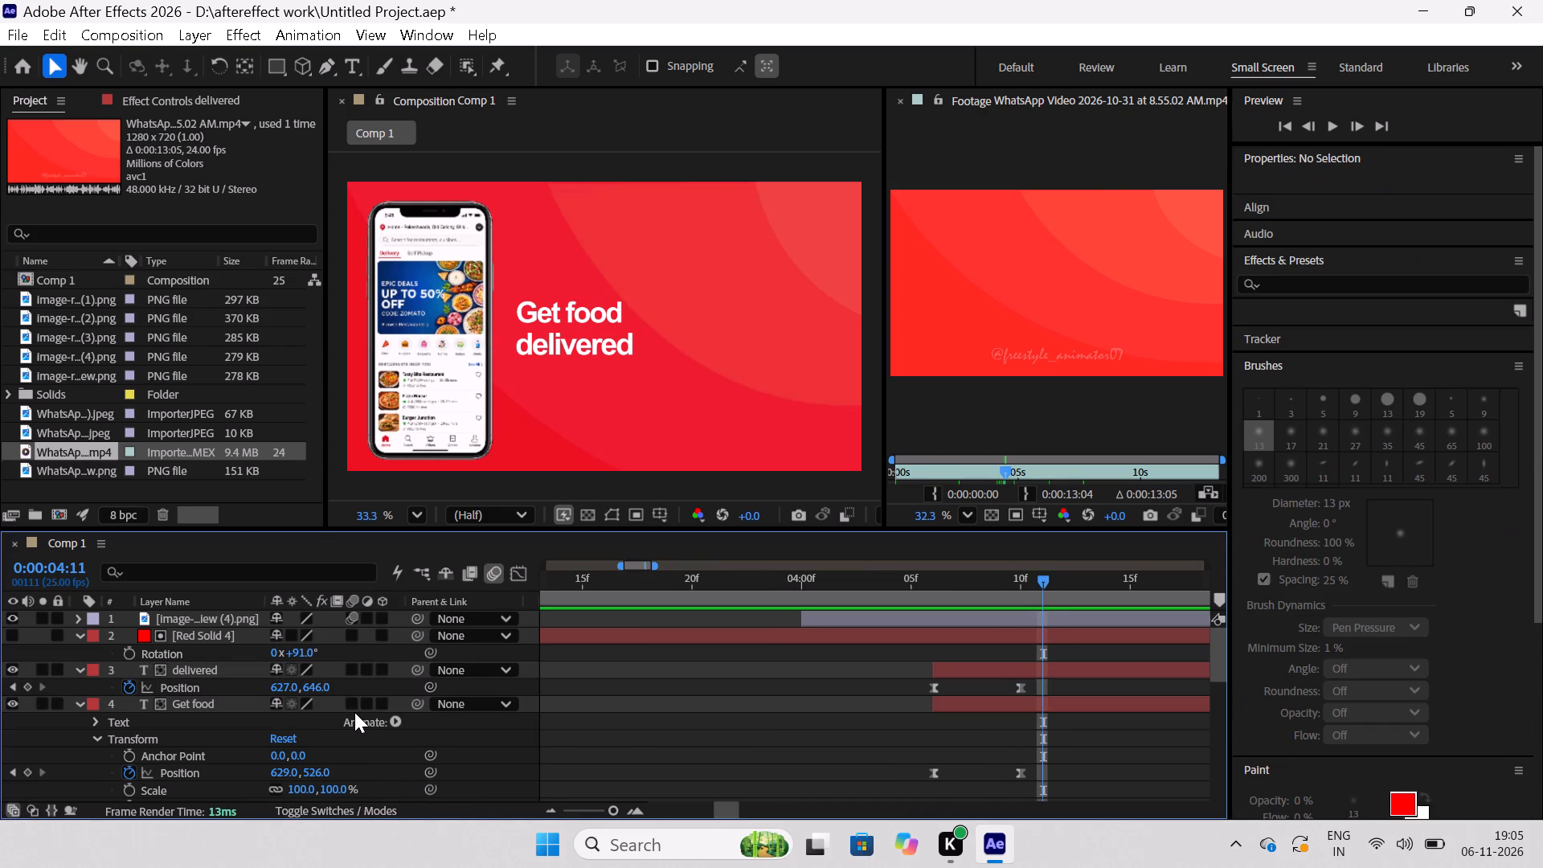
{"action": "left_click", "coordinate": [353, 702]}
{"action": "left_click", "coordinate": [349, 669]}
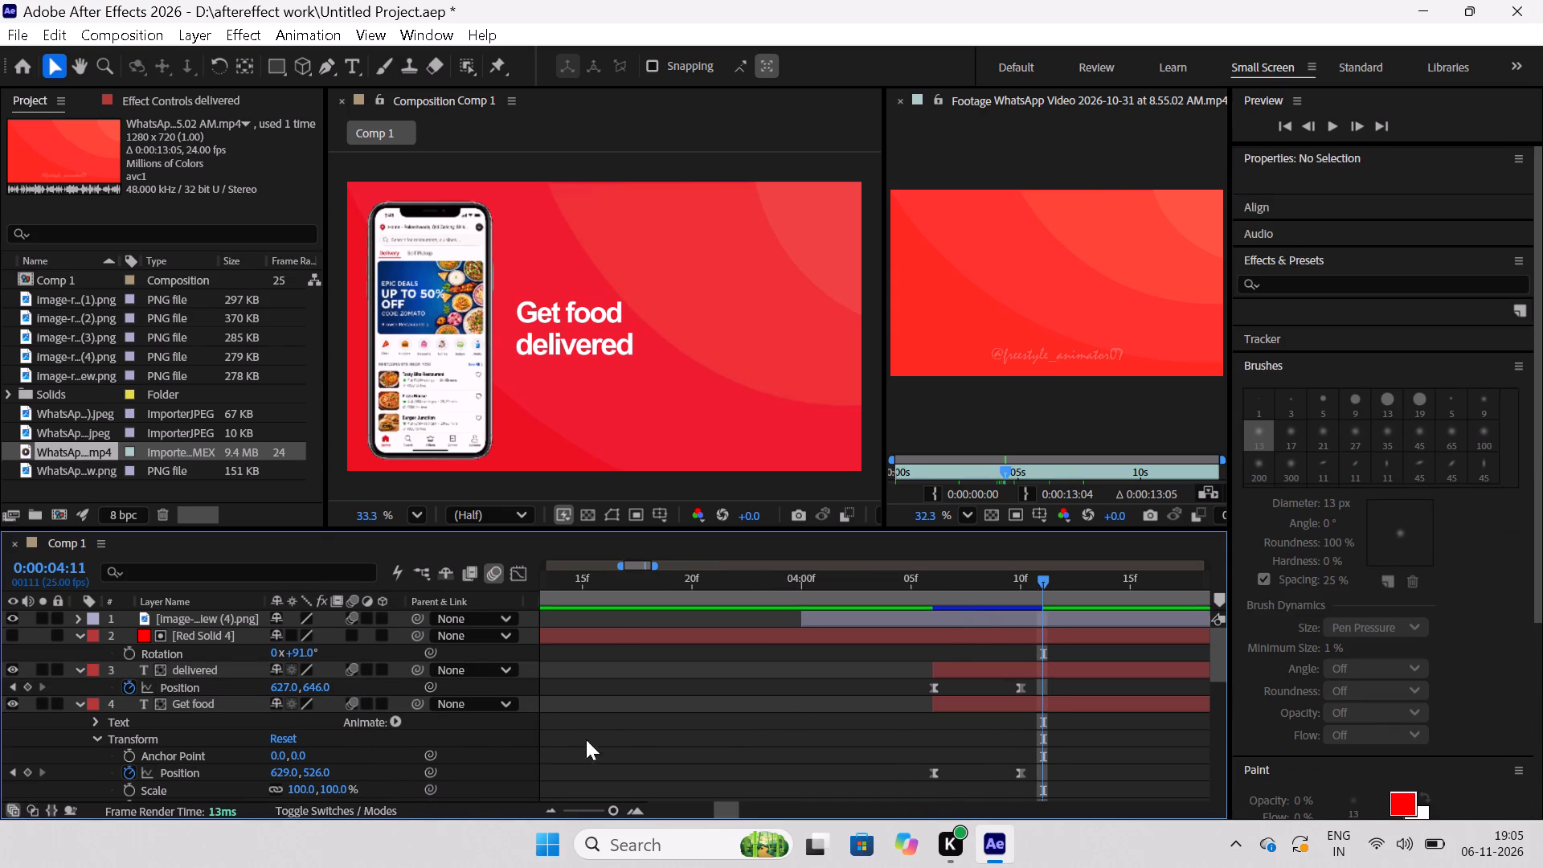
Collapse the expanded properties of the "Get food" and "log in or sign up" layers.
{"action": "left_click", "coordinate": [100, 736]}
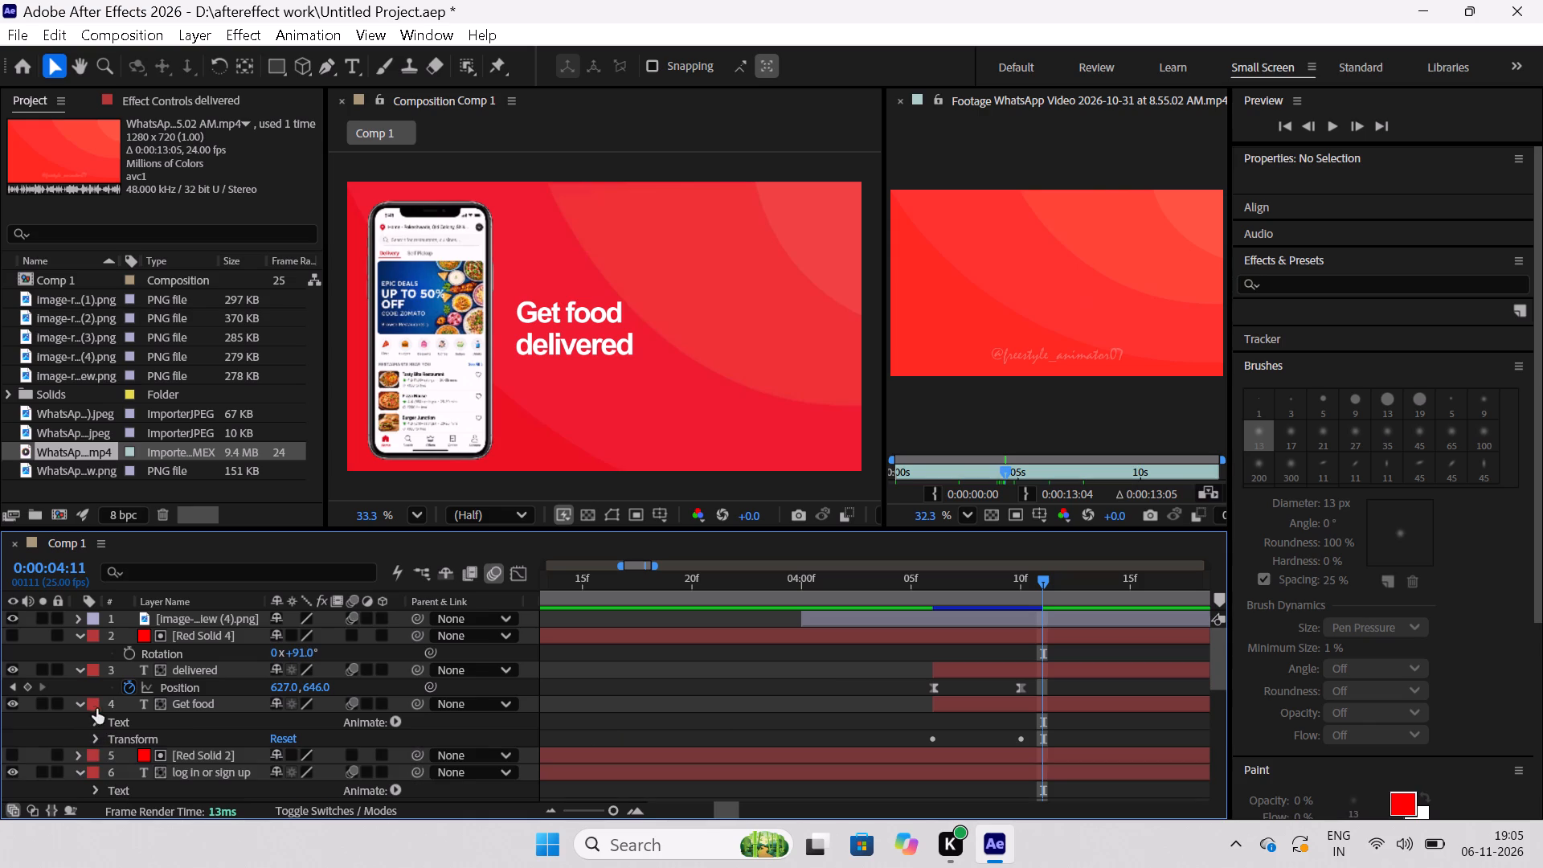
{"action": "left_click", "coordinate": [86, 703]}
{"action": "left_click", "coordinate": [243, 730]}
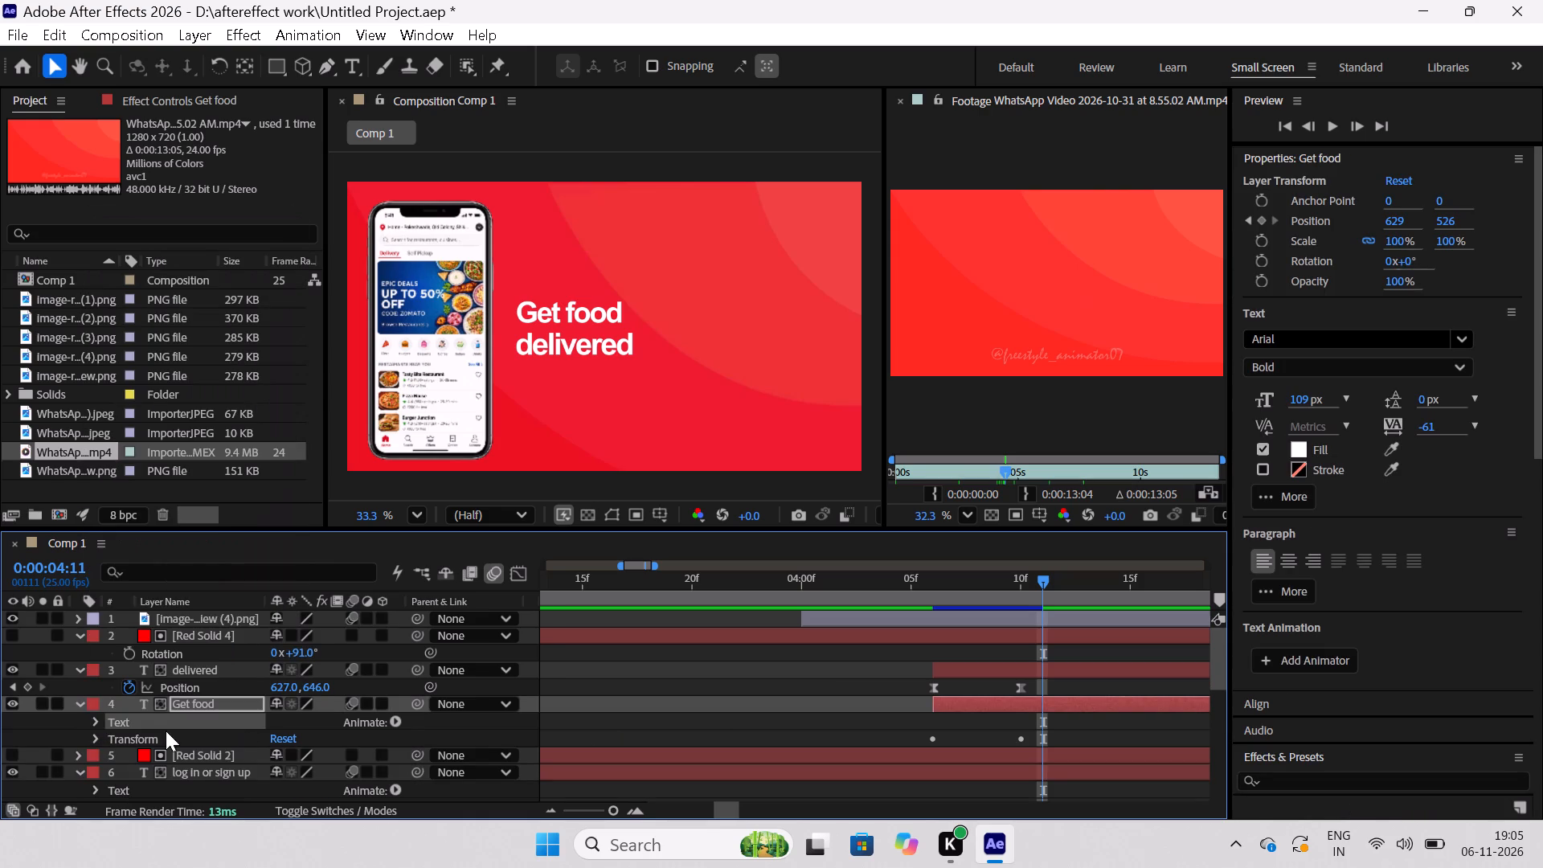
{"action": "left_click", "coordinate": [212, 707]}
{"action": "left_click", "coordinate": [82, 706]}
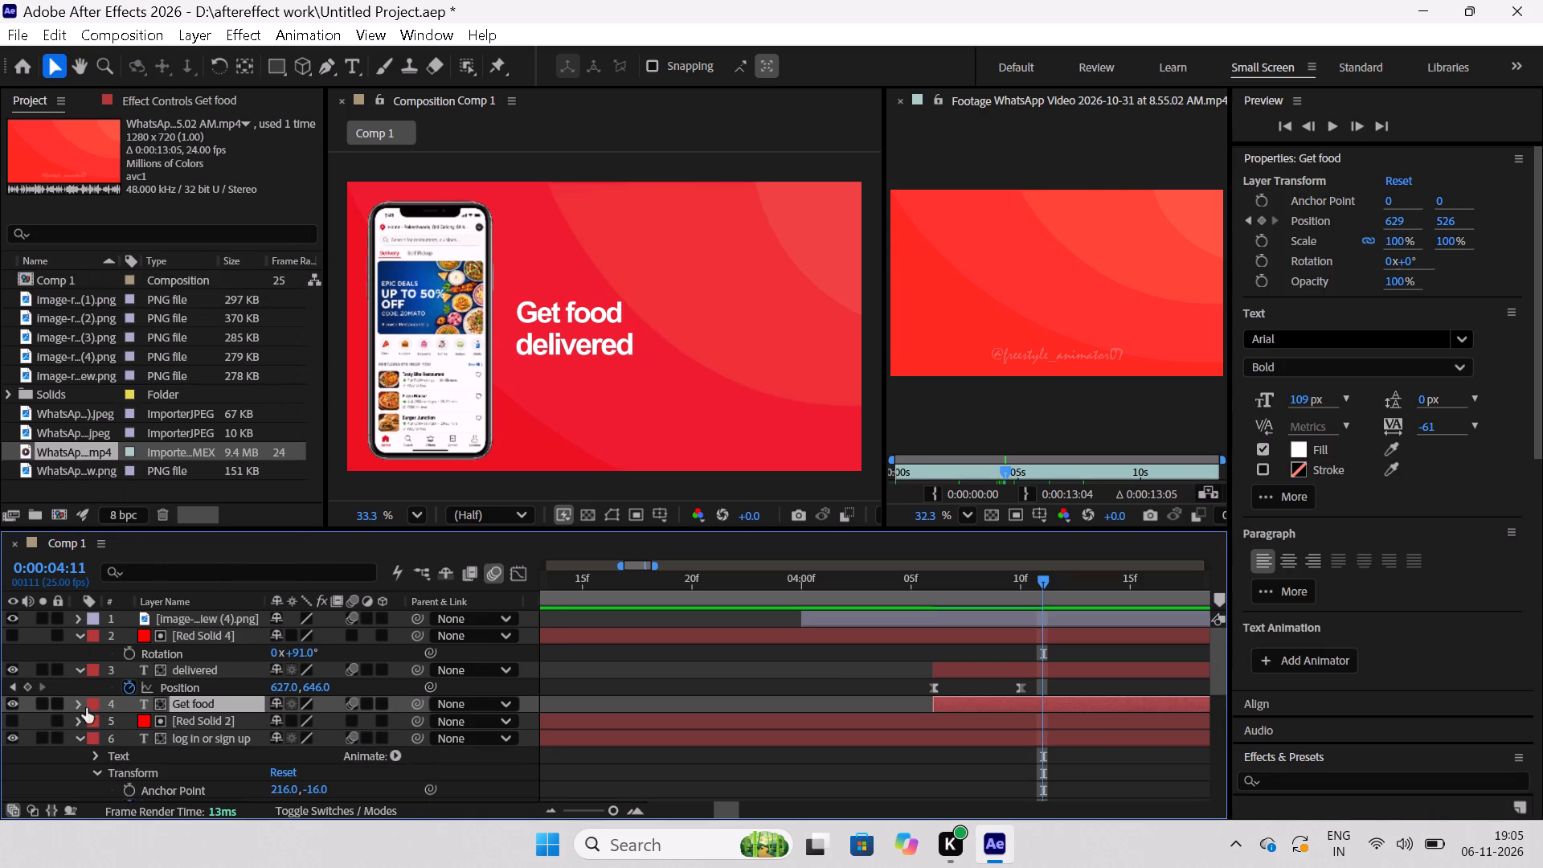
{"action": "left_click", "coordinate": [77, 735]}
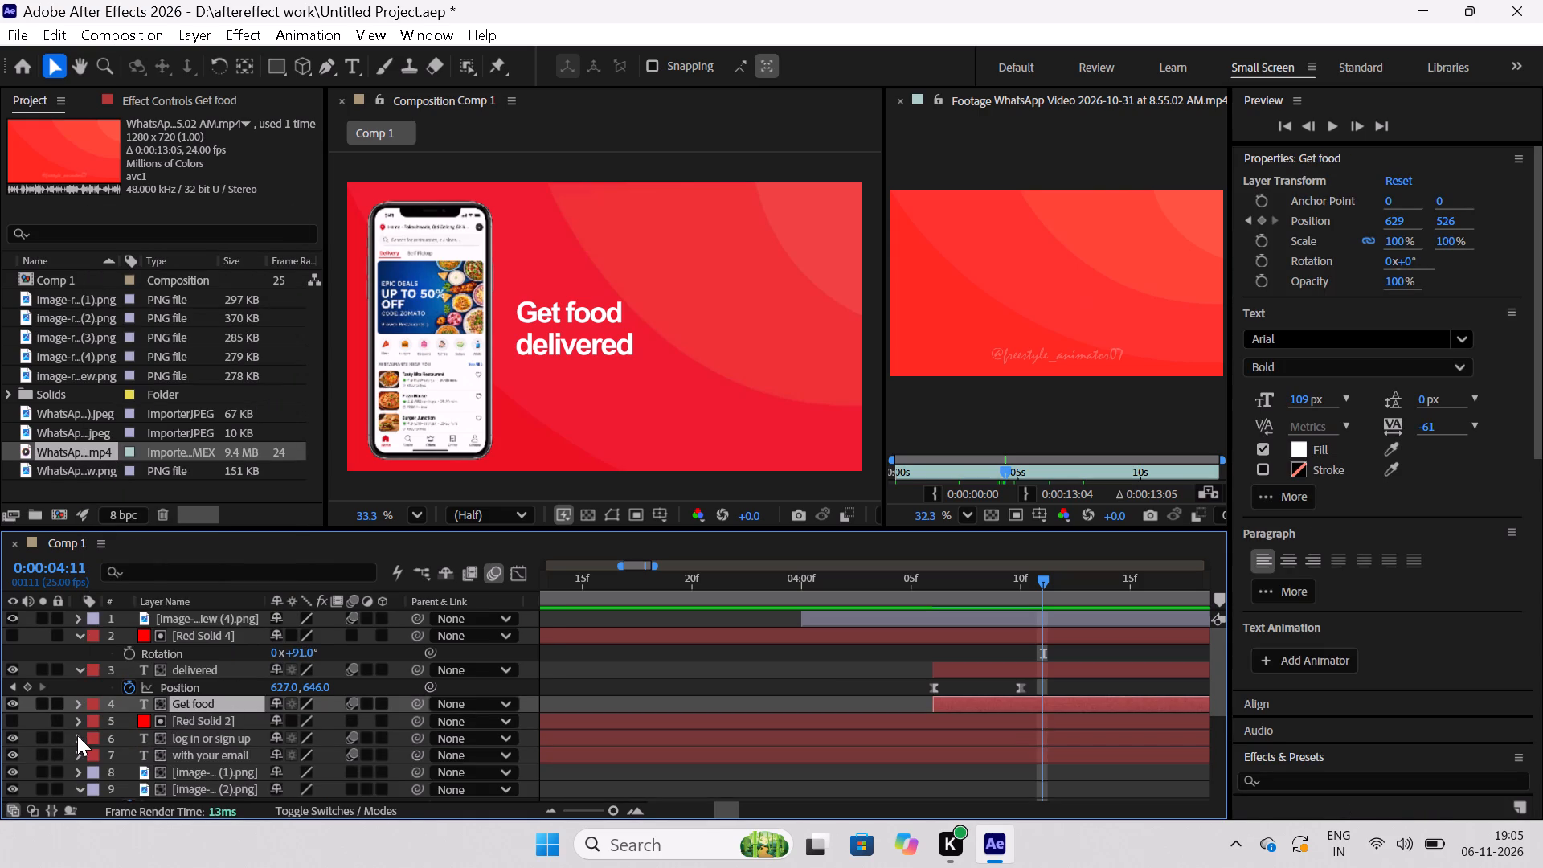
Play the whole composition from the start to review the text reveal beside the phone.
{"action": "scroll", "coordinate": [186, 712], "scroll_direction": "up", "scroll_amount": 6}
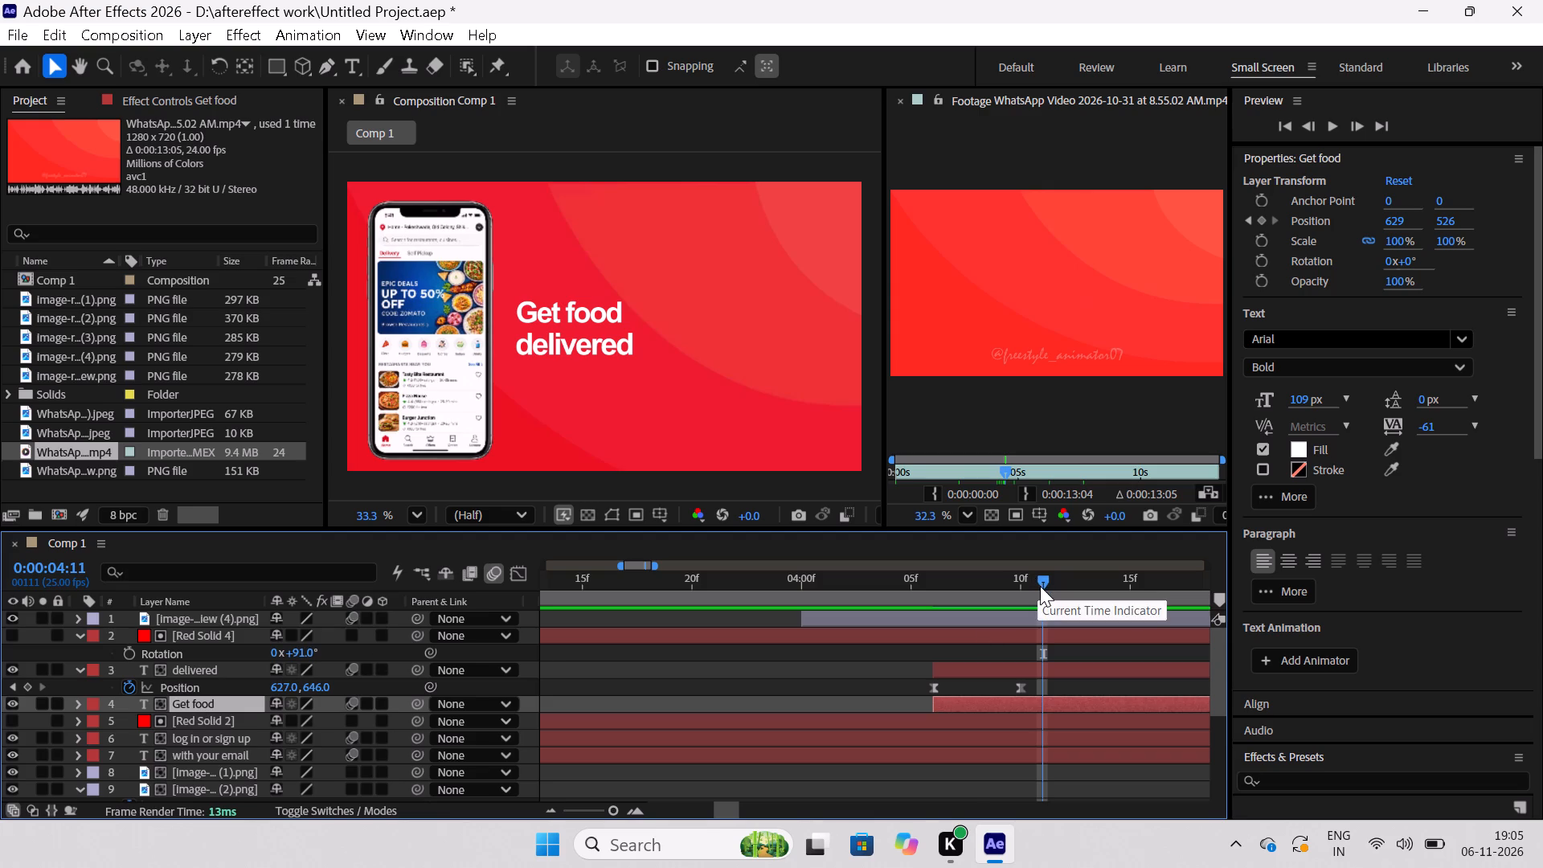
{"action": "left_click_drag", "start_coordinate": [1040, 586], "coordinate": [553, 659]}
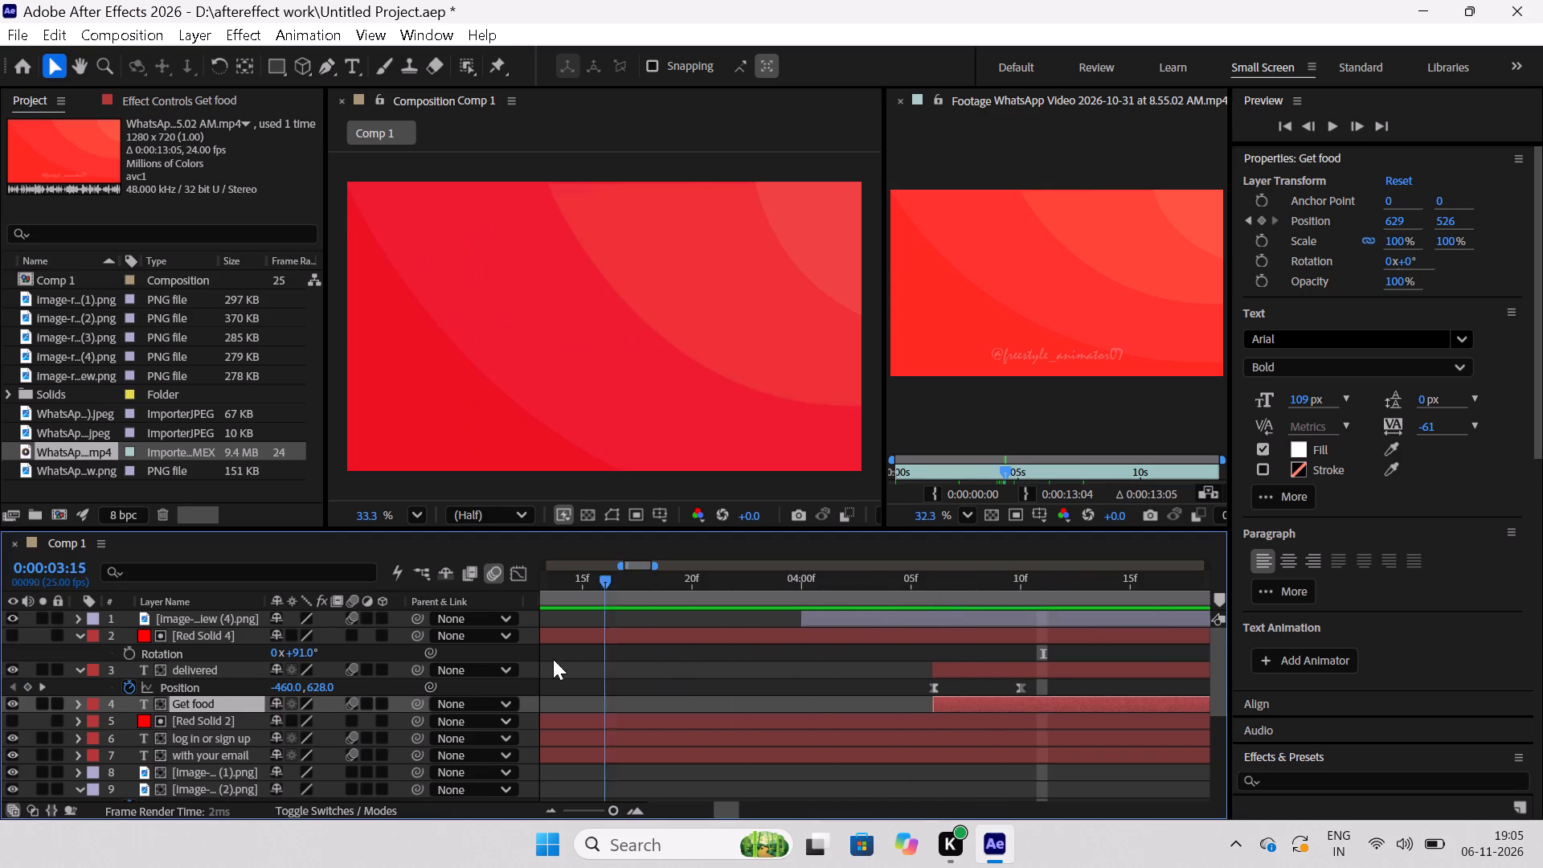
{"action": "left_click_drag", "start_coordinate": [553, 659], "coordinate": [485, 658]}
{"action": "type", "text": "-----"}
{"action": "key", "text": "space"}
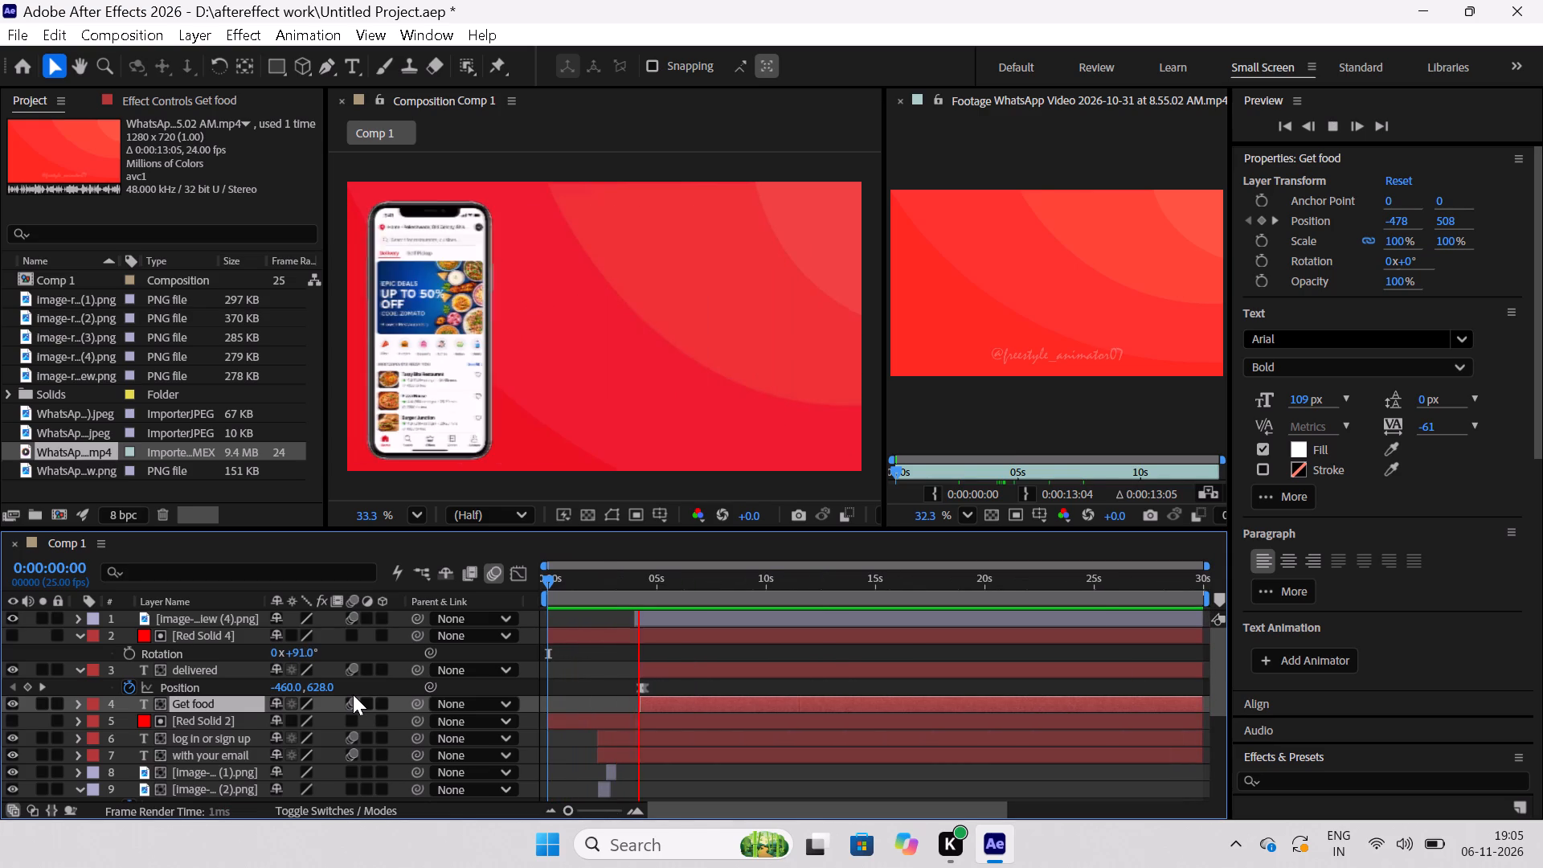
{"action": "key", "text": "space"}
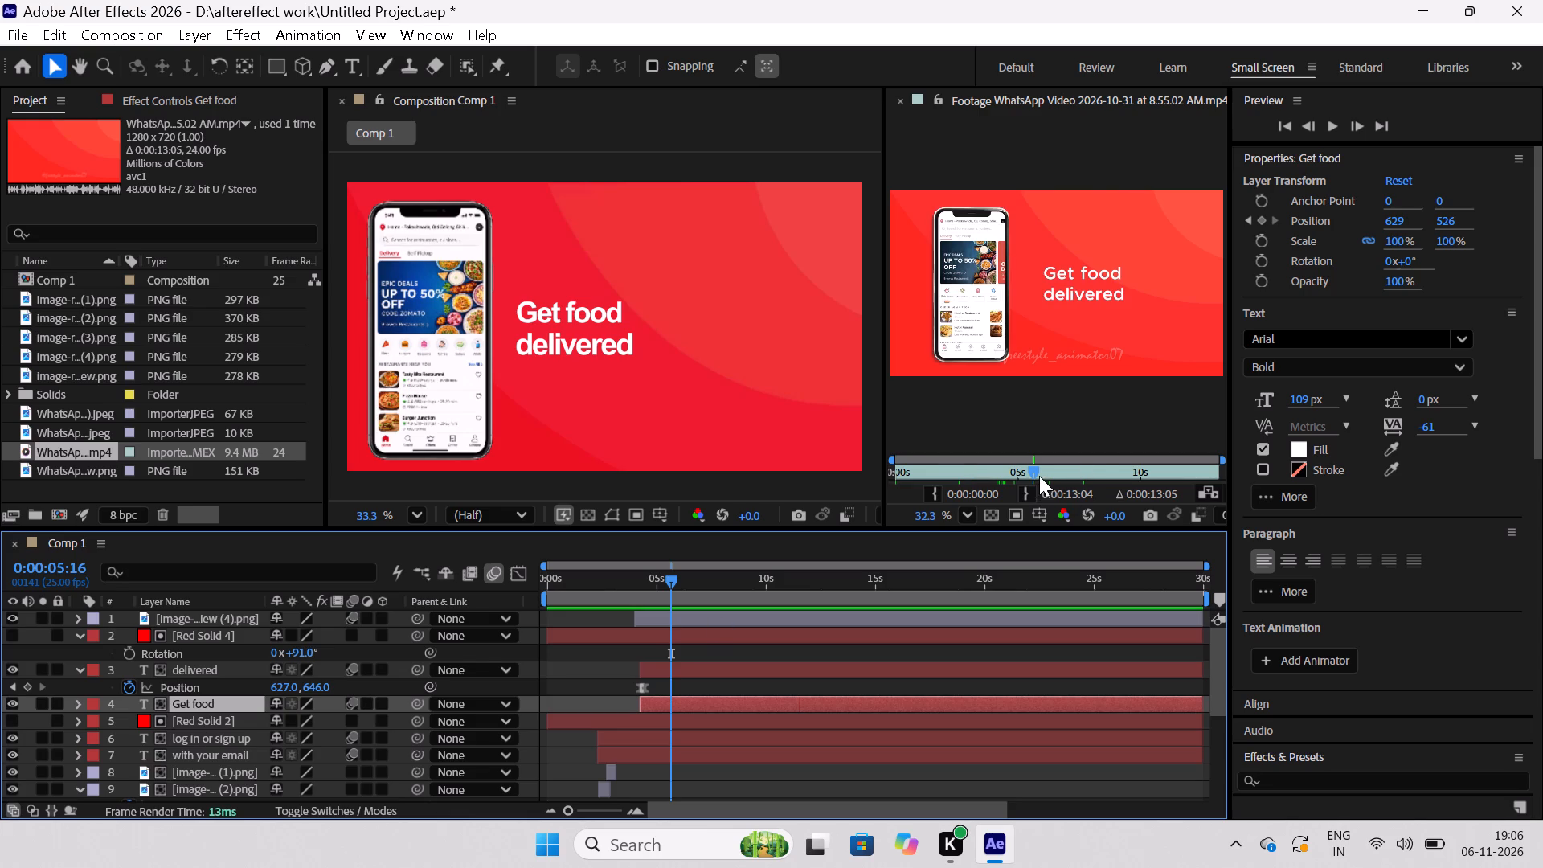
Scrub the reference video past its "Get food delivered" scene to examine how the phone and text exit, comparing with the composition.
{"action": "left_click_drag", "start_coordinate": [1033, 473], "coordinate": [1052, 479]}
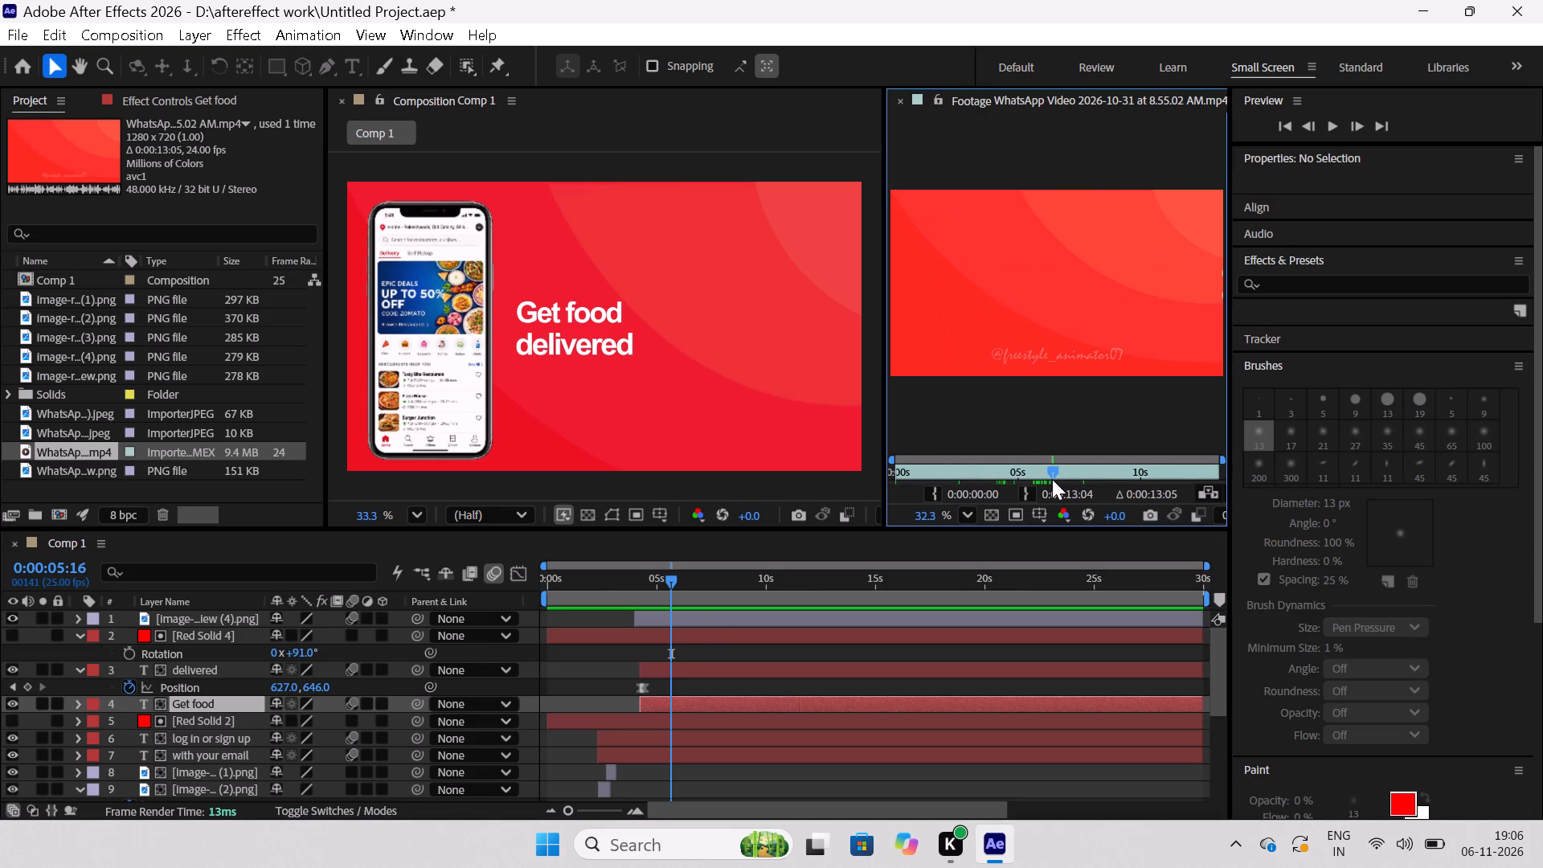
{"action": "left_click_drag", "start_coordinate": [1052, 479], "coordinate": [1074, 488]}
{"action": "left_click_drag", "start_coordinate": [710, 584], "coordinate": [666, 598]}
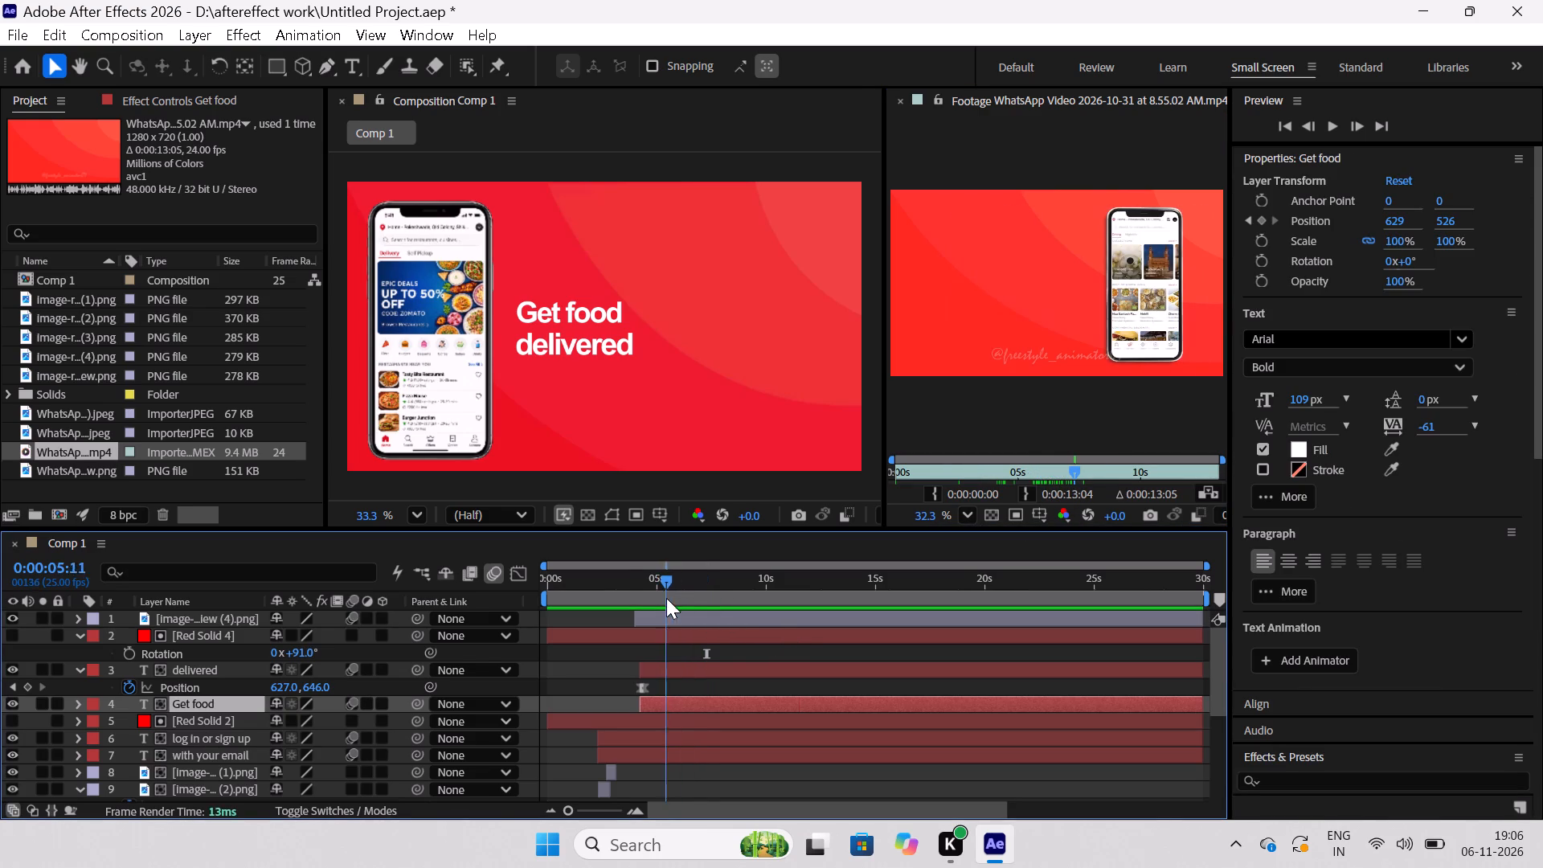
{"action": "left_click_drag", "start_coordinate": [666, 598], "coordinate": [657, 620]}
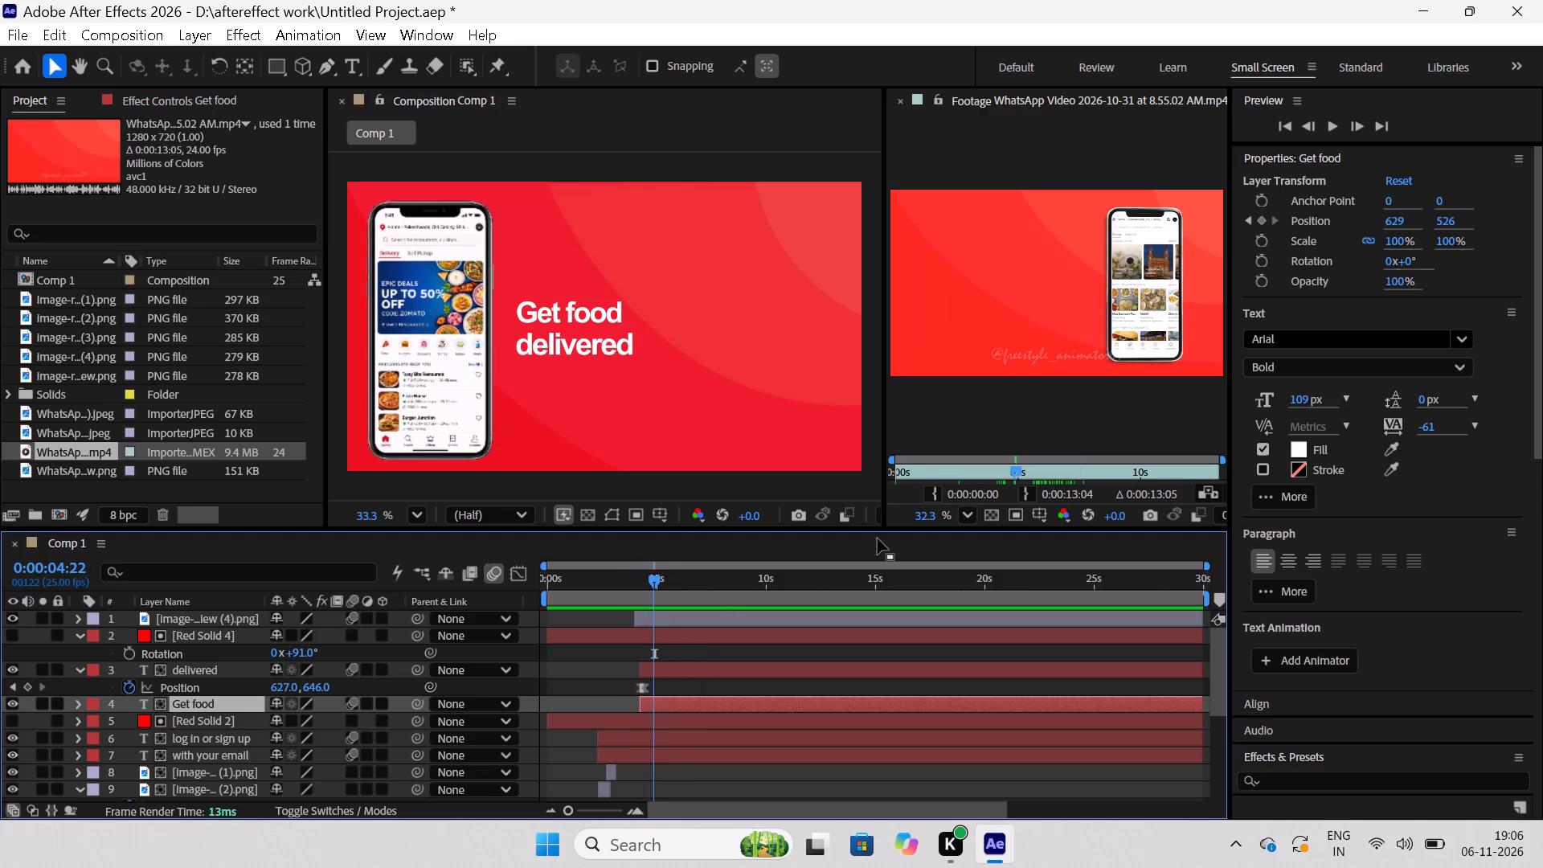
{"action": "left_click_drag", "start_coordinate": [1015, 473], "coordinate": [1028, 483]}
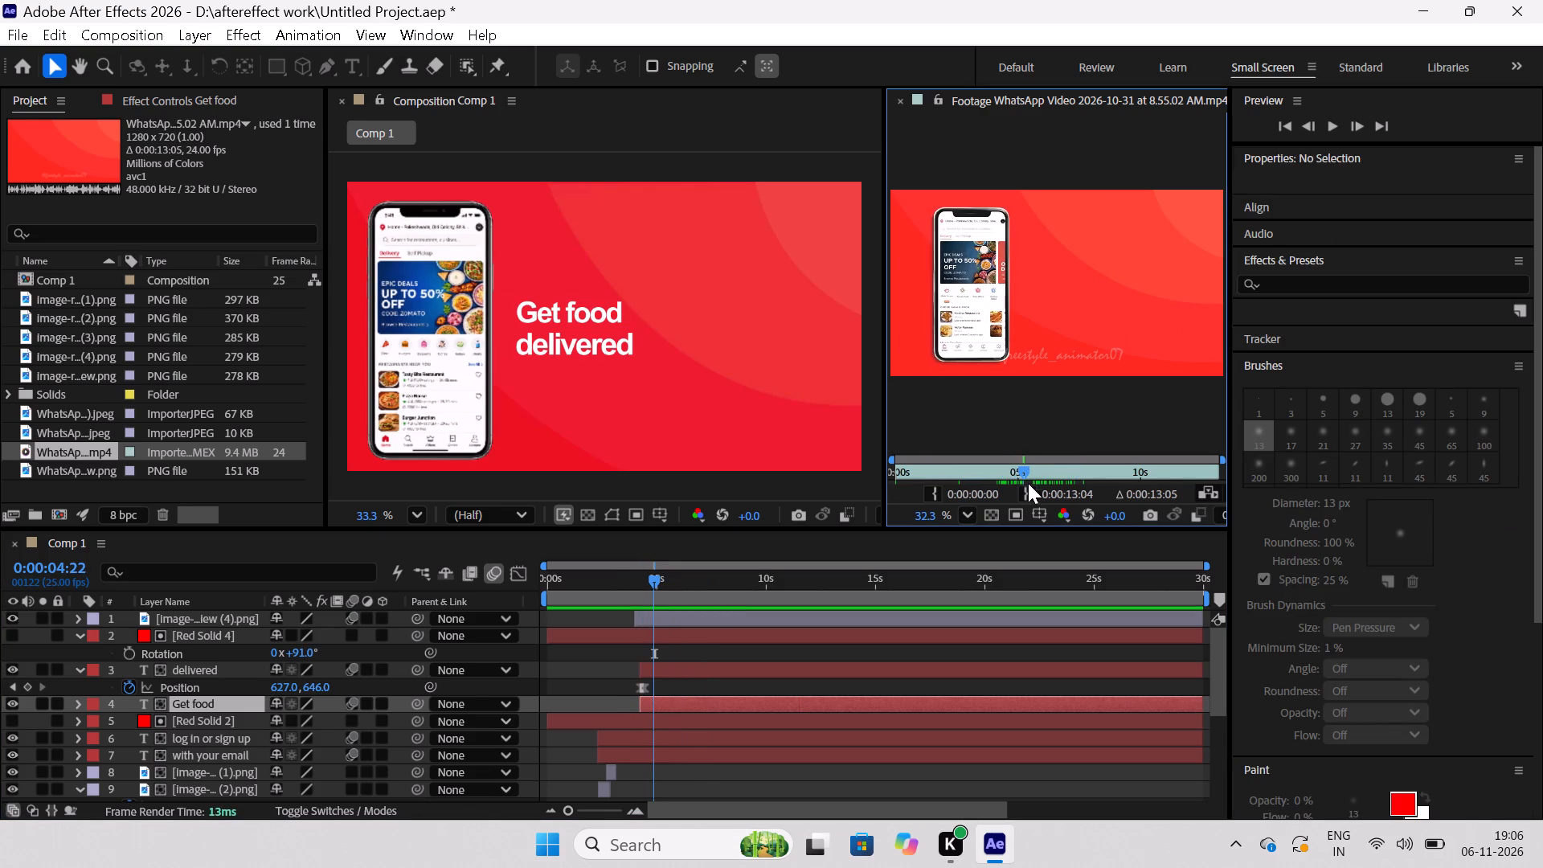
{"action": "left_click_drag", "start_coordinate": [1028, 483], "coordinate": [1058, 491]}
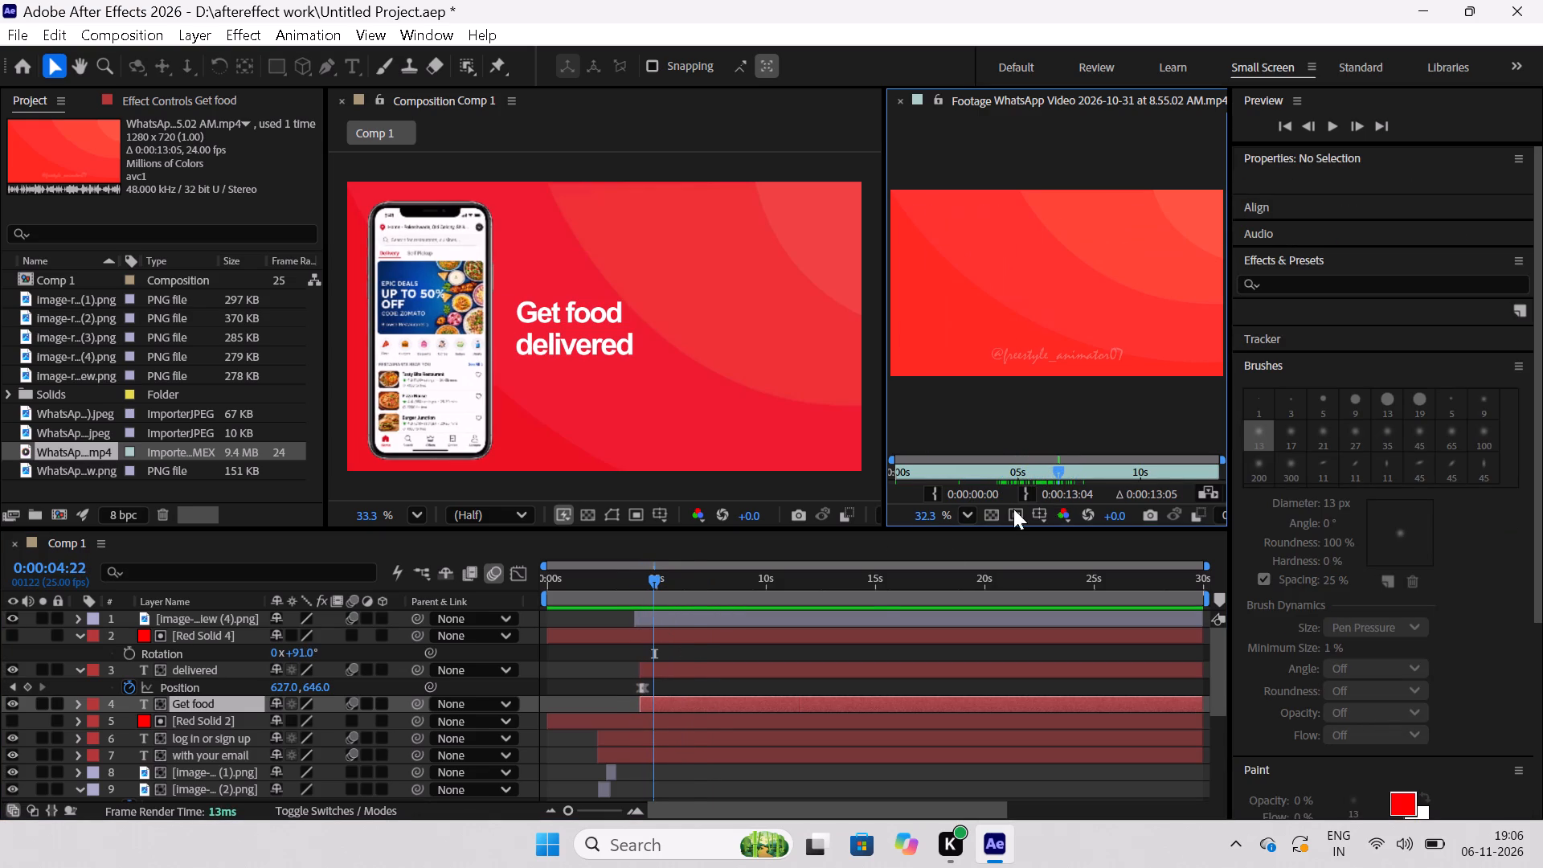
Set the time to 0:00:06:16 and expand the phone image layer's Transform properties to work on its Position keyframes.
{"action": "left_click", "coordinate": [697, 678]}
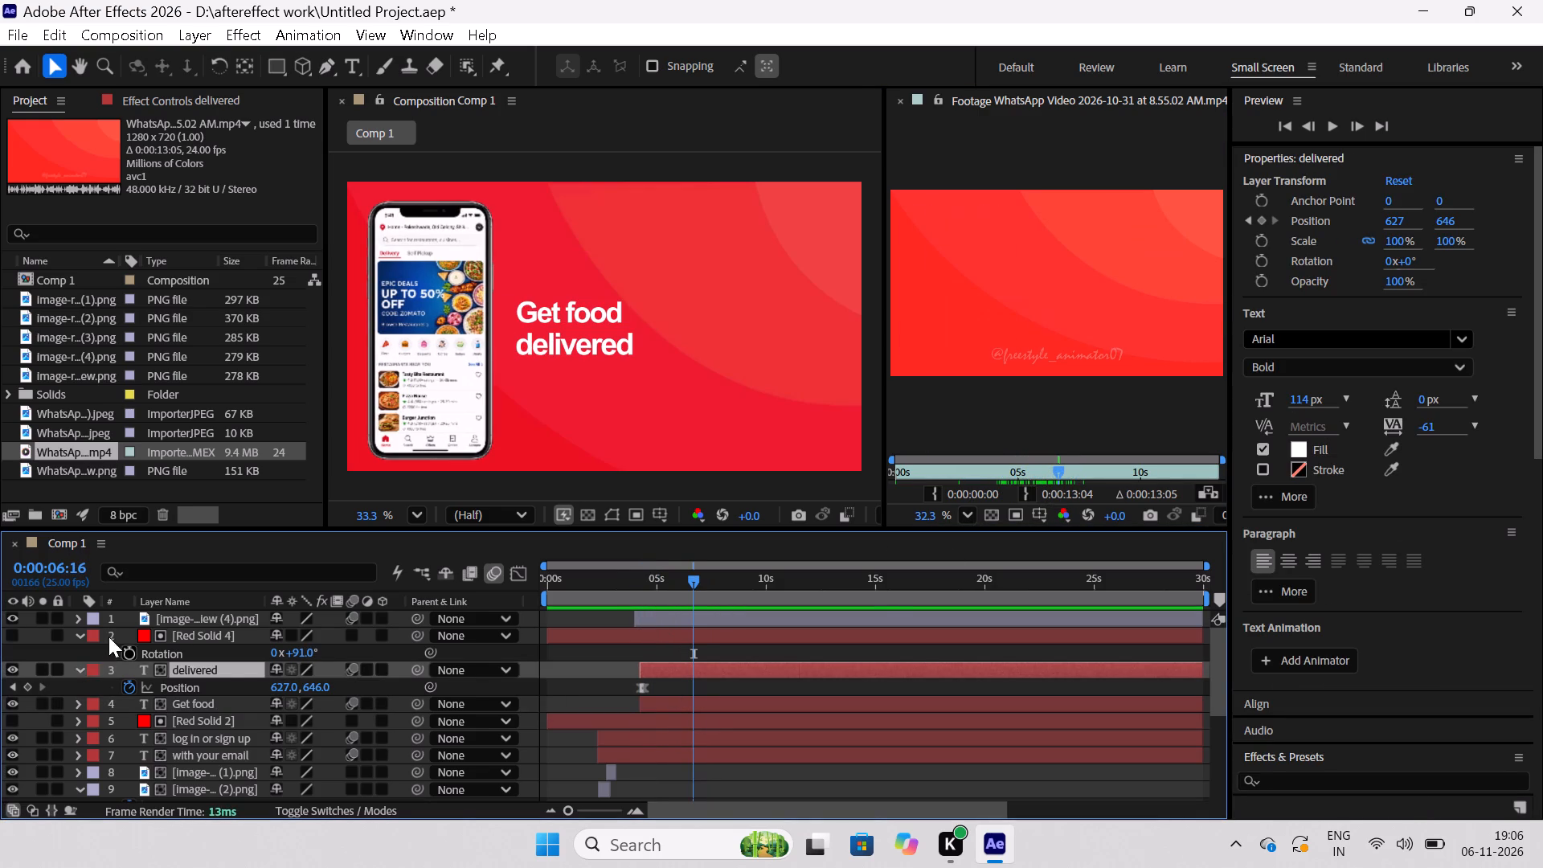
{"action": "left_click", "coordinate": [83, 618]}
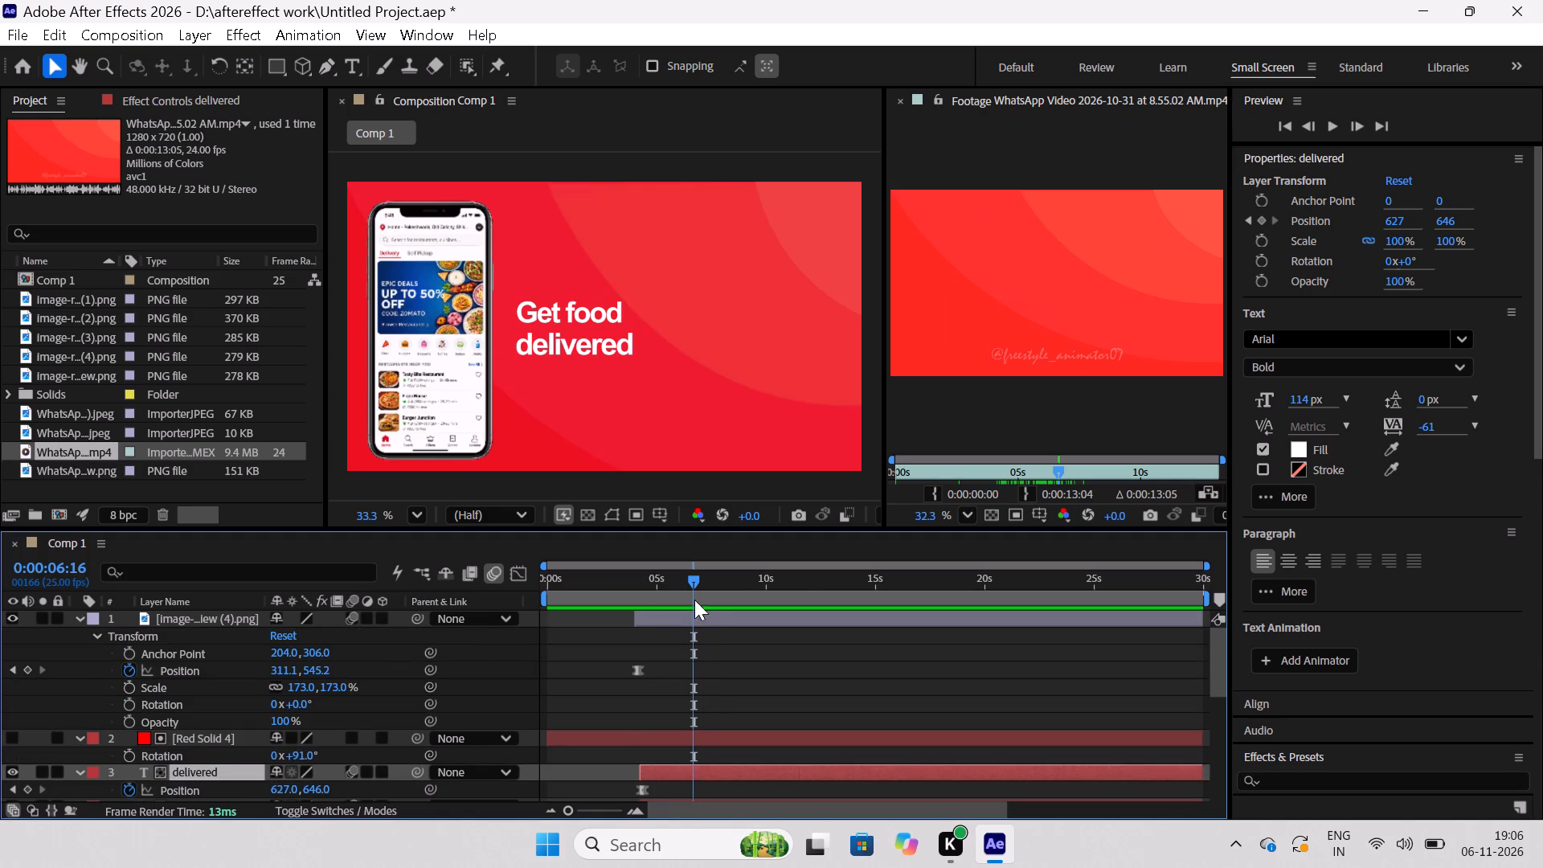
{"action": "type", "text": "=="}
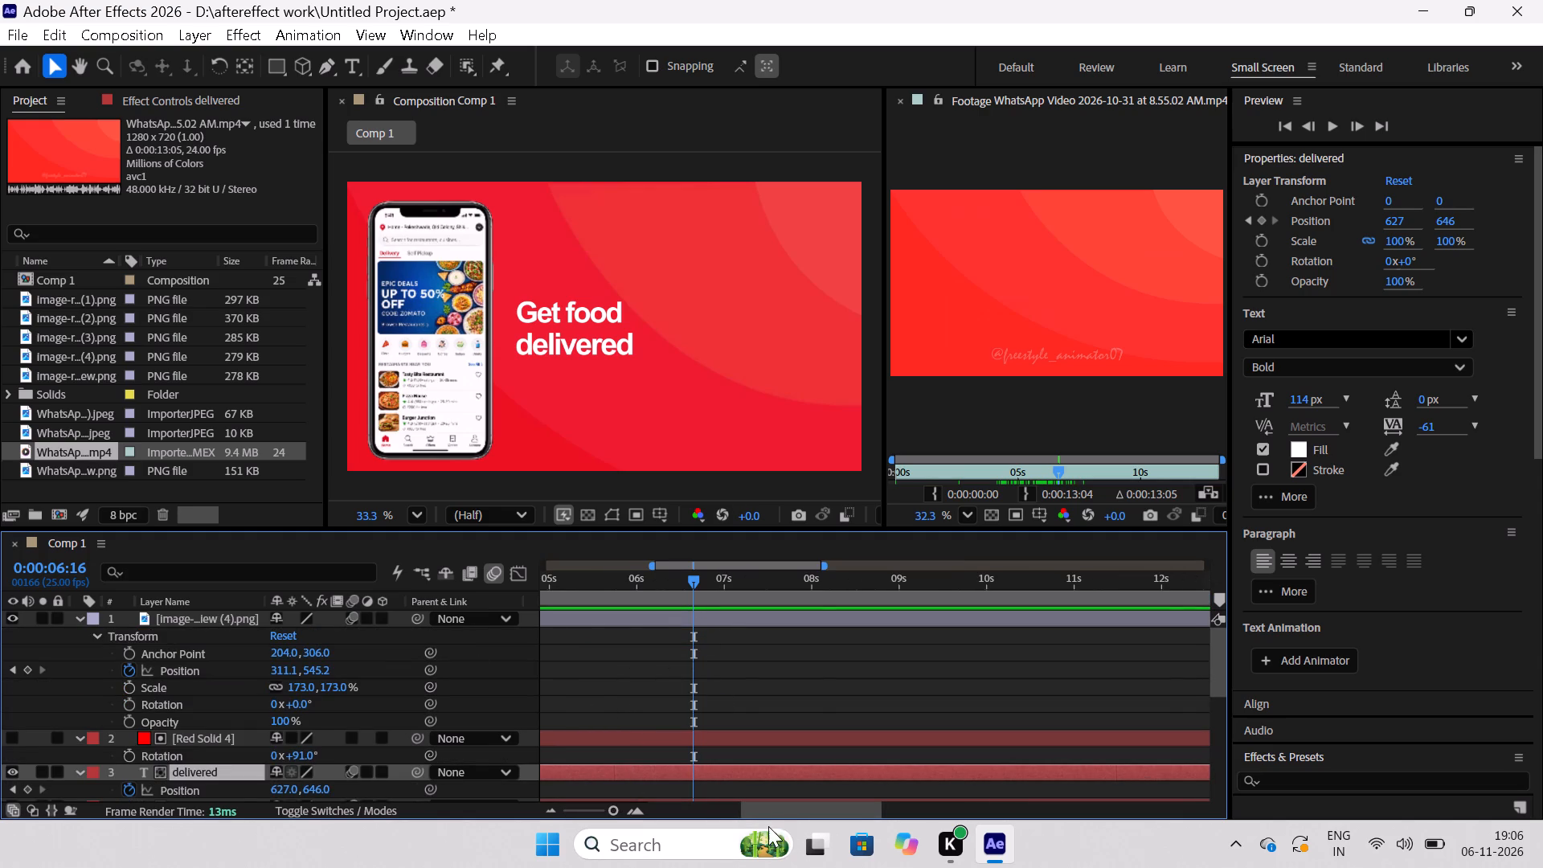
{"action": "left_click_drag", "start_coordinate": [768, 813], "coordinate": [697, 830]}
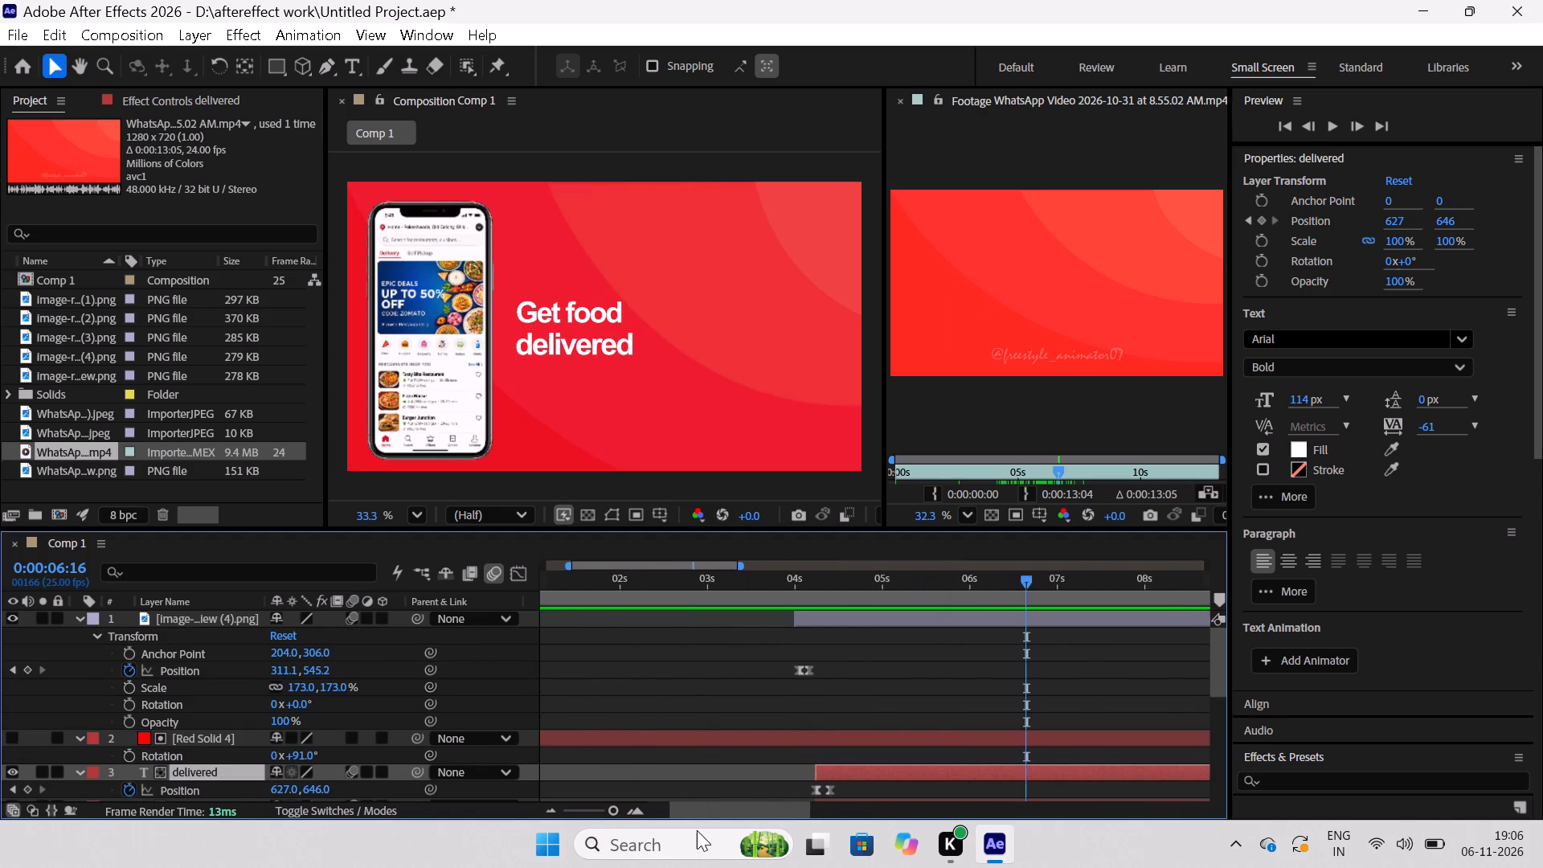
{"action": "left_click_drag", "start_coordinate": [697, 830], "coordinate": [683, 836]}
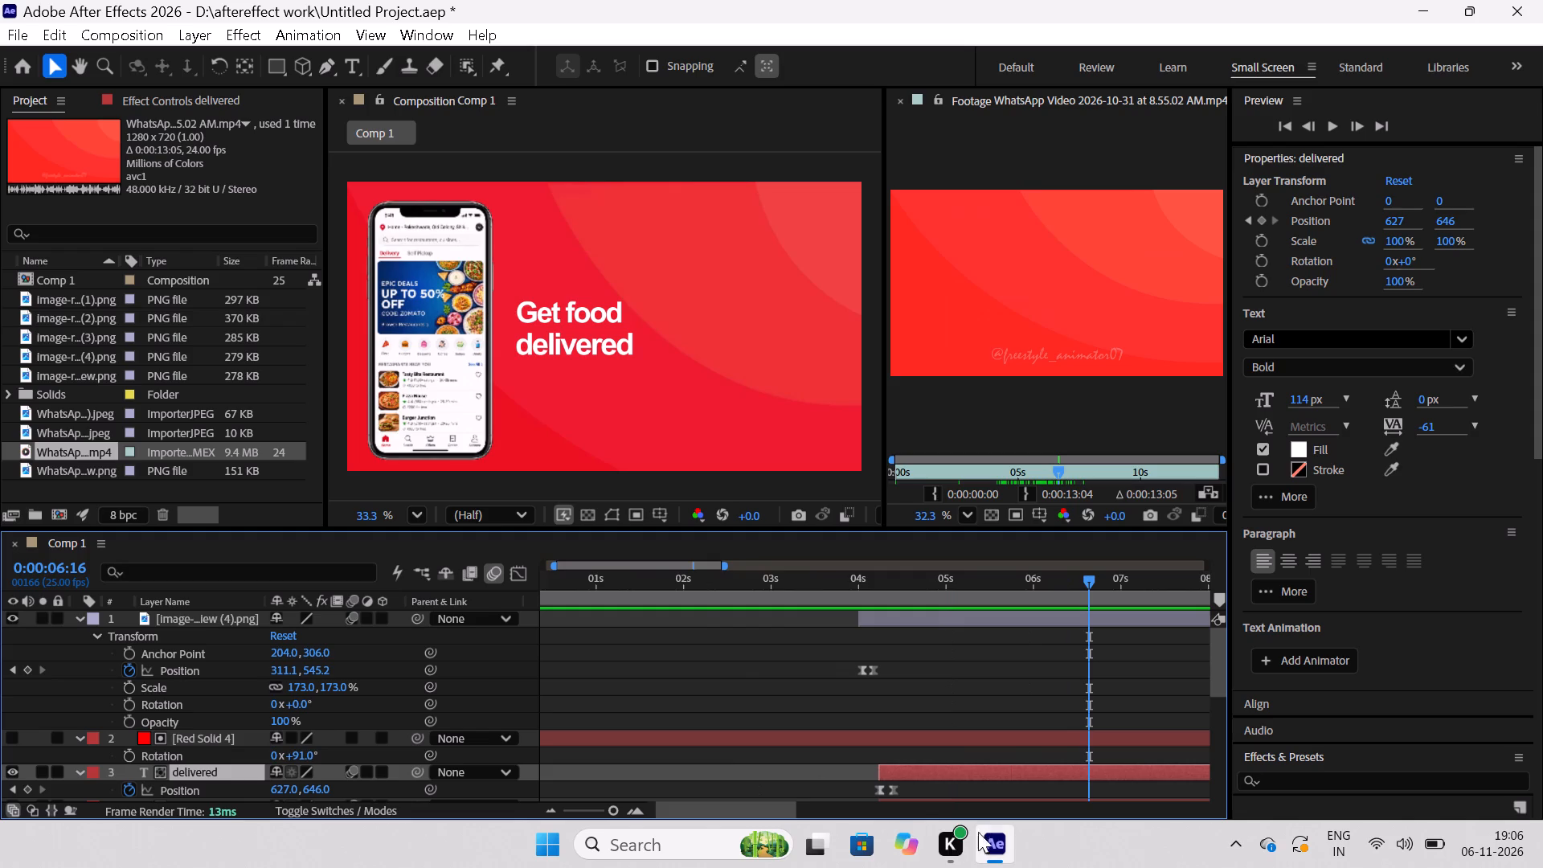
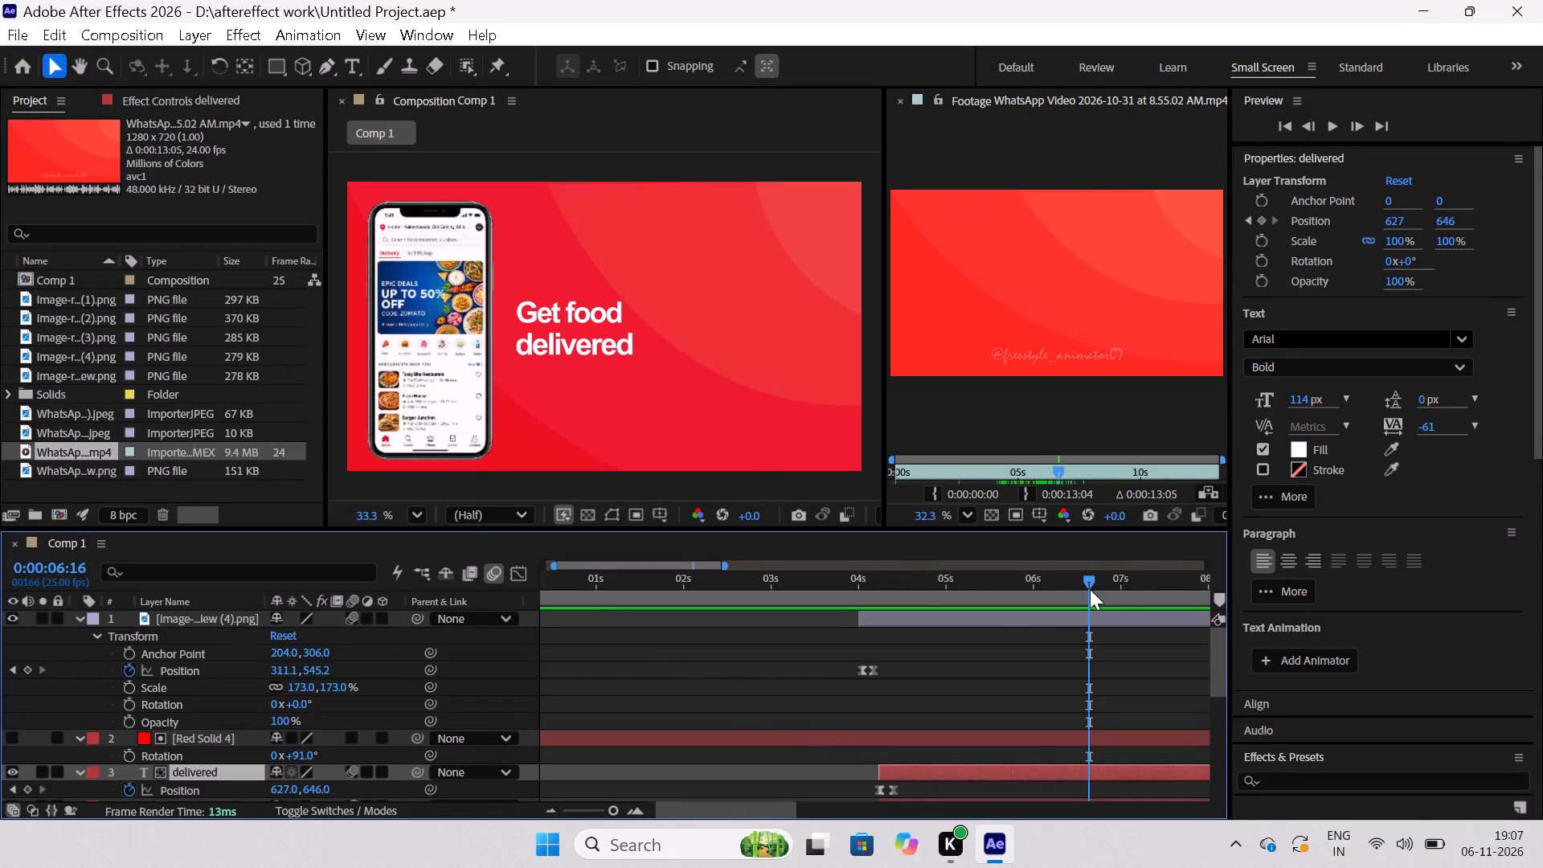
Scrub the composition back to around 0:00:04:09 to examine how the "Get food delivered" text emerges beside the phone.
{"action": "left_click_drag", "start_coordinate": [1090, 578], "coordinate": [1016, 589]}
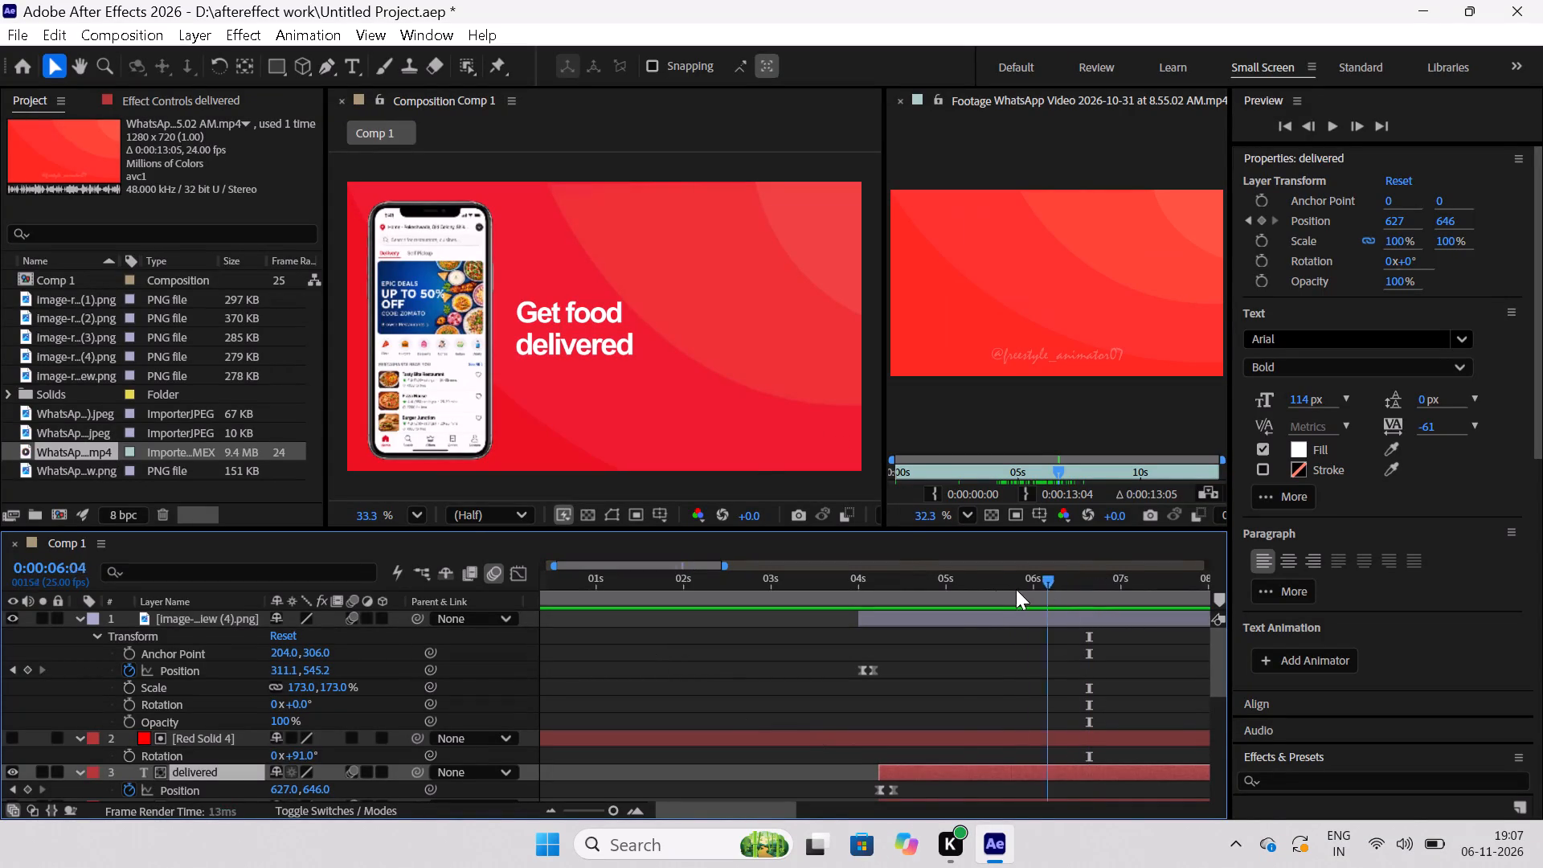
{"action": "left_click_drag", "start_coordinate": [1016, 589], "coordinate": [885, 642]}
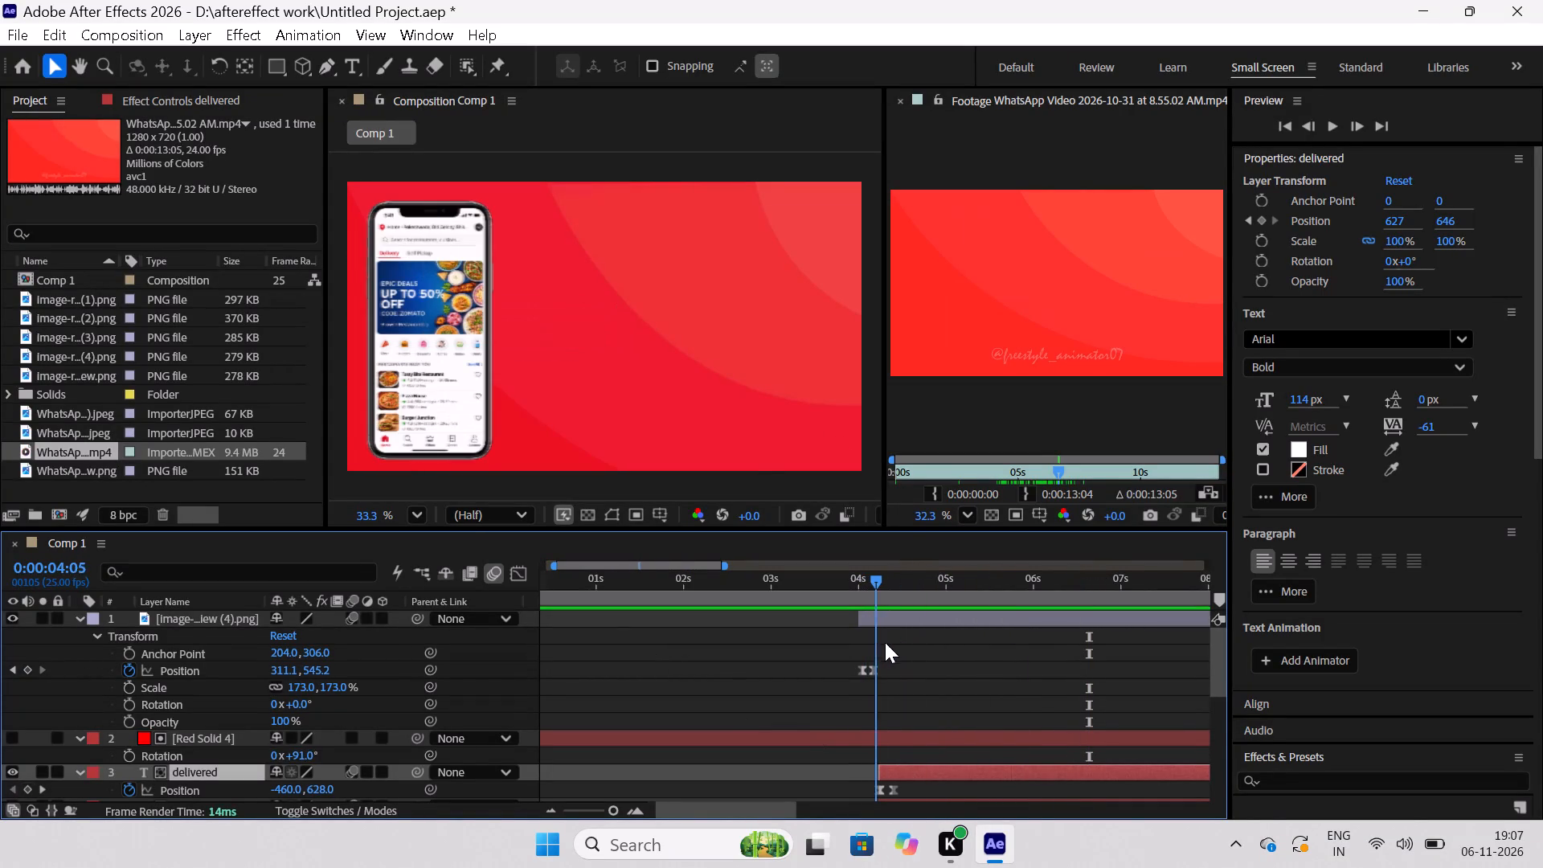
{"action": "left_click_drag", "start_coordinate": [885, 642], "coordinate": [890, 642]}
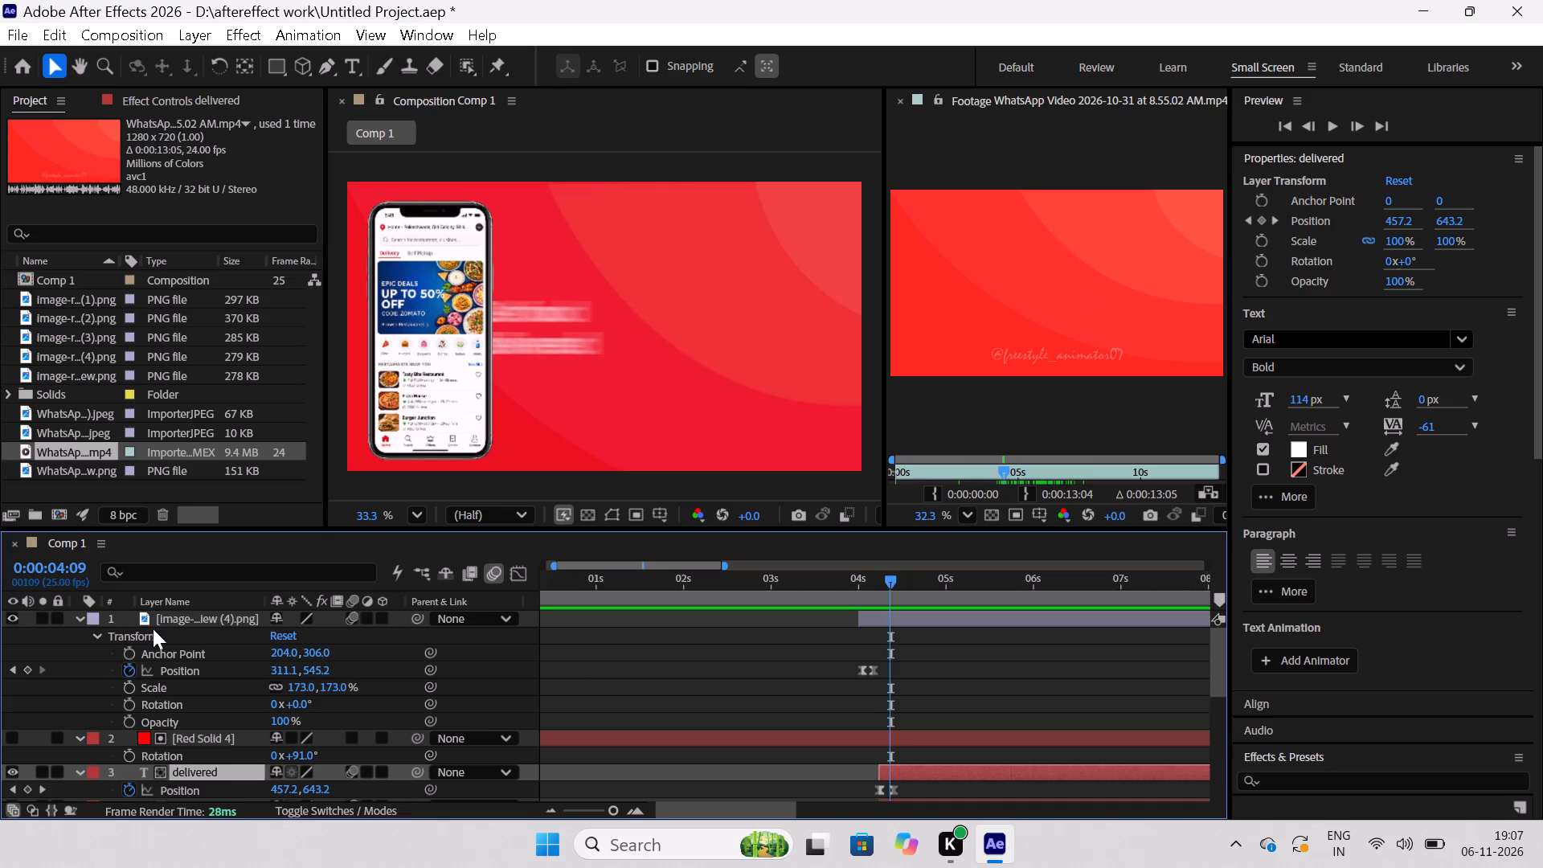
{"action": "left_click_drag", "start_coordinate": [889, 580], "coordinate": [877, 580]}
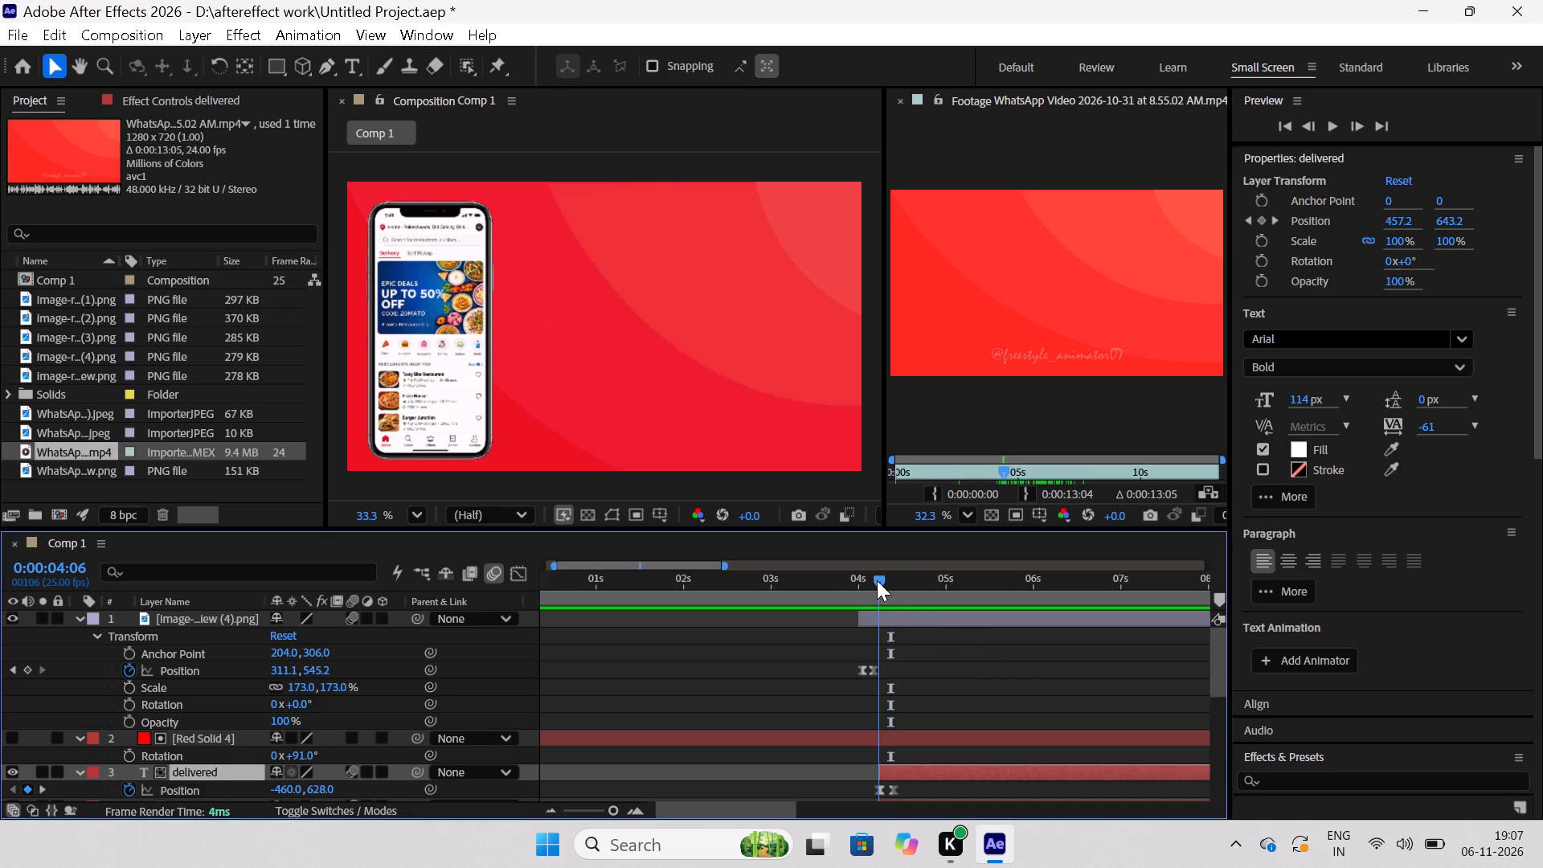
{"action": "left_click_drag", "start_coordinate": [877, 580], "coordinate": [893, 588]}
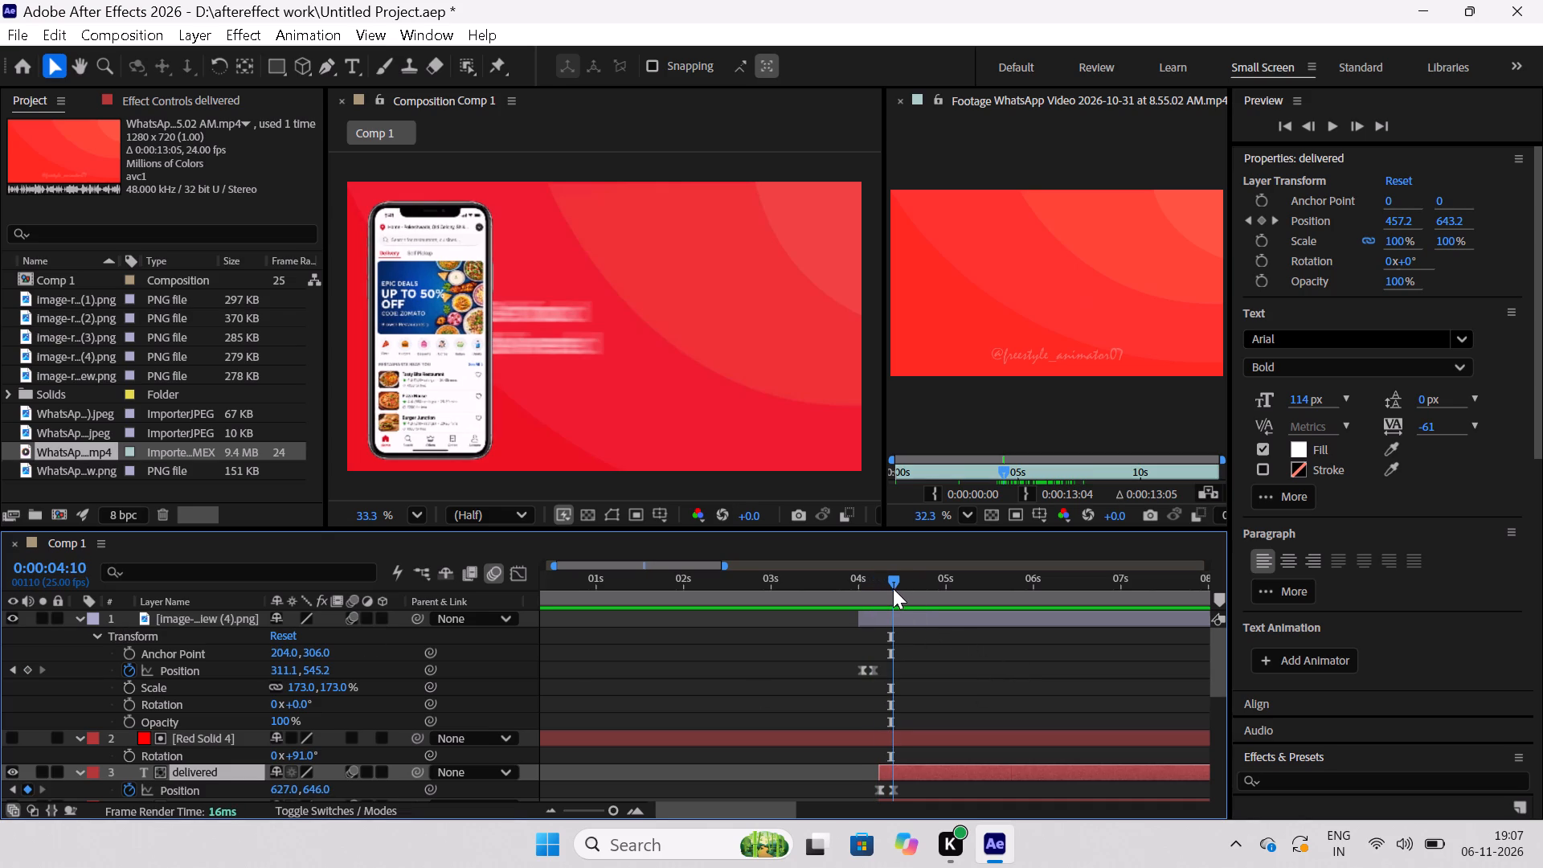
{"action": "left_click_drag", "start_coordinate": [893, 588], "coordinate": [888, 591]}
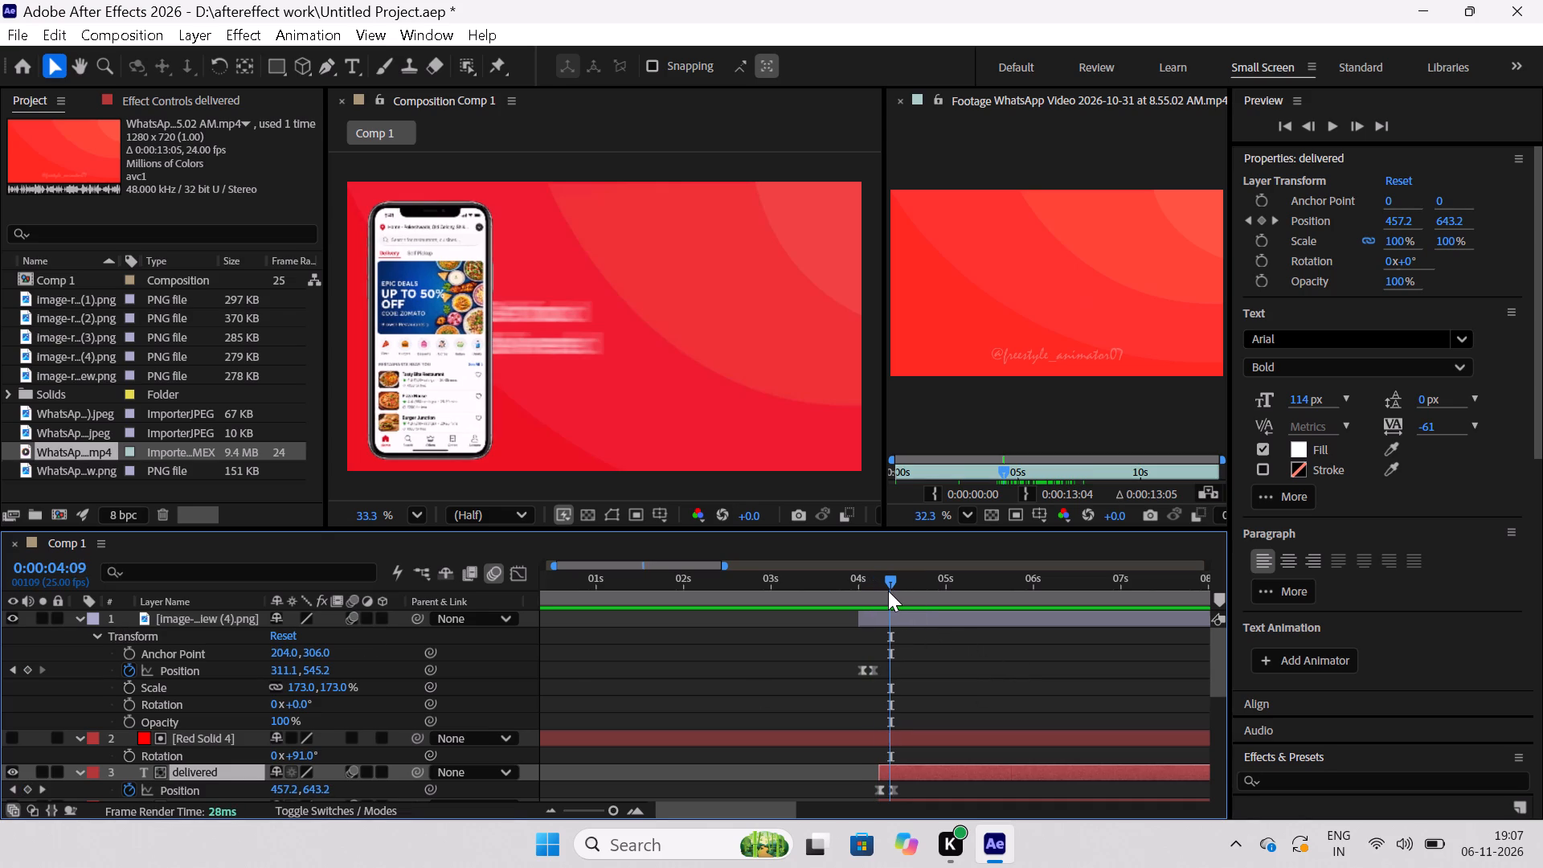
{"action": "left_click_drag", "start_coordinate": [888, 591], "coordinate": [890, 592]}
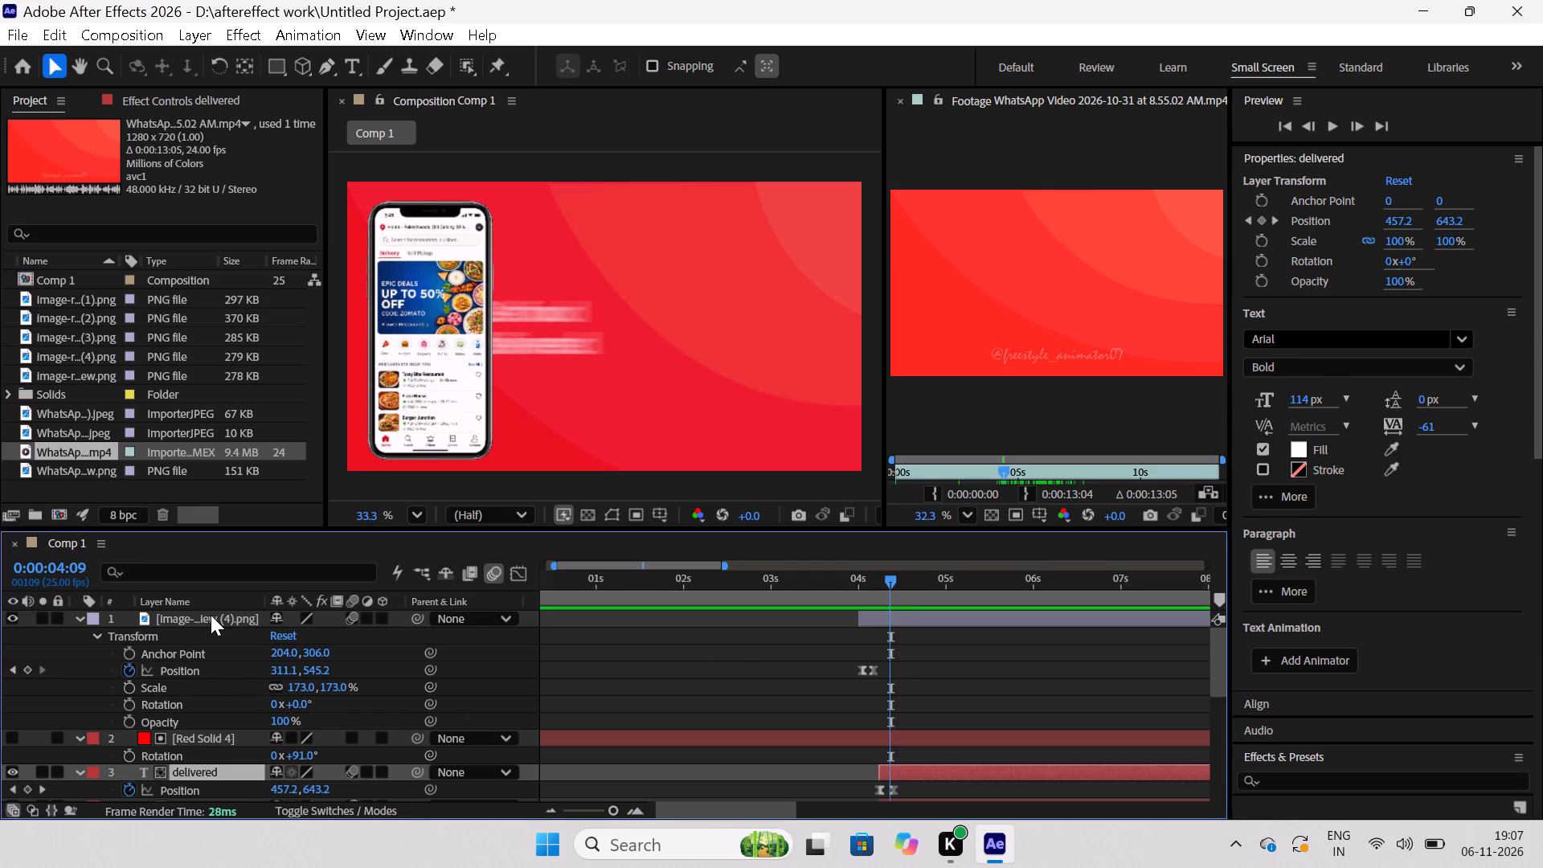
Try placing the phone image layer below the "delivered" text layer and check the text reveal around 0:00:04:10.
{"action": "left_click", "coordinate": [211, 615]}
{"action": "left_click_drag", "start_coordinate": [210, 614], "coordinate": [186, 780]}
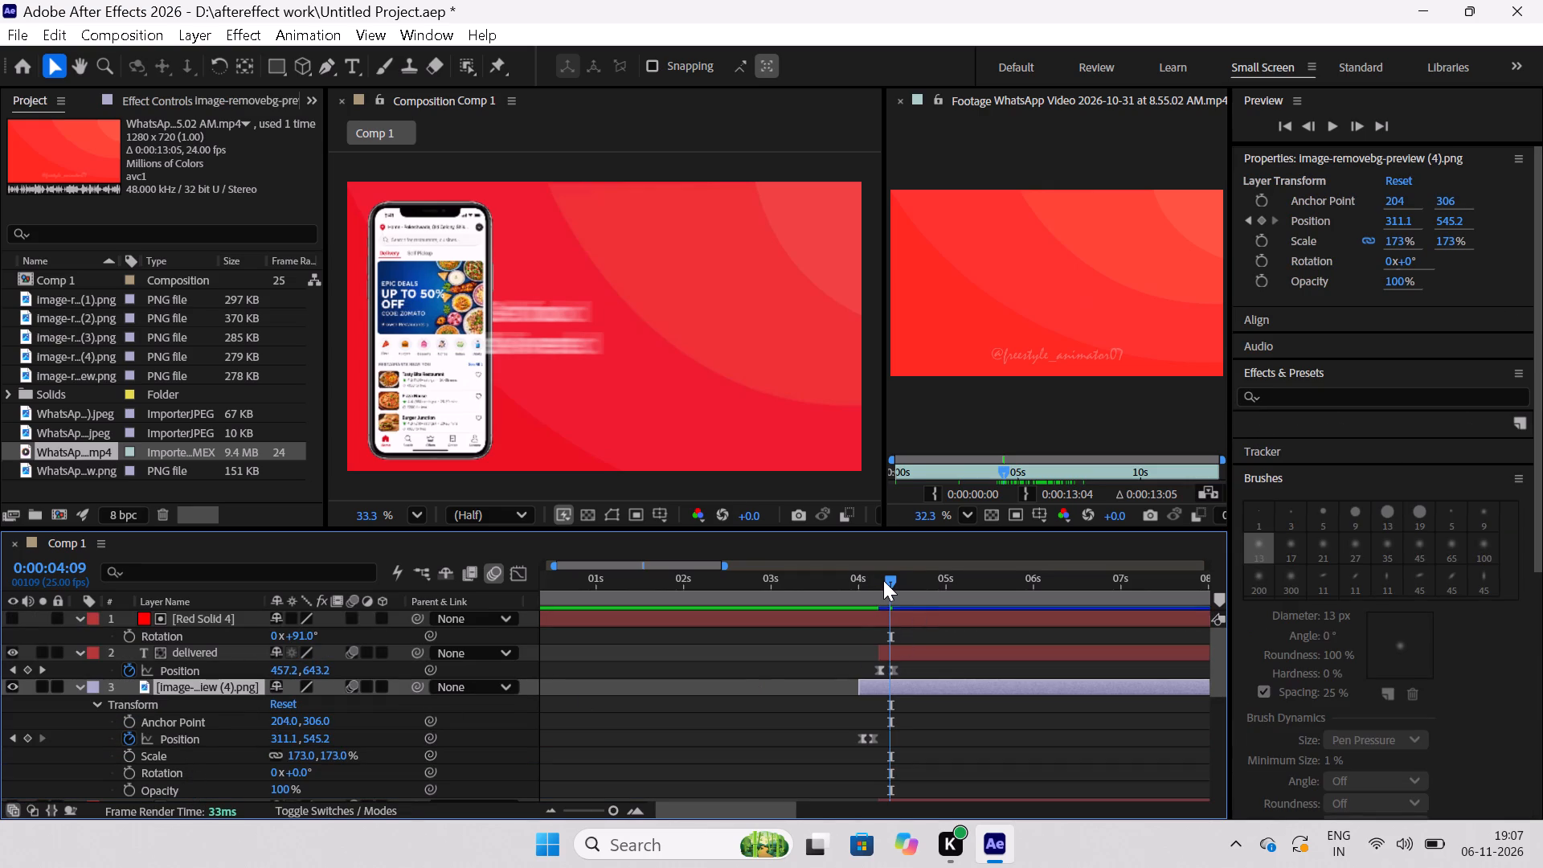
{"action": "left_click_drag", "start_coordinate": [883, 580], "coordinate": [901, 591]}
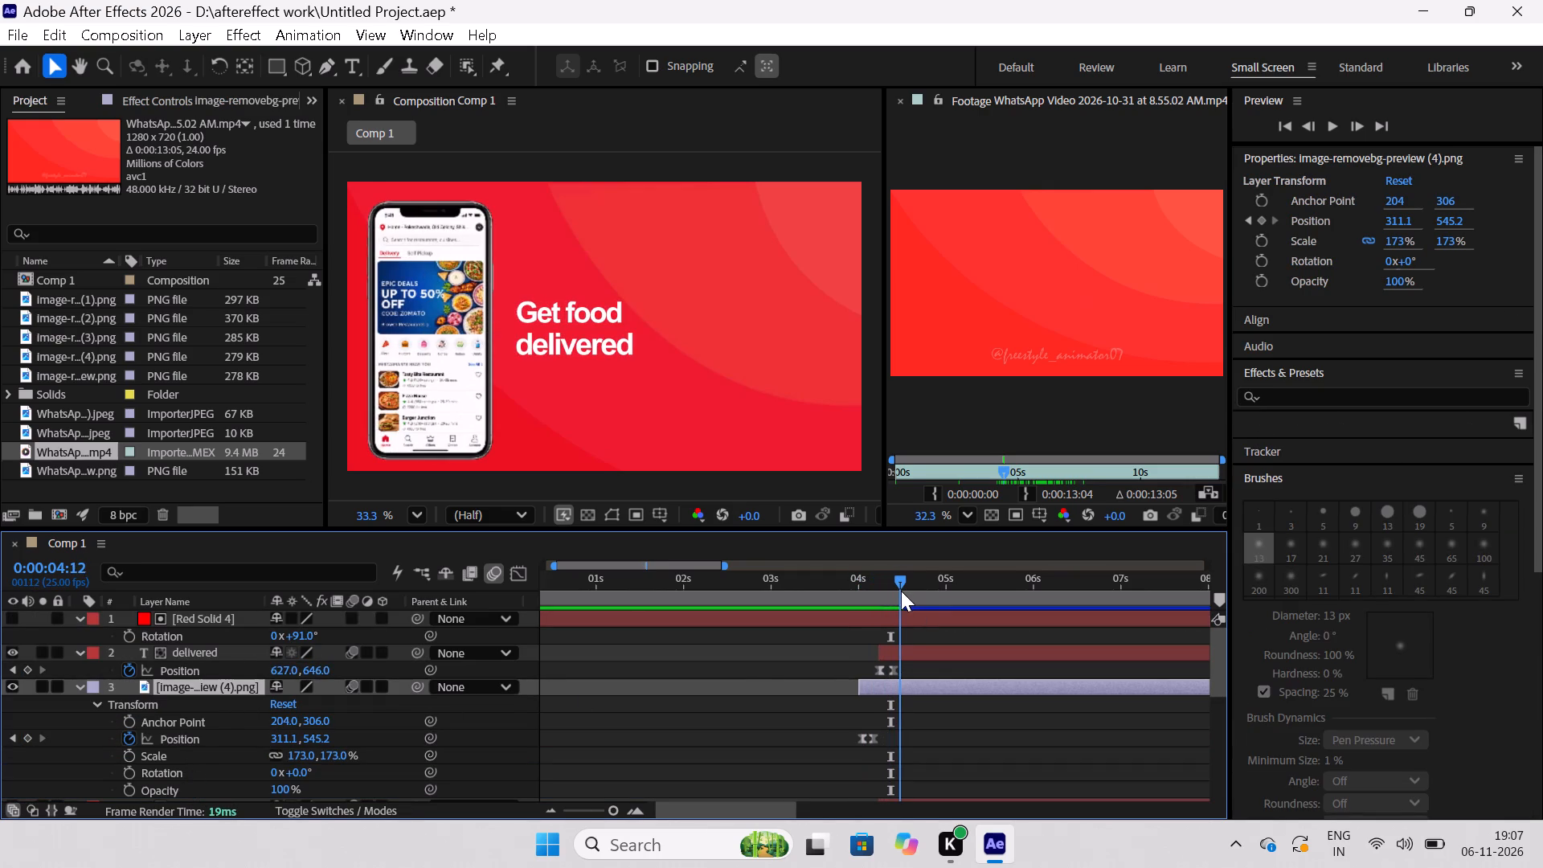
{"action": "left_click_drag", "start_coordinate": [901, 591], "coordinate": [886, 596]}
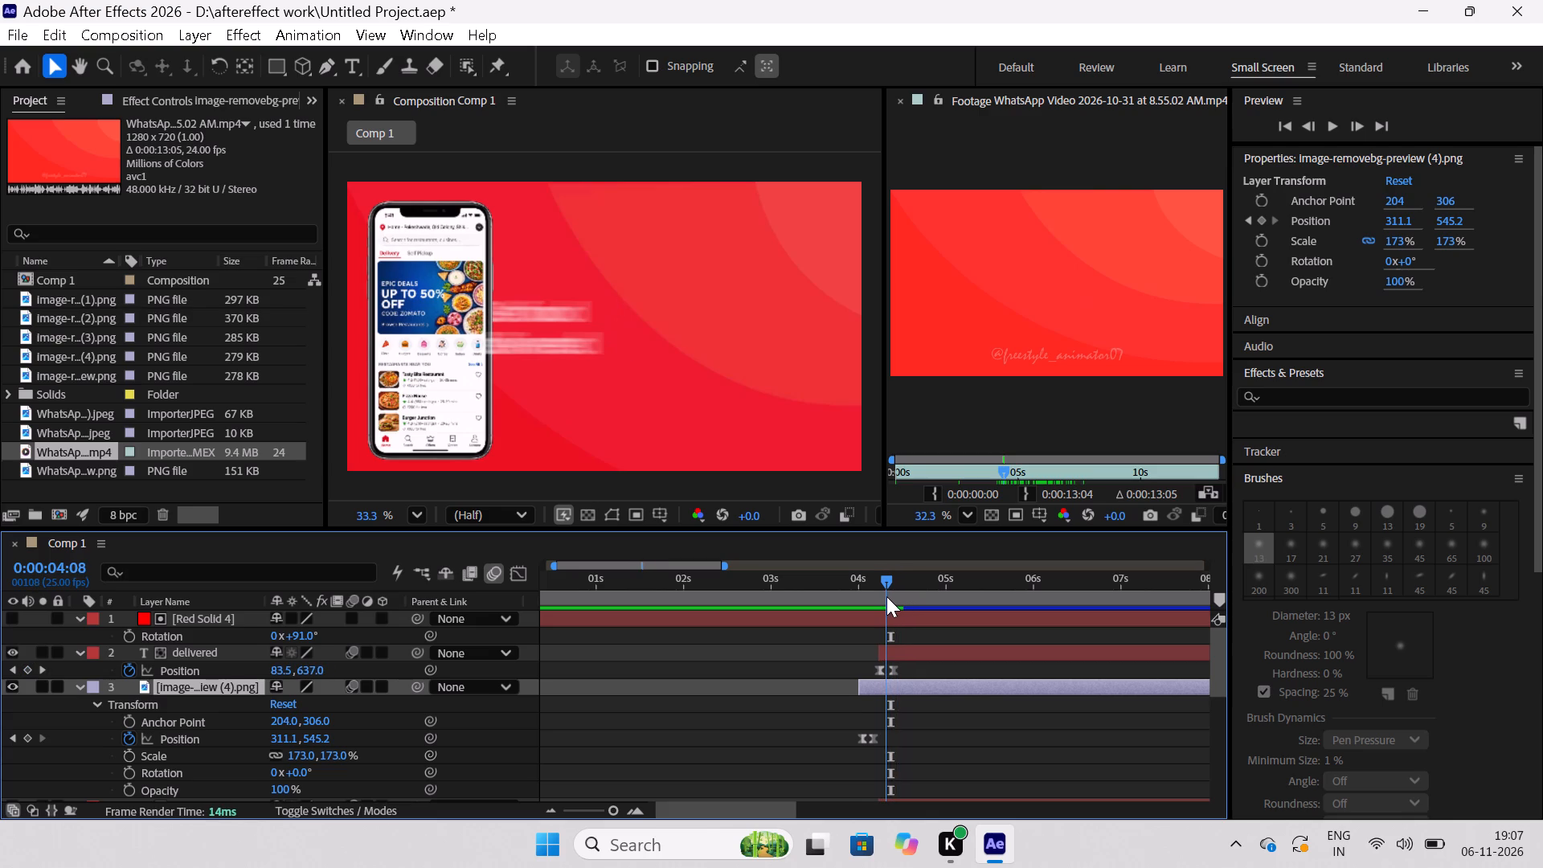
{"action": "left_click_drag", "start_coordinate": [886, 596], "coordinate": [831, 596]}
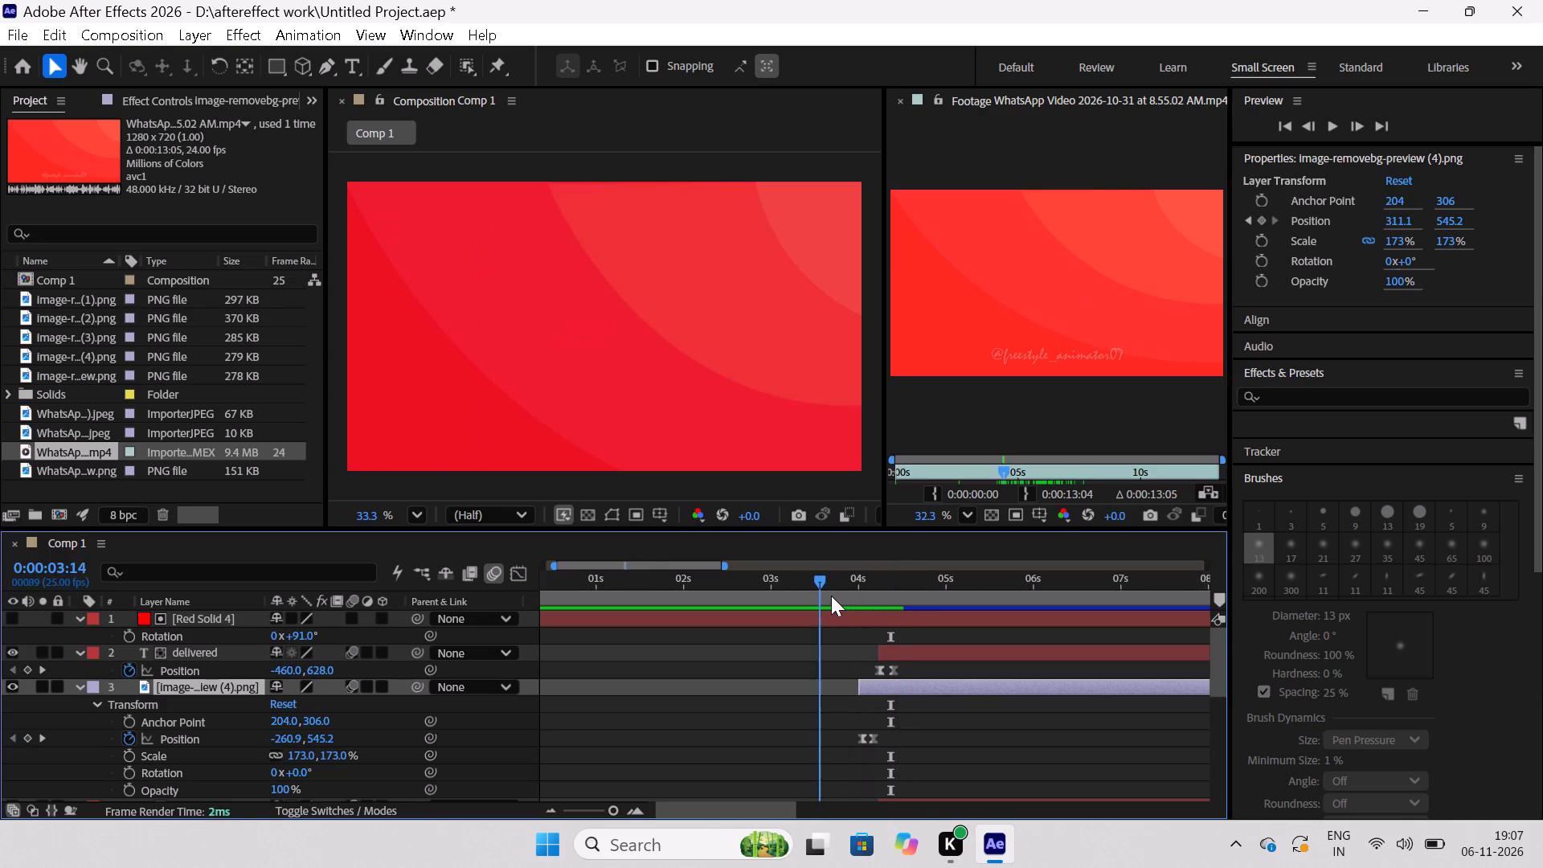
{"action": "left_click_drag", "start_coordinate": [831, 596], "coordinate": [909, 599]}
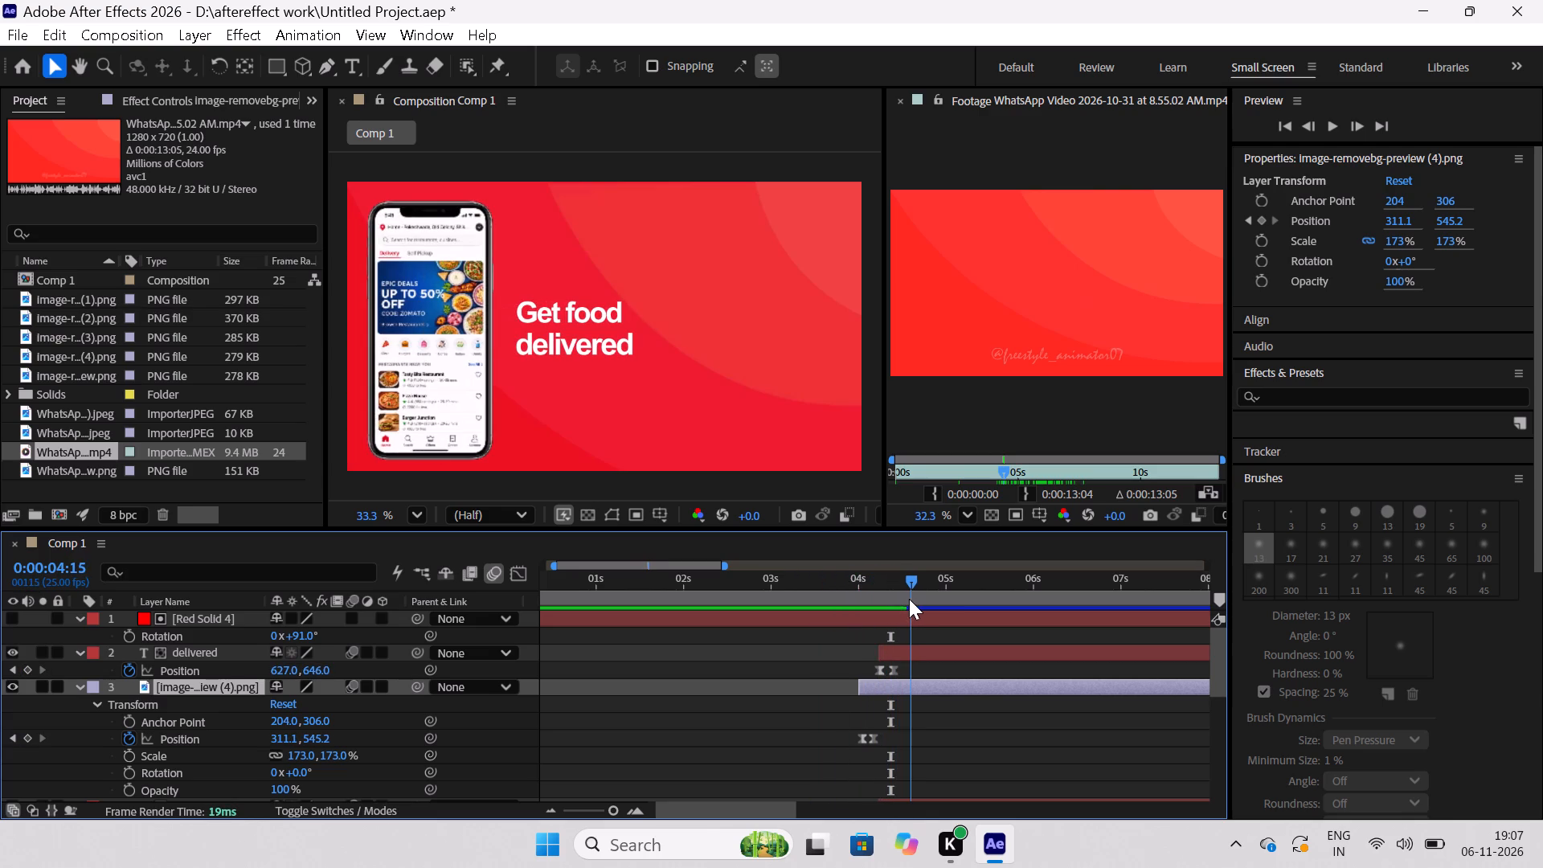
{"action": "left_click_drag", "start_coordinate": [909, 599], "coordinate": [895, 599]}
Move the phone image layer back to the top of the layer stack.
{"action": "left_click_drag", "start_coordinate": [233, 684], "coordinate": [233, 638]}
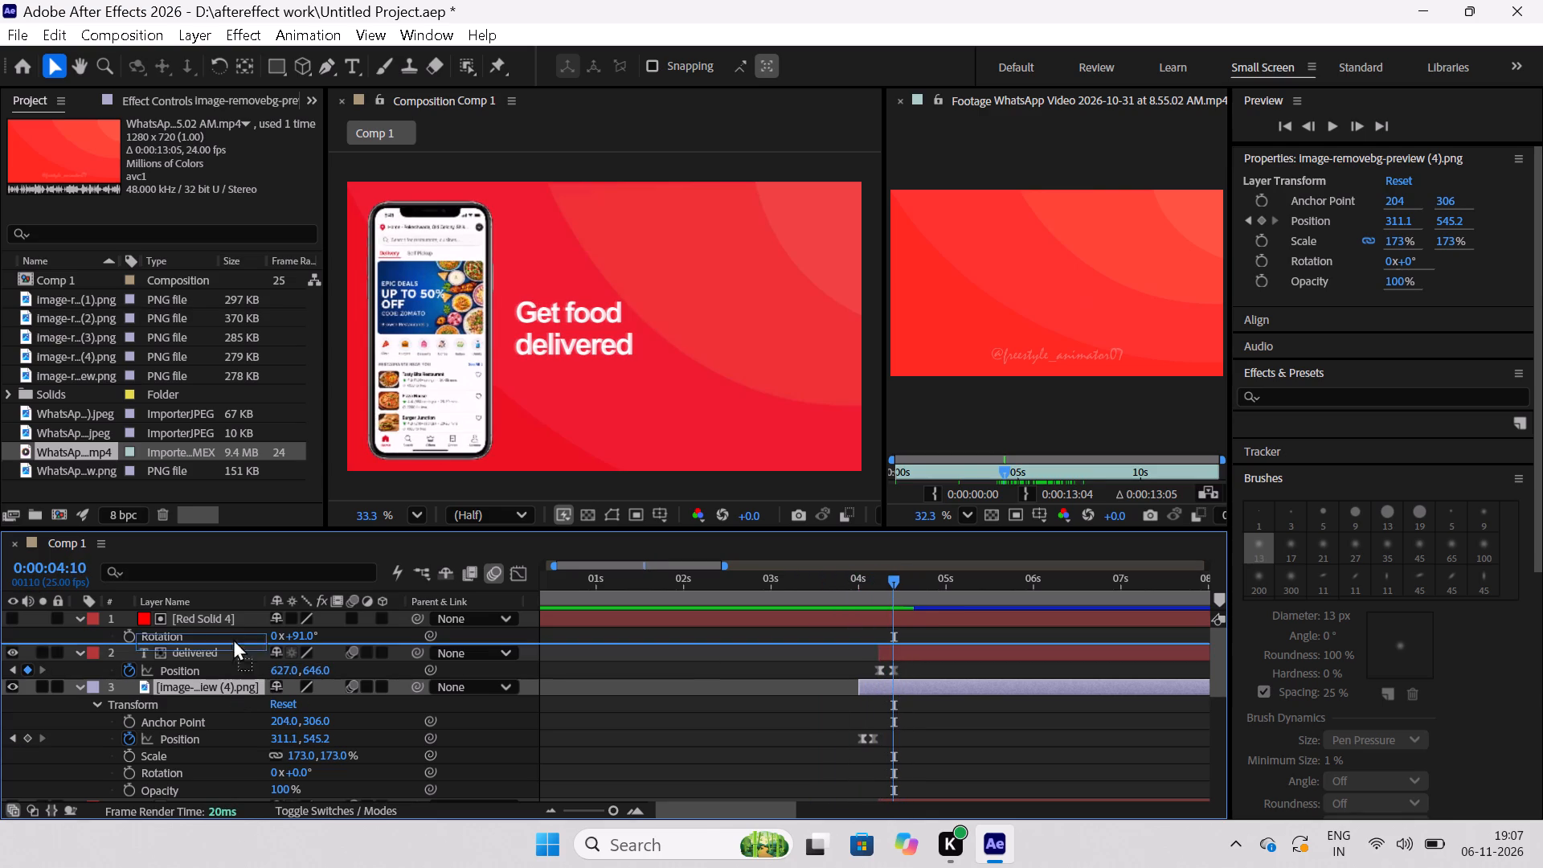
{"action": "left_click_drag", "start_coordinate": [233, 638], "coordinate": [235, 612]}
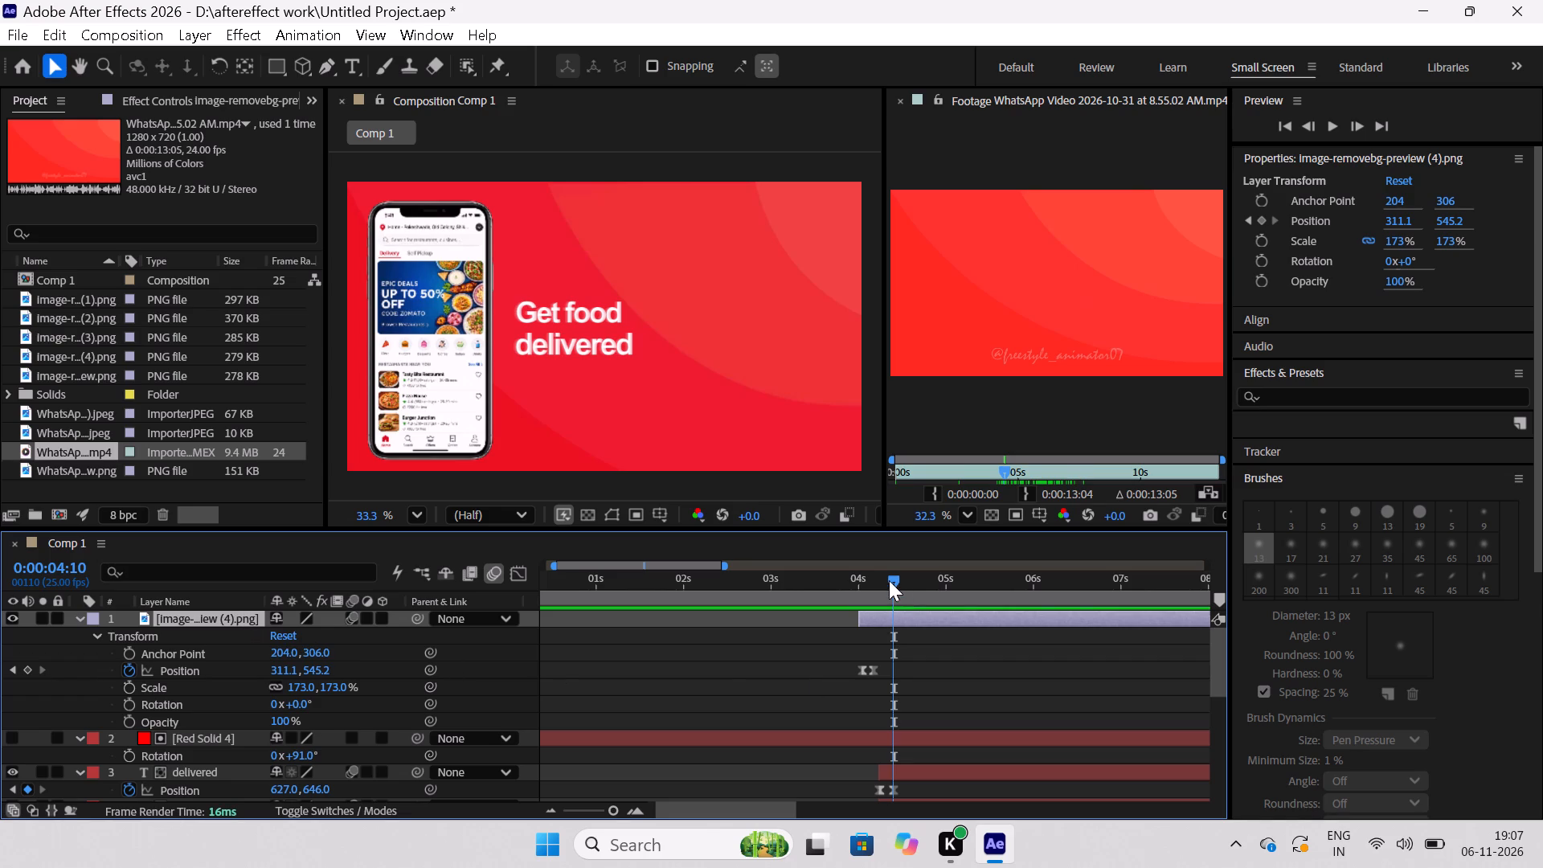
Scrub between 0:00:04:07 and 0:00:04:14 to examine the text reveal against the phone image and text layers' keyframes.
{"action": "left_click_drag", "start_coordinate": [889, 580], "coordinate": [898, 604]}
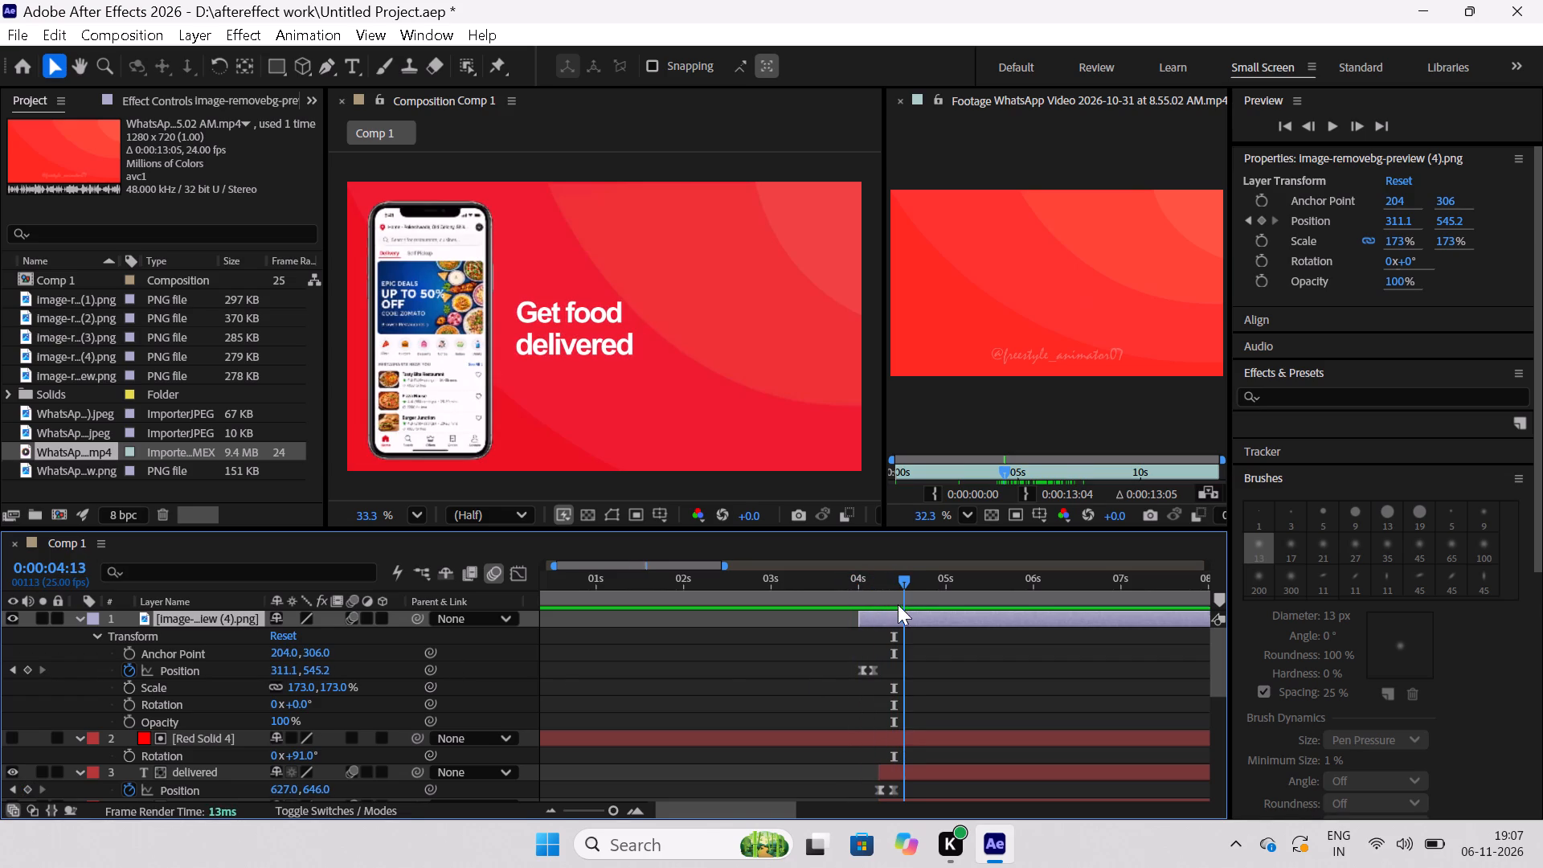
{"action": "left_click_drag", "start_coordinate": [898, 604], "coordinate": [894, 620]}
{"action": "left_click", "coordinate": [931, 667]}
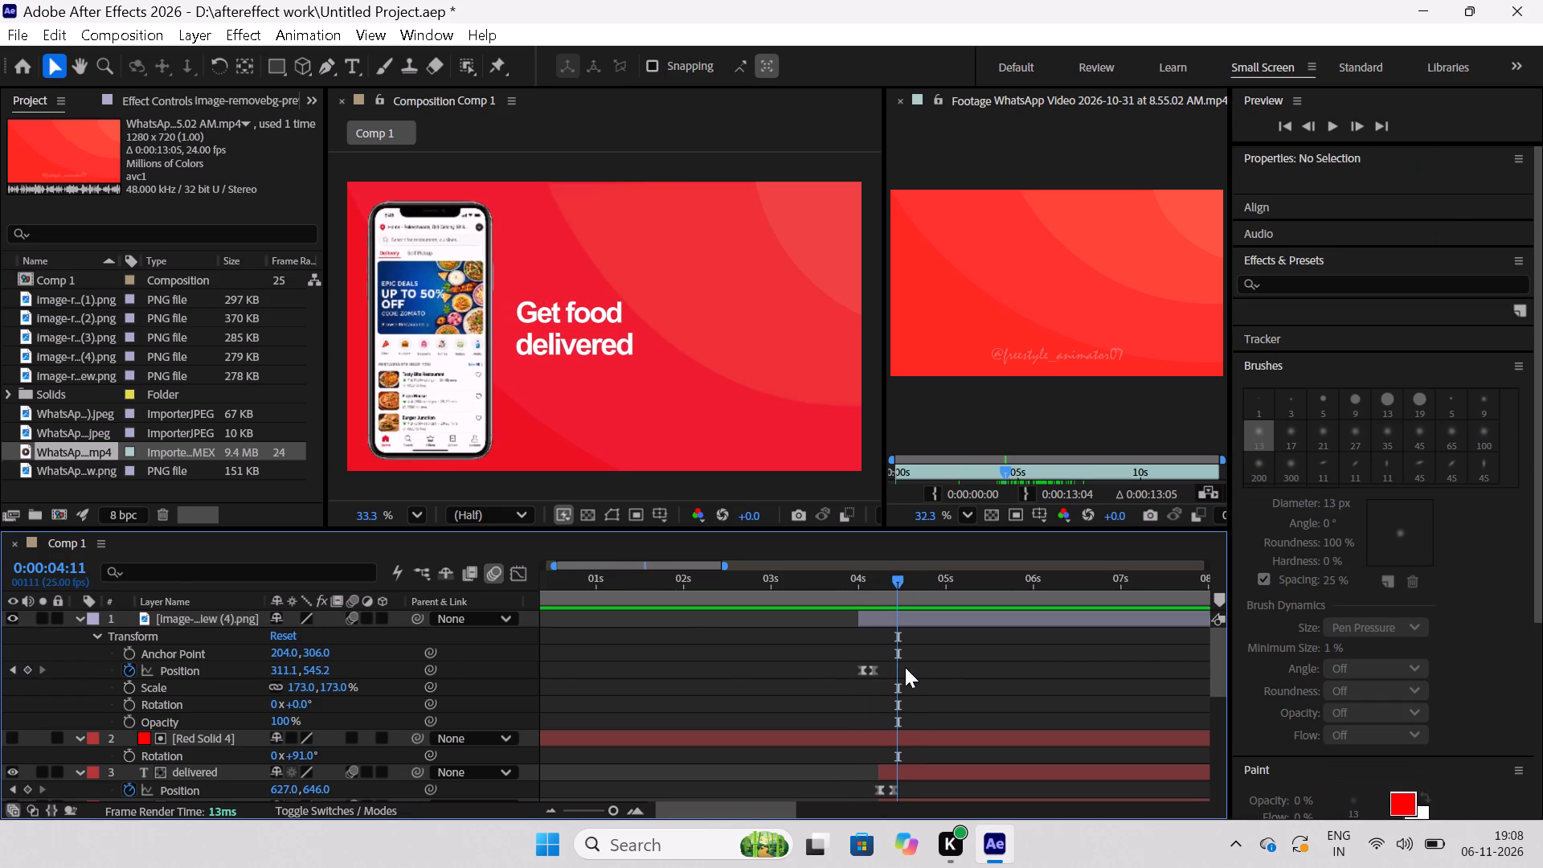
{"action": "scroll", "coordinate": [892, 662], "scroll_direction": "down", "scroll_amount": 1}
{"action": "scroll", "coordinate": [892, 653], "scroll_direction": "up", "scroll_amount": 1}
{"action": "left_click", "coordinate": [216, 615]}
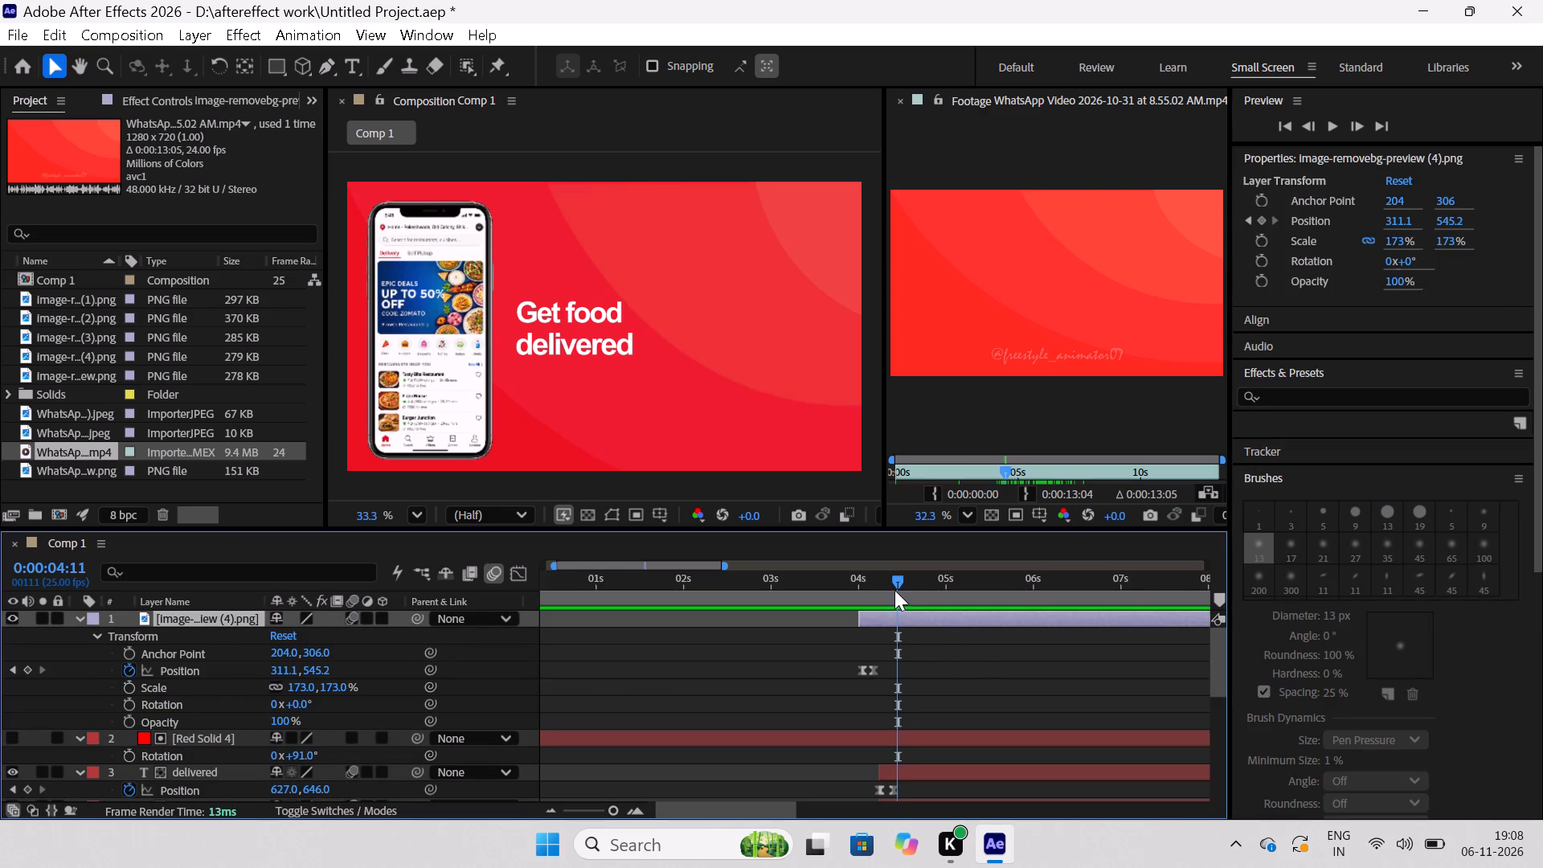
{"action": "left_click_drag", "start_coordinate": [898, 583], "coordinate": [883, 597]}
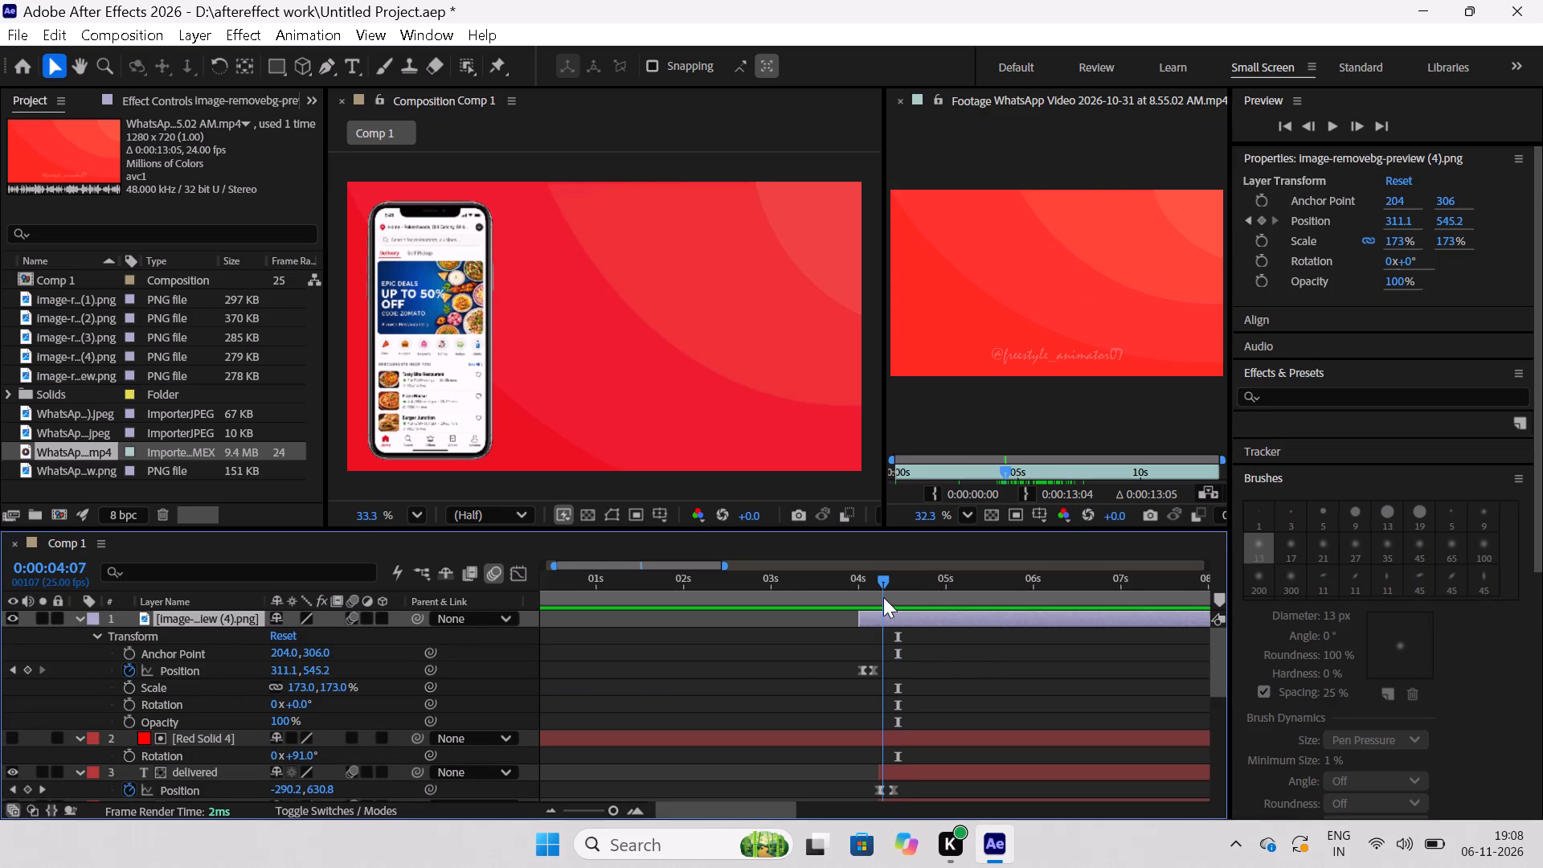
{"action": "left_click_drag", "start_coordinate": [883, 597], "coordinate": [909, 602]}
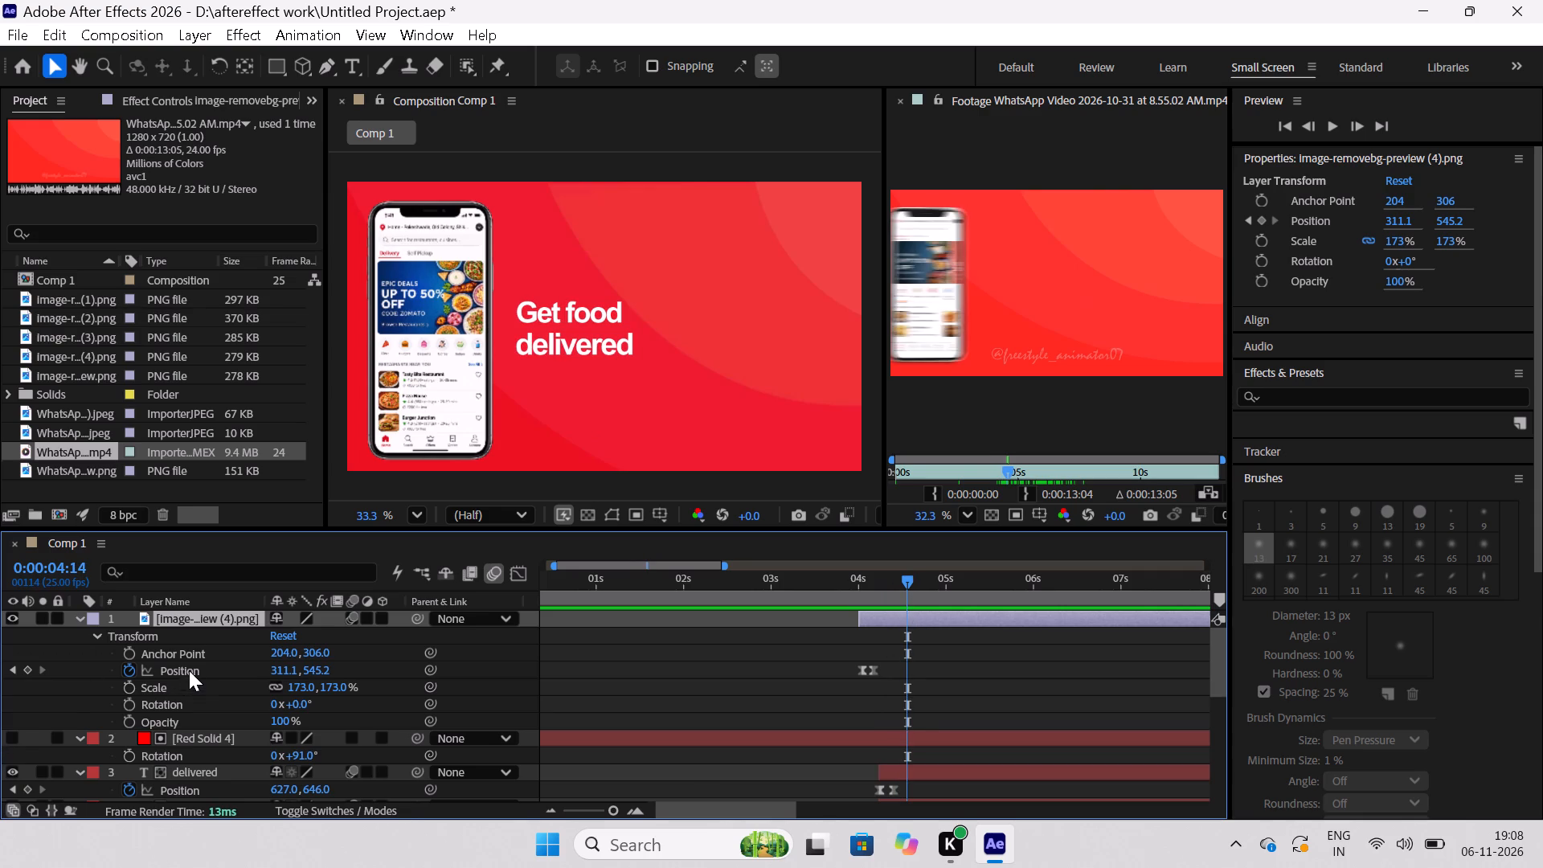
{"action": "scroll", "coordinate": [218, 654], "scroll_direction": "down", "scroll_amount": 1}
{"action": "scroll", "coordinate": [218, 654], "scroll_direction": "up", "scroll_amount": 1}
Collapse the phone image layer's Transform properties.
{"action": "left_click", "coordinate": [102, 637]}
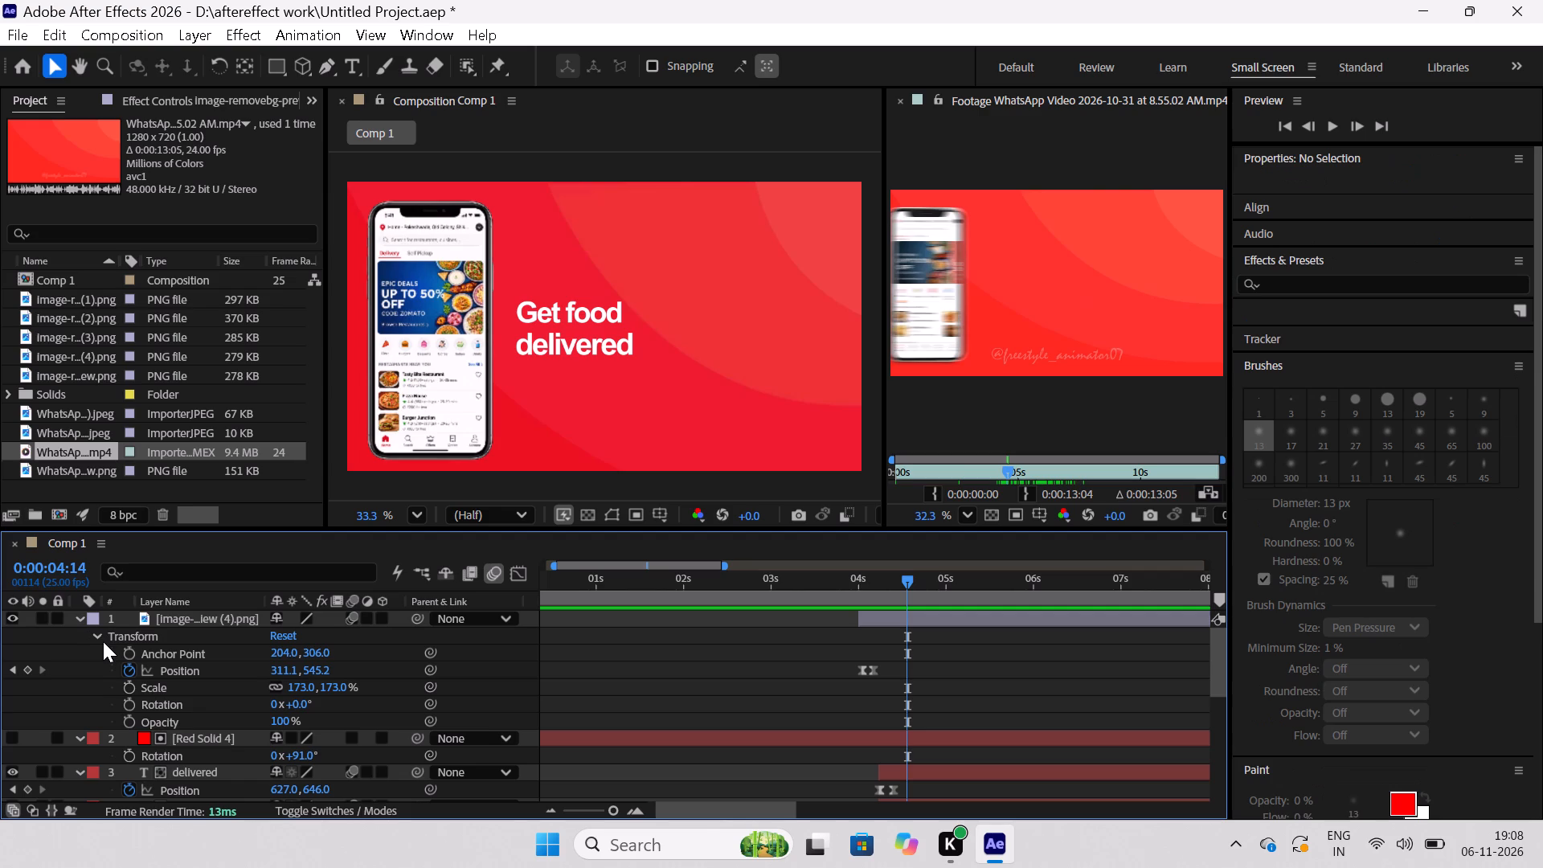
{"action": "left_click", "coordinate": [103, 637]}
{"action": "left_click", "coordinate": [96, 637]}
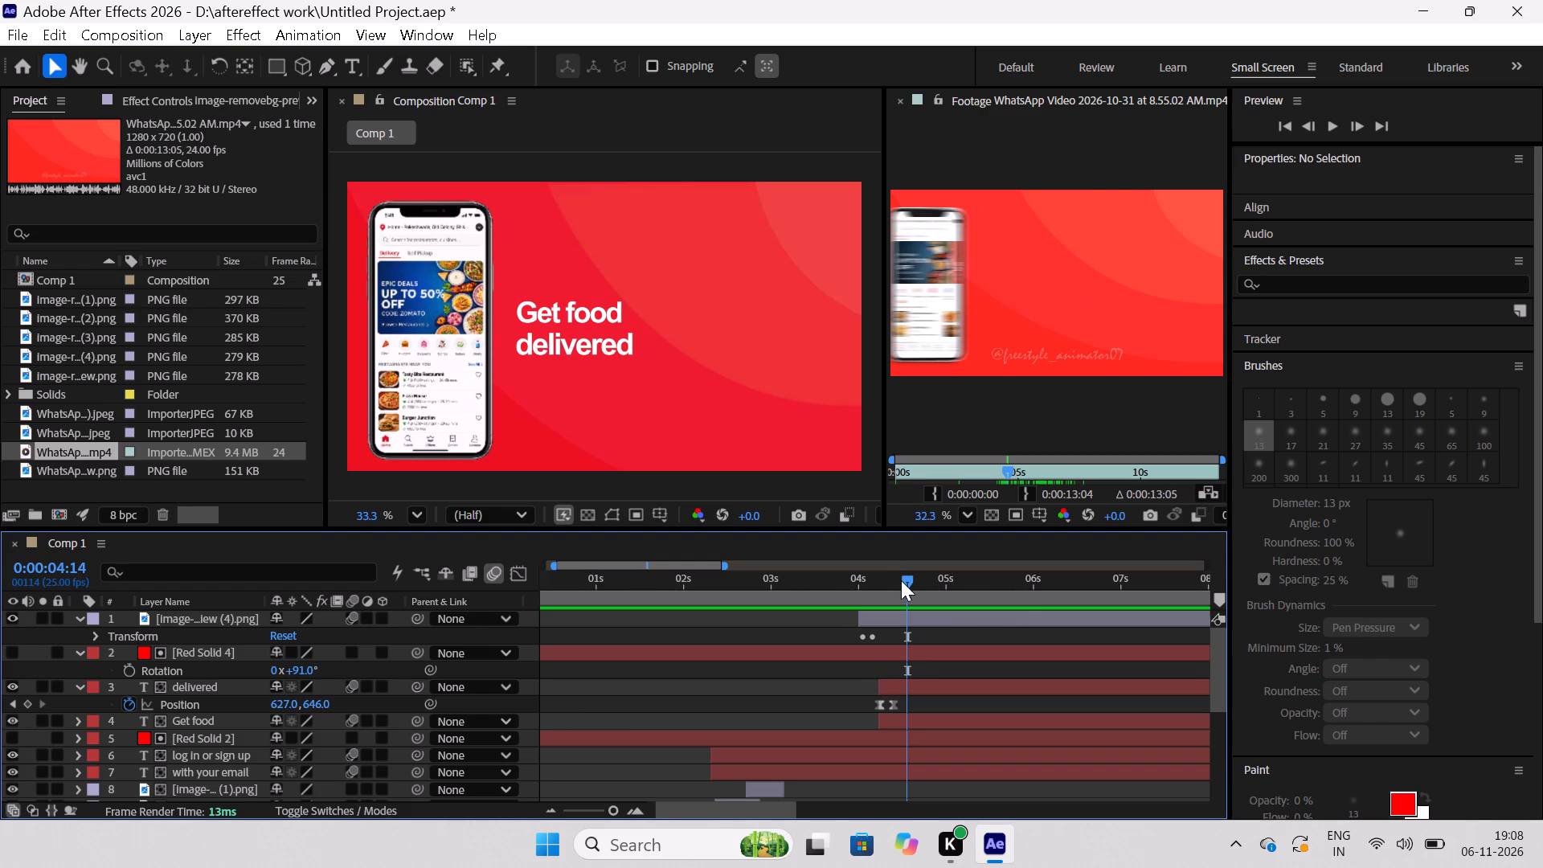
Scrub the reference video through its "Get food delivered" scene and play the composition to compare the timing of the text and phone exit.
{"action": "left_click_drag", "start_coordinate": [907, 576], "coordinate": [935, 586]}
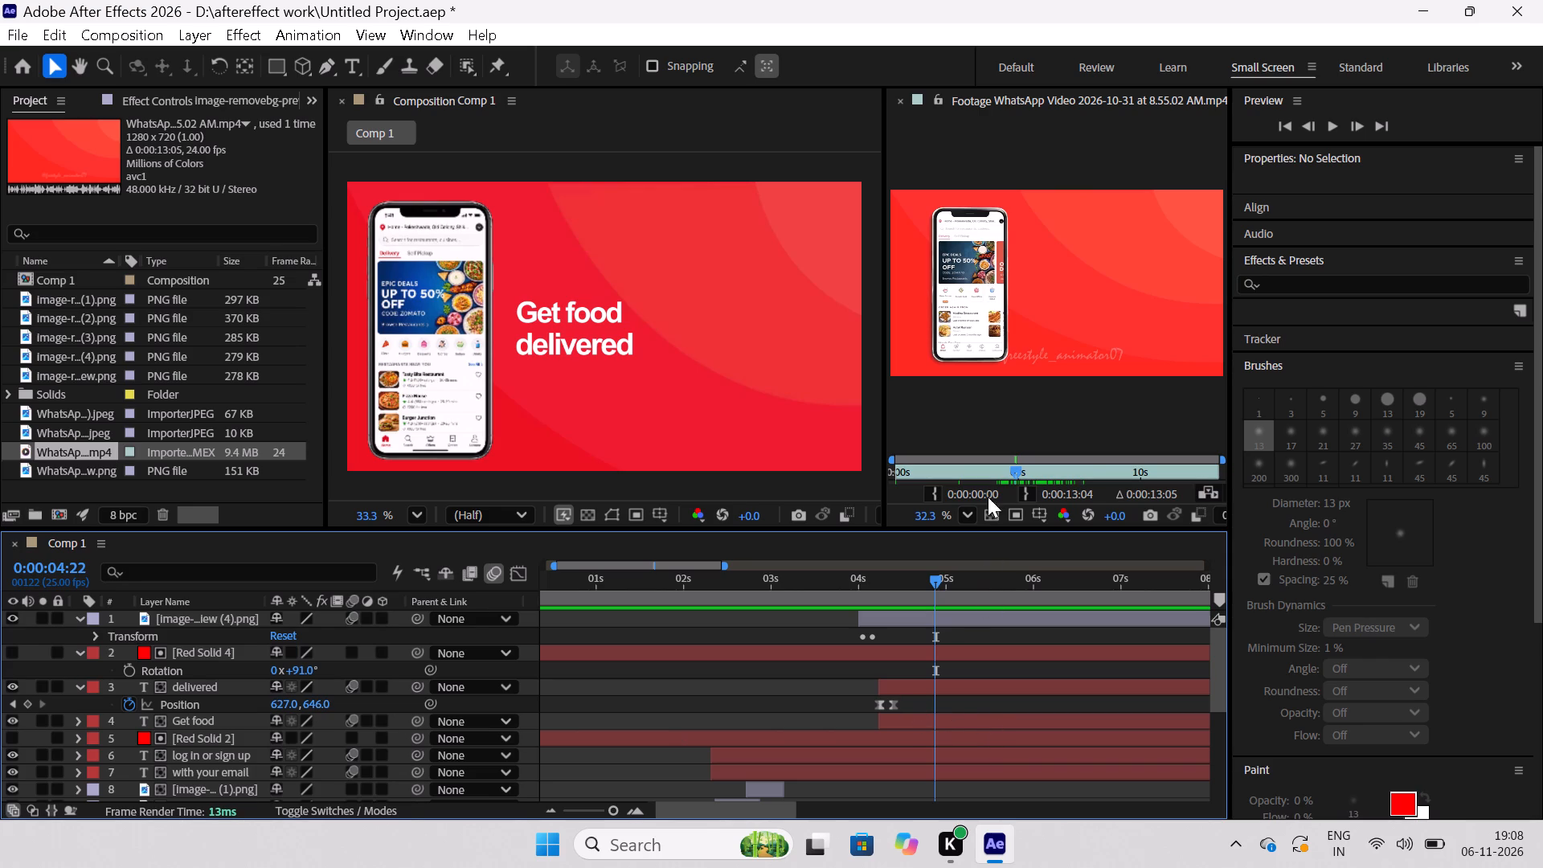
{"action": "left_click_drag", "start_coordinate": [1017, 470], "coordinate": [1052, 487]}
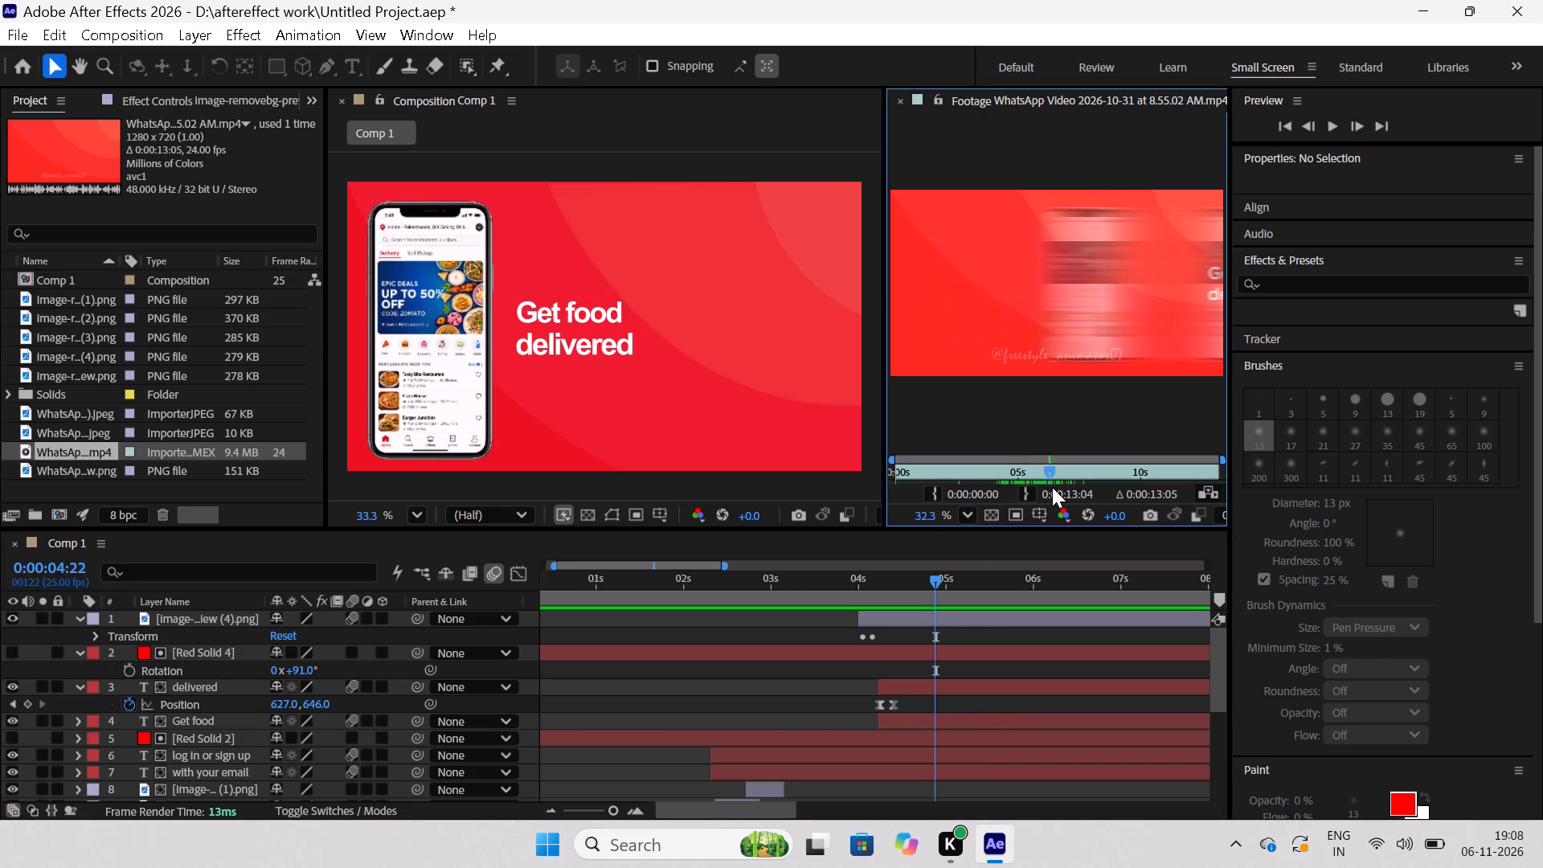
{"action": "left_click_drag", "start_coordinate": [1052, 487], "coordinate": [1046, 491]}
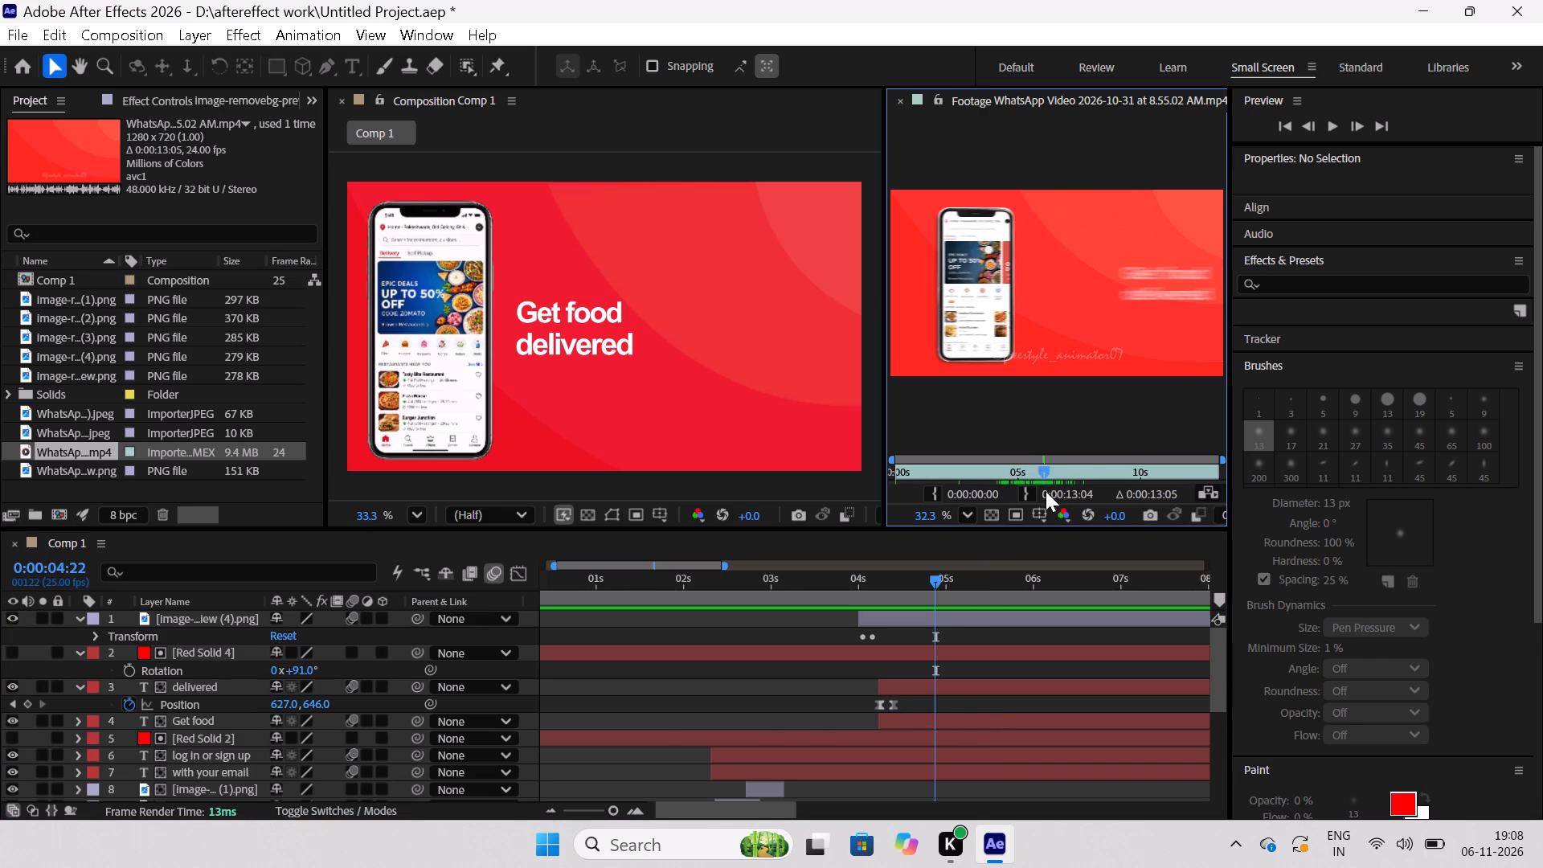
{"action": "left_click_drag", "start_coordinate": [1046, 491], "coordinate": [968, 524]}
{"action": "key", "text": "space"}
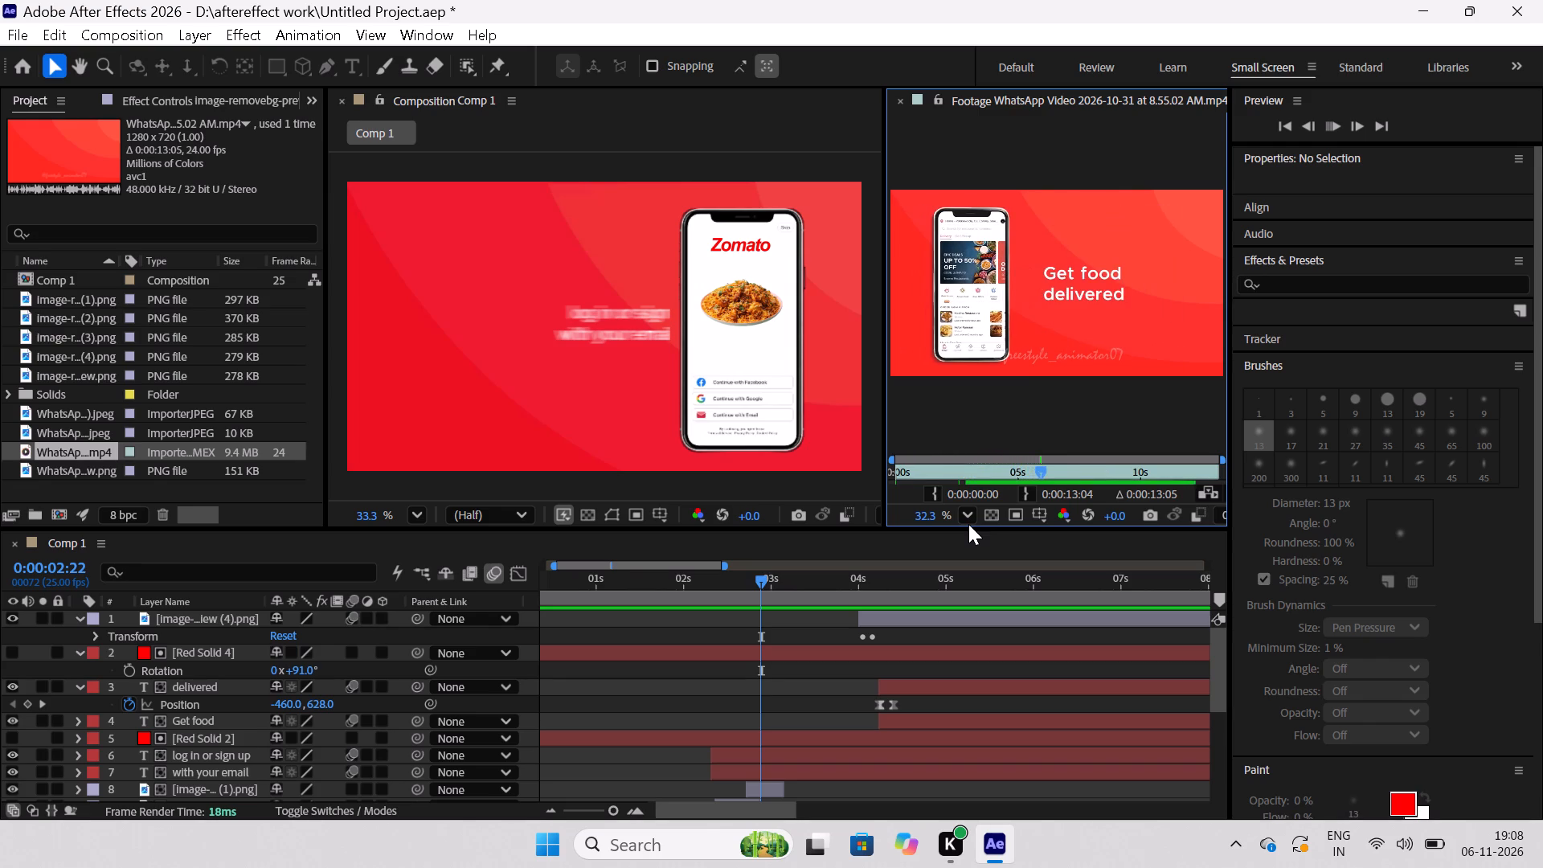
{"action": "key", "text": "space"}
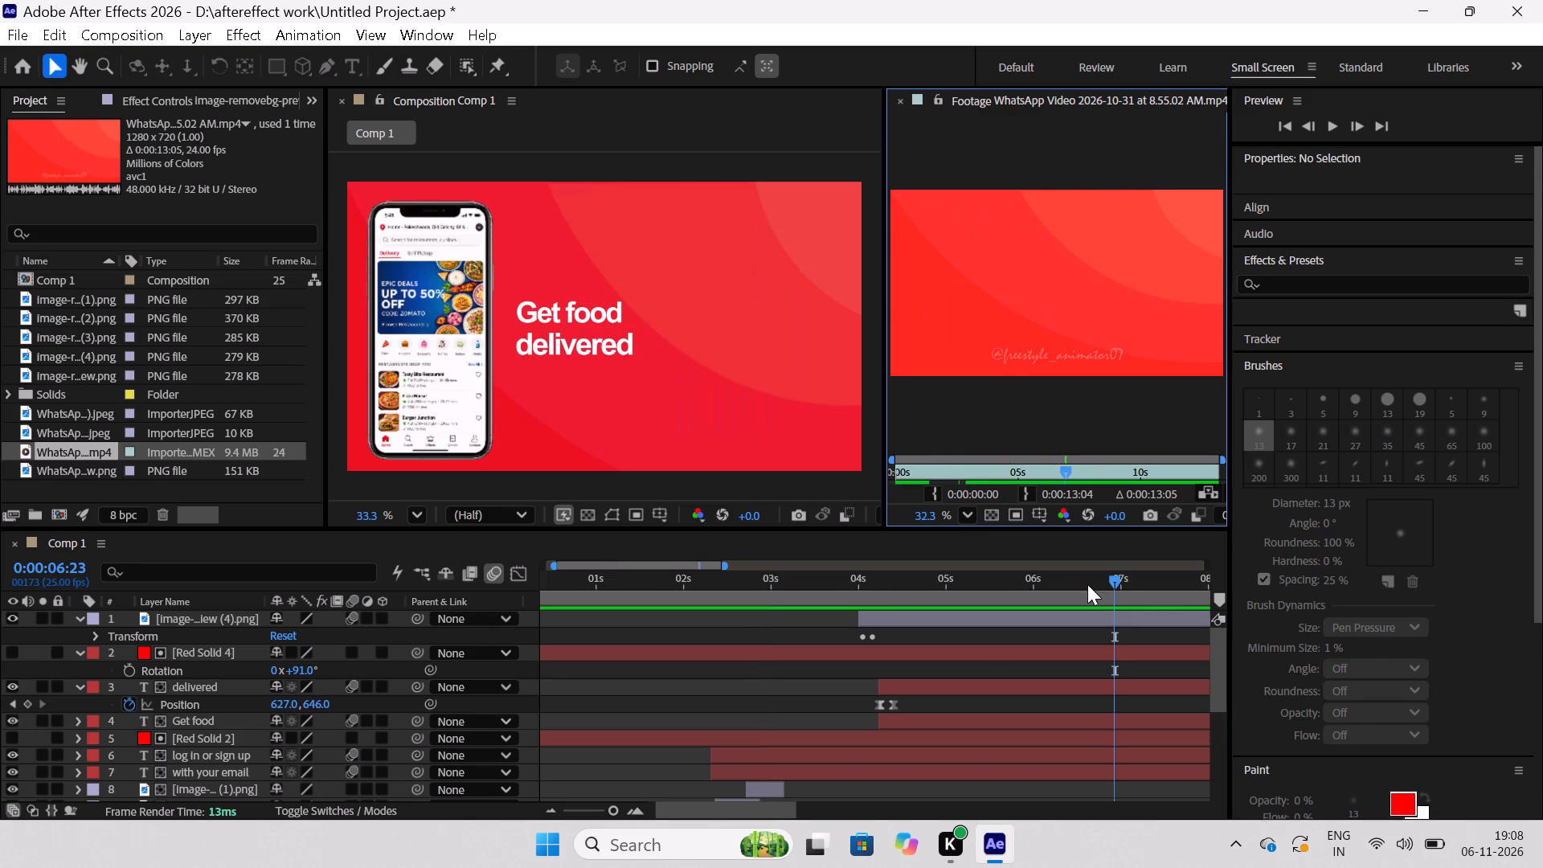
Add a Position keyframe of 1379, 646 to the "delivered" layer at 0:00:04:18 to slide the word out horizontally.
{"action": "left_click_drag", "start_coordinate": [1115, 577], "coordinate": [960, 594]}
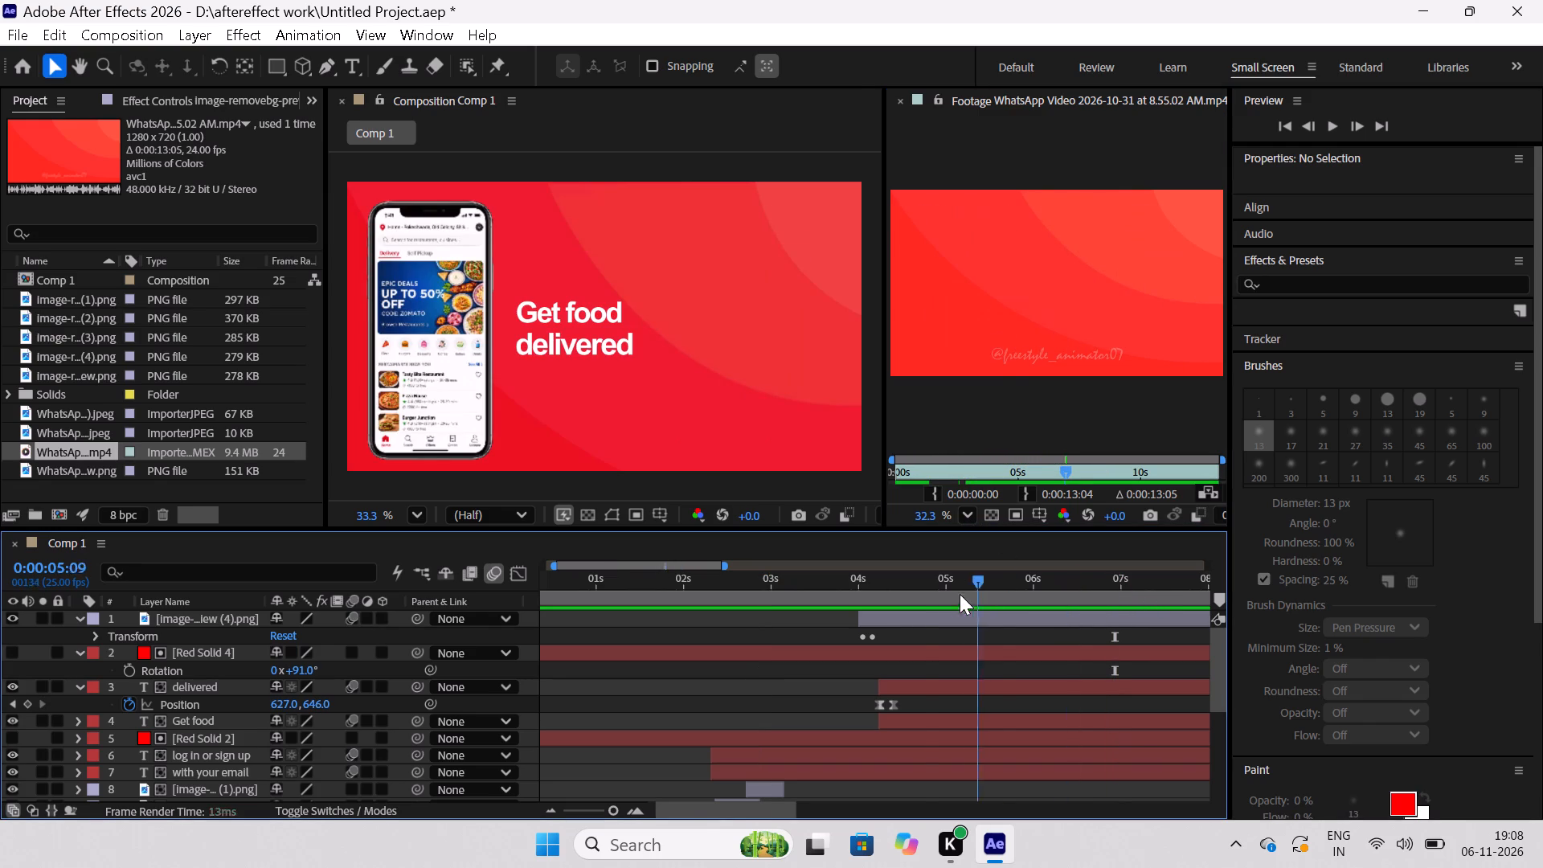
{"action": "left_click_drag", "start_coordinate": [960, 594], "coordinate": [915, 606]}
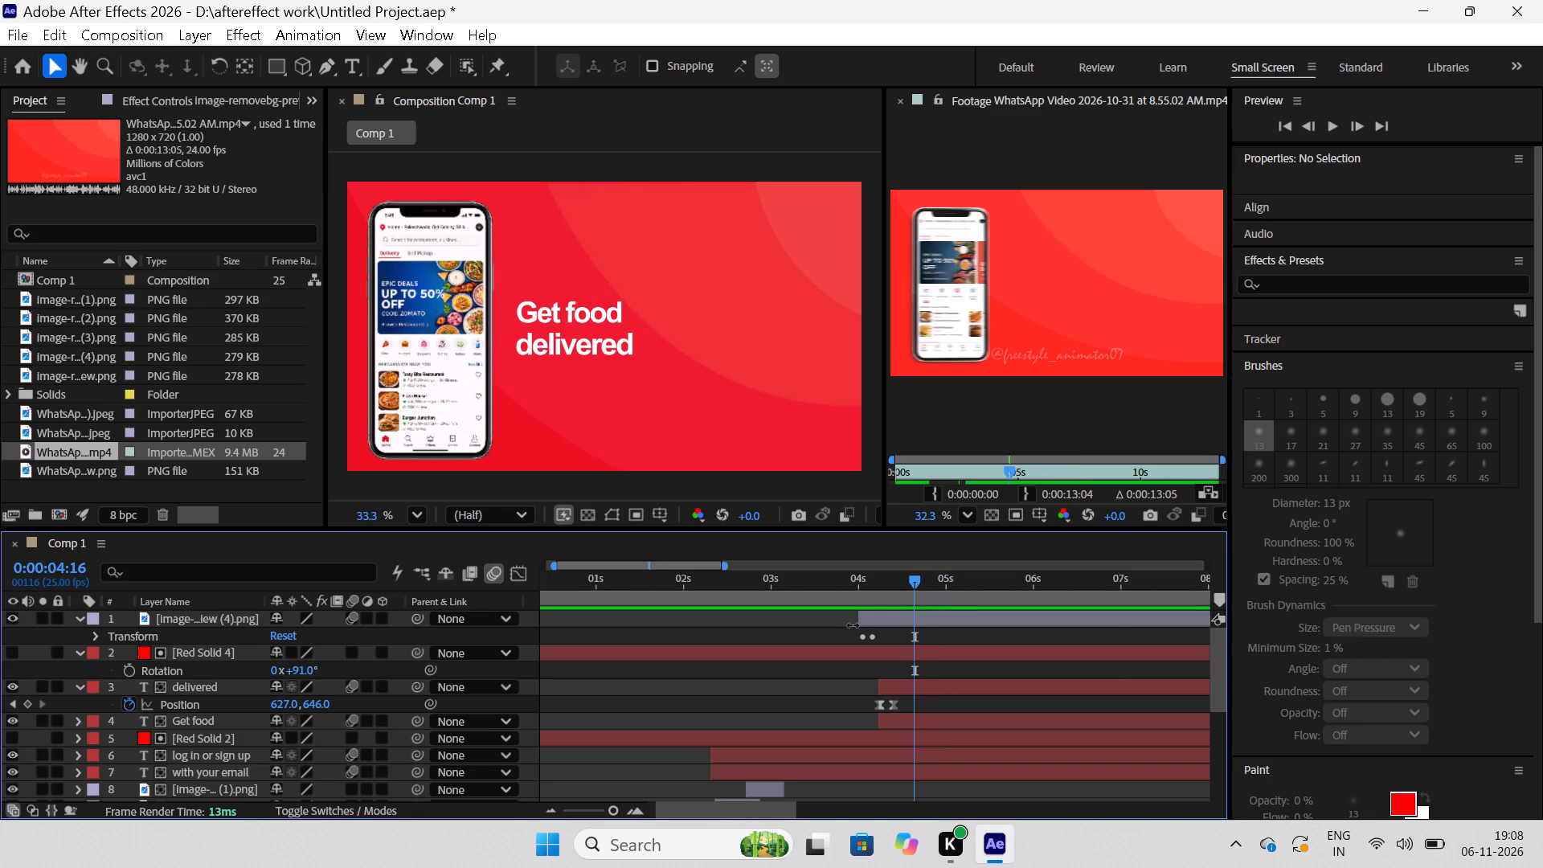
{"action": "left_click", "coordinate": [916, 583]}
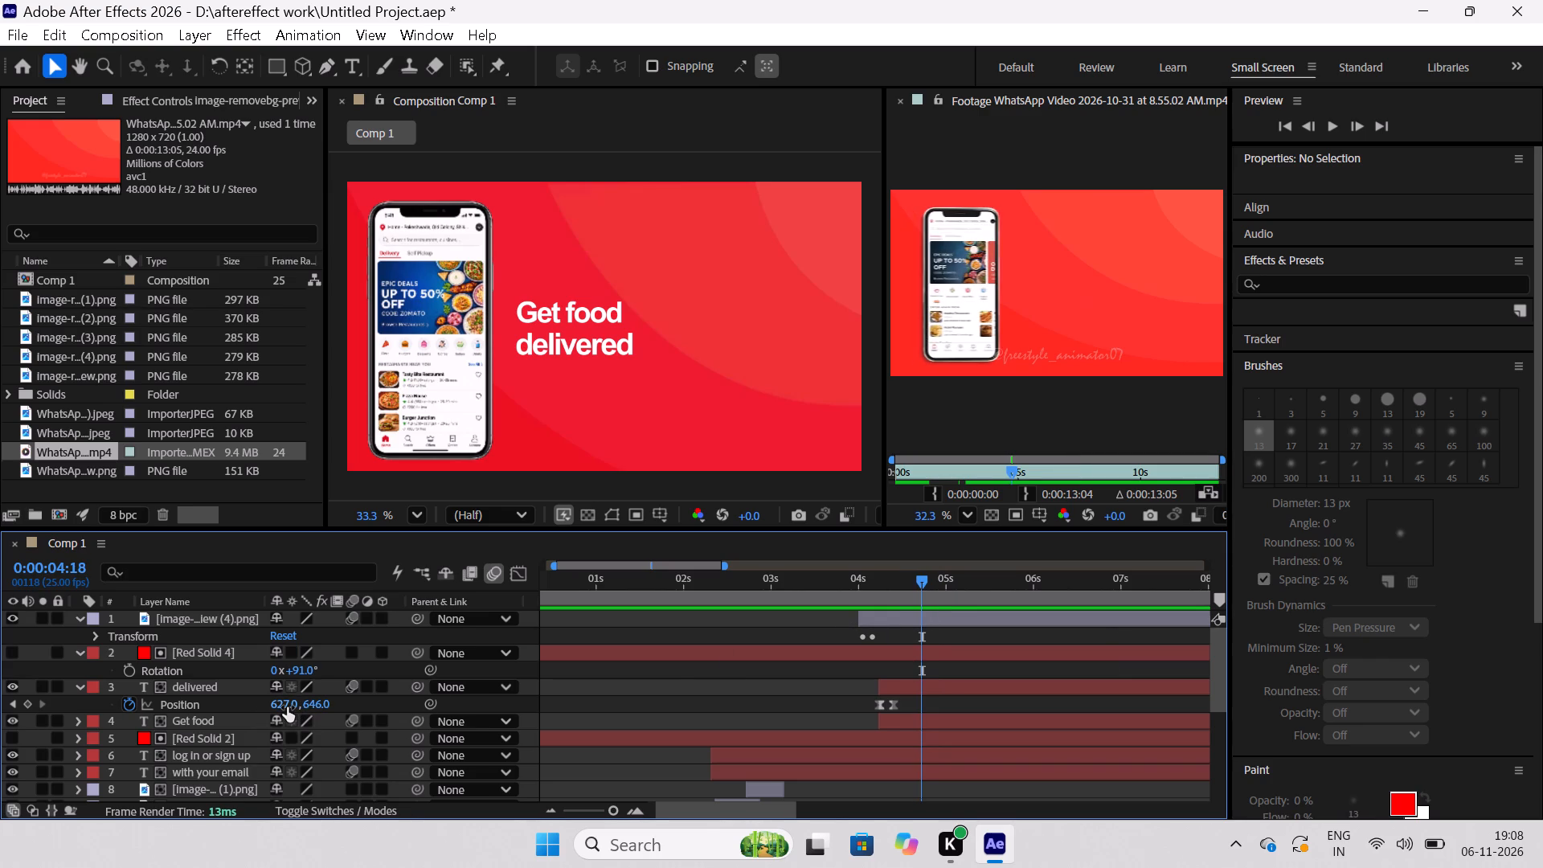
{"action": "left_click_drag", "start_coordinate": [285, 706], "coordinate": [531, 719]}
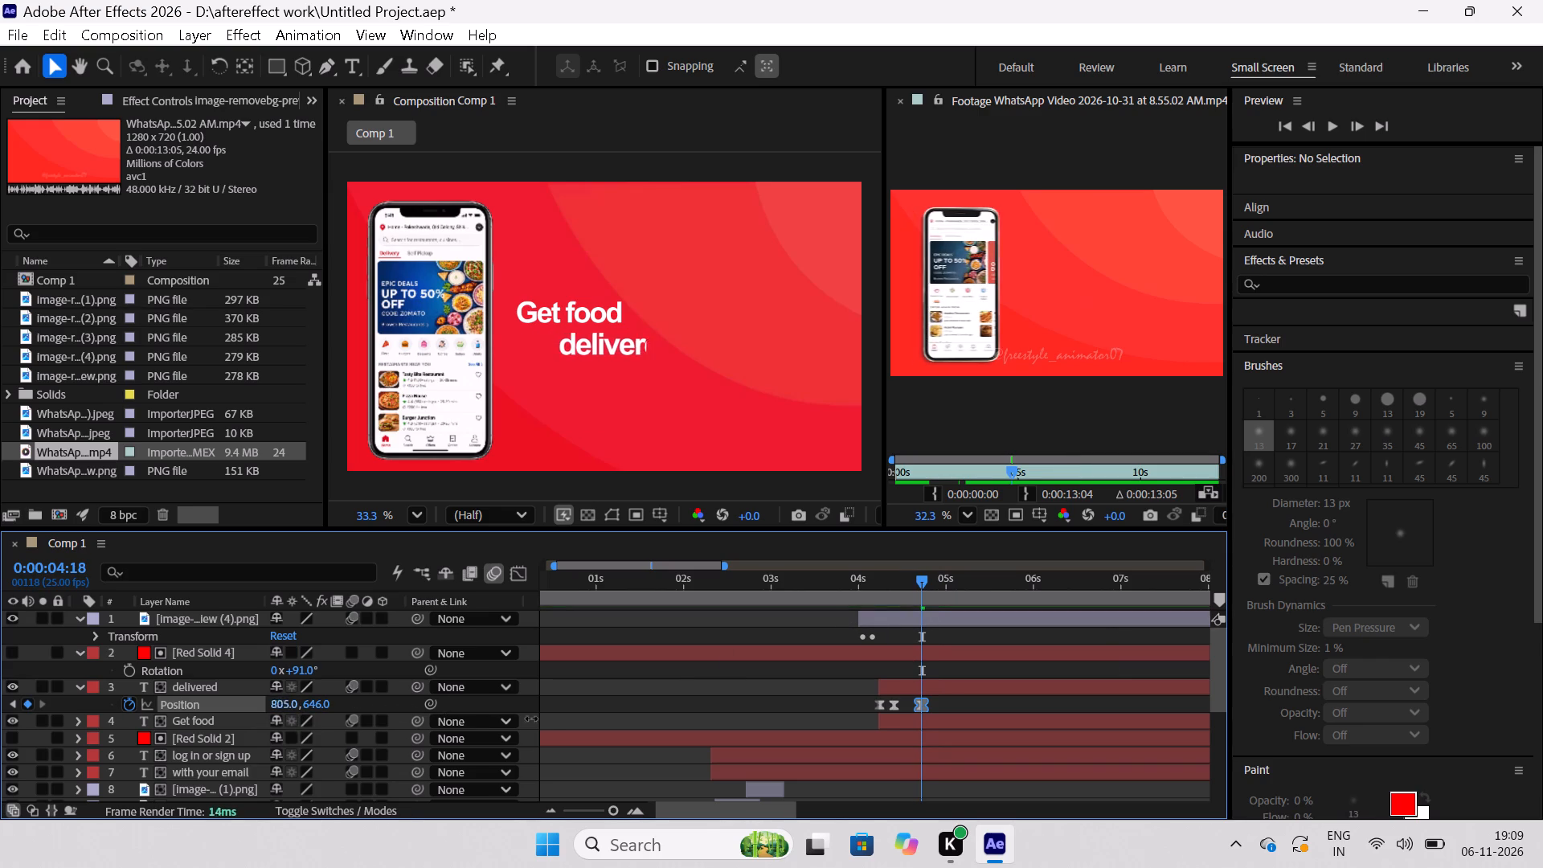
{"action": "left_click_drag", "start_coordinate": [531, 719], "coordinate": [1059, 723]}
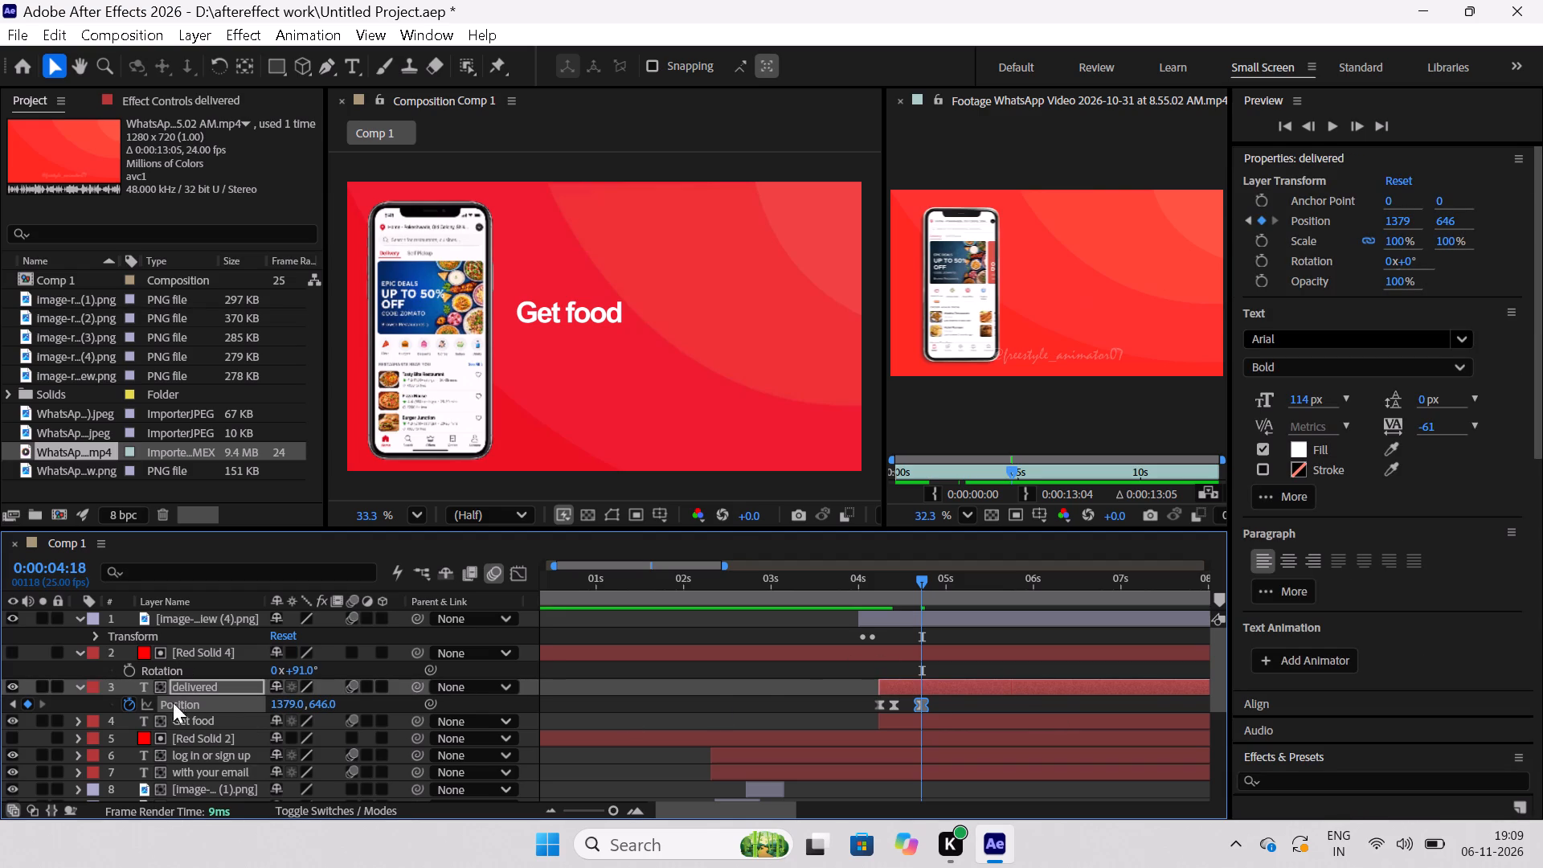
Add a Position keyframe of 1336, 526 to the "Get food" layer at 0:00:04:18 to slide the words out horizontally.
{"action": "left_click", "coordinate": [174, 723]}
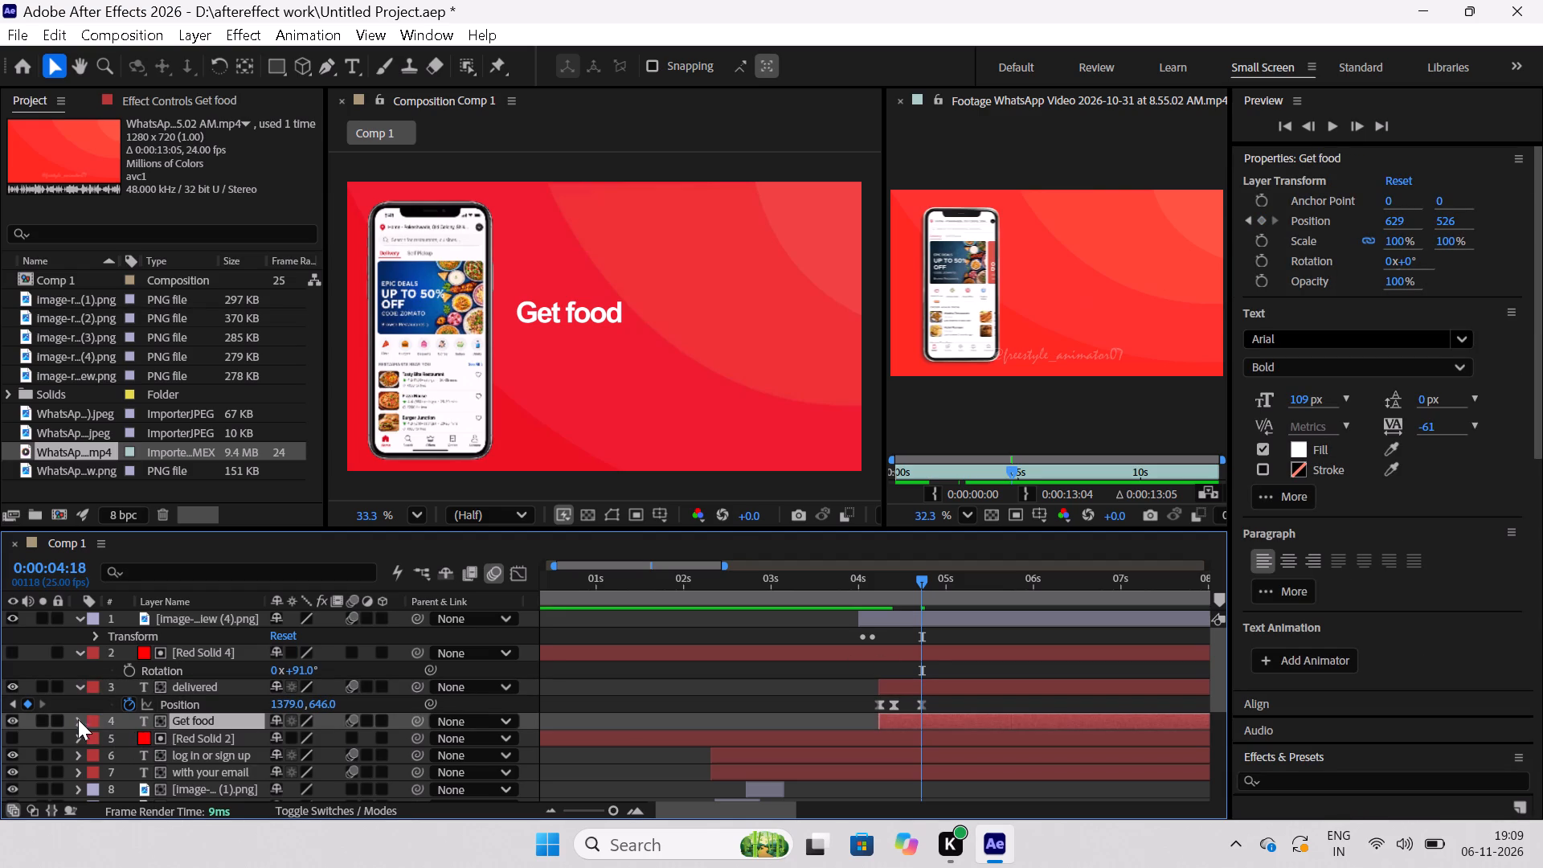
{"action": "key", "text": "p"}
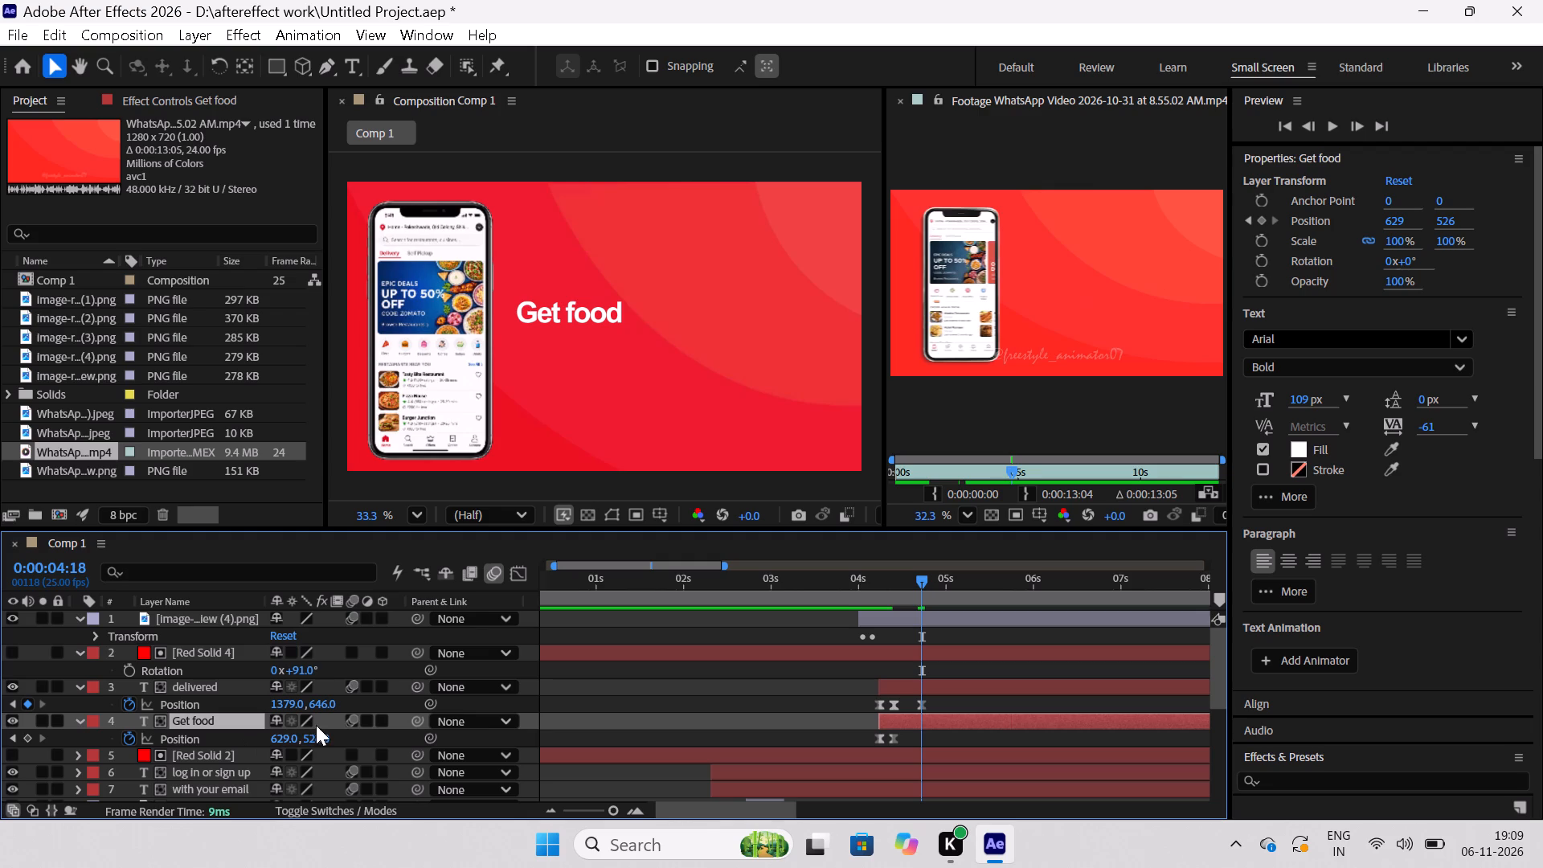
{"action": "left_click_drag", "start_coordinate": [276, 736], "coordinate": [433, 731]}
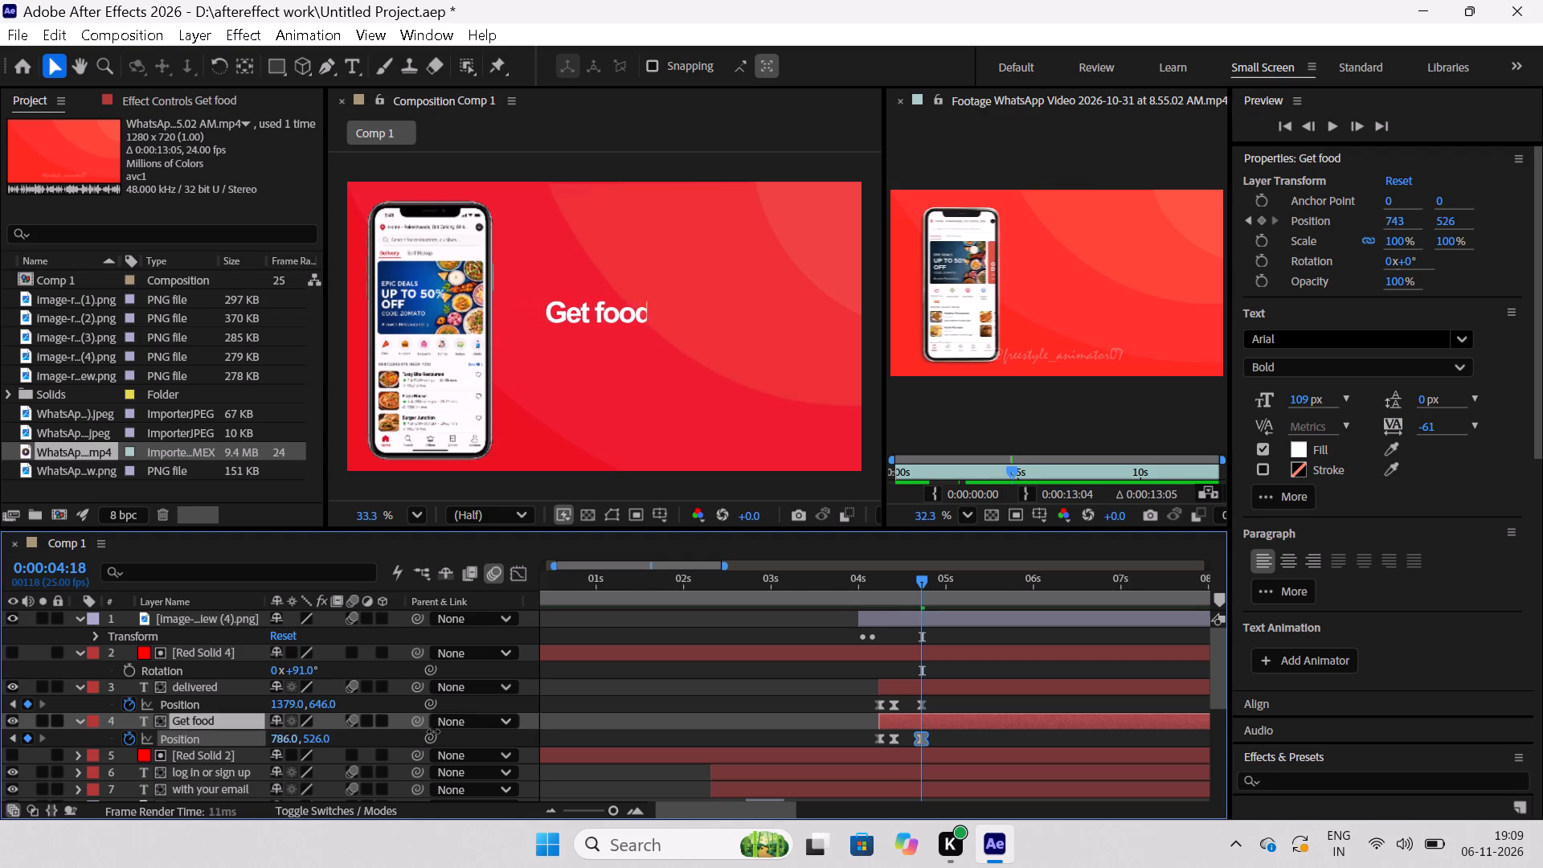
{"action": "left_click_drag", "start_coordinate": [433, 731], "coordinate": [947, 698]}
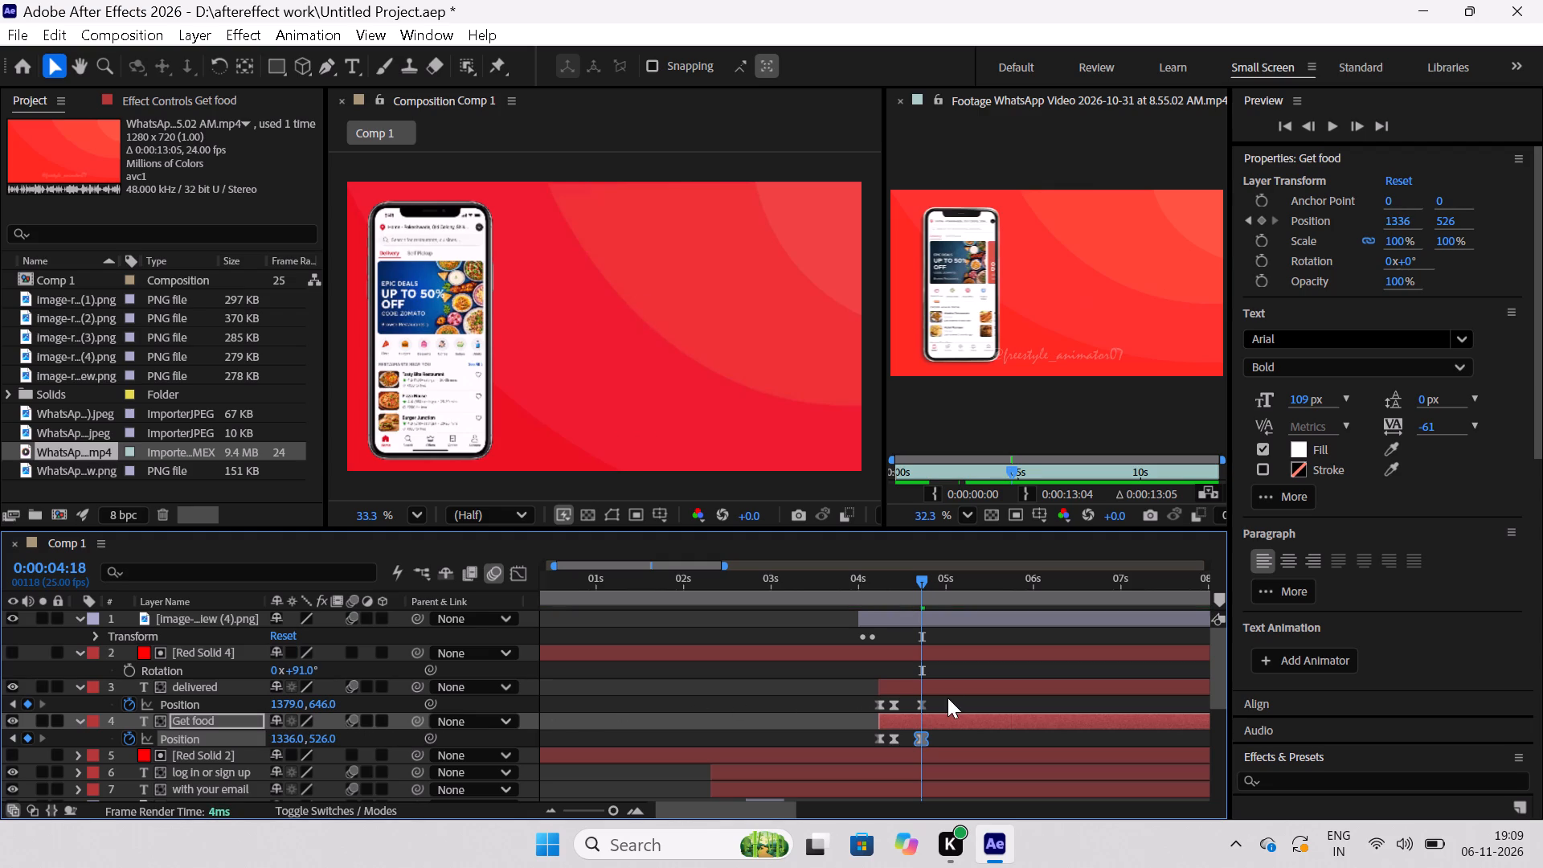
Add a Position keyframe of 2346.1, 545.2 to the phone image layer at 0:00:04:18 to move the phone out of frame.
{"action": "left_click", "coordinate": [219, 621]}
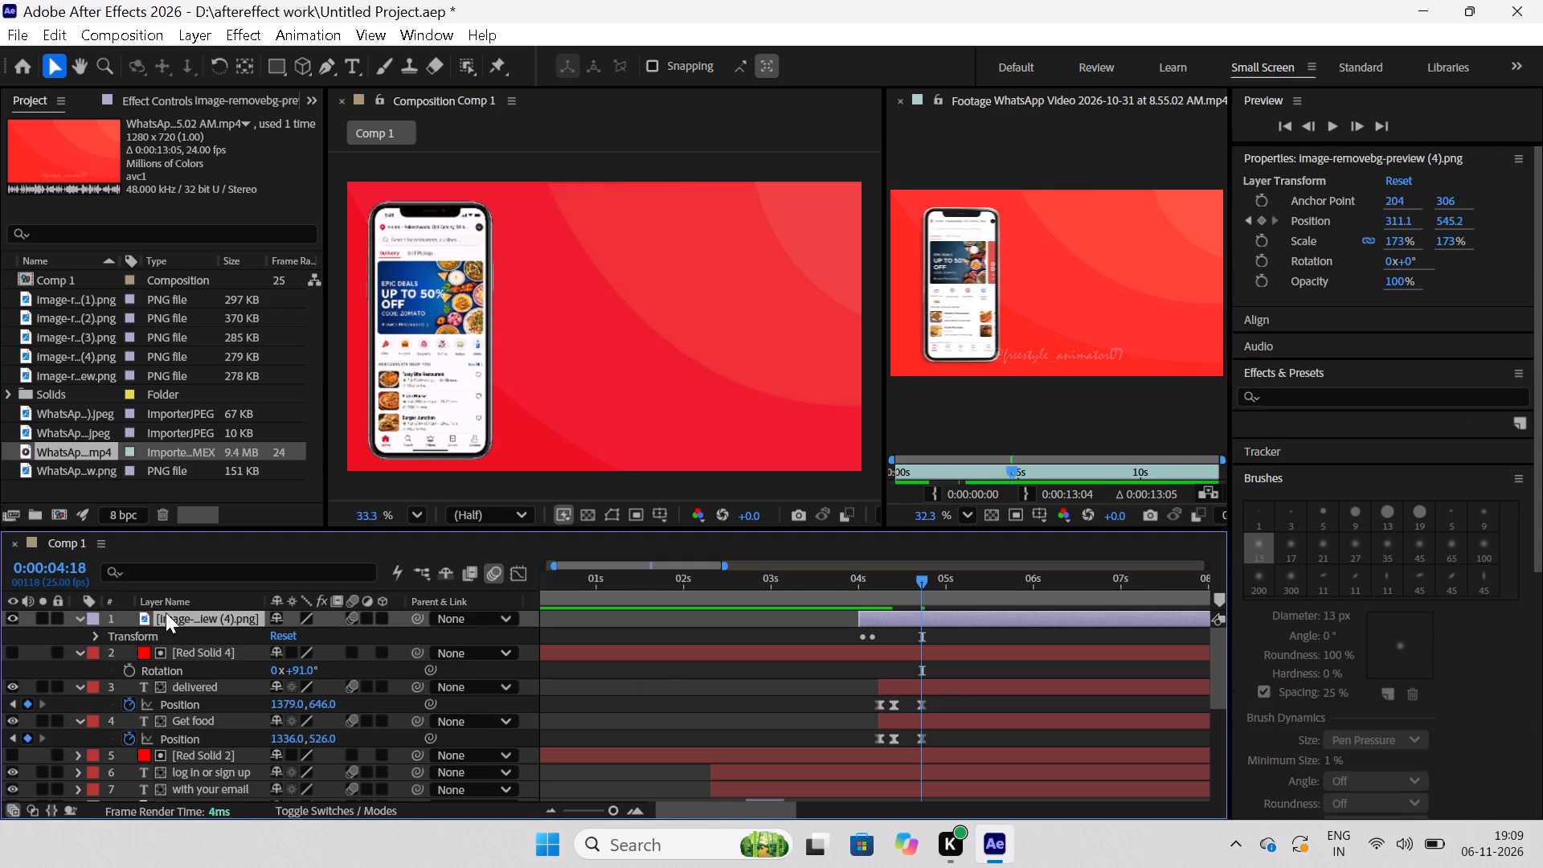
{"action": "key", "text": "p"}
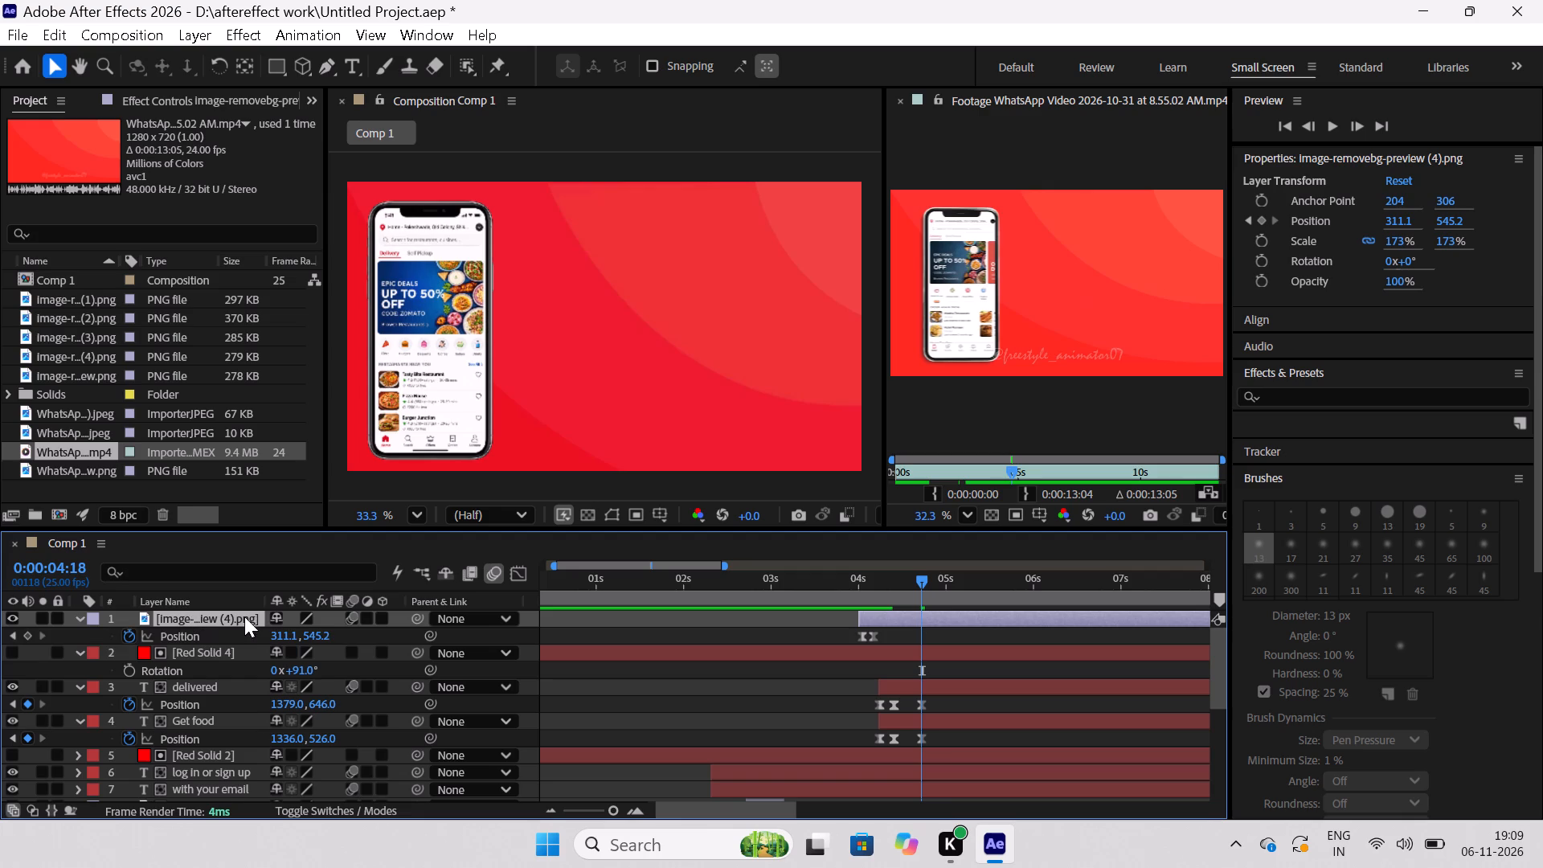
{"action": "left_click_drag", "start_coordinate": [282, 633], "coordinate": [457, 633]}
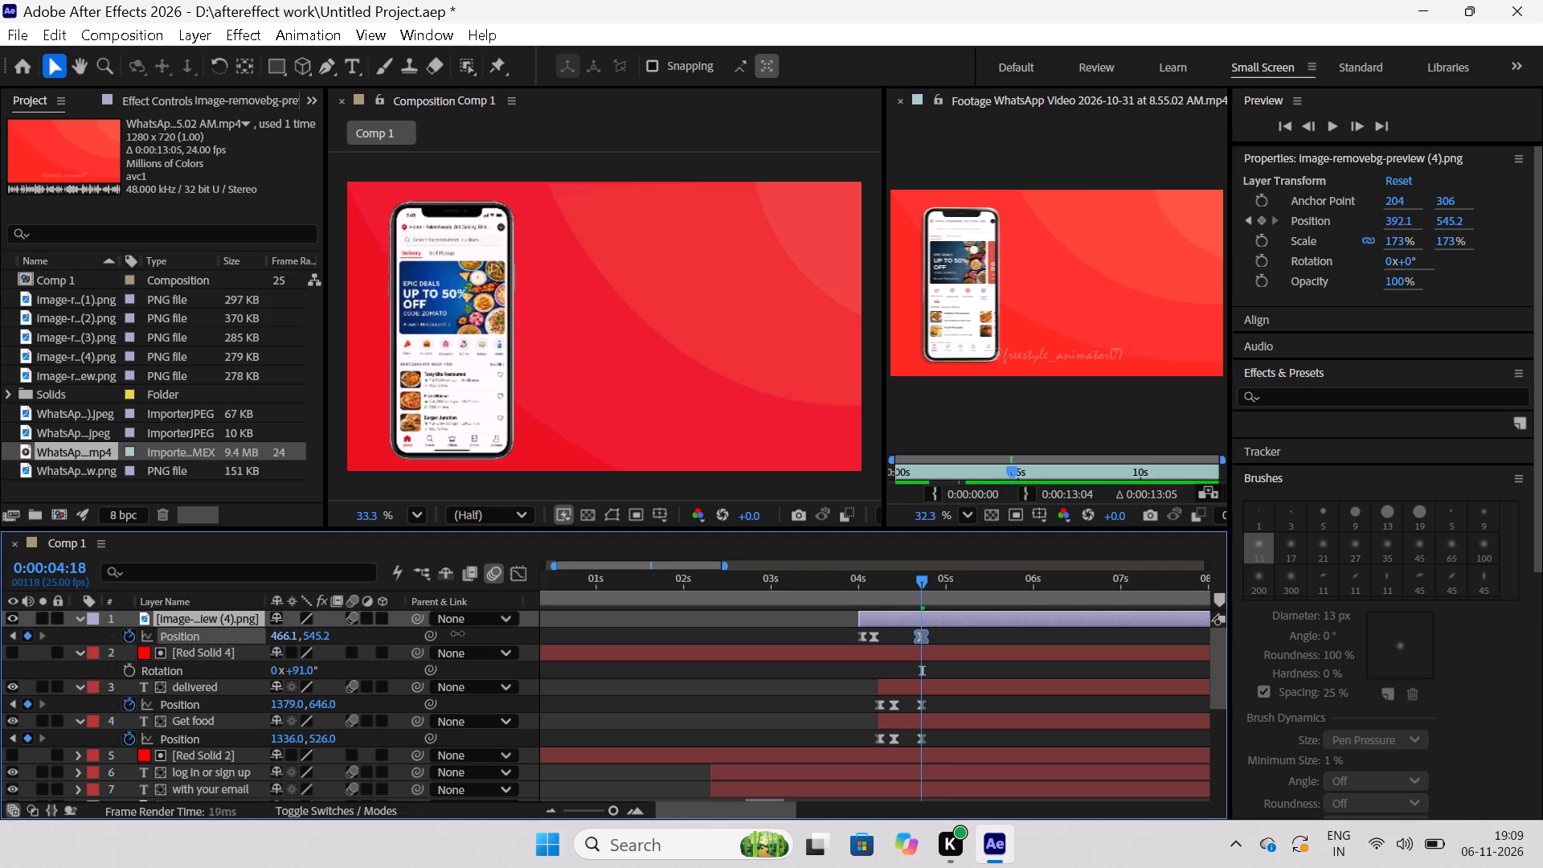
{"action": "left_click_drag", "start_coordinate": [457, 633], "coordinate": [1179, 650]}
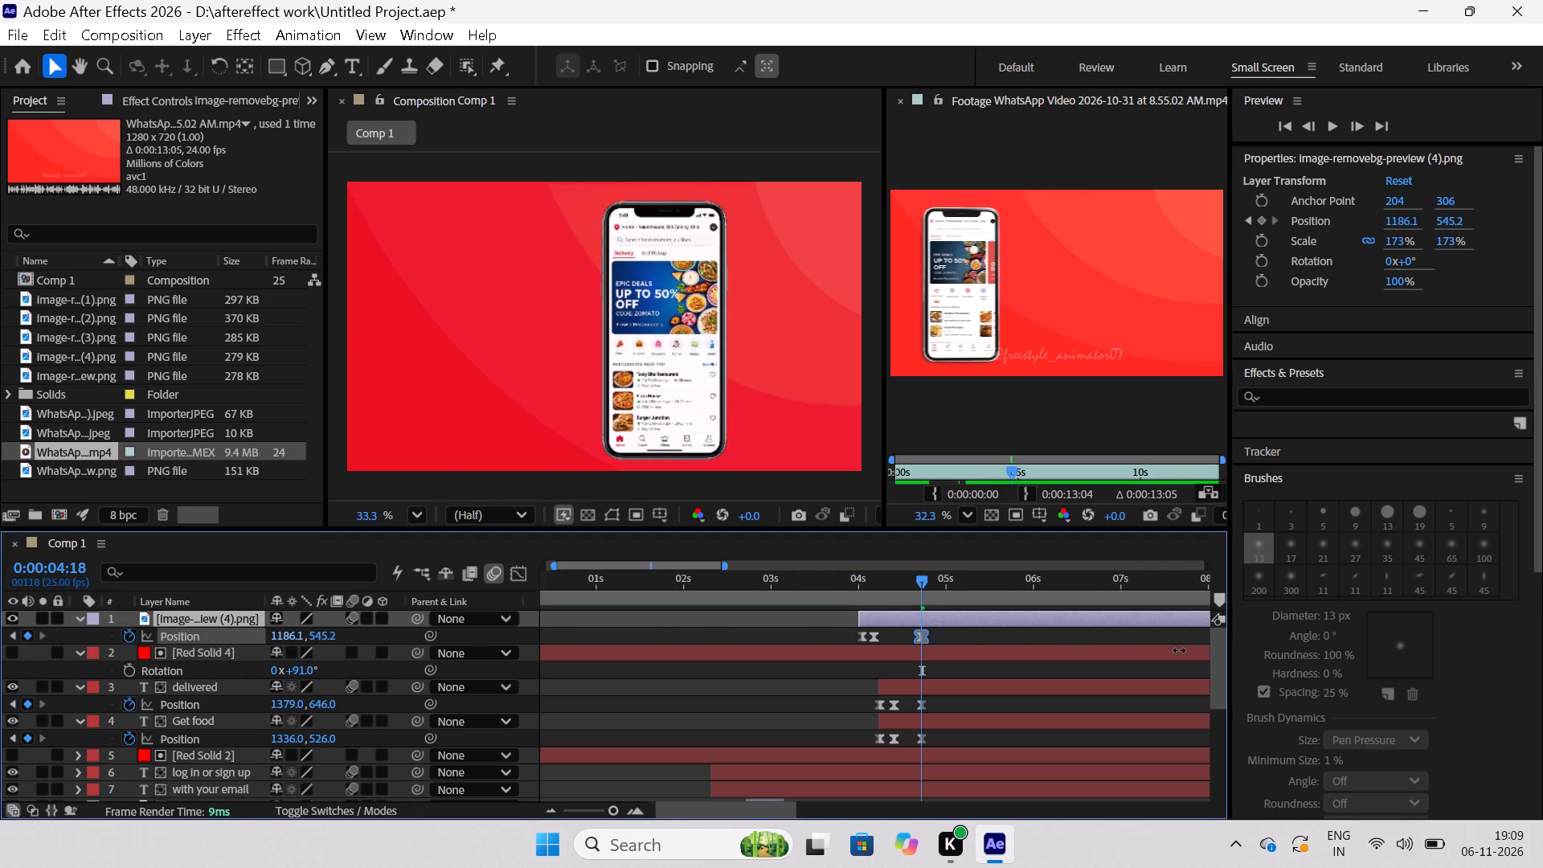
{"action": "left_click_drag", "start_coordinate": [1179, 650], "coordinate": [1313, 667]}
Preview the exit, then copy the phone image's resting Position keyframe (311.1, 545.2) to 0:00:04:11 to hold the phone in place.
{"action": "left_click_drag", "start_coordinate": [915, 582], "coordinate": [663, 657]}
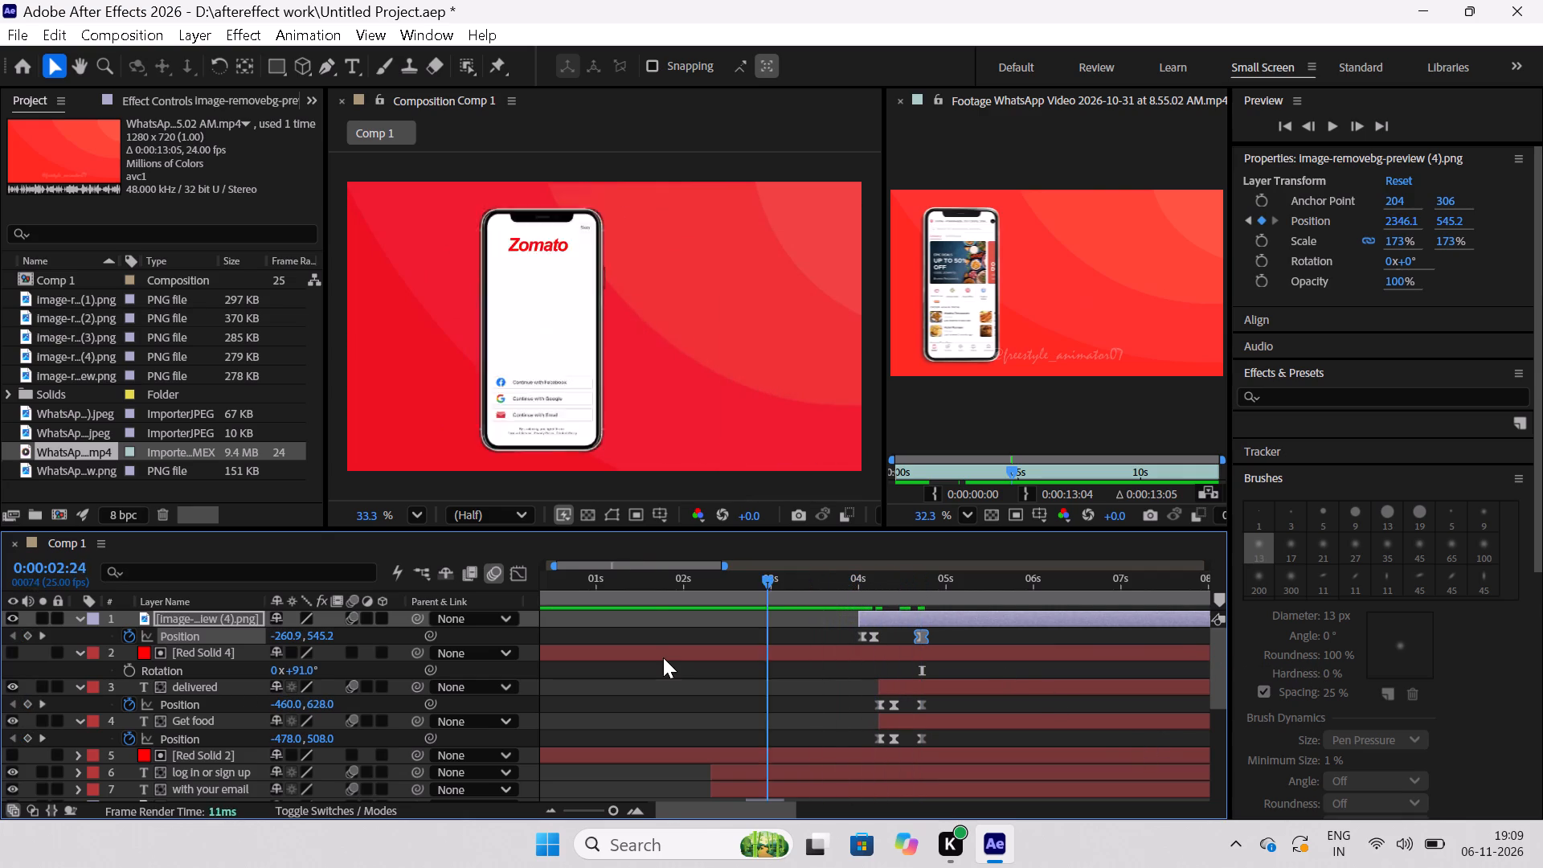
{"action": "left_click_drag", "start_coordinate": [663, 657], "coordinate": [662, 660]}
{"action": "key", "text": "space"}
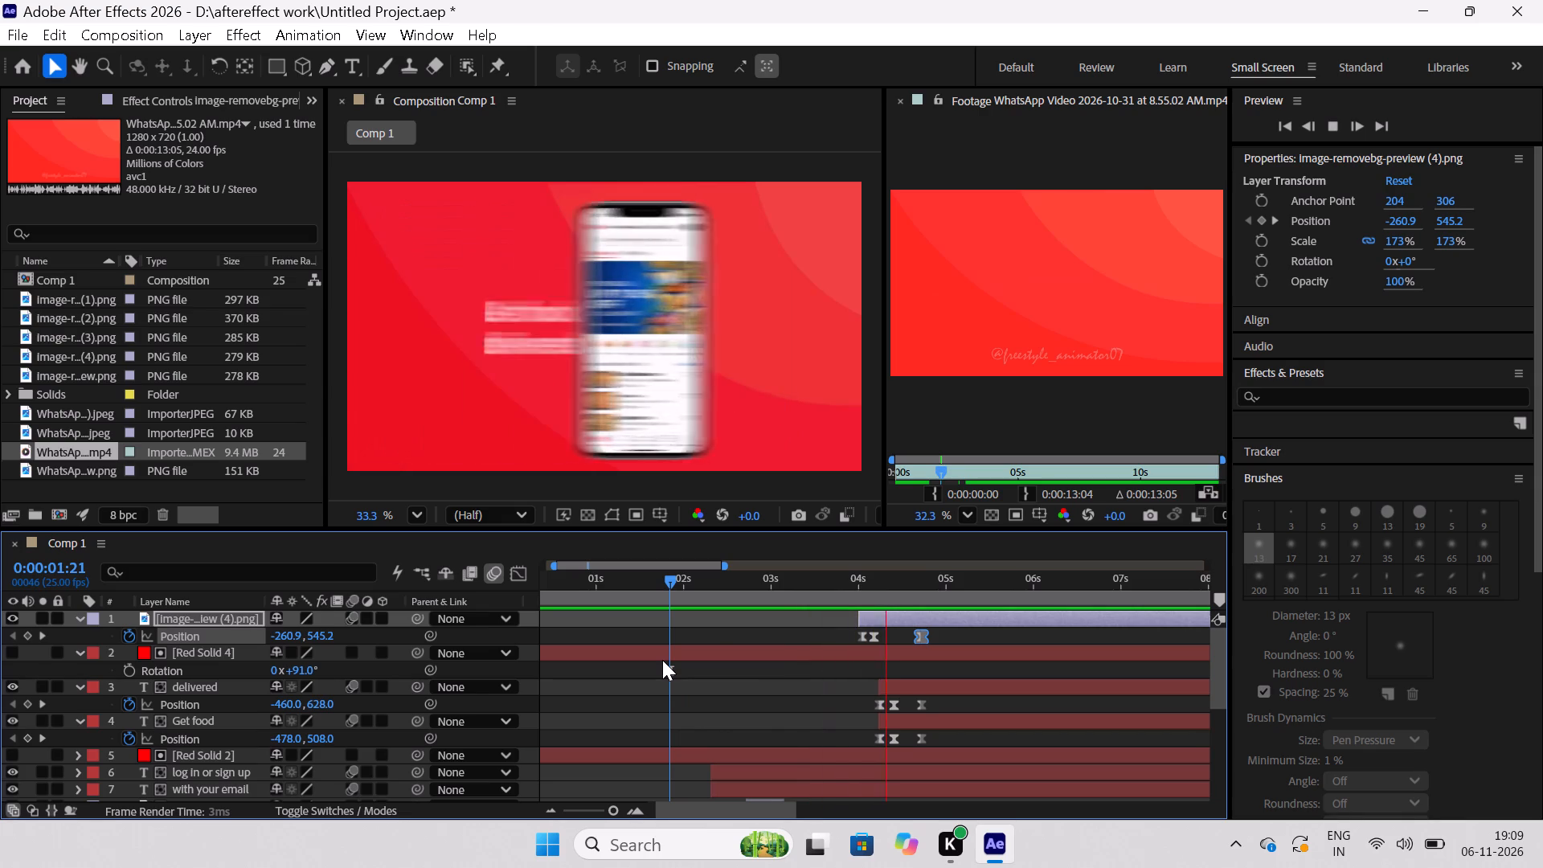
{"action": "key", "text": "space"}
{"action": "left_click_drag", "start_coordinate": [937, 575], "coordinate": [870, 622]}
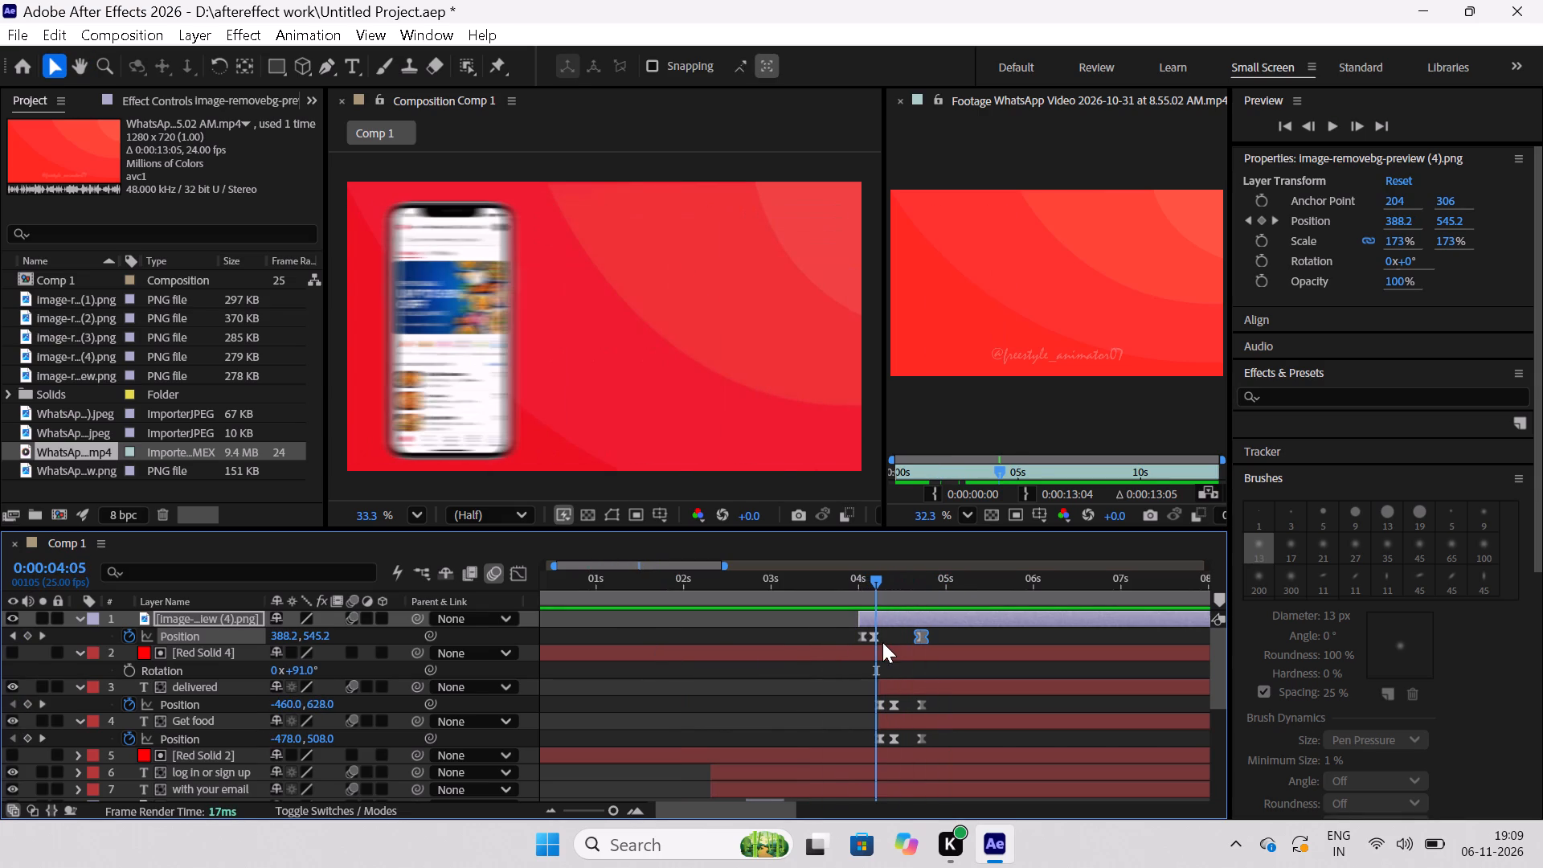
{"action": "left_click_drag", "start_coordinate": [891, 637], "coordinate": [866, 641]}
{"action": "key", "text": "ctrl+c"}
{"action": "left_click_drag", "start_coordinate": [874, 583], "coordinate": [882, 591]}
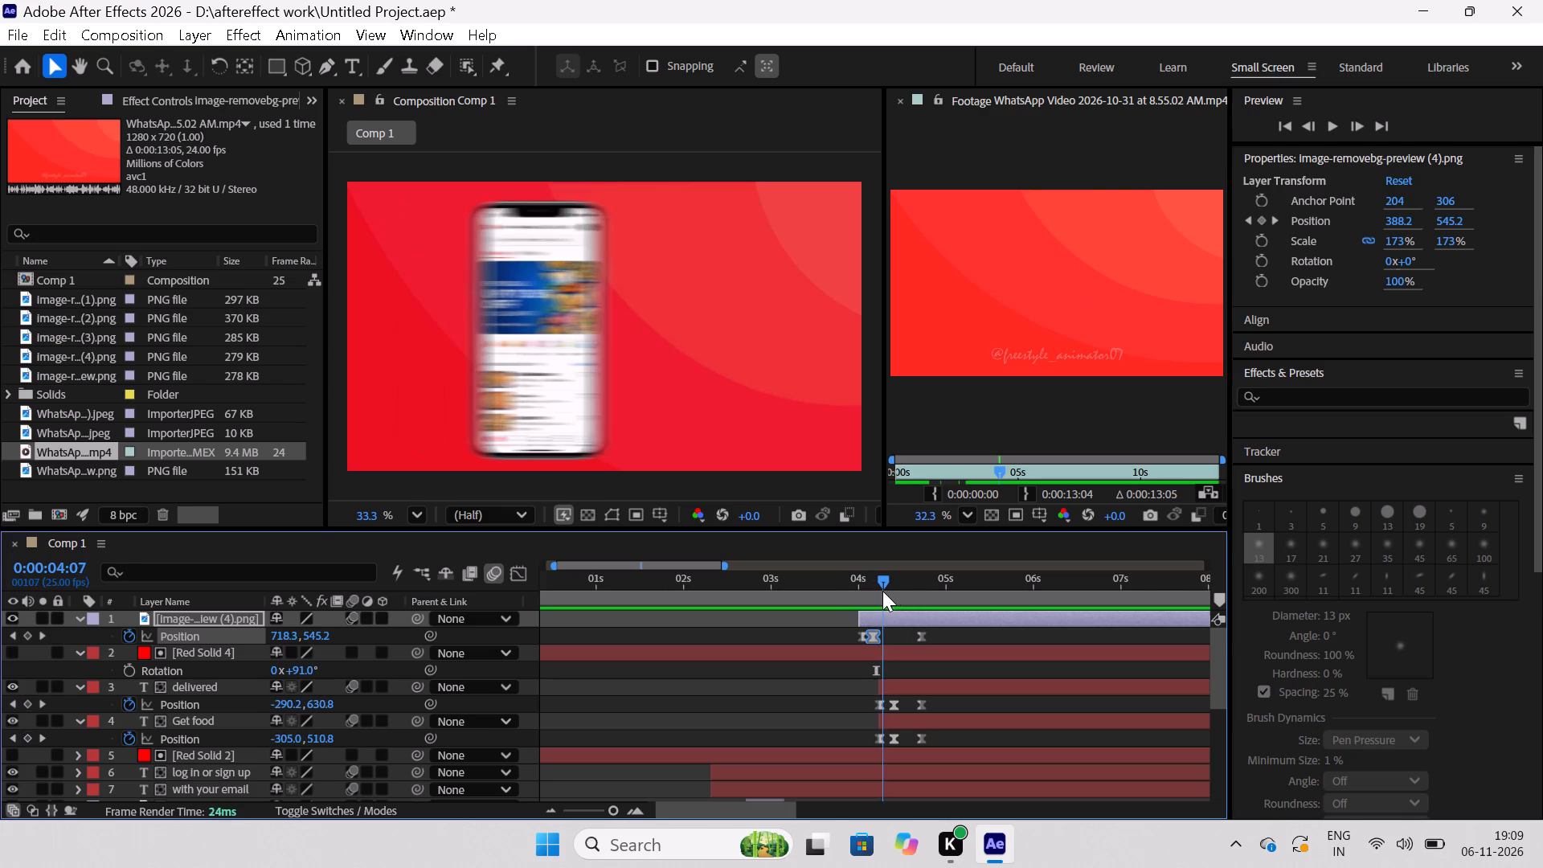
{"action": "left_click_drag", "start_coordinate": [882, 591], "coordinate": [894, 596]}
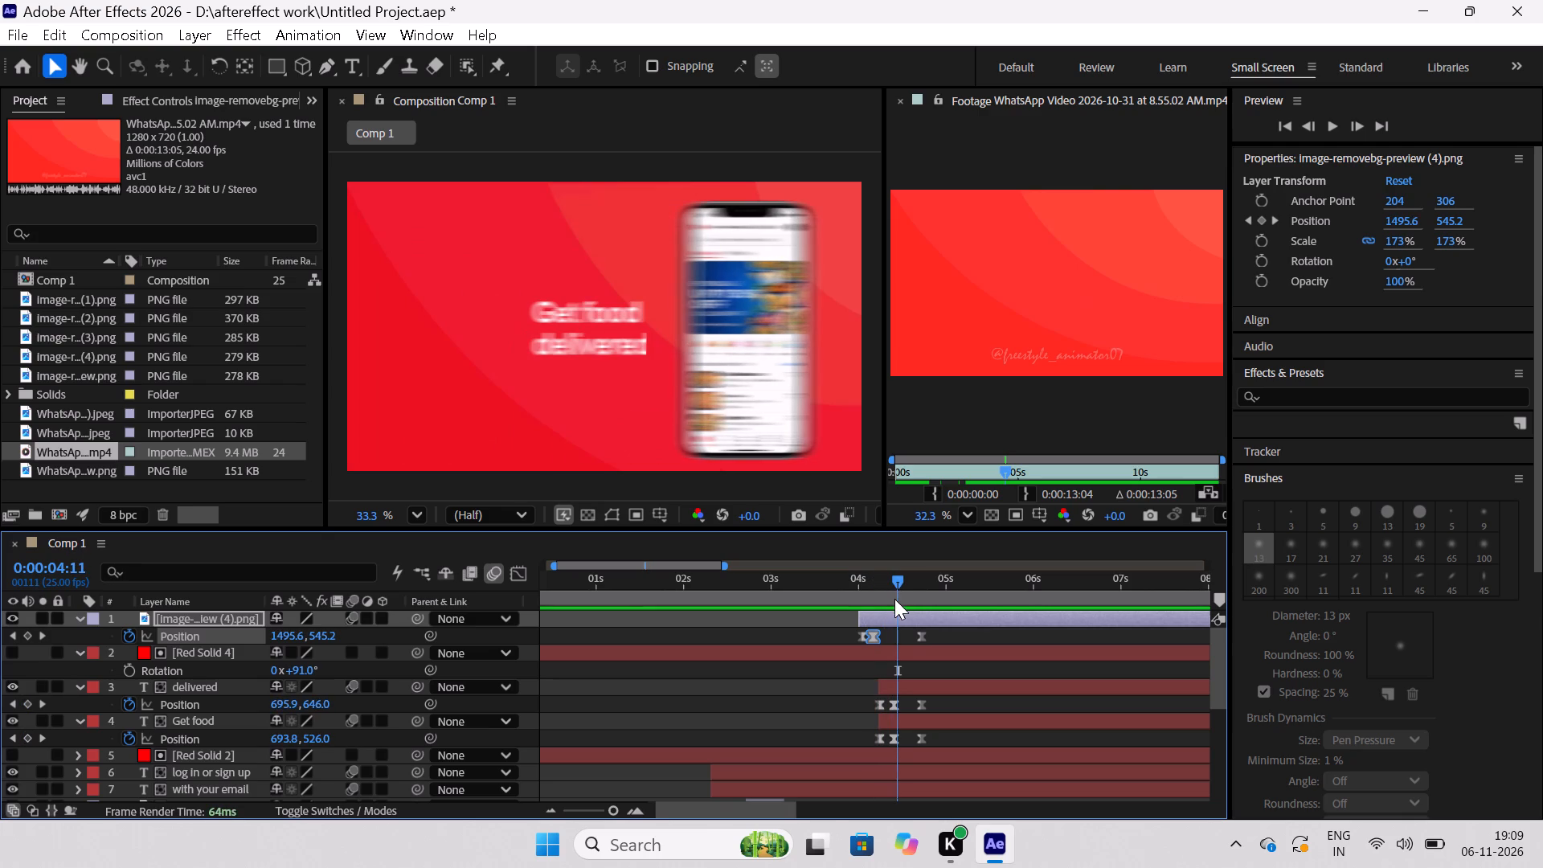
{"action": "key", "text": "ctrl+v"}
Scrub through the phone exit and shift the phone image's hold Position keyframe to about 0:00:04:13.
{"action": "left_click_drag", "start_coordinate": [896, 578], "coordinate": [932, 599]}
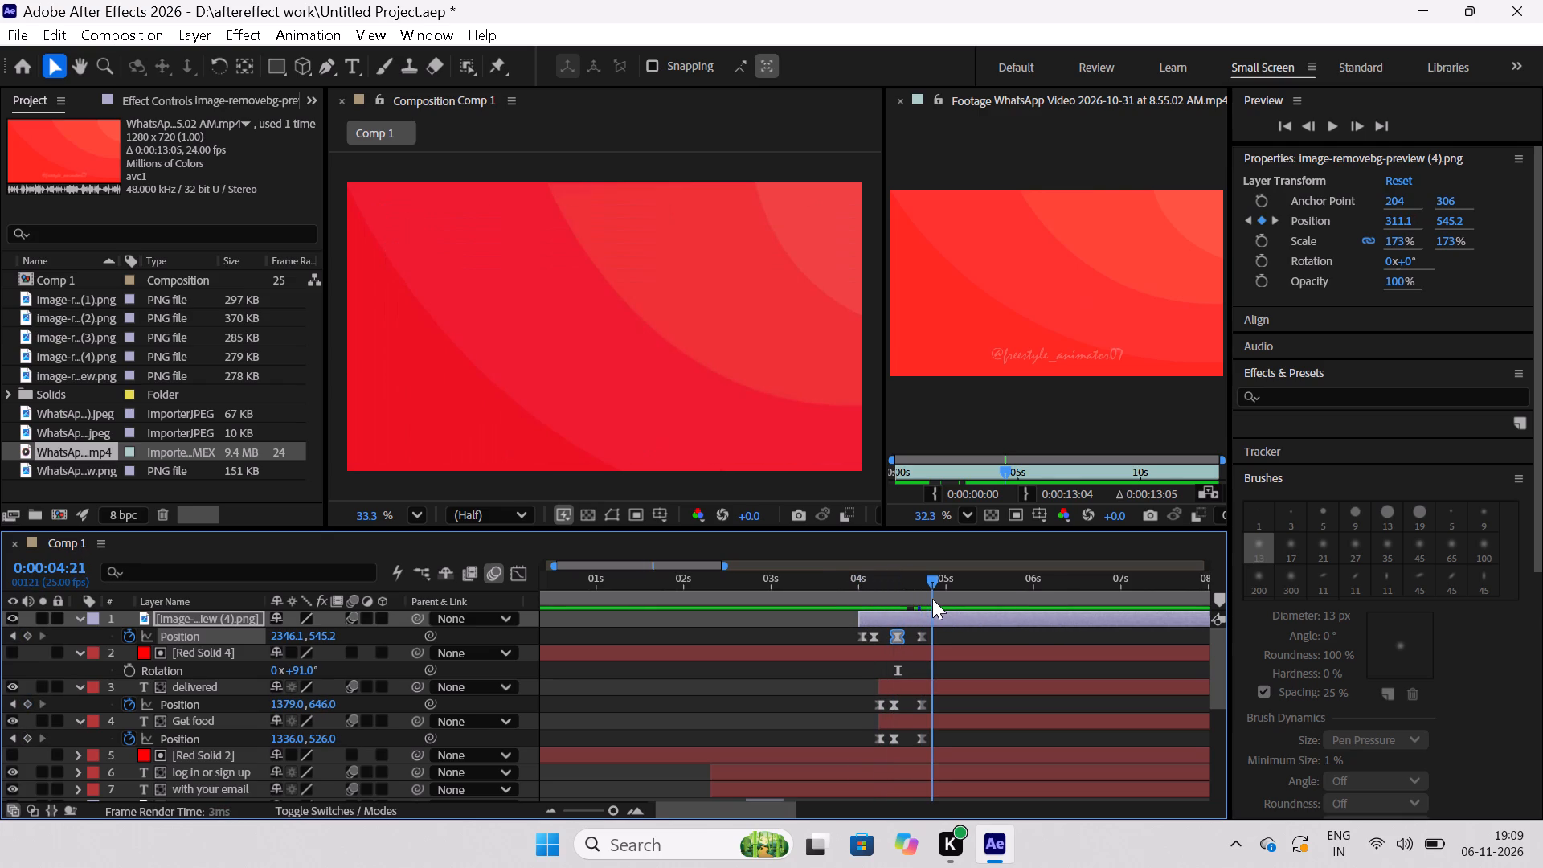
{"action": "left_click_drag", "start_coordinate": [932, 599], "coordinate": [904, 620]}
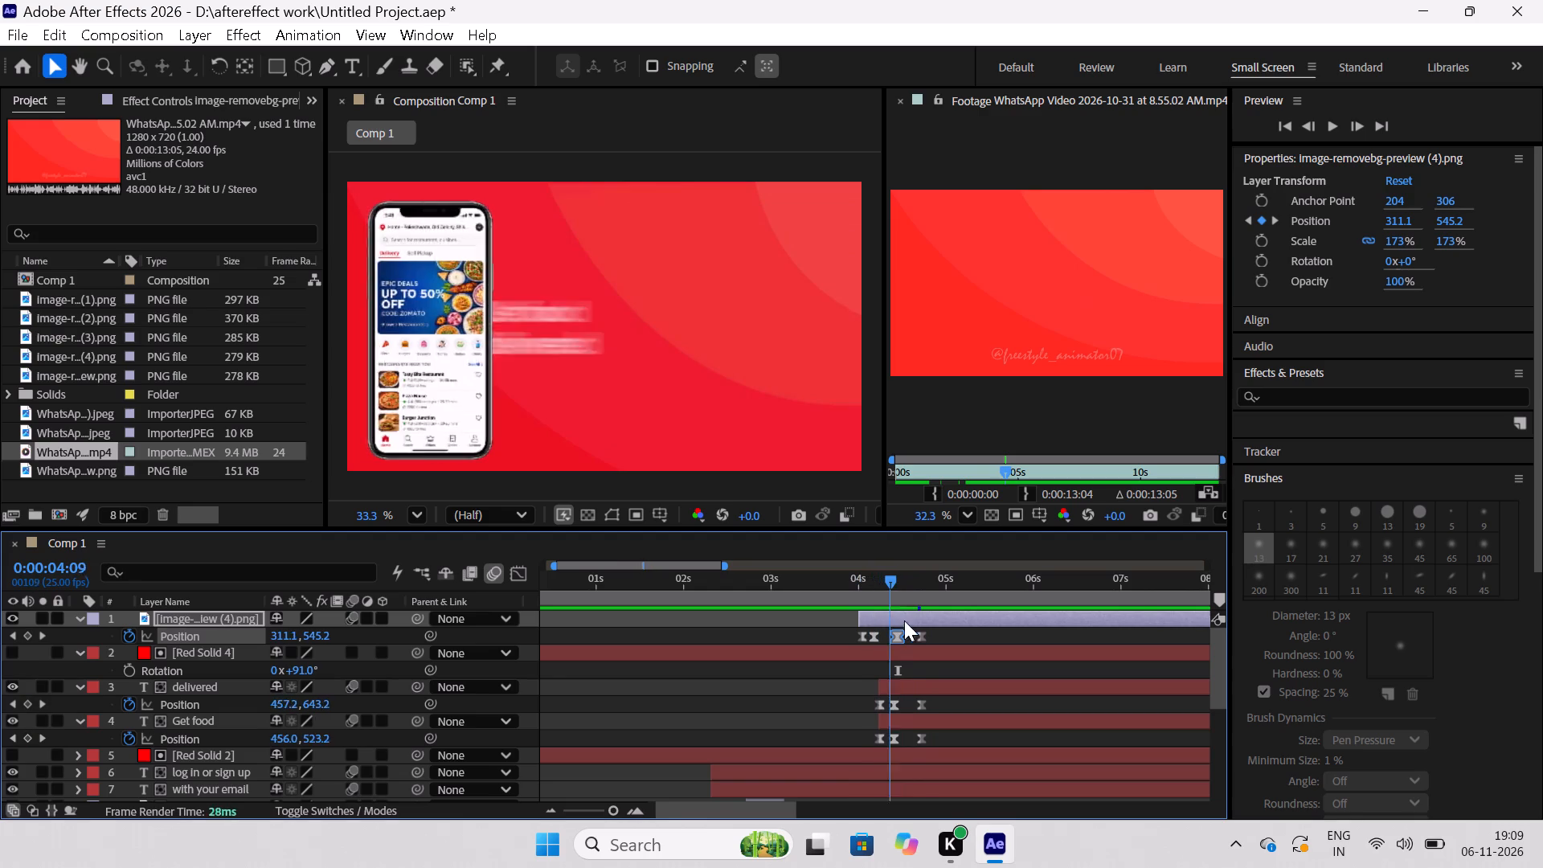
{"action": "left_click_drag", "start_coordinate": [904, 620], "coordinate": [894, 628]}
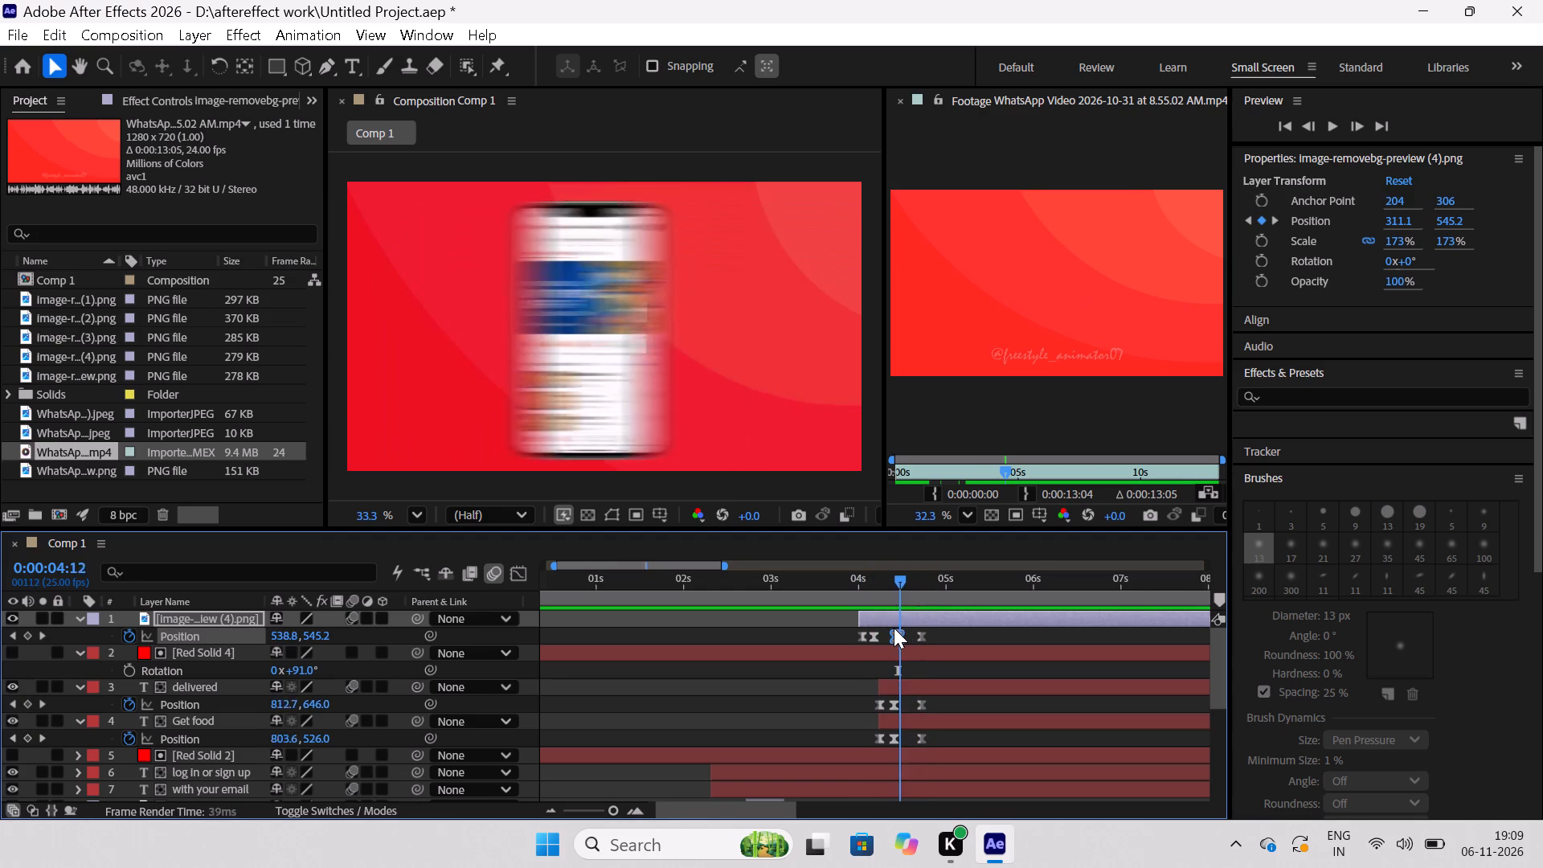
{"action": "left_click_drag", "start_coordinate": [894, 628], "coordinate": [906, 631]}
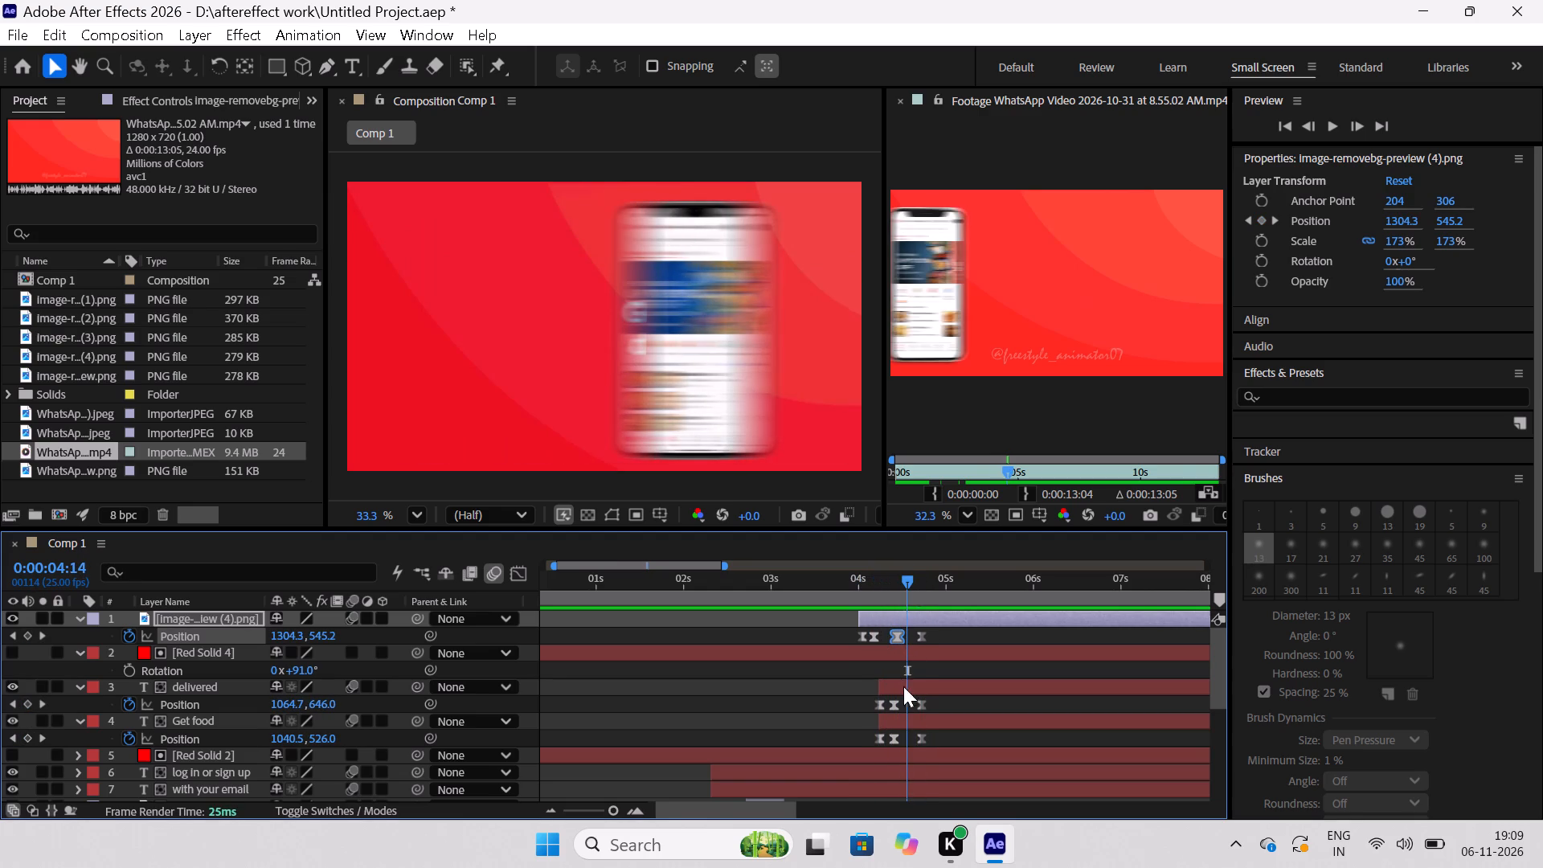
{"action": "left_click_drag", "start_coordinate": [905, 579], "coordinate": [897, 599]}
{"action": "left_click", "coordinate": [898, 636]}
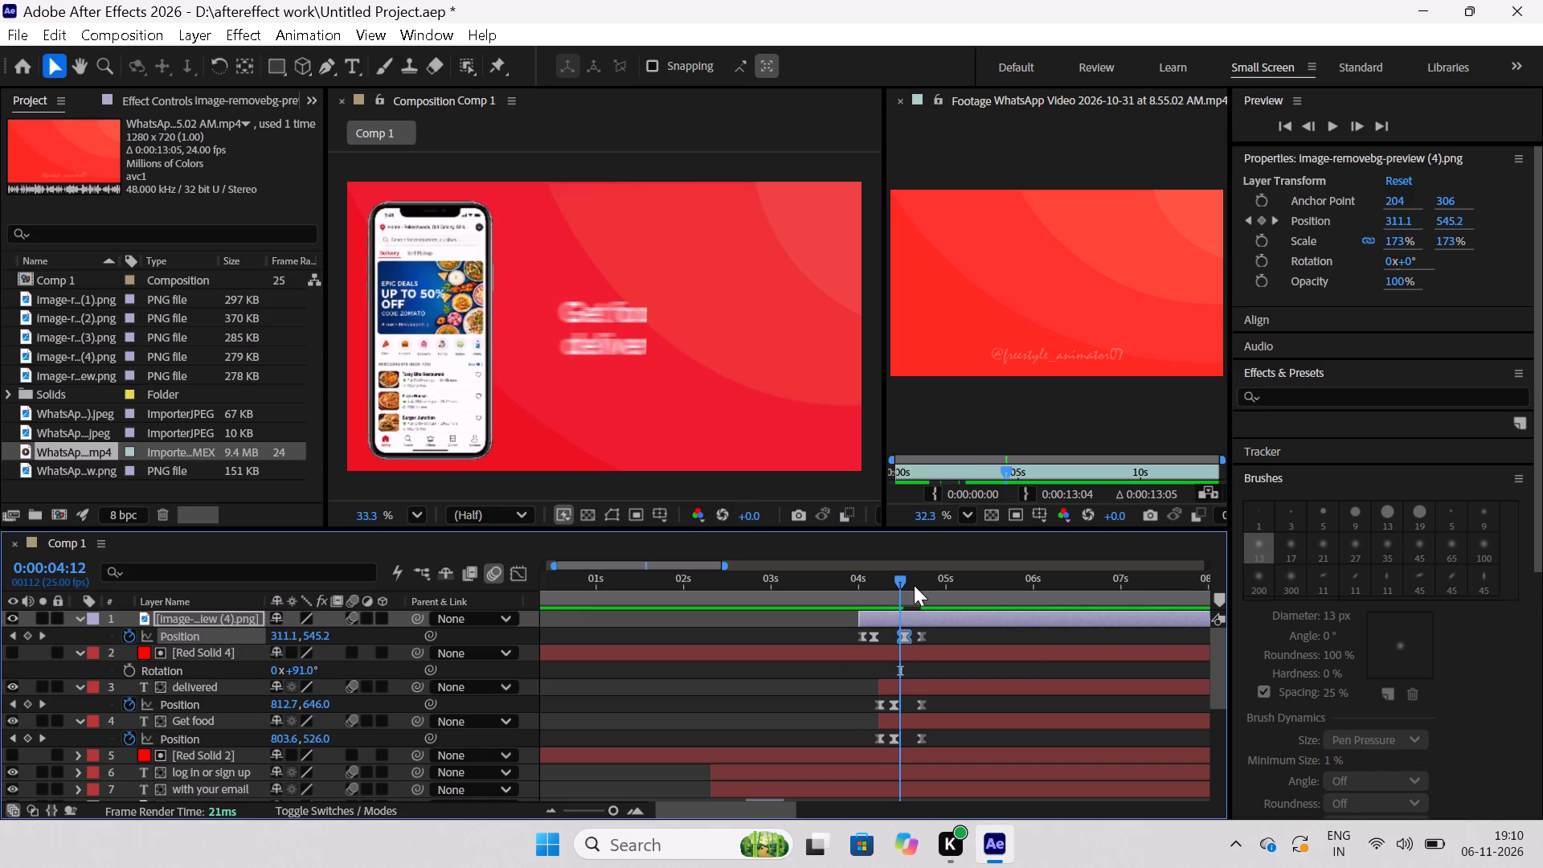
Copy the resting Position keyframes of the "delivered" and "Get food" layers to 0:00:04:14 to hold the text before its exit.
{"action": "left_click_drag", "start_coordinate": [900, 585], "coordinate": [906, 604]}
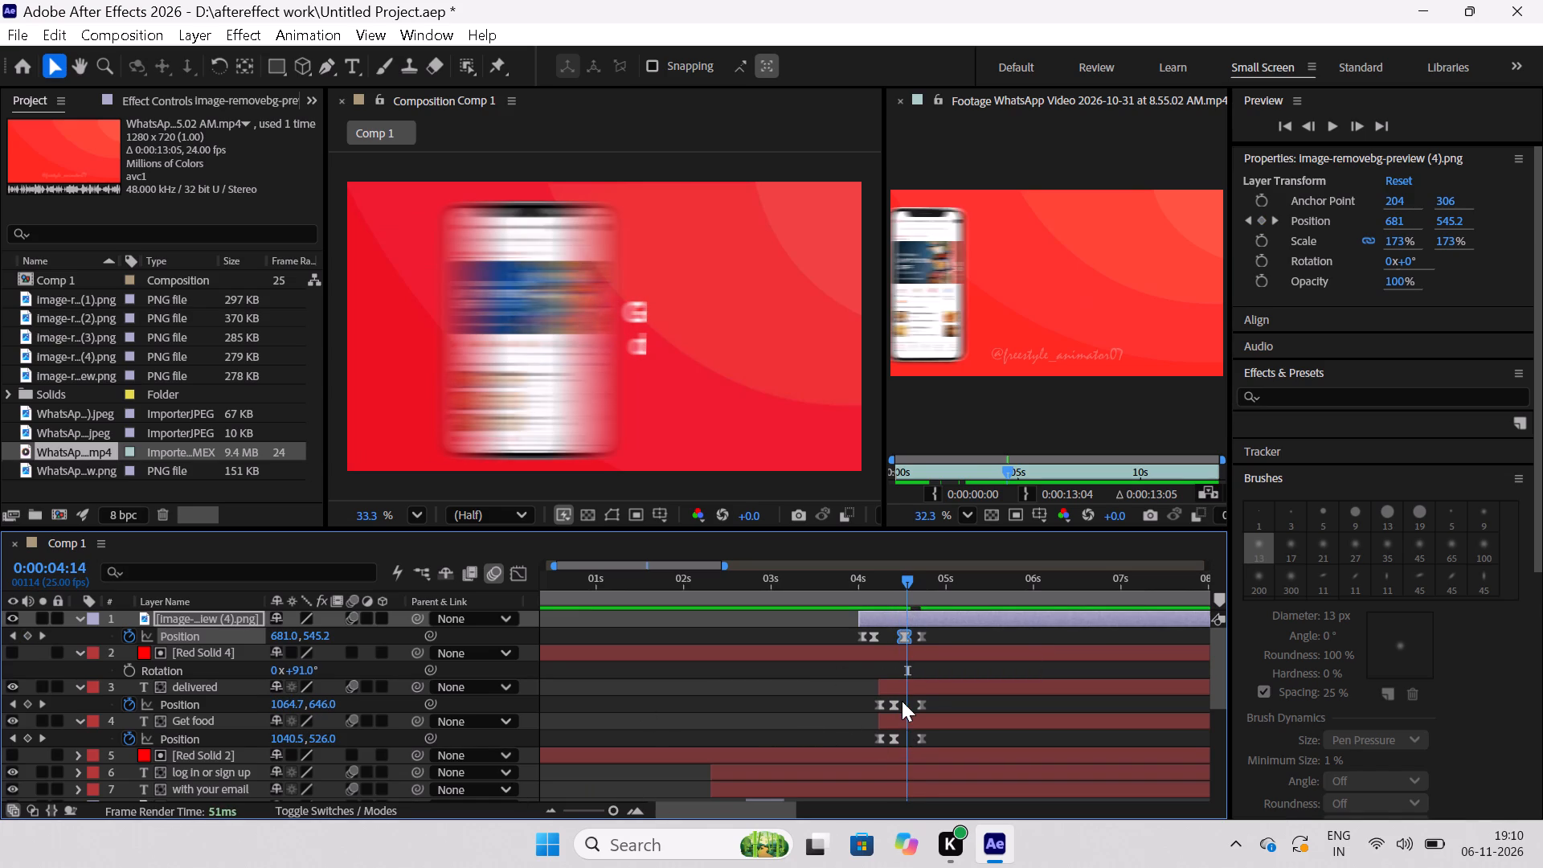
{"action": "left_click_drag", "start_coordinate": [902, 696], "coordinate": [890, 740]}
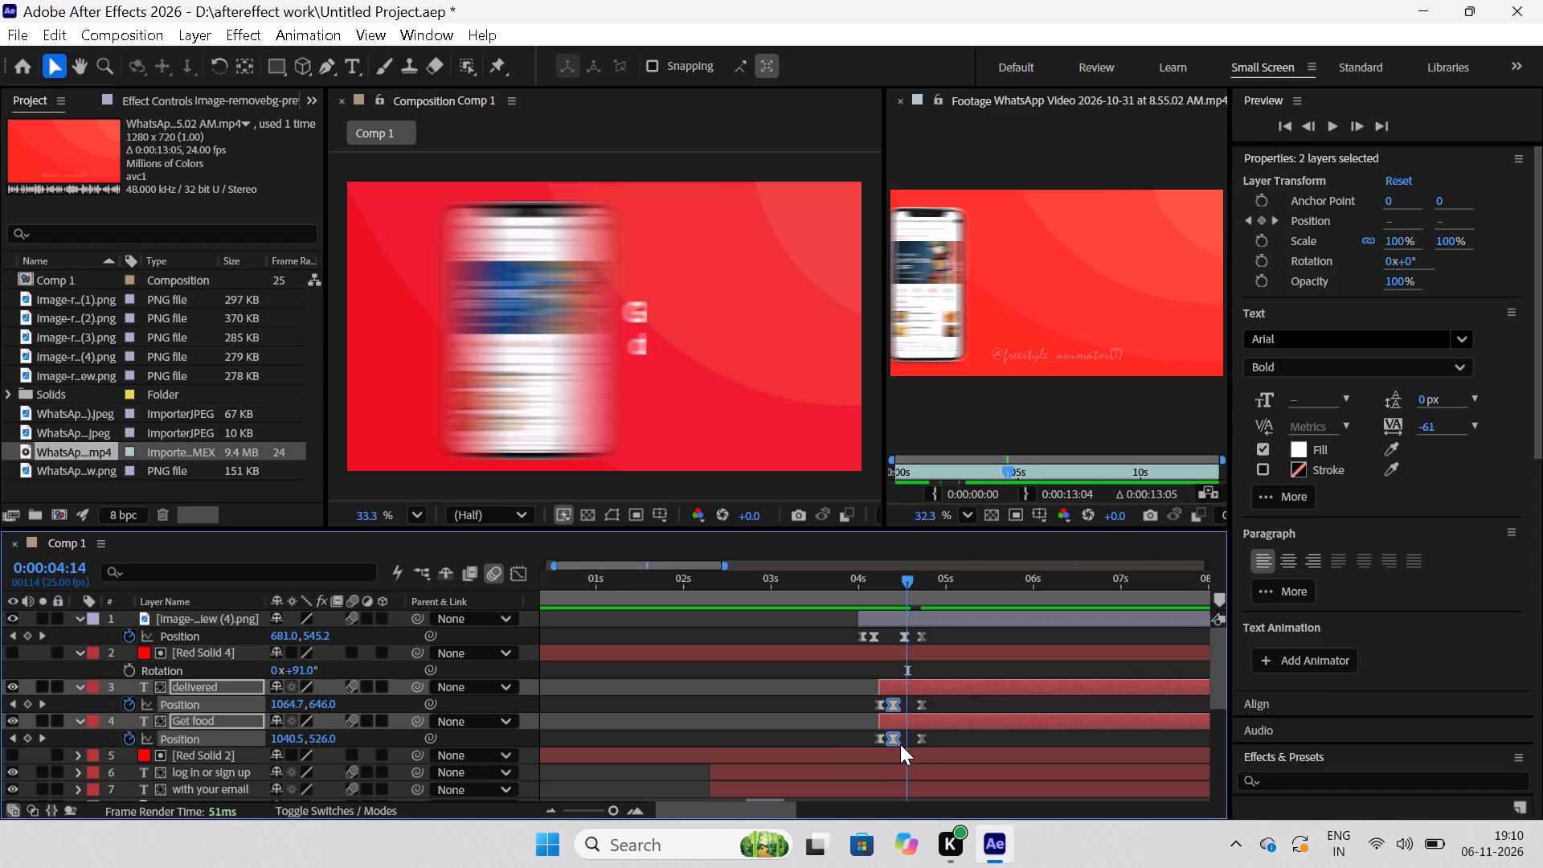
{"action": "key", "text": "ctrl+c"}
{"action": "key", "text": "ctrl+v"}
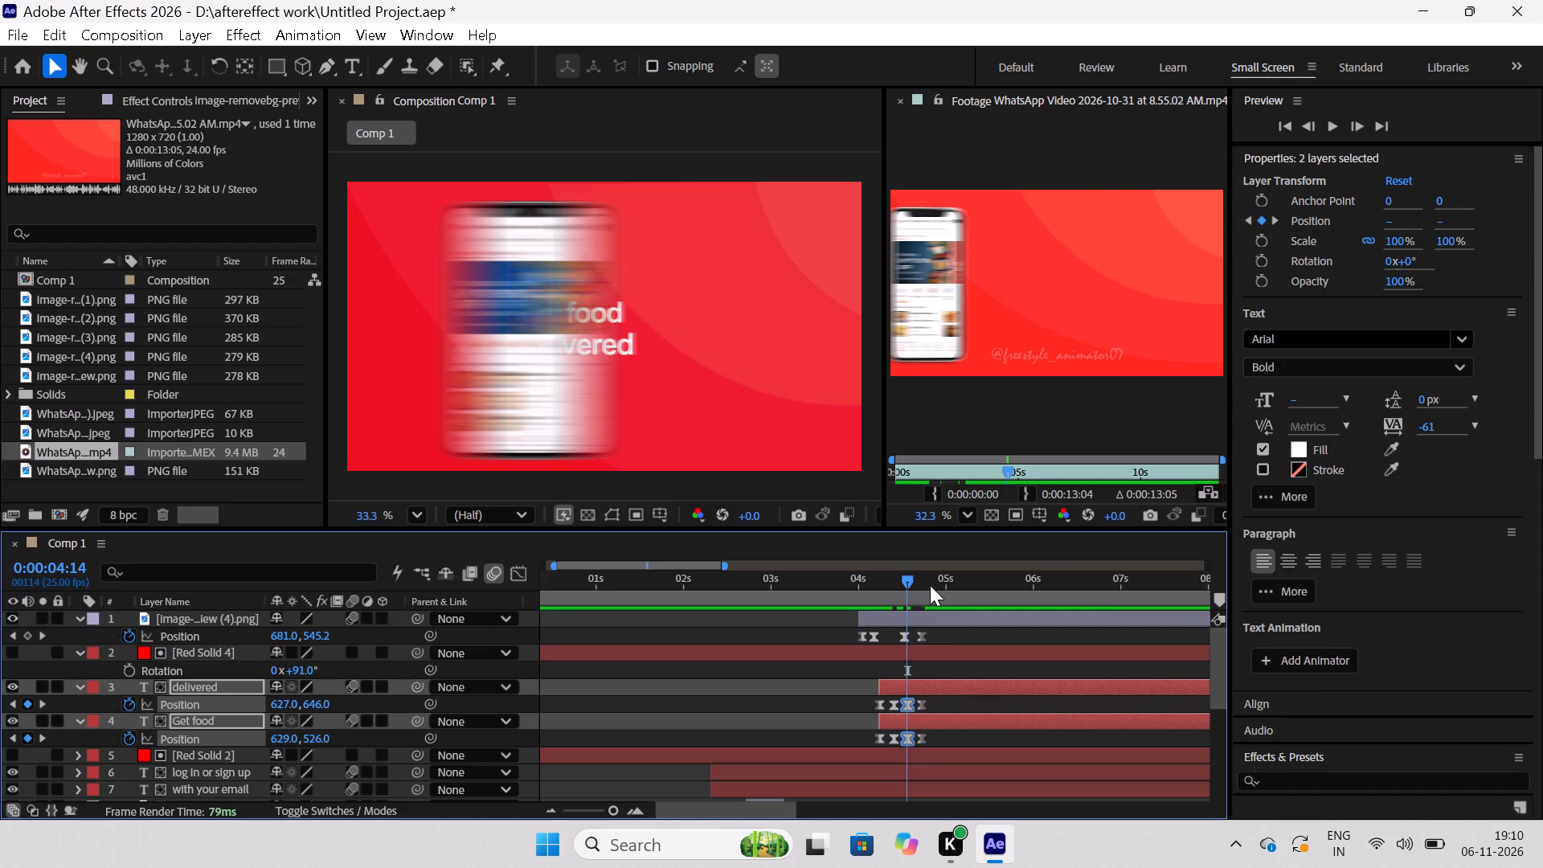
Scrub the "Get food delivered" scene and play the composition from 0:00:01:21 to review the hold and exit timing.
{"action": "left_click_drag", "start_coordinate": [908, 583], "coordinate": [879, 592]}
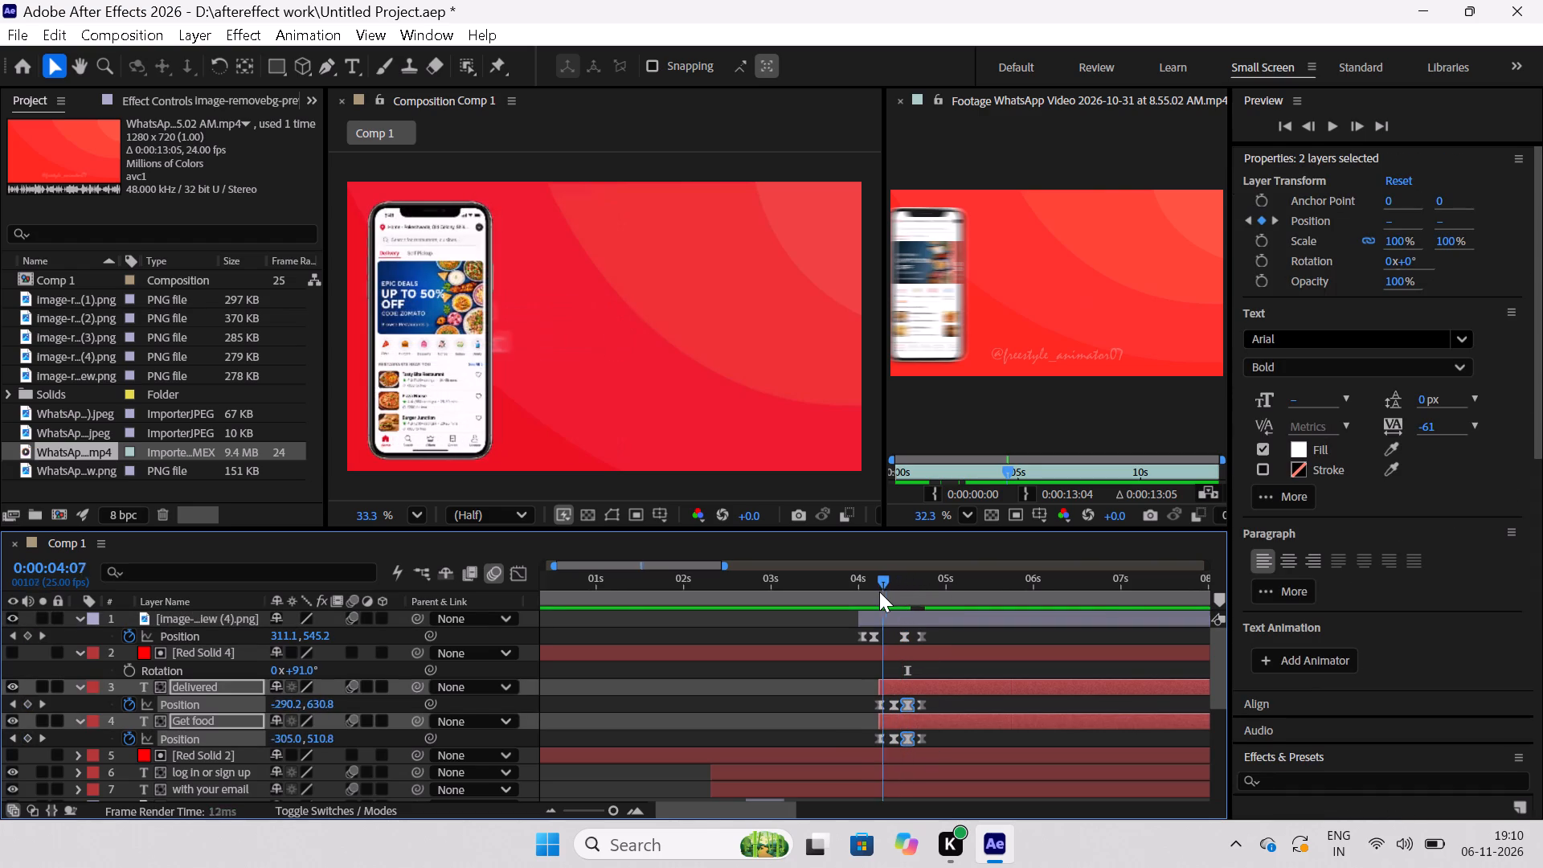
{"action": "left_click_drag", "start_coordinate": [879, 592], "coordinate": [923, 607]}
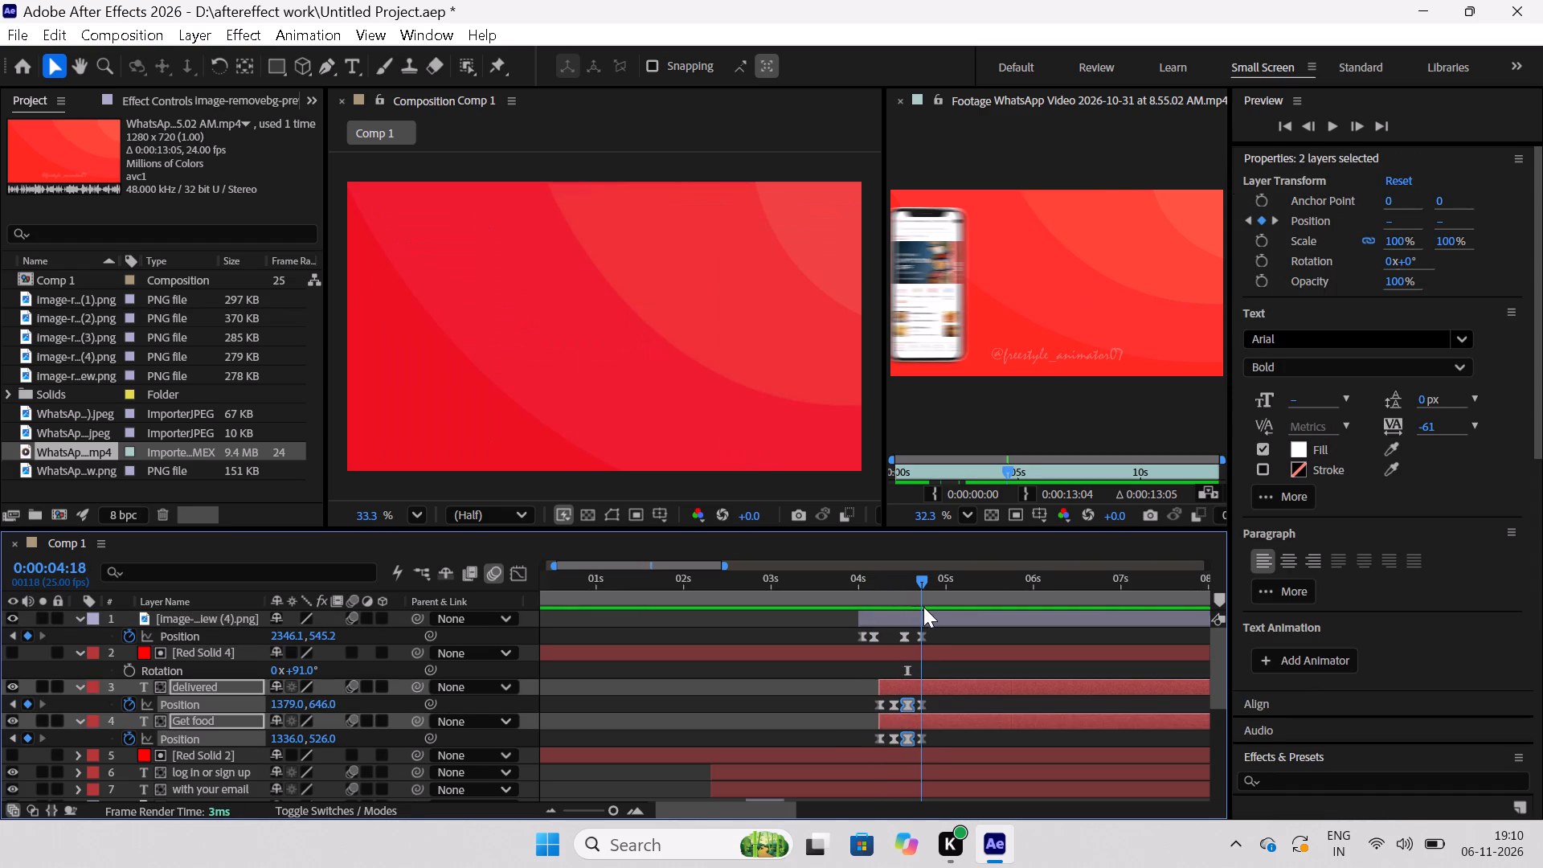
{"action": "left_click_drag", "start_coordinate": [923, 607], "coordinate": [669, 653]}
{"action": "key", "text": "space"}
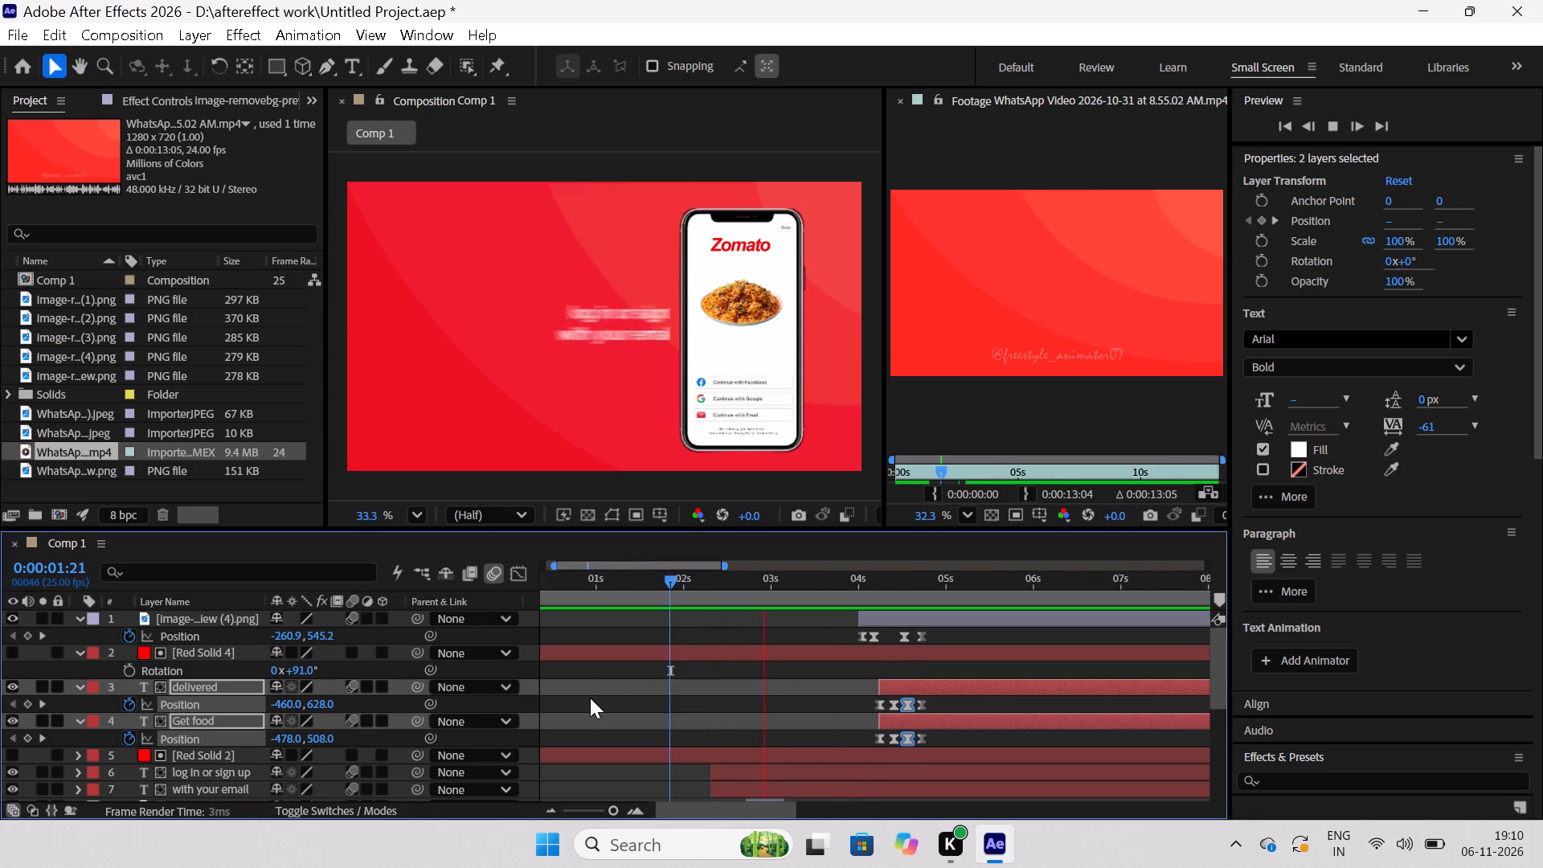
{"action": "key", "text": "space"}
Expand the "log in or sign up" layer's Transform properties and scrub between 0:00:02:20 and 0:00:03:09 to examine the text's entrance and exit timing.
{"action": "scroll", "coordinate": [526, 676], "scroll_direction": "down", "scroll_amount": 1}
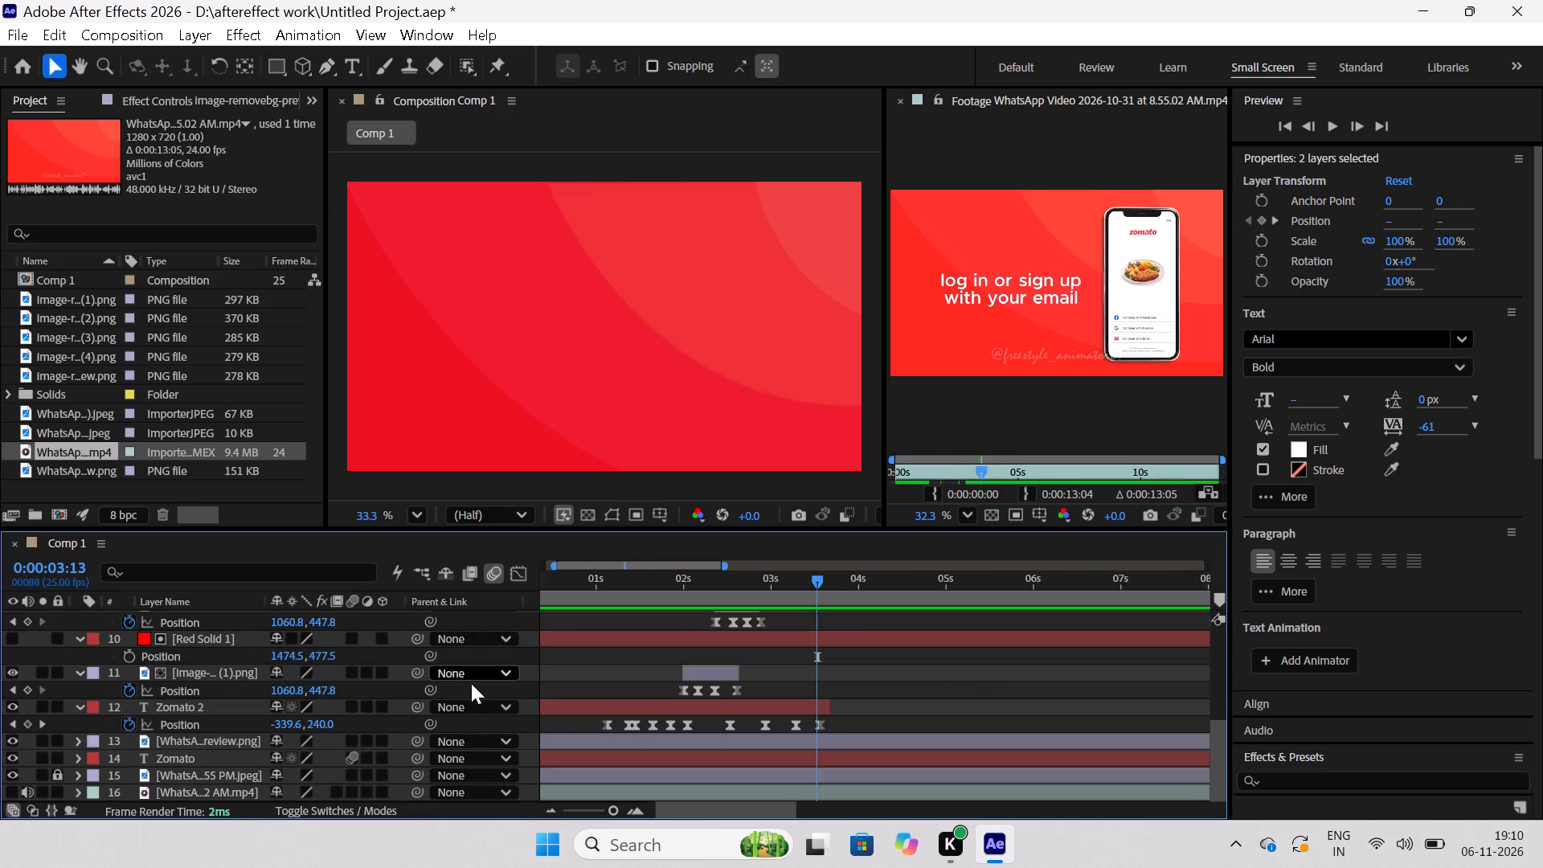
{"action": "scroll", "coordinate": [448, 683], "scroll_direction": "down", "scroll_amount": 2}
{"action": "scroll", "coordinate": [196, 658], "scroll_direction": "up", "scroll_amount": 1}
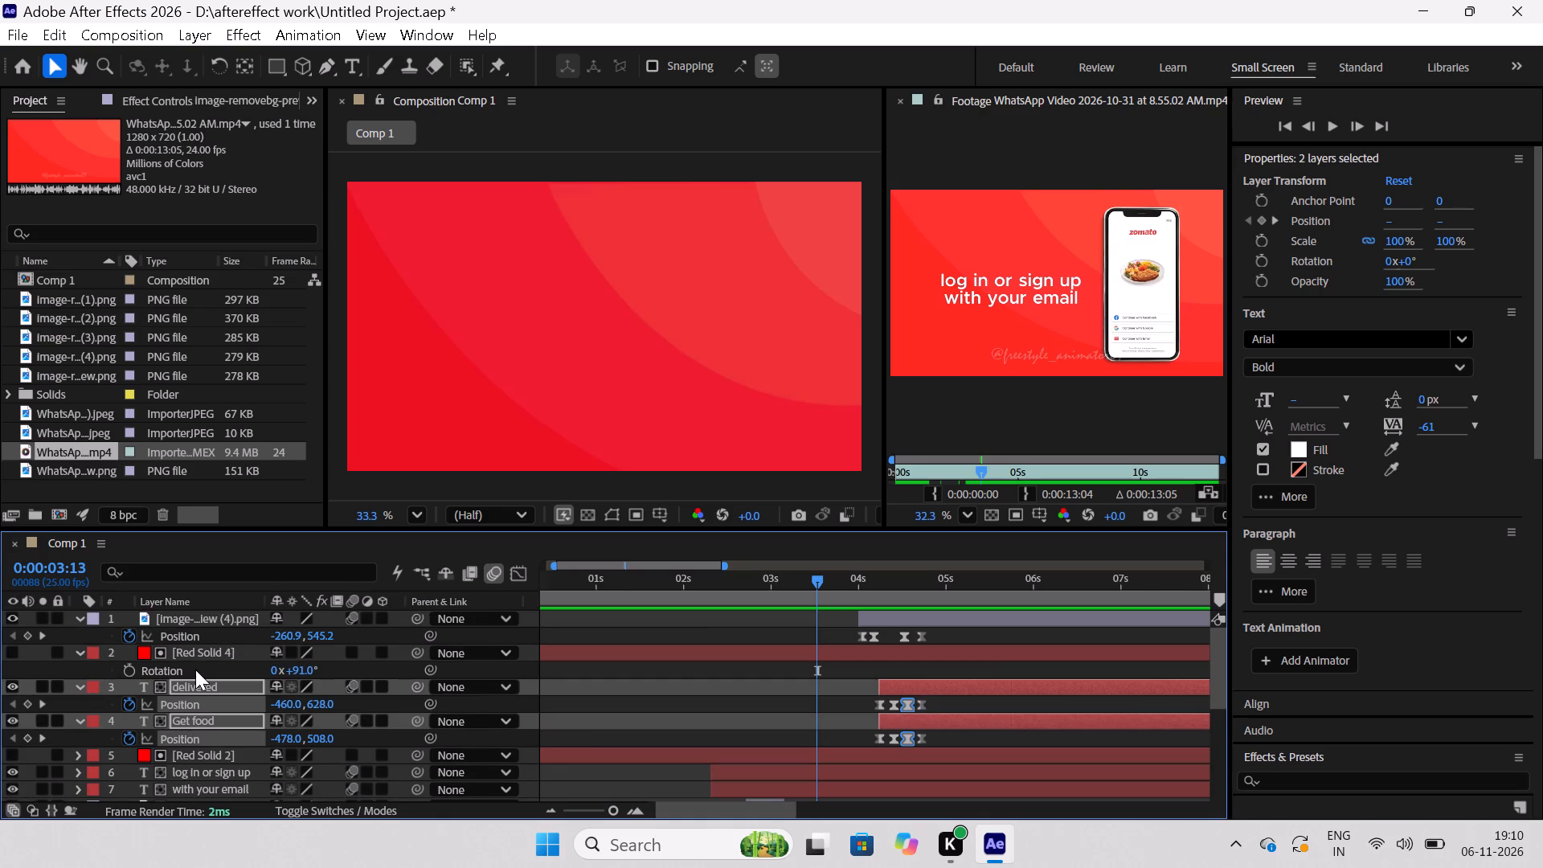
{"action": "scroll", "coordinate": [195, 671], "scroll_direction": "up", "scroll_amount": 1}
{"action": "scroll", "coordinate": [195, 671], "scroll_direction": "down", "scroll_amount": 3}
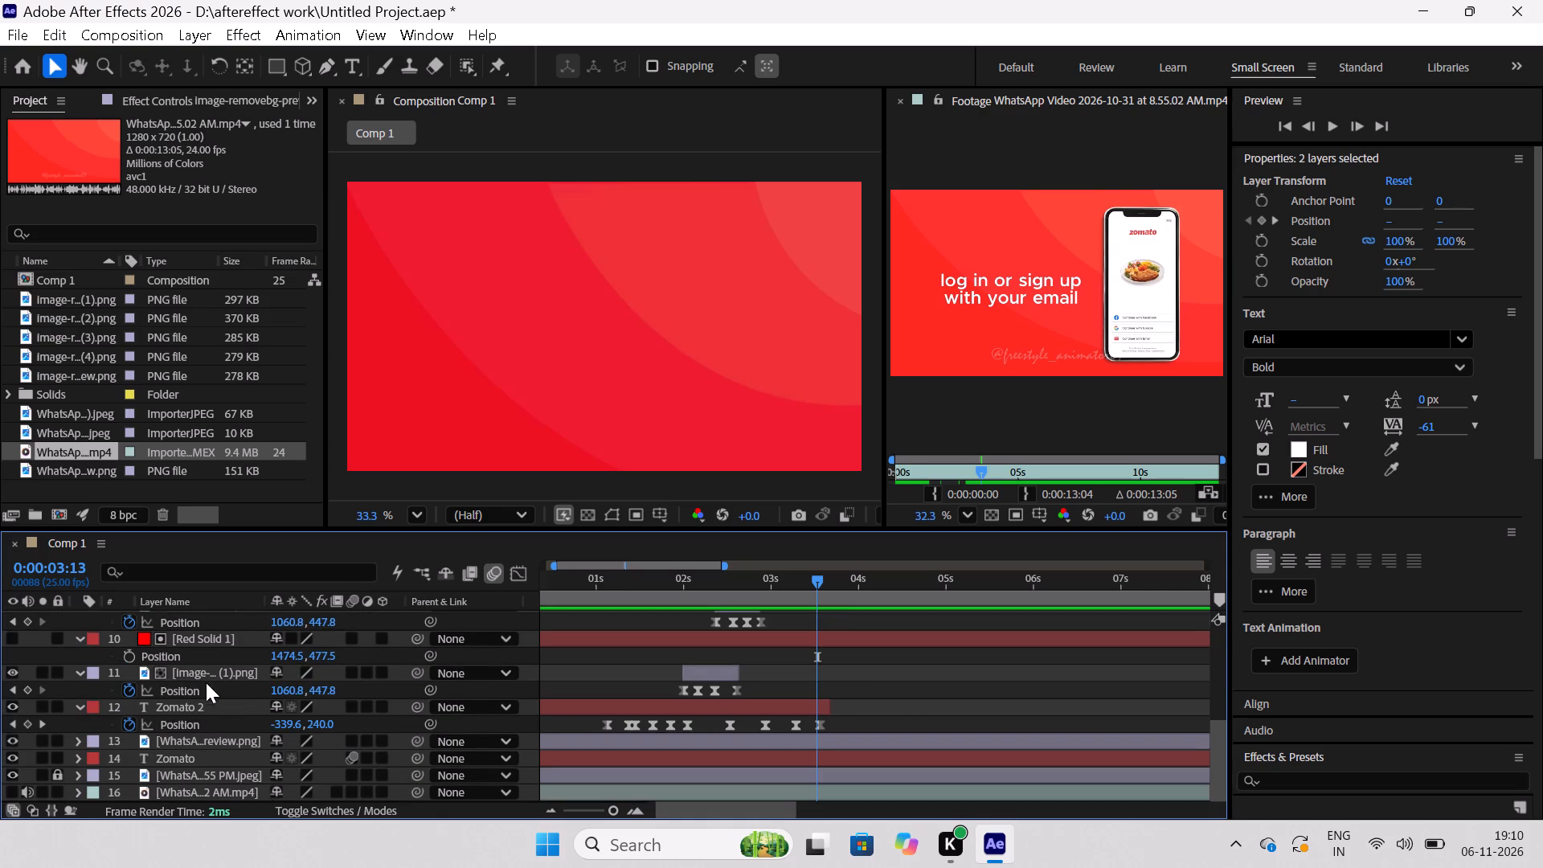
{"action": "scroll", "coordinate": [208, 743], "scroll_direction": "up", "scroll_amount": 2}
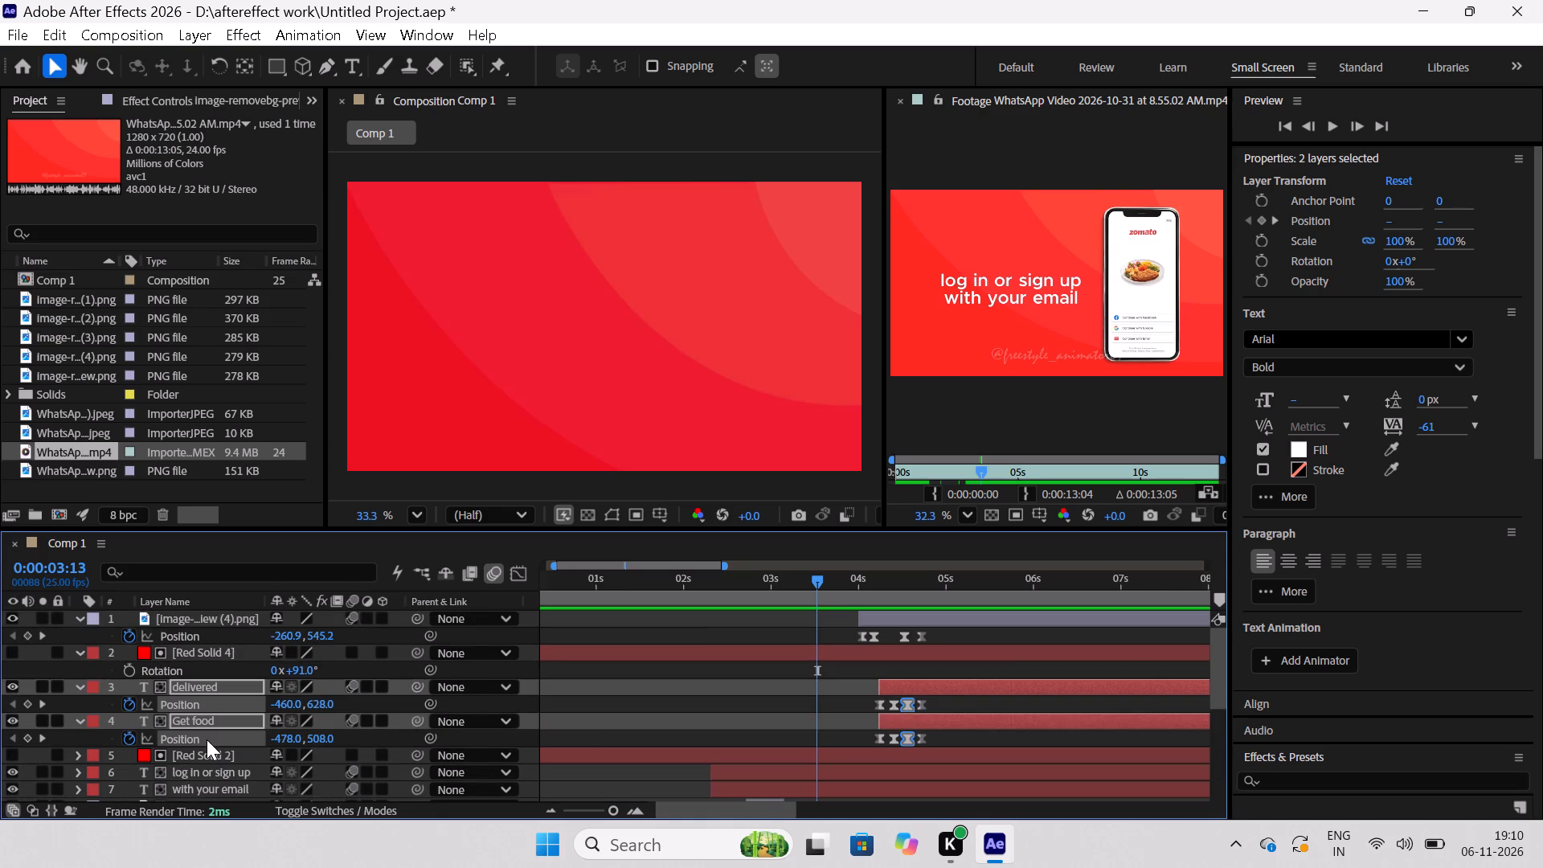
{"action": "left_click_drag", "start_coordinate": [1225, 664], "coordinate": [1219, 668]}
{"action": "left_click_drag", "start_coordinate": [1219, 668], "coordinate": [1226, 695]}
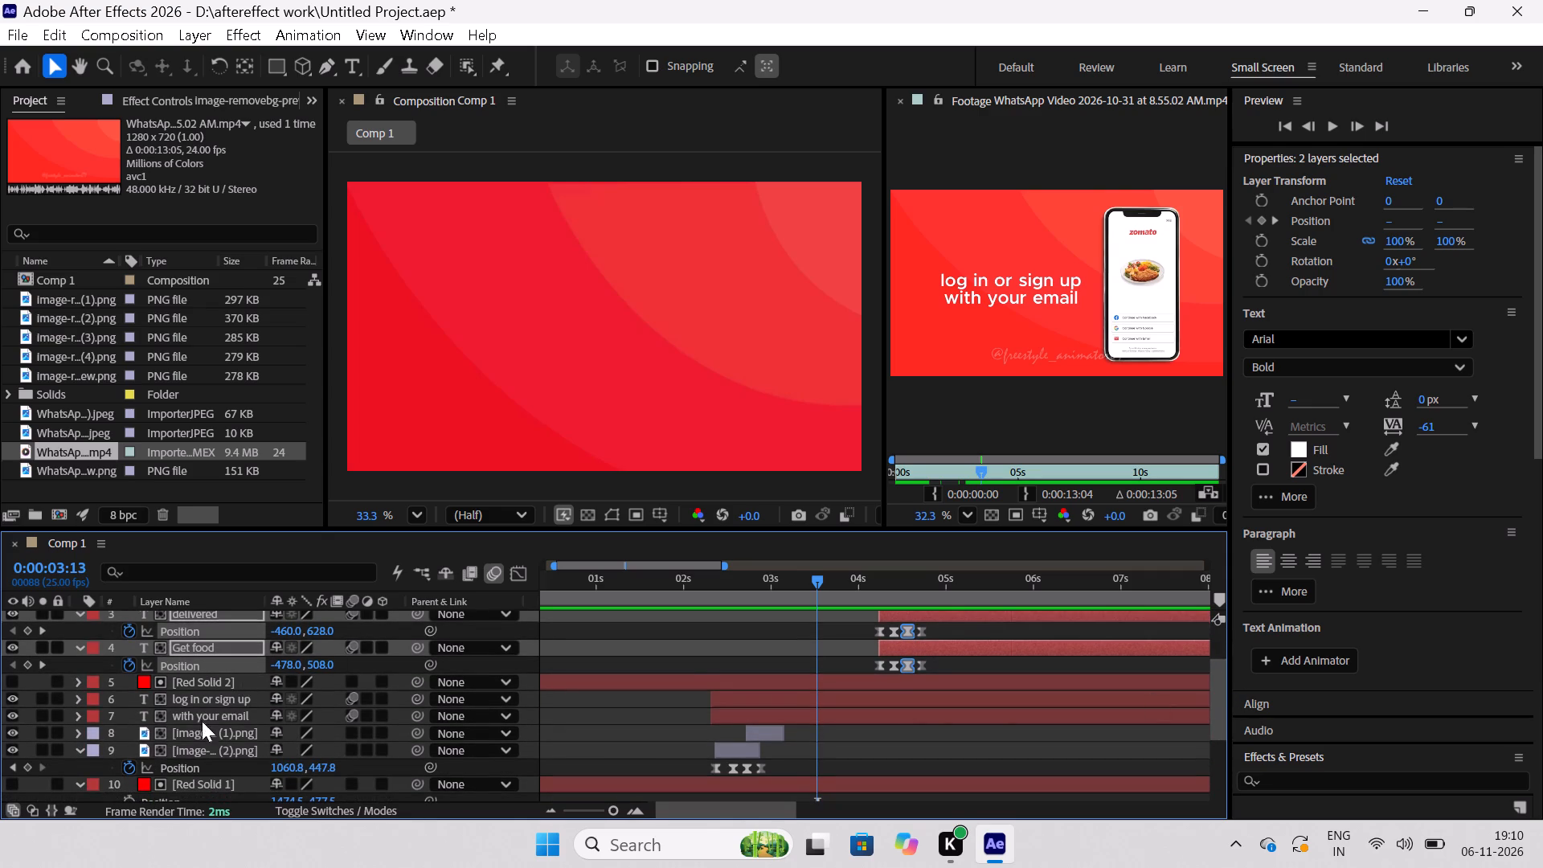
{"action": "left_click", "coordinate": [223, 703]}
{"action": "left_click", "coordinate": [75, 701]}
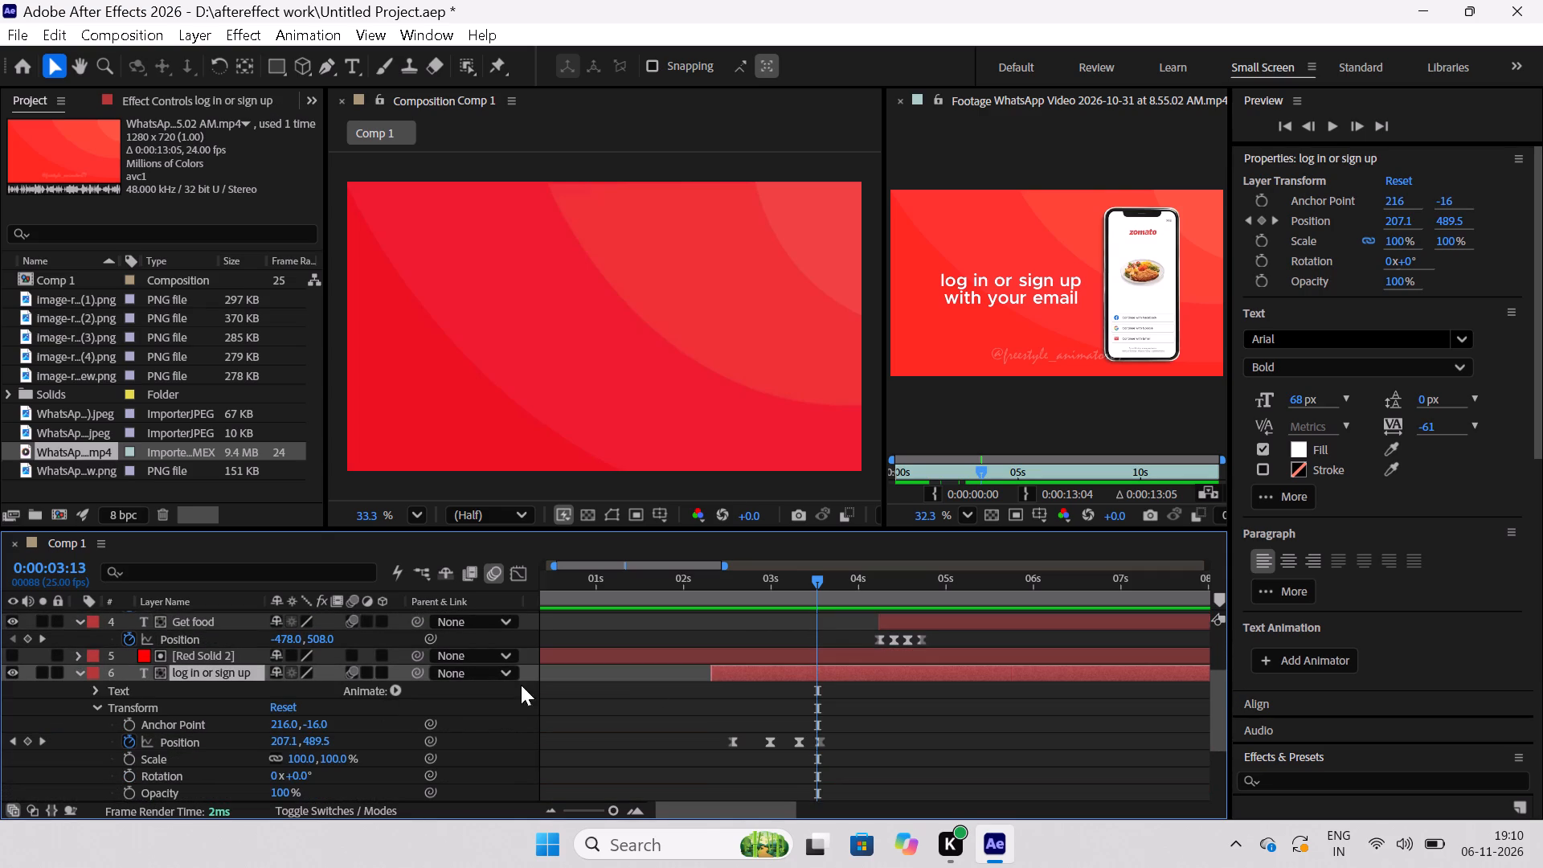
{"action": "left_click_drag", "start_coordinate": [817, 579], "coordinate": [783, 608]}
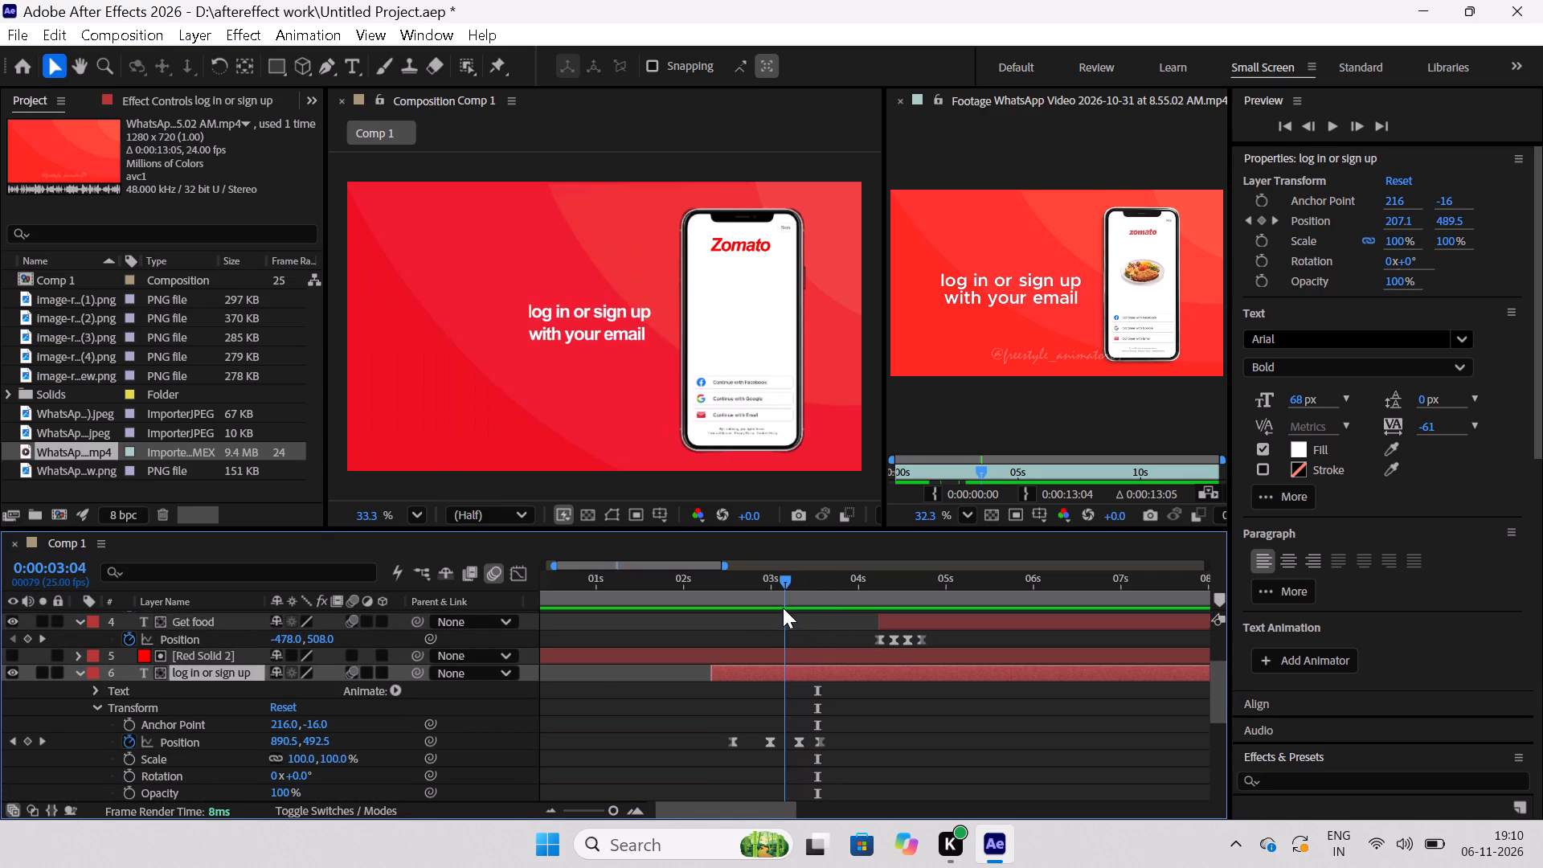
{"action": "left_click_drag", "start_coordinate": [783, 608], "coordinate": [761, 641]}
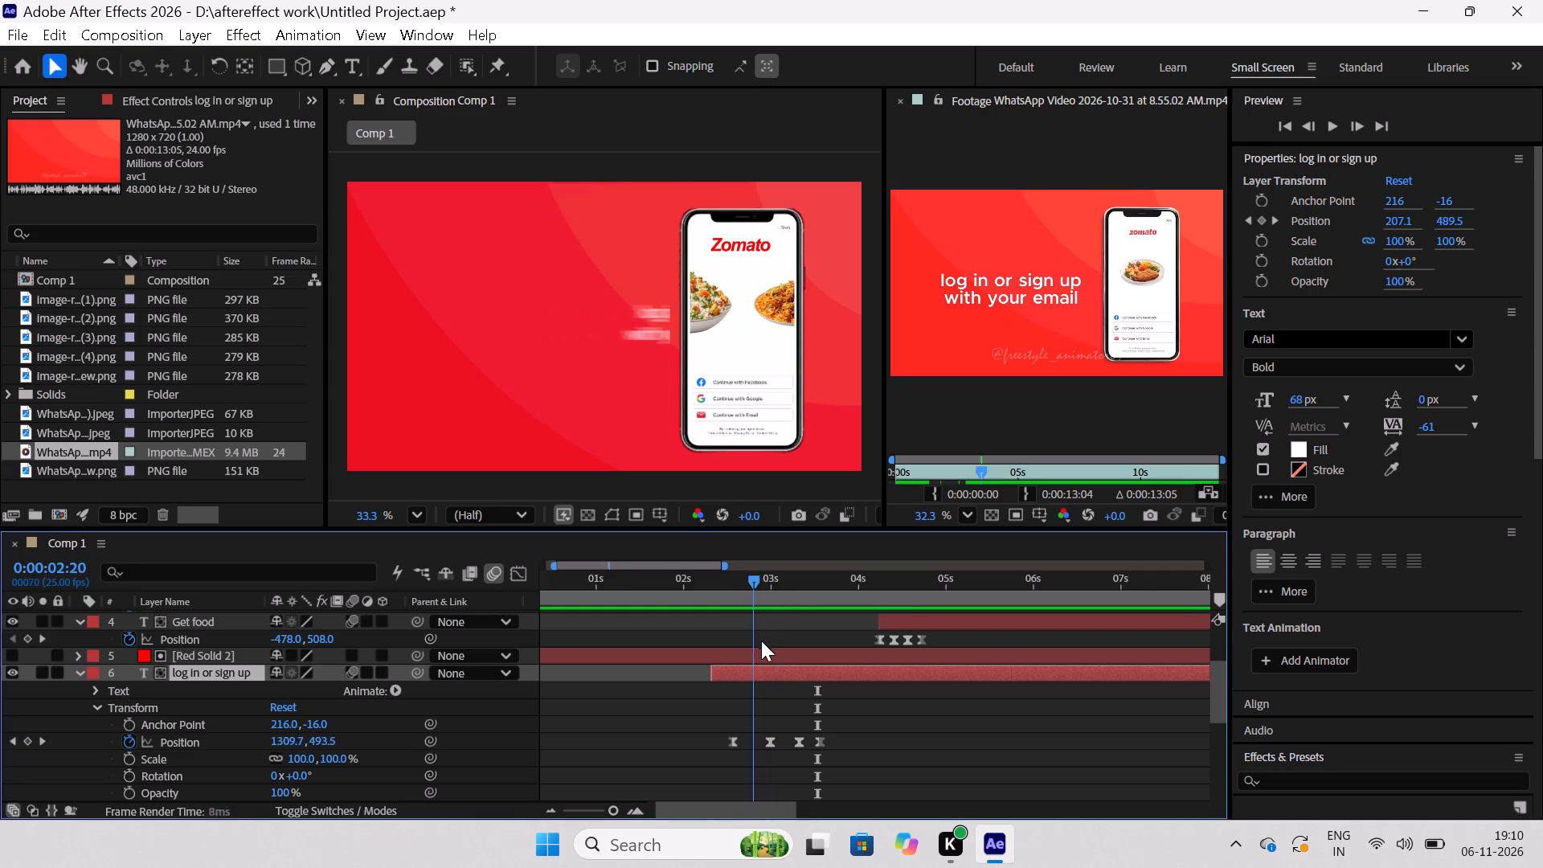
{"action": "left_click_drag", "start_coordinate": [761, 641], "coordinate": [803, 659]}
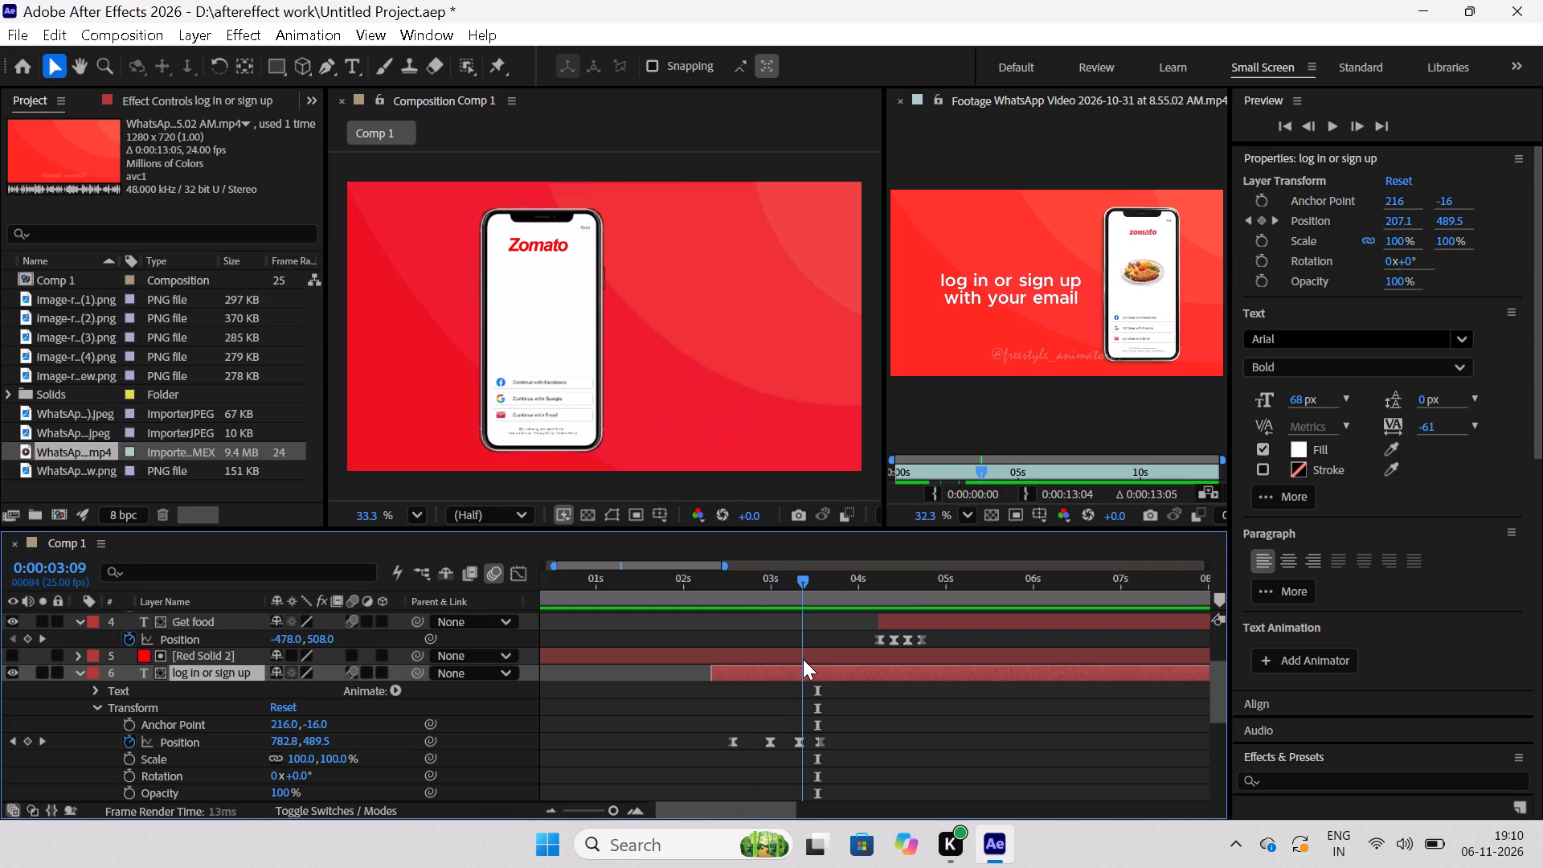
{"action": "left_click_drag", "start_coordinate": [803, 659], "coordinate": [774, 659]}
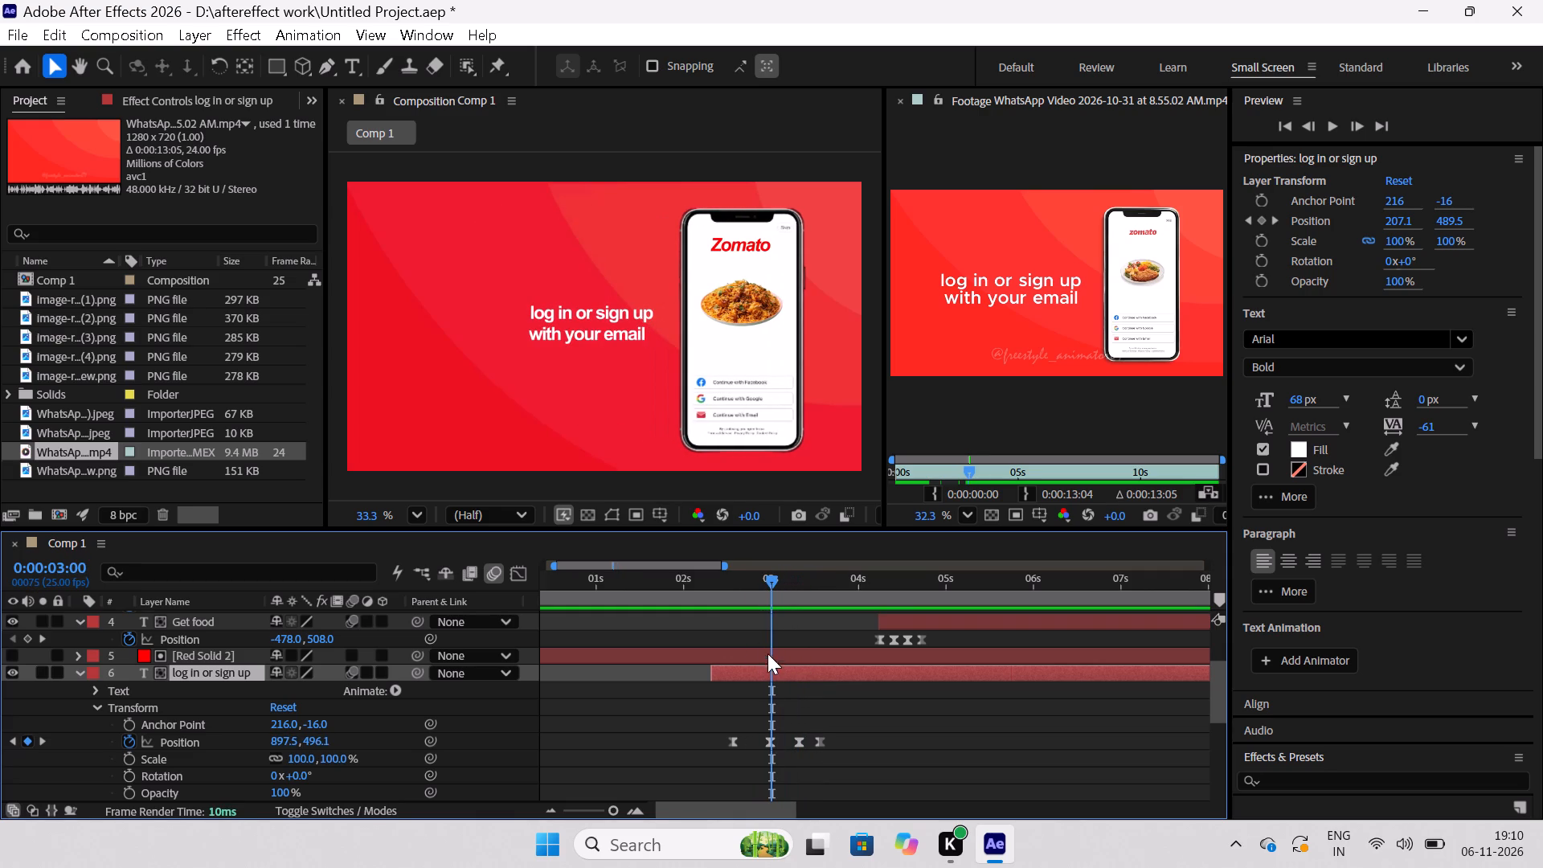
Replace the "log in or sign up" layer's hold Position keyframe with a copy of its 0:00:03:00 keyframe placed at 0:00:03:06.
{"action": "left_click", "coordinate": [796, 739]}
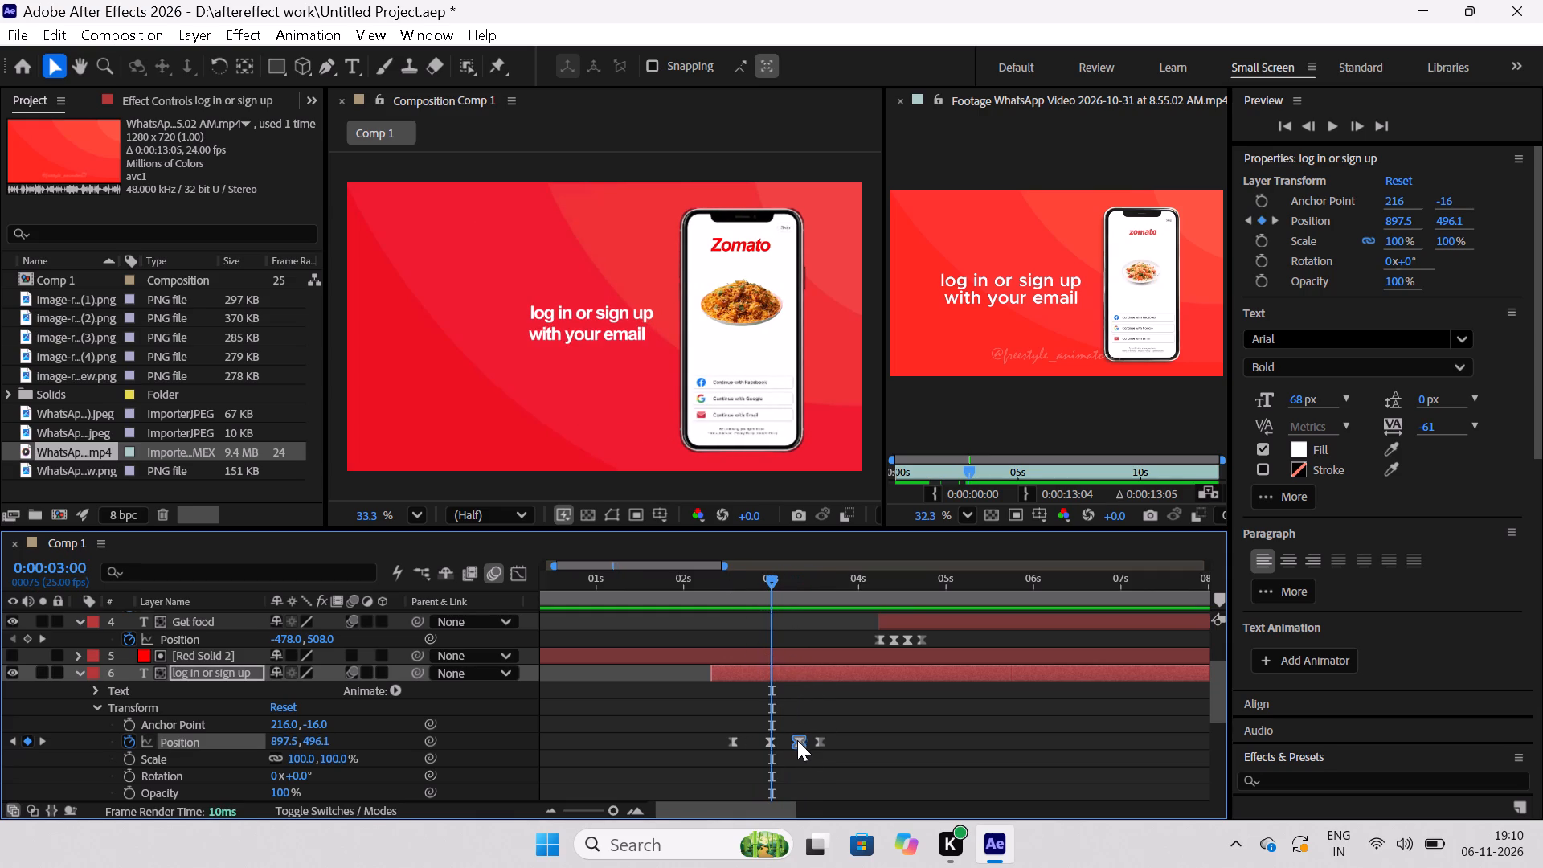
{"action": "key", "text": "Delete"}
{"action": "left_click_drag", "start_coordinate": [795, 719], "coordinate": [764, 753]}
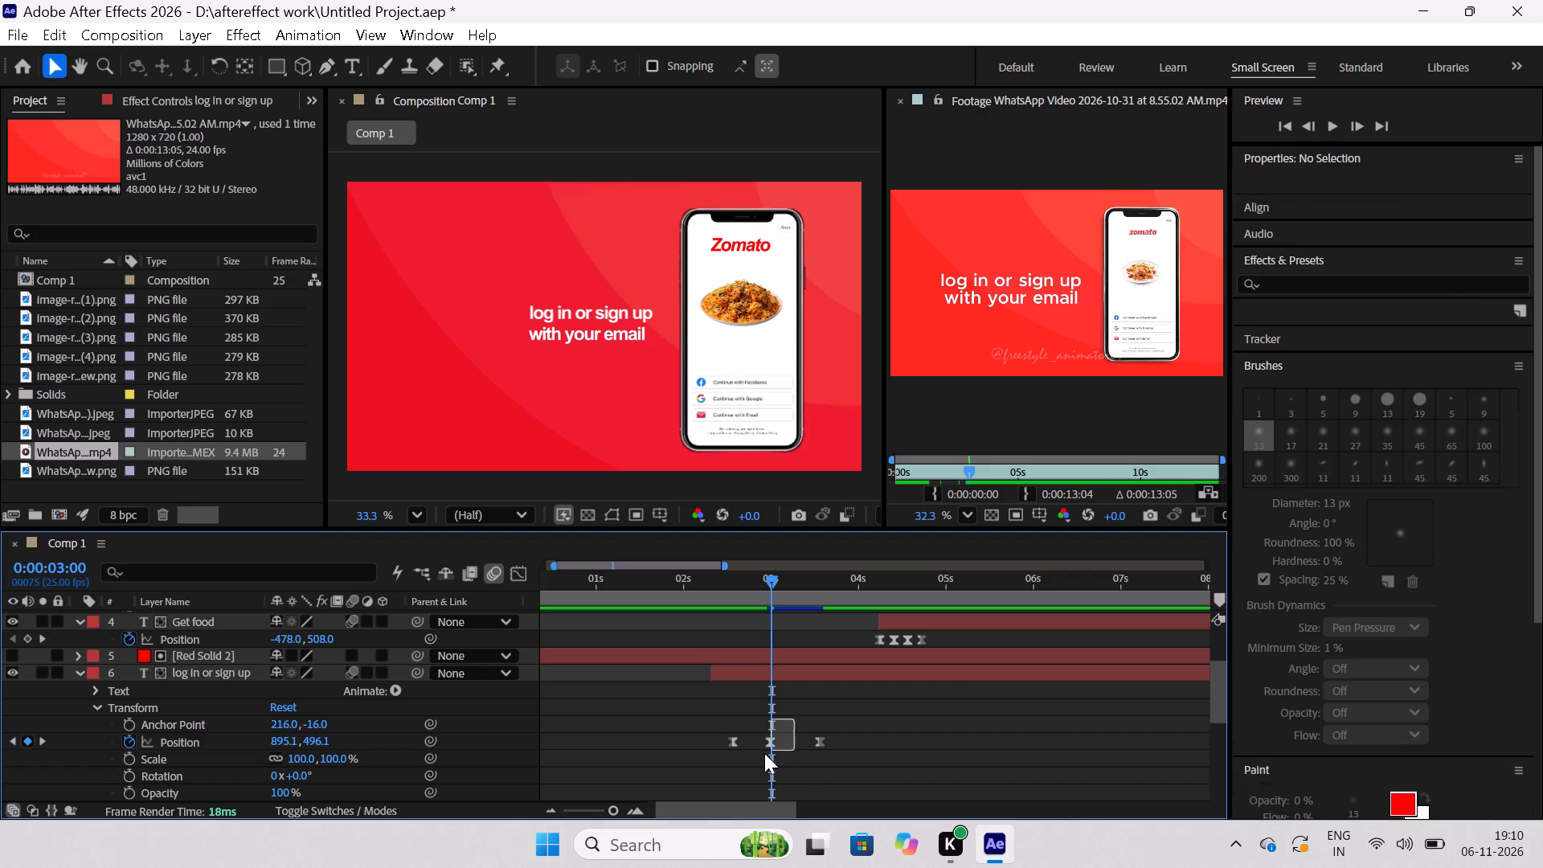
{"action": "left_click_drag", "start_coordinate": [764, 753], "coordinate": [760, 755]}
{"action": "key", "text": "ctrl+c"}
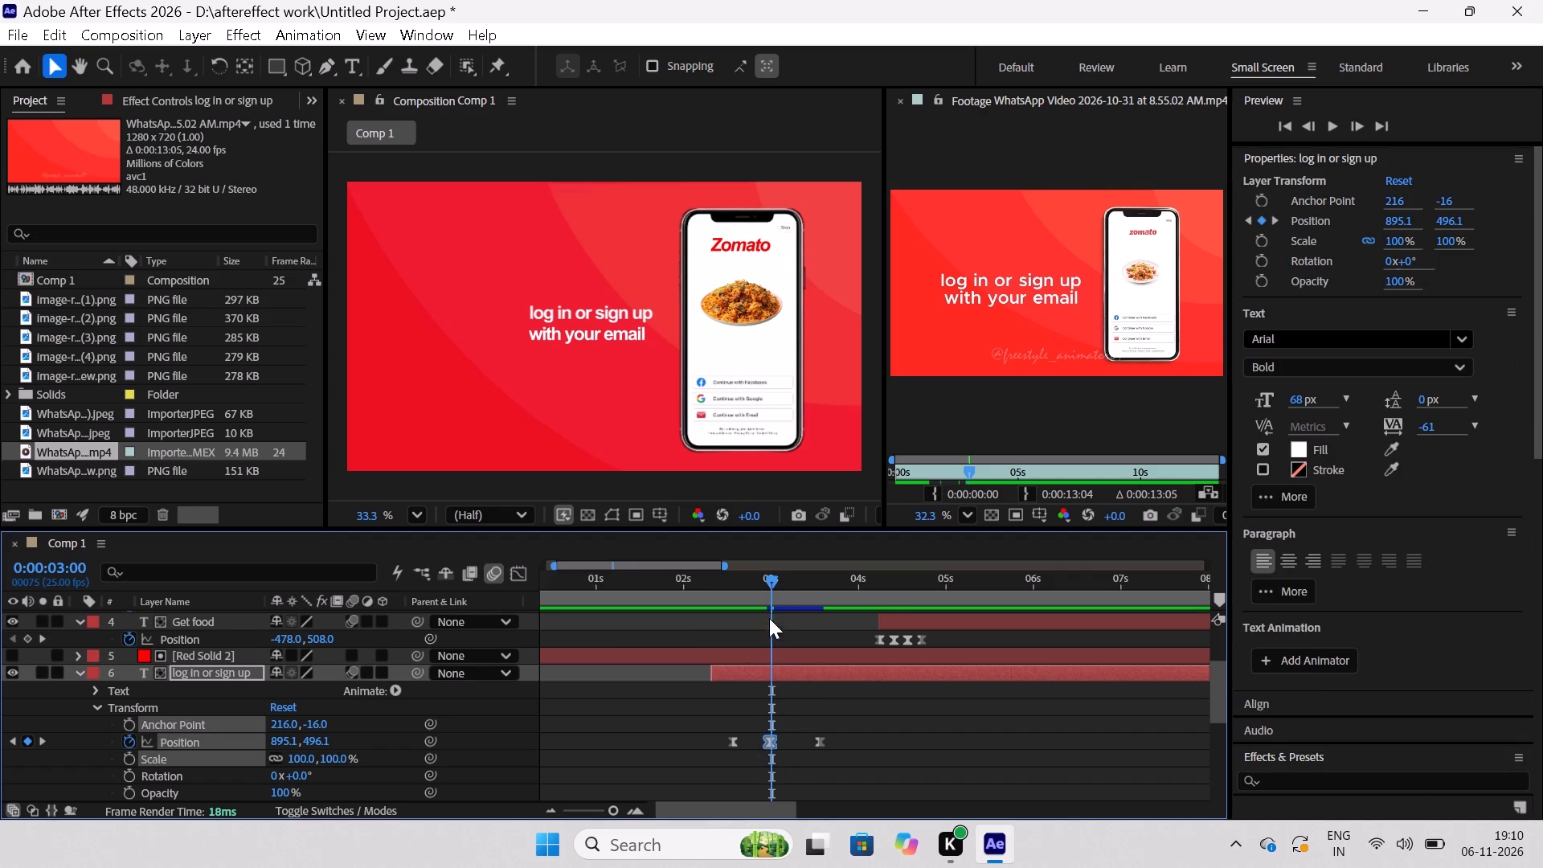
{"action": "left_click_drag", "start_coordinate": [775, 572], "coordinate": [794, 595]}
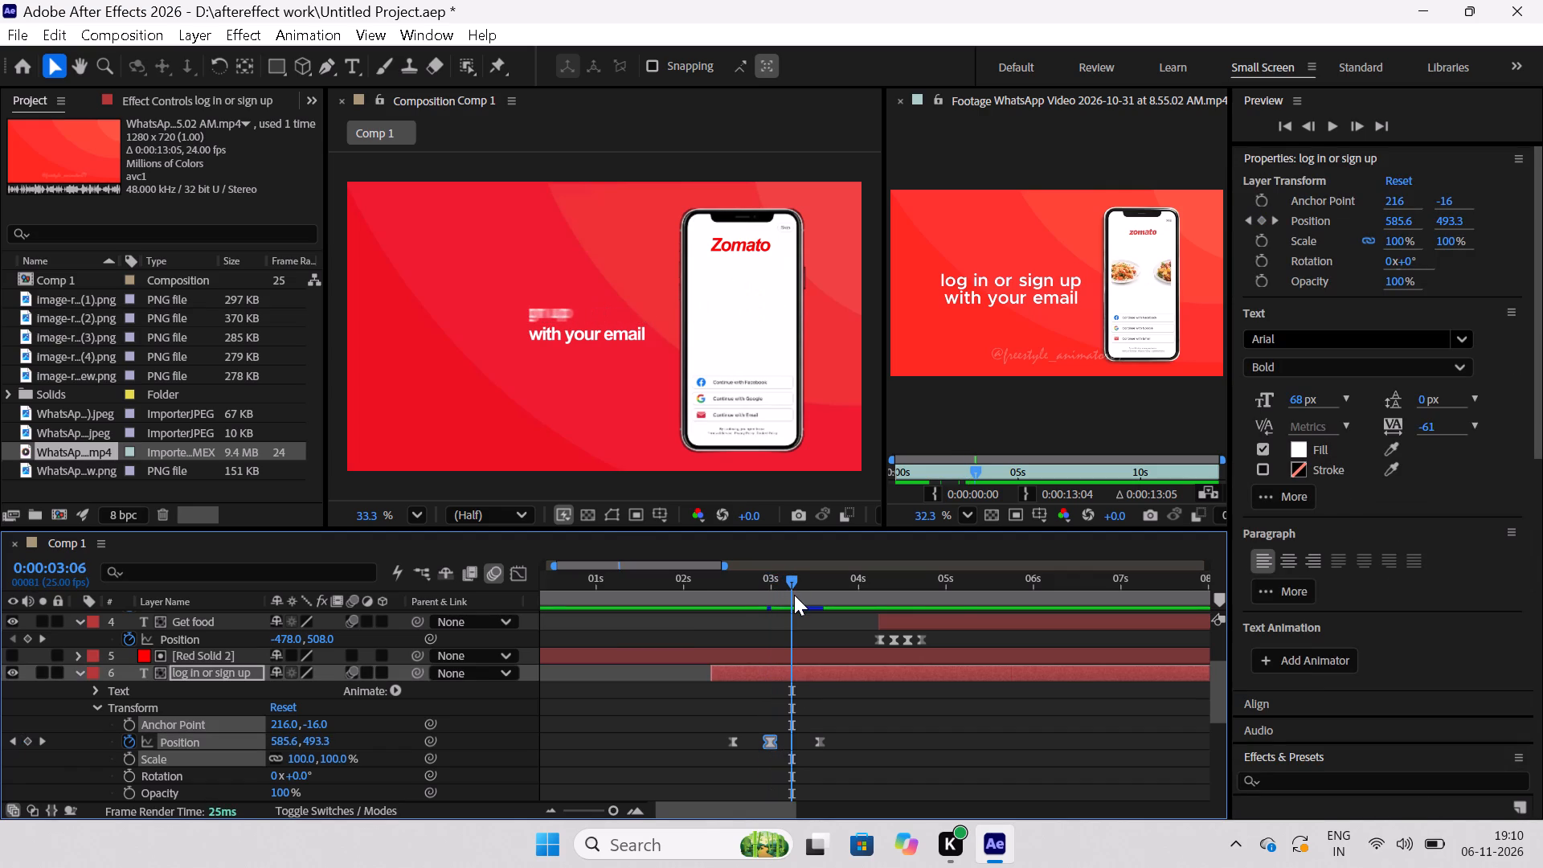
{"action": "key", "text": "ctrl+v"}
Scrub past the text exit and play the composition from 0:00:00:00 to review the updated timing.
{"action": "left_click_drag", "start_coordinate": [786, 583], "coordinate": [824, 633]}
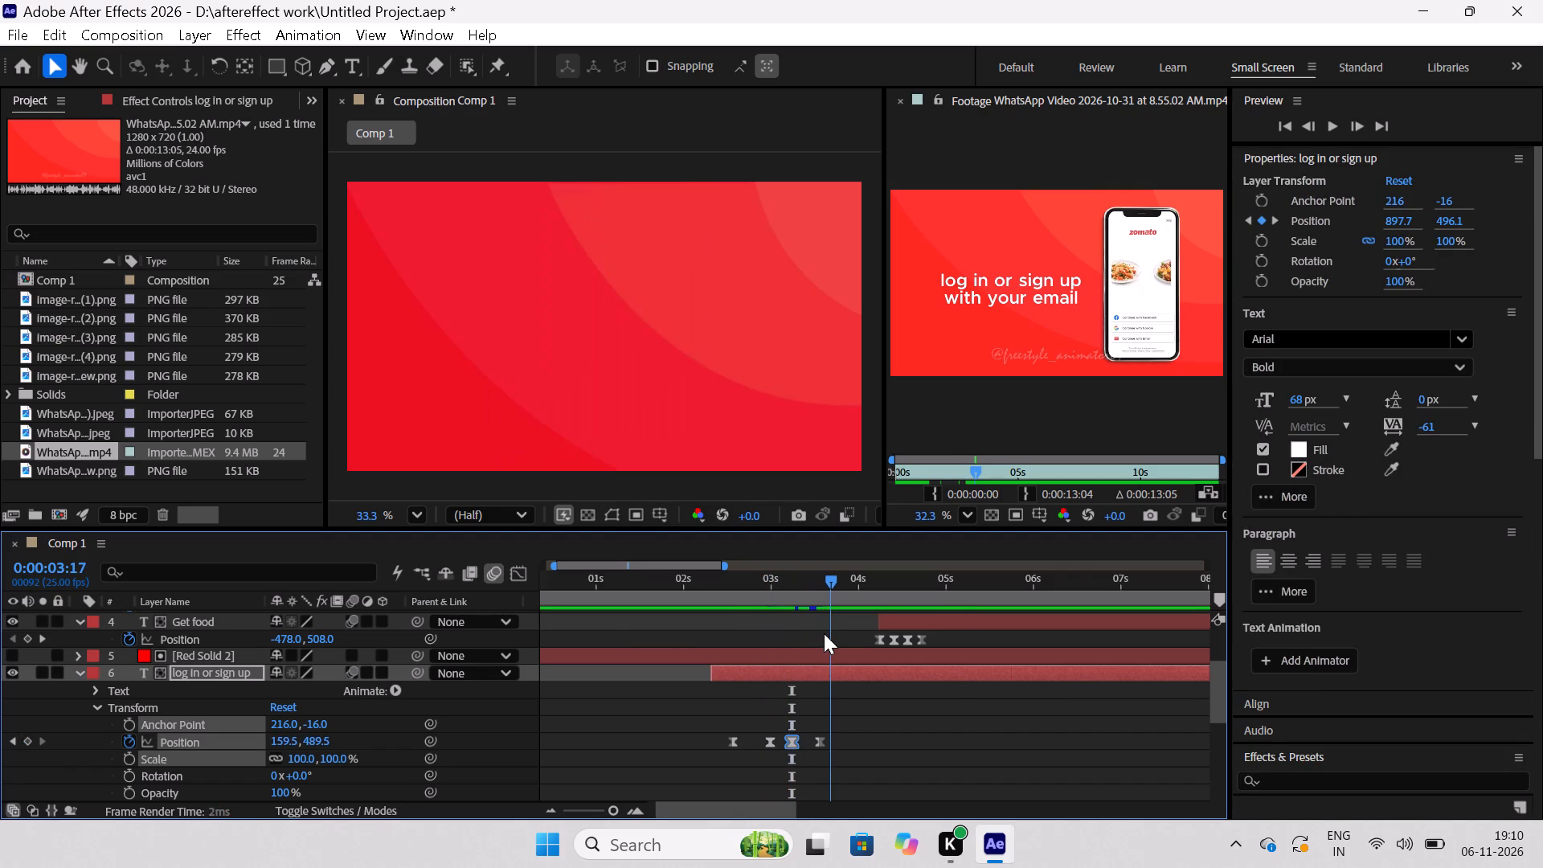
{"action": "left_click_drag", "start_coordinate": [824, 633], "coordinate": [474, 649]}
{"action": "scroll", "coordinate": [546, 266], "scroll_direction": "down", "scroll_amount": 2}
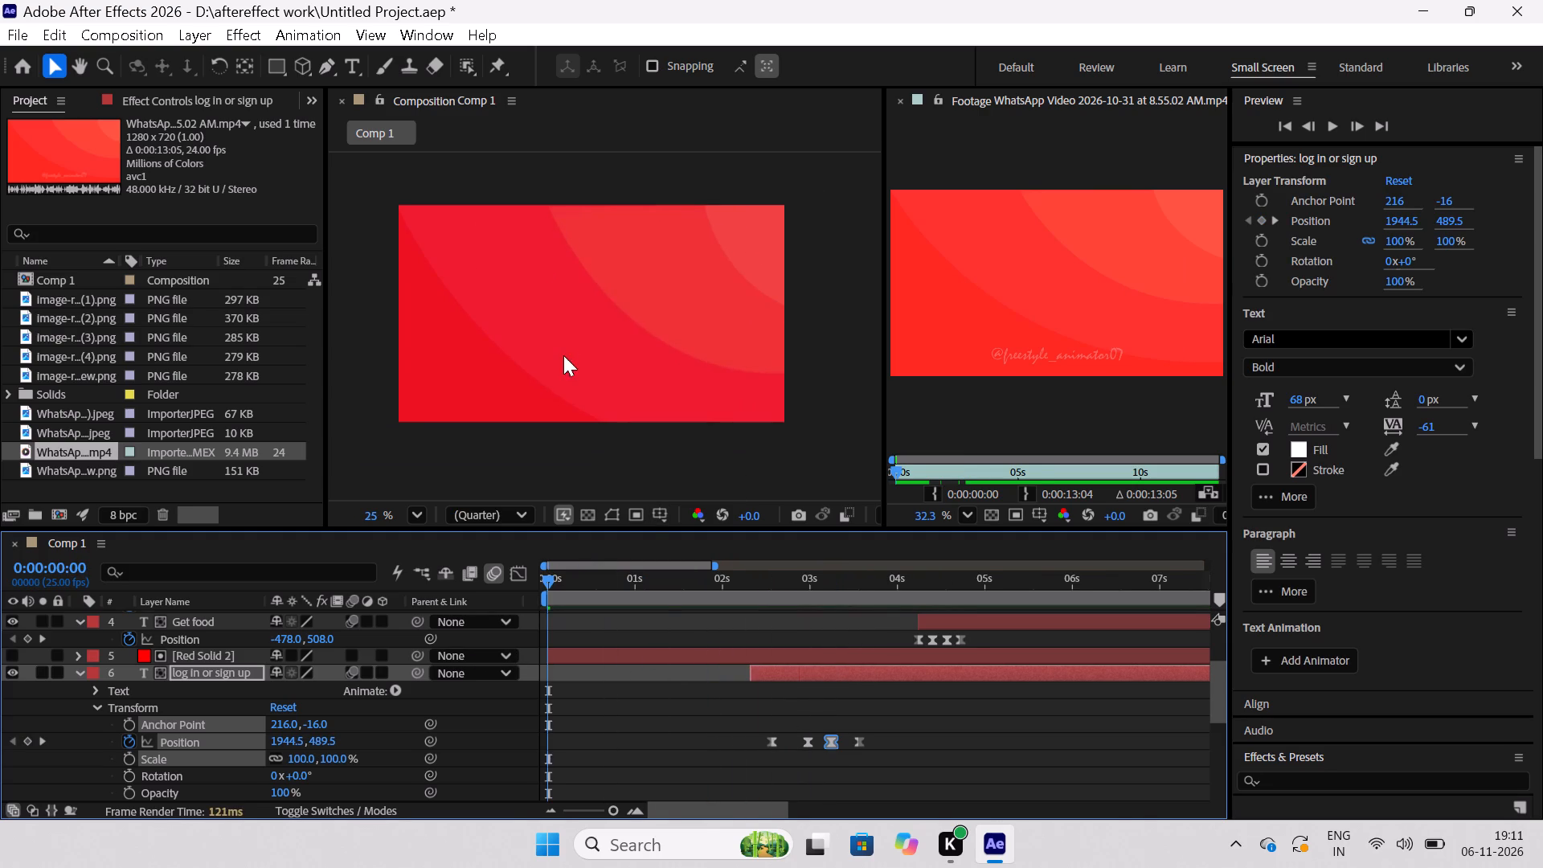
{"action": "key", "text": "space"}
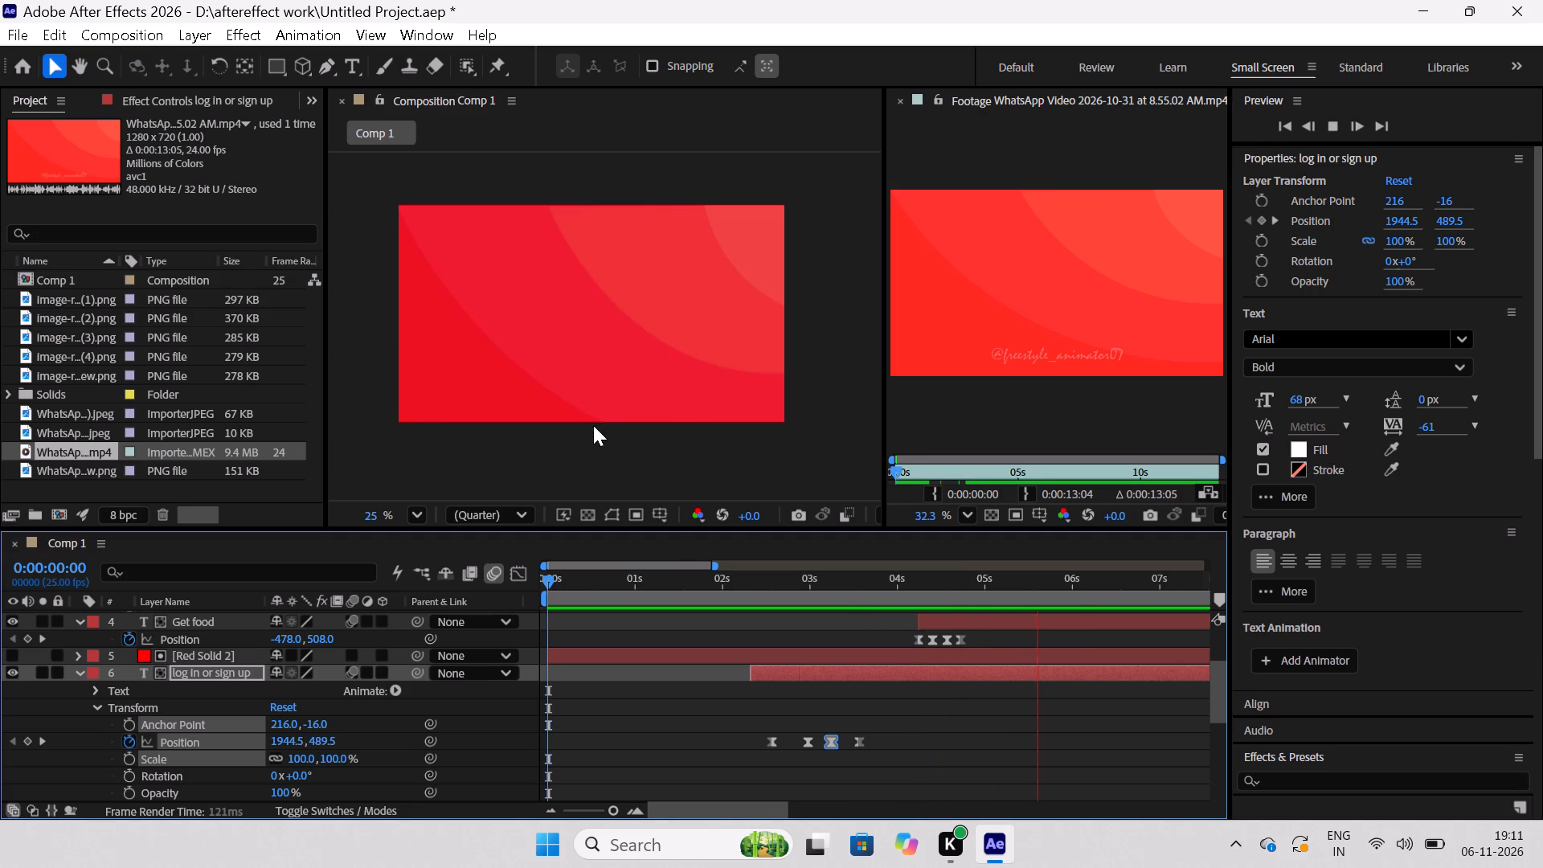
{"action": "key", "text": "space"}
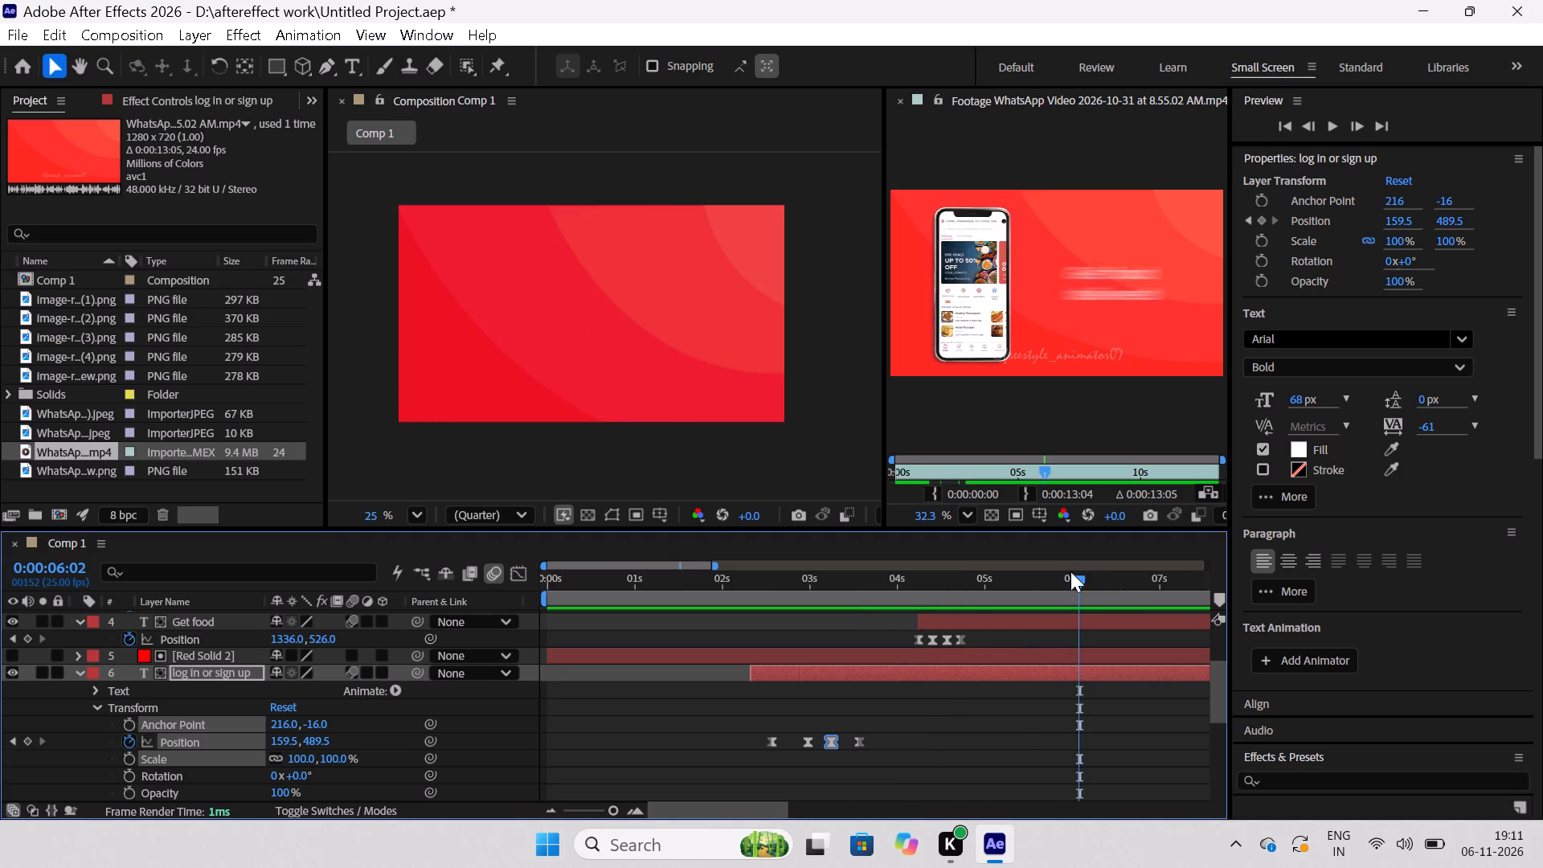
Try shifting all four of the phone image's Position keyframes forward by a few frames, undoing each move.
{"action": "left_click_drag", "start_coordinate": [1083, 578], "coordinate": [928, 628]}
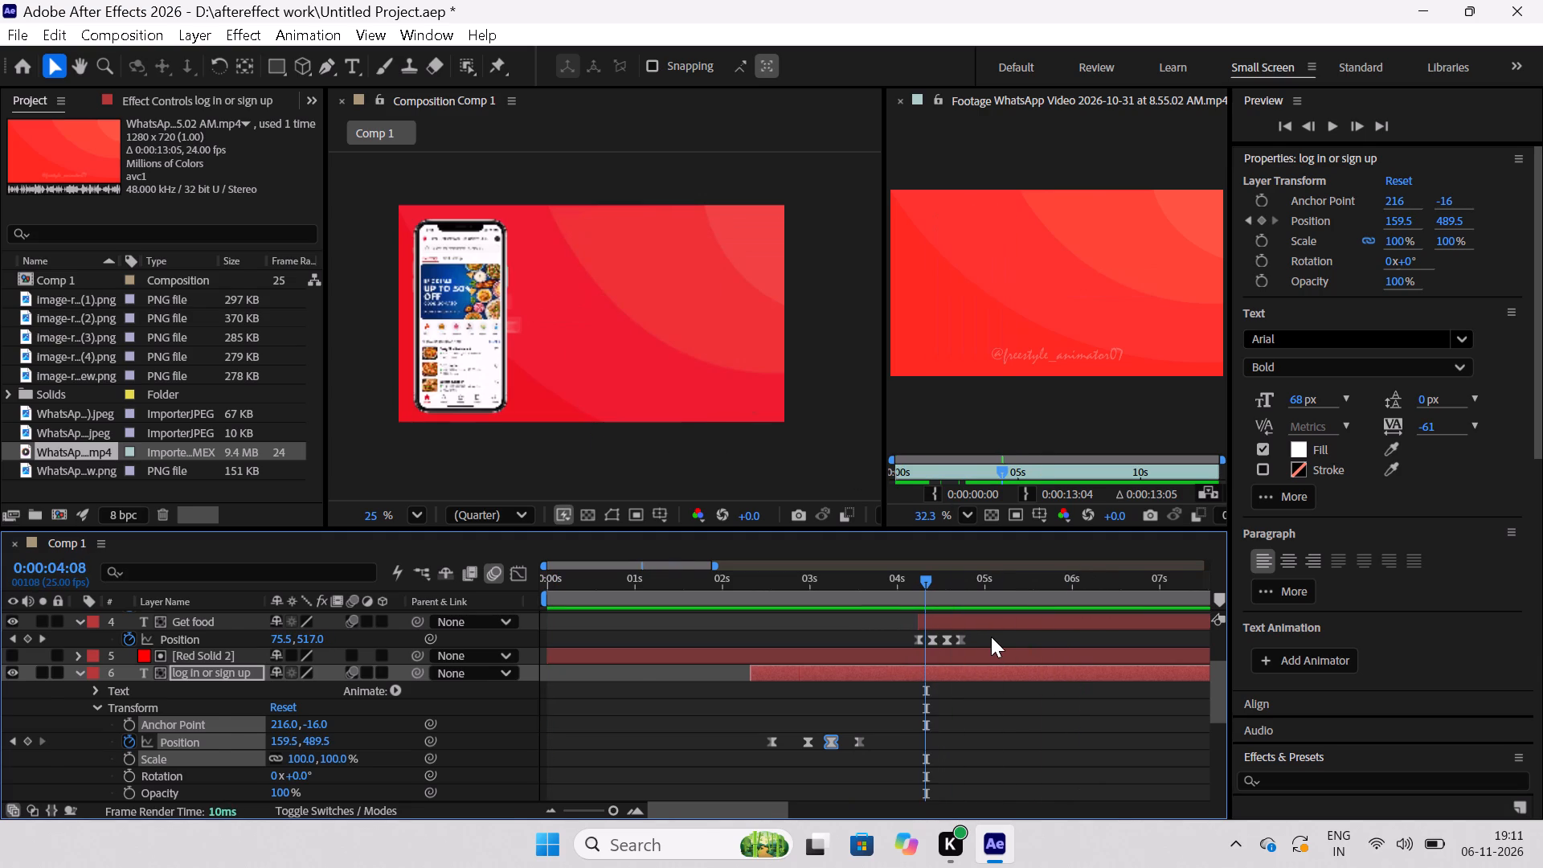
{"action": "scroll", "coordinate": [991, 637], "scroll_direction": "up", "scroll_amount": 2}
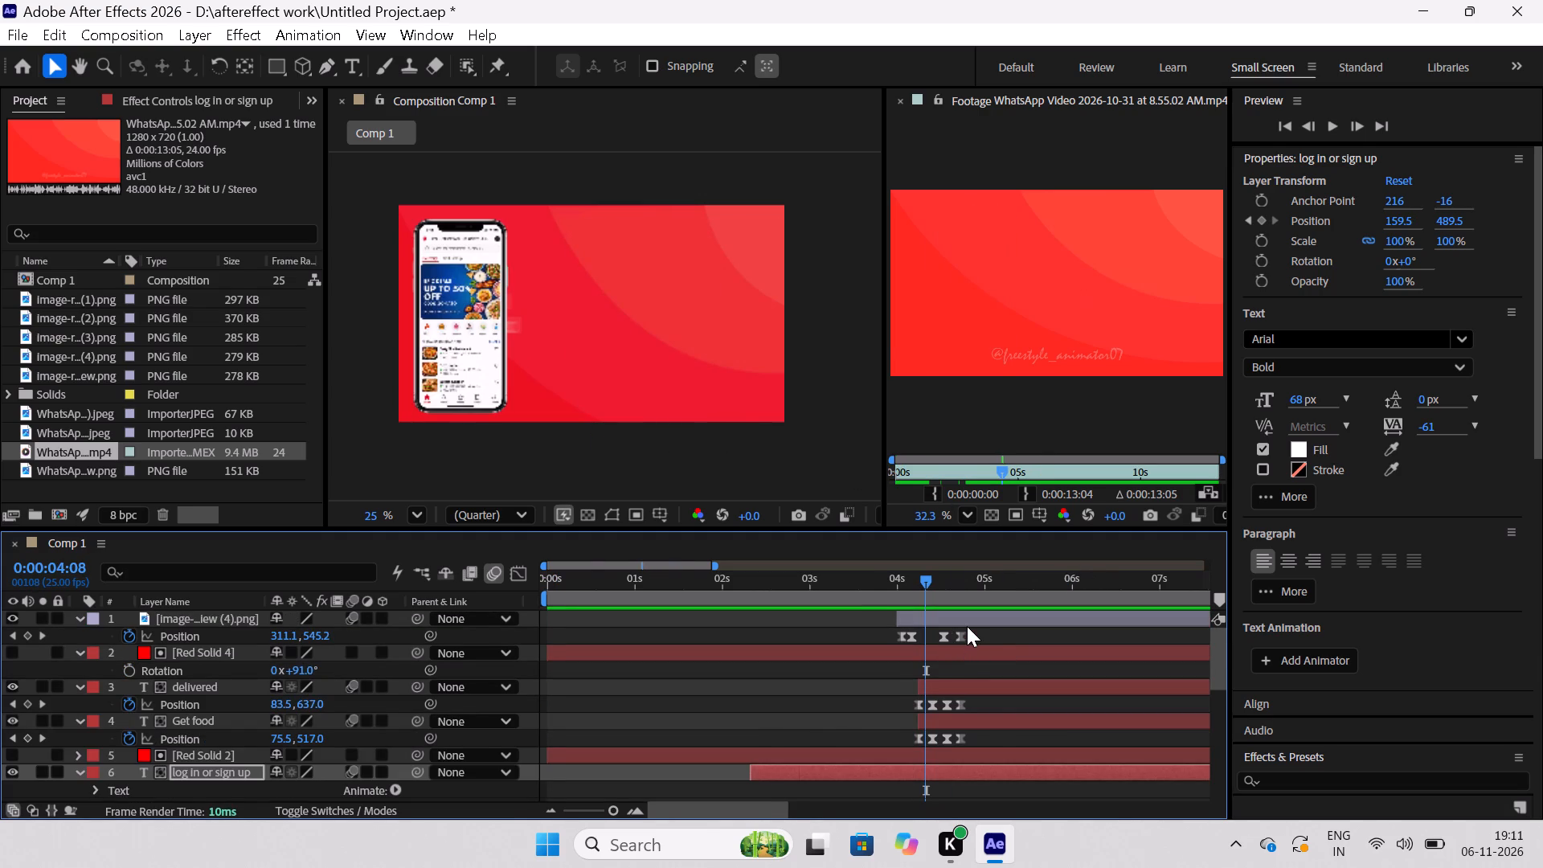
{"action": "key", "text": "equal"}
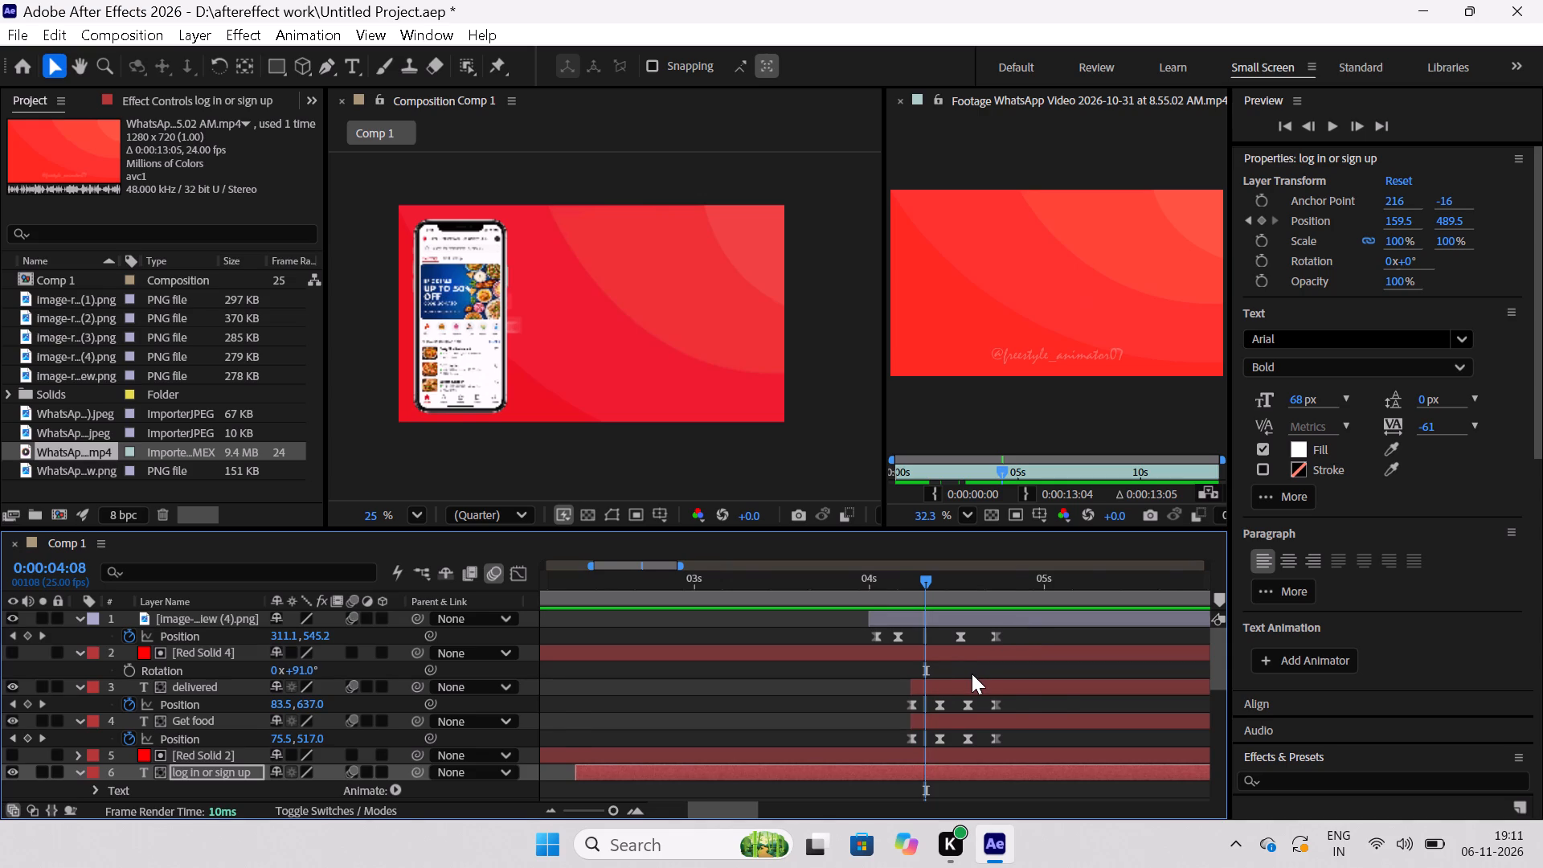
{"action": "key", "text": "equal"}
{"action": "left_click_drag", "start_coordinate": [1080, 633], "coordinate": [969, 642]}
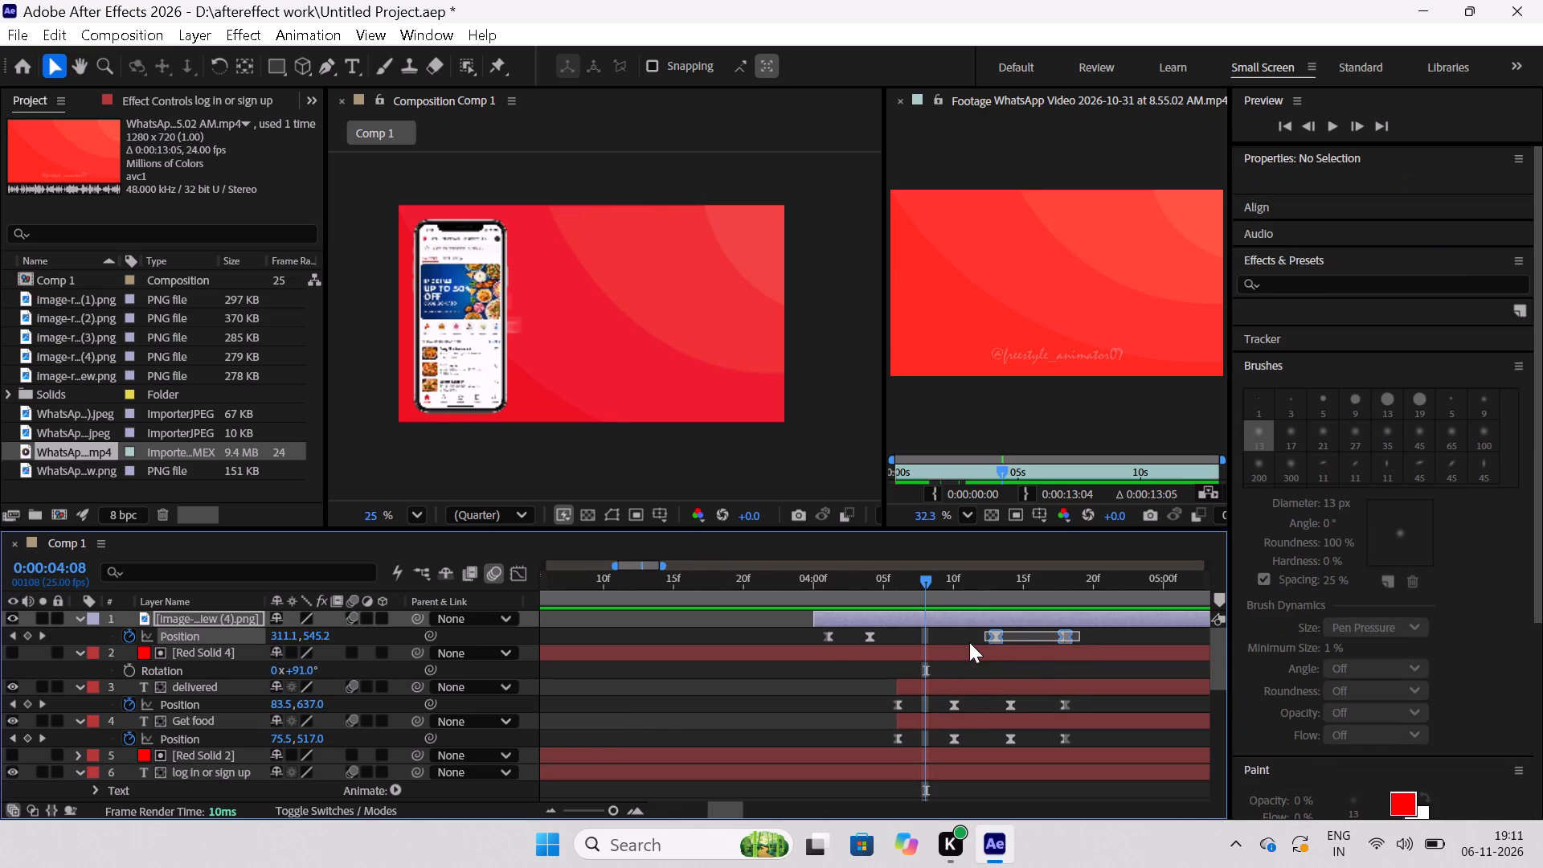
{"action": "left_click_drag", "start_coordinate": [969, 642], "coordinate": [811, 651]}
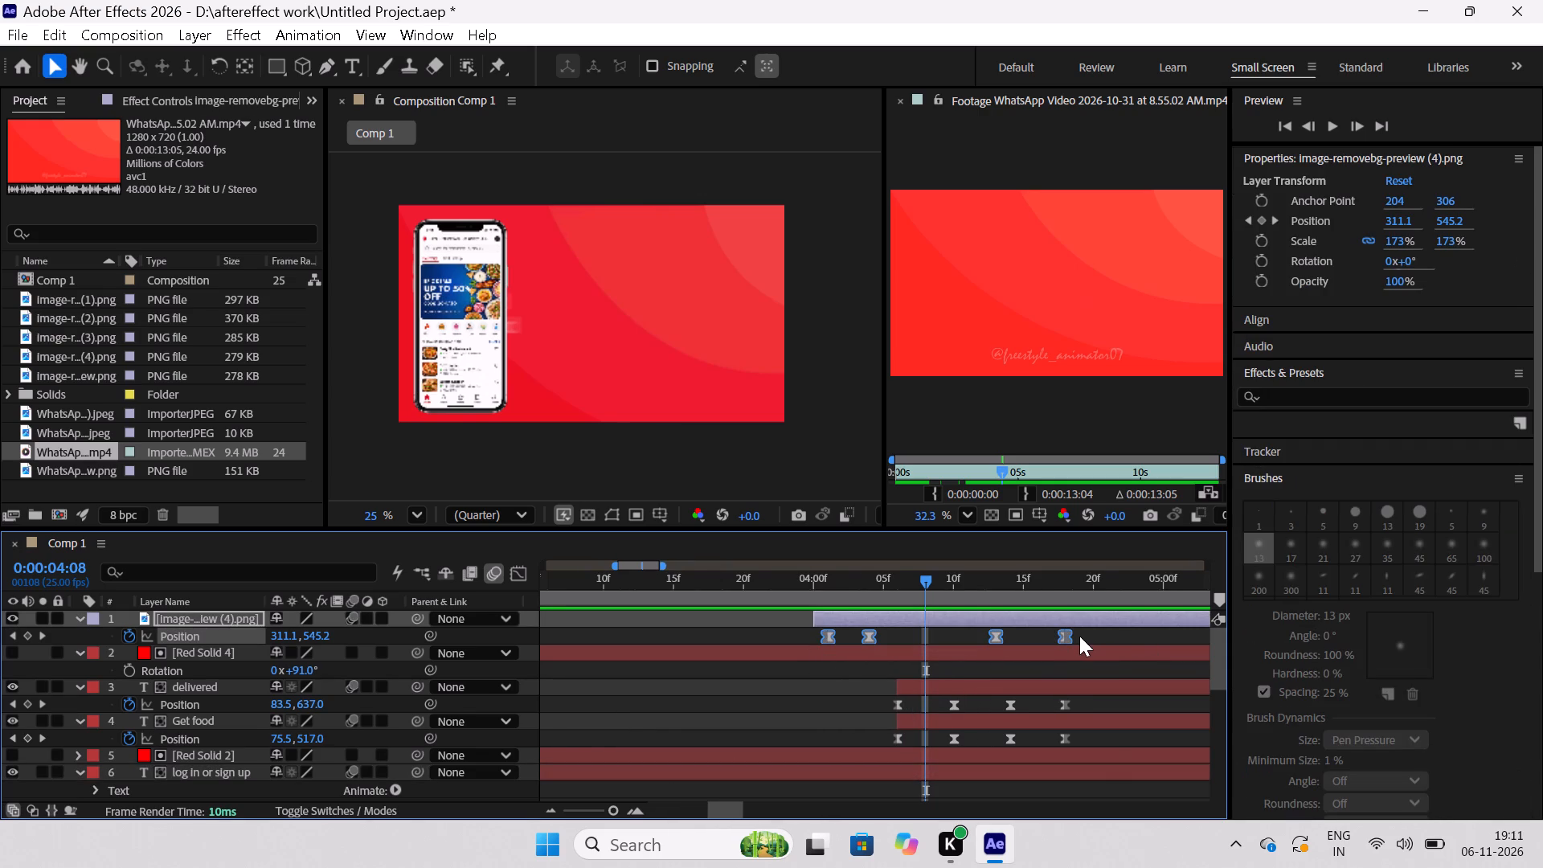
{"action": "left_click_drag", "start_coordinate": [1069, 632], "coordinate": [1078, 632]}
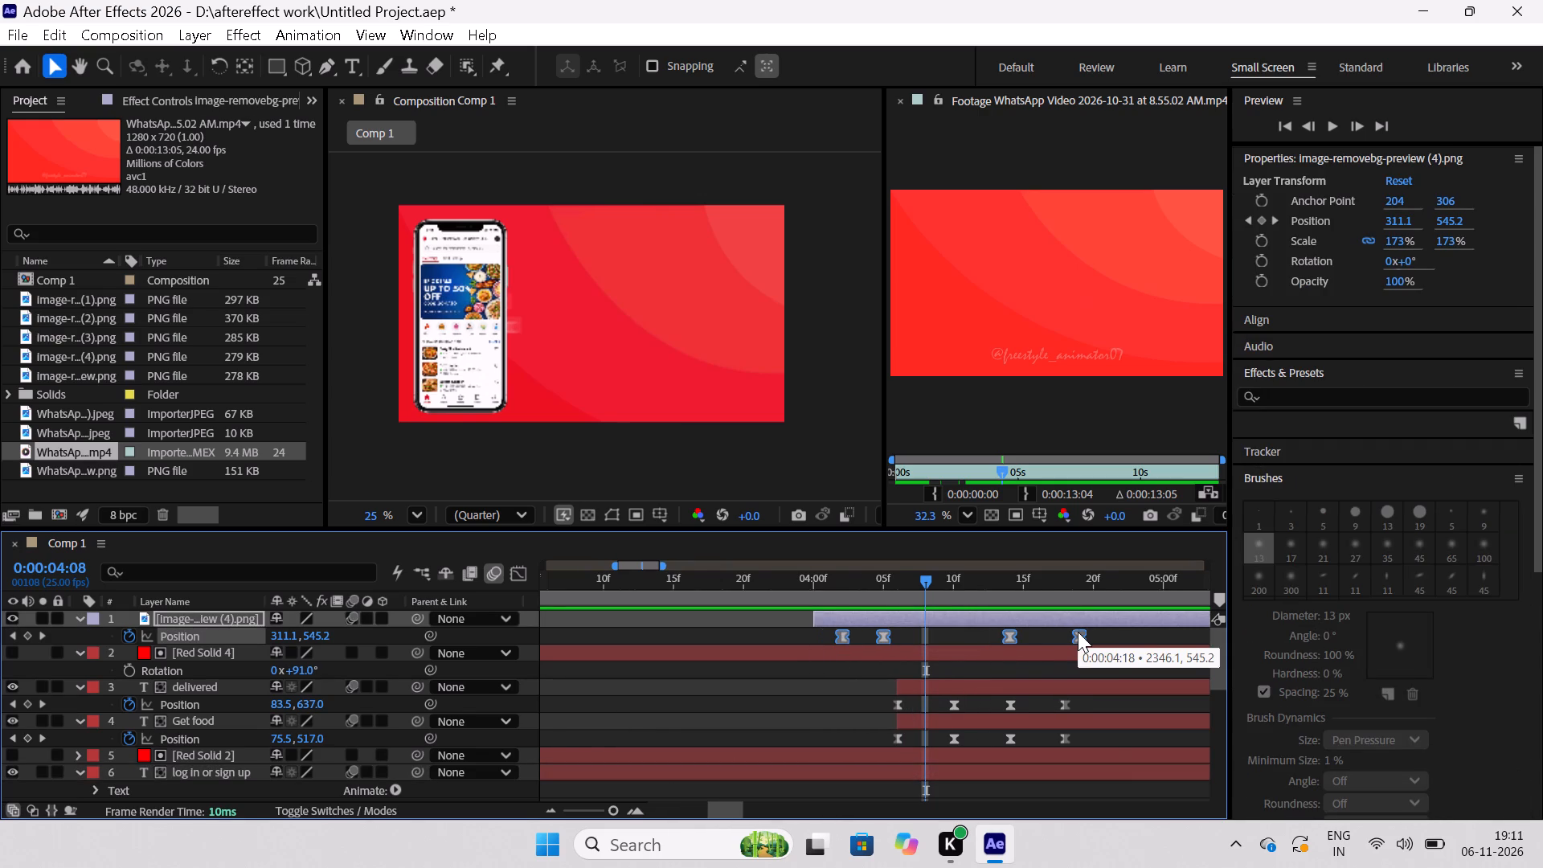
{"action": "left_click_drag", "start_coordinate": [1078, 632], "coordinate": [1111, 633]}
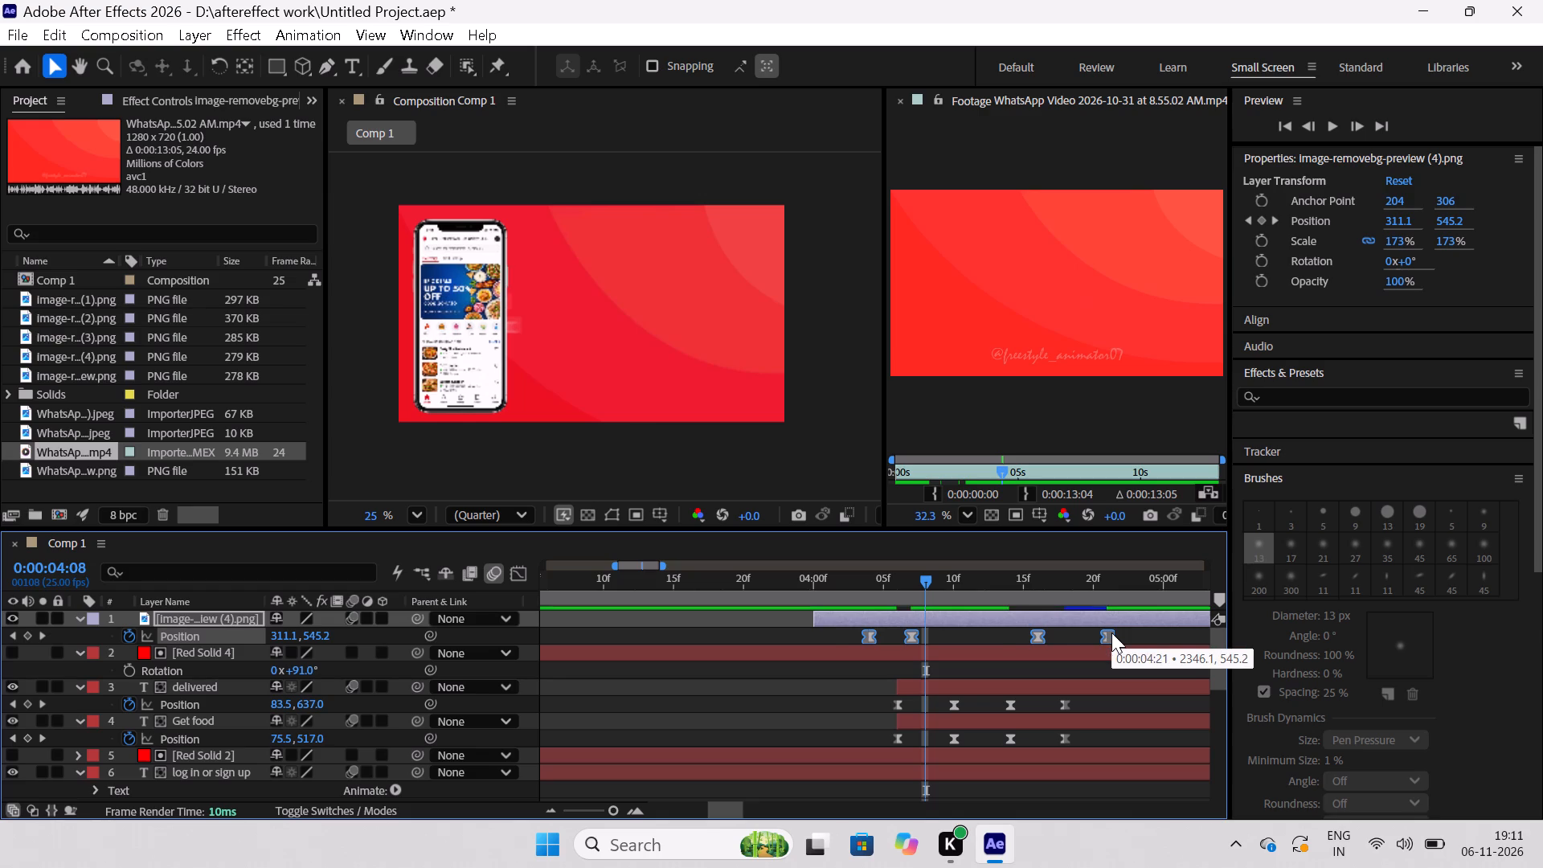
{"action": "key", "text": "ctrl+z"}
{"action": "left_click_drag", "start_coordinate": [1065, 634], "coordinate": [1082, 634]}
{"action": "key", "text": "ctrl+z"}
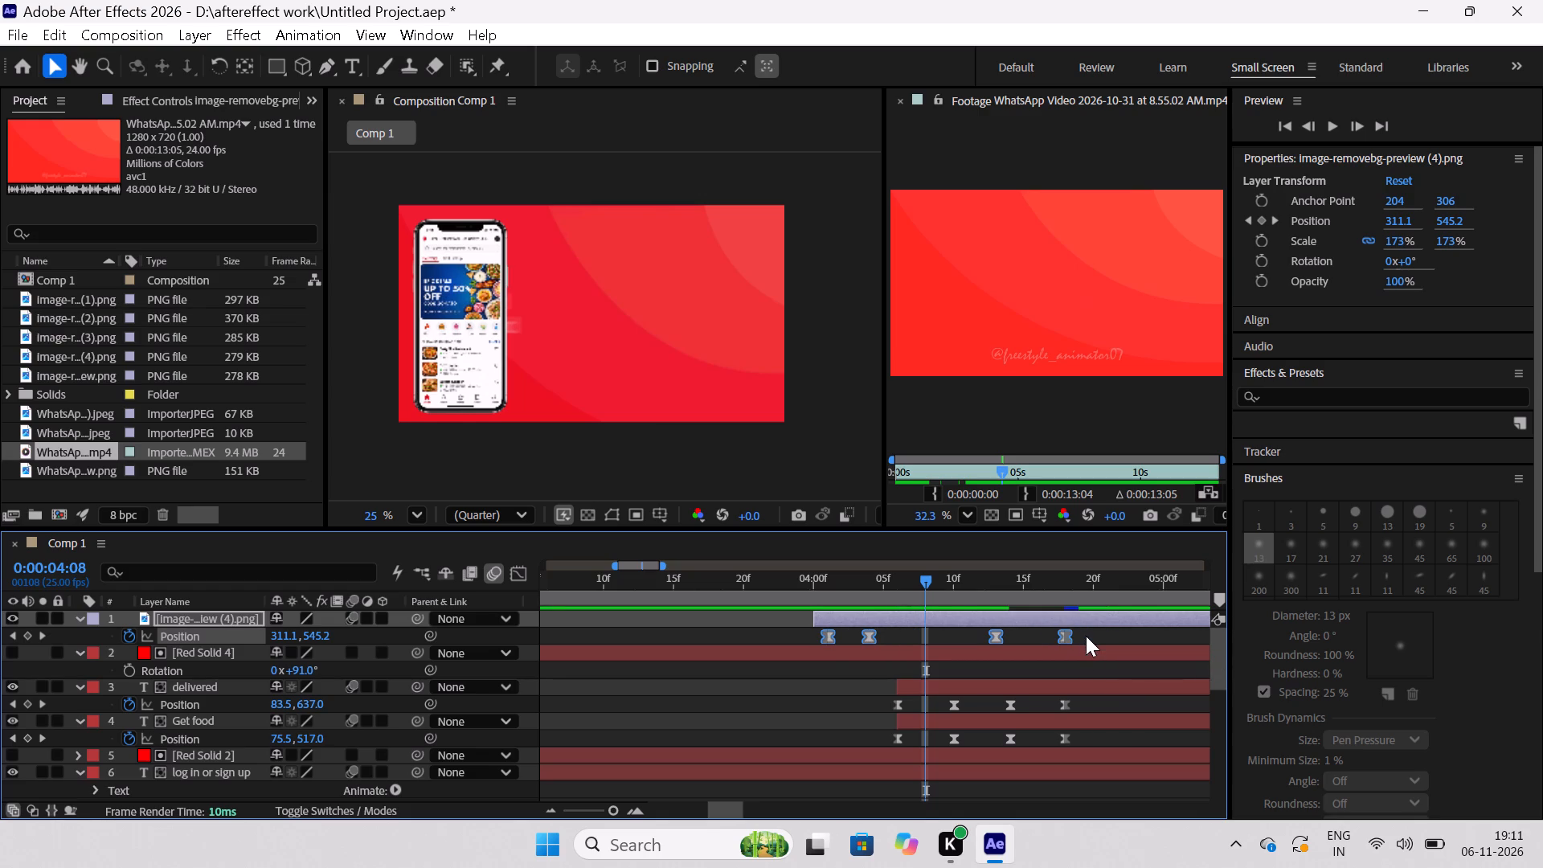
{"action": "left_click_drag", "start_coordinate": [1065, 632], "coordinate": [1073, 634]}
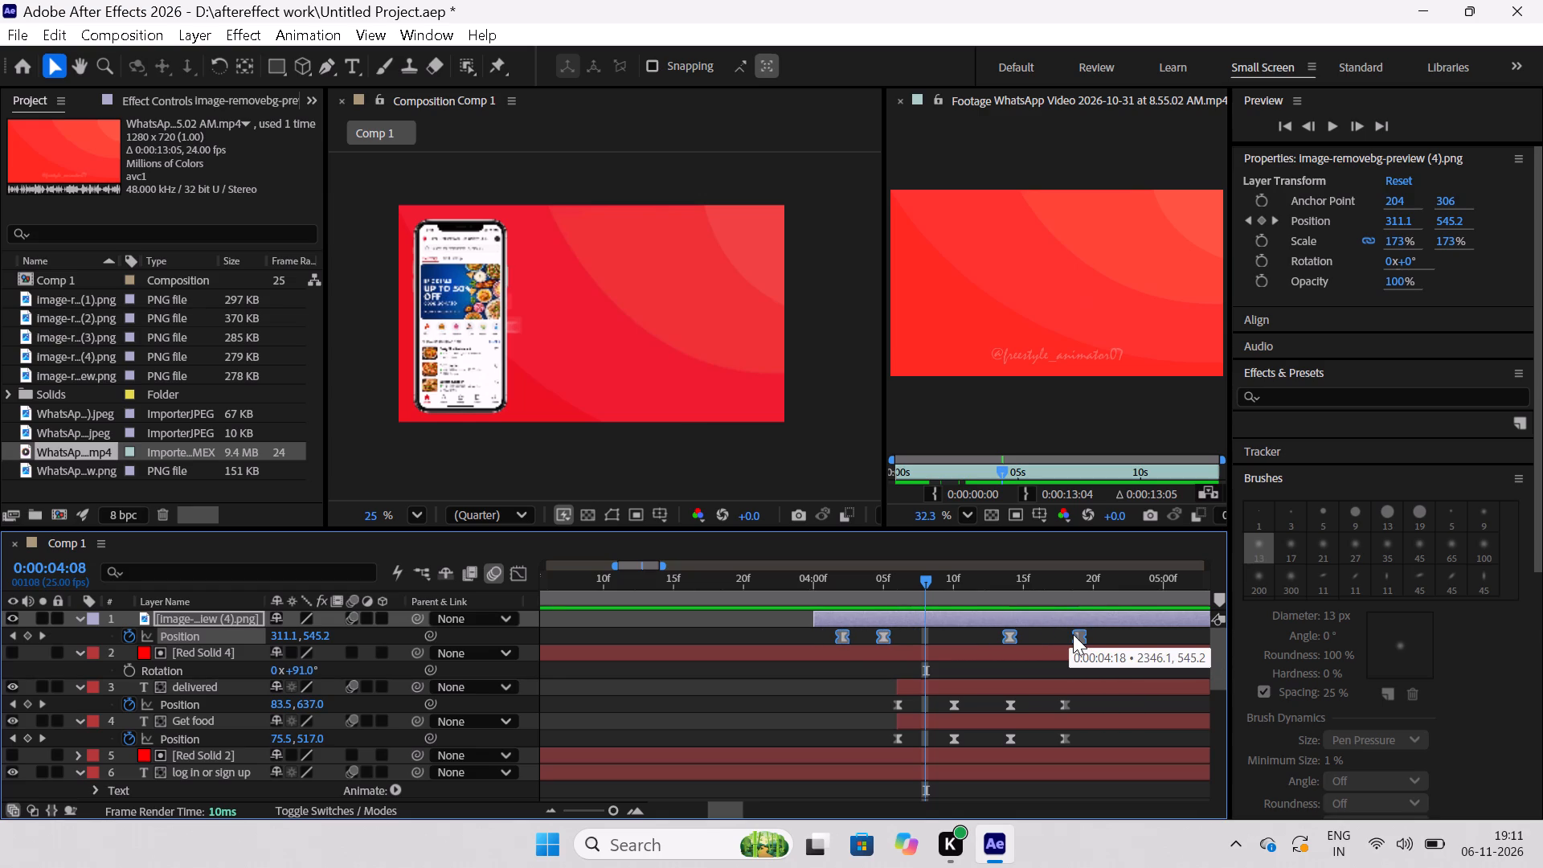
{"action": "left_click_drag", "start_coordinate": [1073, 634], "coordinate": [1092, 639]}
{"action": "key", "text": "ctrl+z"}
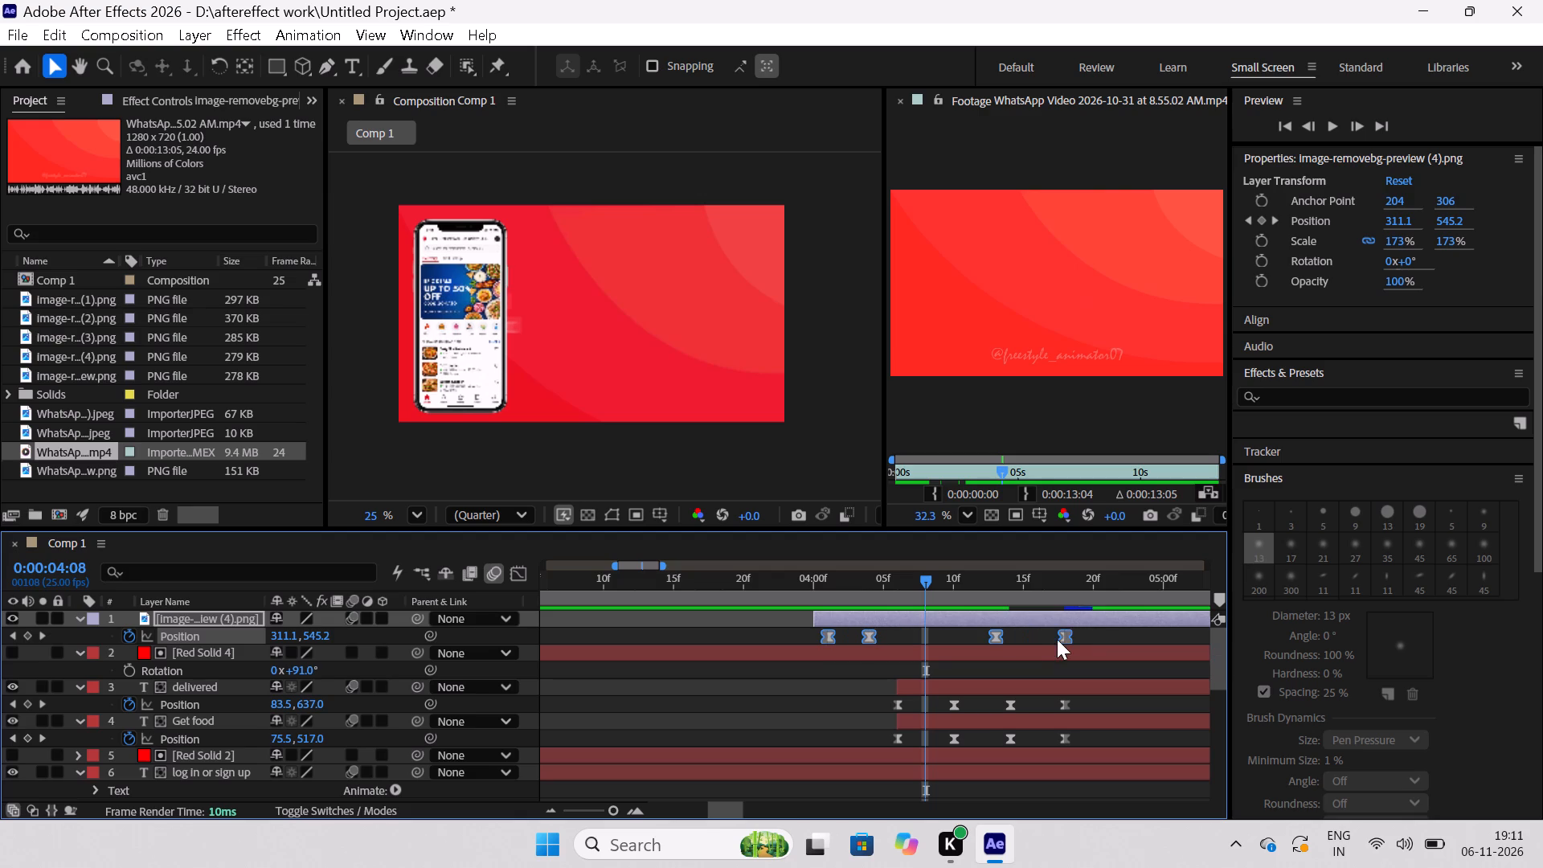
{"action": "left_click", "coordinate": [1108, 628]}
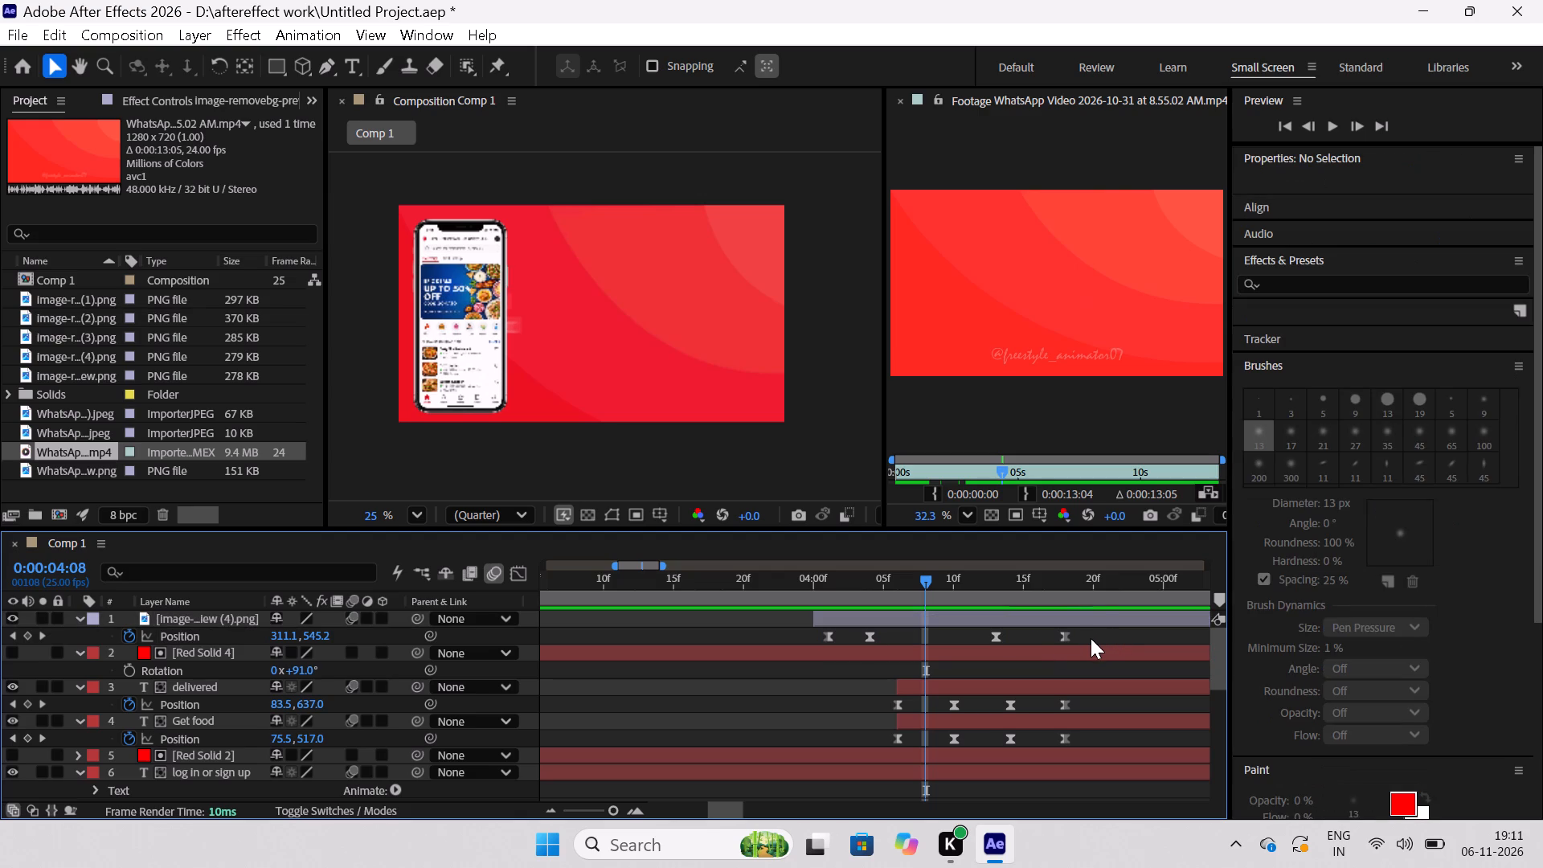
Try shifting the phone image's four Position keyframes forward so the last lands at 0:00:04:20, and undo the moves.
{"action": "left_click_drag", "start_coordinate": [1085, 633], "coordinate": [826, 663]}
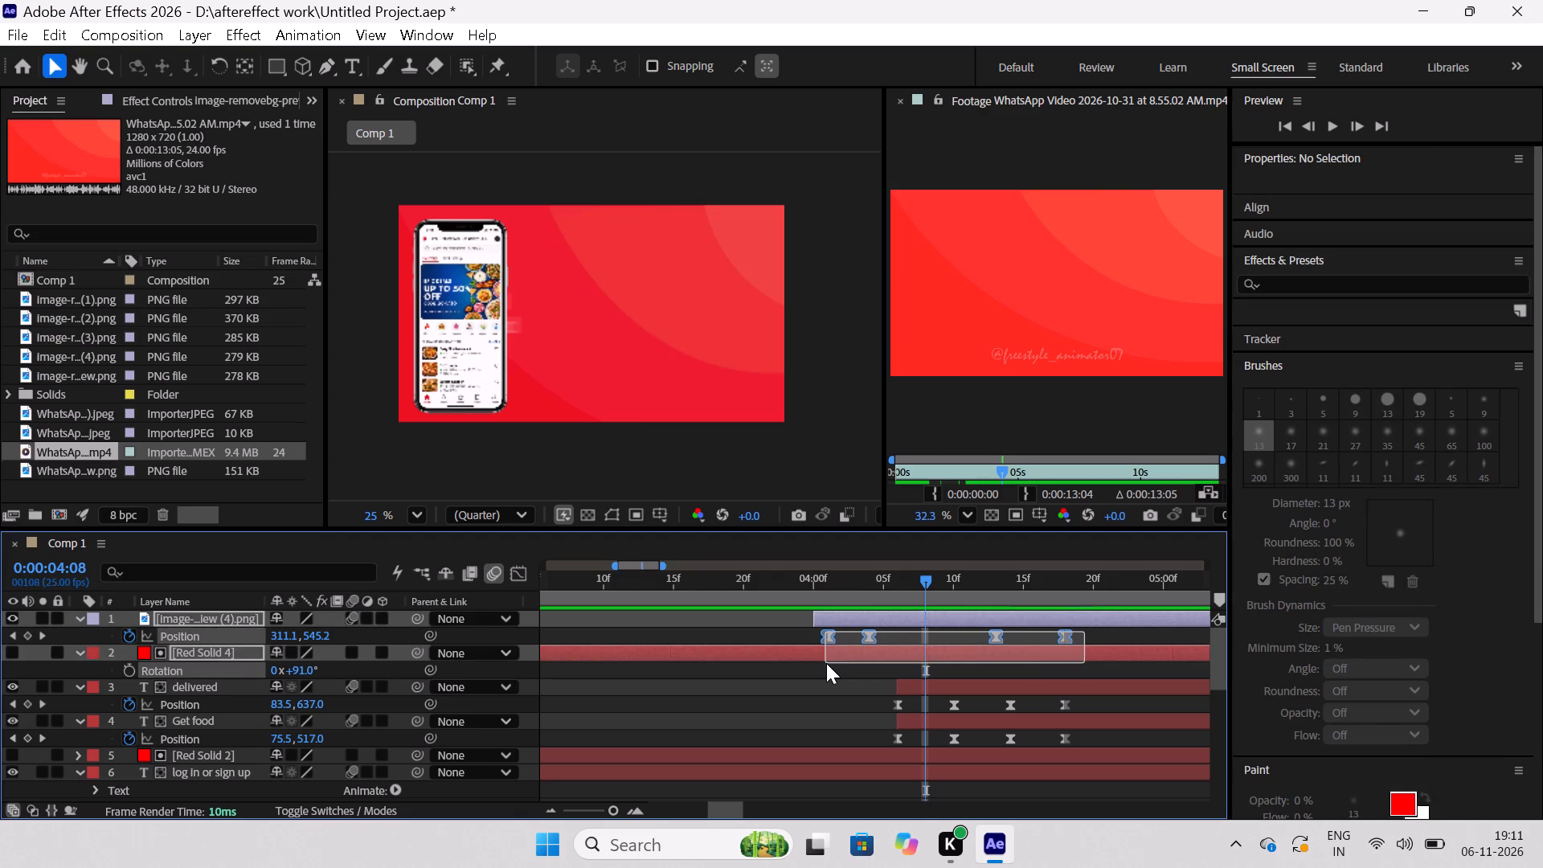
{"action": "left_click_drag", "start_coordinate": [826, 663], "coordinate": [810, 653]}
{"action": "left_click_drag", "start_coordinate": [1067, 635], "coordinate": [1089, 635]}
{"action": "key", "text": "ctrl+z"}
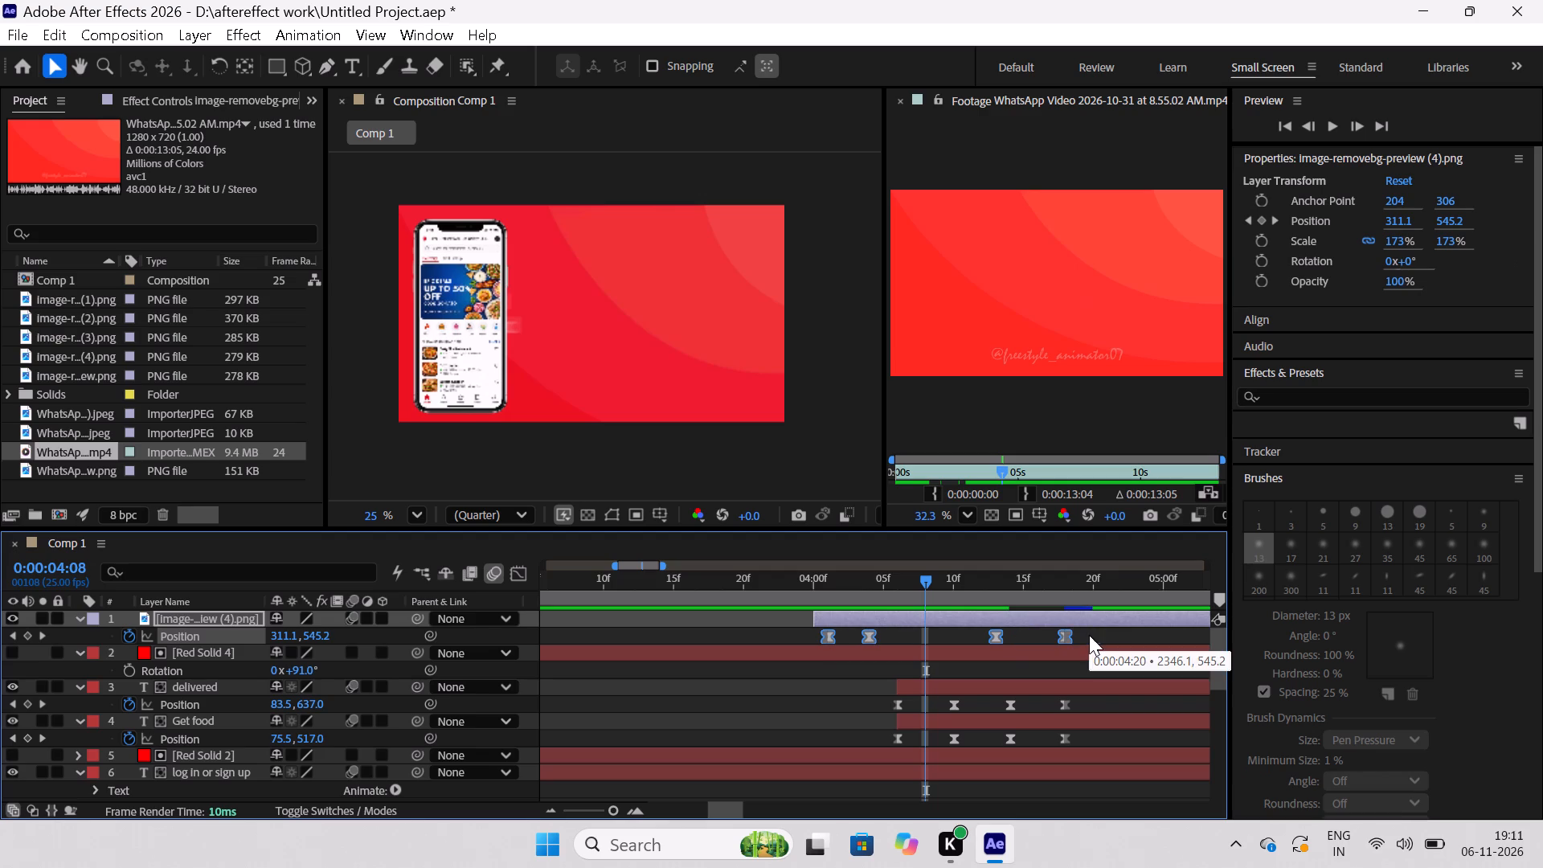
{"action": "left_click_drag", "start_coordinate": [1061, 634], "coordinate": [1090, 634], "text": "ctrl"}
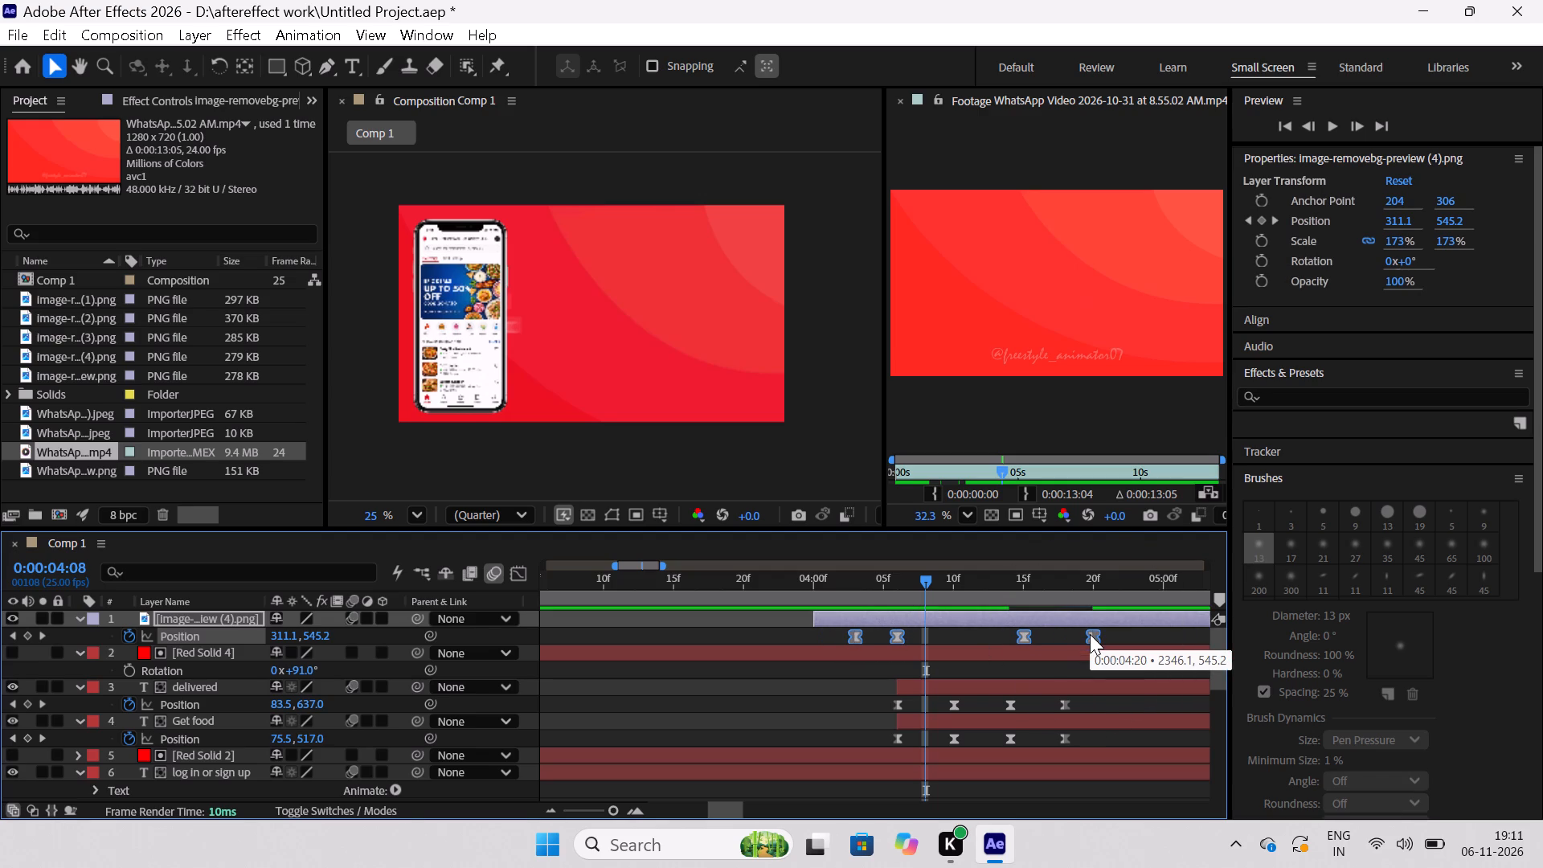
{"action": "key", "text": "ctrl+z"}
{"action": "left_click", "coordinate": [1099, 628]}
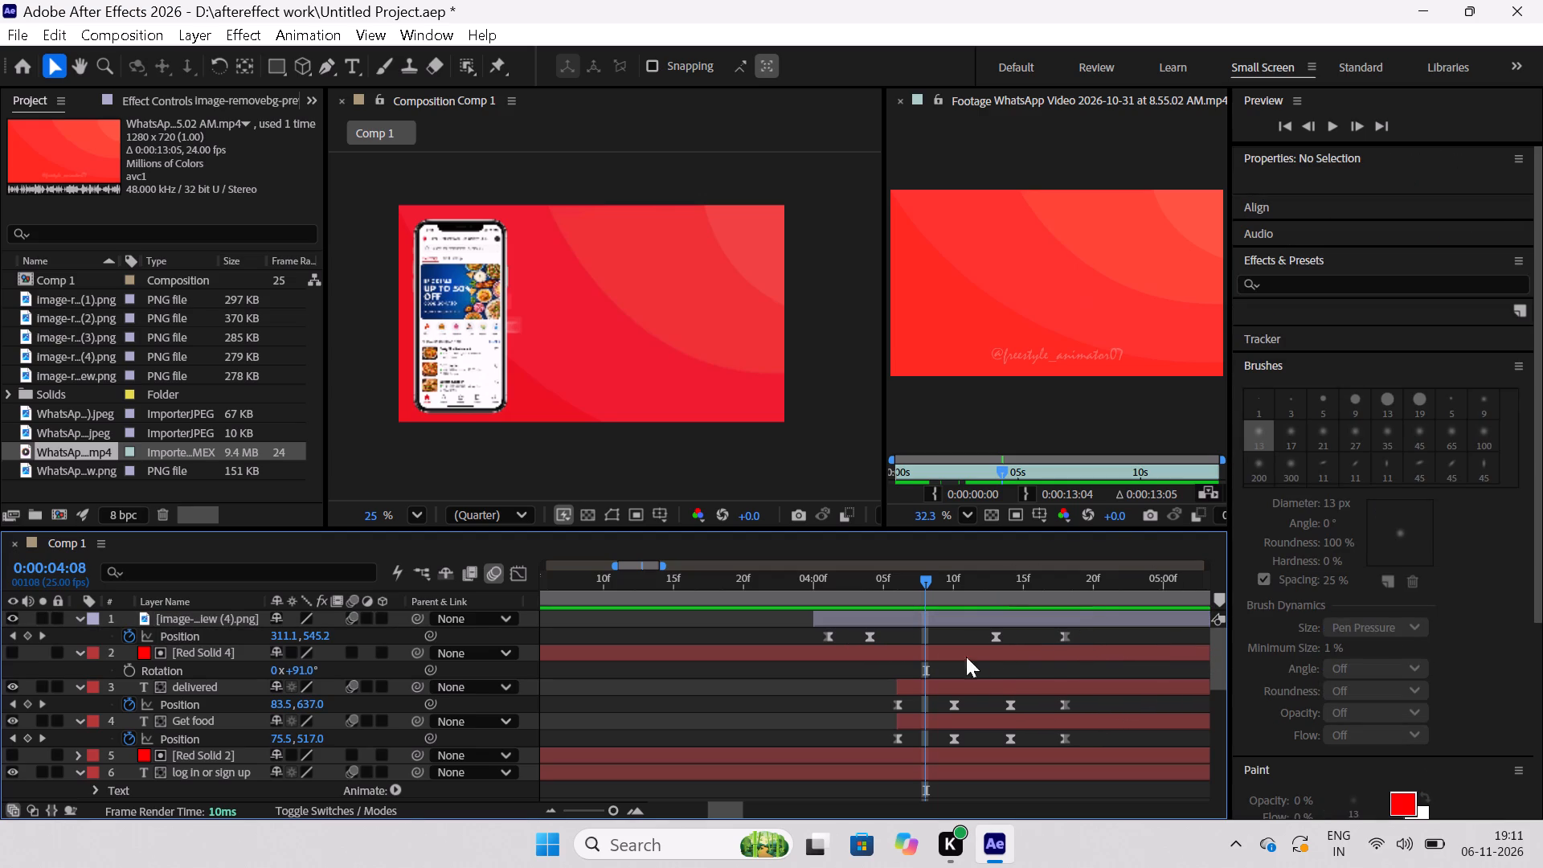
Move the phone image's third Position keyframe earlier to 0:00:04:11.
{"action": "left_click_drag", "start_coordinate": [898, 632], "coordinate": [866, 657]}
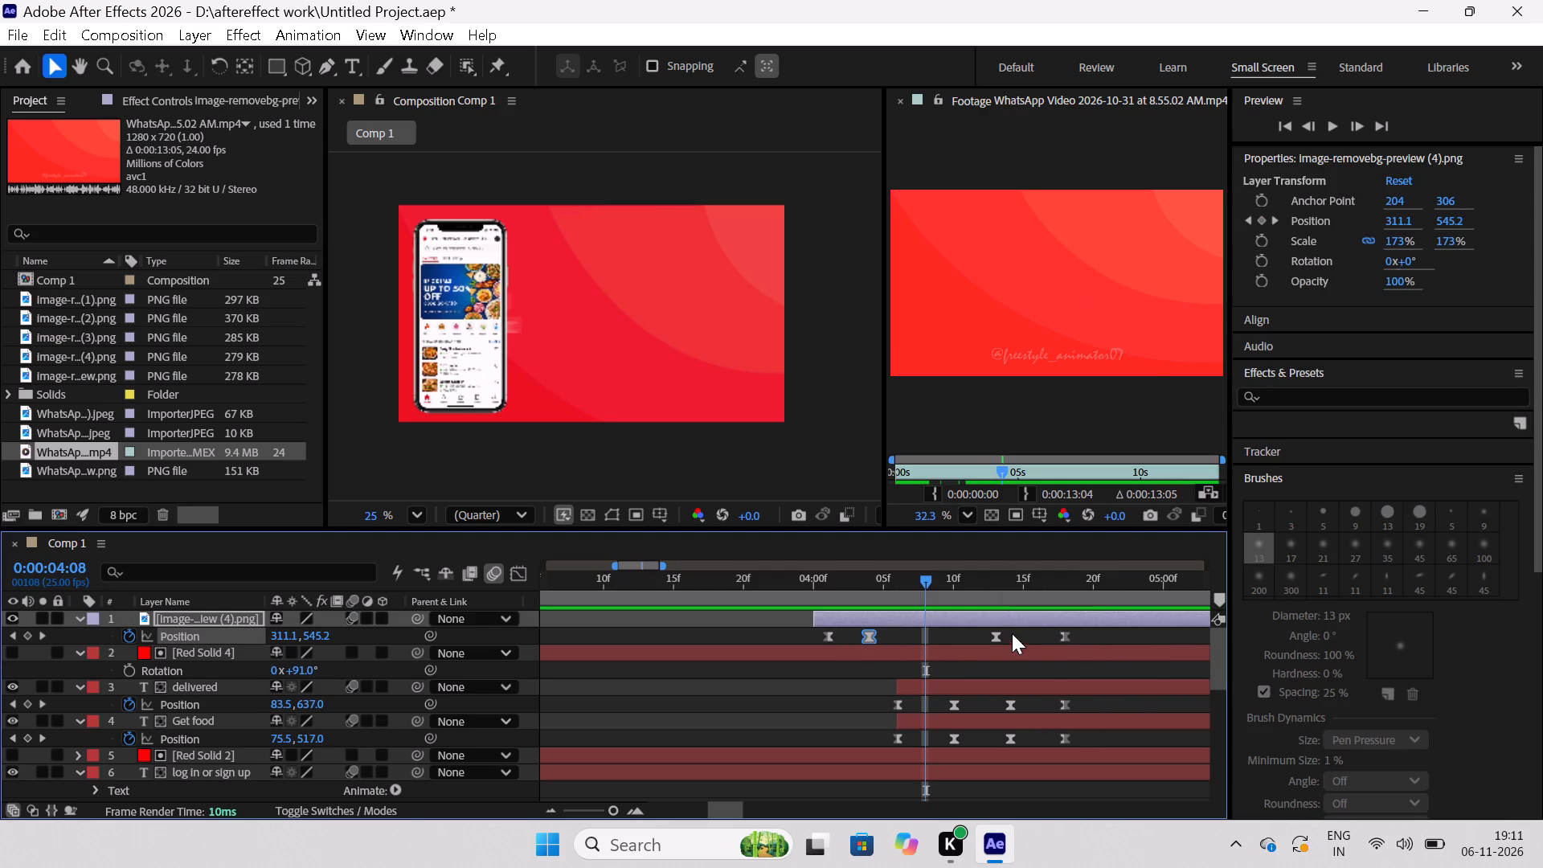
{"action": "left_click_drag", "start_coordinate": [1089, 633], "coordinate": [976, 650]}
{"action": "left_click_drag", "start_coordinate": [1046, 629], "coordinate": [1029, 629]}
{"action": "left_click_drag", "start_coordinate": [1009, 633], "coordinate": [977, 639]}
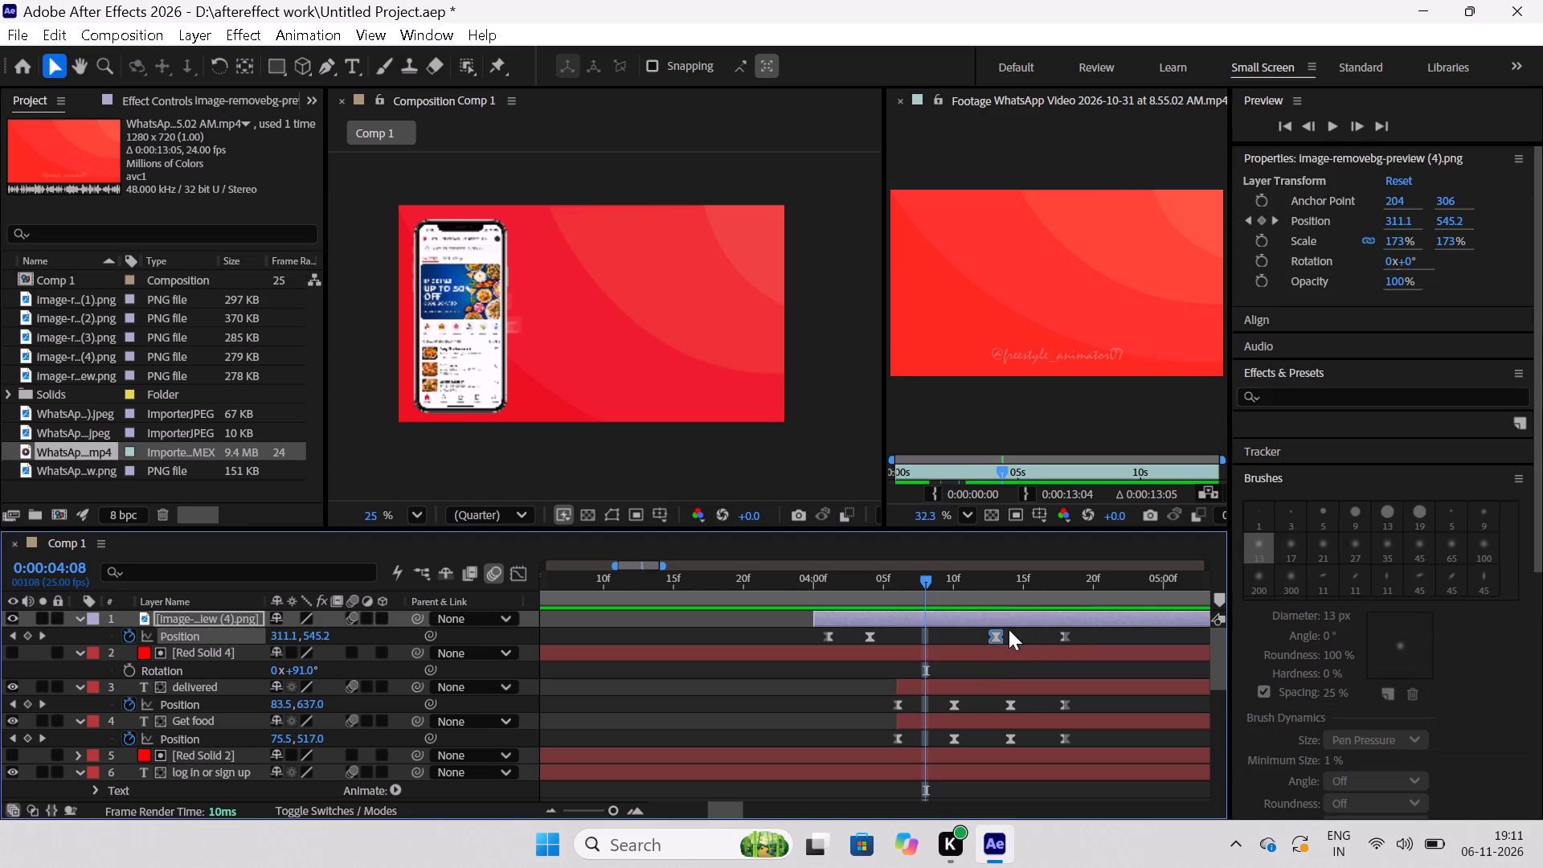
{"action": "left_click_drag", "start_coordinate": [997, 636], "coordinate": [969, 643]}
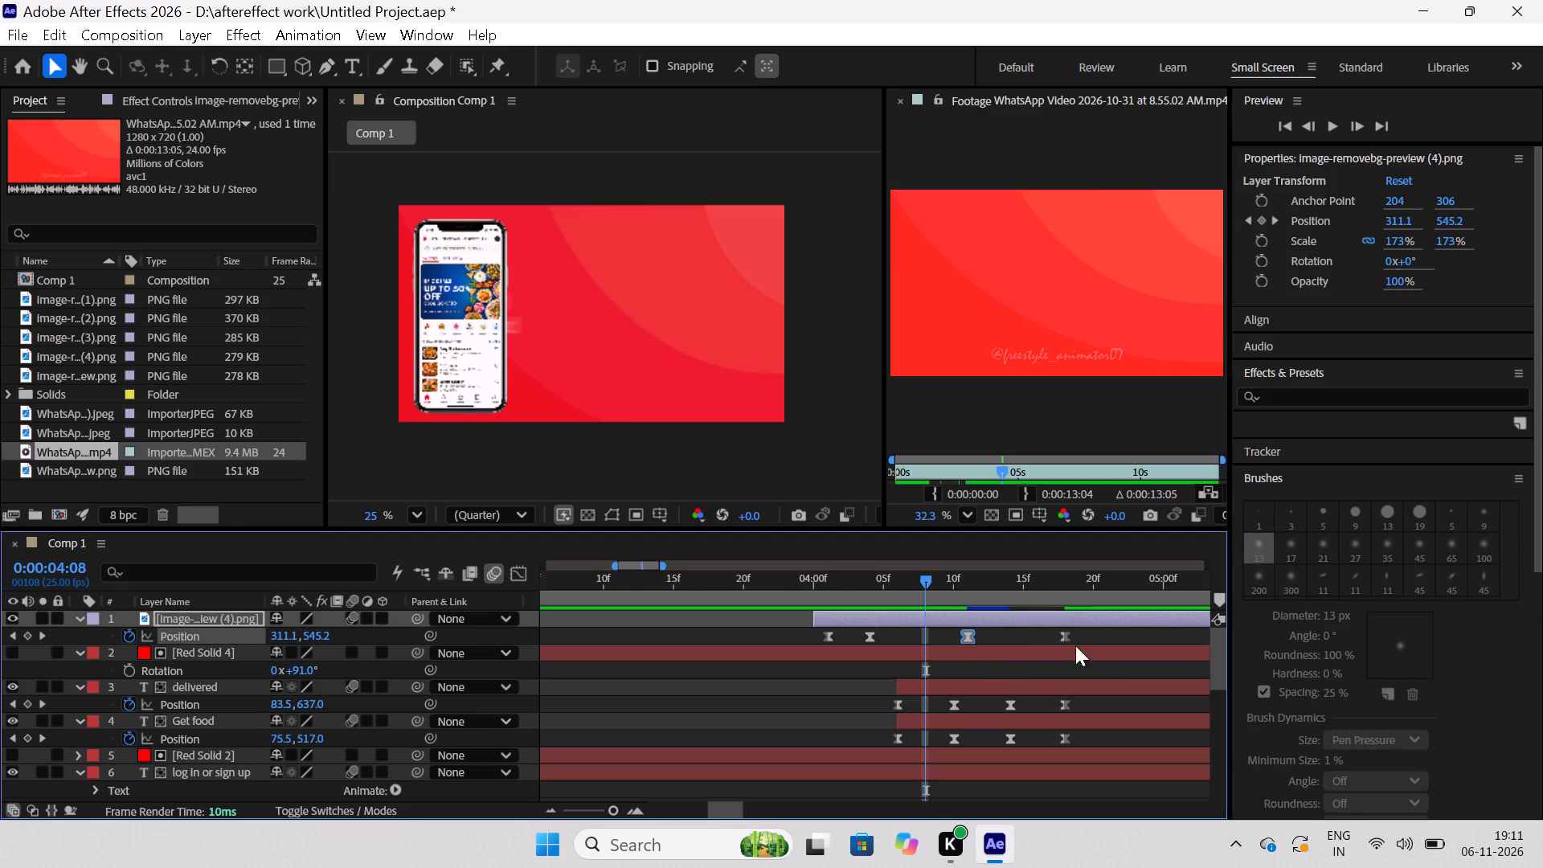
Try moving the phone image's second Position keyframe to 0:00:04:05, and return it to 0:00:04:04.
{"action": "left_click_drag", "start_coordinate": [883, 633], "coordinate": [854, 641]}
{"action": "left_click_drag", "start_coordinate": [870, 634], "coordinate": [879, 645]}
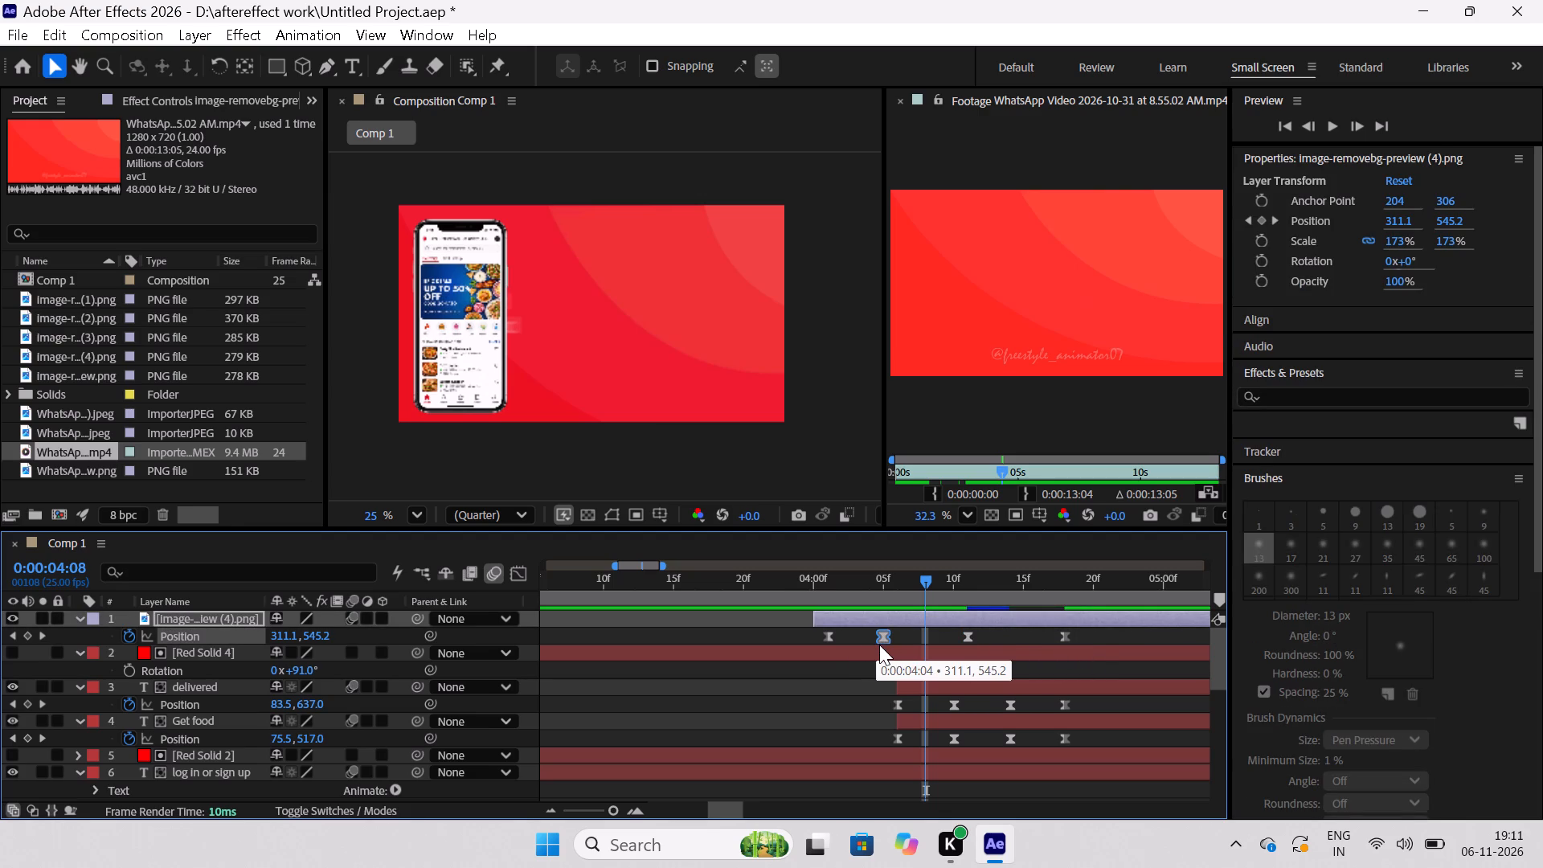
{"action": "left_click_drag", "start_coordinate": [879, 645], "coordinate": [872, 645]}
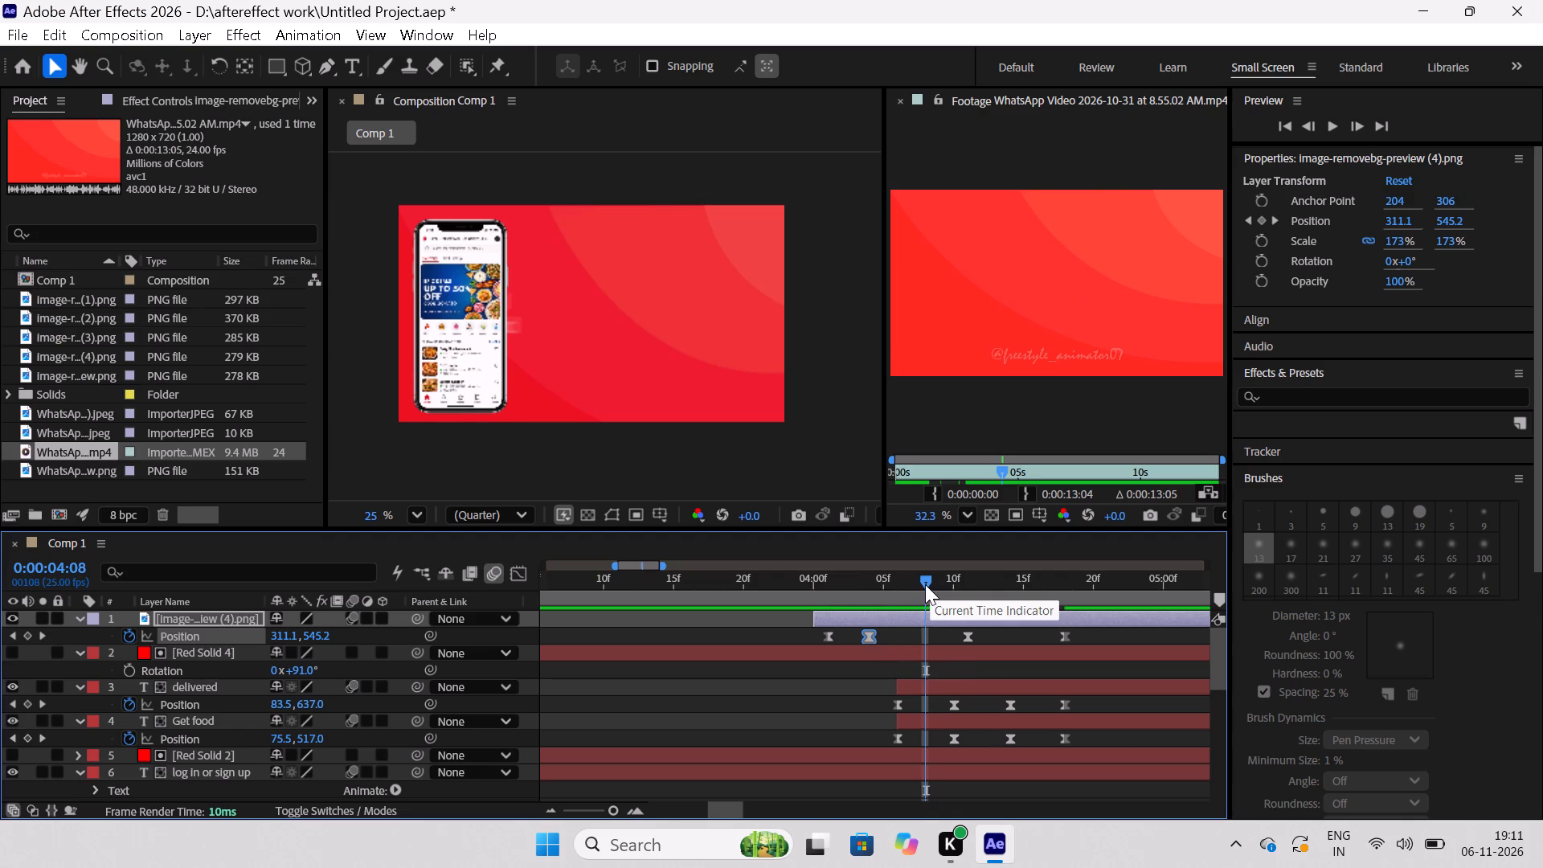
Scrub between 0:00:04:09 and 0:00:04:17 to examine how the phone and the "Get food delivered" text exit together.
{"action": "left_click_drag", "start_coordinate": [925, 584], "coordinate": [979, 624]}
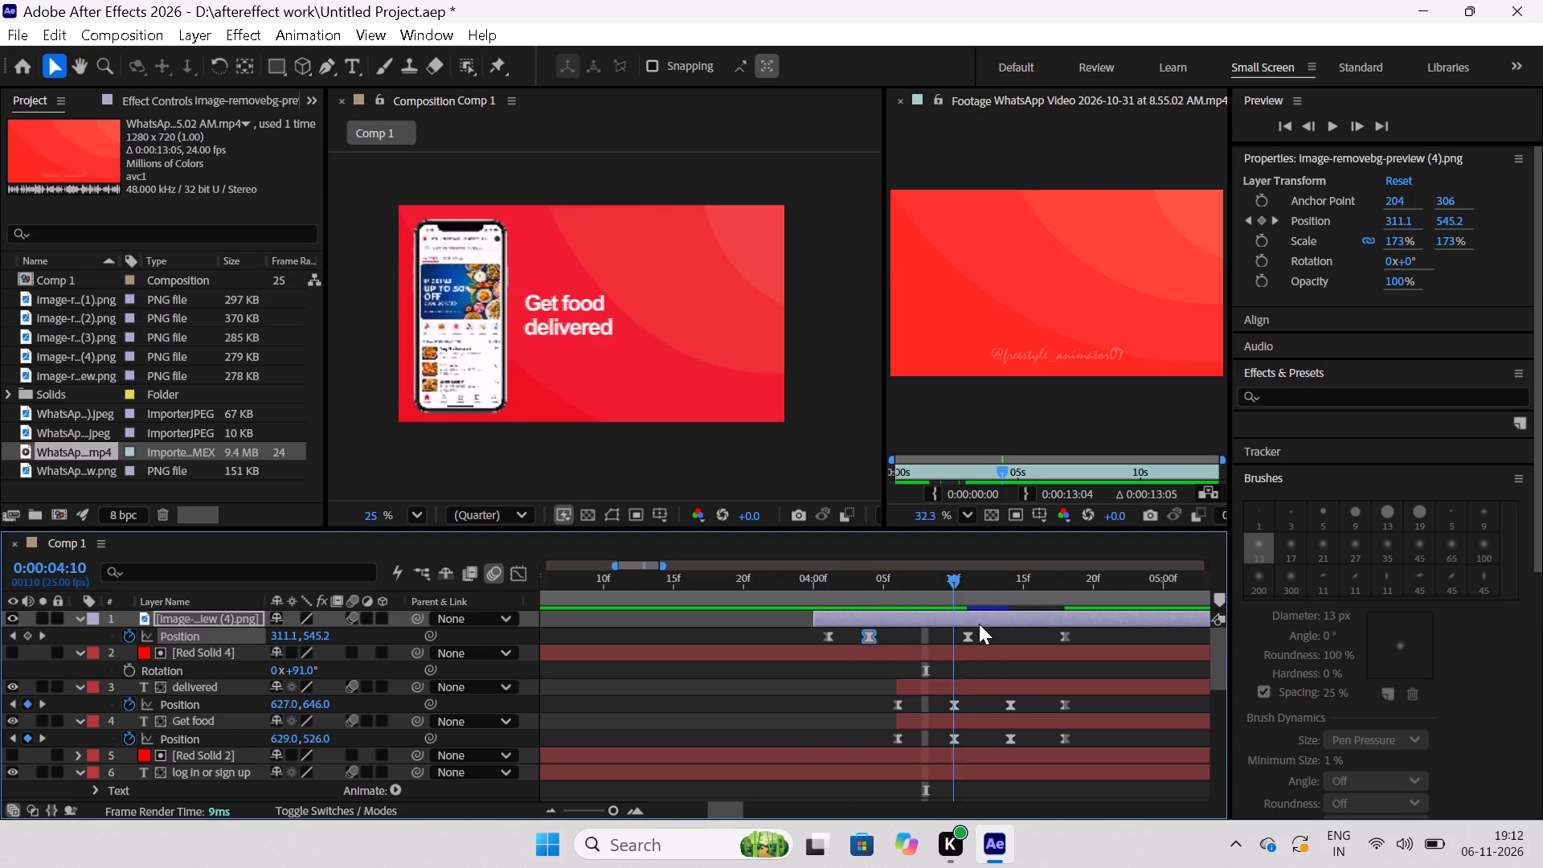
{"action": "left_click_drag", "start_coordinate": [979, 624], "coordinate": [1003, 635]}
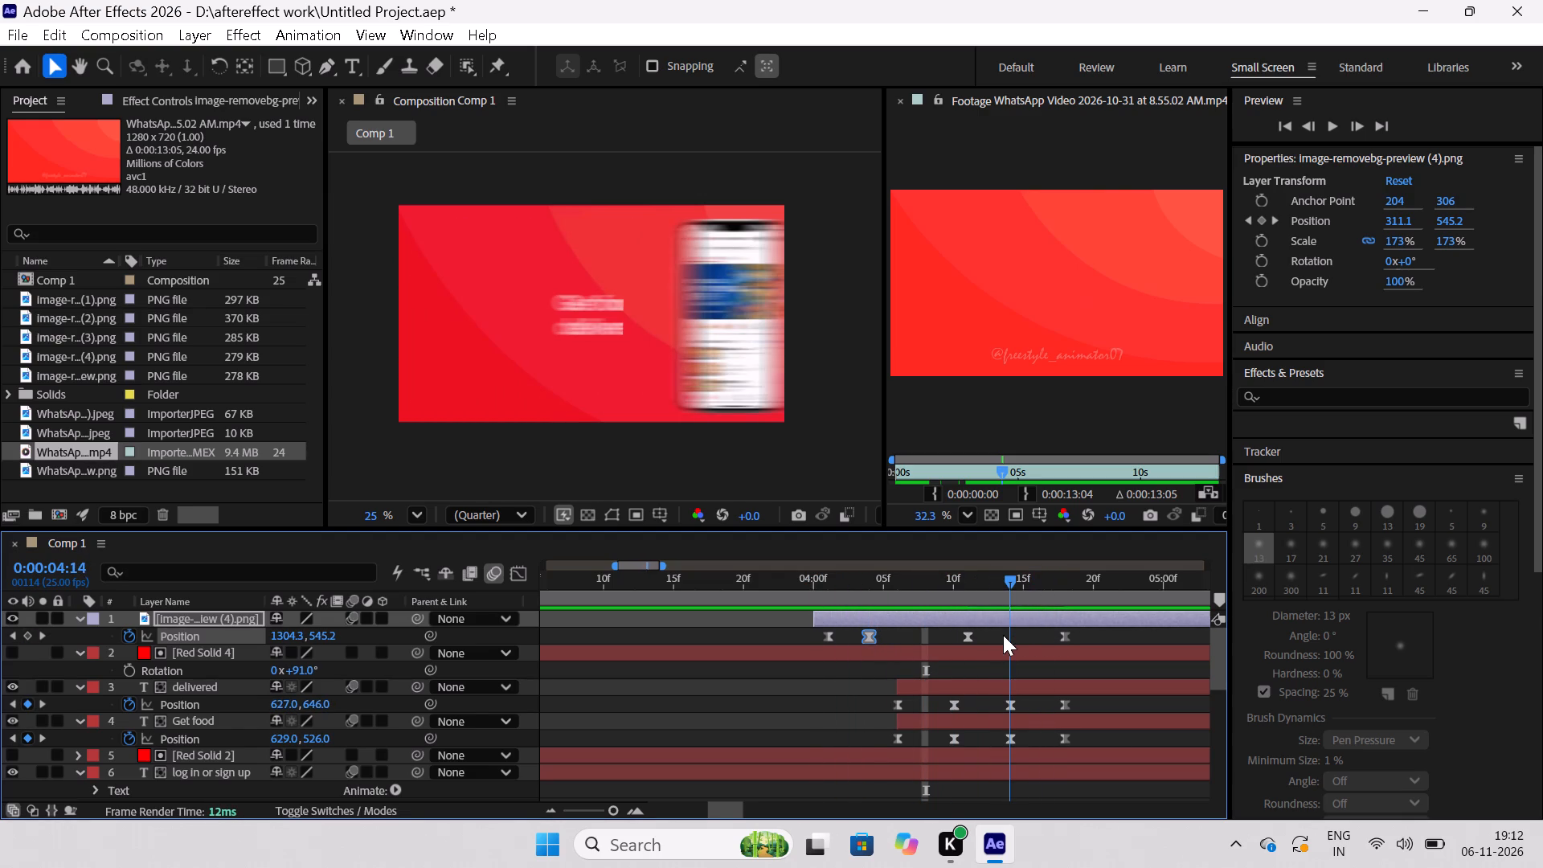
{"action": "left_click_drag", "start_coordinate": [1003, 635], "coordinate": [1049, 635]}
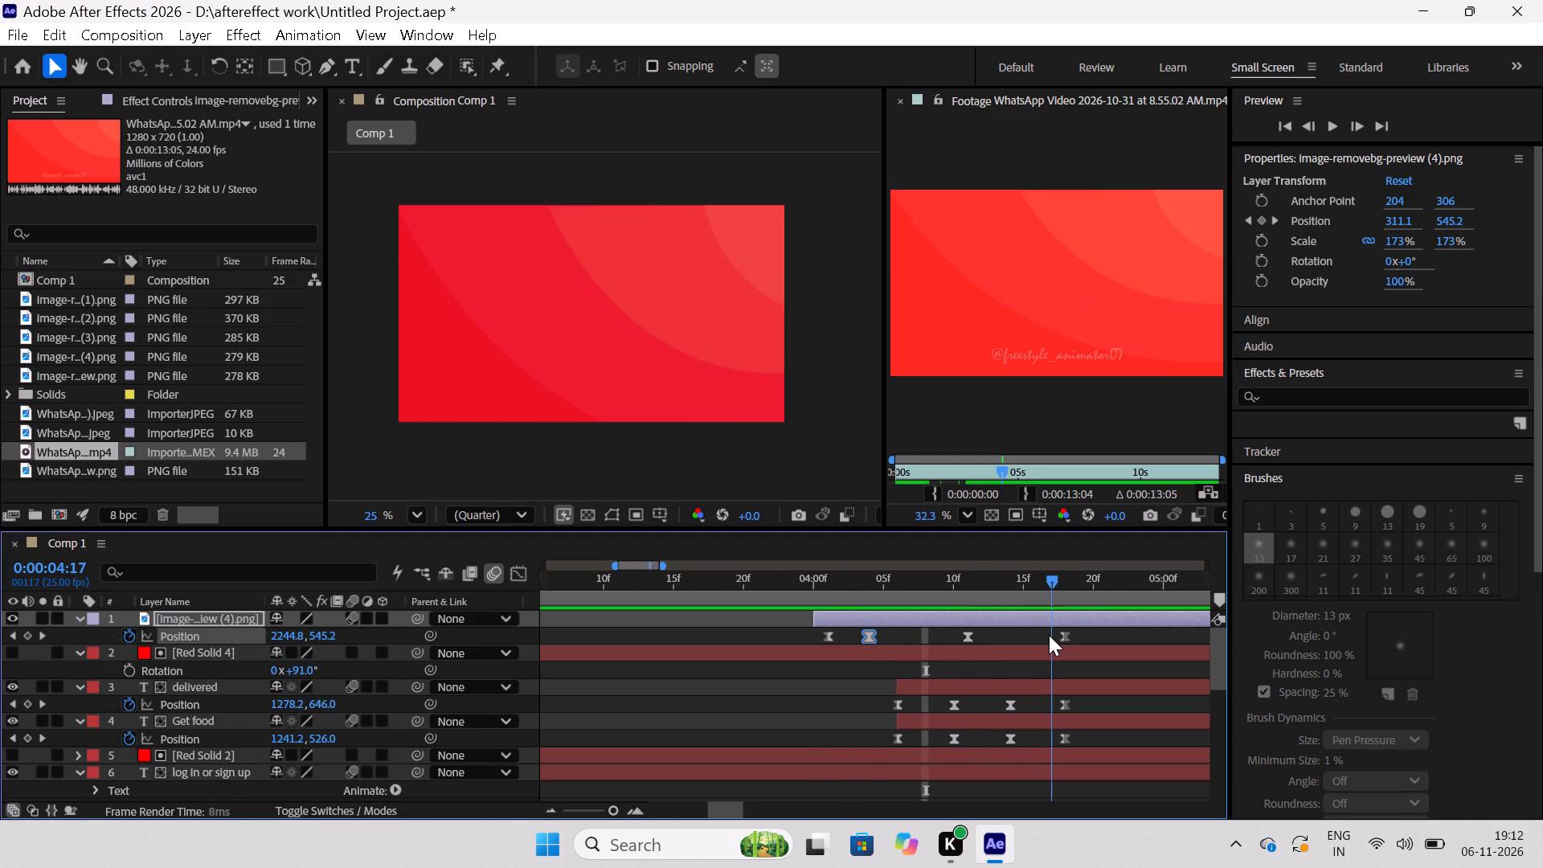
{"action": "left_click_drag", "start_coordinate": [1049, 635], "coordinate": [944, 633]}
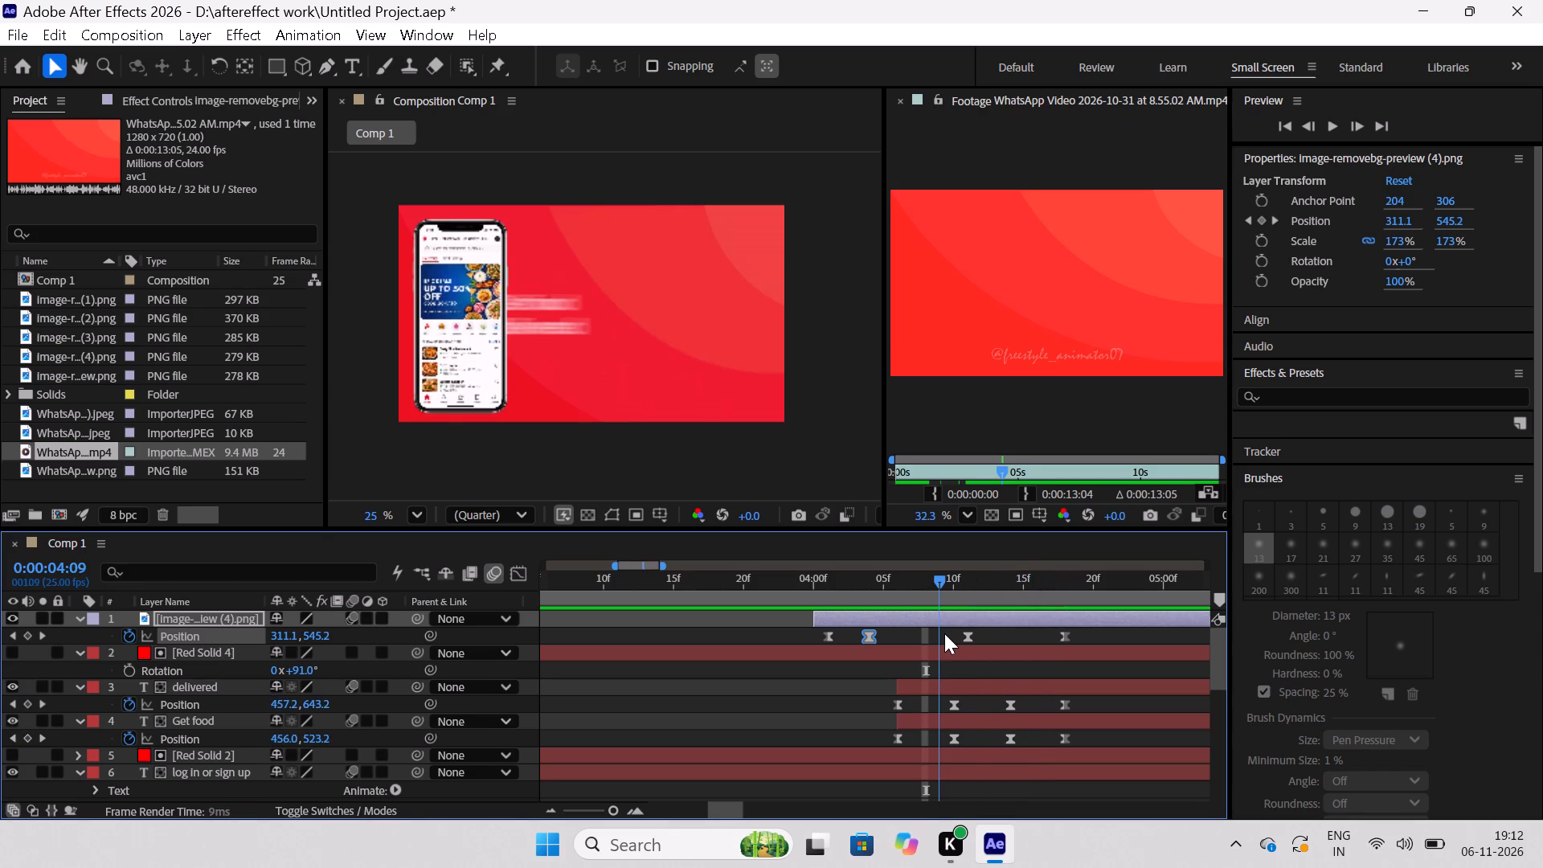
{"action": "left_click_drag", "start_coordinate": [944, 633], "coordinate": [1051, 644]}
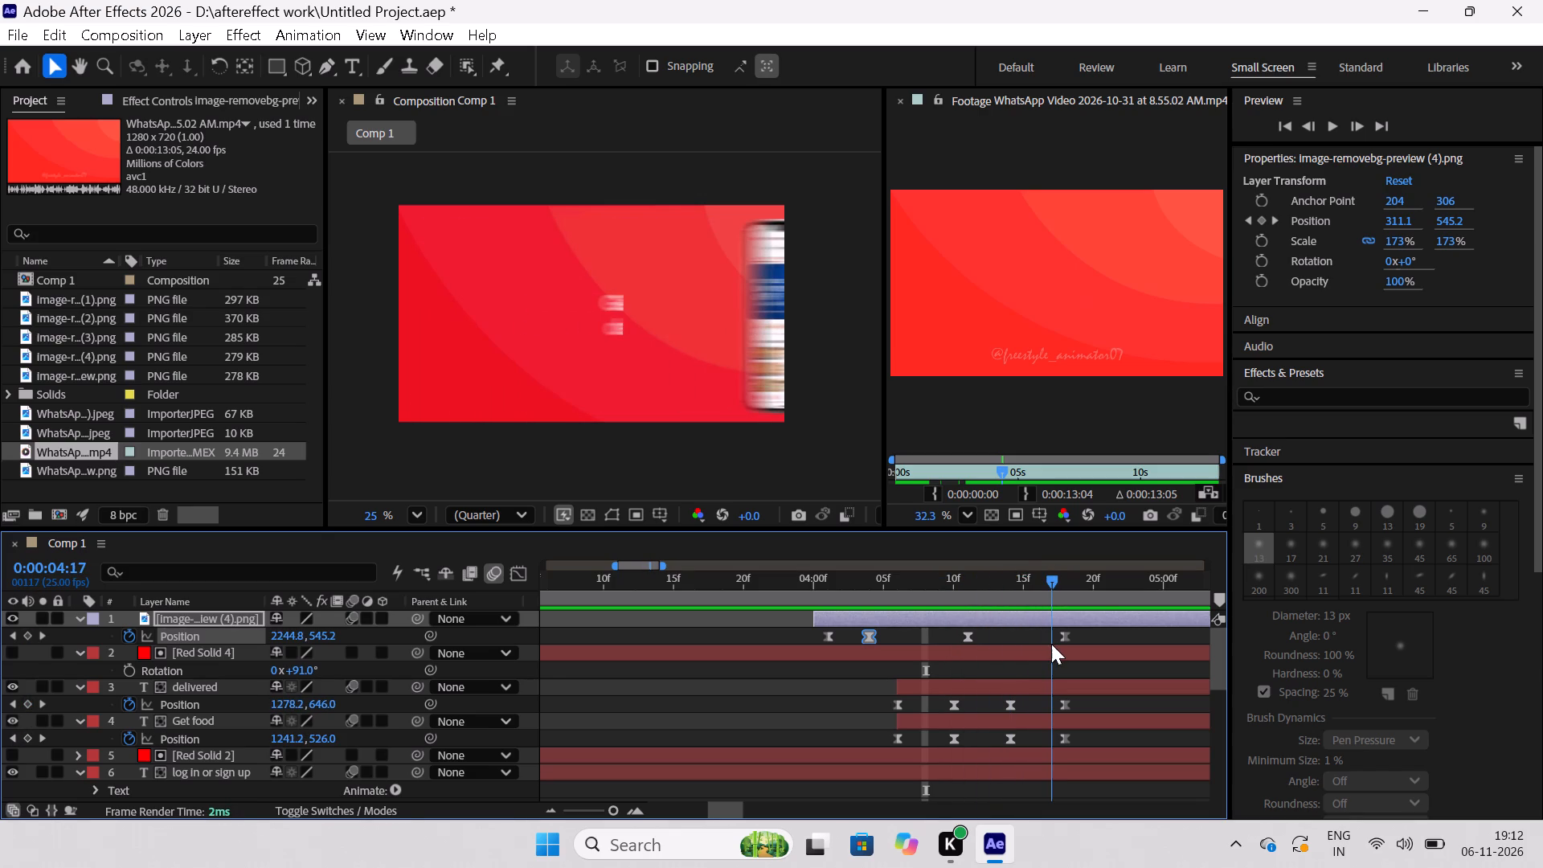
{"action": "left_click_drag", "start_coordinate": [1051, 644], "coordinate": [1006, 644]}
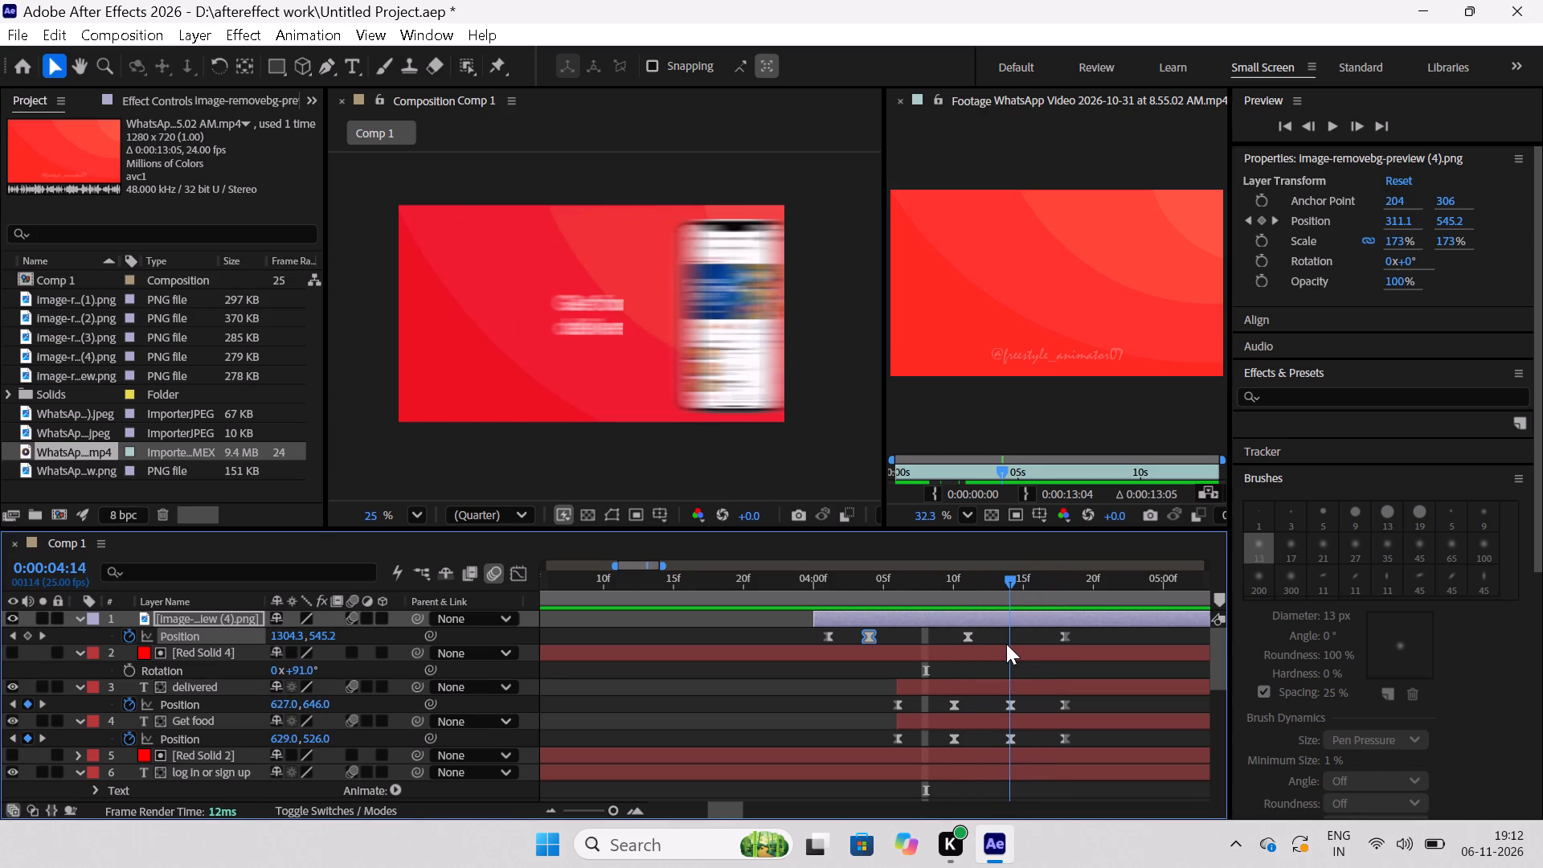
{"action": "left_click_drag", "start_coordinate": [1006, 644], "coordinate": [994, 668]}
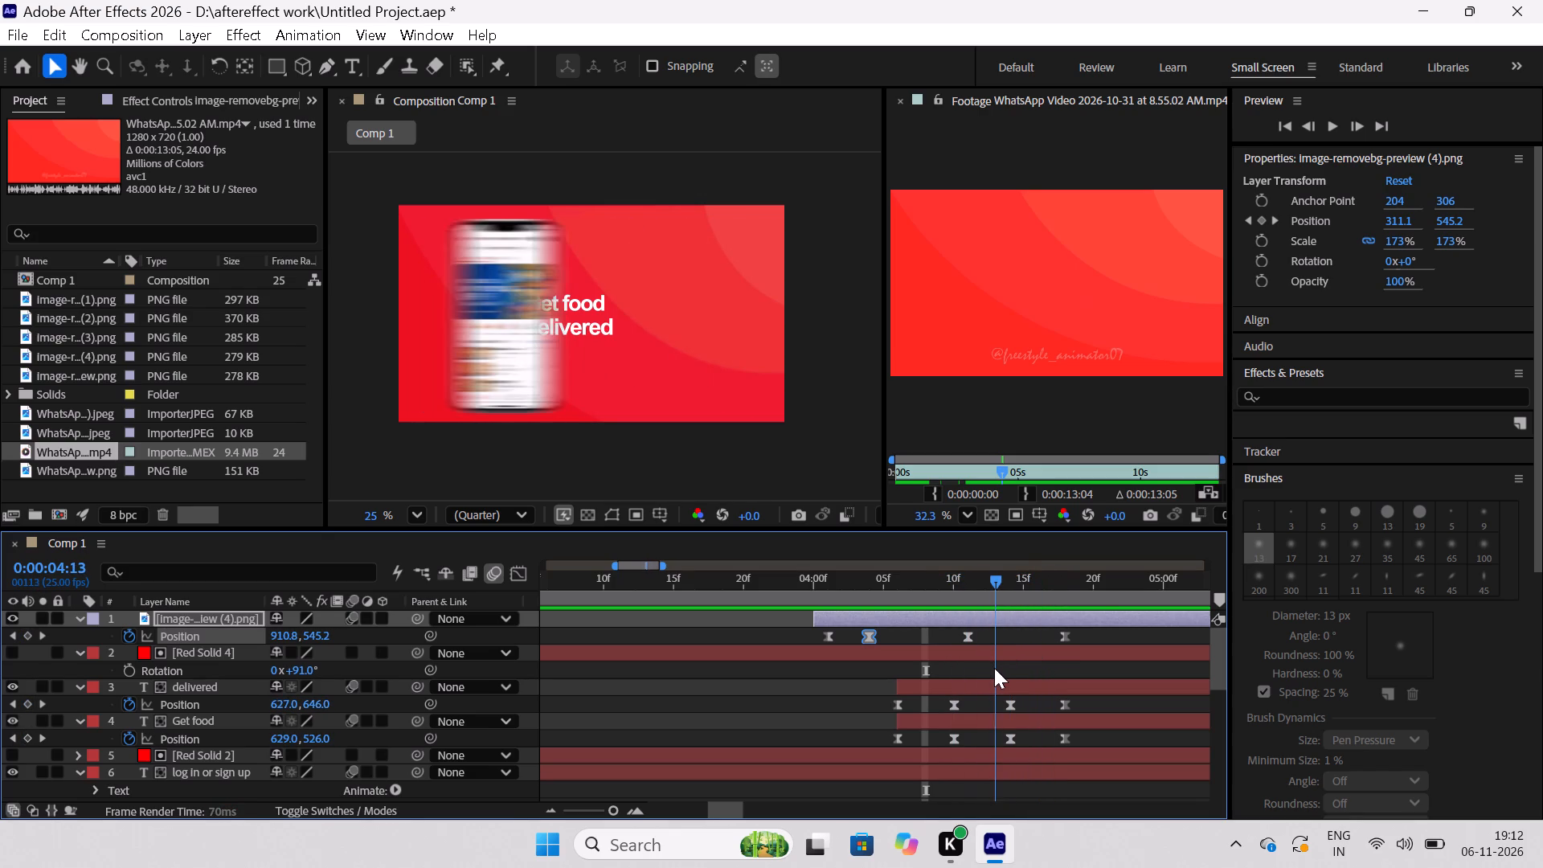
At 0:00:04:14, raise the X Position of the "delivered" layer to 1615 and the "Get food" layer to 1617.
{"action": "left_click_drag", "start_coordinate": [994, 668], "coordinate": [1012, 674]}
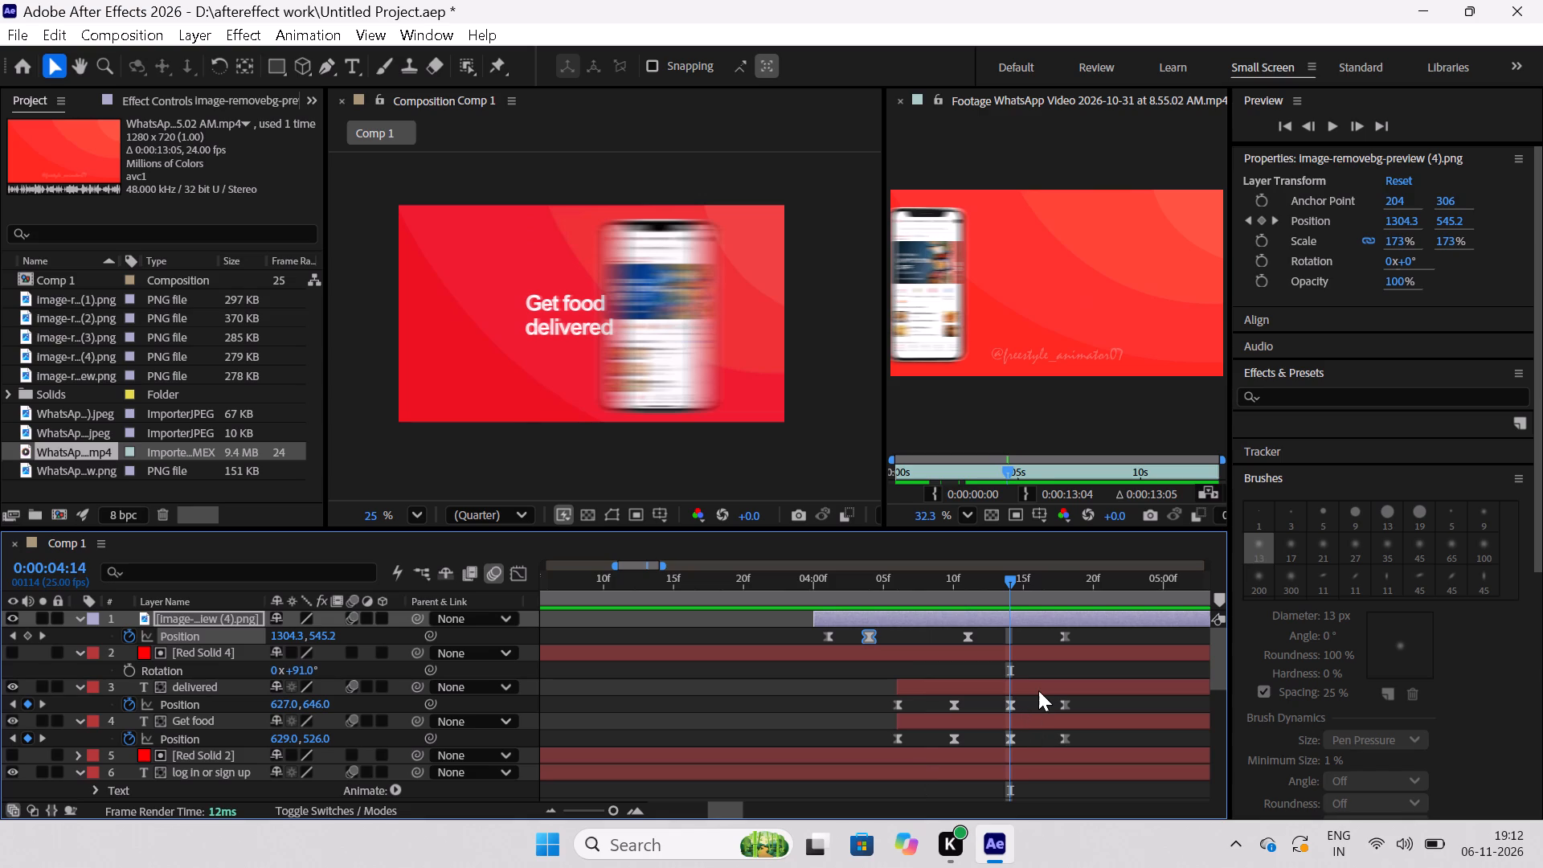
{"action": "left_click_drag", "start_coordinate": [1038, 704], "coordinate": [997, 744]}
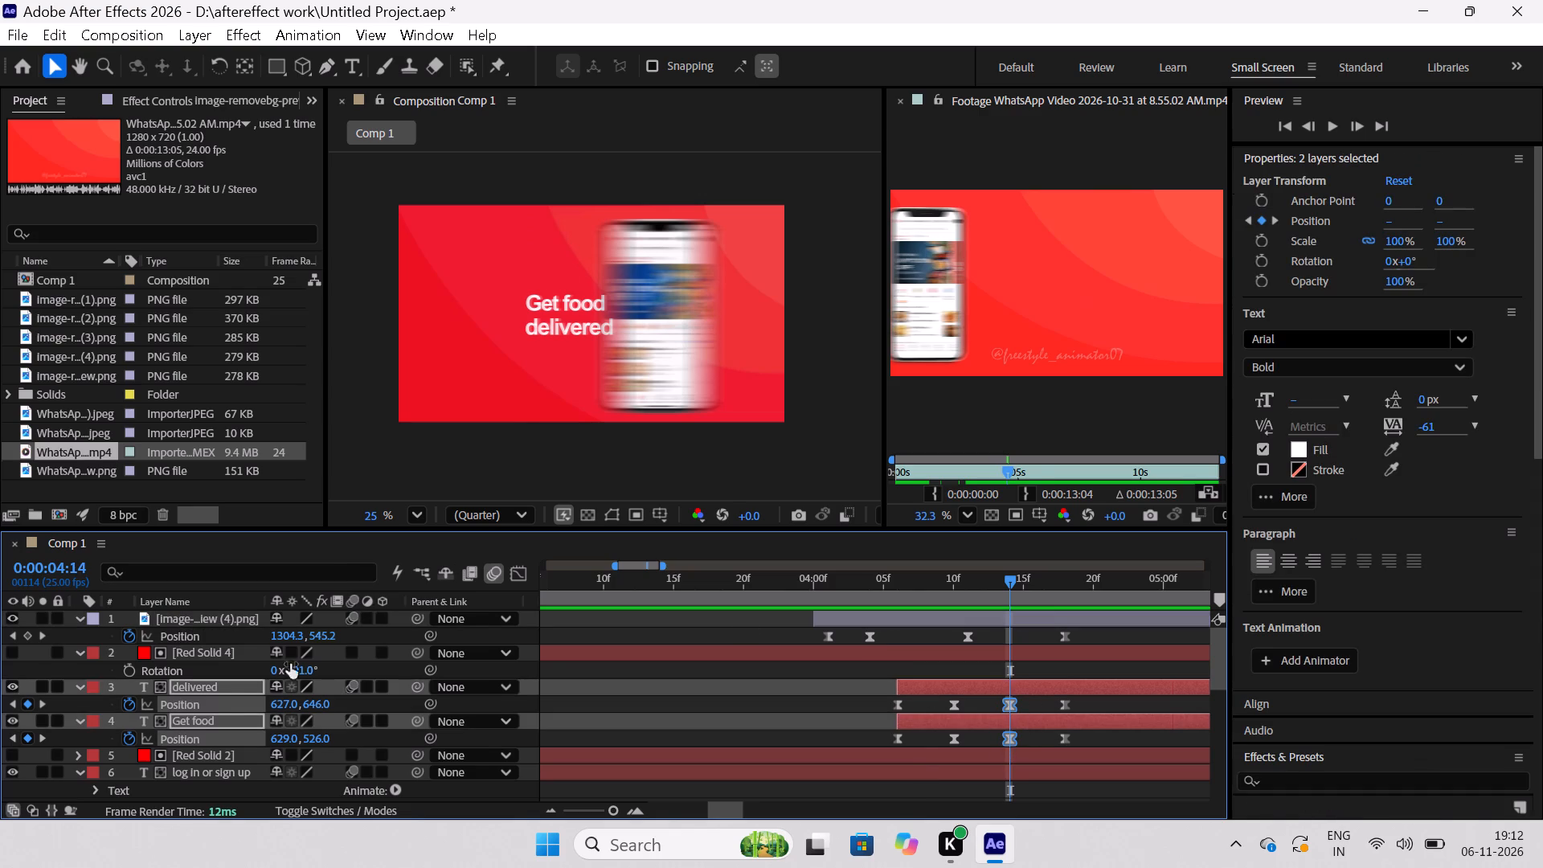
{"action": "left_click_drag", "start_coordinate": [278, 707], "coordinate": [902, 688]}
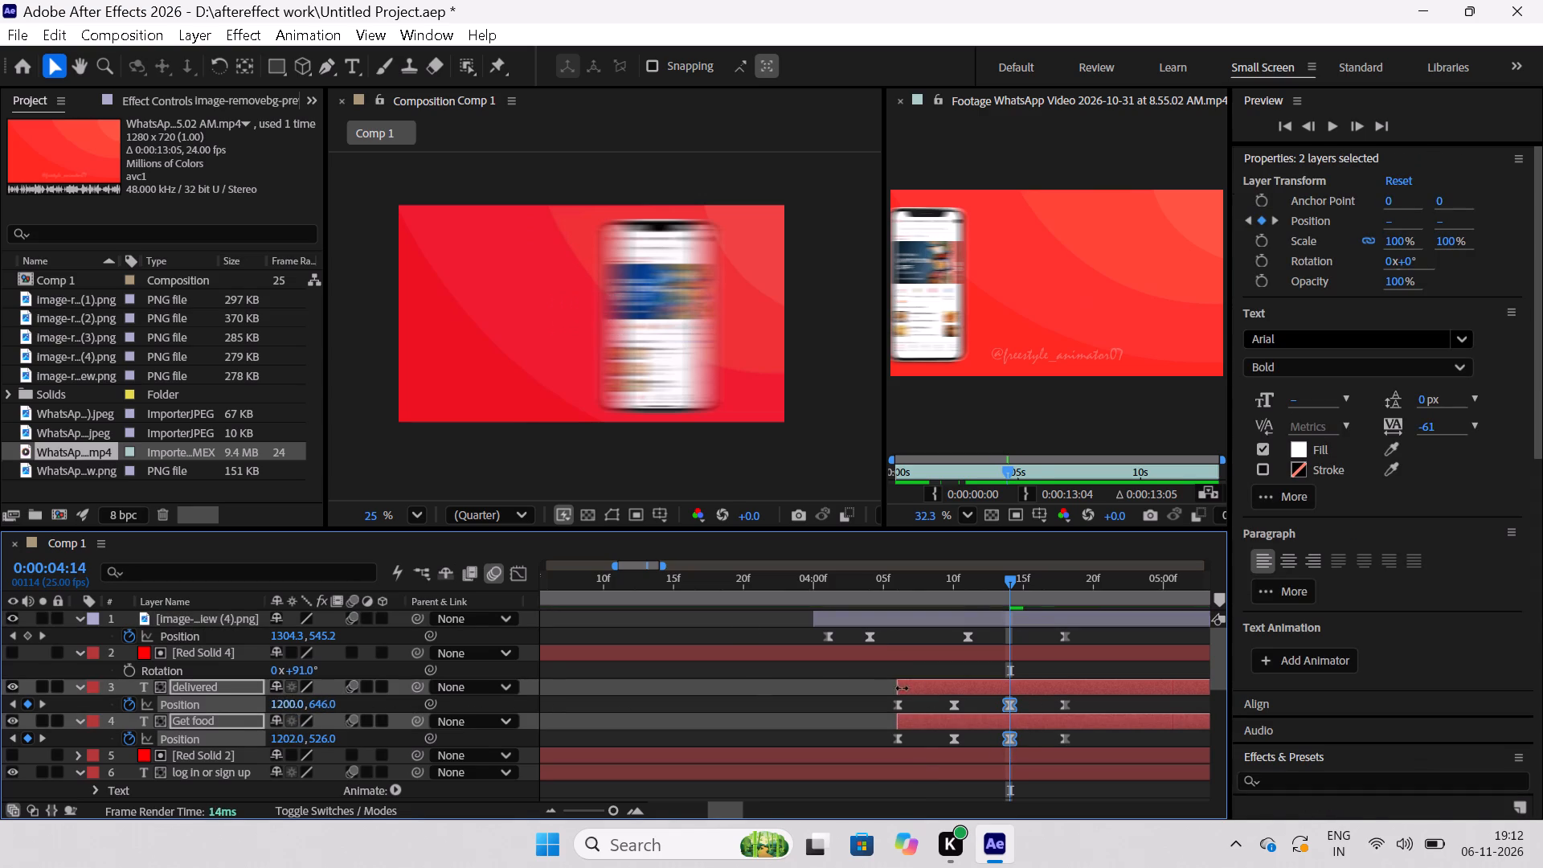
{"action": "left_click_drag", "start_coordinate": [902, 688], "coordinate": [1238, 675]}
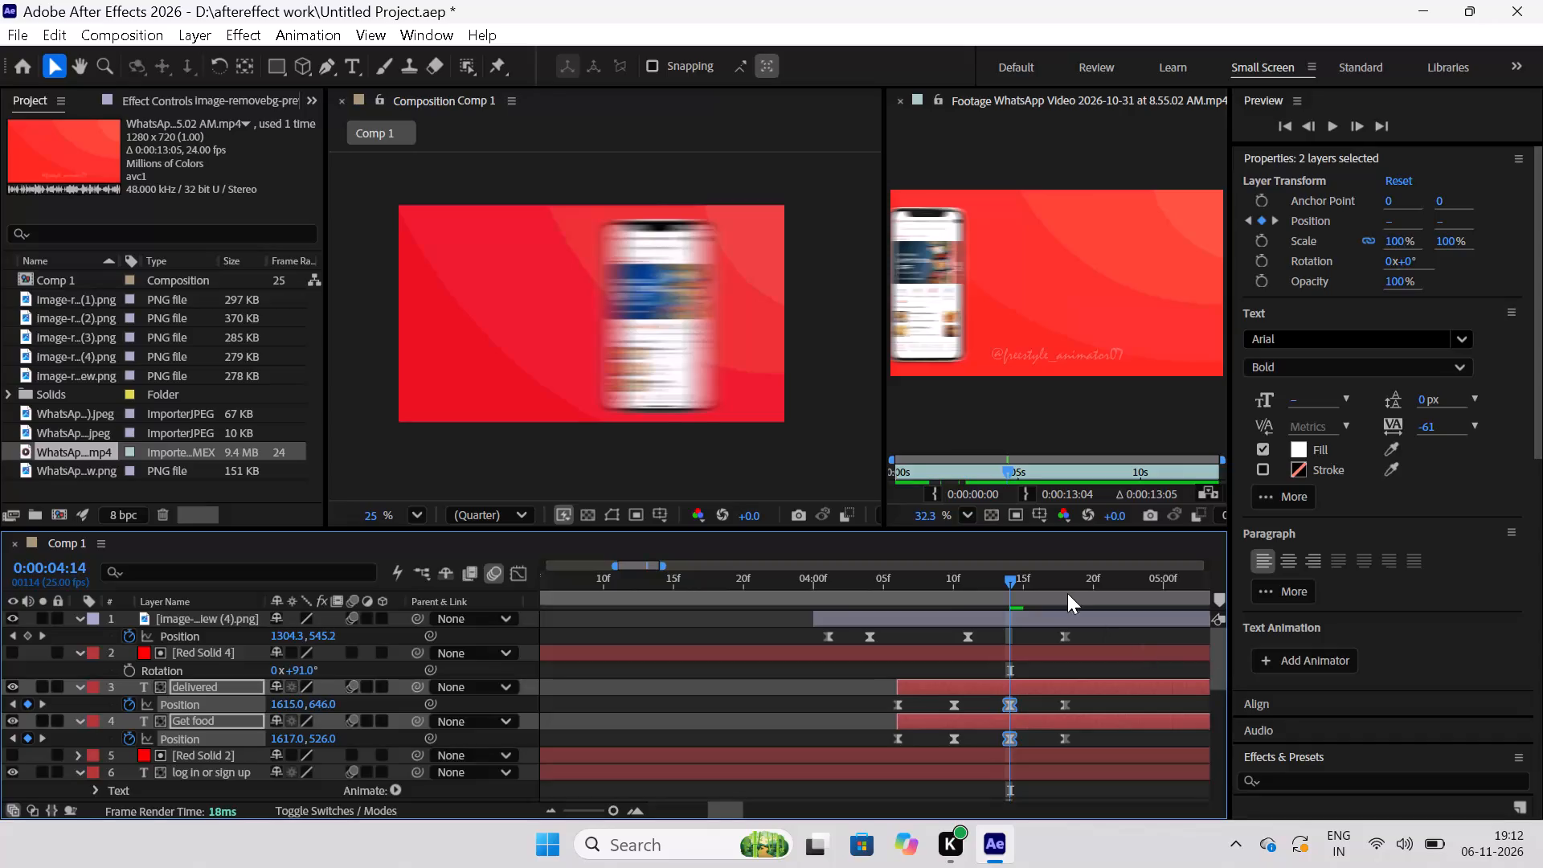
Play the composition from 0:00:04:04 and again from 0:00:02:18 to review the phone and text motion.
{"action": "left_click_drag", "start_coordinate": [1007, 575], "coordinate": [873, 607]}
{"action": "key", "text": "space"}
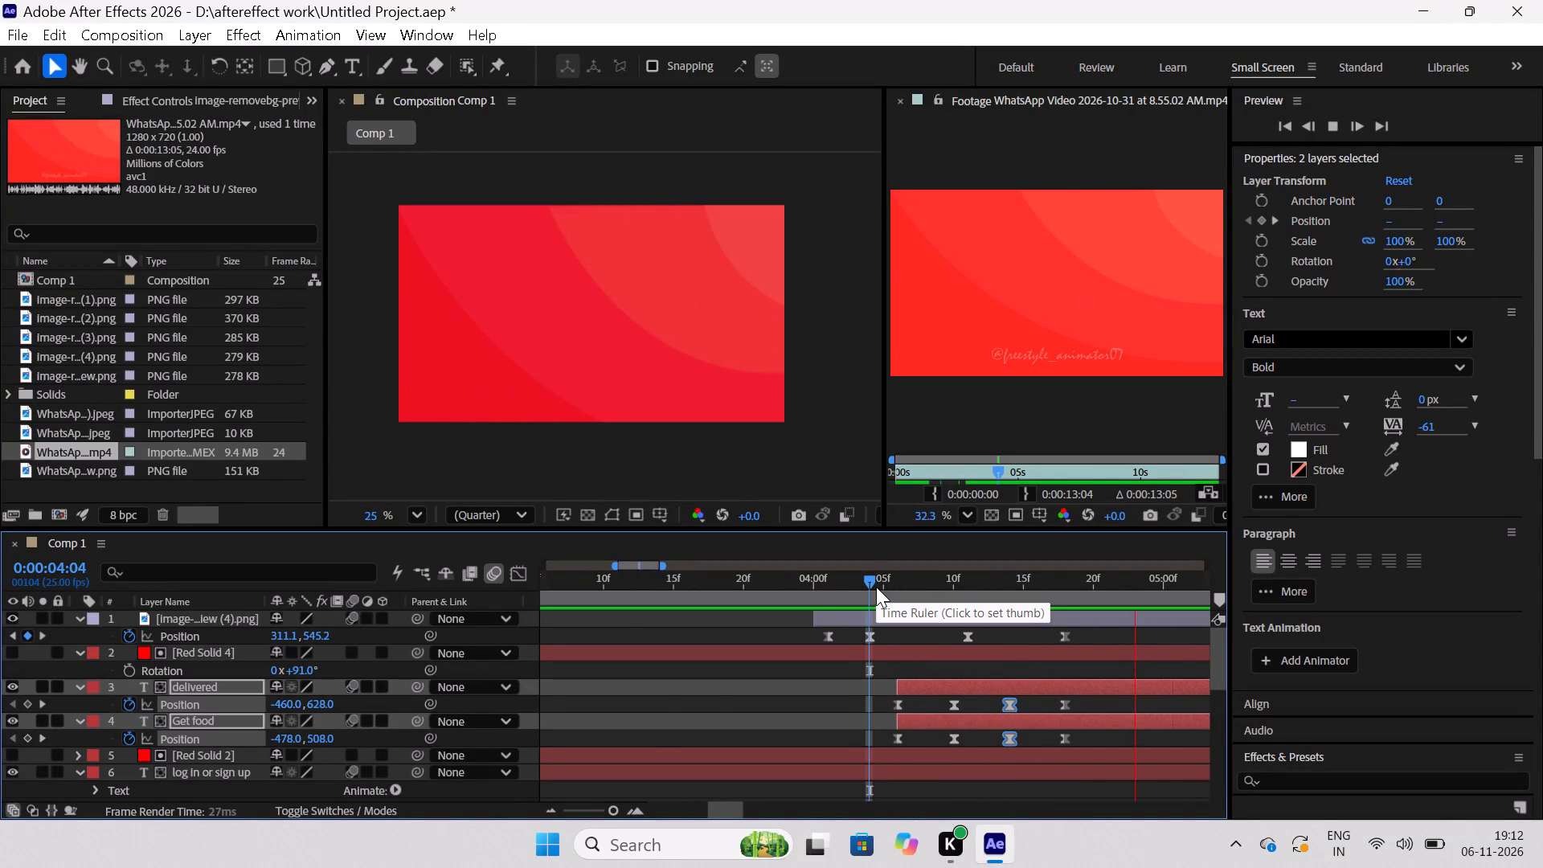
{"action": "key", "text": "space"}
{"action": "left_click_drag", "start_coordinate": [876, 587], "coordinate": [801, 586]}
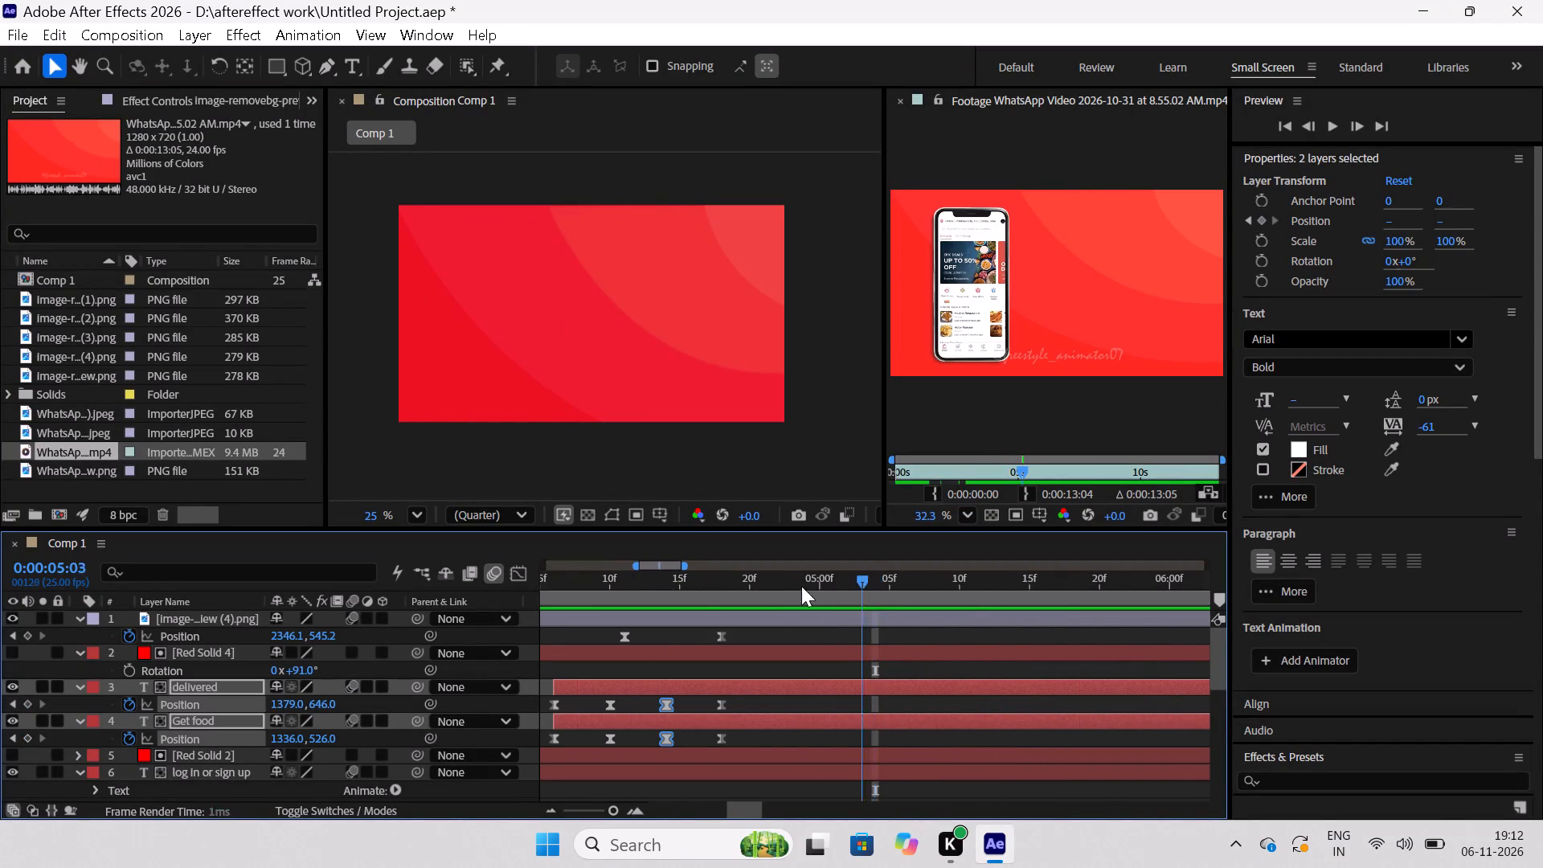
{"action": "left_click_drag", "start_coordinate": [801, 586], "coordinate": [684, 667]}
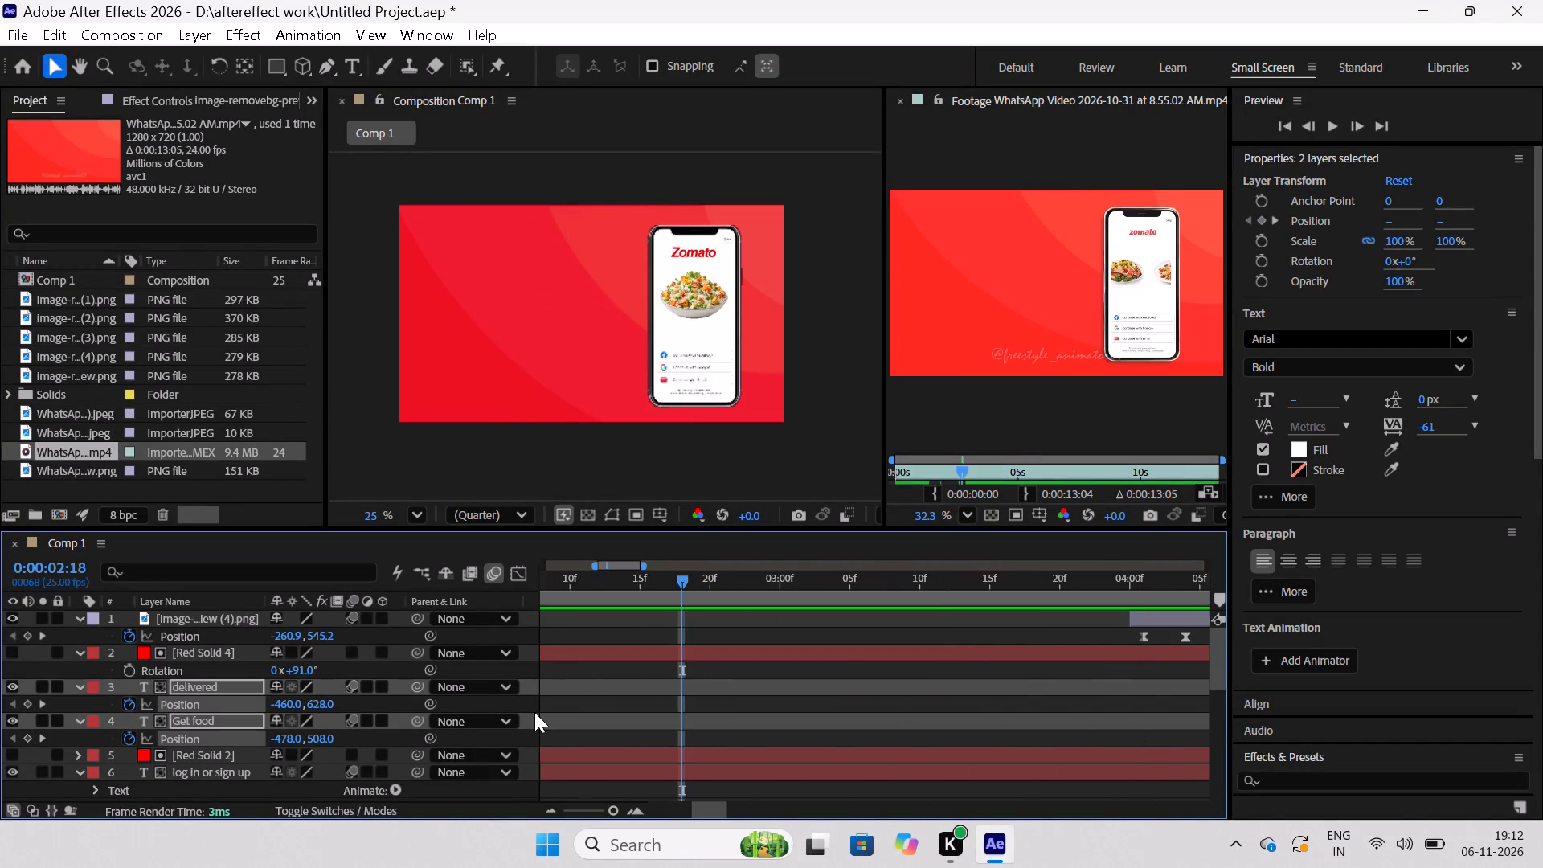
{"action": "key", "text": "space"}
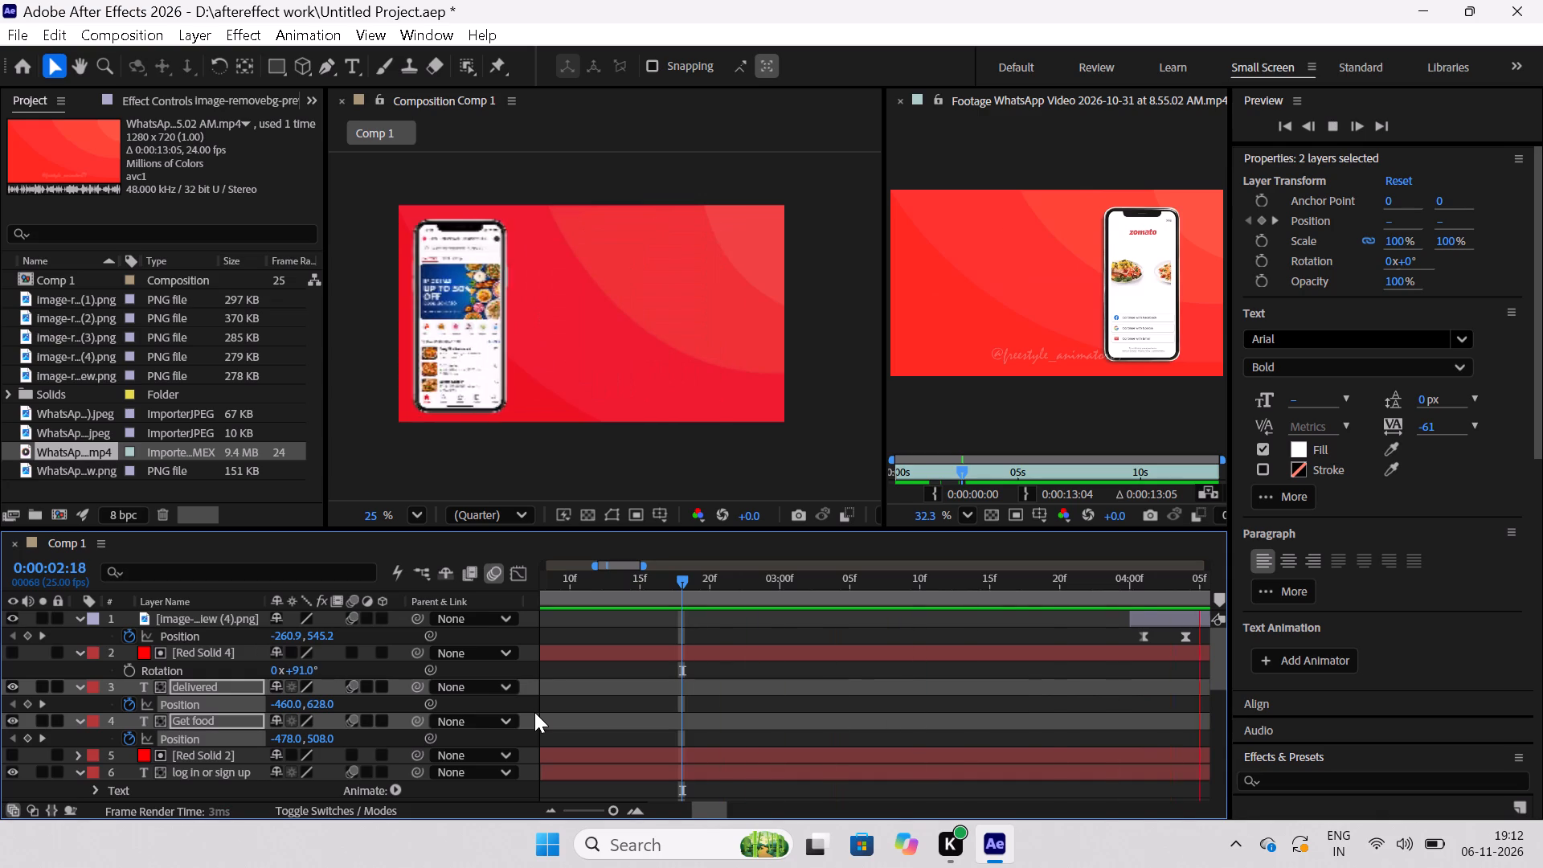
{"action": "key", "text": "space"}
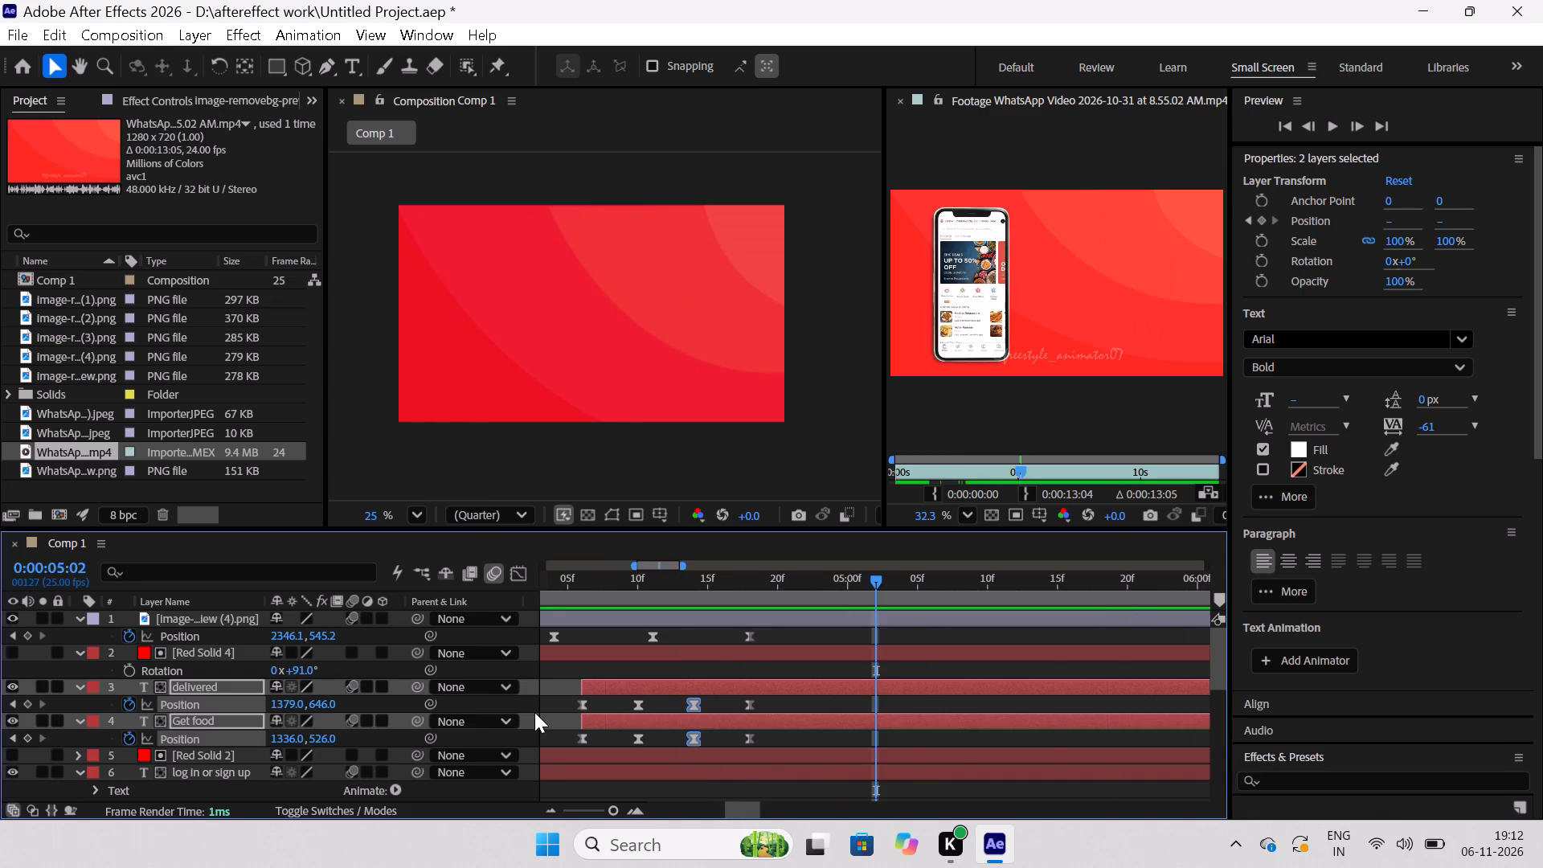
Copy the "delivered" and "Get food" Position keyframes at 0:00:04:10 and paste them at 0:00:04:12.
{"action": "left_click_drag", "start_coordinate": [878, 583], "coordinate": [733, 604]}
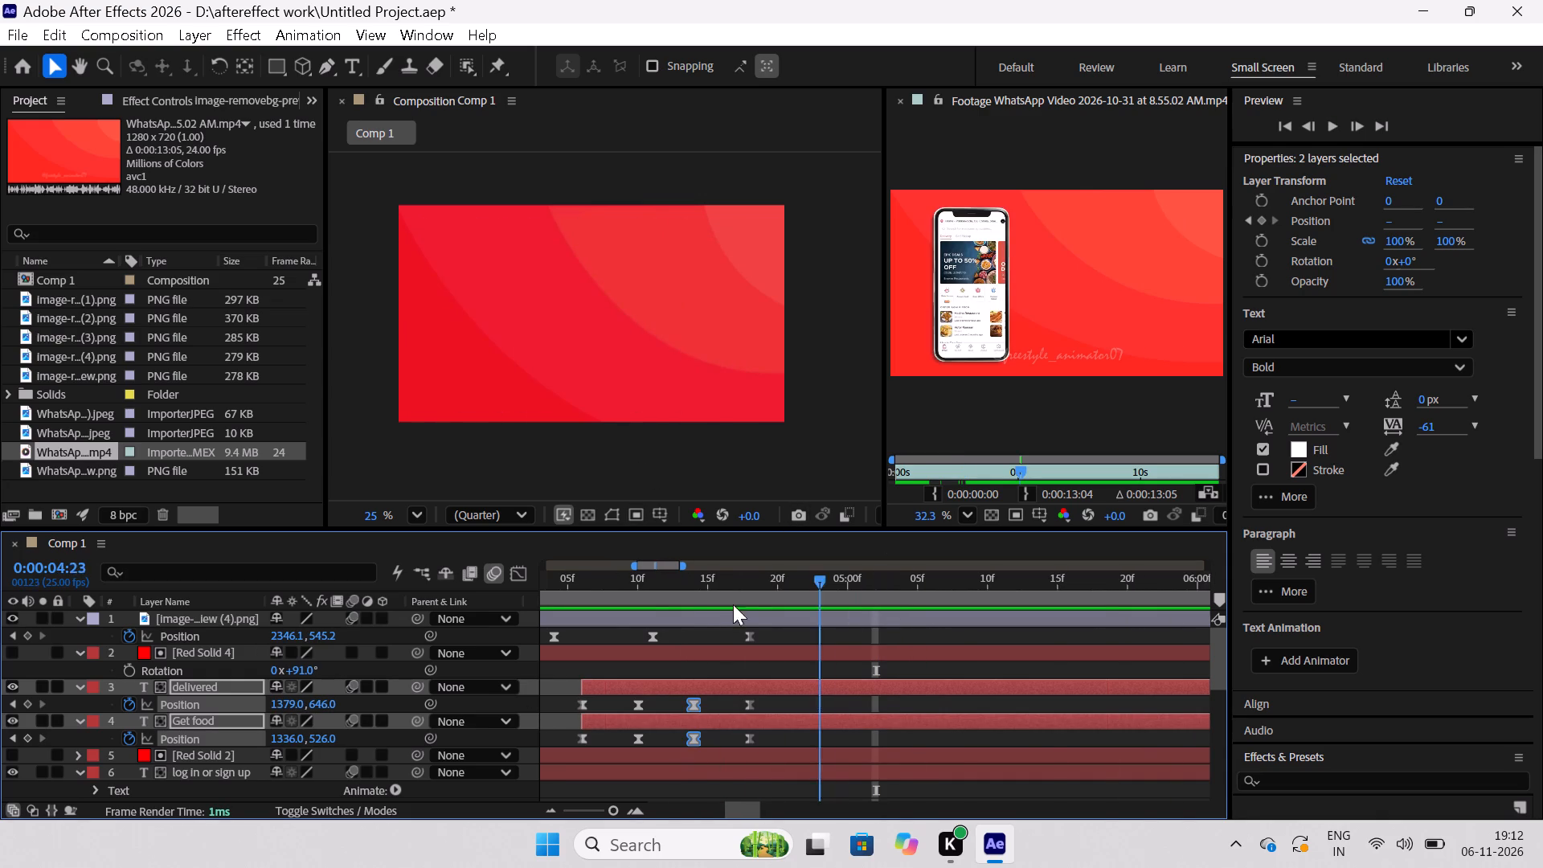
{"action": "left_click_drag", "start_coordinate": [733, 604], "coordinate": [925, 626]}
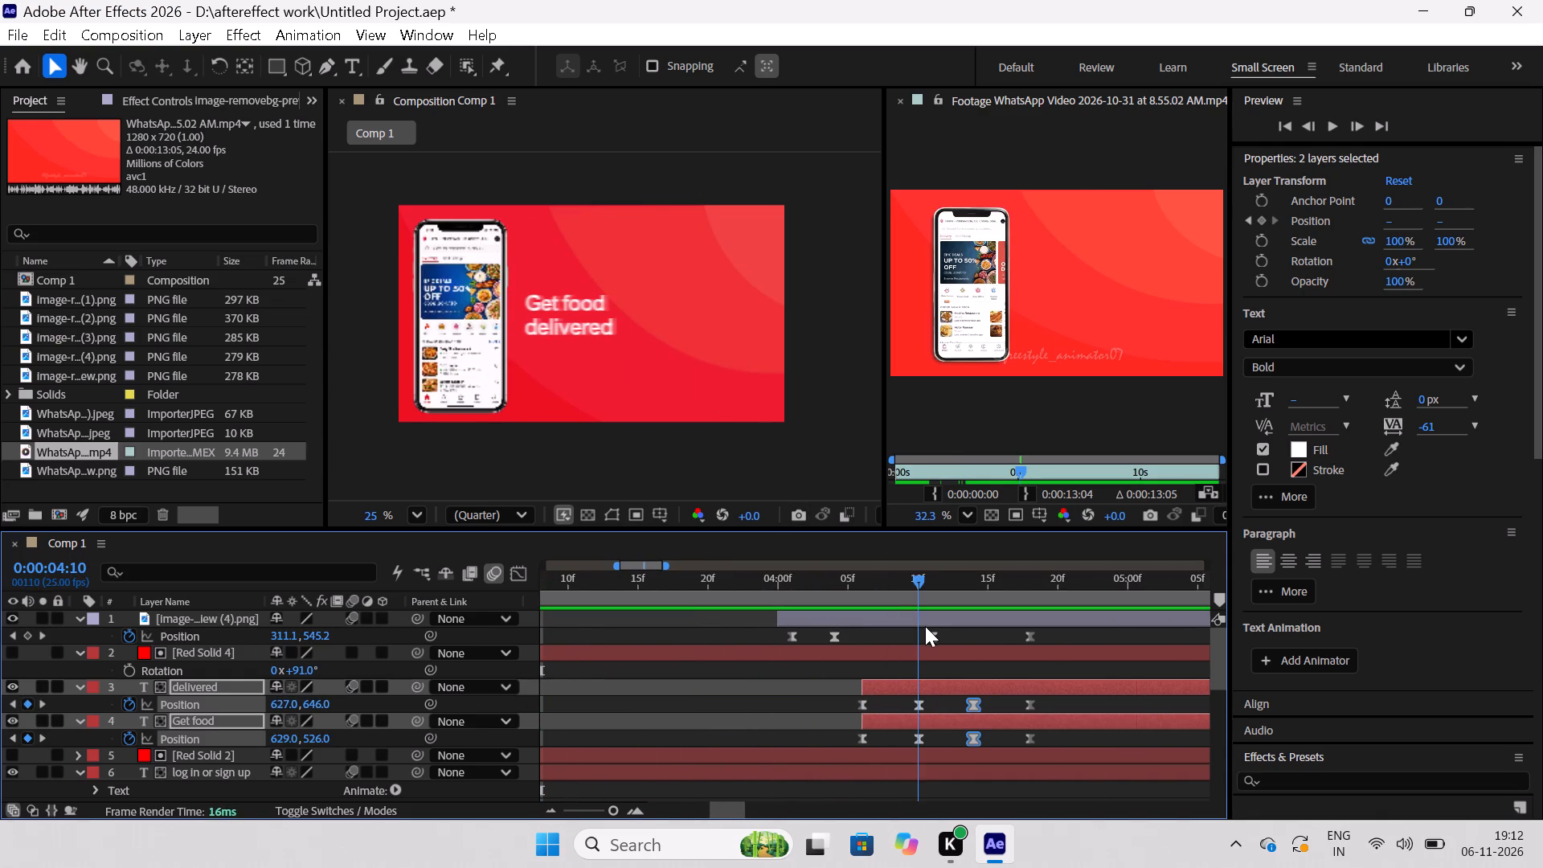
{"action": "left_click_drag", "start_coordinate": [925, 626], "coordinate": [916, 637]}
{"action": "left_click_drag", "start_coordinate": [931, 700], "coordinate": [907, 743]}
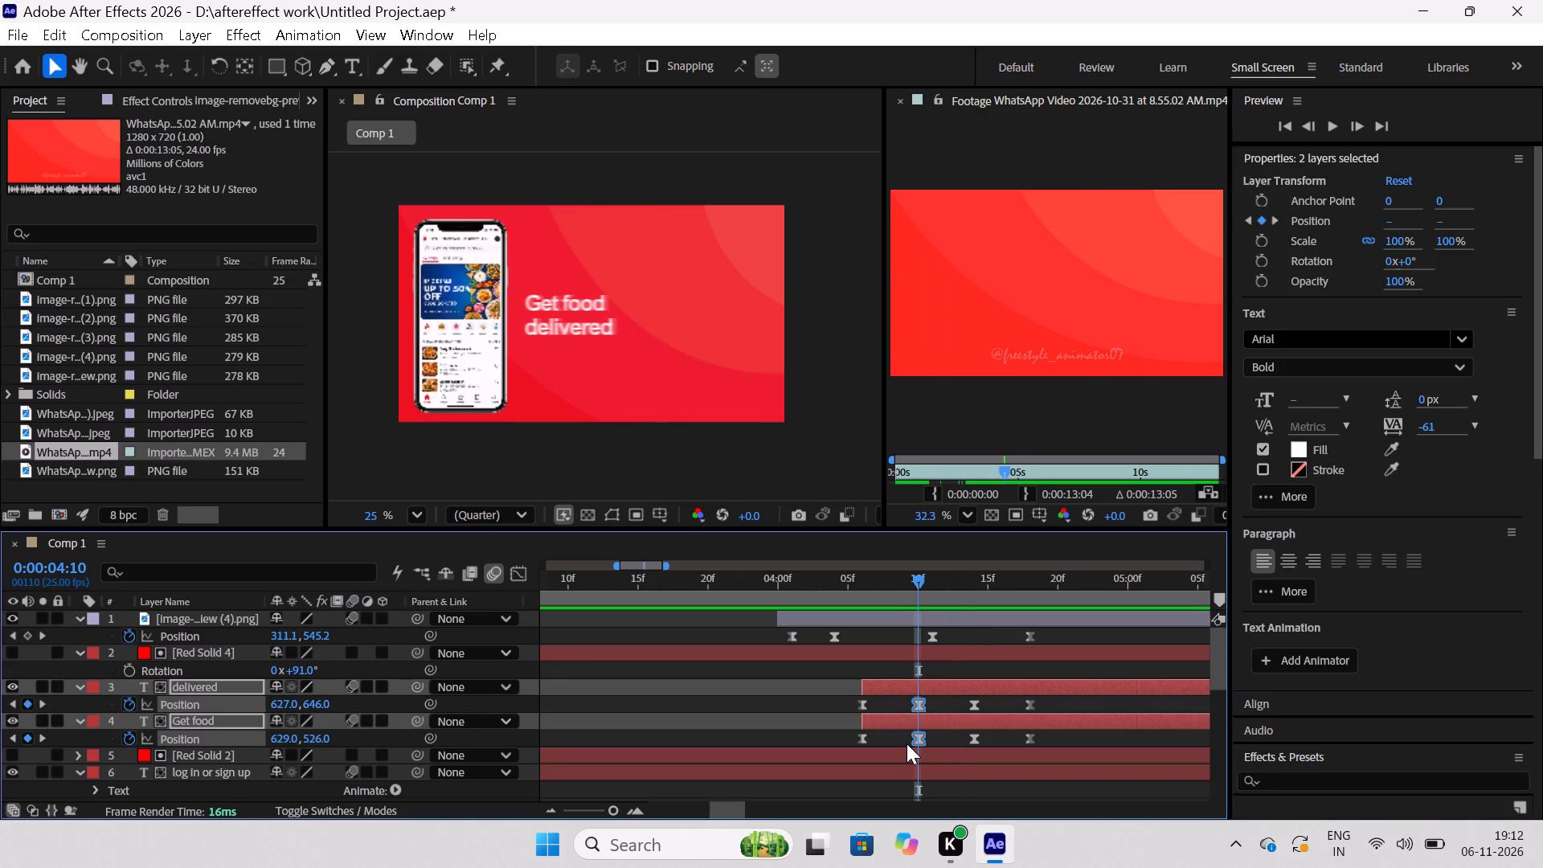
{"action": "key", "text": "ctrl+c"}
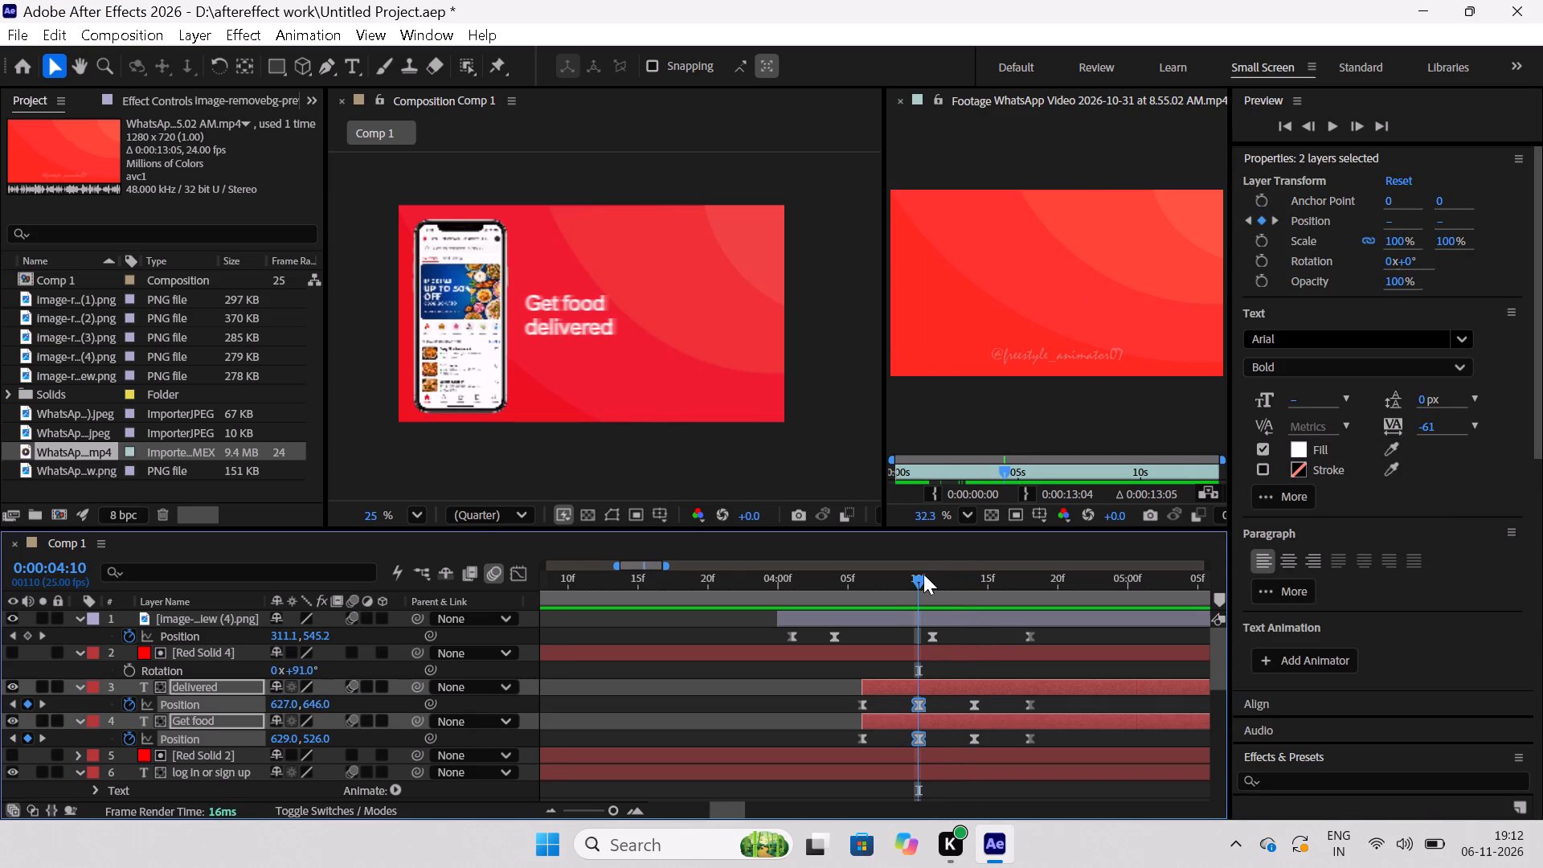
{"action": "left_click_drag", "start_coordinate": [919, 580], "coordinate": [942, 612]}
{"action": "key", "text": "ctrl+v"}
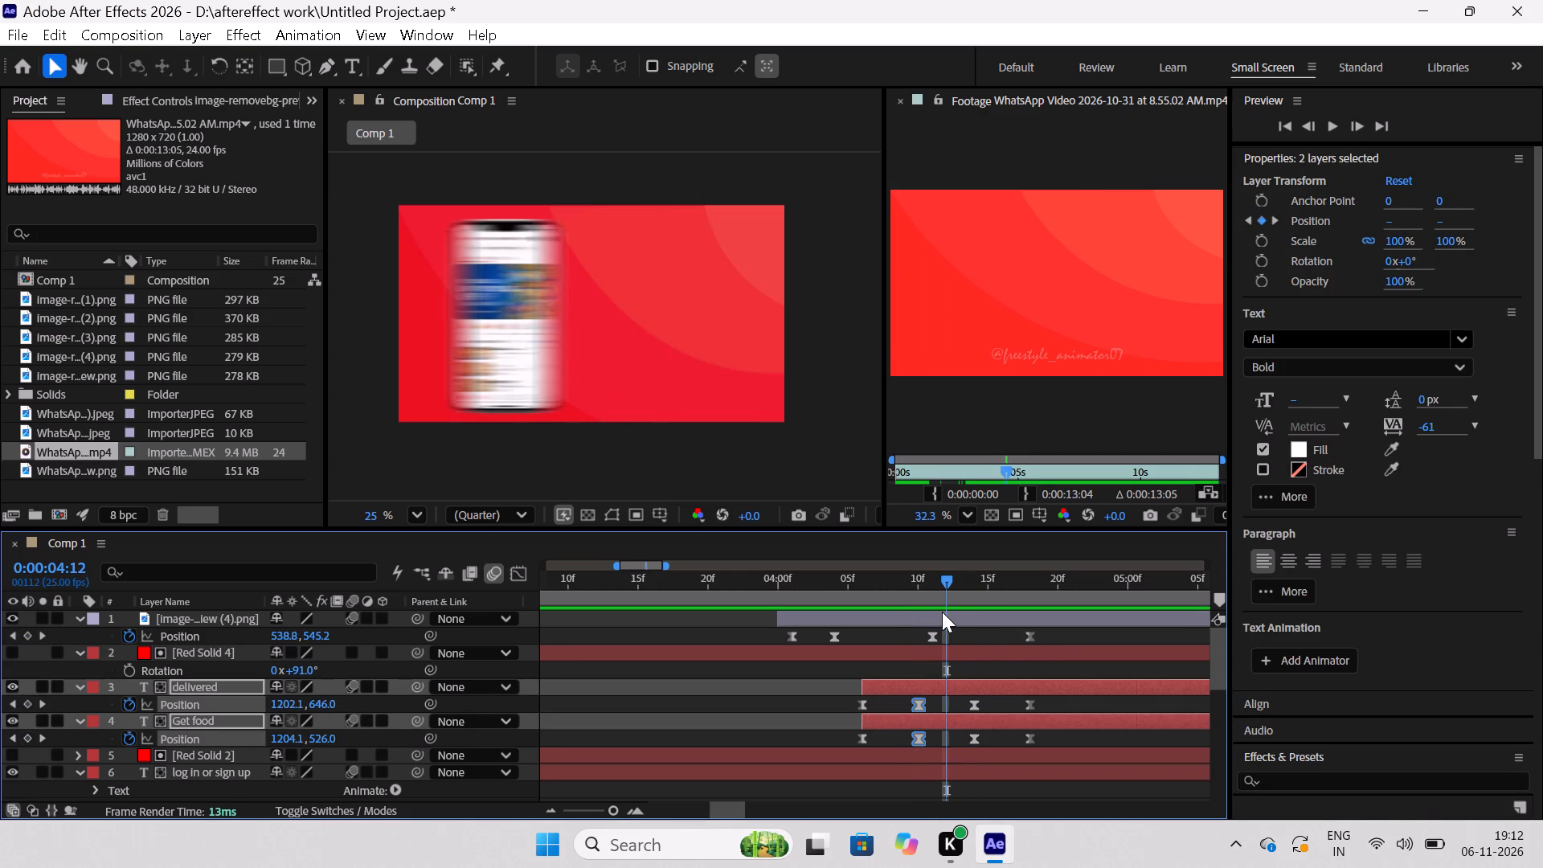
Copy the phone image's Position keyframe at 0:00:04:04 and paste it at 0:00:04:07.
{"action": "left_click_drag", "start_coordinate": [946, 585], "coordinate": [856, 604]}
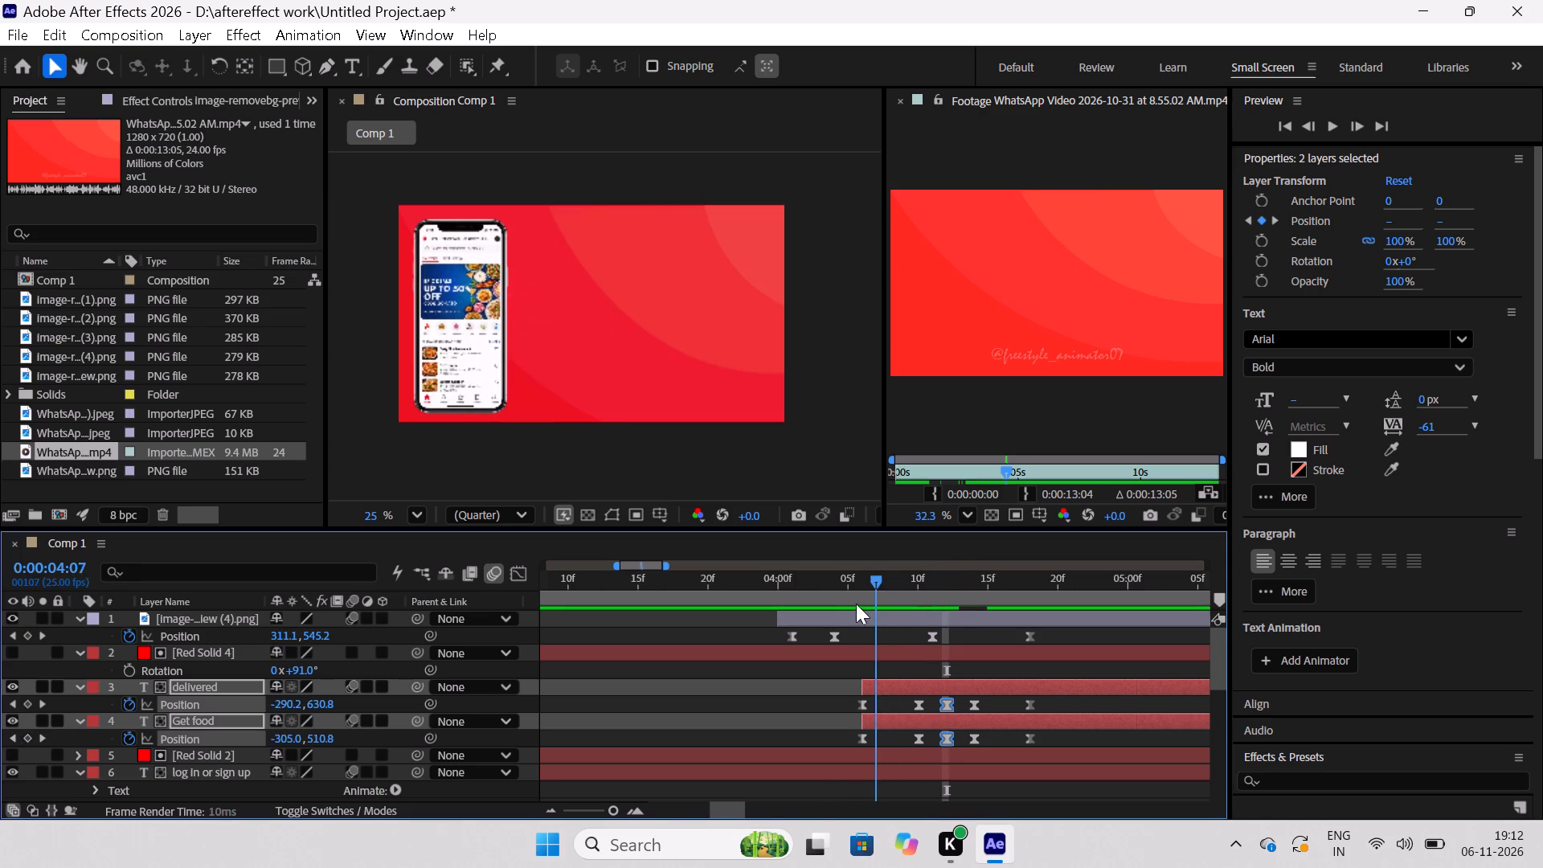
{"action": "left_click_drag", "start_coordinate": [856, 604], "coordinate": [823, 612]}
{"action": "left_click_drag", "start_coordinate": [857, 636], "coordinate": [823, 644]}
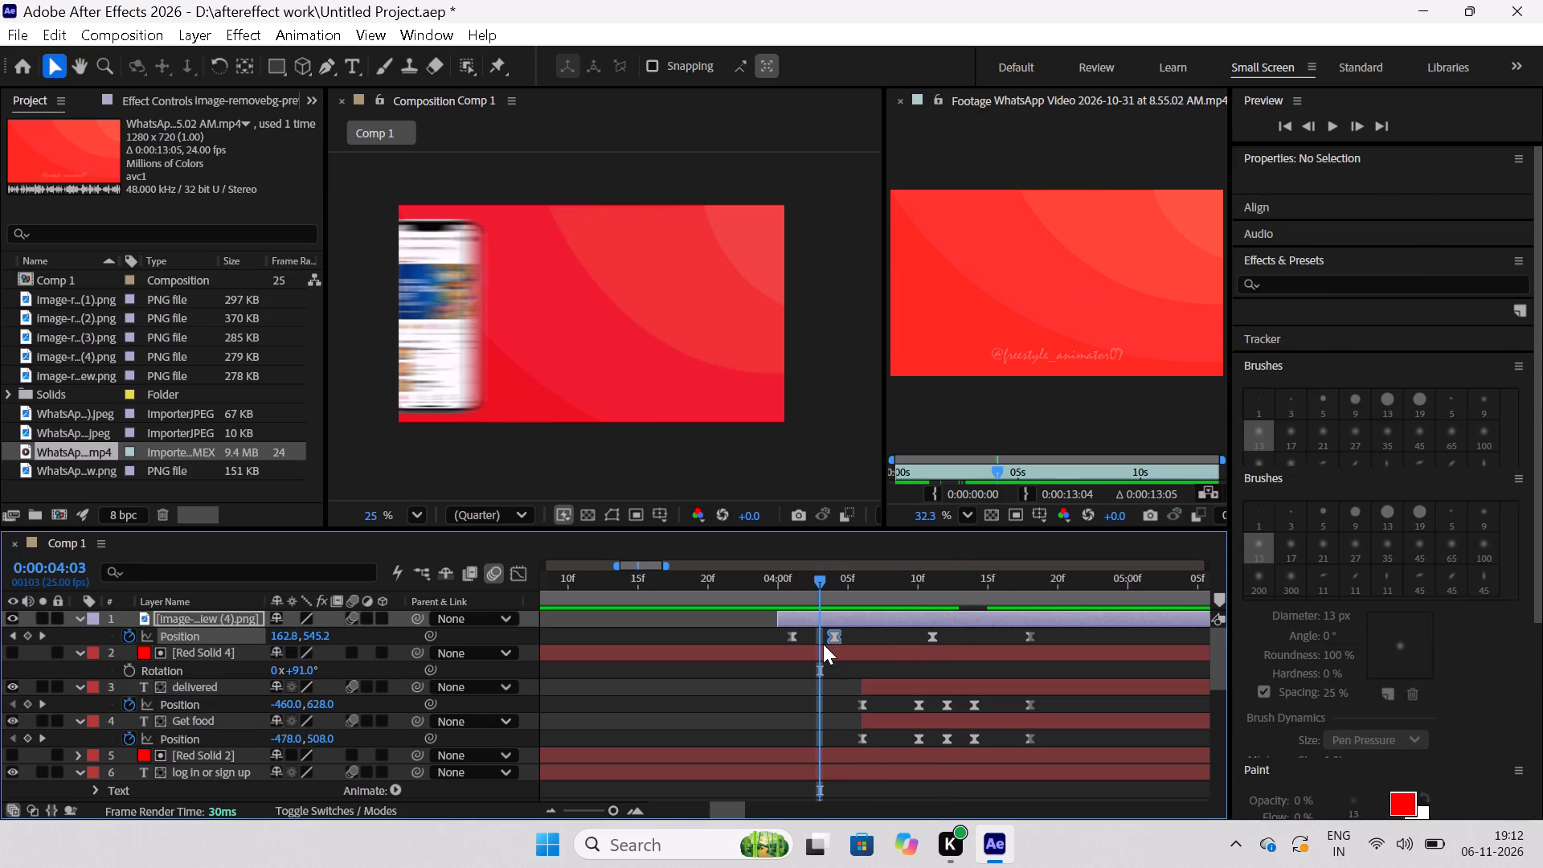
{"action": "key", "text": "ctrl+c"}
{"action": "left_click_drag", "start_coordinate": [821, 581], "coordinate": [882, 594]}
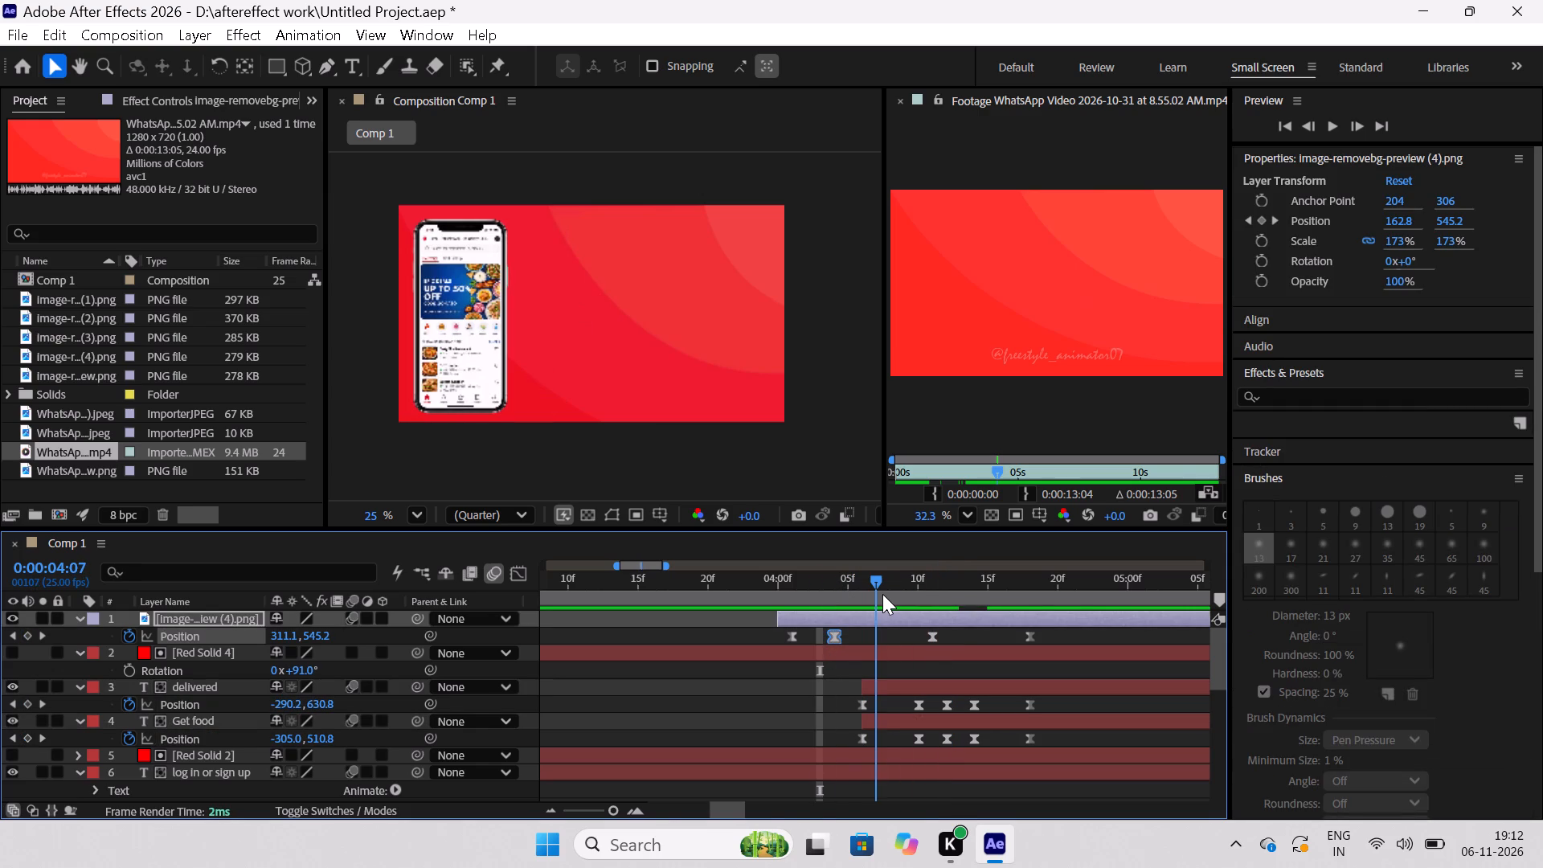
{"action": "left_click_drag", "start_coordinate": [882, 594], "coordinate": [875, 597]}
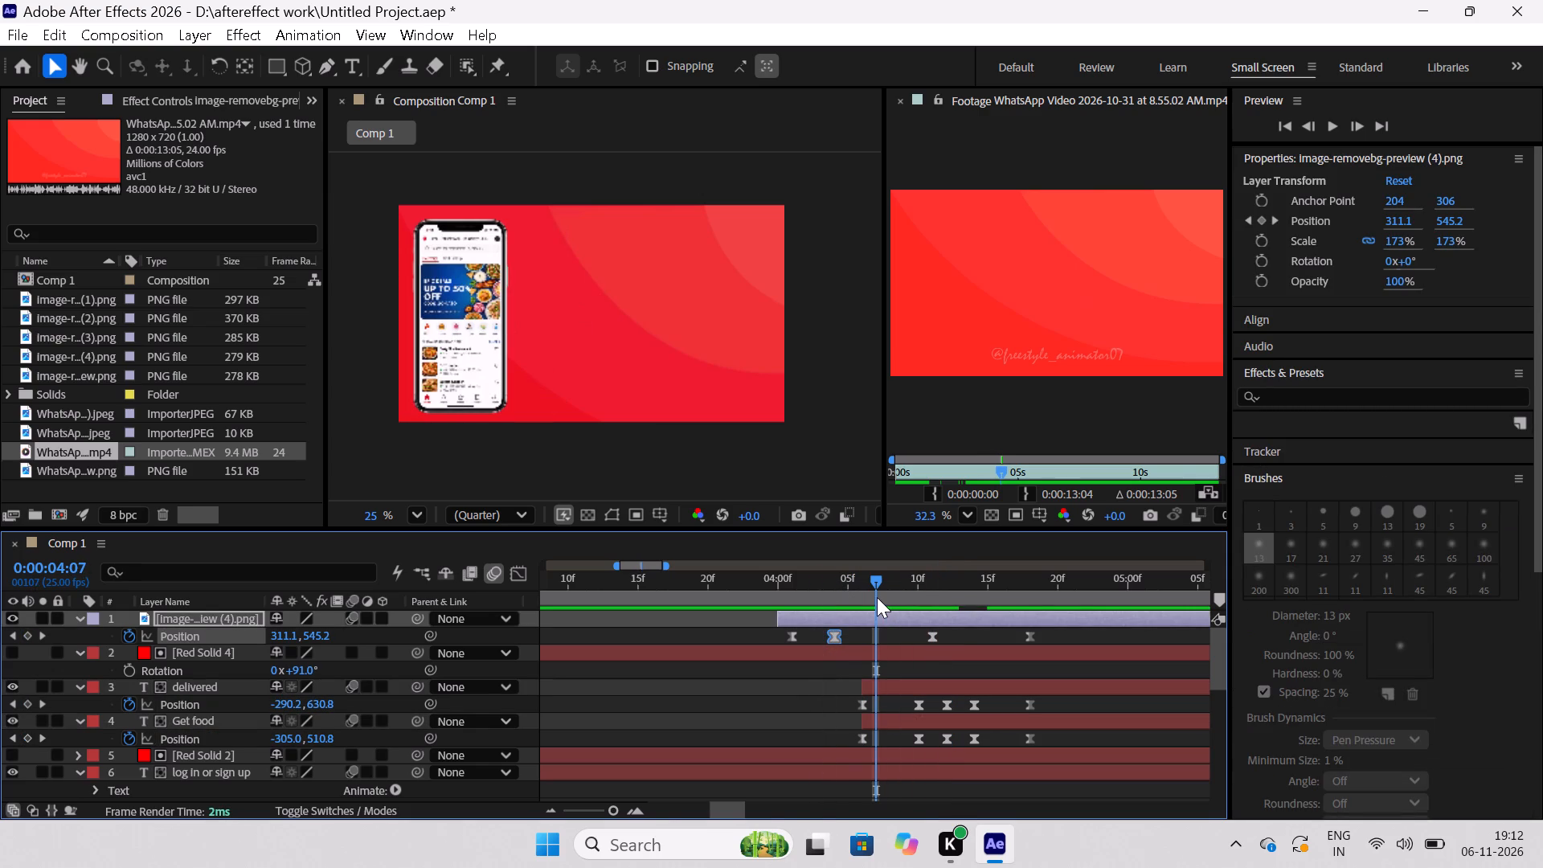
{"action": "key", "text": "ctrl+v"}
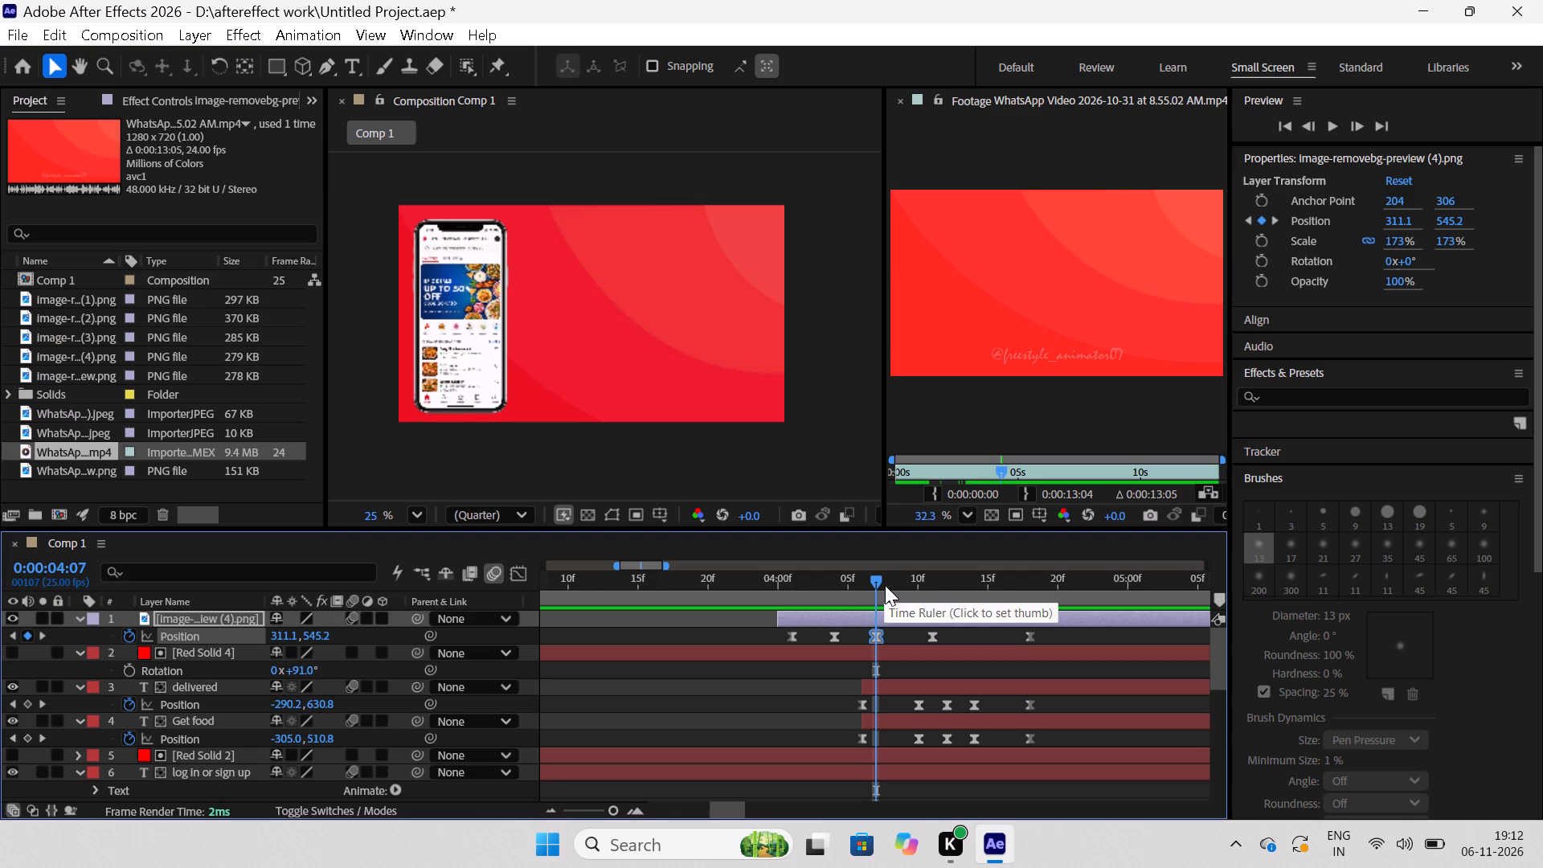
Play the composition from 0:00:03:20 and the reference video to compare the timing of the phone and text motion.
{"action": "left_click_drag", "start_coordinate": [880, 579], "coordinate": [771, 604]}
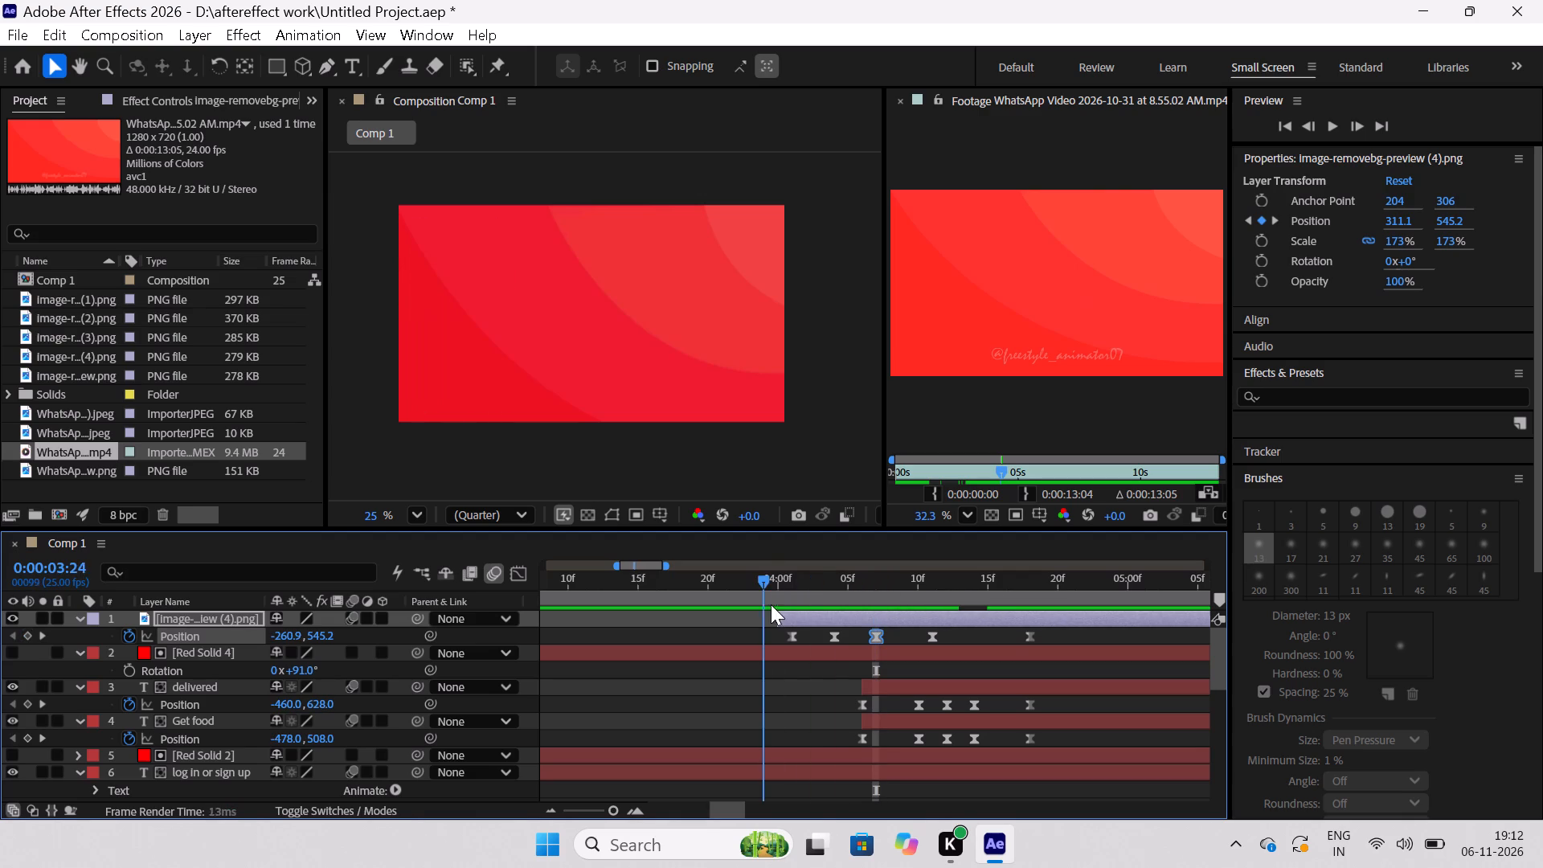
{"action": "left_click_drag", "start_coordinate": [771, 604], "coordinate": [707, 625]}
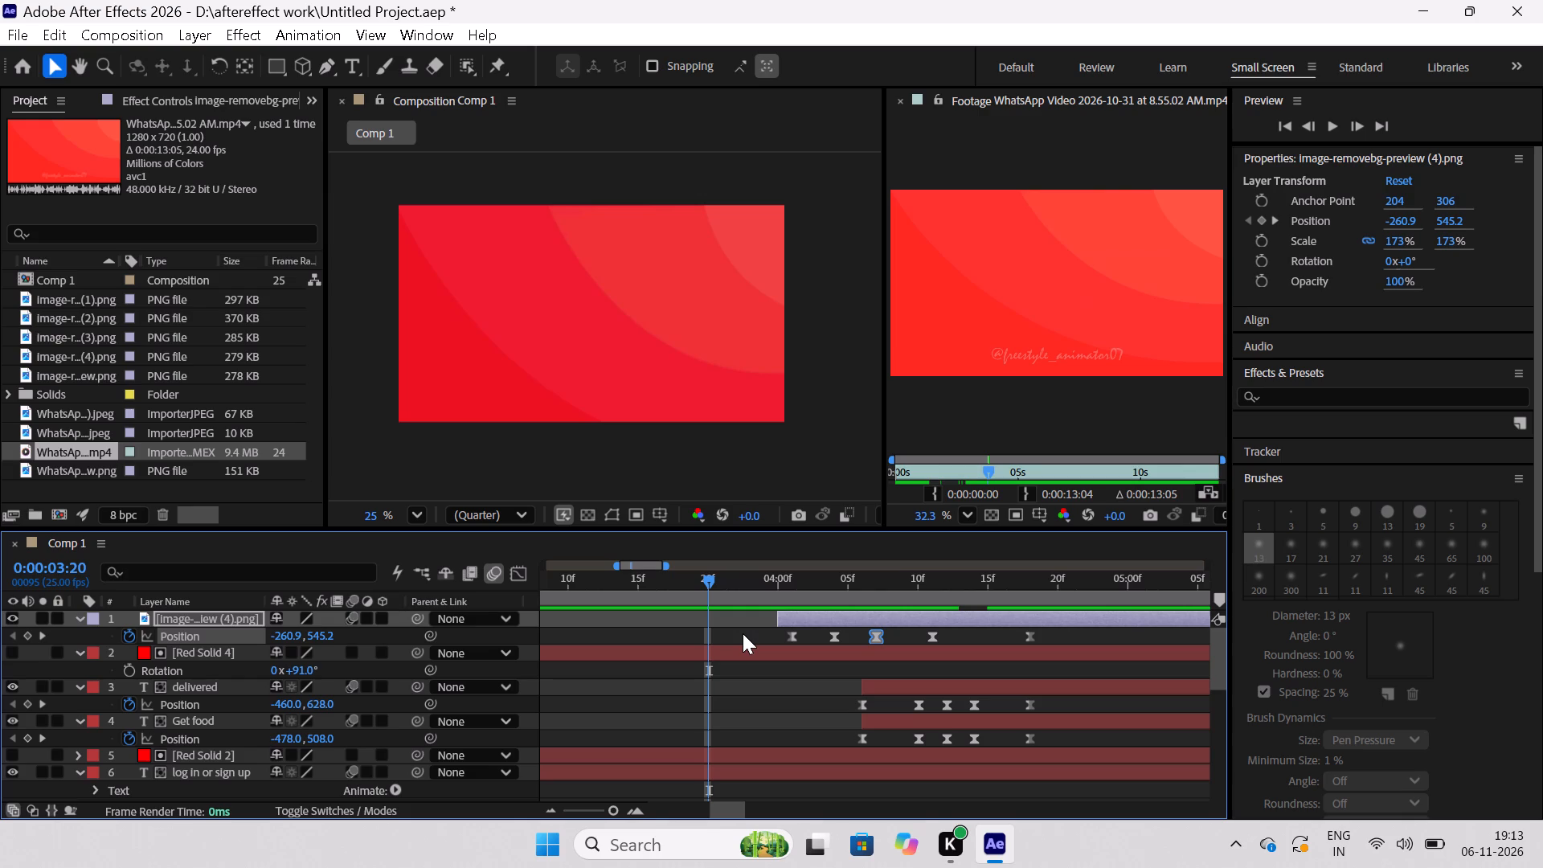
{"action": "key", "text": "space"}
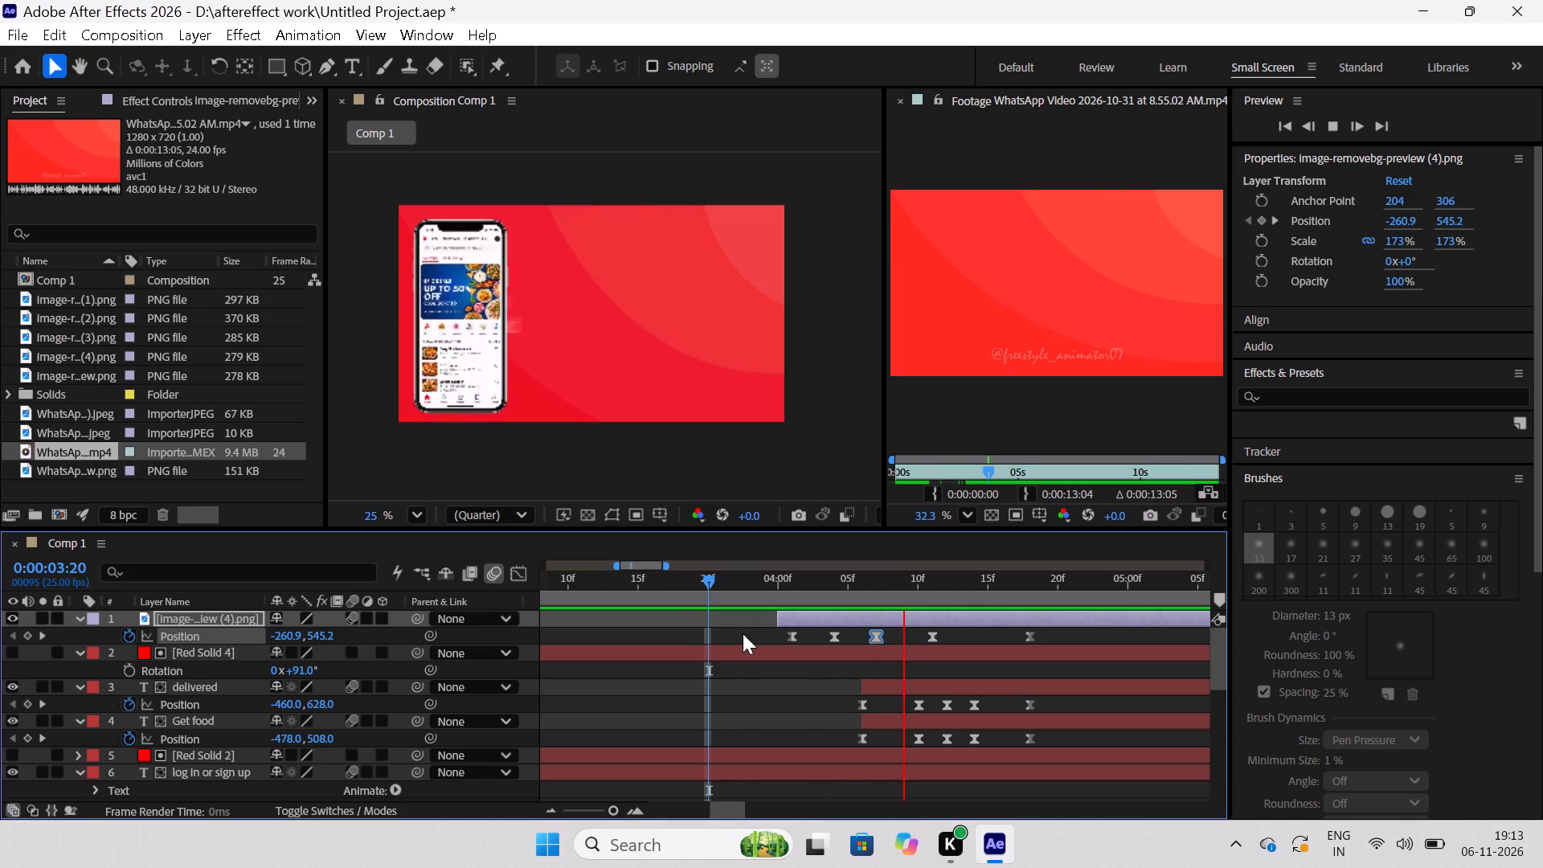
{"action": "key", "text": "space"}
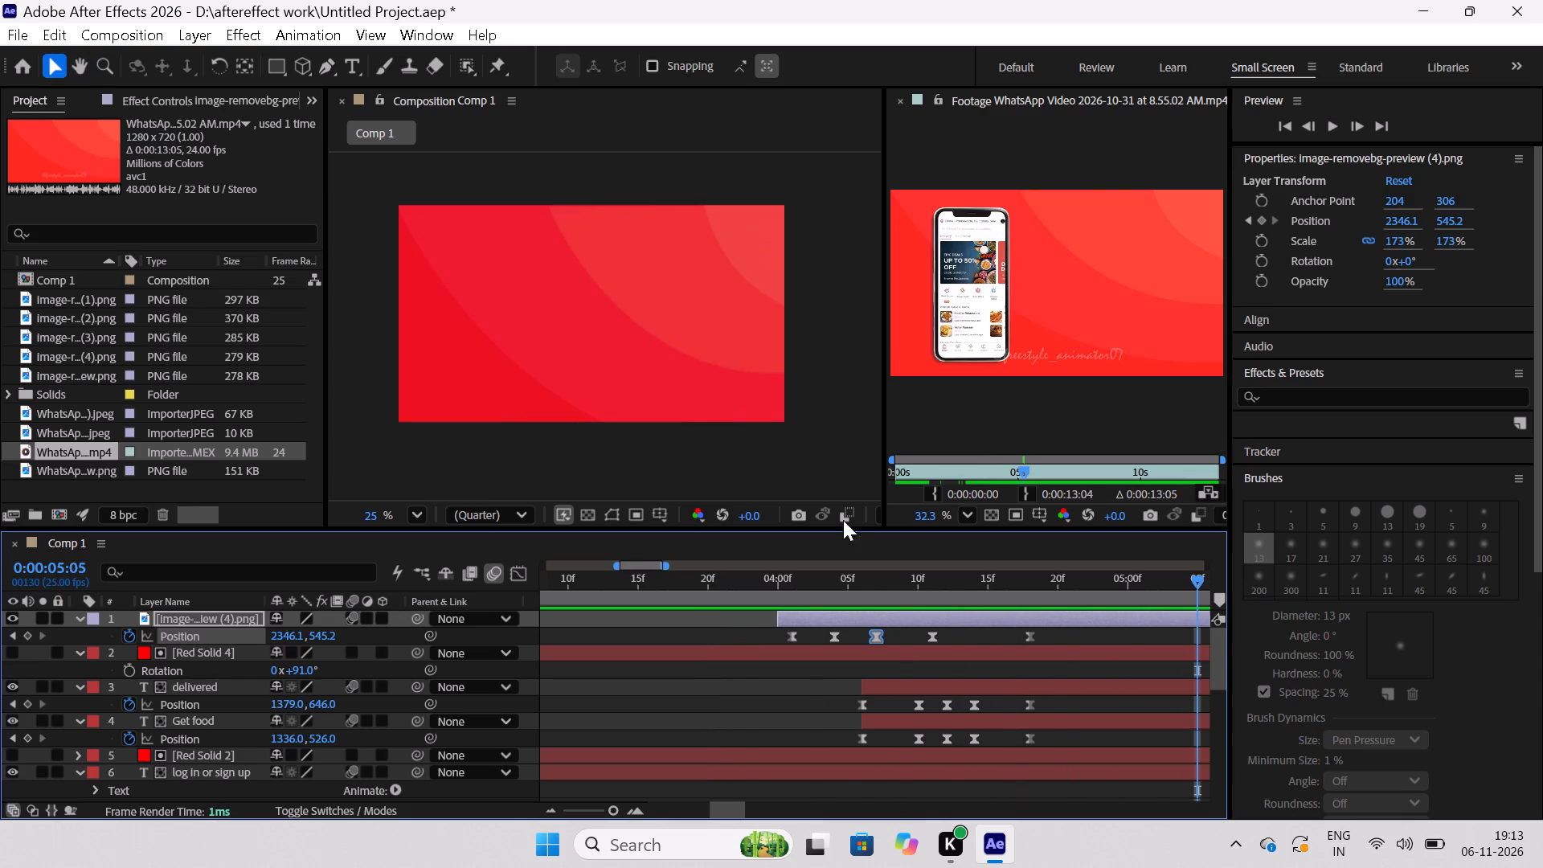
{"action": "left_click_drag", "start_coordinate": [1022, 463], "coordinate": [991, 473]}
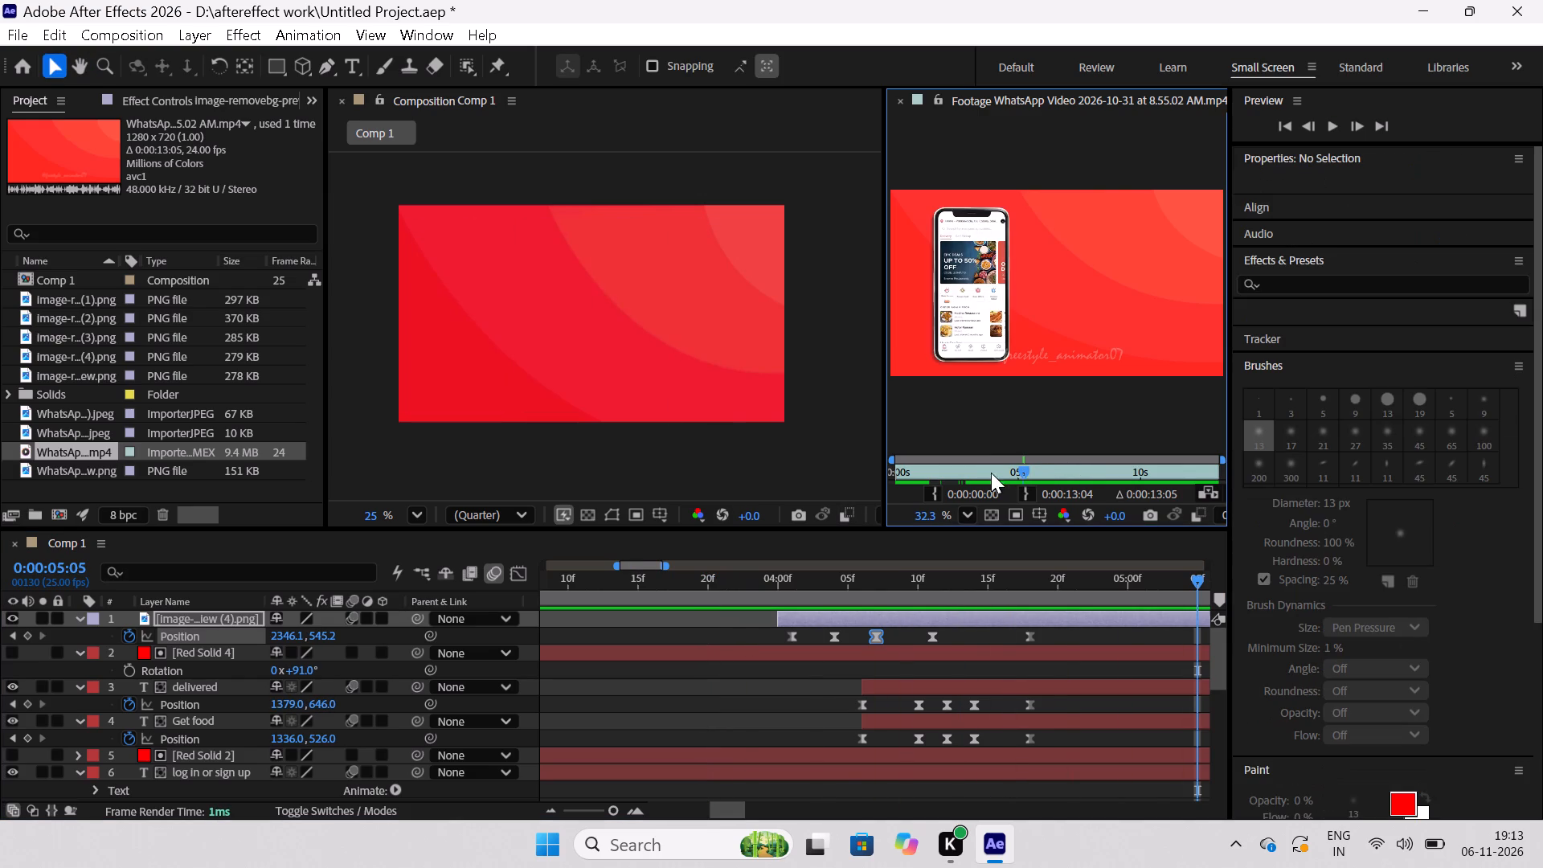
{"action": "left_click_drag", "start_coordinate": [991, 473], "coordinate": [850, 485]}
{"action": "left_click_drag", "start_coordinate": [1021, 473], "coordinate": [925, 473]}
{"action": "key", "text": "space"}
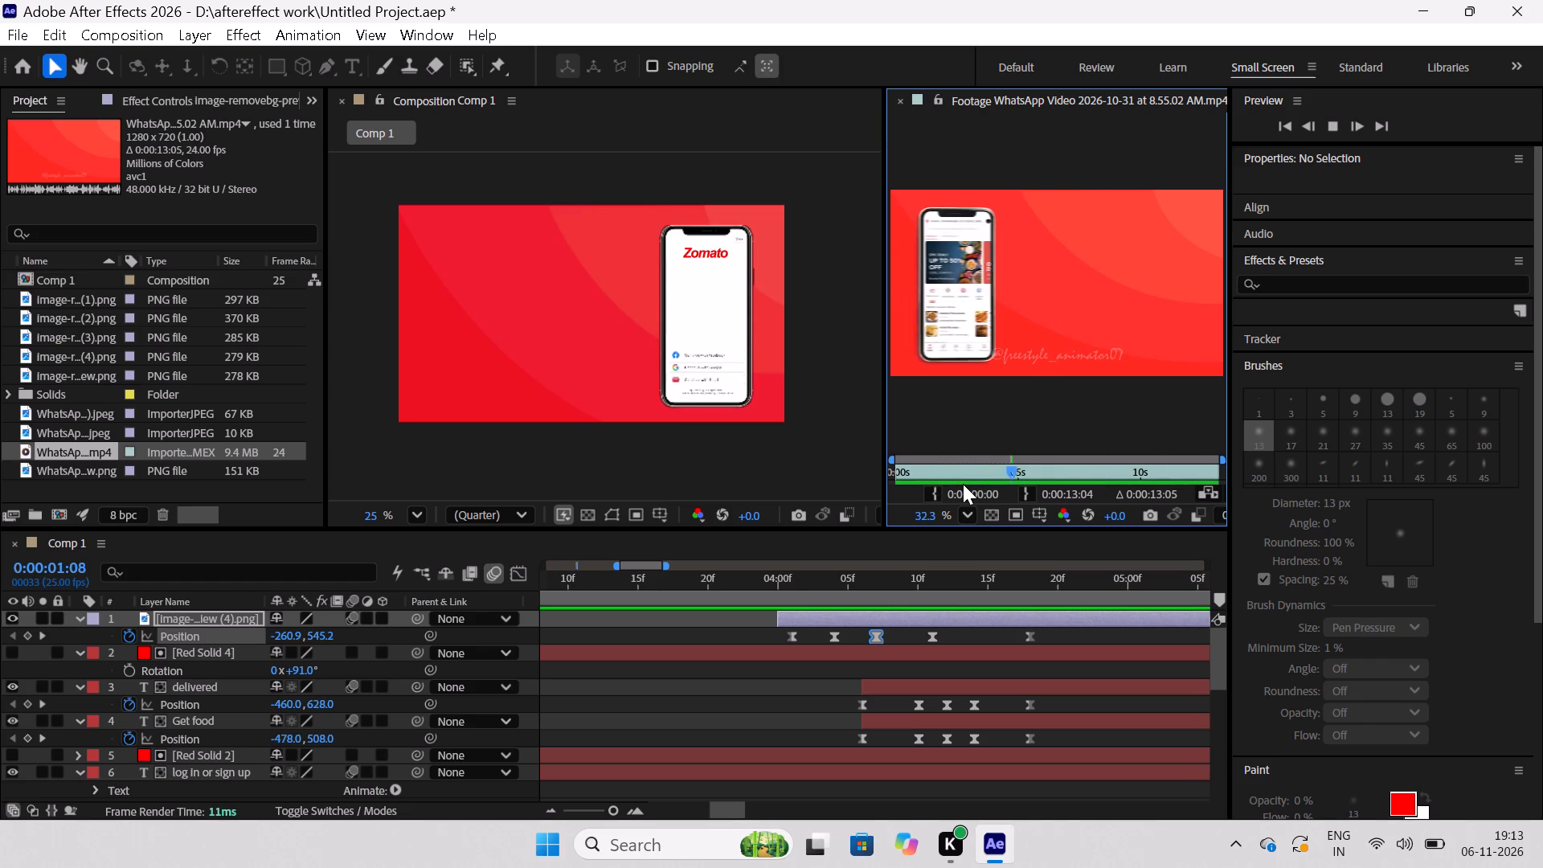
{"action": "key", "text": "space"}
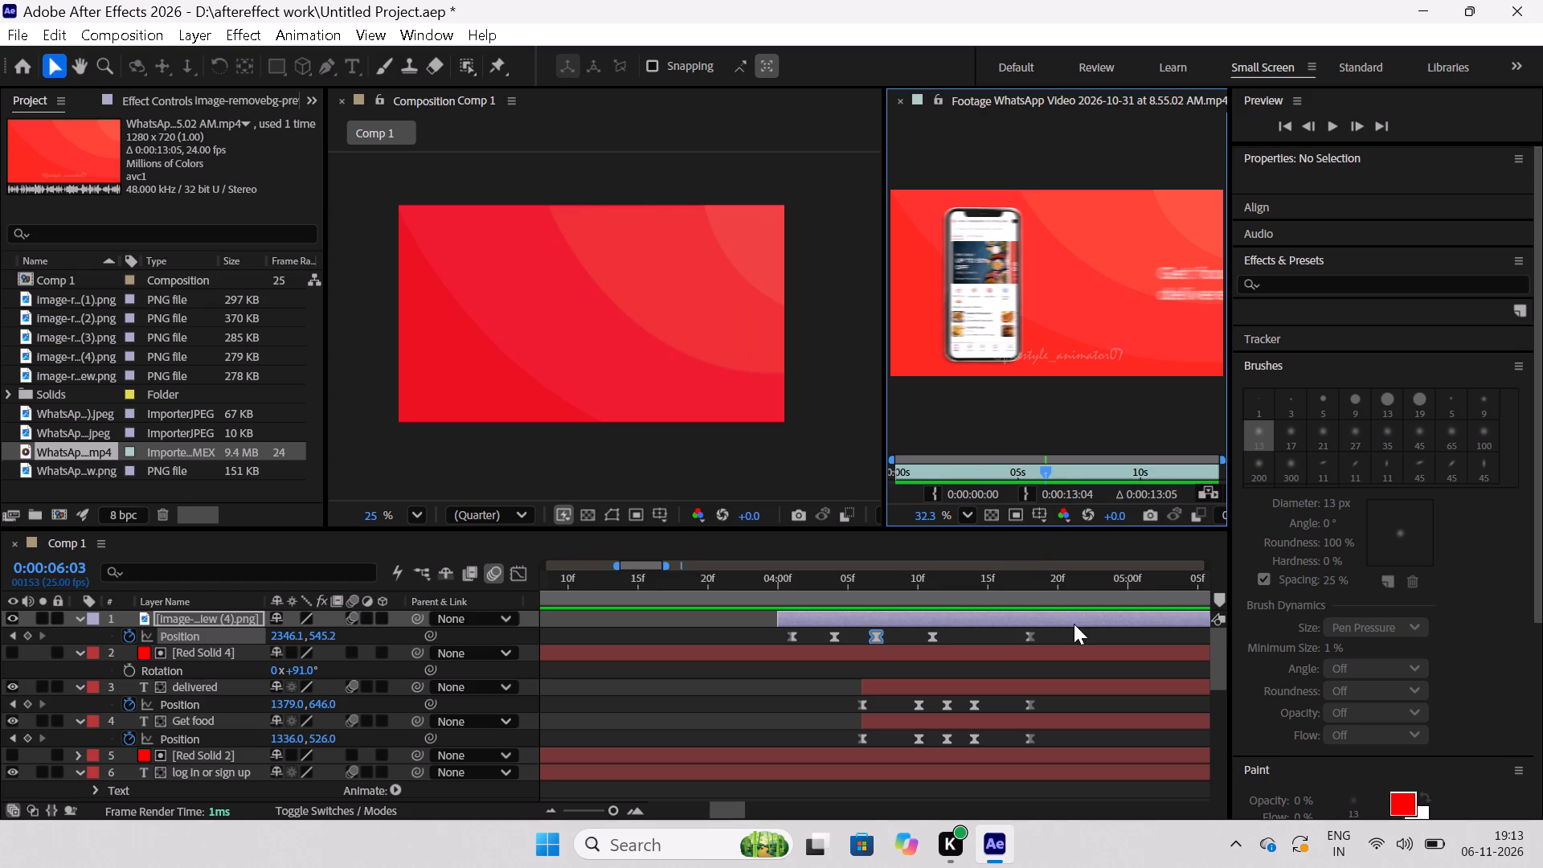
{"action": "left_click", "coordinate": [582, 376]}
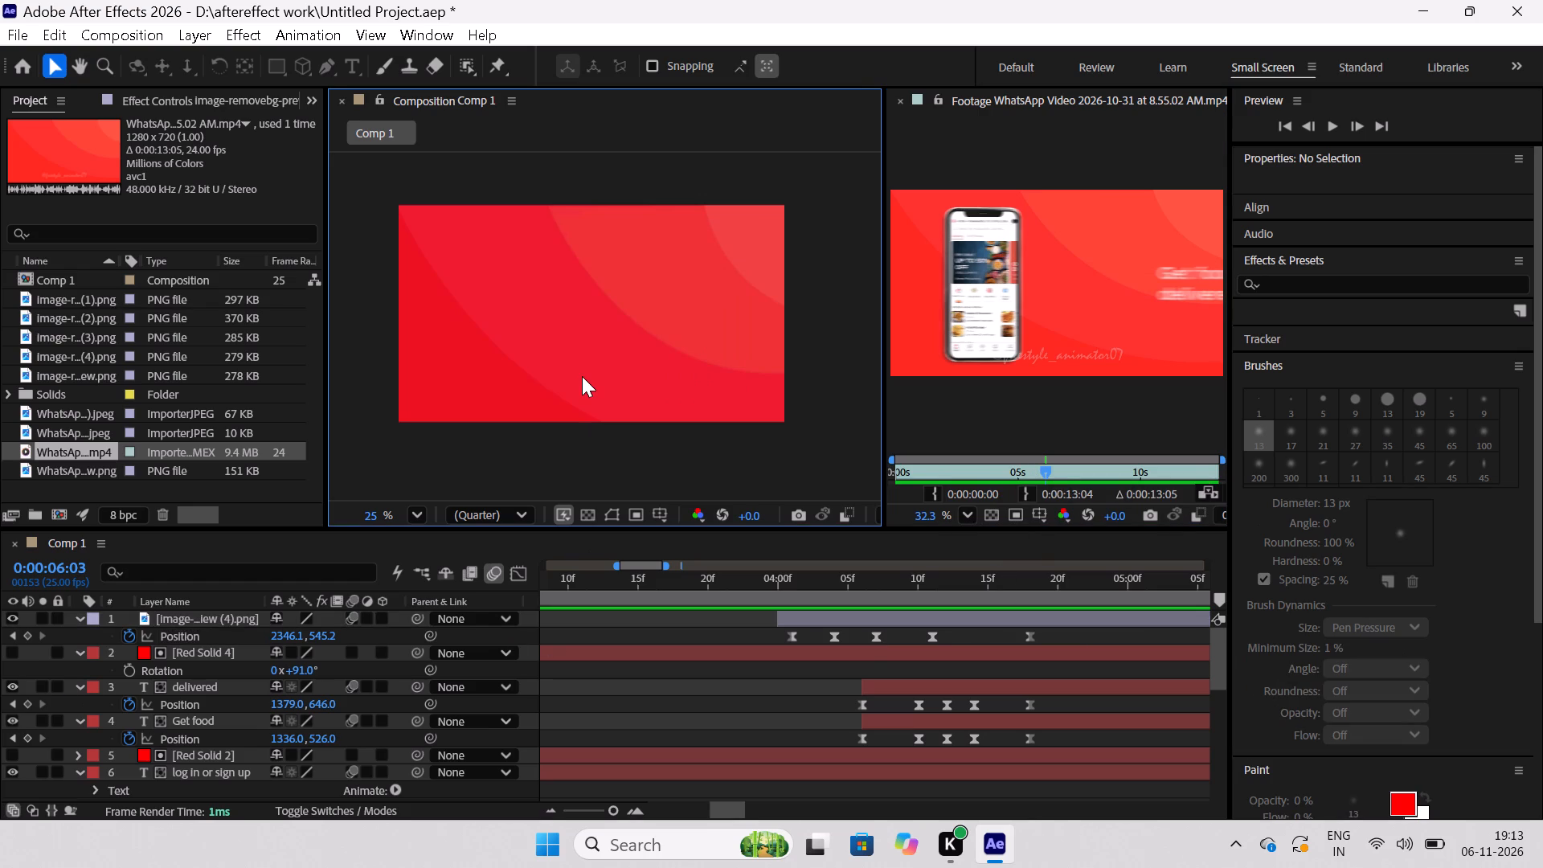
{"action": "key", "text": "space"}
{"action": "key", "text": "space"}
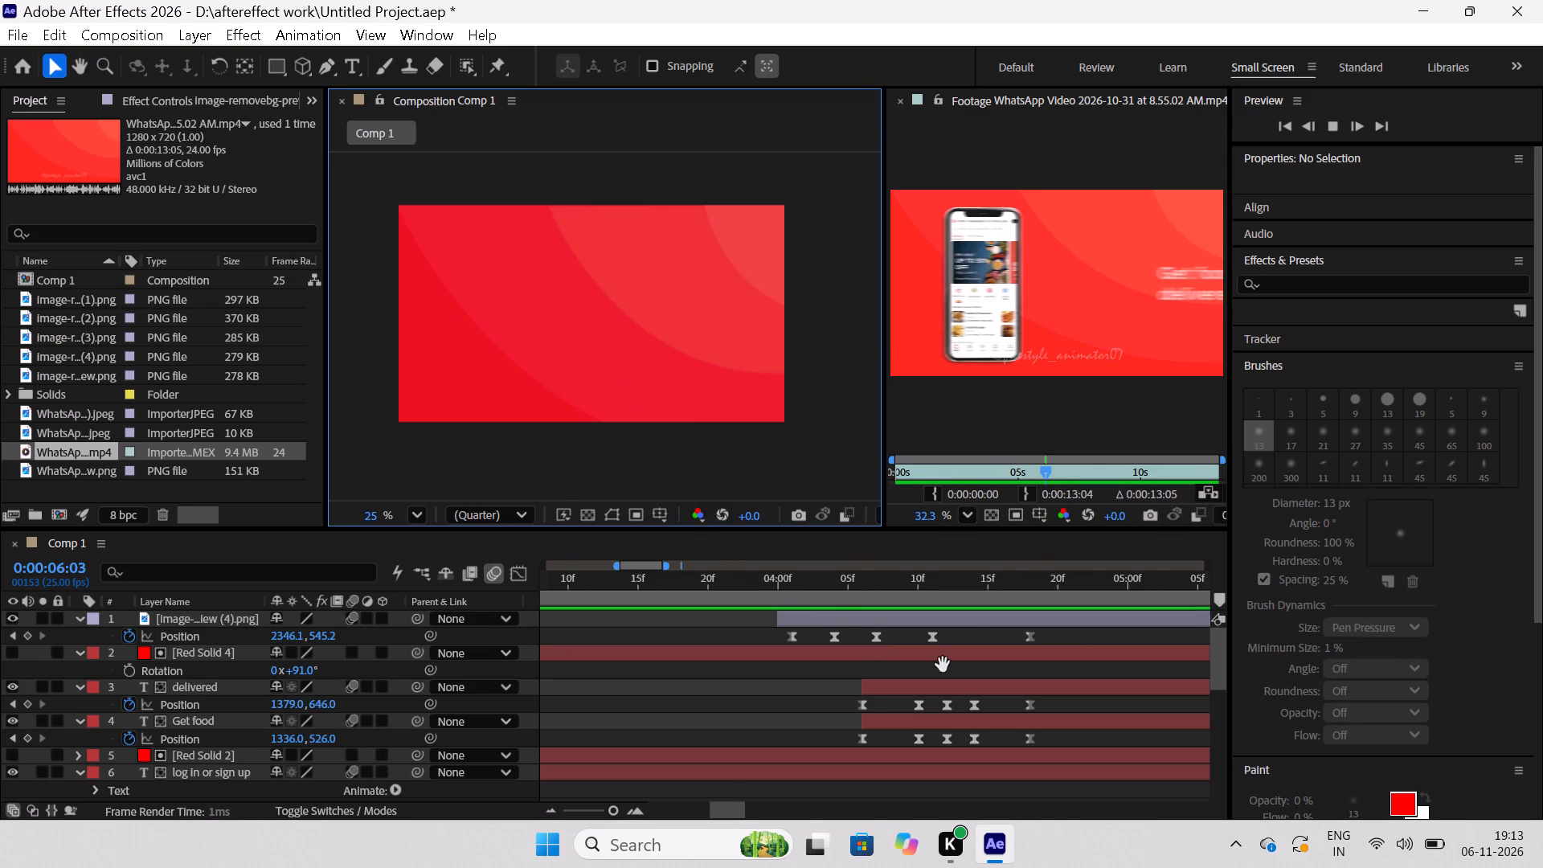
Shift the phone image's last three Position keyframes two frames later, to 0:00:04:09, 0:00:04:13 and 0:00:04:20.
{"action": "left_click_drag", "start_coordinate": [870, 580], "coordinate": [776, 580]}
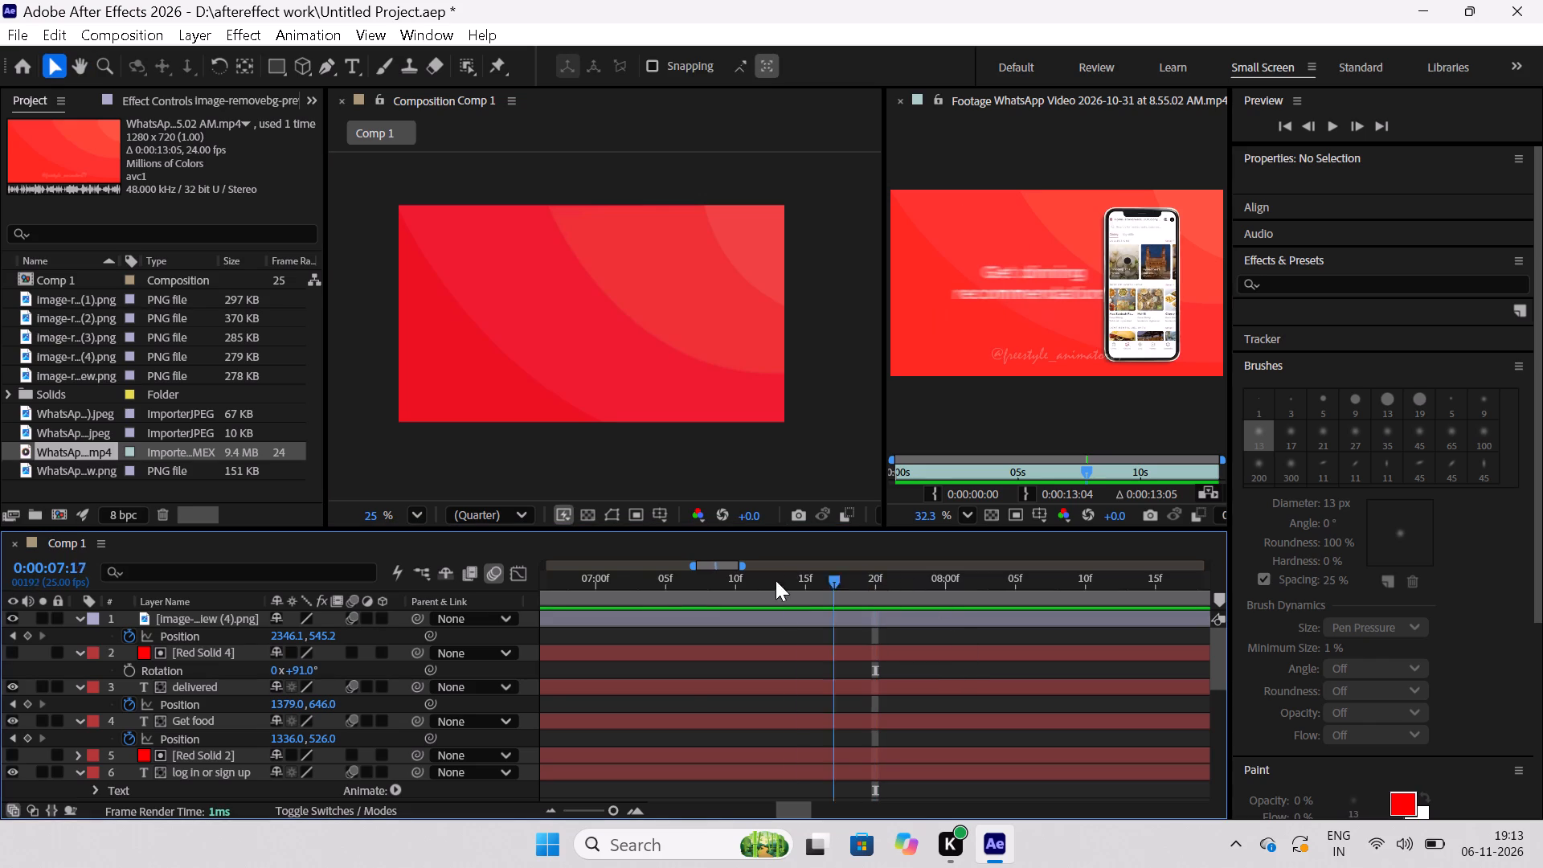
{"action": "left_click_drag", "start_coordinate": [776, 580], "coordinate": [518, 576]}
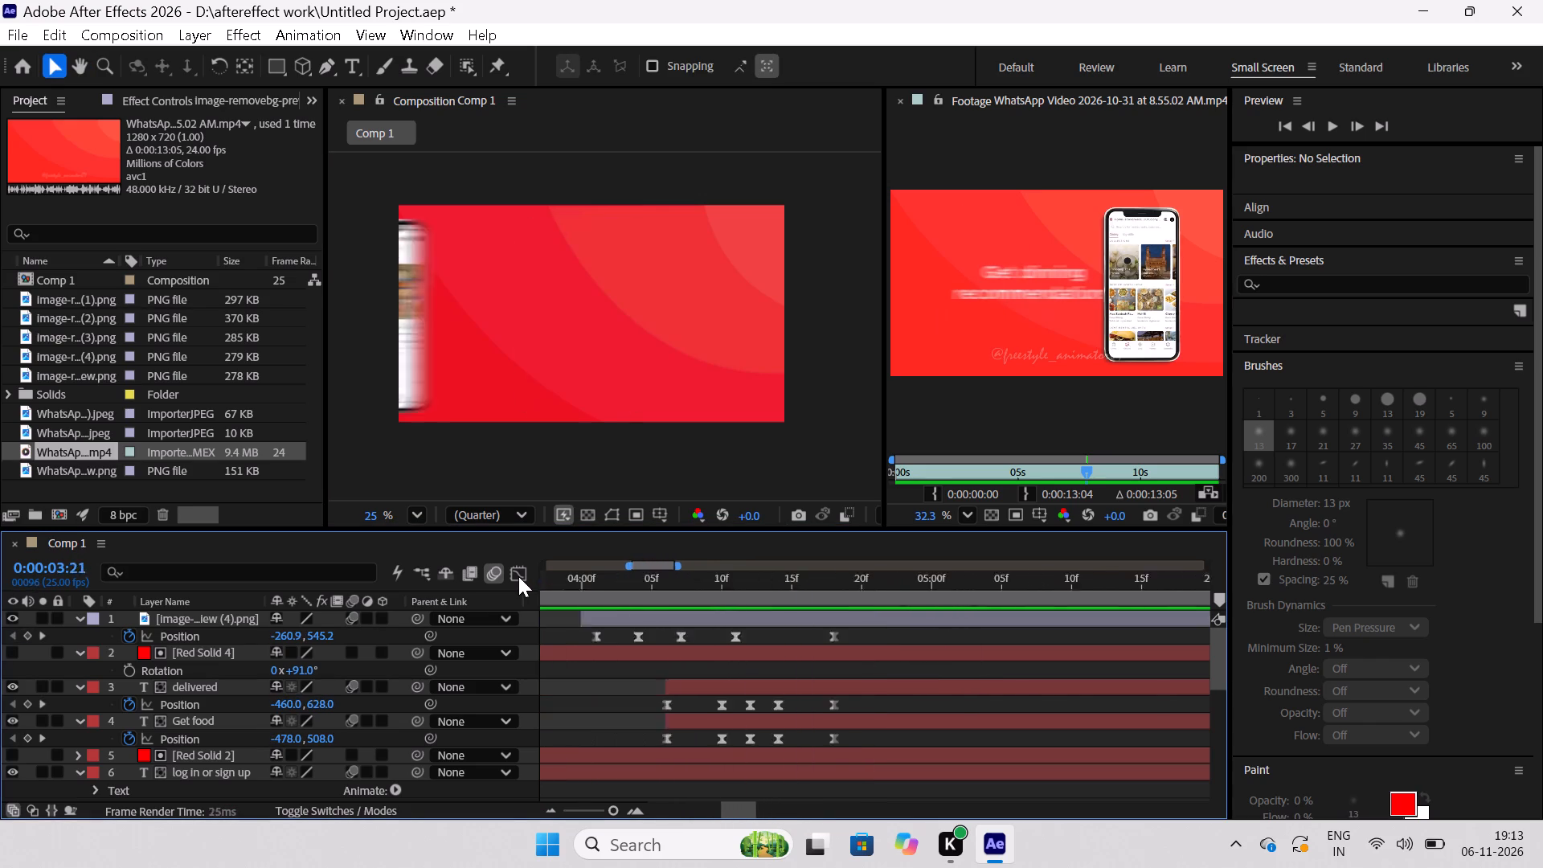
{"action": "left_click_drag", "start_coordinate": [518, 576], "coordinate": [1156, 660]}
{"action": "left_click_drag", "start_coordinate": [728, 807], "coordinate": [747, 813]}
{"action": "left_click_drag", "start_coordinate": [904, 635], "coordinate": [845, 656]}
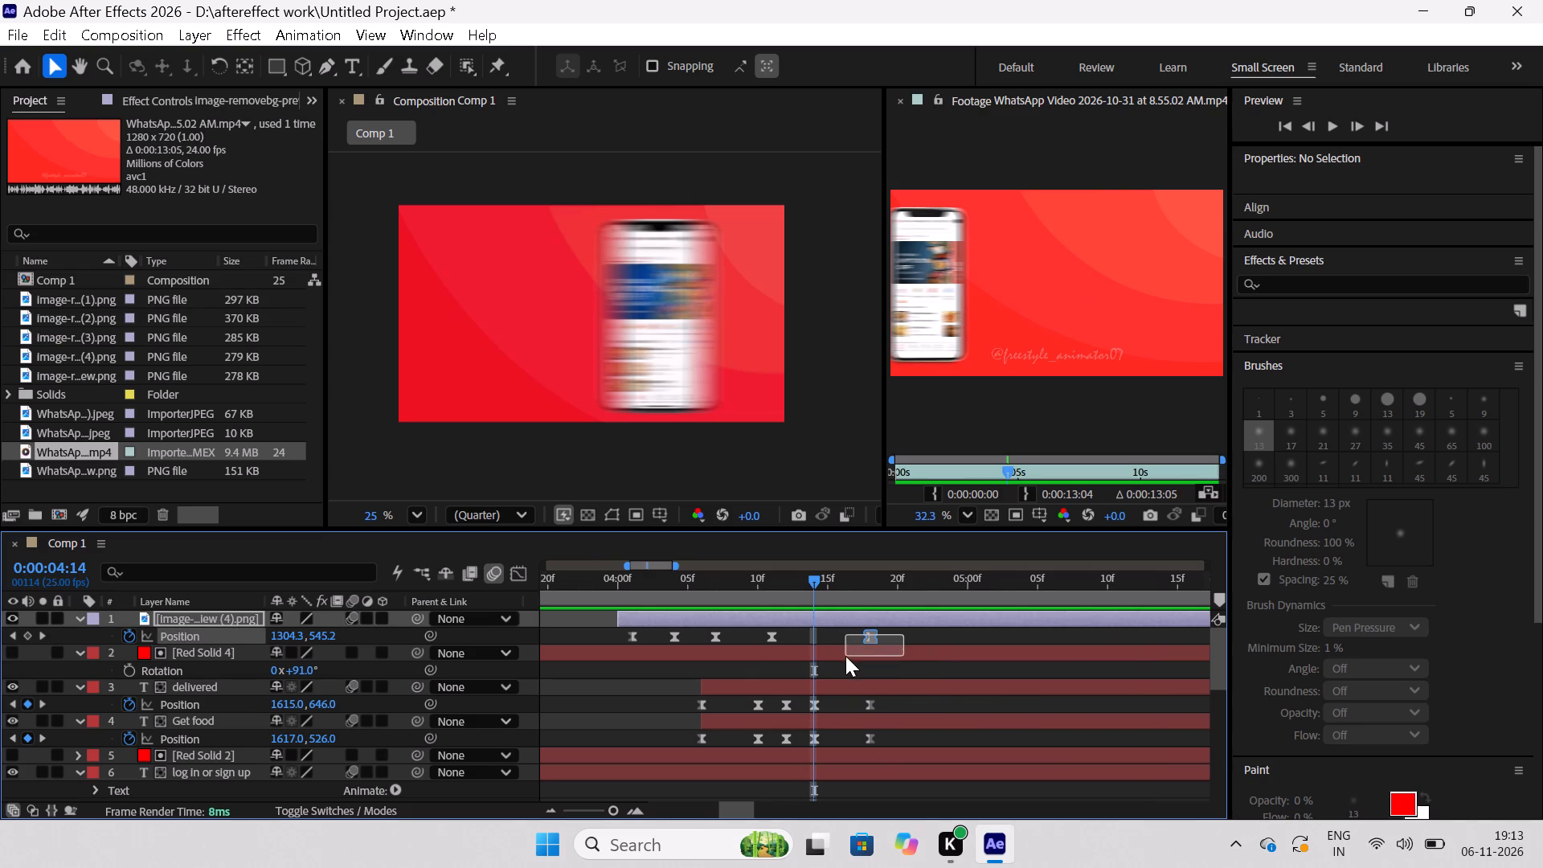
{"action": "left_click_drag", "start_coordinate": [845, 656], "coordinate": [713, 647]}
{"action": "left_click_drag", "start_coordinate": [868, 639], "coordinate": [891, 639]}
{"action": "key", "text": "space"}
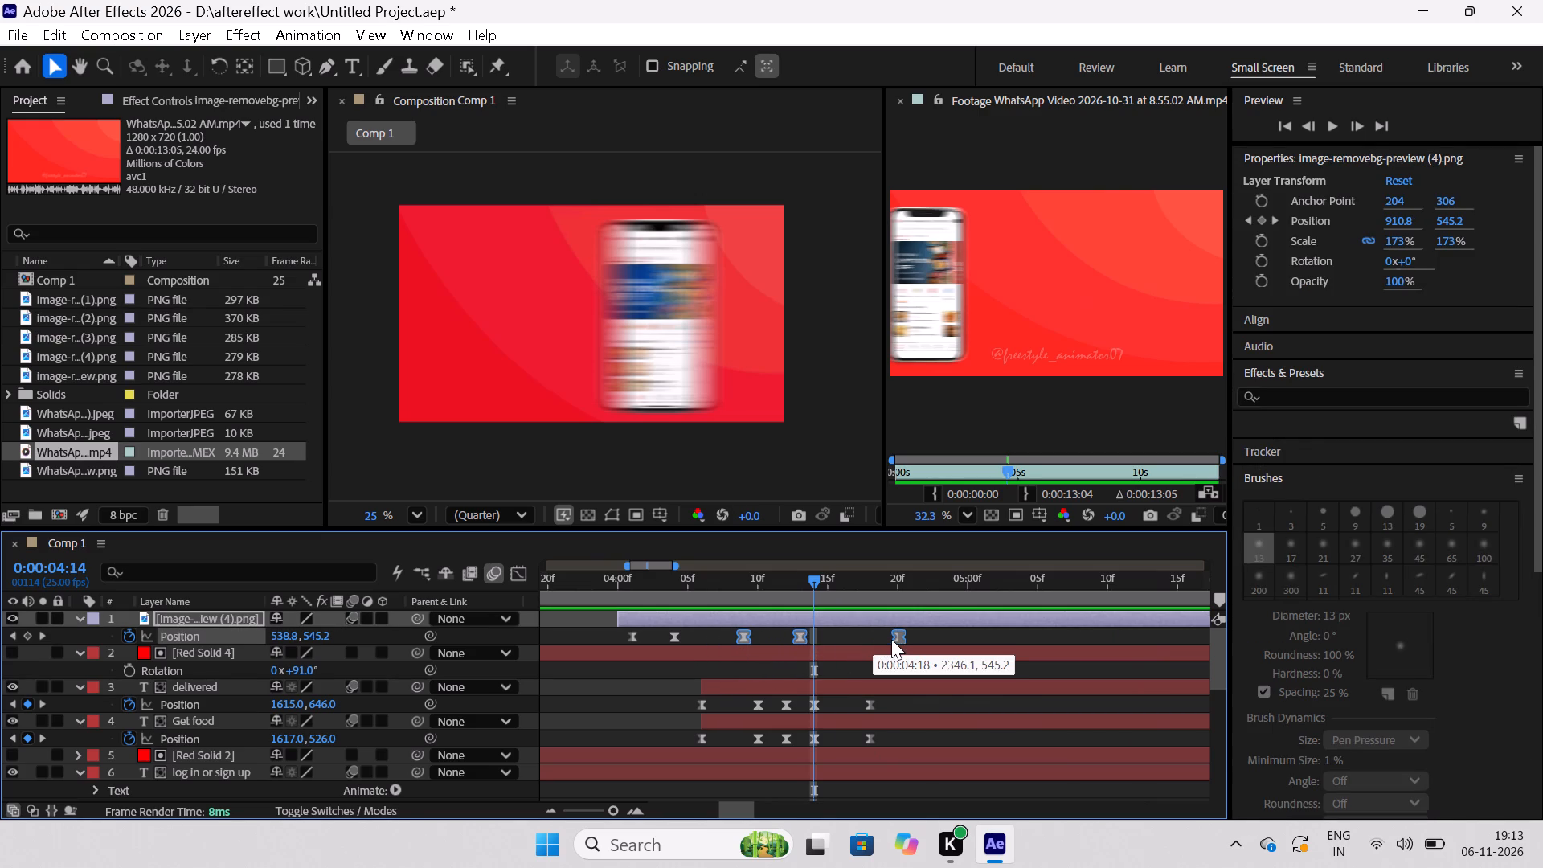
{"action": "left_click_drag", "start_coordinate": [891, 639], "coordinate": [895, 639]}
Move the phone image's second Position keyframe one frame later, to 0:00:04:05.
{"action": "left_click_drag", "start_coordinate": [690, 637], "coordinate": [673, 644]}
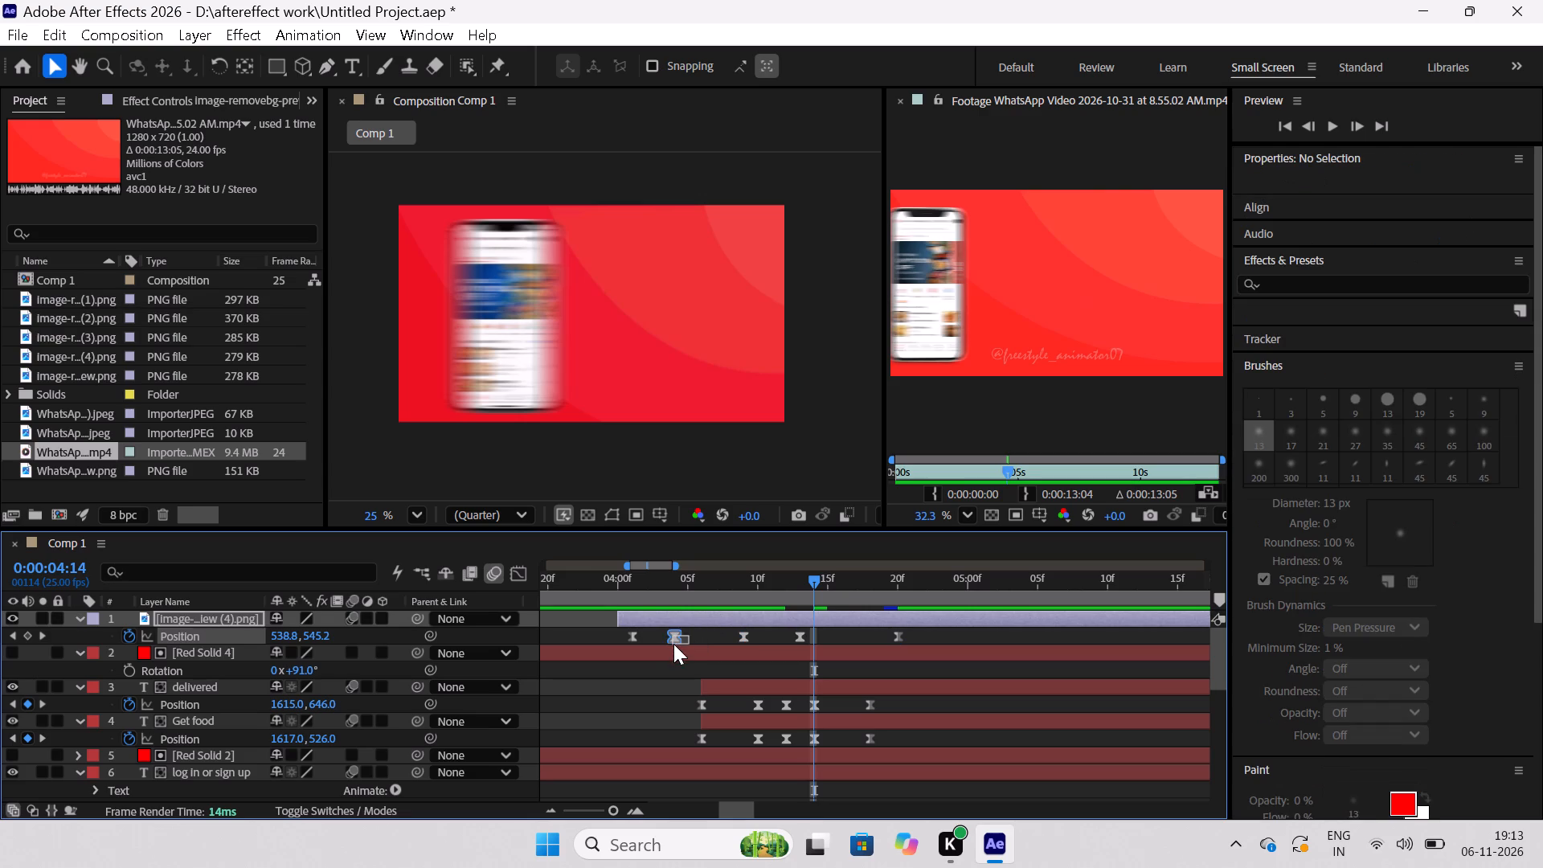
{"action": "left_click_drag", "start_coordinate": [673, 644], "coordinate": [675, 642]}
{"action": "left_click_drag", "start_coordinate": [680, 632], "coordinate": [692, 637]}
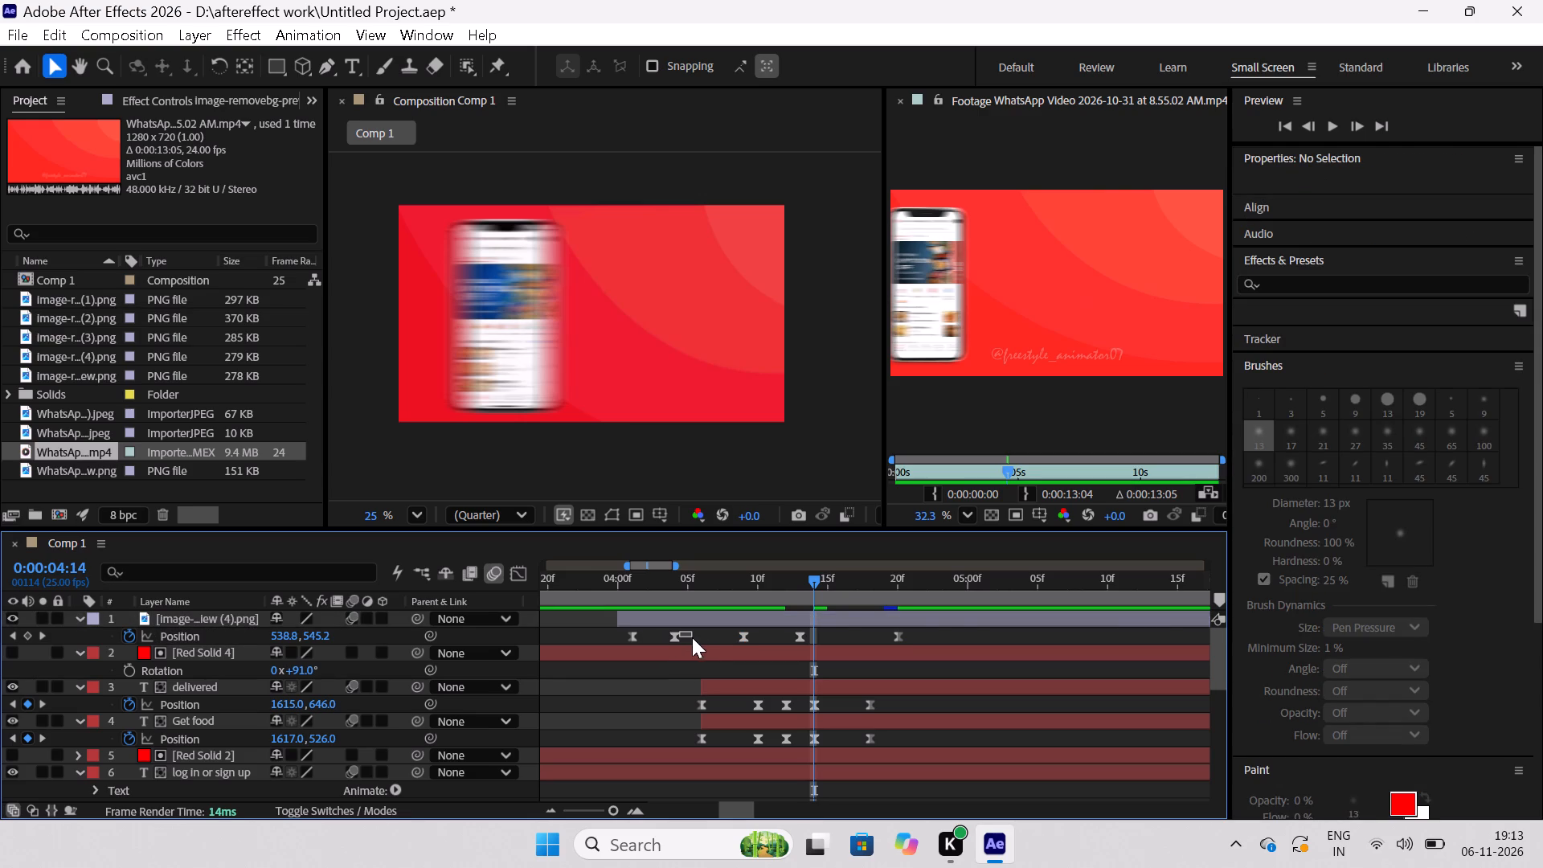
{"action": "left_click_drag", "start_coordinate": [692, 637], "coordinate": [698, 637]}
{"action": "left_click", "coordinate": [681, 640]}
{"action": "left_click", "coordinate": [669, 639]}
{"action": "left_click", "coordinate": [675, 633]}
{"action": "left_click_drag", "start_coordinate": [675, 633], "coordinate": [690, 633]}
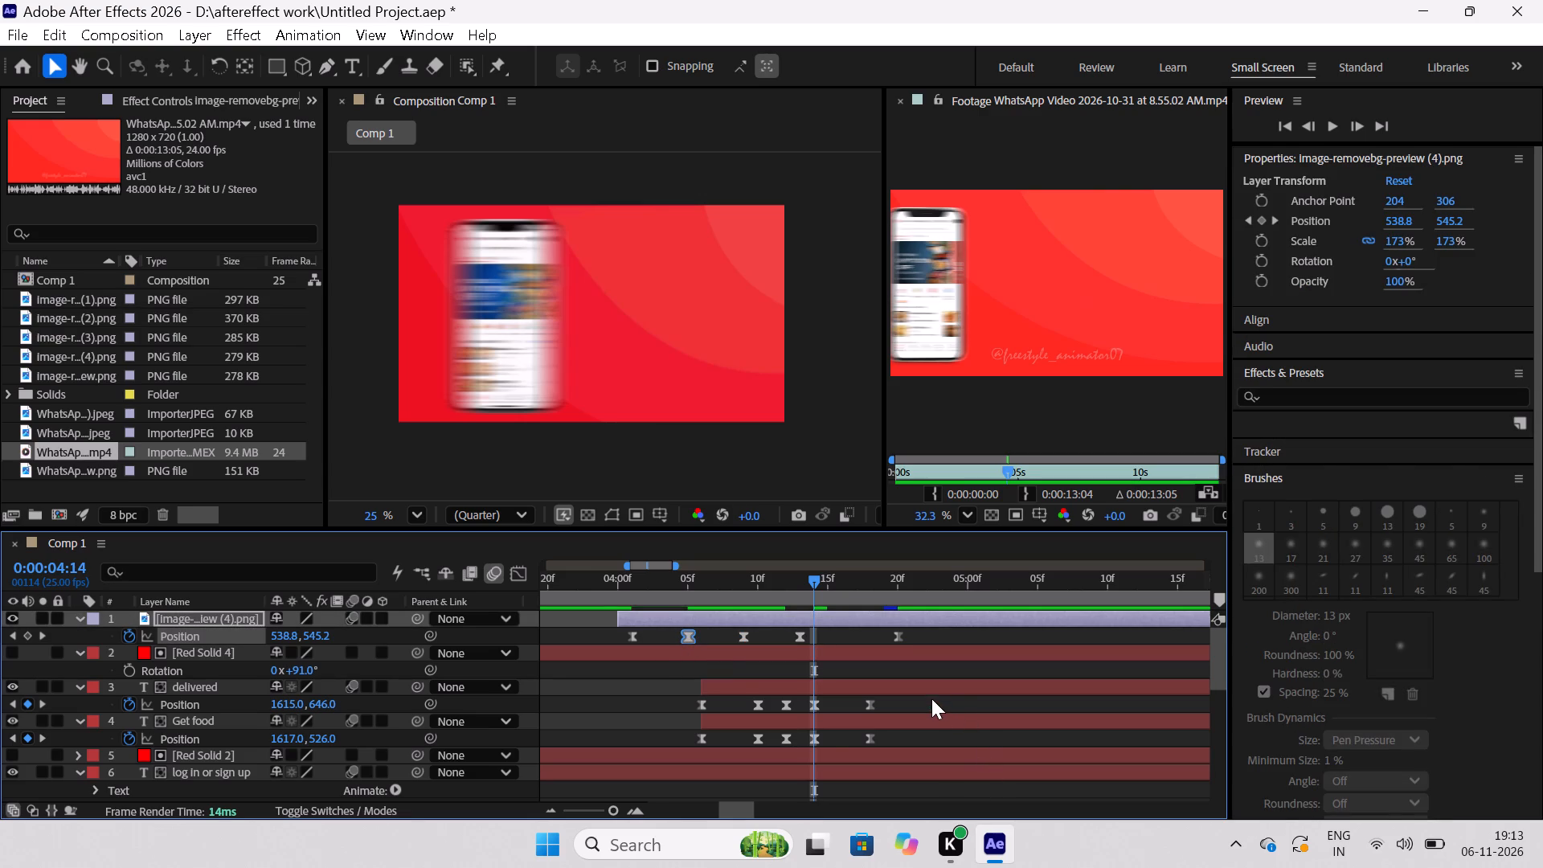
Stretch the "delivered" and "Get food" Position keyframes over a longer span, and shift them one frame later, to start at 0:00:04:07.
{"action": "left_click_drag", "start_coordinate": [931, 698], "coordinate": [681, 746]}
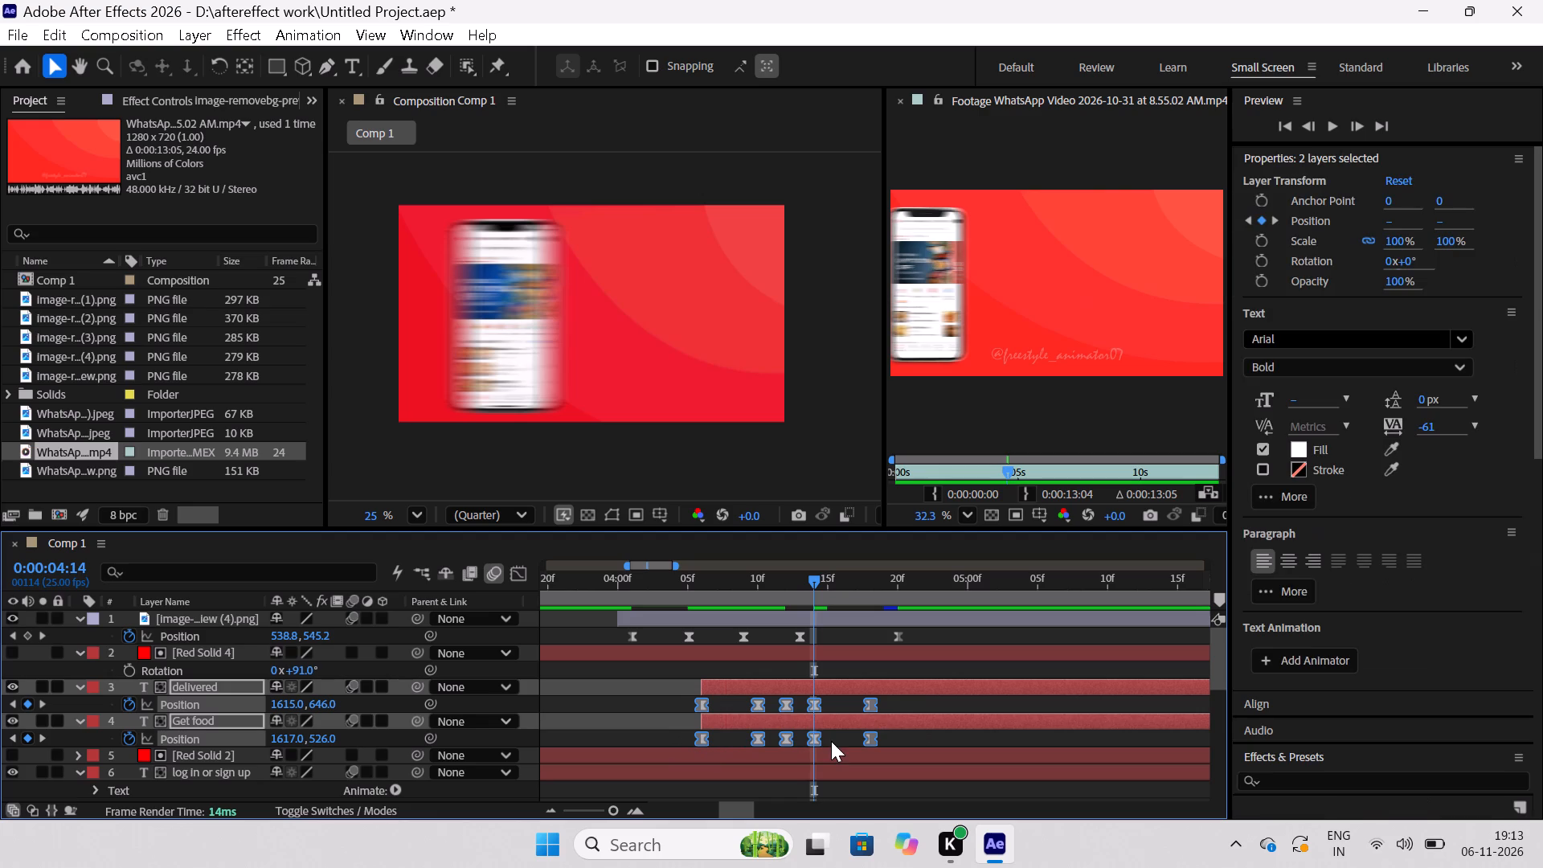
{"action": "left_click_drag", "start_coordinate": [870, 701], "coordinate": [902, 710], "text": "alt"}
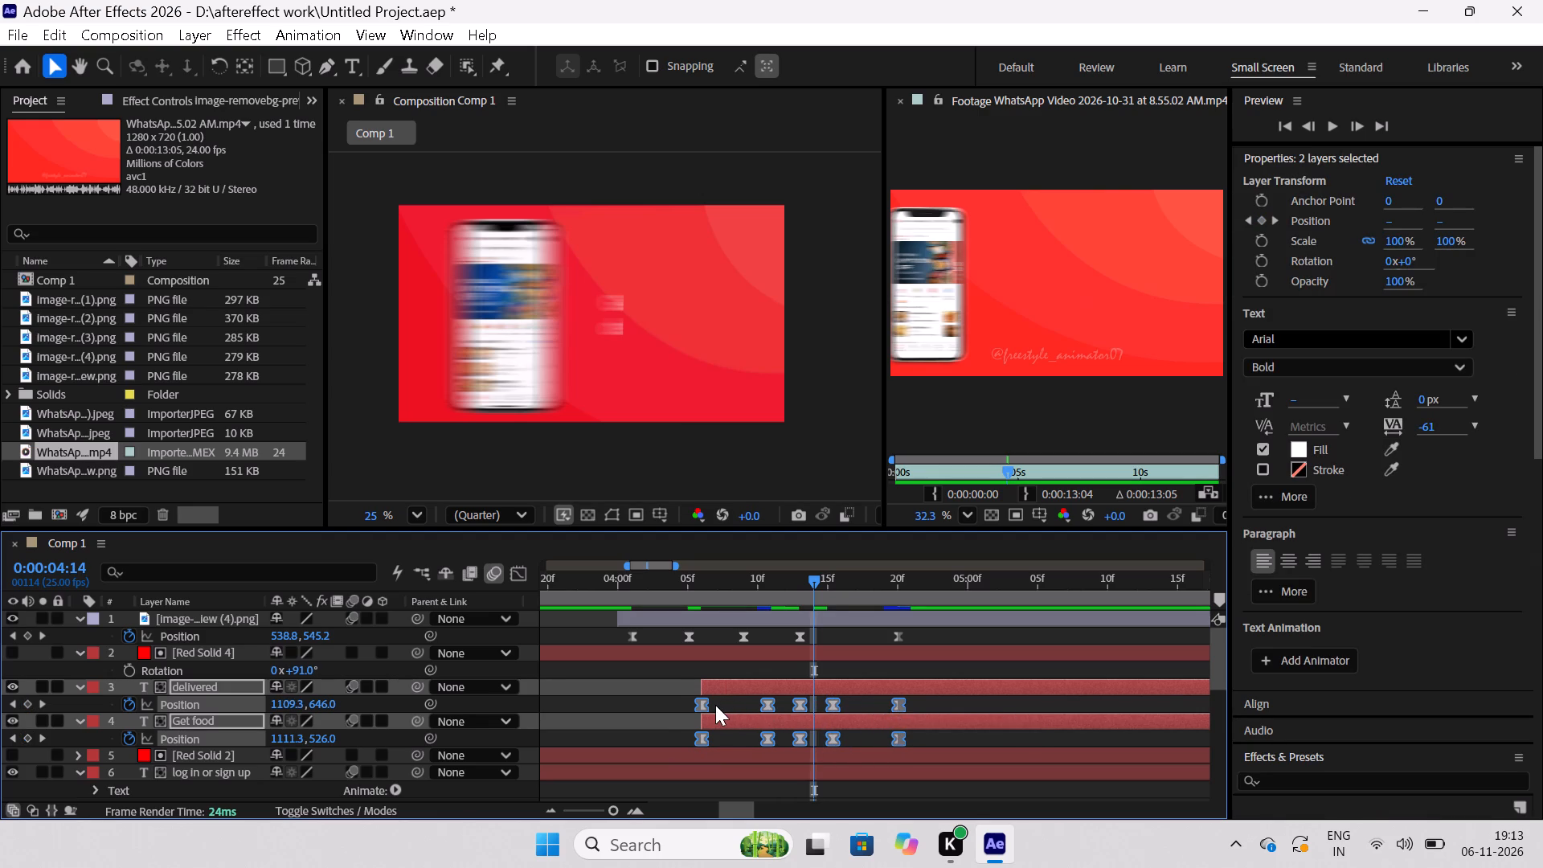
{"action": "left_click_drag", "start_coordinate": [705, 705], "coordinate": [721, 713]}
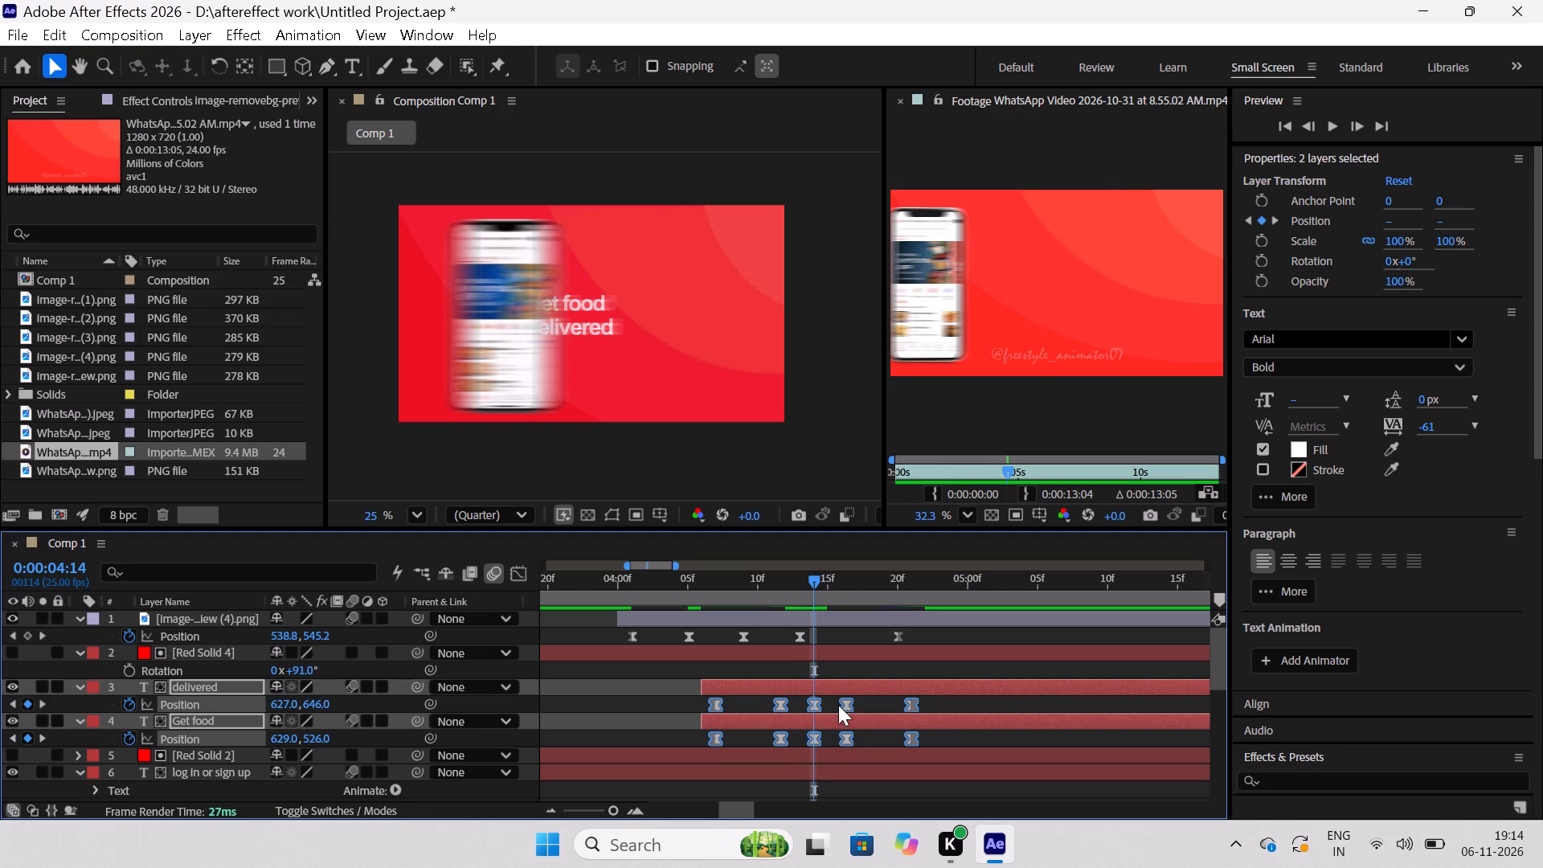
{"action": "left_click", "coordinate": [997, 707]}
Scrub through the retimed phone and text animation and play the composition from 0:00:03:20 to review it.
{"action": "left_click_drag", "start_coordinate": [812, 580], "coordinate": [639, 604]}
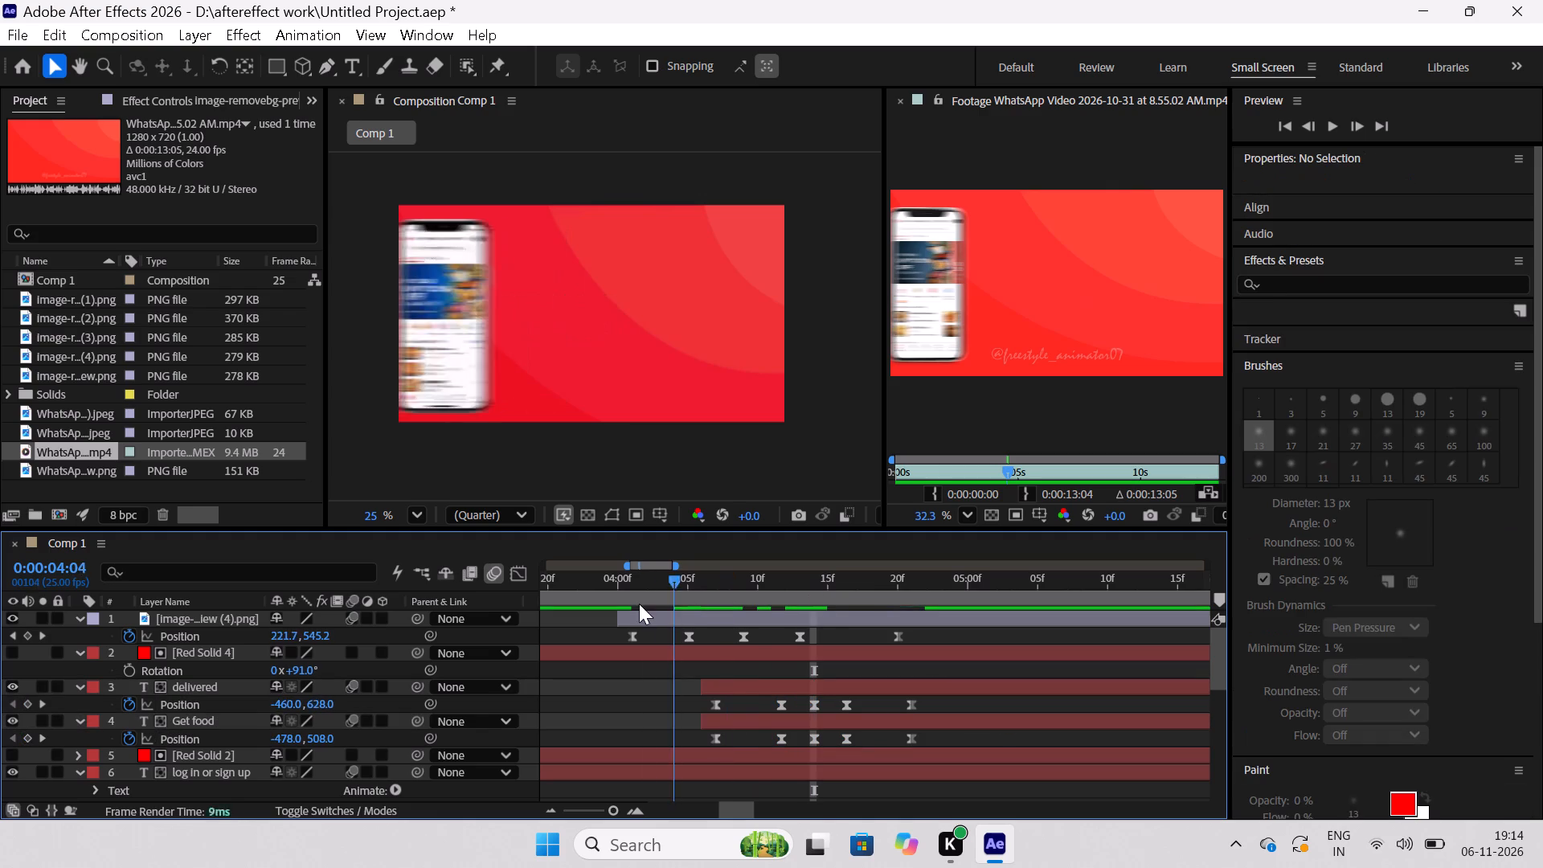
{"action": "left_click_drag", "start_coordinate": [639, 604], "coordinate": [812, 640]}
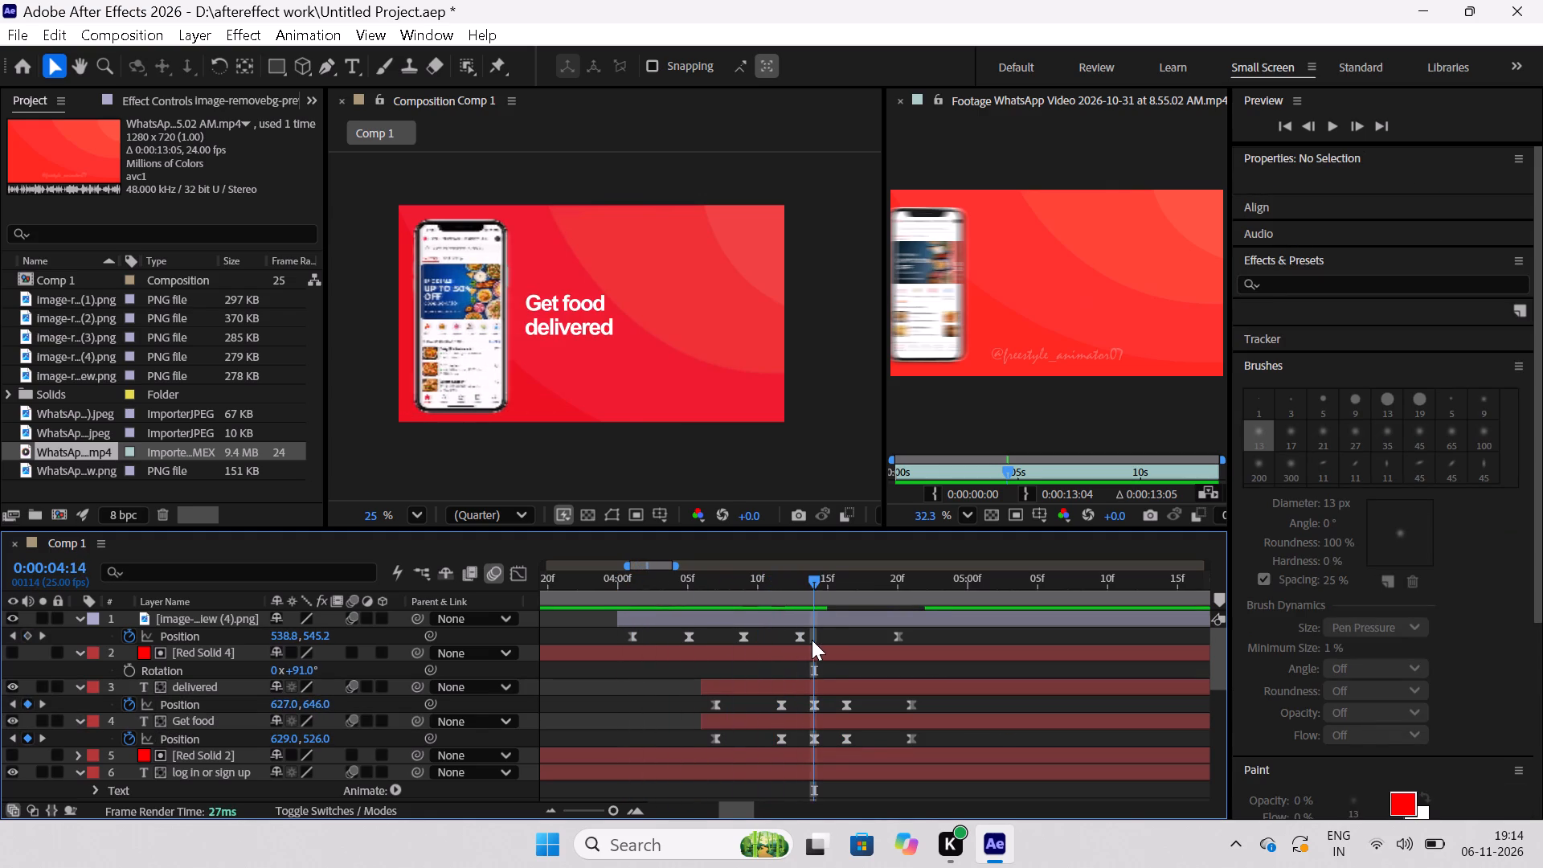
{"action": "left_click_drag", "start_coordinate": [812, 640], "coordinate": [810, 636]}
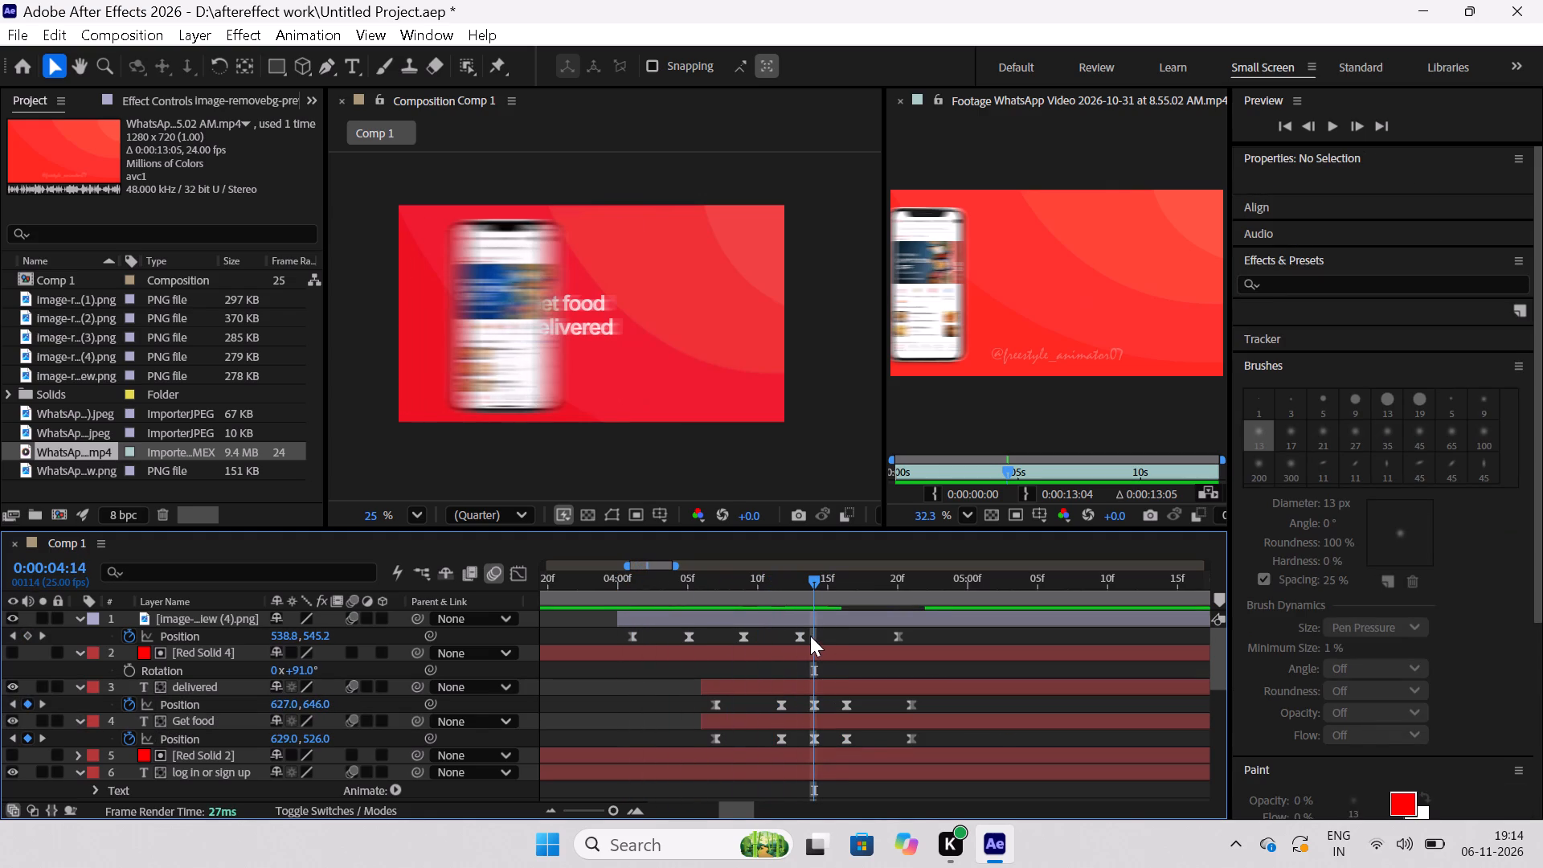
{"action": "left_click_drag", "start_coordinate": [810, 636], "coordinate": [792, 644]}
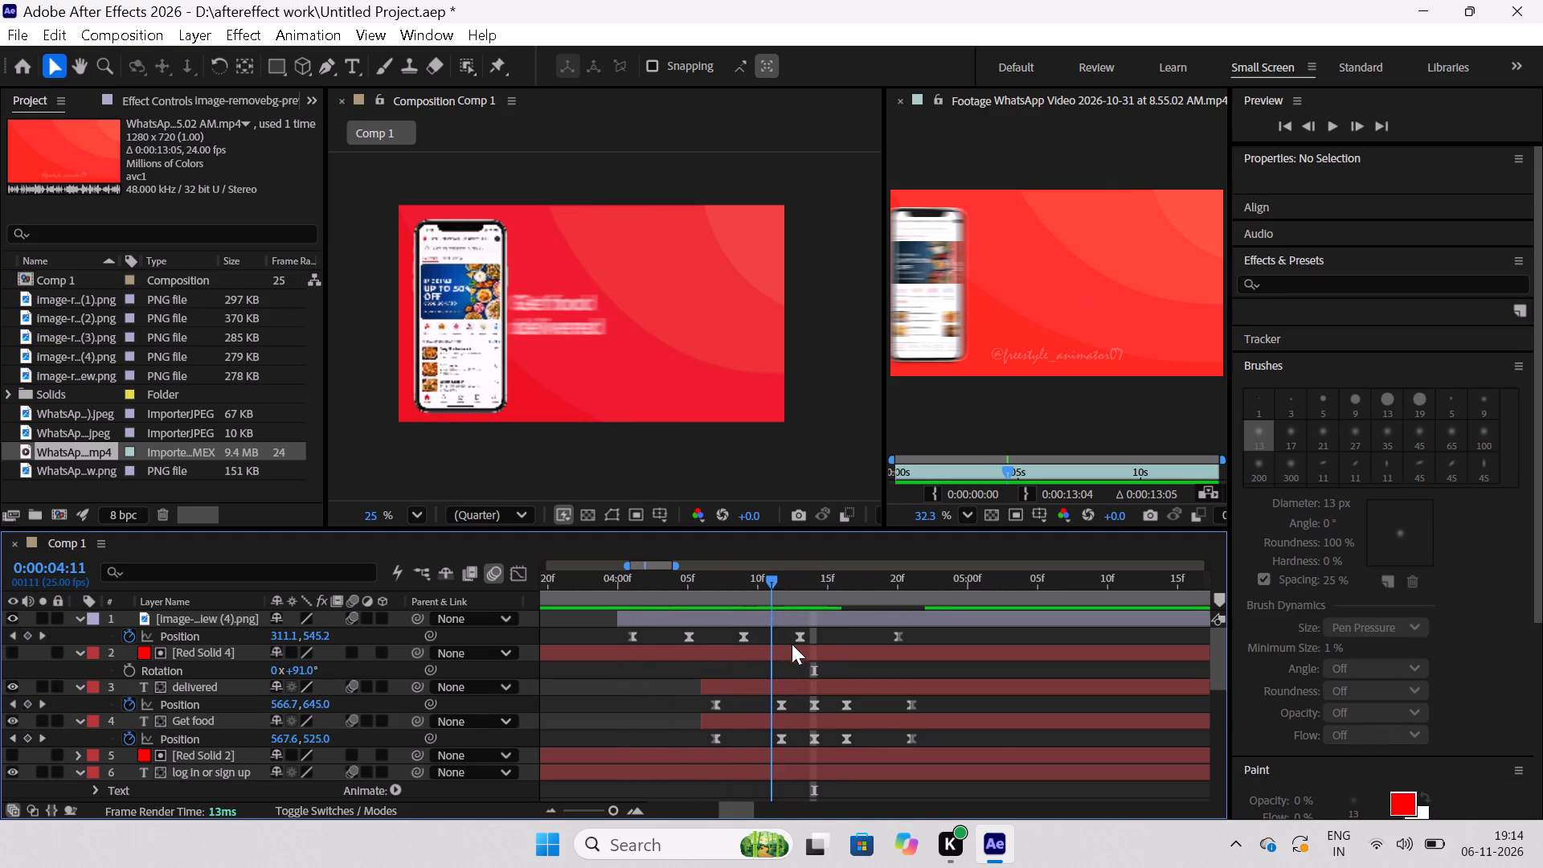
{"action": "left_click_drag", "start_coordinate": [792, 644], "coordinate": [665, 645]}
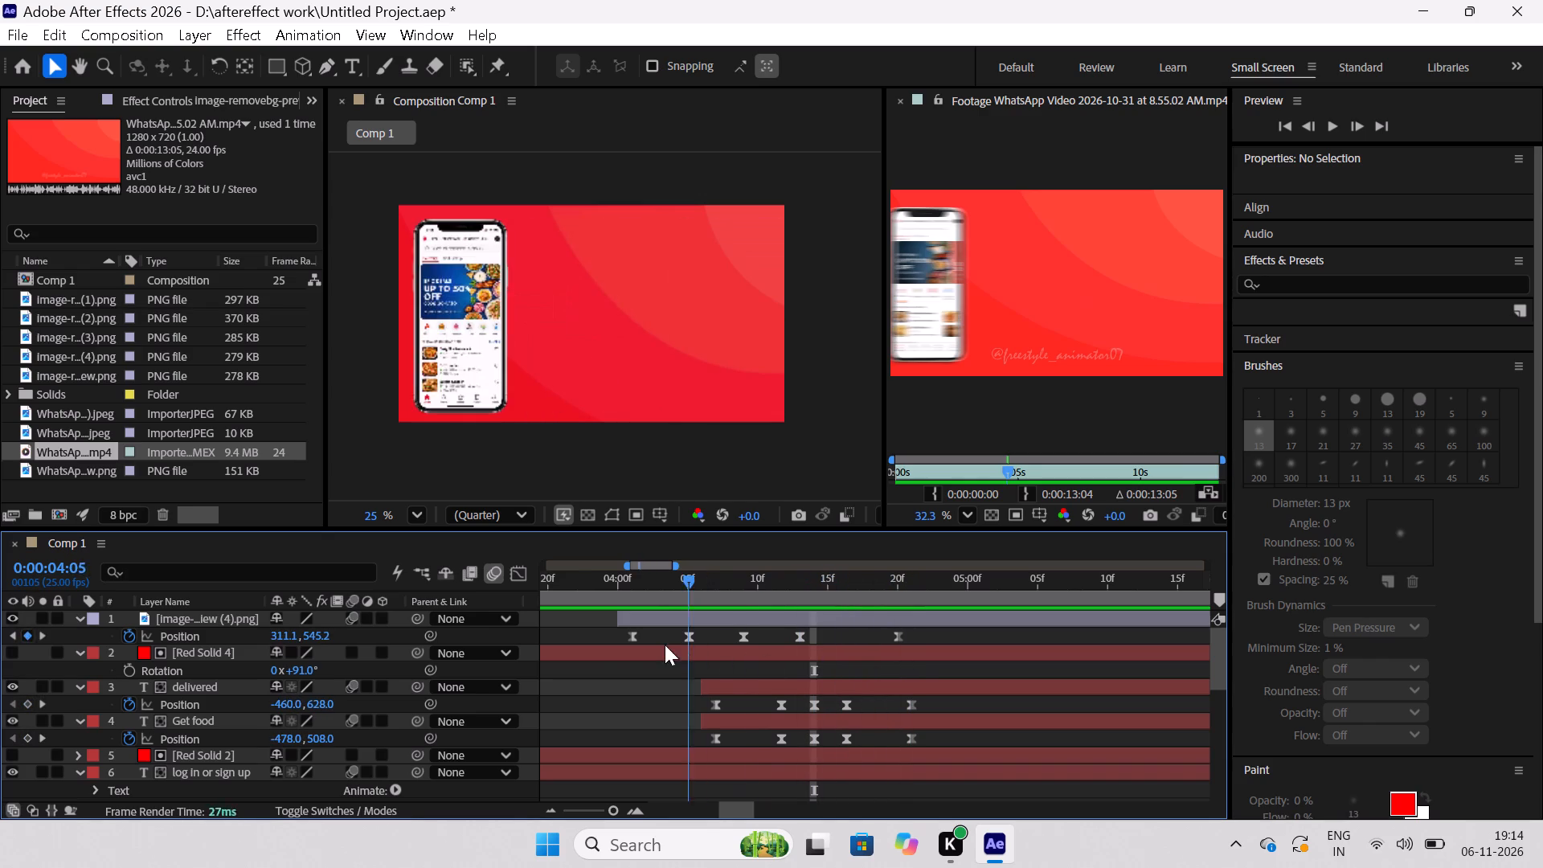
{"action": "left_click_drag", "start_coordinate": [665, 645], "coordinate": [549, 620]}
{"action": "key", "text": "space"}
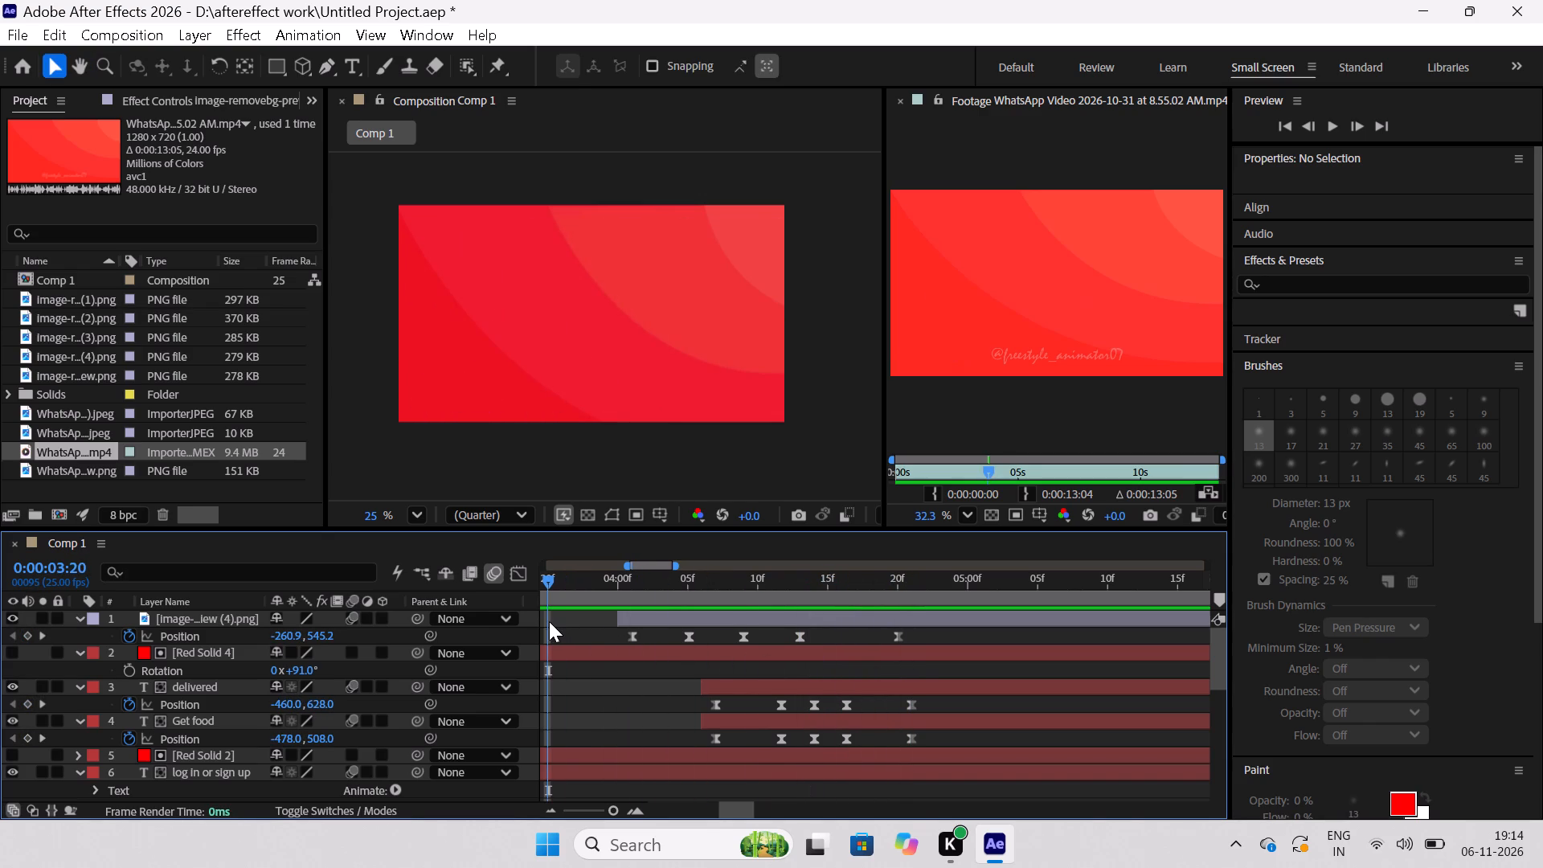
{"action": "key", "text": "space"}
{"action": "key", "text": "space"}
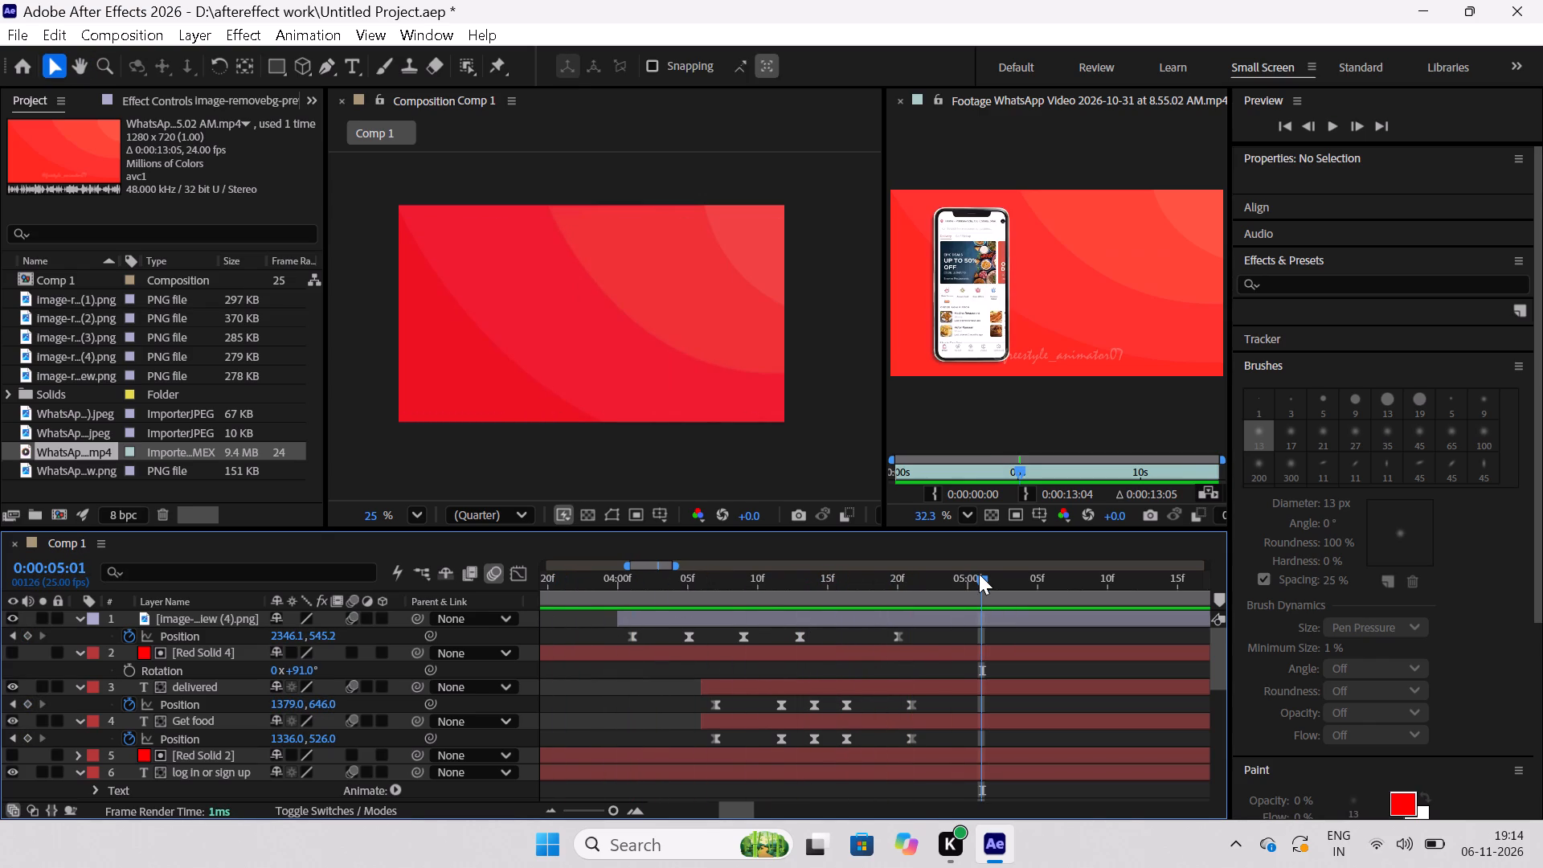
Copy the phone image's Position keyframe at 0:00:04:09 and paste it at 0:00:04:11.
{"action": "left_click_drag", "start_coordinate": [983, 581], "coordinate": [767, 604]}
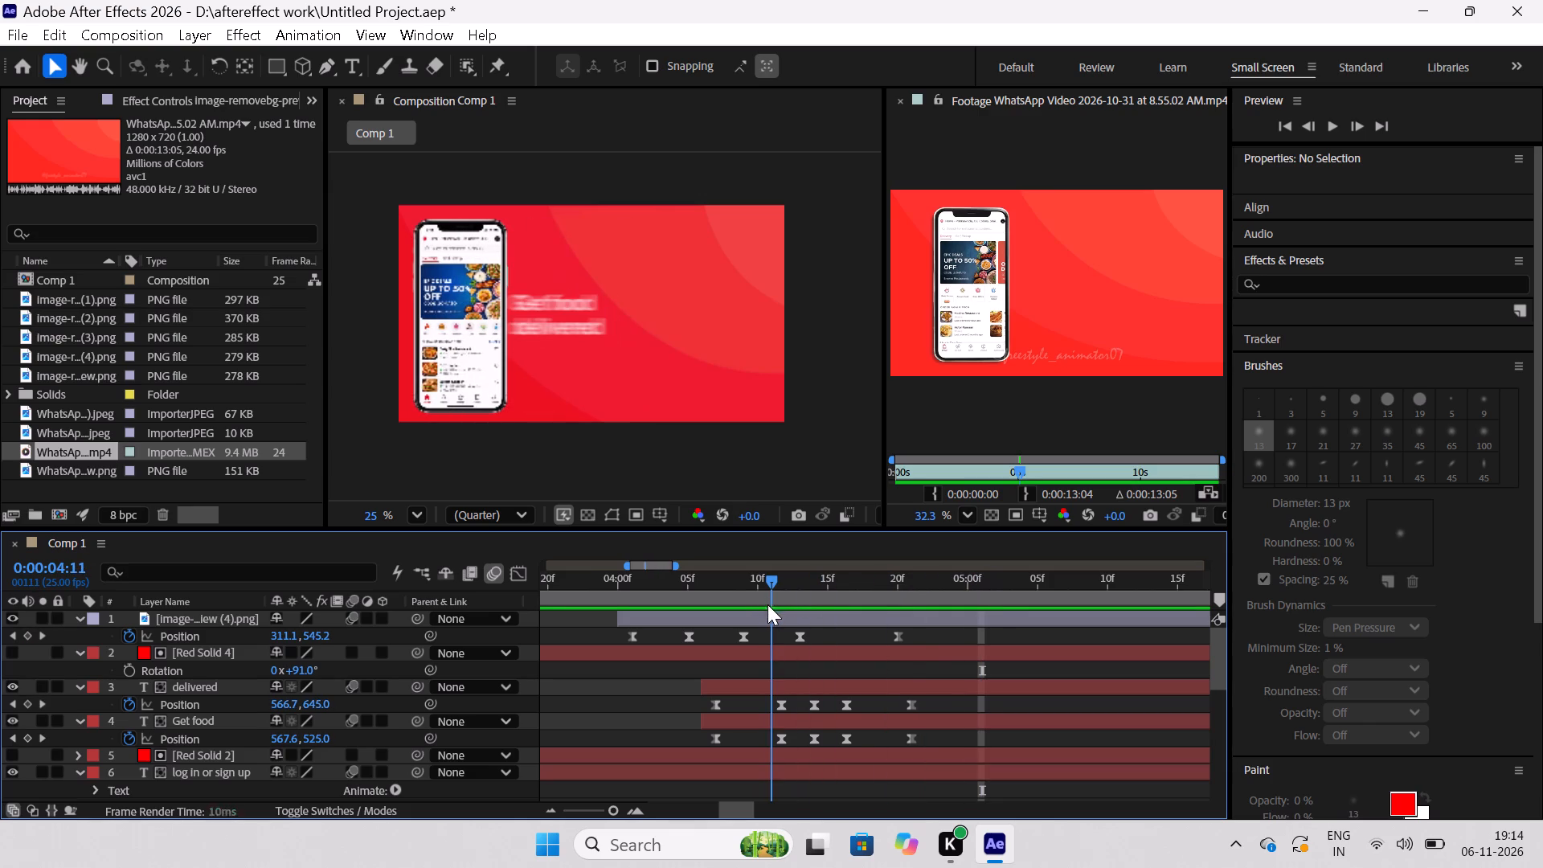
{"action": "left_click_drag", "start_coordinate": [767, 604], "coordinate": [795, 617]}
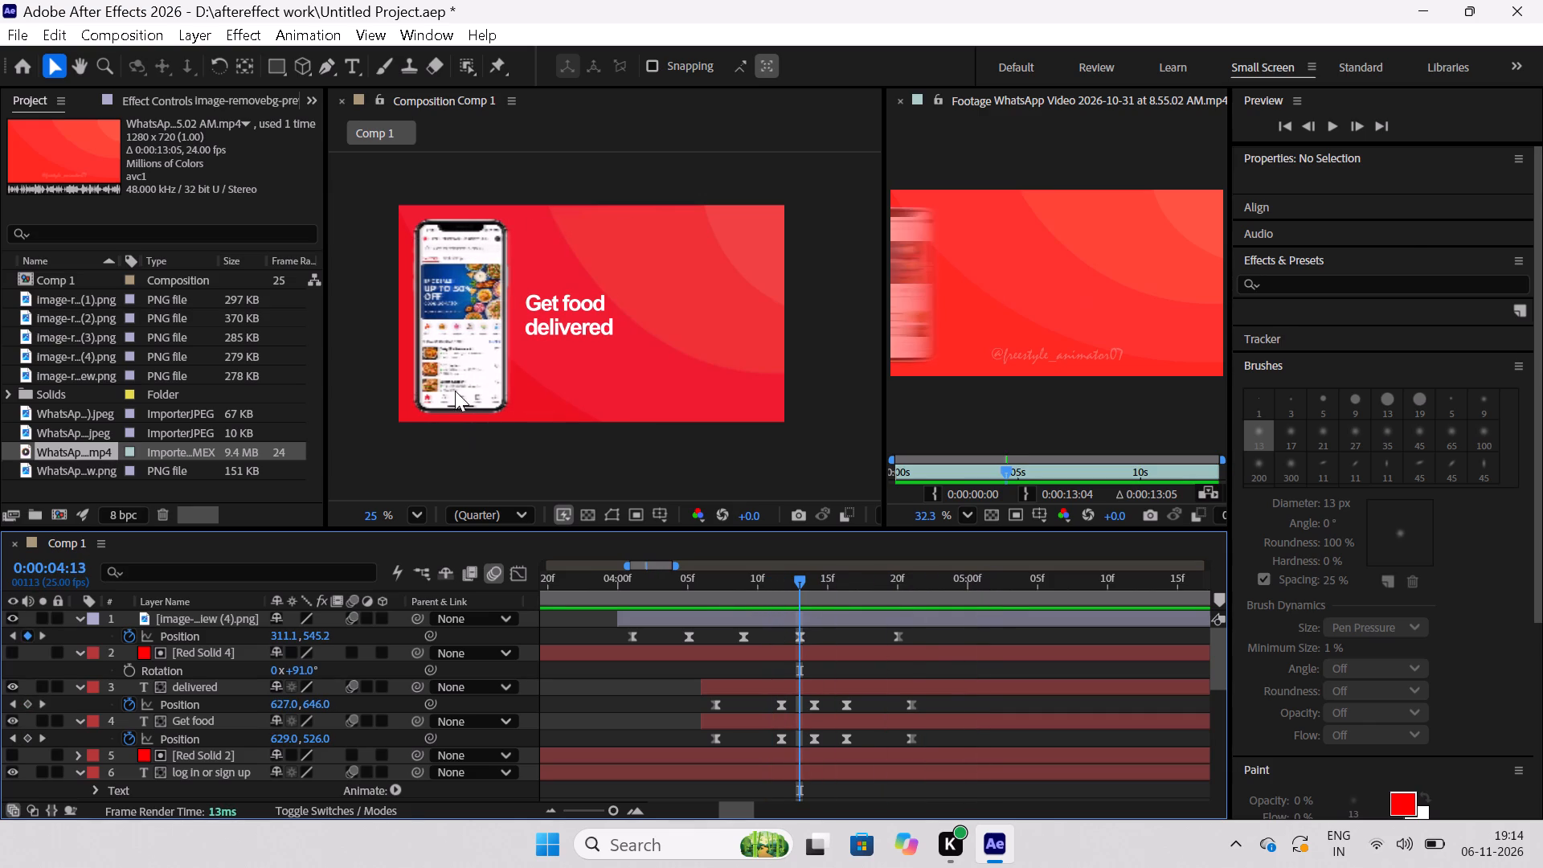
{"action": "left_click", "coordinate": [455, 391]}
{"action": "left_click_drag", "start_coordinate": [799, 578], "coordinate": [770, 586]}
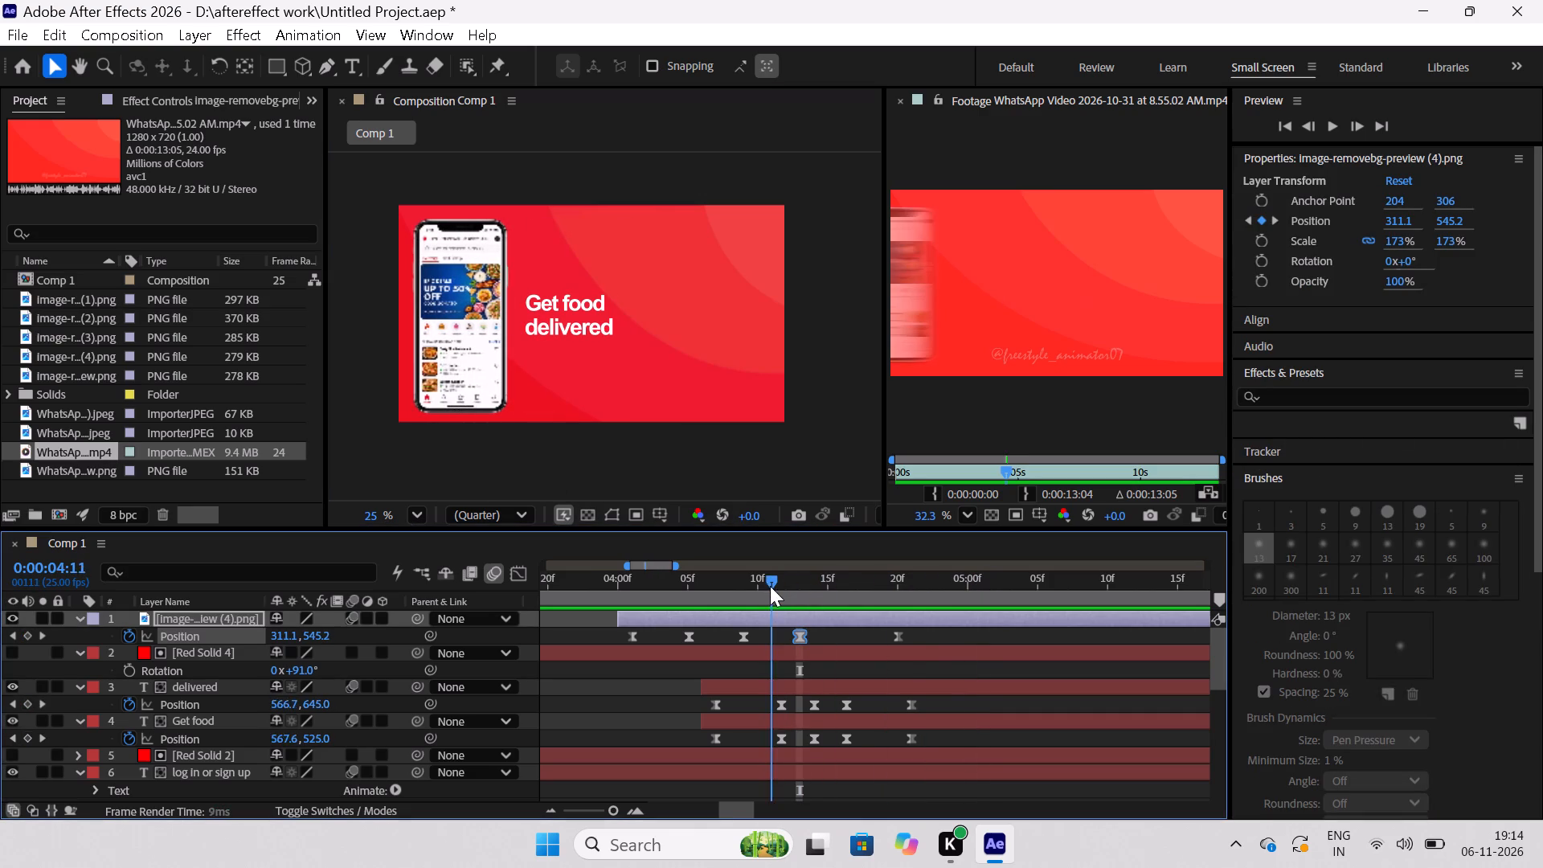
{"action": "left_click_drag", "start_coordinate": [770, 586], "coordinate": [722, 596]}
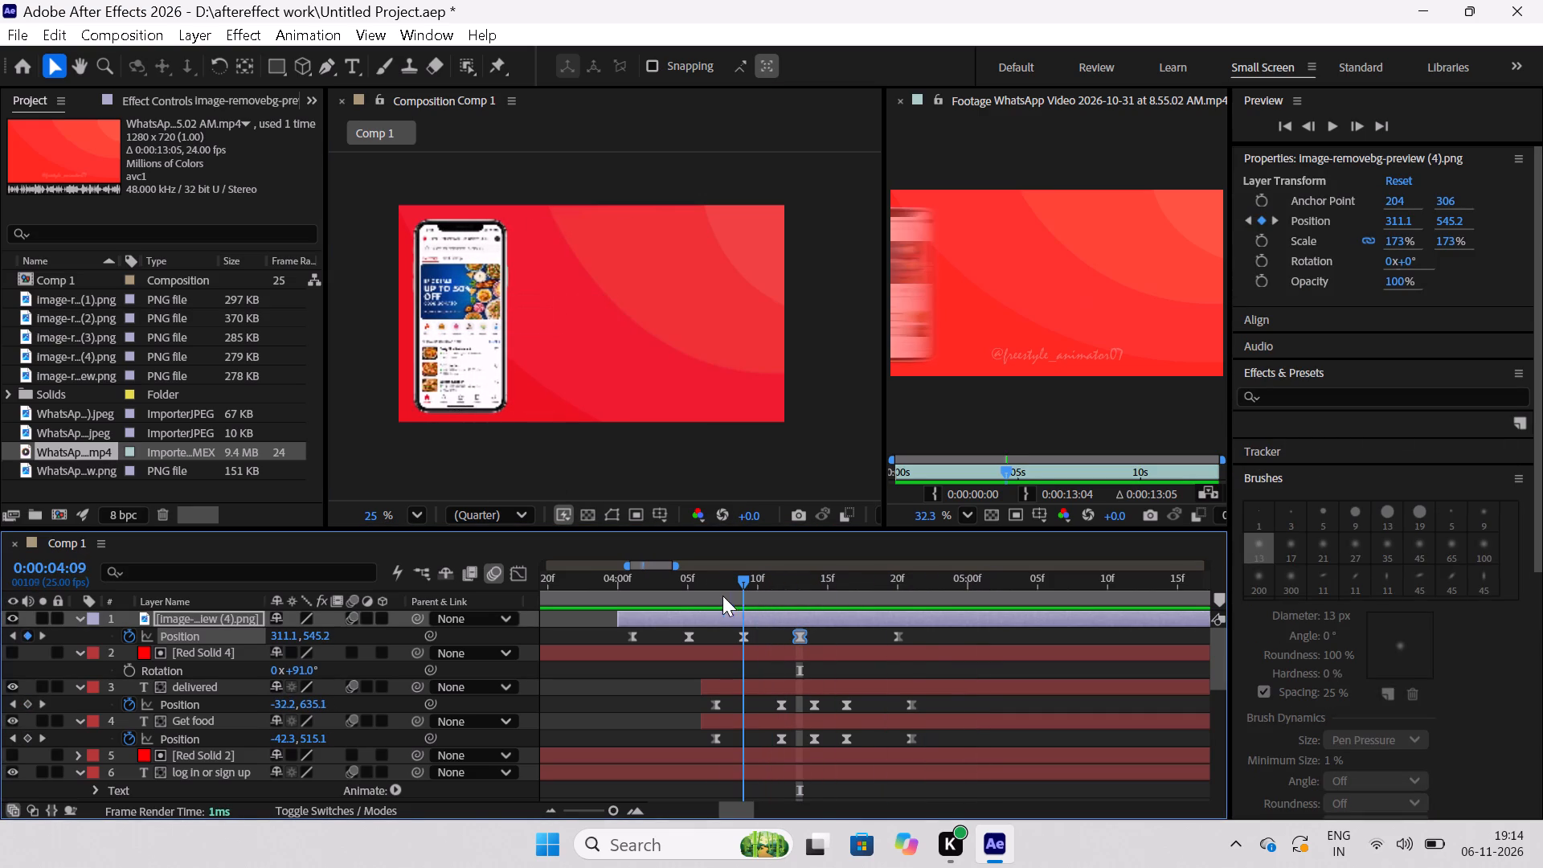
{"action": "left_click_drag", "start_coordinate": [722, 596], "coordinate": [756, 606]}
{"action": "left_click_drag", "start_coordinate": [766, 637], "coordinate": [730, 637]}
{"action": "left_click", "coordinate": [748, 637]}
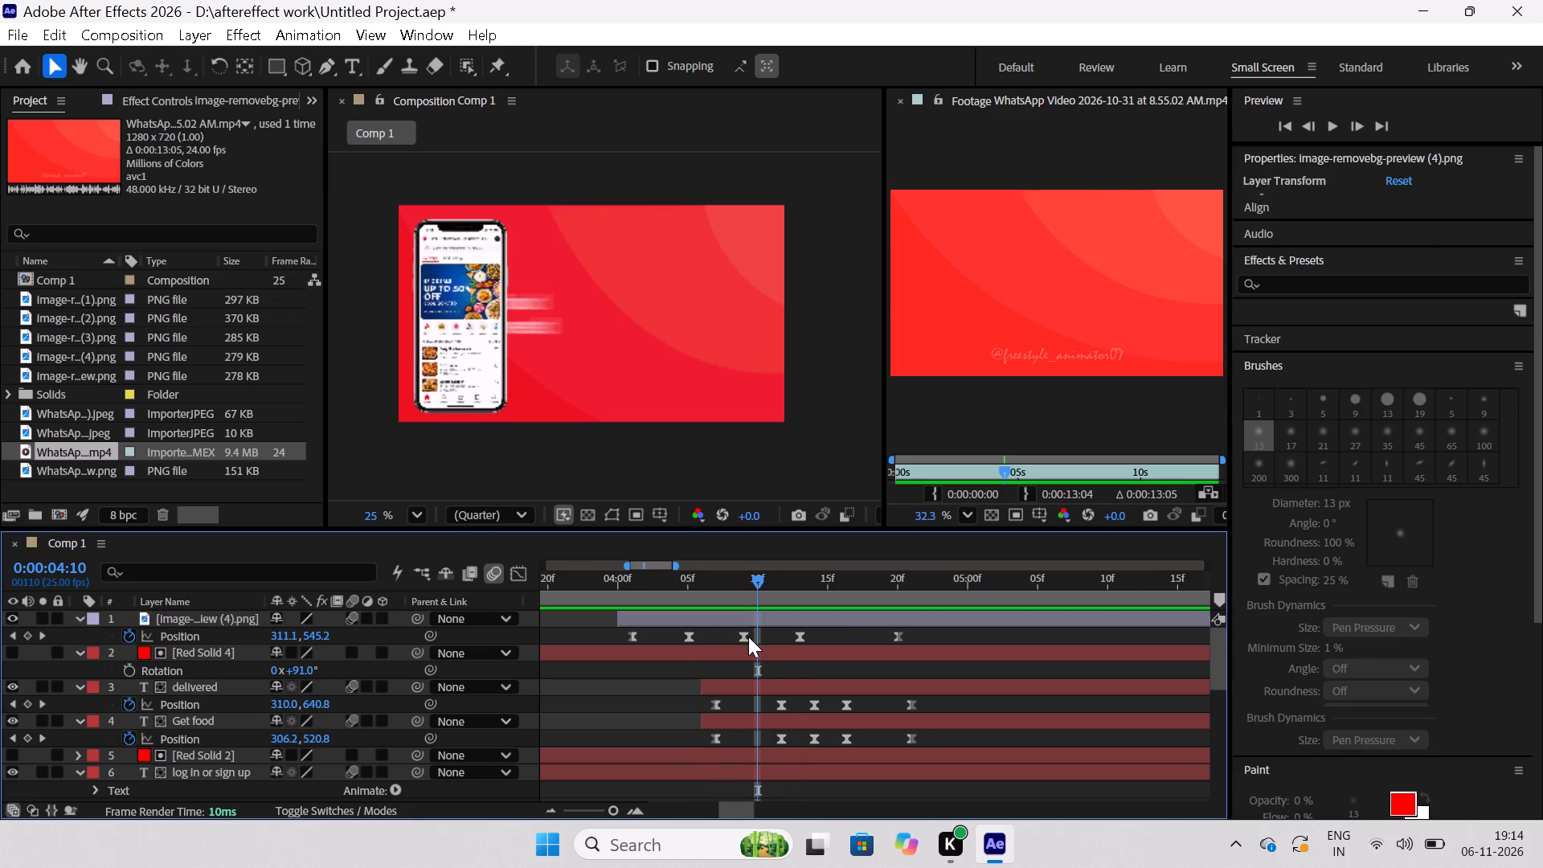
{"action": "left_click_drag", "start_coordinate": [748, 637], "coordinate": [740, 641]}
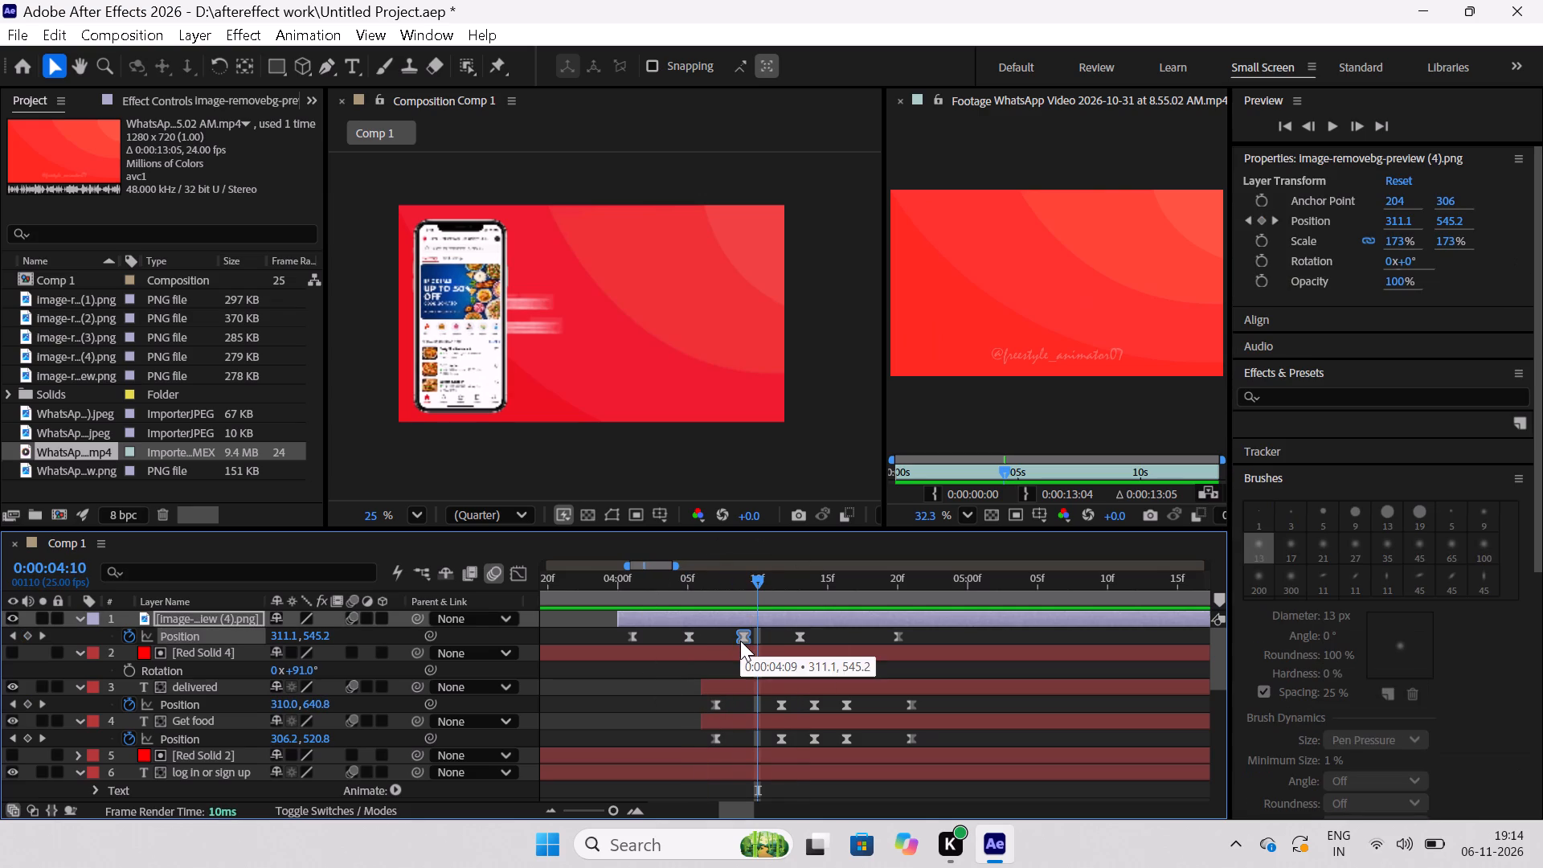
{"action": "key", "text": "ctrl+c"}
{"action": "key", "text": "ctrl+c"}
{"action": "left_click_drag", "start_coordinate": [755, 580], "coordinate": [757, 585]}
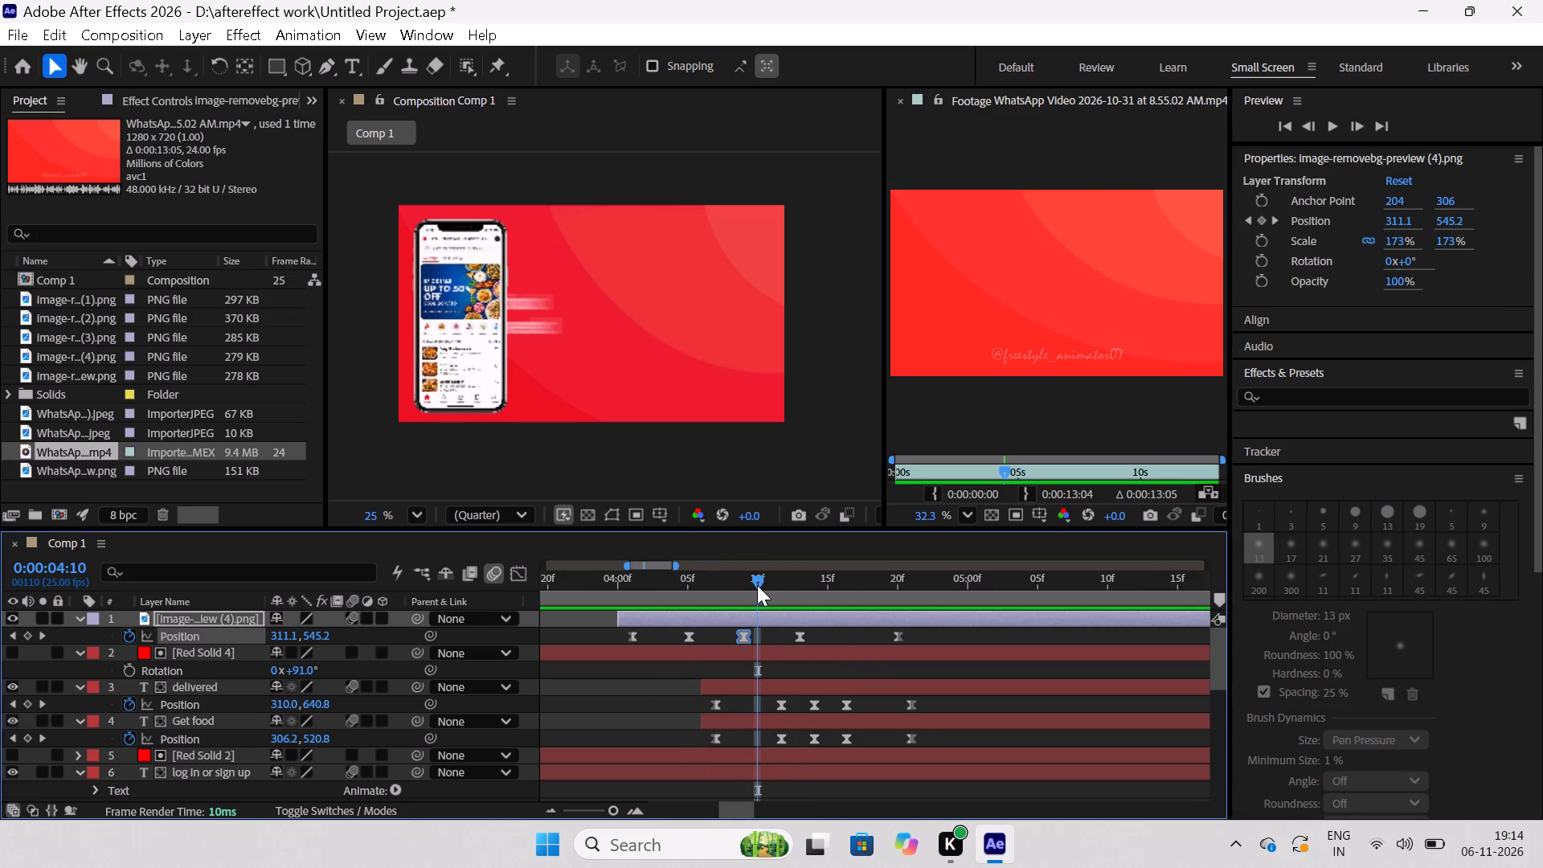
{"action": "left_click_drag", "start_coordinate": [757, 585], "coordinate": [764, 587]}
{"action": "key", "text": "ctrl+v"}
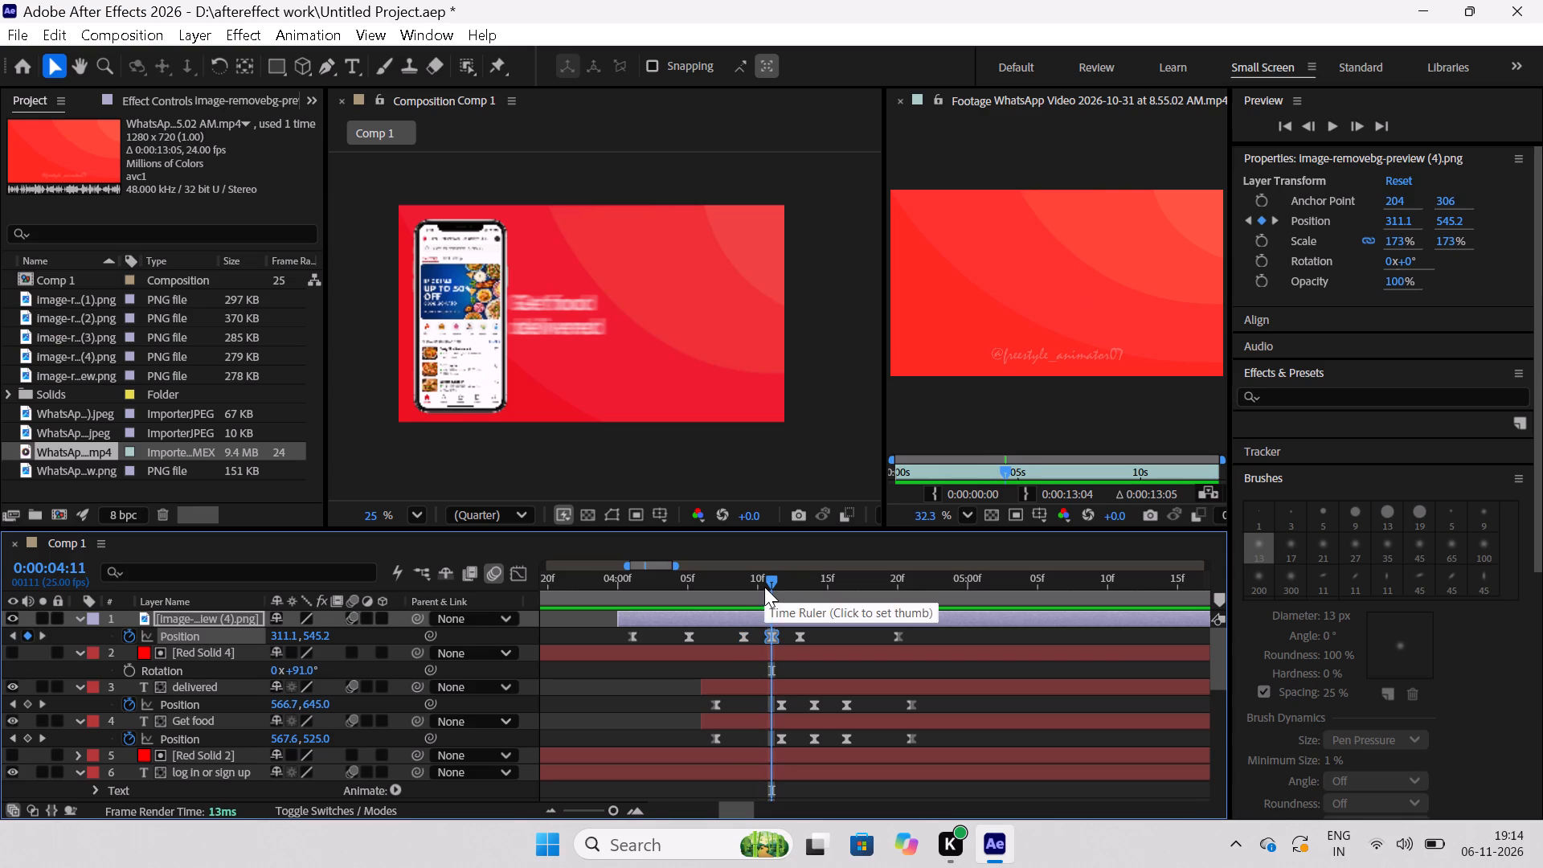
Move the phone image's Position keyframe at 0:00:04:13 three frames later, to 0:00:04:16.
{"action": "left_click_drag", "start_coordinate": [774, 580], "coordinate": [819, 603]}
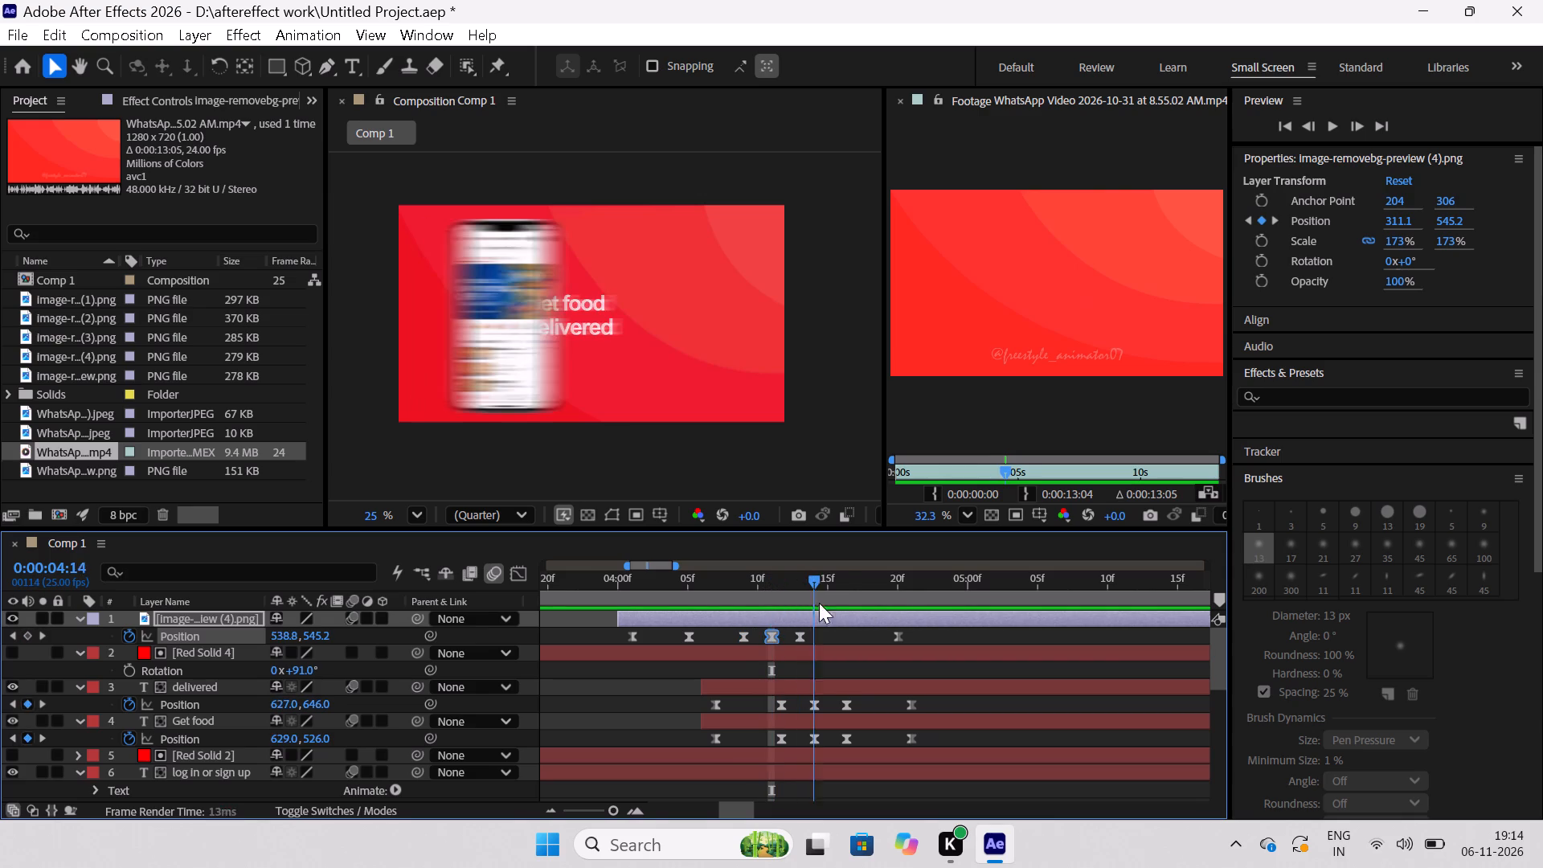
{"action": "left_click_drag", "start_coordinate": [819, 603], "coordinate": [870, 613]}
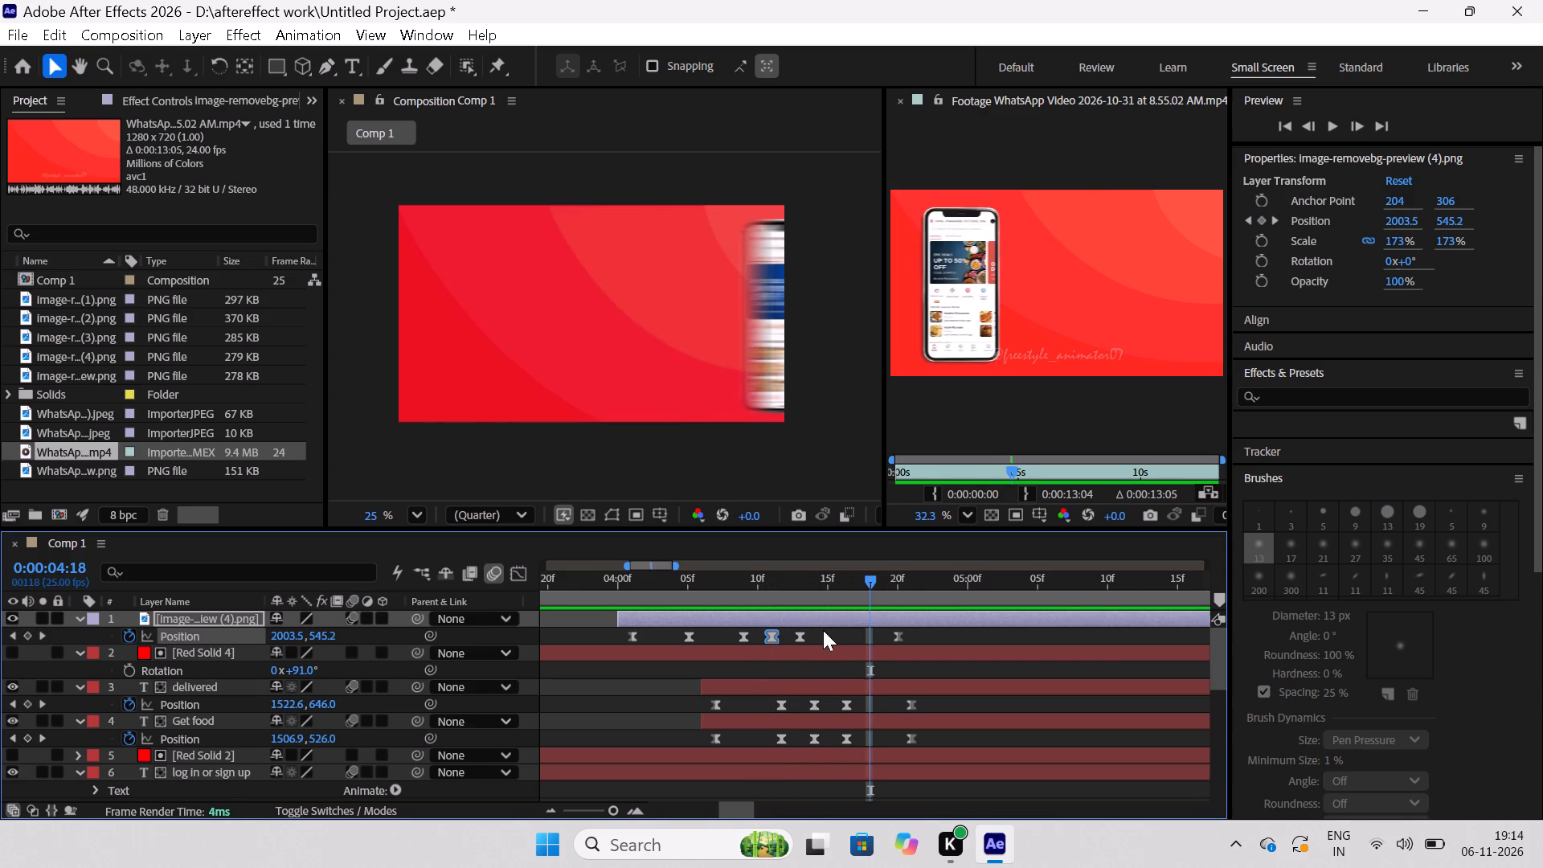
{"action": "left_click_drag", "start_coordinate": [822, 629], "coordinate": [782, 633]}
{"action": "left_click_drag", "start_coordinate": [801, 635], "coordinate": [848, 640]}
Copy the phone image's Position keyframe at 0:00:04:11 and paste it at 0:00:04:14.
{"action": "left_click_drag", "start_coordinate": [866, 577], "coordinate": [805, 603]}
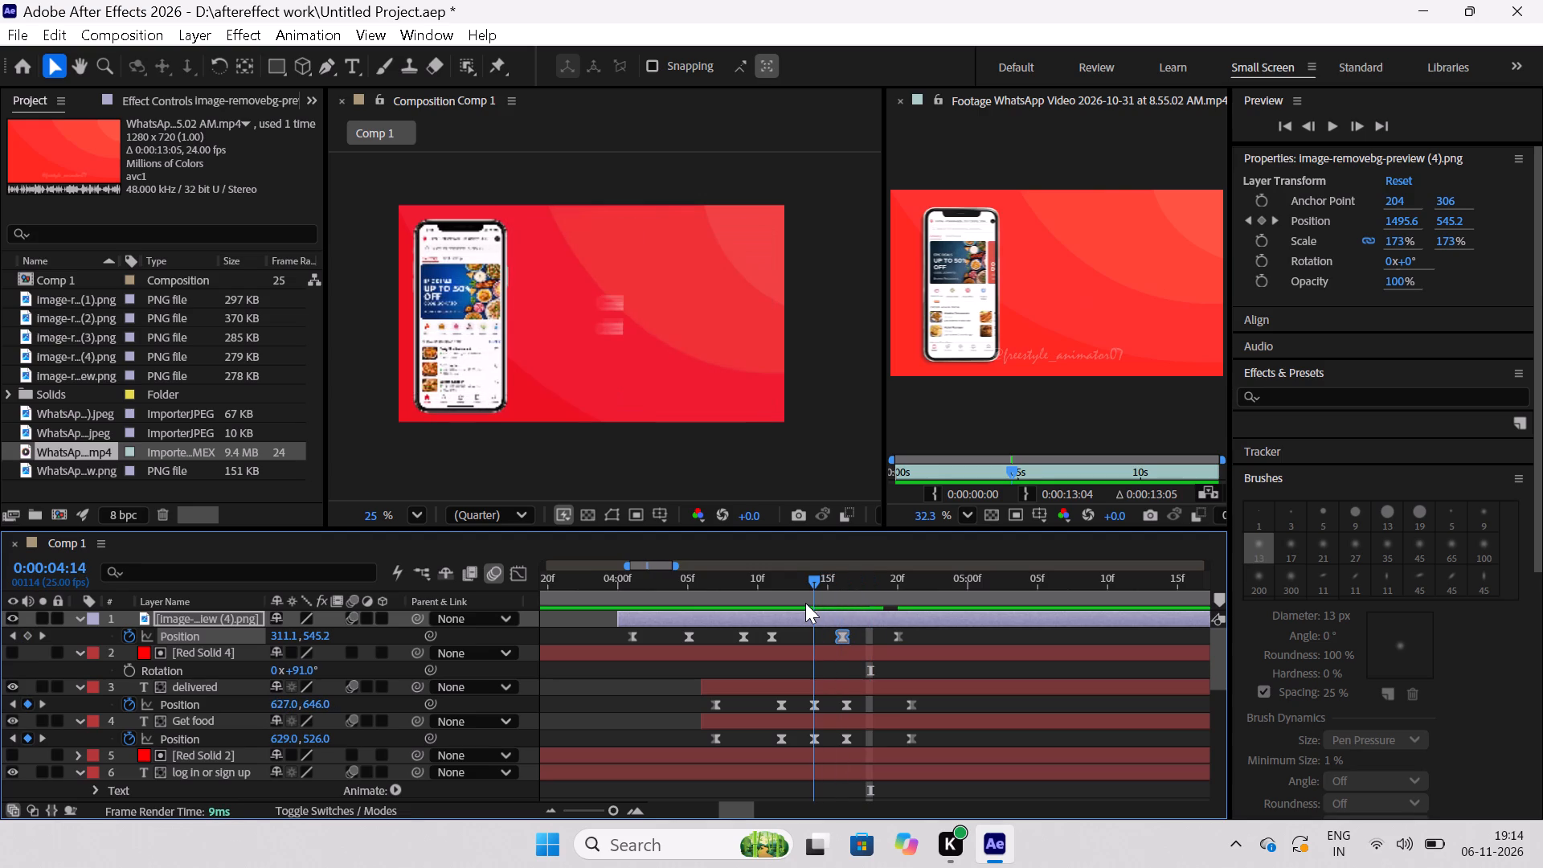
{"action": "left_click_drag", "start_coordinate": [805, 603], "coordinate": [804, 603]}
{"action": "left_click", "coordinate": [794, 631]}
{"action": "left_click_drag", "start_coordinate": [786, 636], "coordinate": [759, 644]}
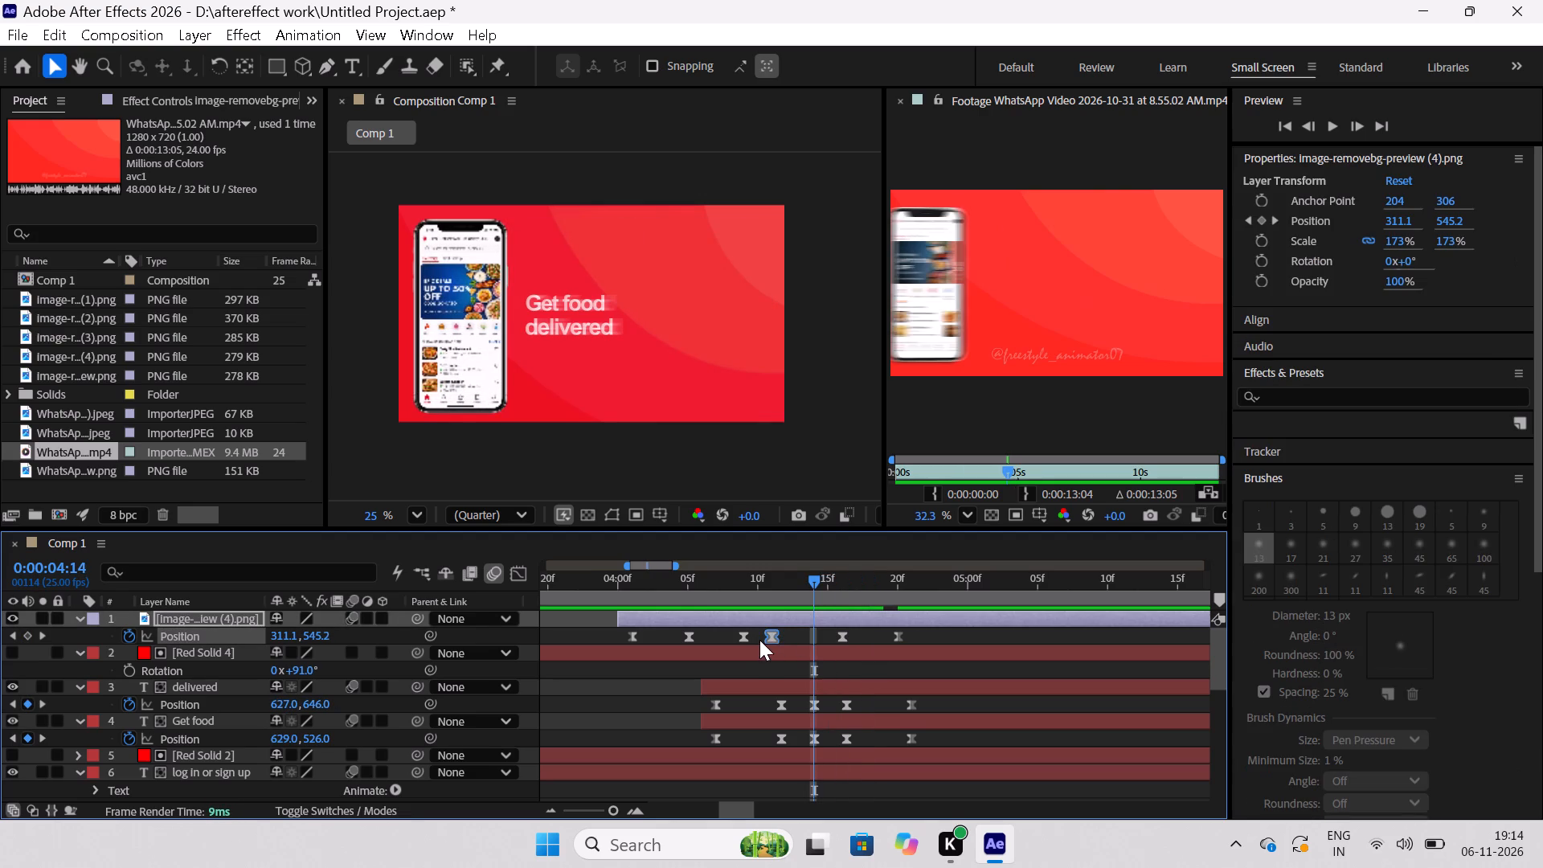
{"action": "key", "text": "ctrl+c"}
{"action": "key", "text": "ctrl+v"}
Copy the second Position keyframes of the "delivered" and "Get food" text layers and paste them at 0:00:04:10.
{"action": "left_click_drag", "start_coordinate": [814, 577], "coordinate": [722, 591]}
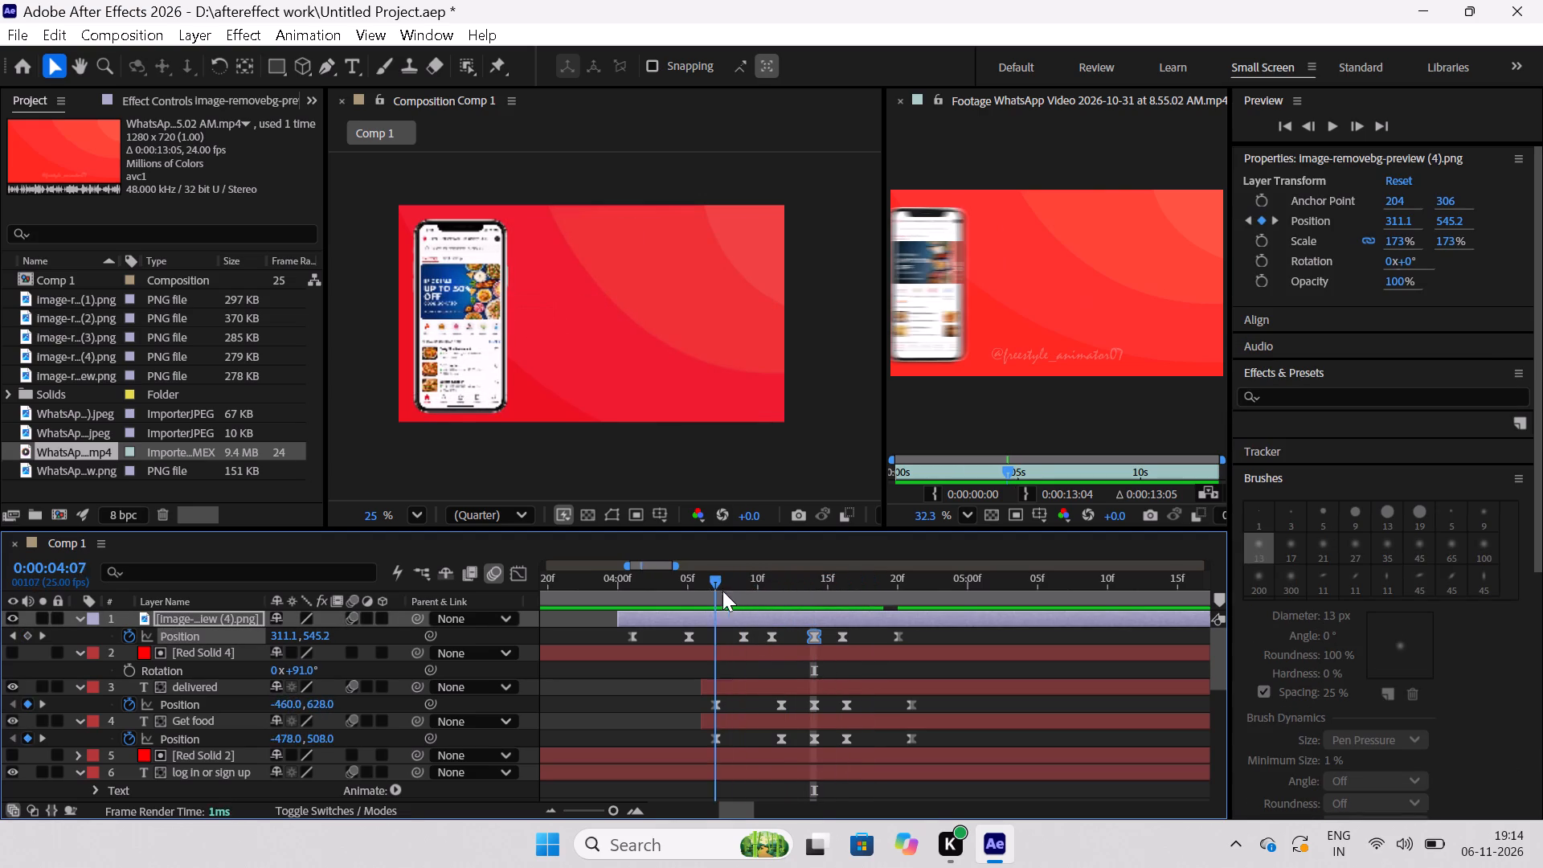
{"action": "left_click_drag", "start_coordinate": [722, 591], "coordinate": [837, 615]}
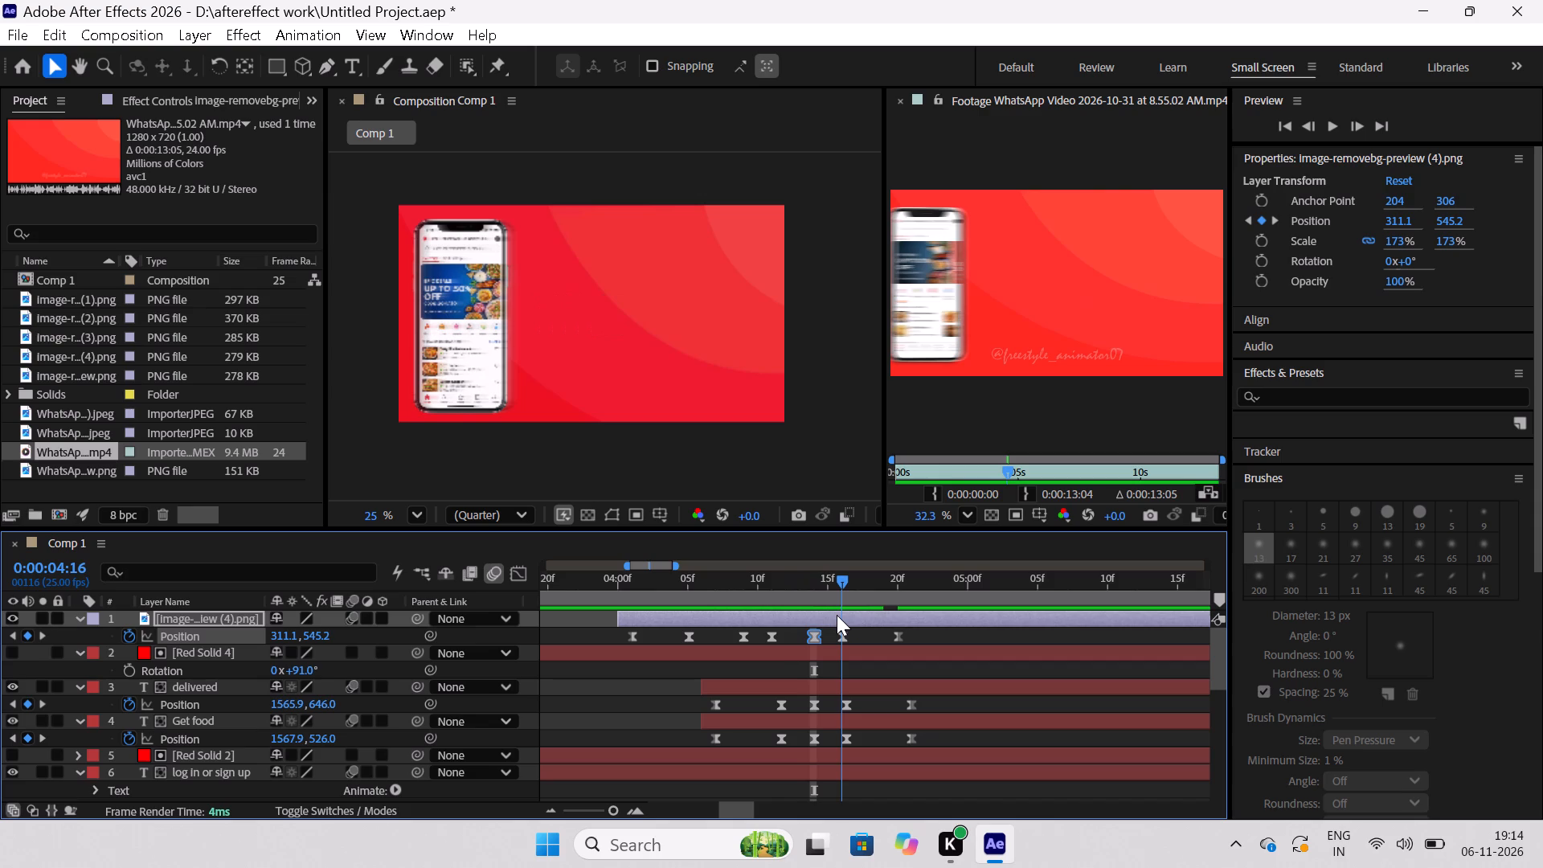
{"action": "left_click_drag", "start_coordinate": [837, 615], "coordinate": [815, 613]}
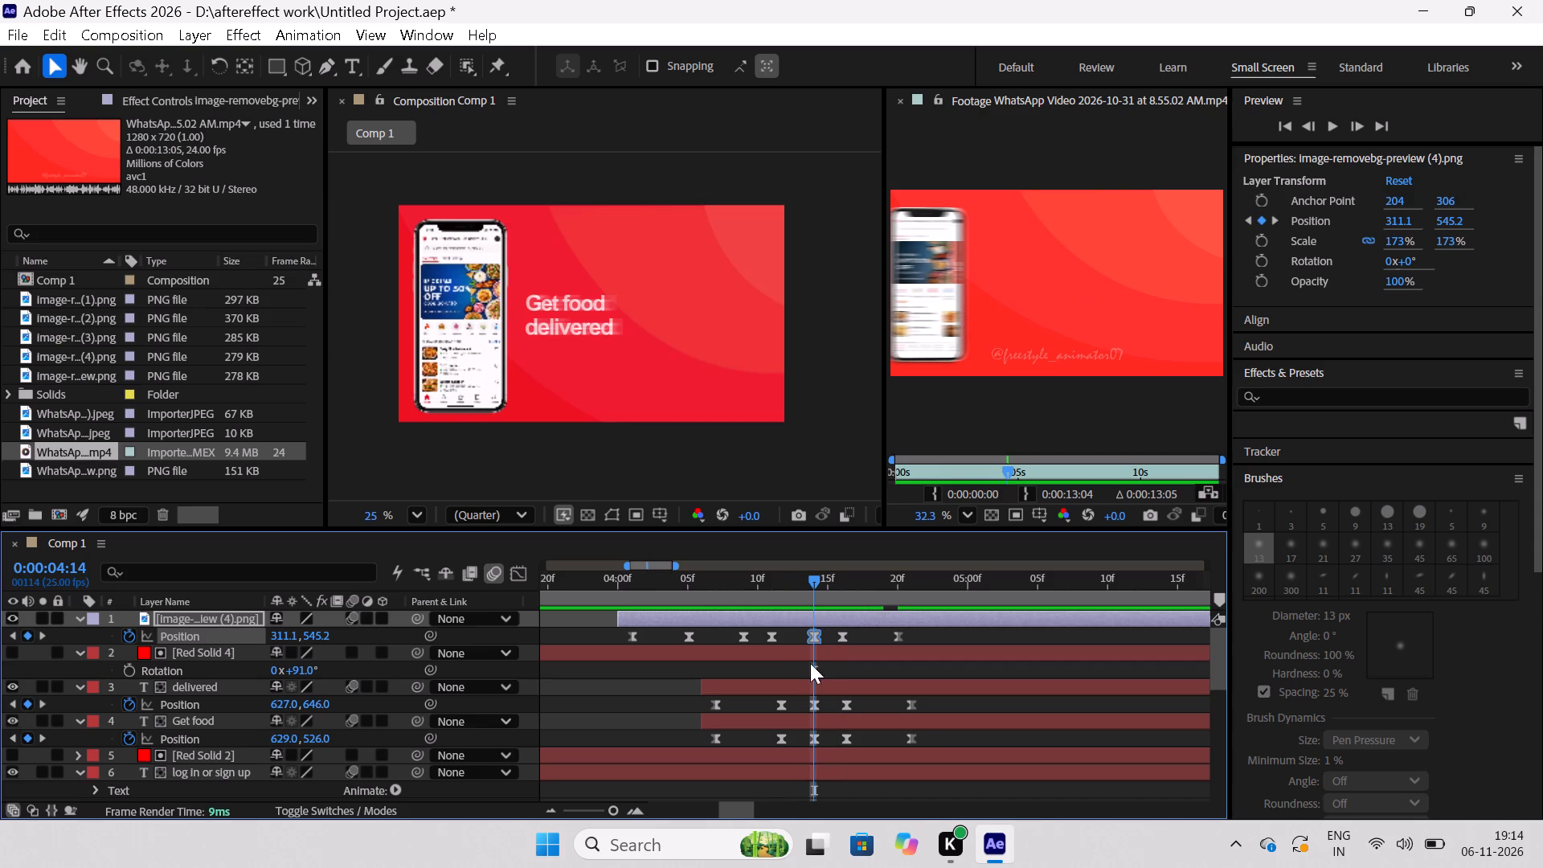
{"action": "left_click_drag", "start_coordinate": [814, 576], "coordinate": [811, 579]}
{"action": "left_click_drag", "start_coordinate": [811, 579], "coordinate": [780, 600]}
{"action": "left_click_drag", "start_coordinate": [794, 699], "coordinate": [765, 750]}
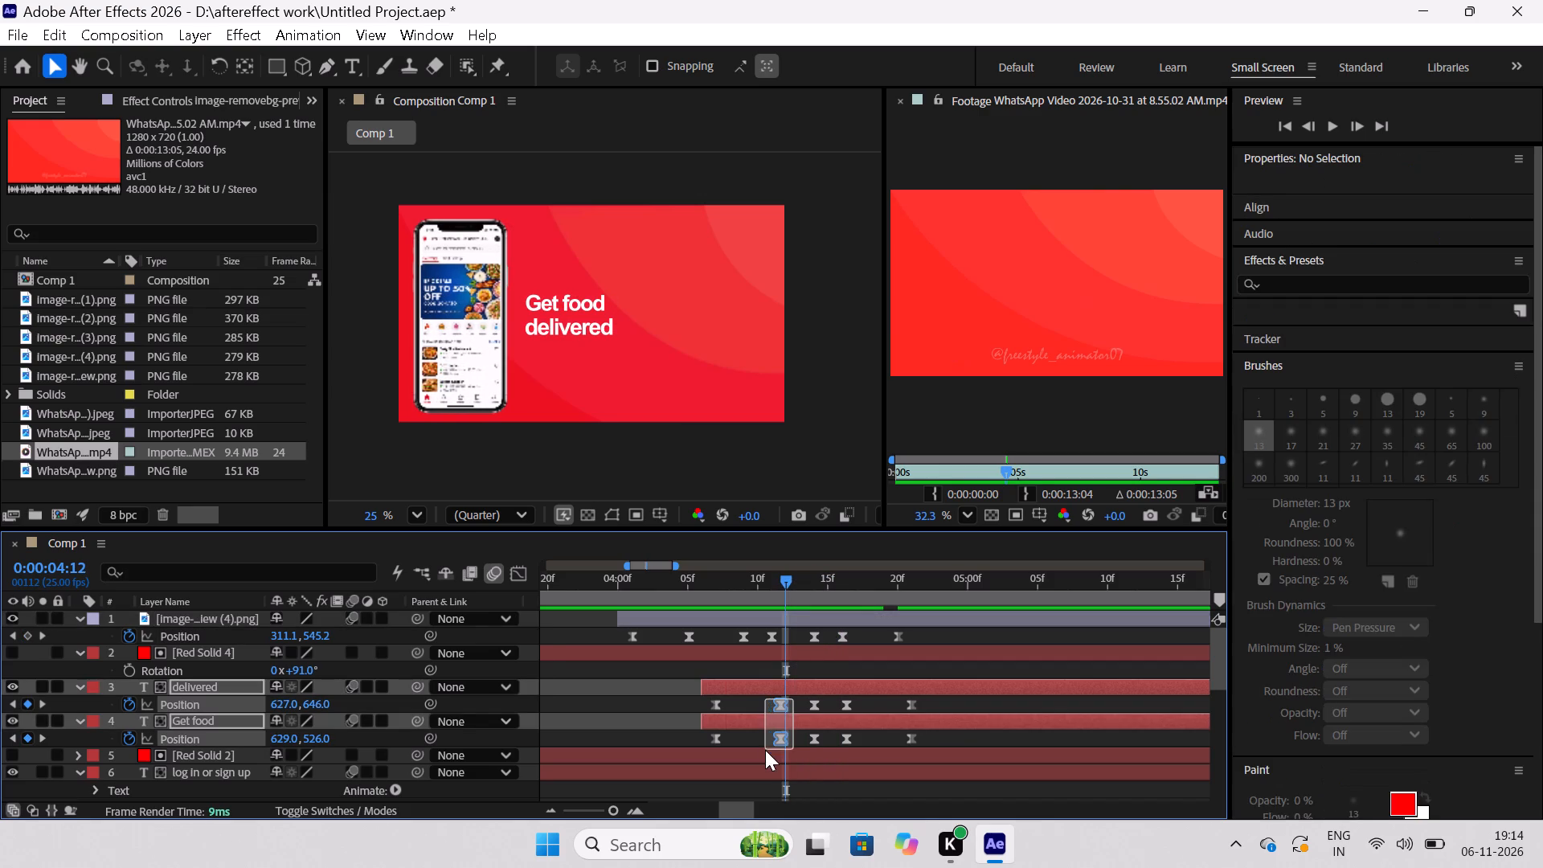
{"action": "left_click_drag", "start_coordinate": [765, 750], "coordinate": [765, 752]}
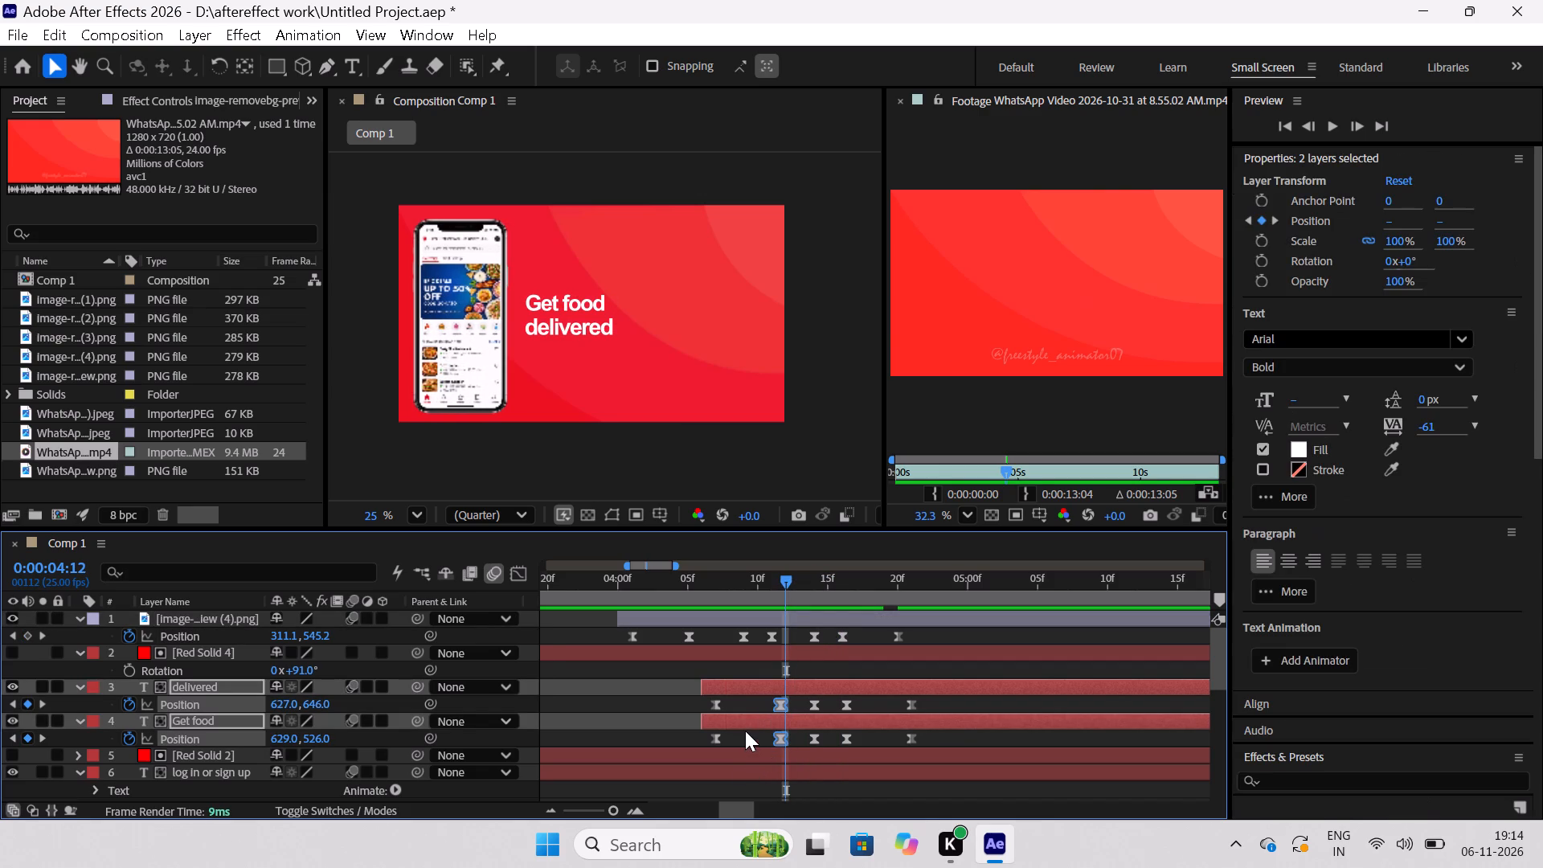
{"action": "key", "text": "ctrl+c"}
{"action": "key", "text": "ctrl+c"}
{"action": "left_click_drag", "start_coordinate": [788, 579], "coordinate": [753, 596]}
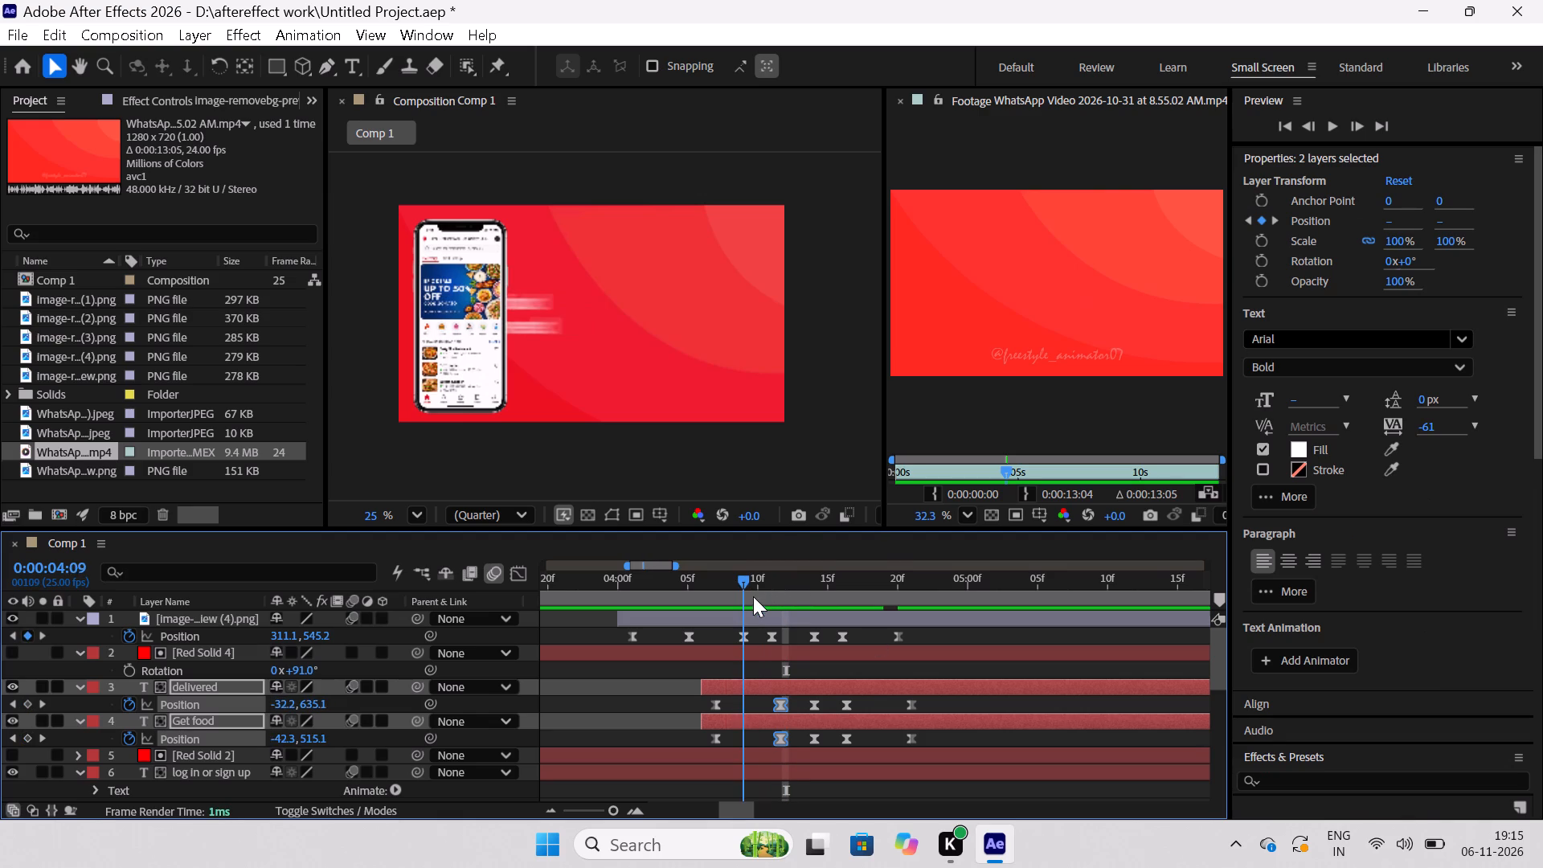
{"action": "left_click_drag", "start_coordinate": [753, 596], "coordinate": [757, 599]}
{"action": "key", "text": "ctrl+v"}
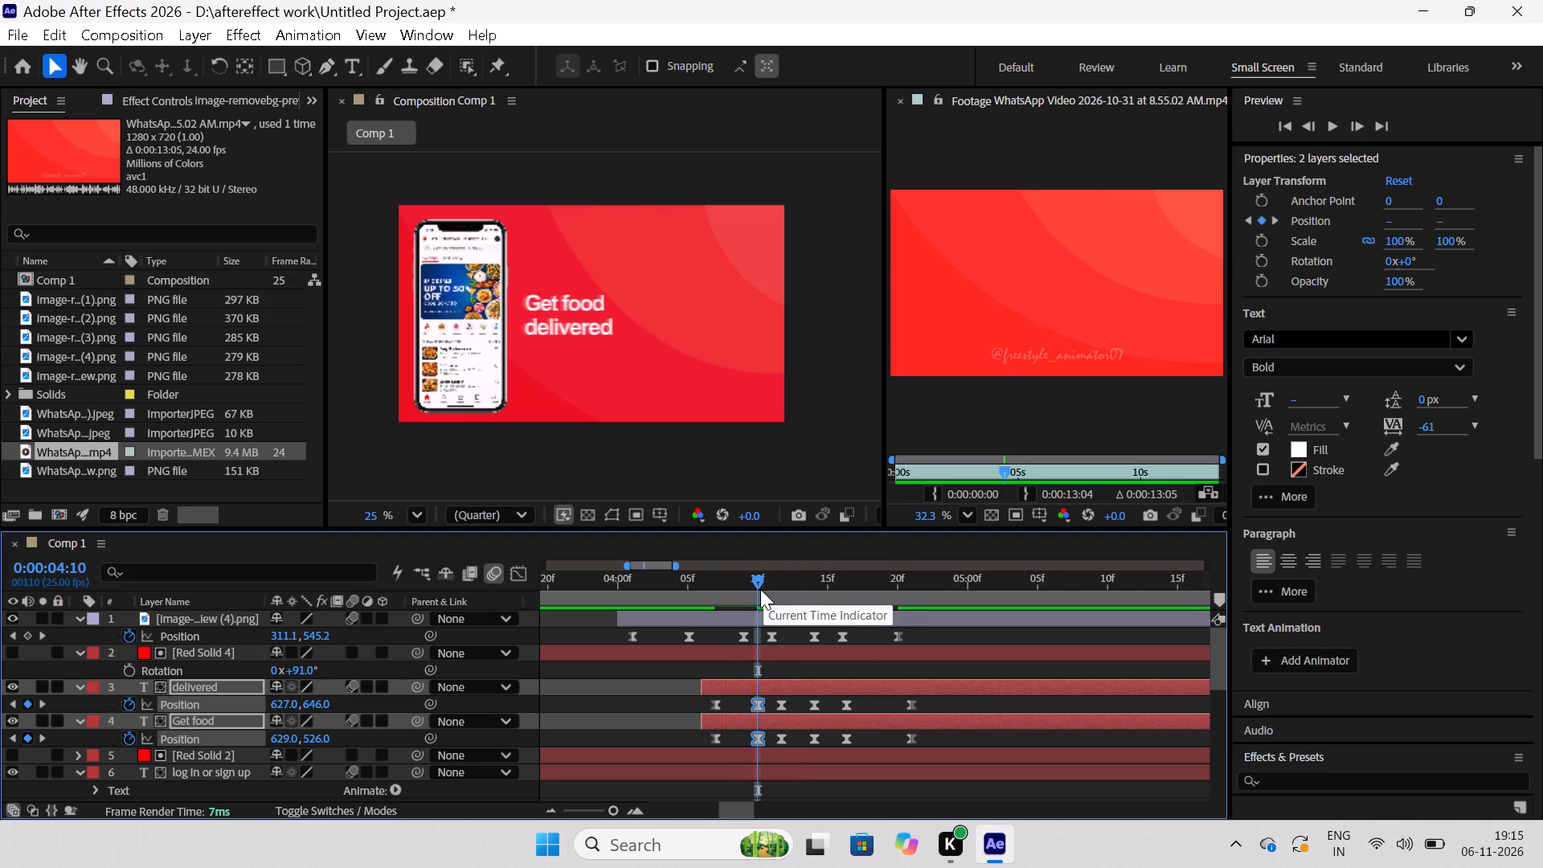
Scrub through the phone and text animation and play the composition from 0:00:03:20 to review it.
{"action": "left_click_drag", "start_coordinate": [752, 575], "coordinate": [767, 603]}
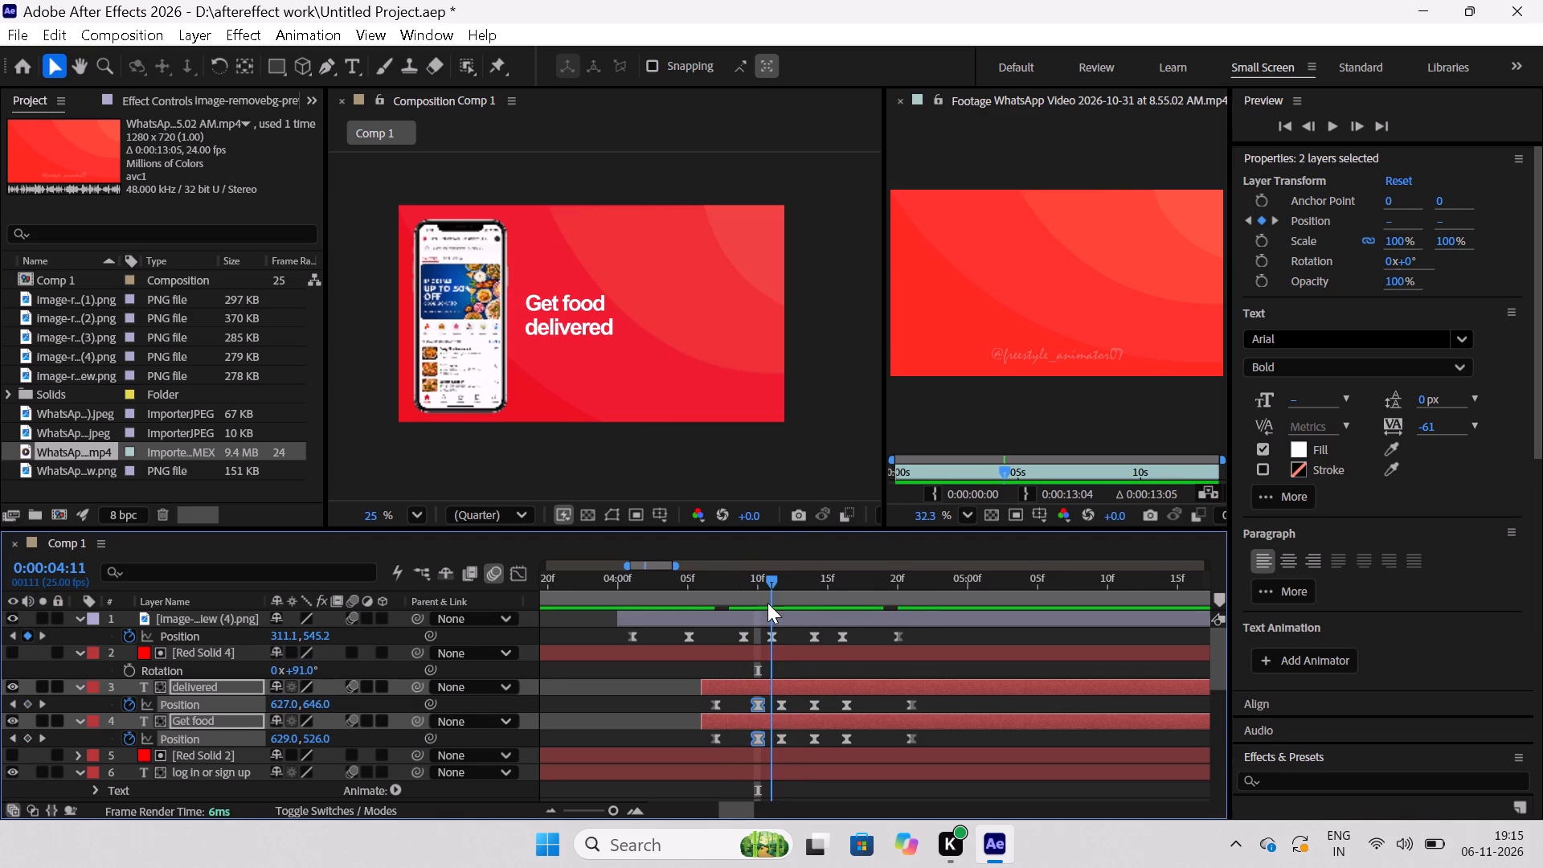
{"action": "left_click_drag", "start_coordinate": [767, 603], "coordinate": [862, 622]}
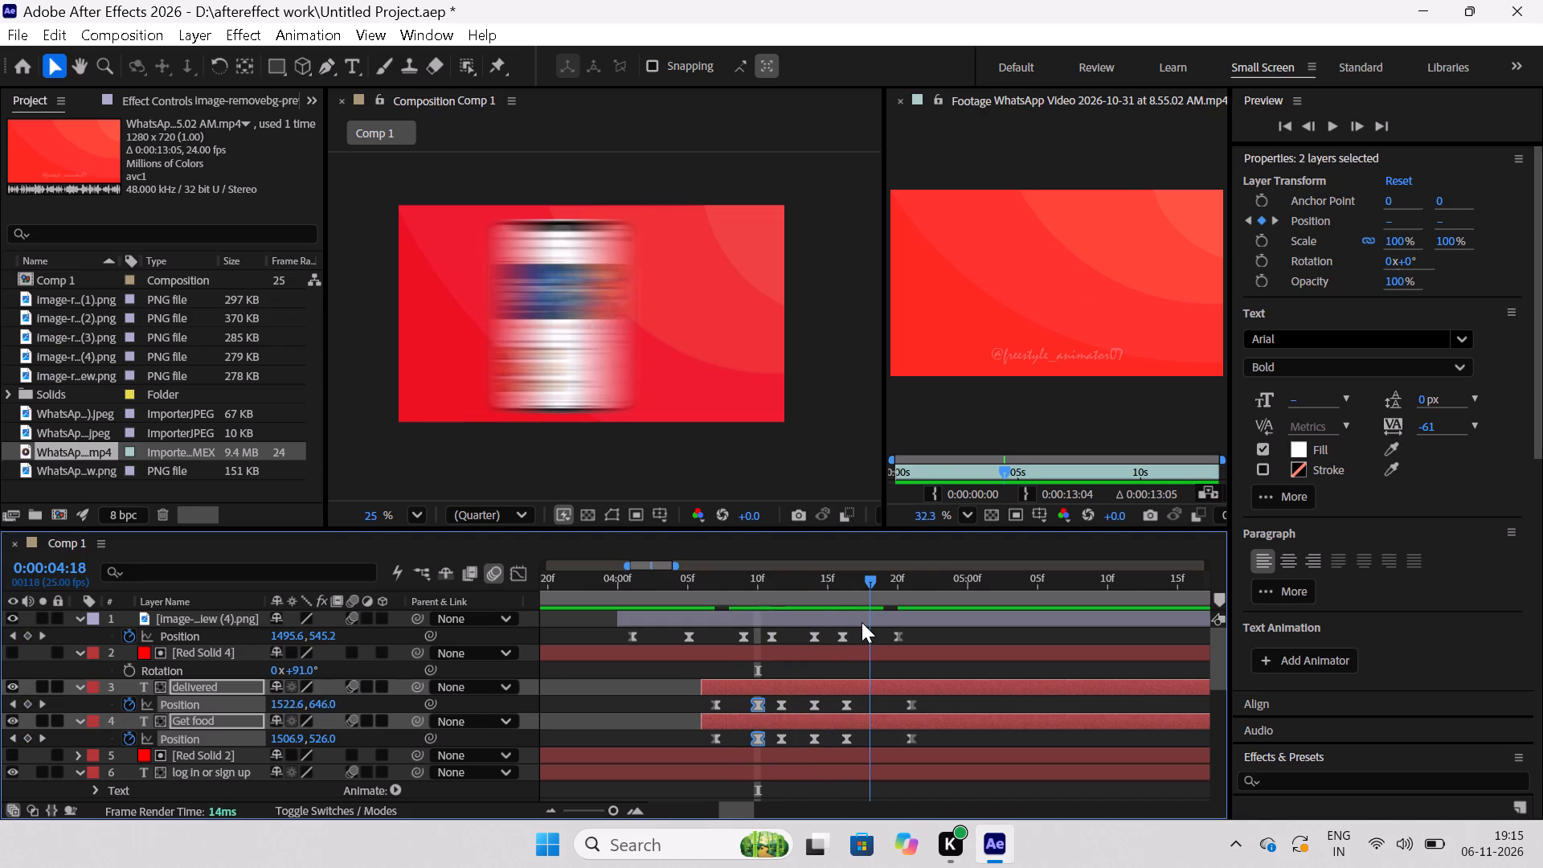
{"action": "left_click_drag", "start_coordinate": [862, 622], "coordinate": [703, 624]}
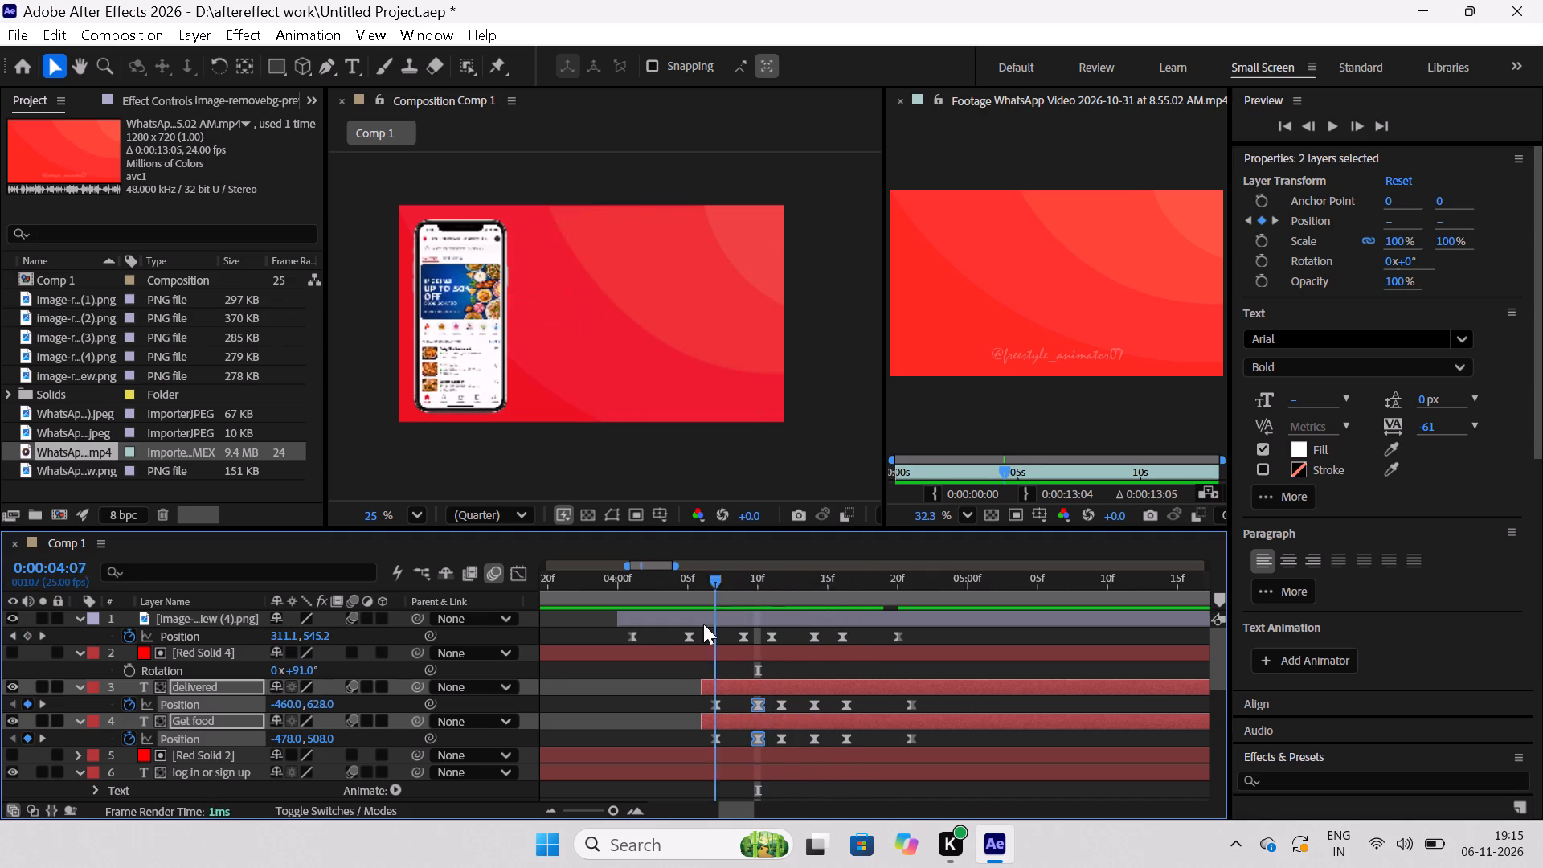
{"action": "left_click_drag", "start_coordinate": [703, 624], "coordinate": [548, 637]}
{"action": "key", "text": "space"}
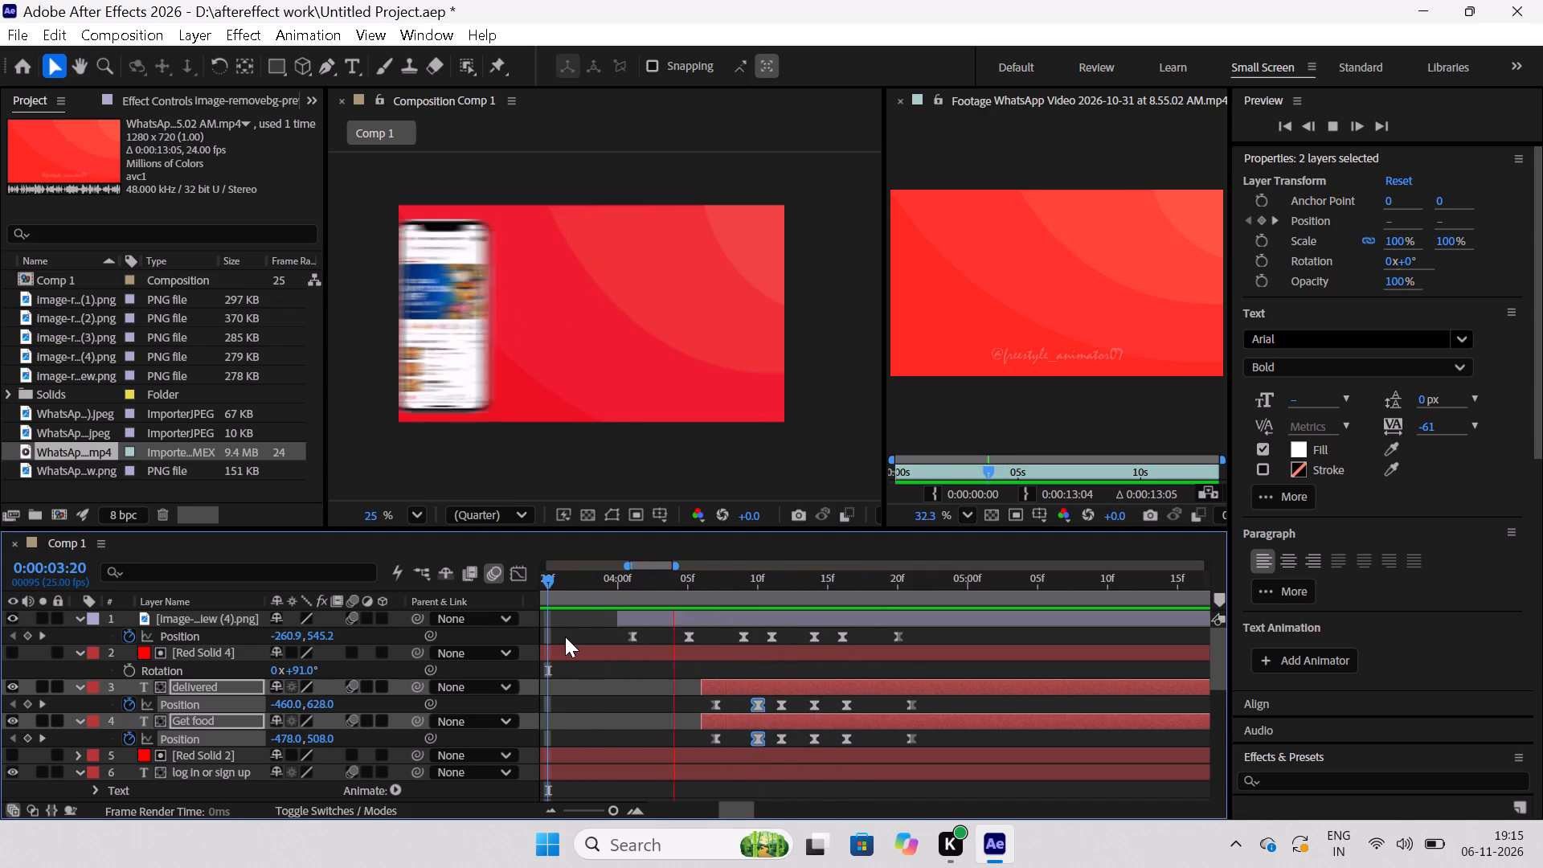
{"action": "key", "text": "space"}
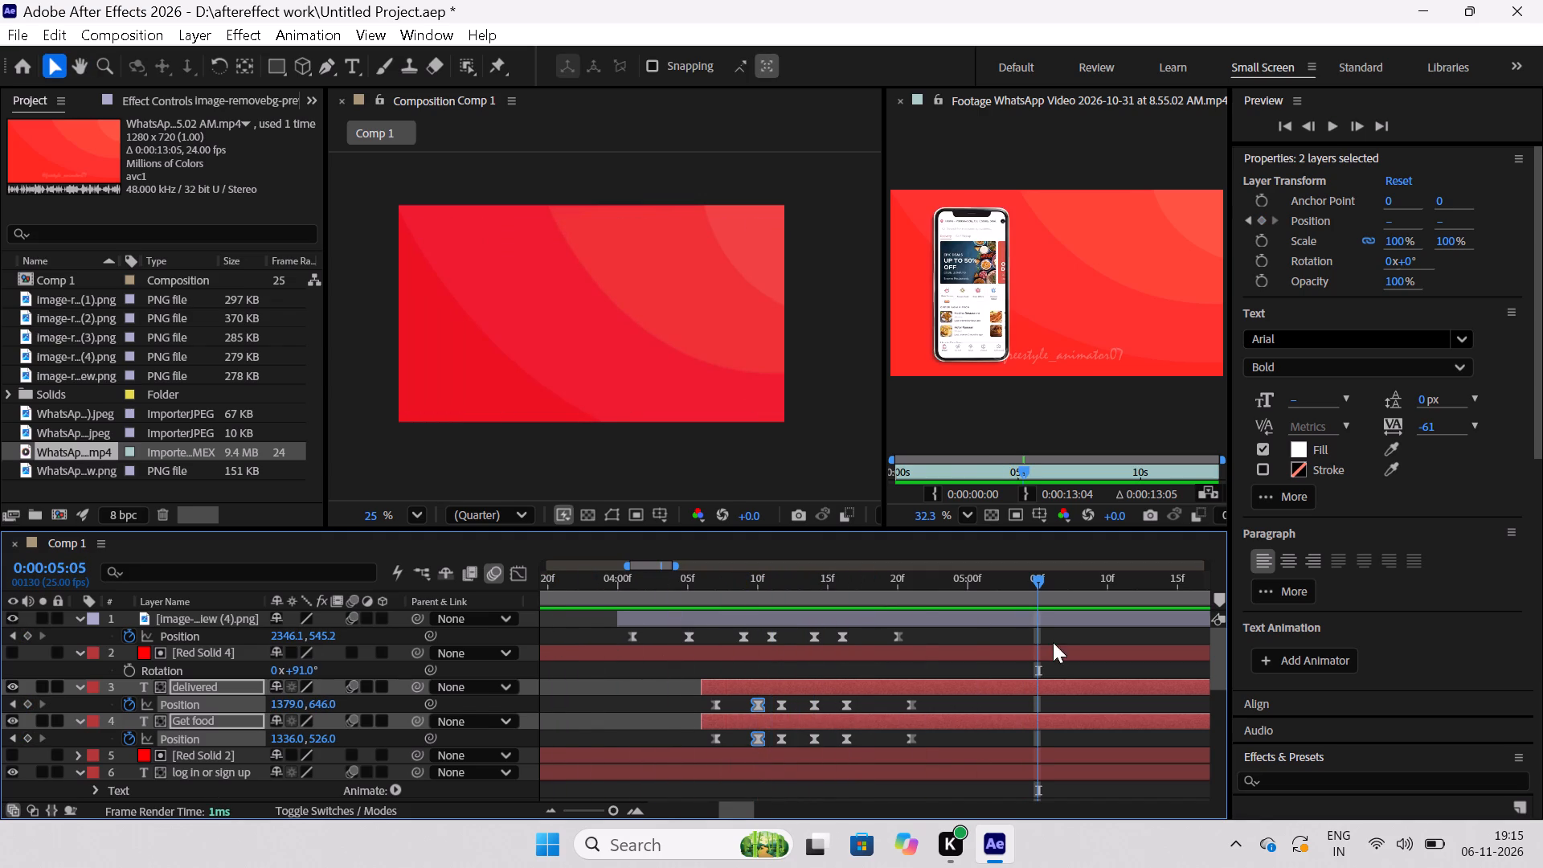
Stretch the "delivered" and "Get food" Position keyframes proportionally, keeping the start at 0:00:04:07 and ending at about 0:00:05:12.
{"action": "left_click_drag", "start_coordinate": [968, 703], "coordinate": [715, 756]}
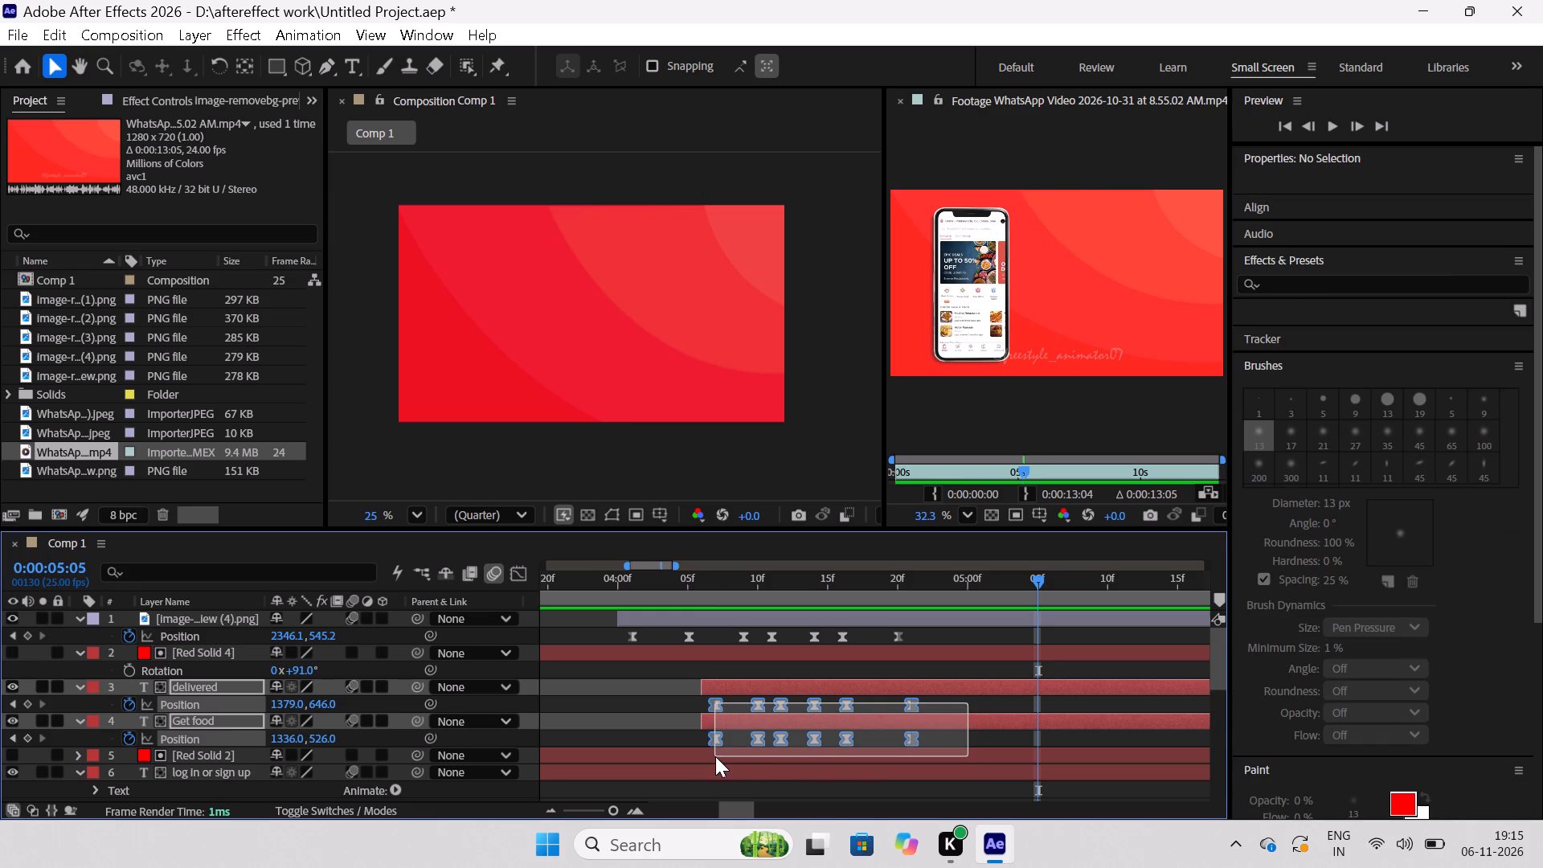
{"action": "left_click_drag", "start_coordinate": [715, 756], "coordinate": [704, 756]}
{"action": "left_click_drag", "start_coordinate": [912, 736], "coordinate": [1096, 731], "text": "alt"}
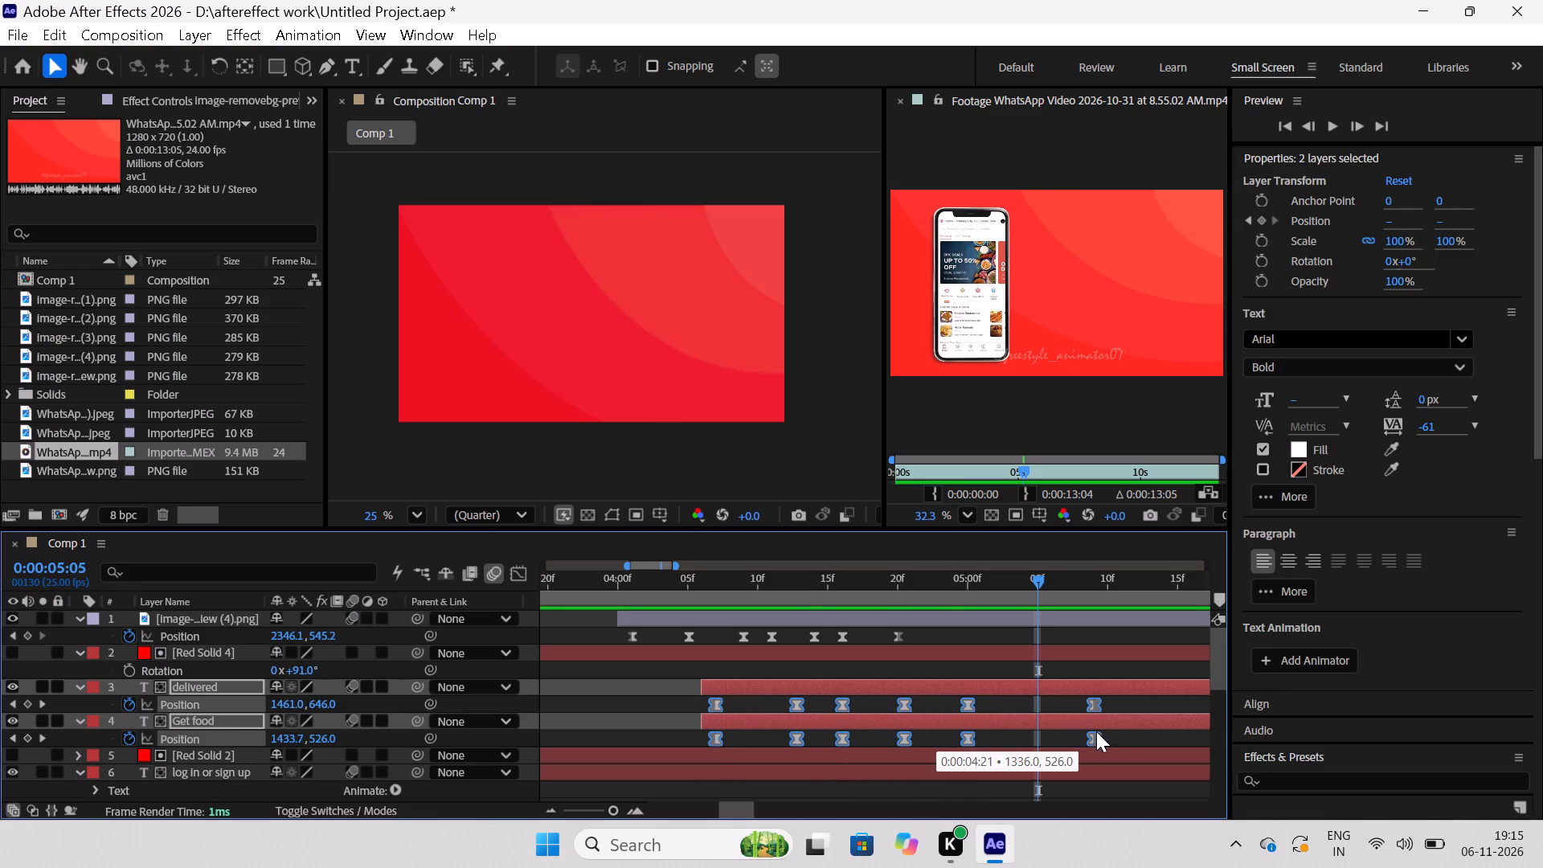
{"action": "left_click_drag", "start_coordinate": [1096, 731], "coordinate": [1130, 730], "text": "alt"}
Stretch all the phone image's Position keyframes proportionally, keeping the start at 0:00:04:01 and ending at 0:00:05:12.
{"action": "left_click_drag", "start_coordinate": [931, 640], "coordinate": [898, 640]}
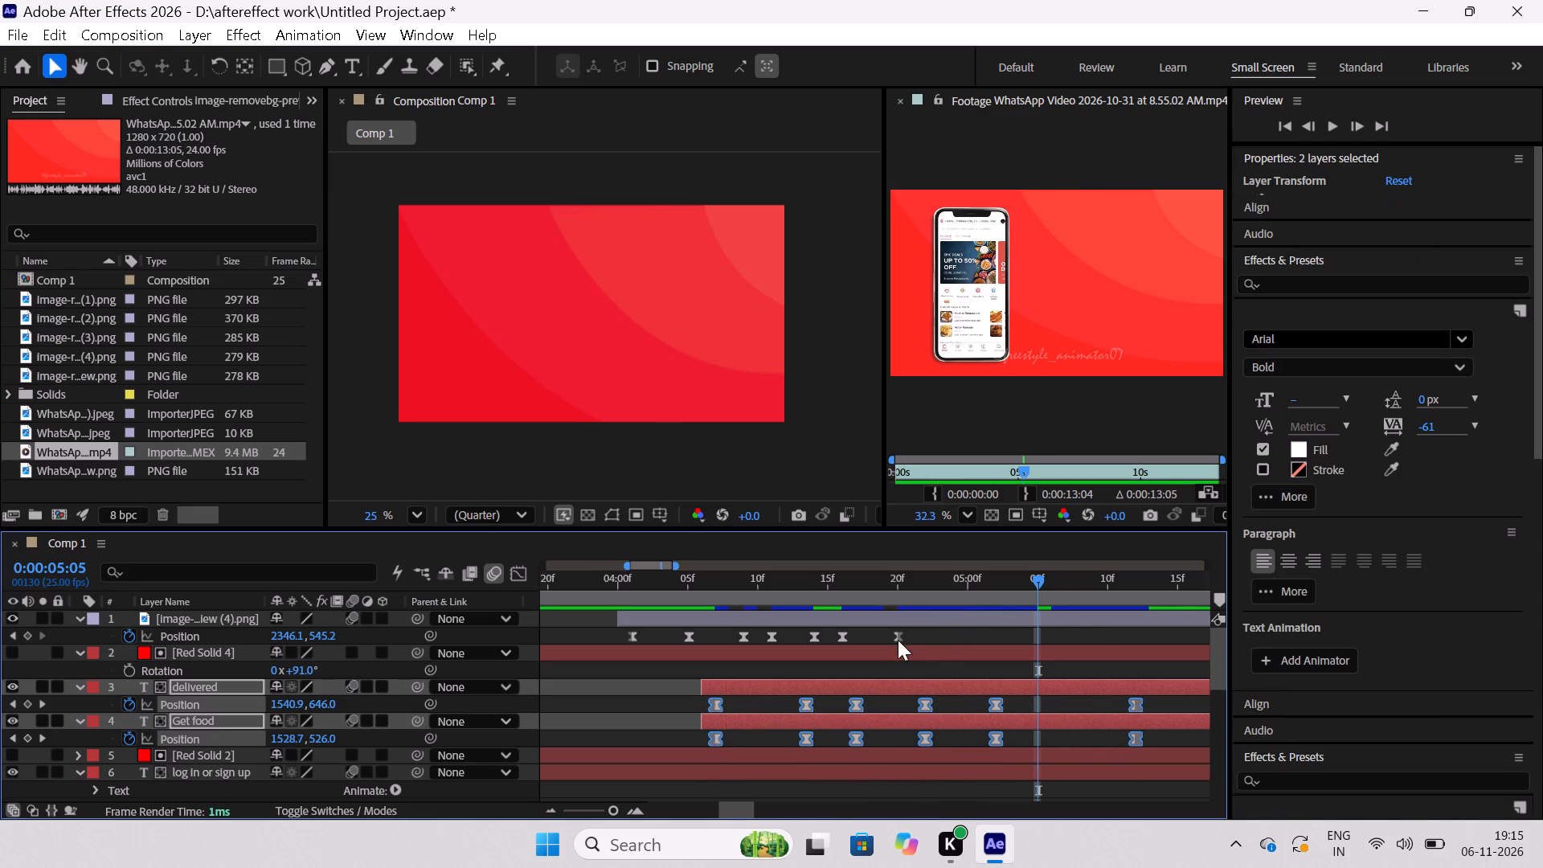
{"action": "left_click_drag", "start_coordinate": [898, 640], "coordinate": [628, 650]}
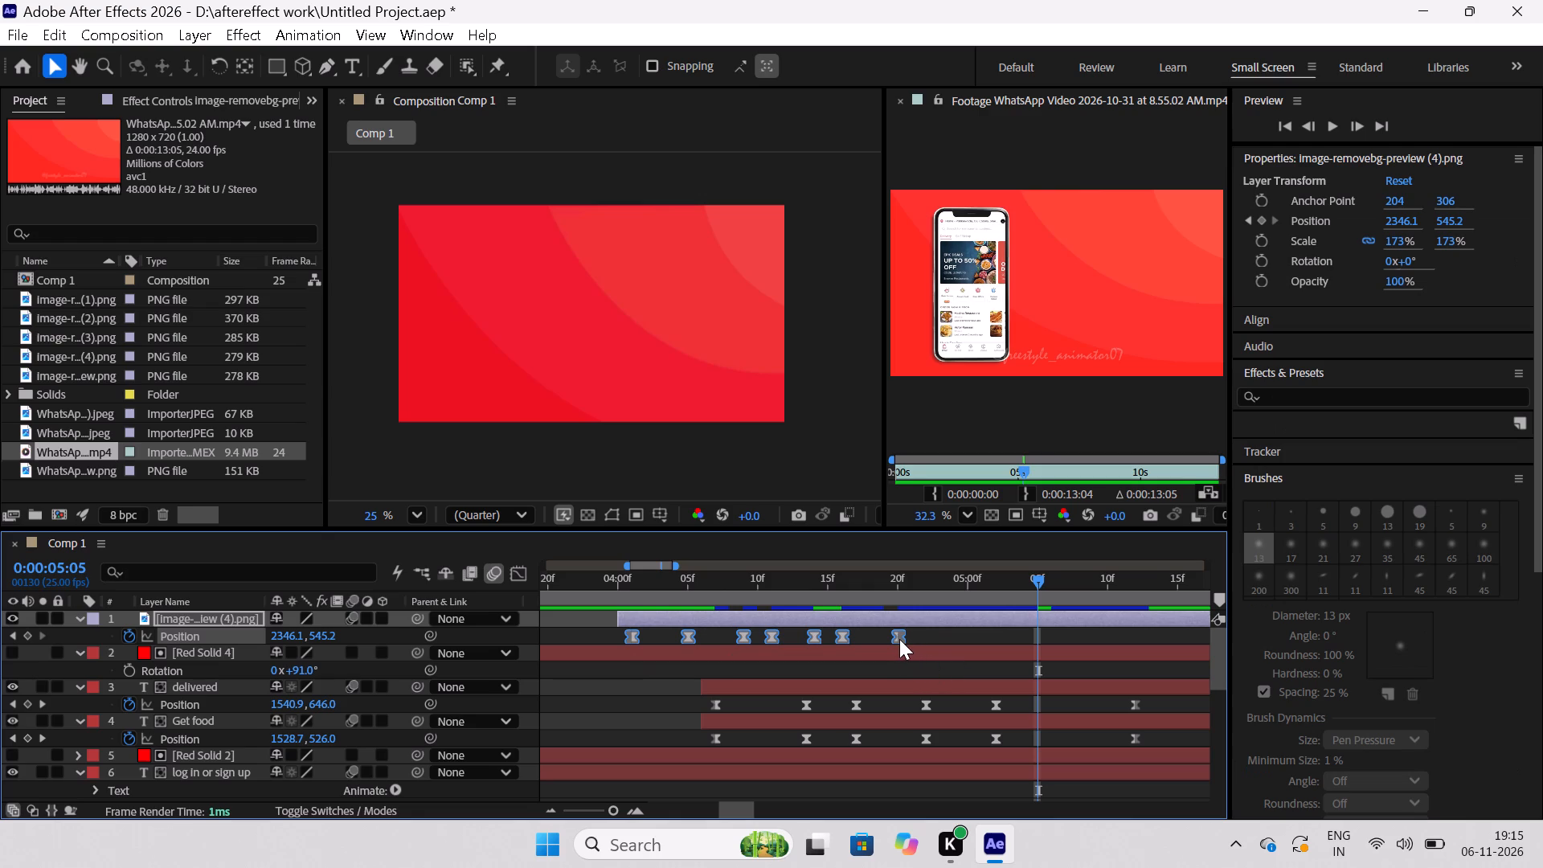
{"action": "left_click_drag", "start_coordinate": [898, 637], "coordinate": [1125, 651], "text": "alt"}
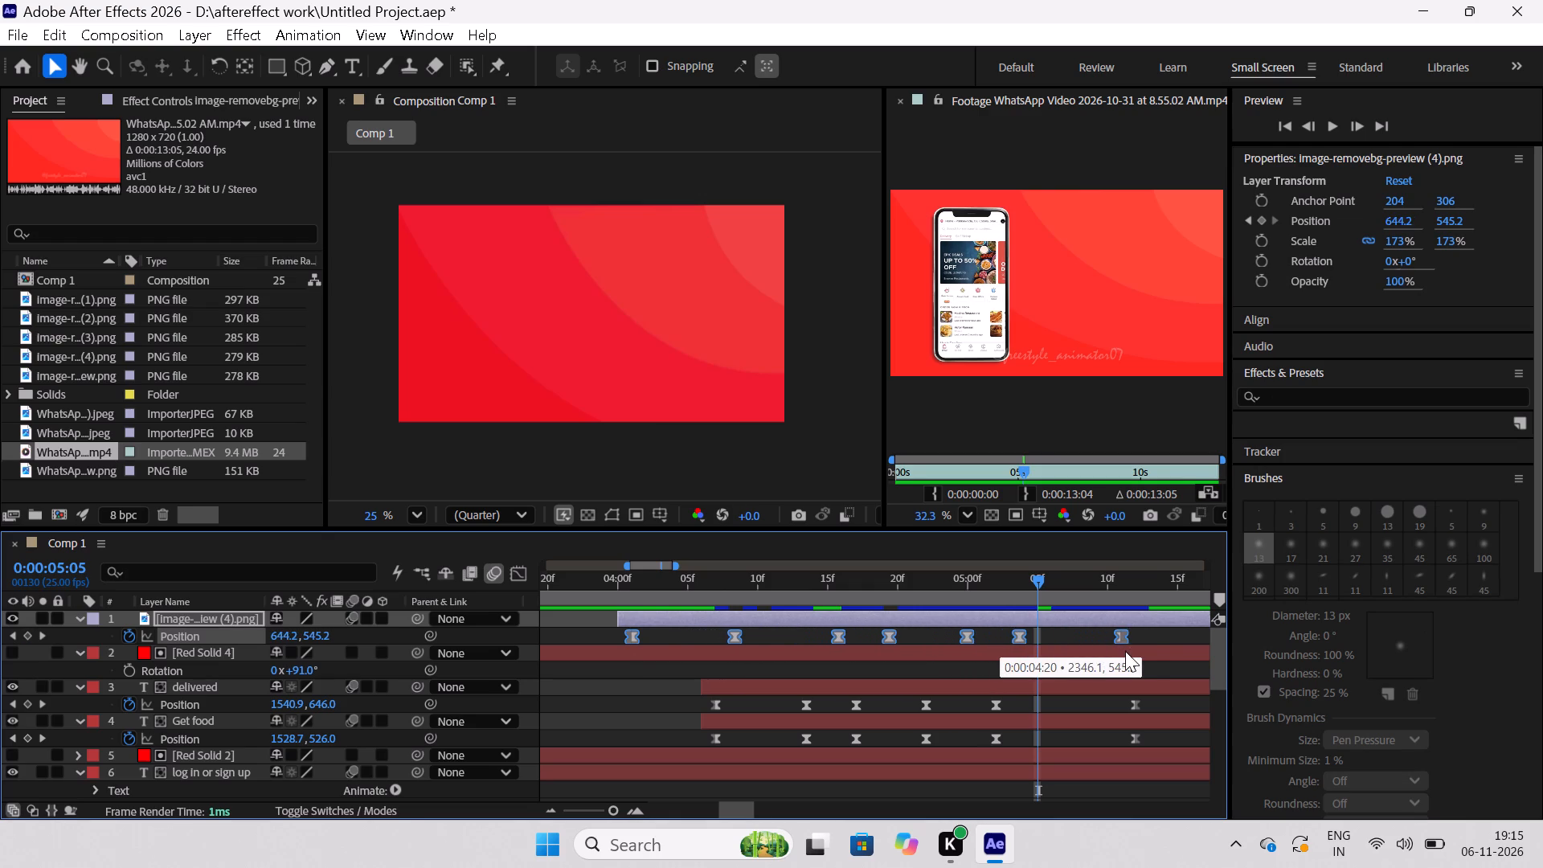
{"action": "left_click_drag", "start_coordinate": [1125, 651], "coordinate": [1132, 660], "text": "alt"}
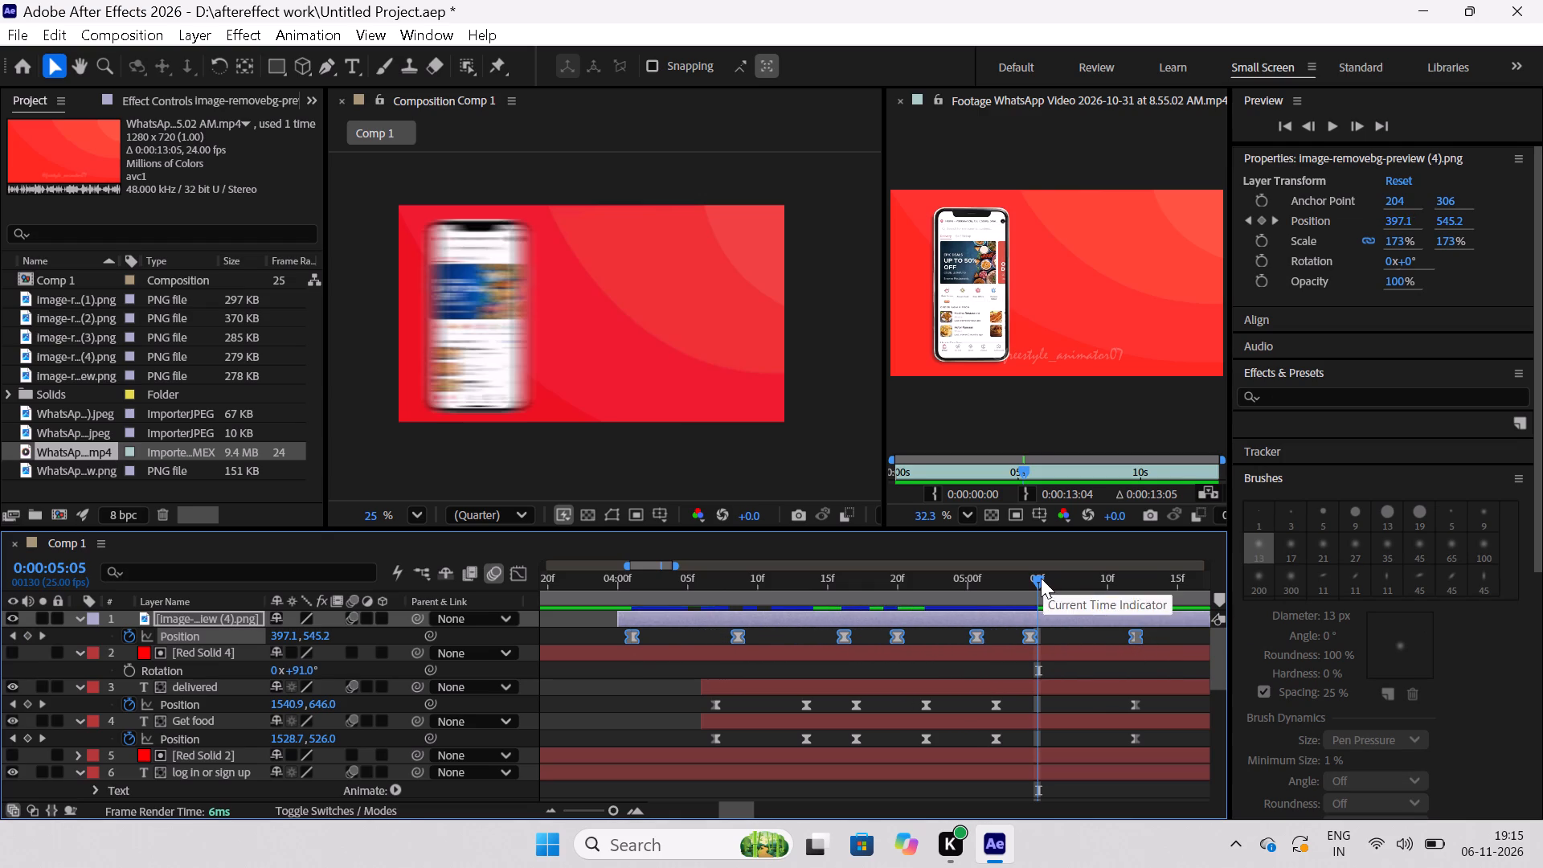
Play the composition from 0:00:02:10 to review the slowed phone and text animation, ending with the time indicator at 0:00:05:14.
{"action": "left_click_drag", "start_coordinate": [1030, 575], "coordinate": [501, 634]}
{"action": "key", "text": "space"}
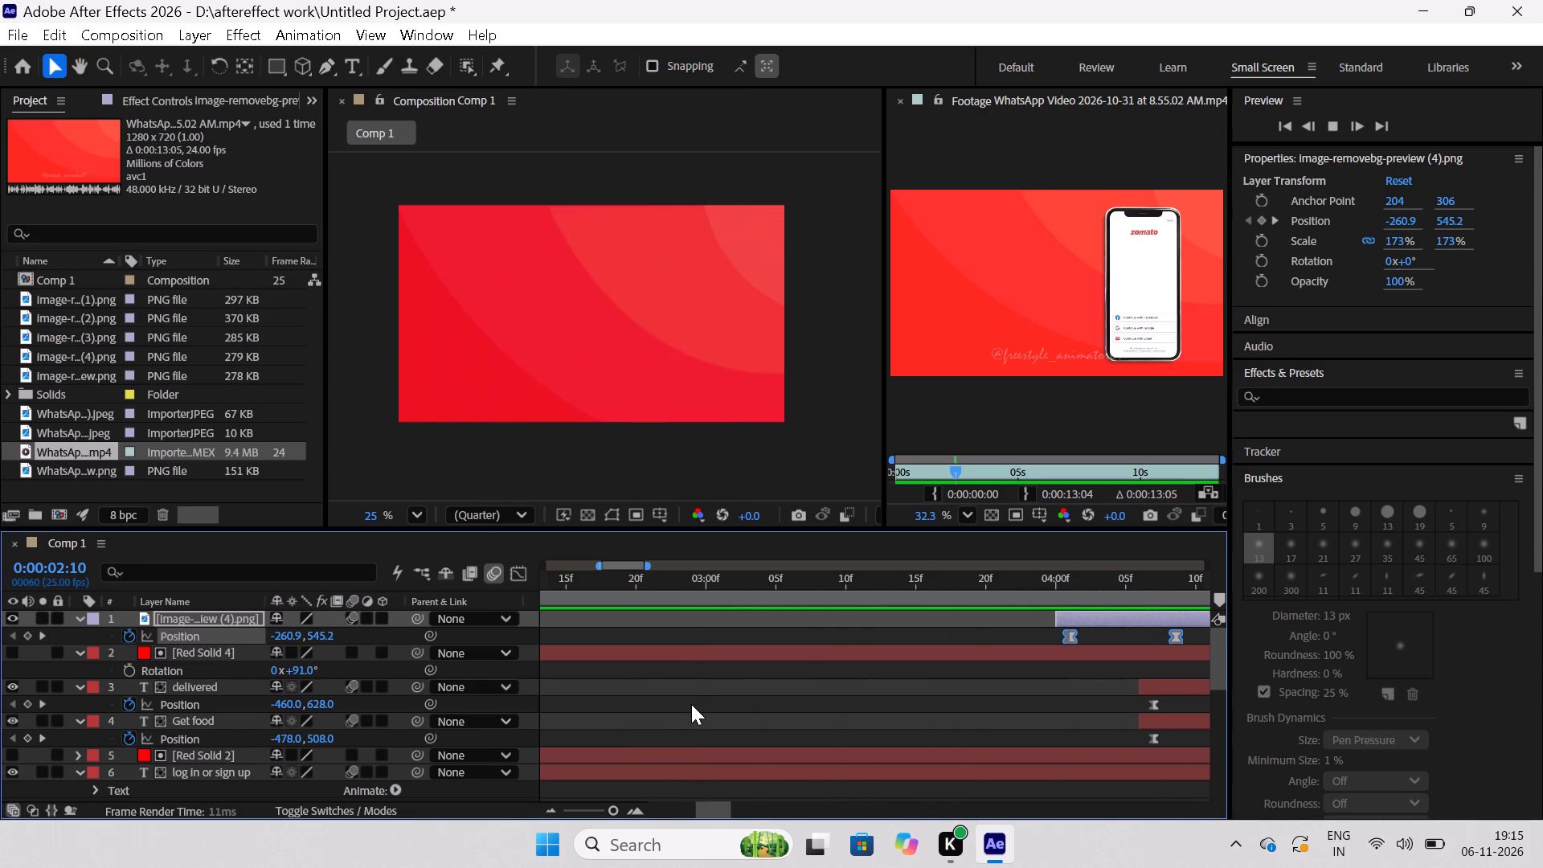
{"action": "key", "text": "space"}
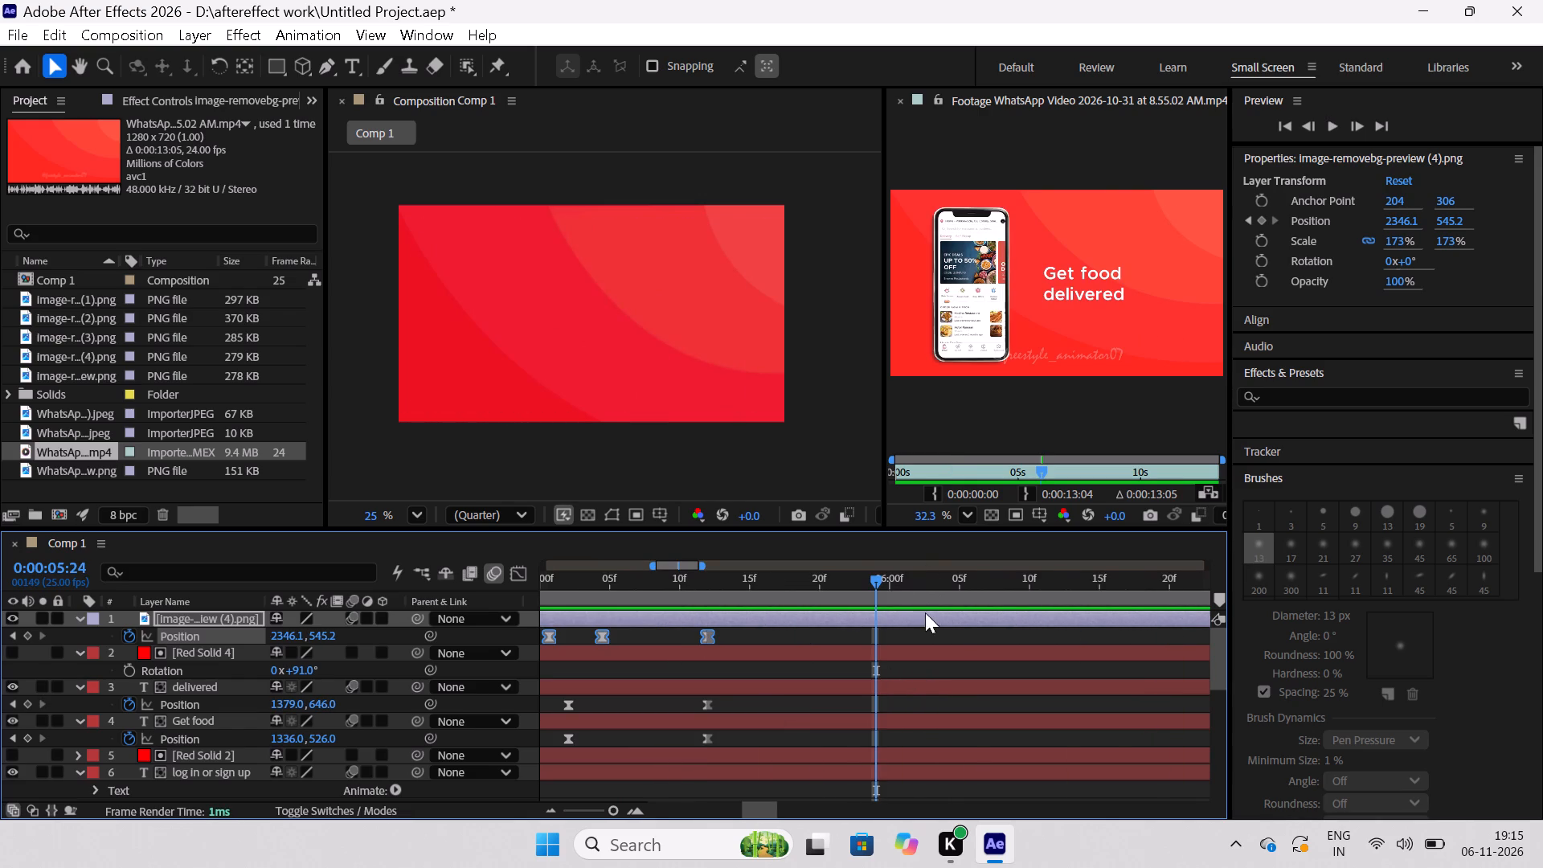
{"action": "left_click_drag", "start_coordinate": [874, 583], "coordinate": [738, 593]}
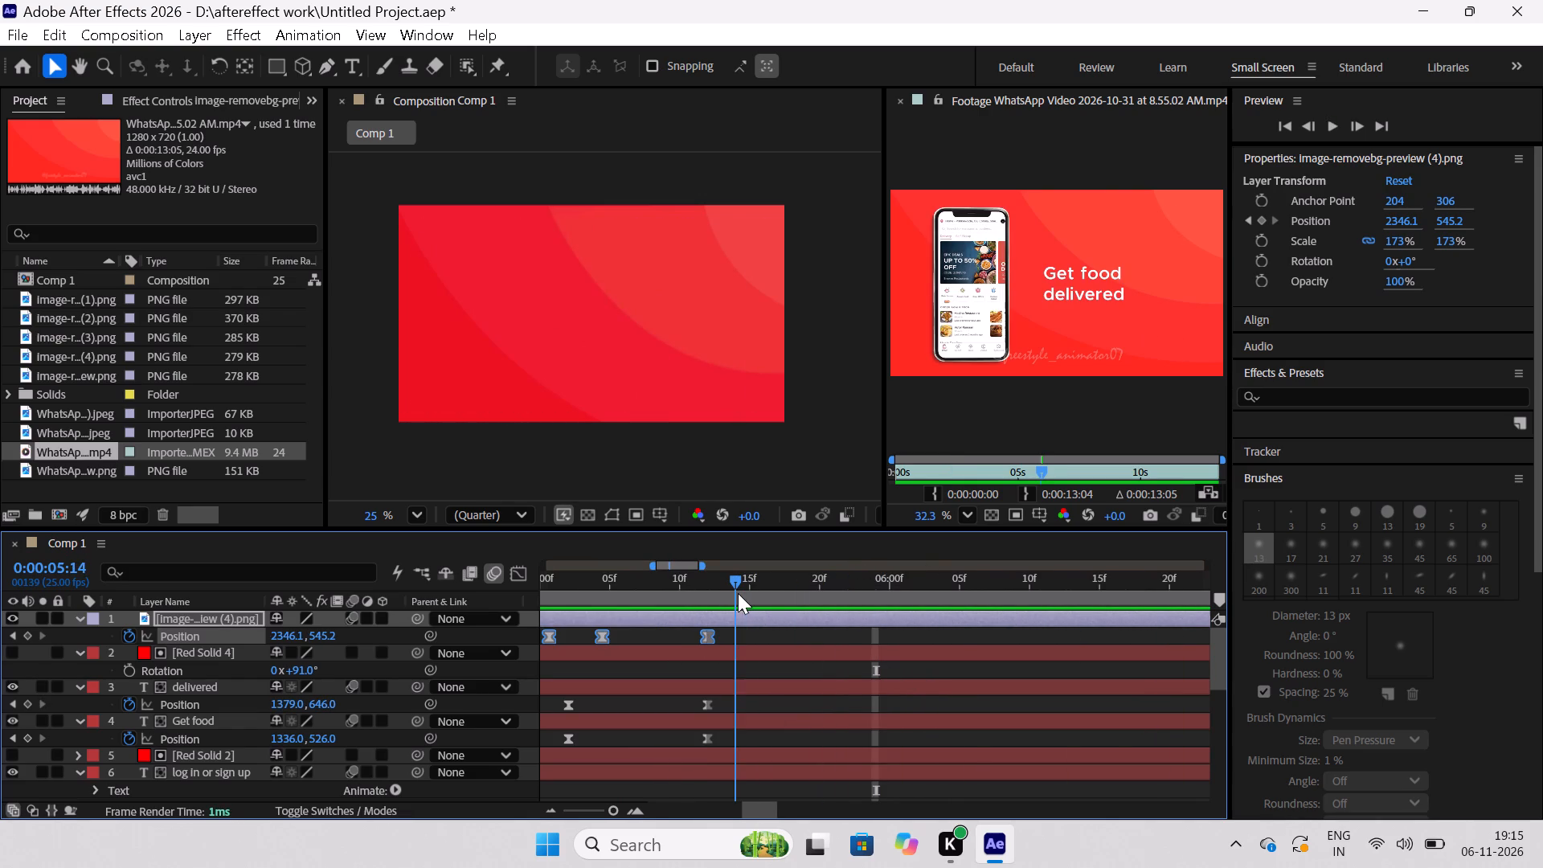
Extend the end of the WhatsApp preview PNG layer (layer 13) to 0:00:13:07.
{"action": "type", "text": "------------"}
{"action": "scroll", "coordinate": [838, 716], "scroll_direction": "down", "scroll_amount": 4}
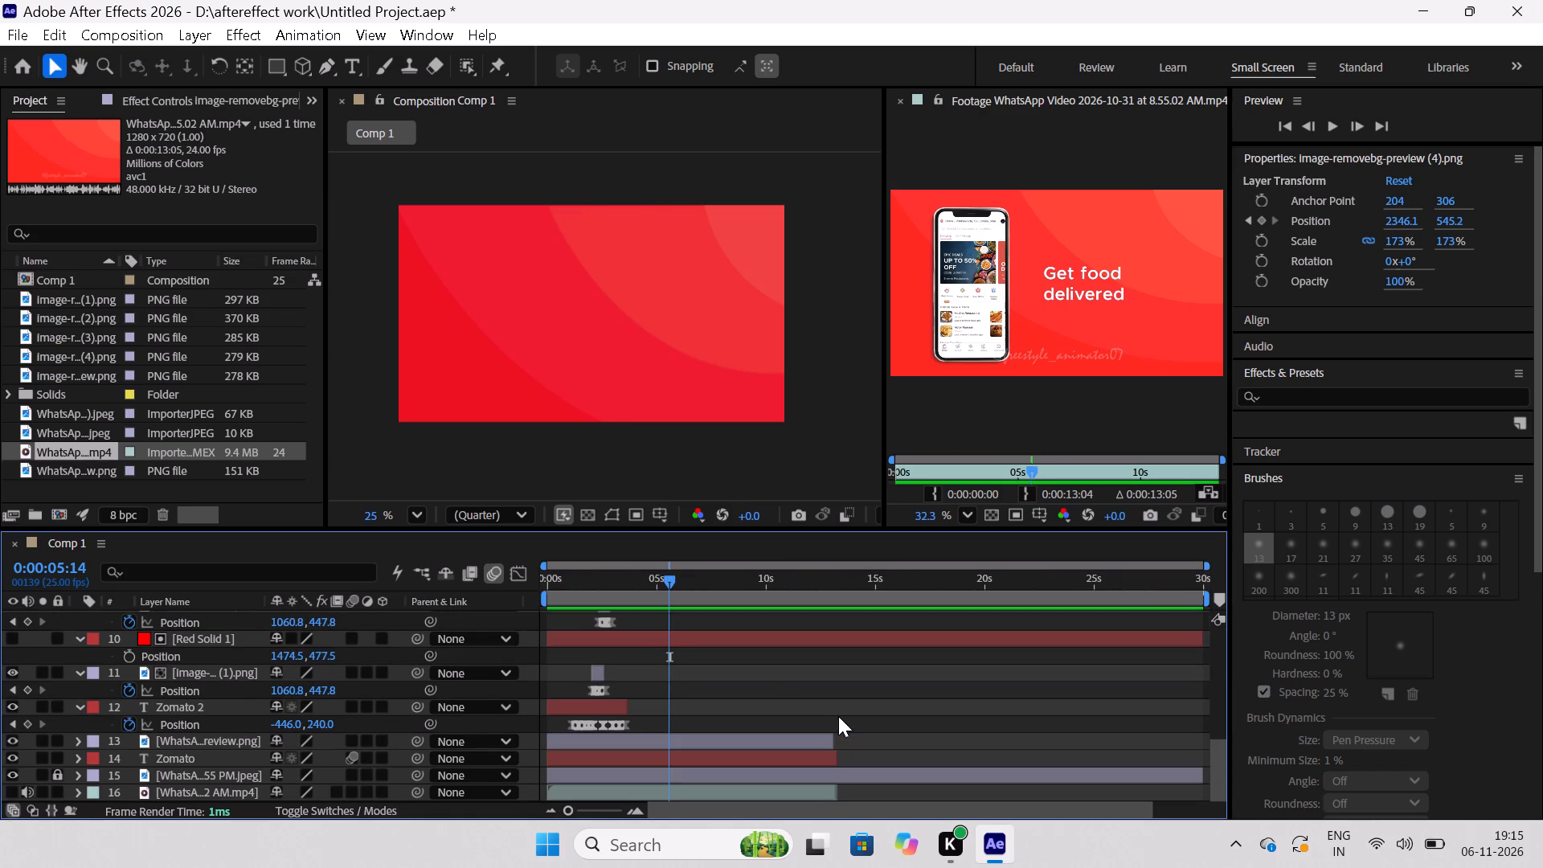
{"action": "scroll", "coordinate": [838, 716], "scroll_direction": "down", "scroll_amount": 4}
{"action": "scroll", "coordinate": [840, 714], "scroll_direction": "up", "scroll_amount": 2}
{"action": "scroll", "coordinate": [840, 714], "scroll_direction": "down", "scroll_amount": 1}
{"action": "left_click_drag", "start_coordinate": [674, 581], "coordinate": [845, 655]}
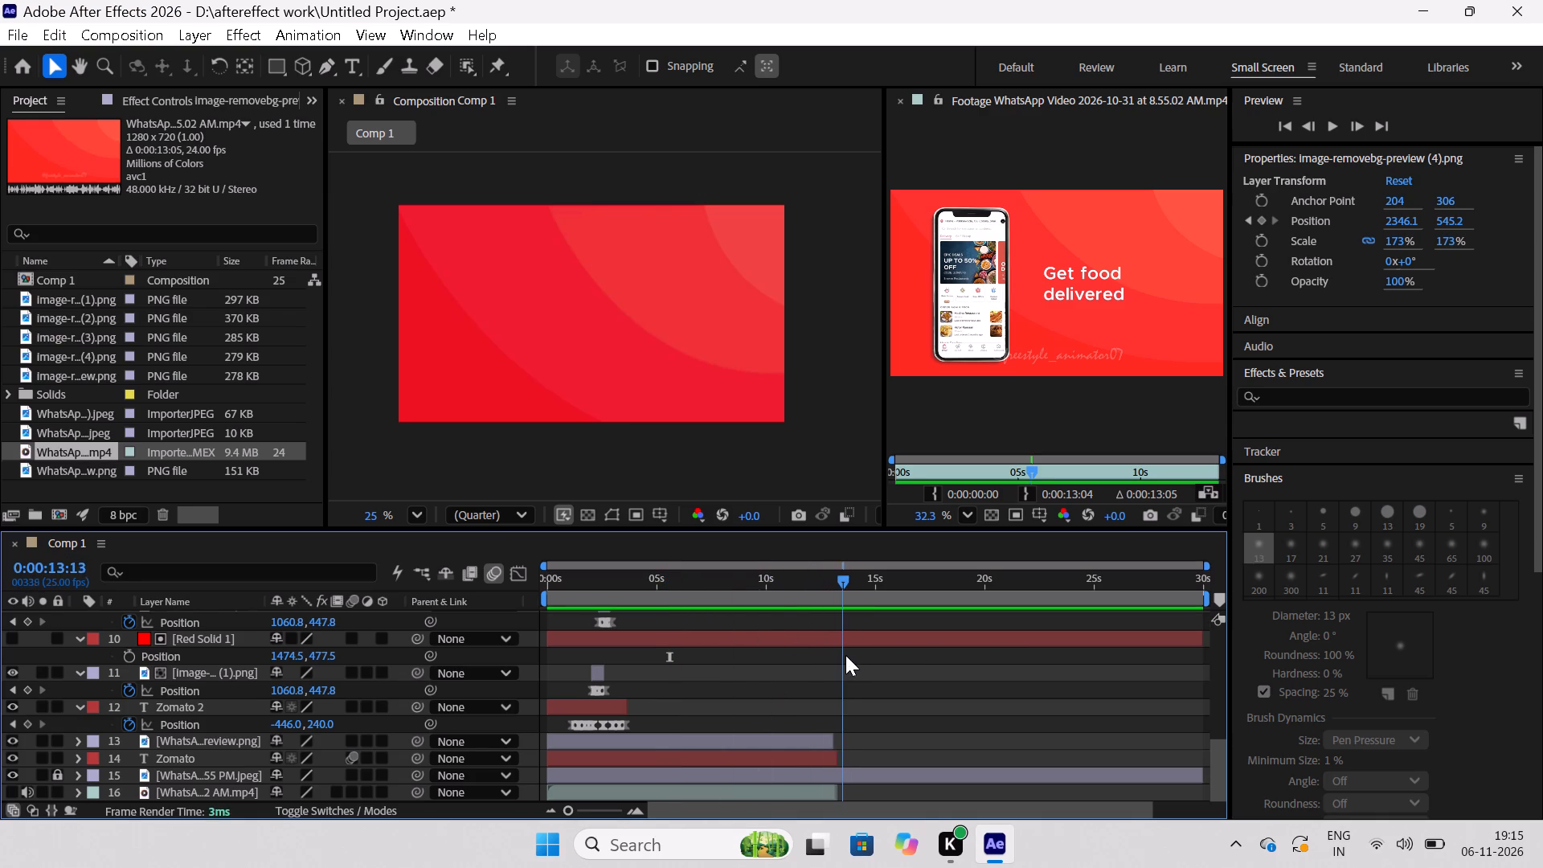
{"action": "left_click_drag", "start_coordinate": [845, 655], "coordinate": [843, 653]}
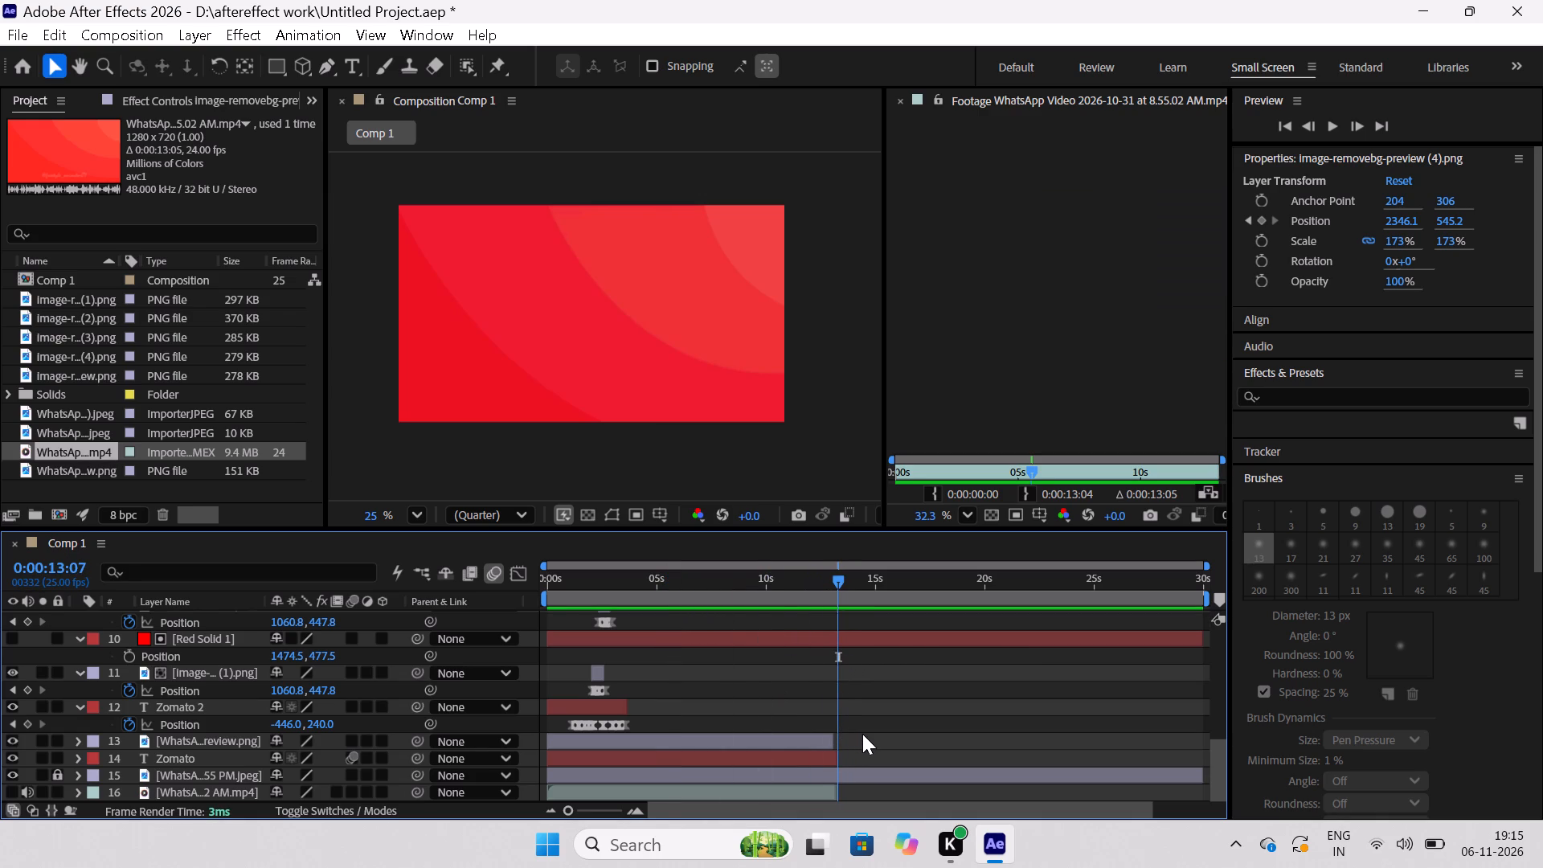
{"action": "left_click_drag", "start_coordinate": [834, 734], "coordinate": [841, 739]}
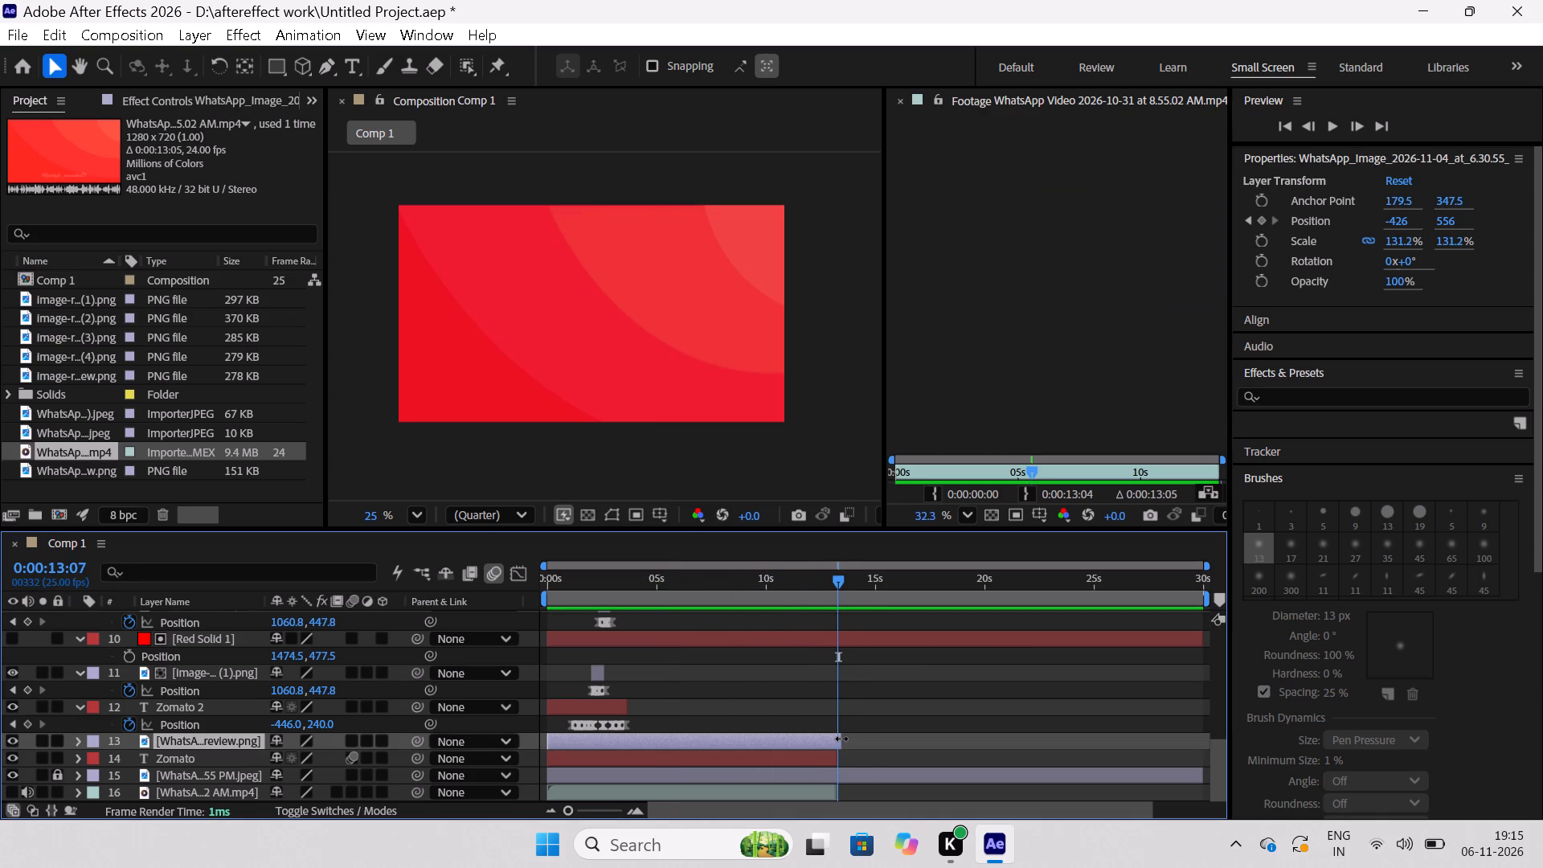
{"action": "left_click_drag", "start_coordinate": [841, 739], "coordinate": [839, 743]}
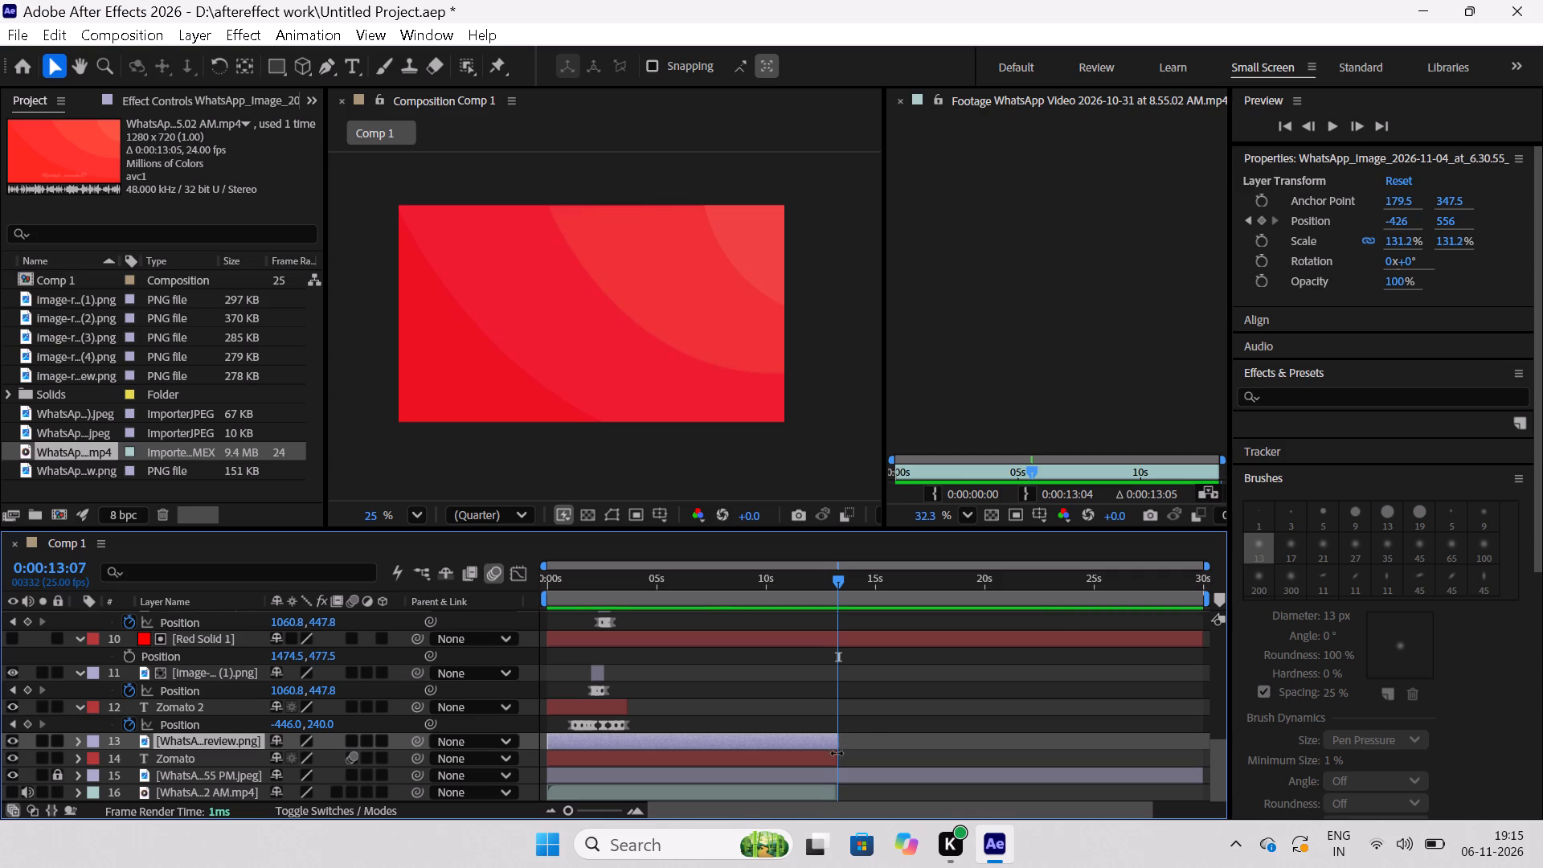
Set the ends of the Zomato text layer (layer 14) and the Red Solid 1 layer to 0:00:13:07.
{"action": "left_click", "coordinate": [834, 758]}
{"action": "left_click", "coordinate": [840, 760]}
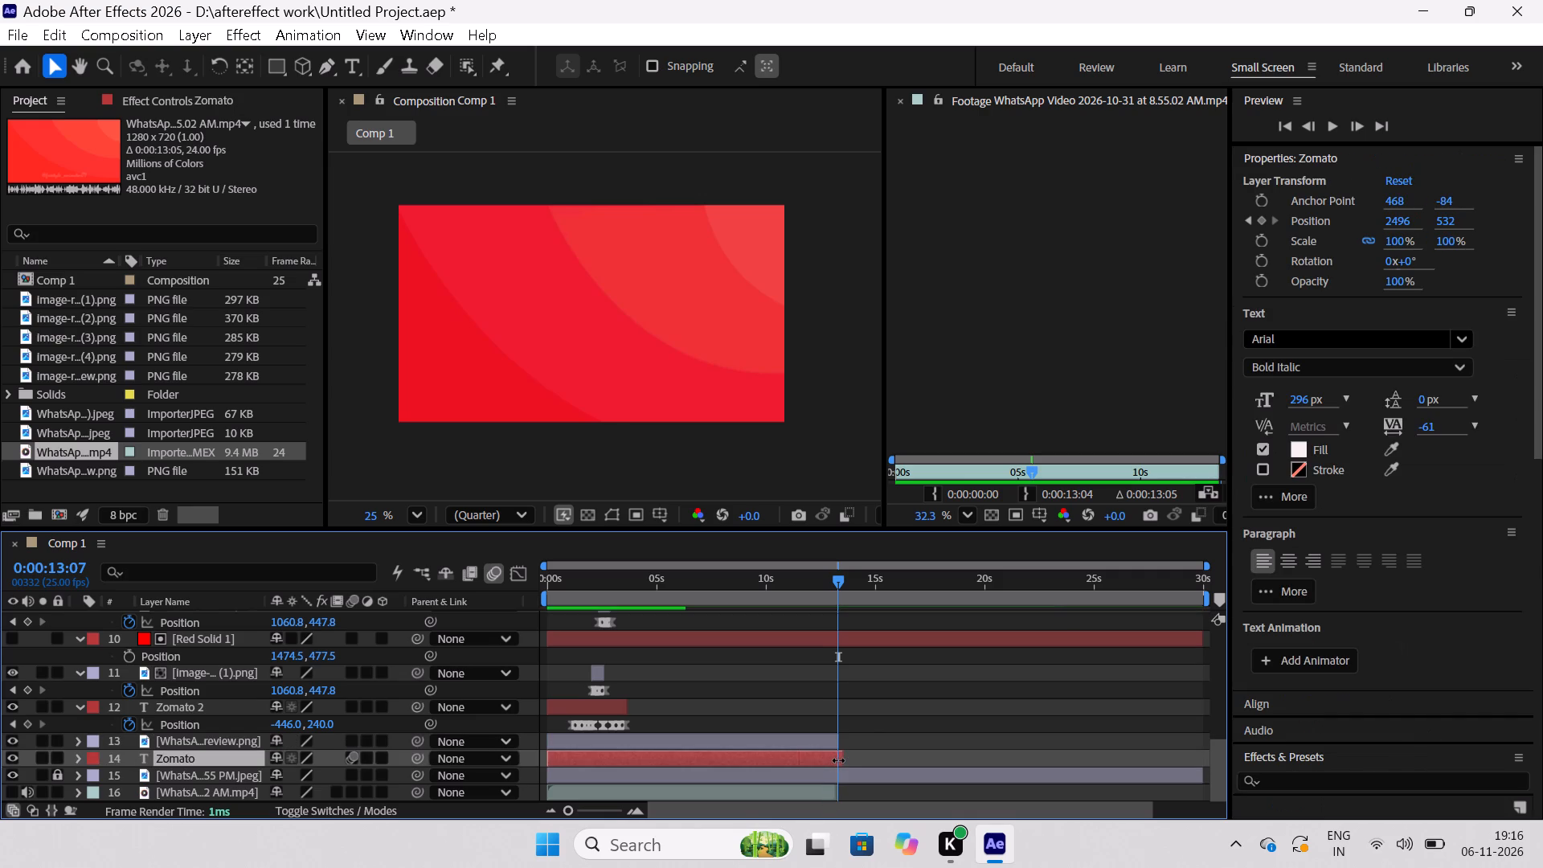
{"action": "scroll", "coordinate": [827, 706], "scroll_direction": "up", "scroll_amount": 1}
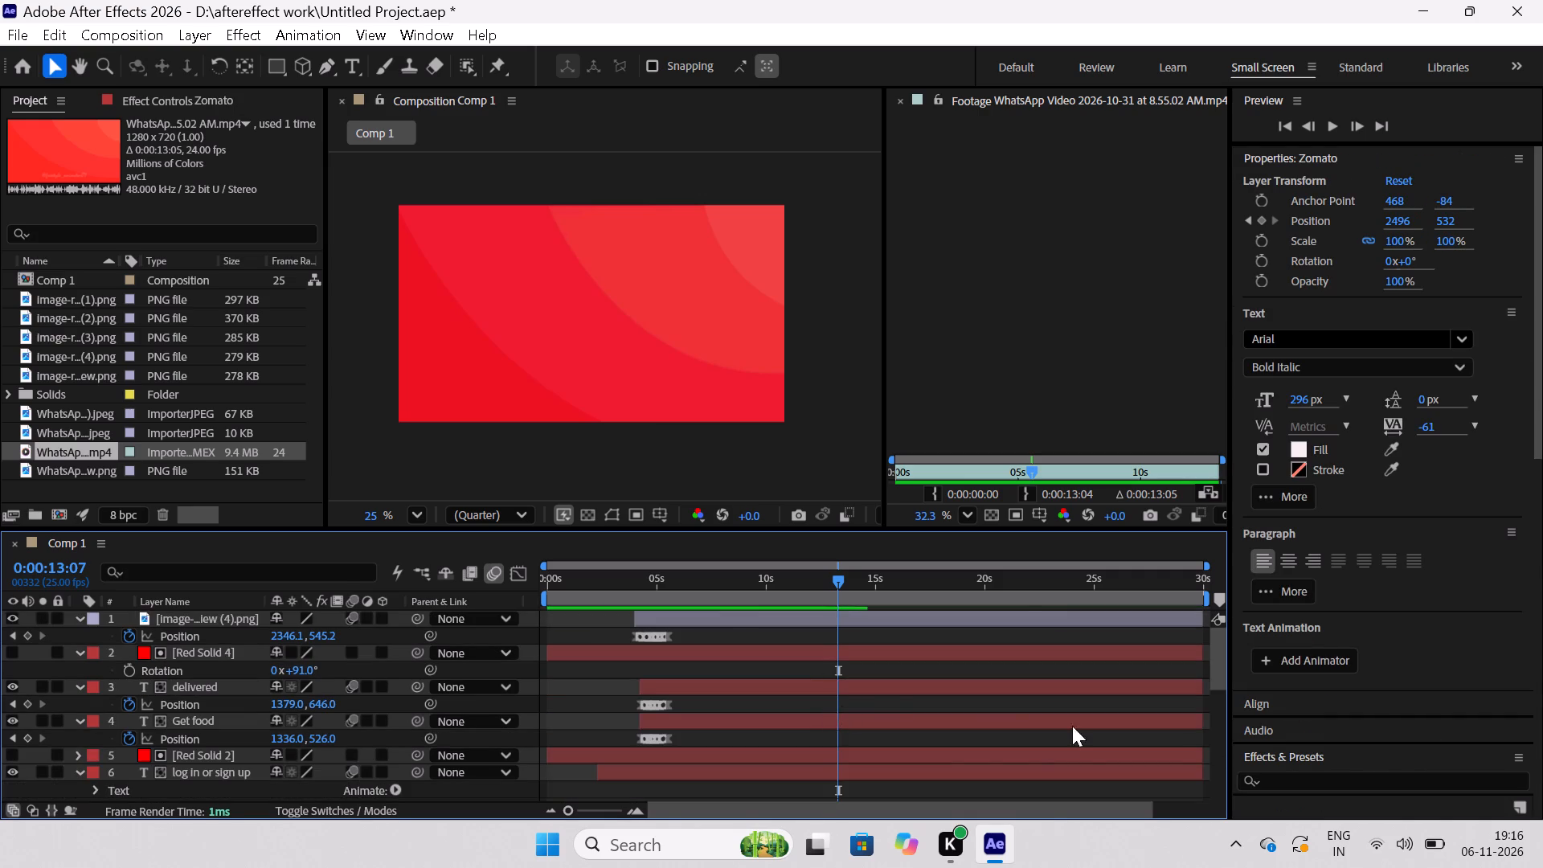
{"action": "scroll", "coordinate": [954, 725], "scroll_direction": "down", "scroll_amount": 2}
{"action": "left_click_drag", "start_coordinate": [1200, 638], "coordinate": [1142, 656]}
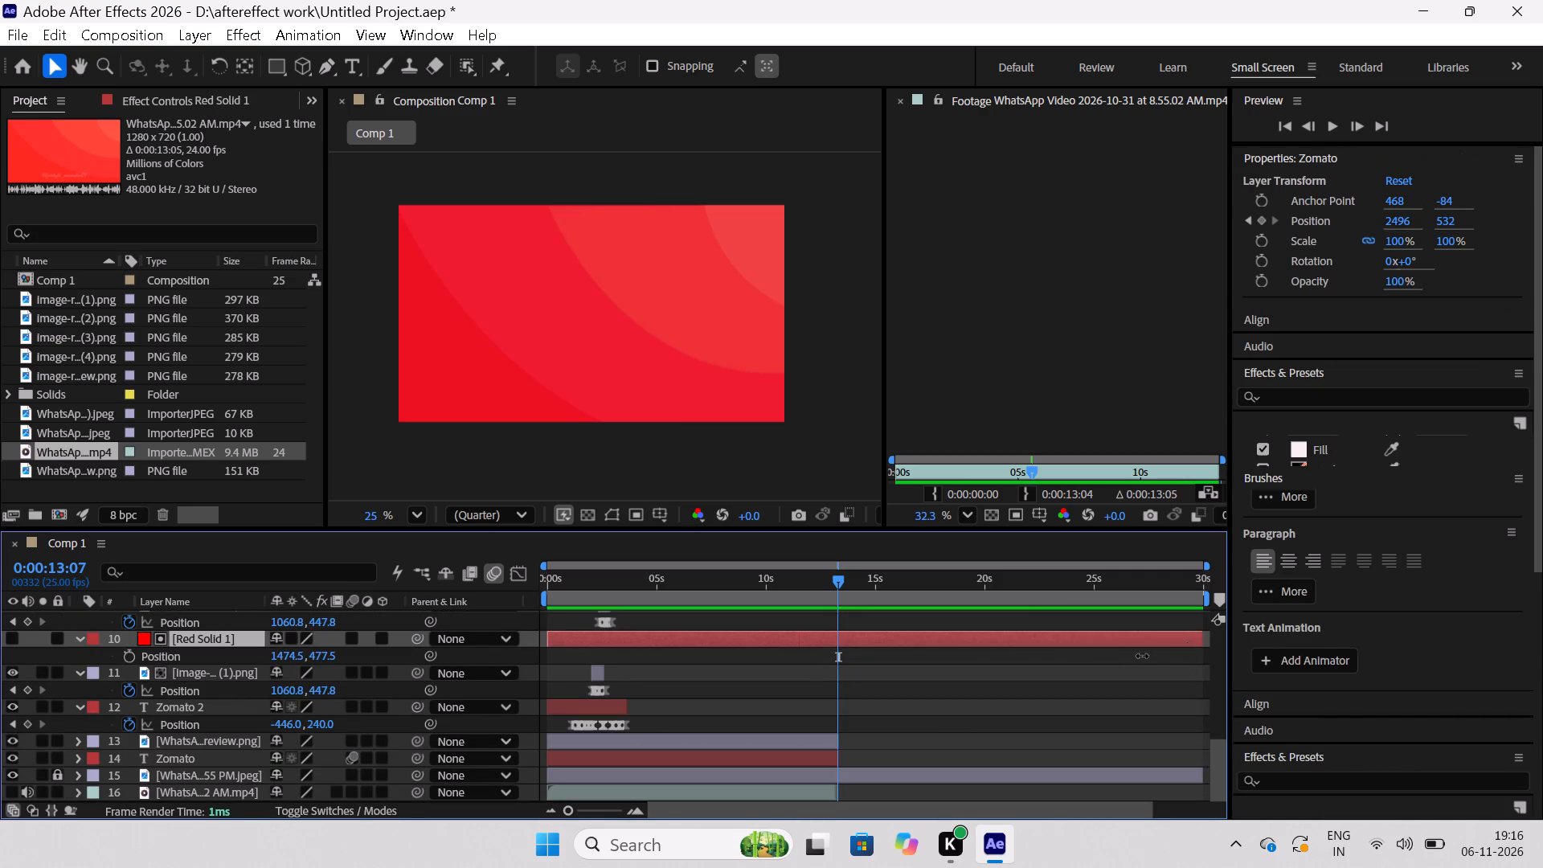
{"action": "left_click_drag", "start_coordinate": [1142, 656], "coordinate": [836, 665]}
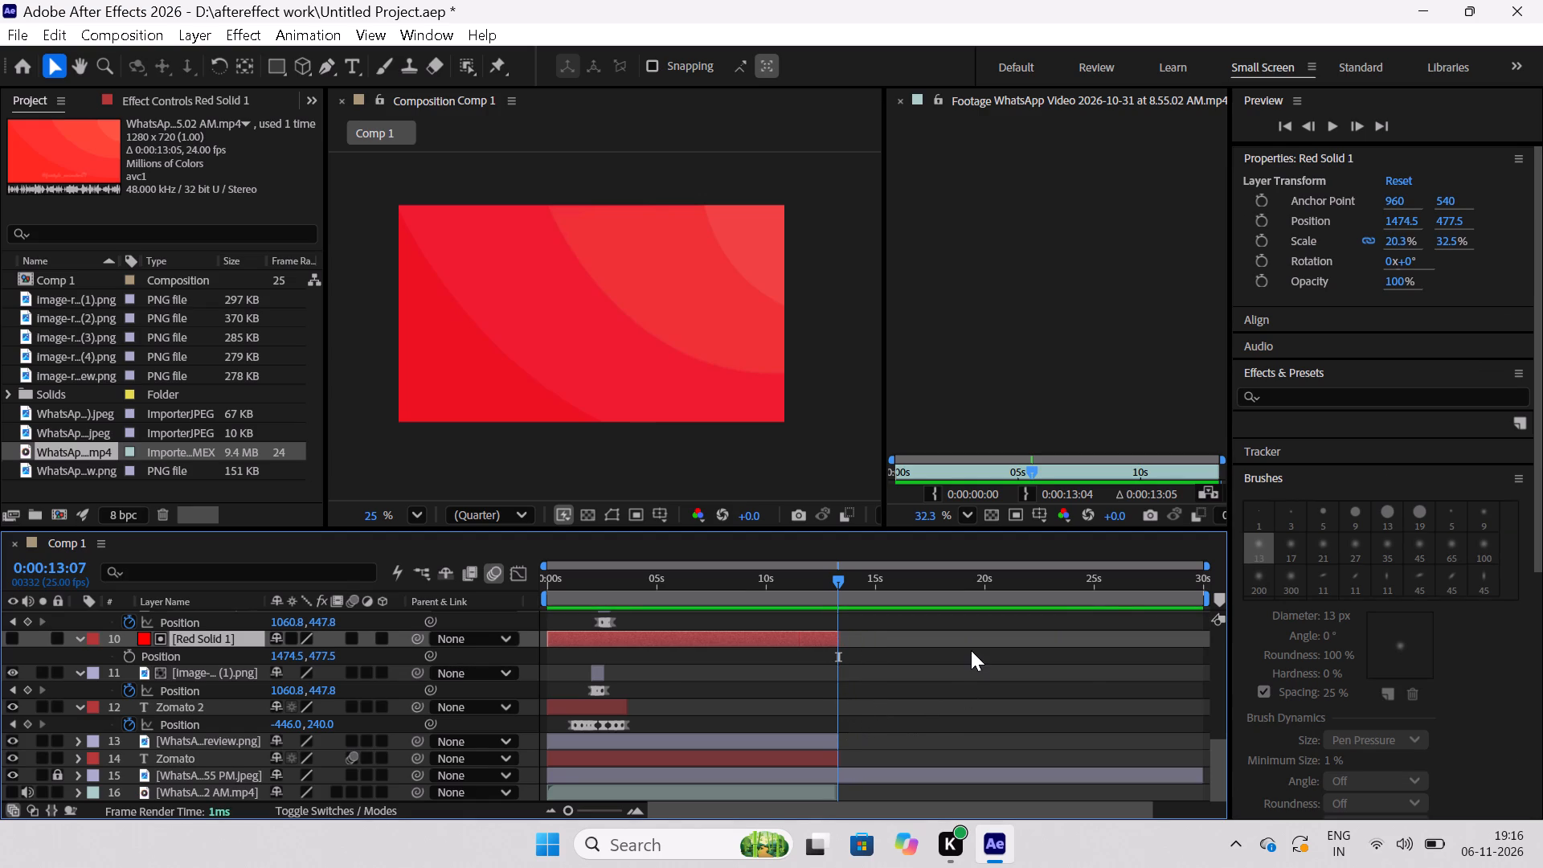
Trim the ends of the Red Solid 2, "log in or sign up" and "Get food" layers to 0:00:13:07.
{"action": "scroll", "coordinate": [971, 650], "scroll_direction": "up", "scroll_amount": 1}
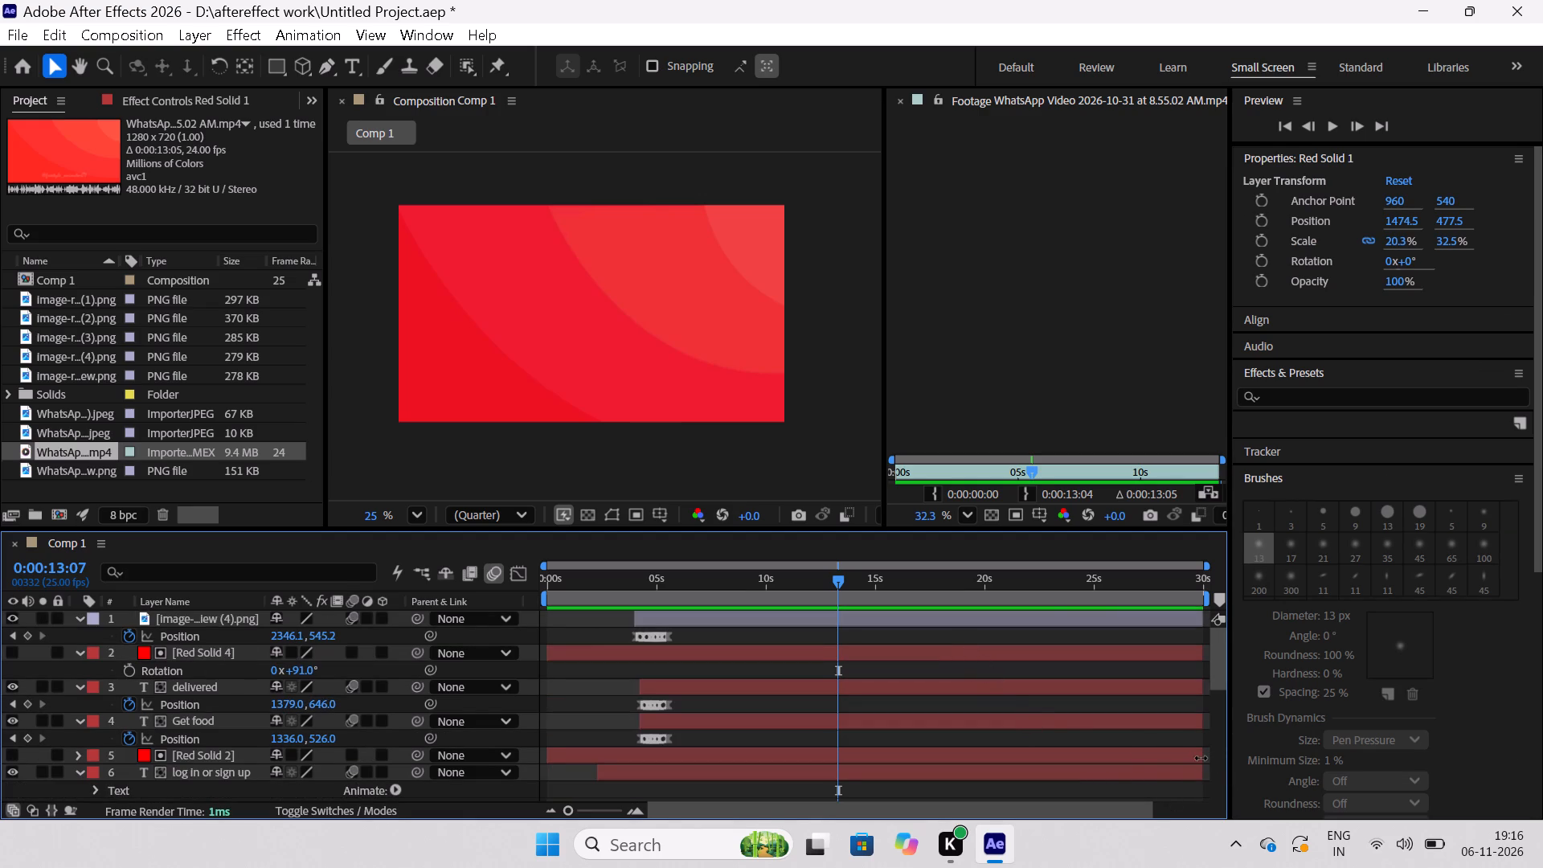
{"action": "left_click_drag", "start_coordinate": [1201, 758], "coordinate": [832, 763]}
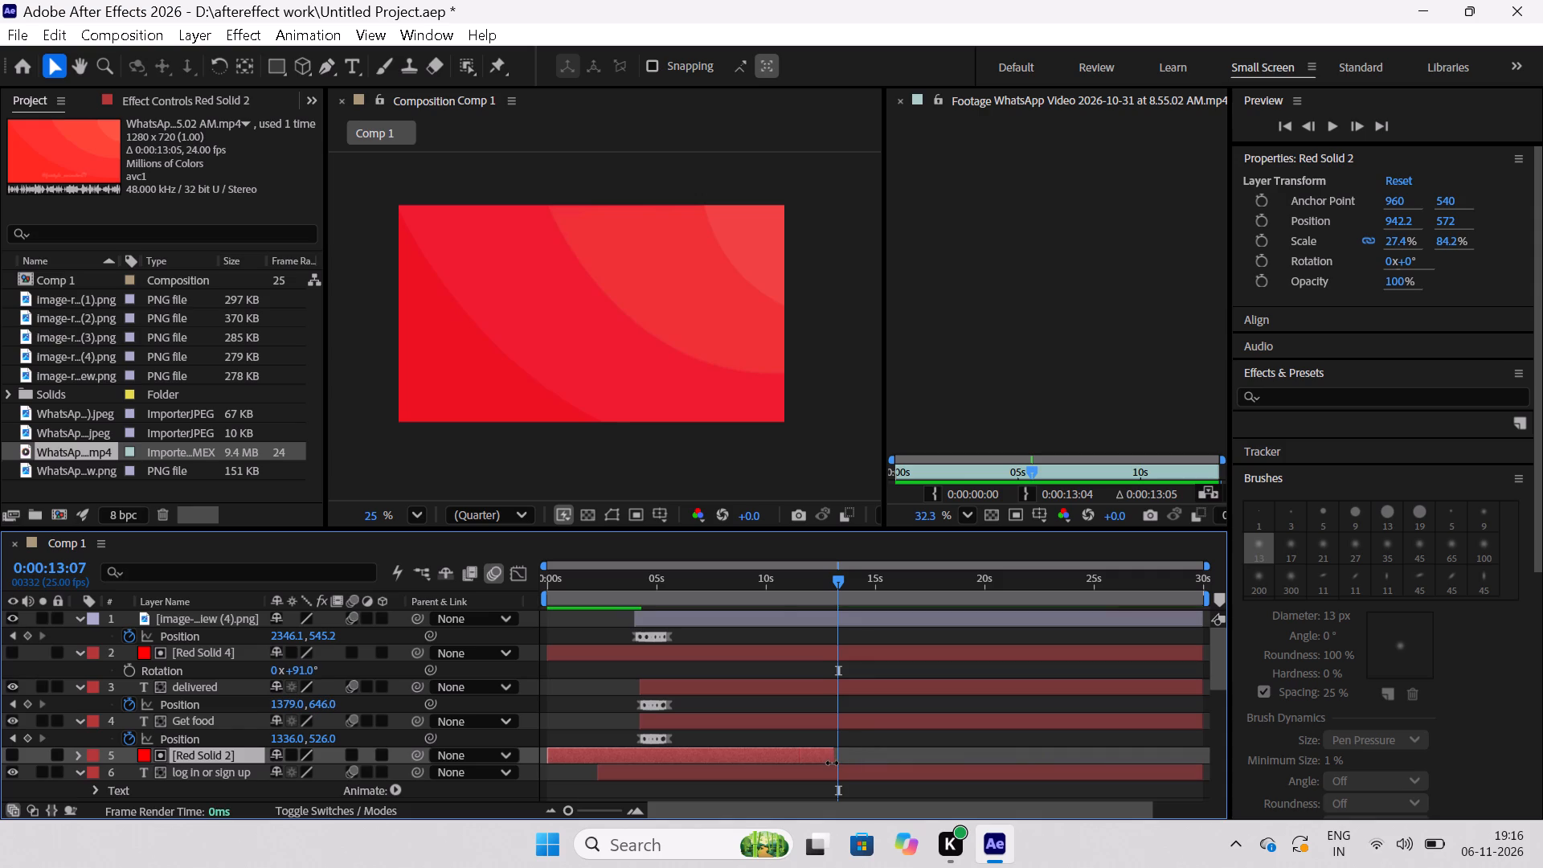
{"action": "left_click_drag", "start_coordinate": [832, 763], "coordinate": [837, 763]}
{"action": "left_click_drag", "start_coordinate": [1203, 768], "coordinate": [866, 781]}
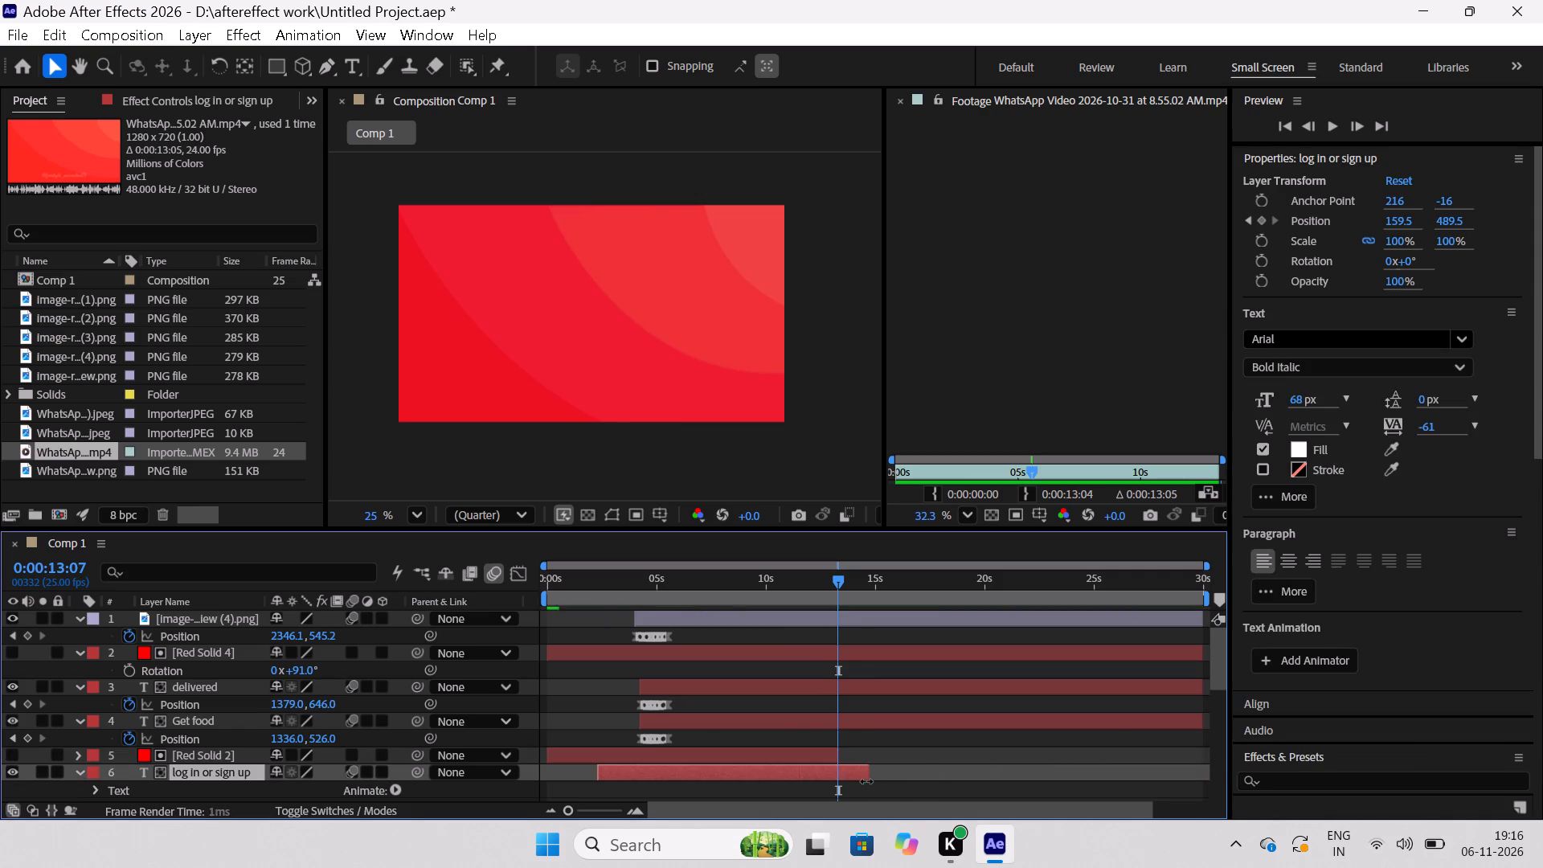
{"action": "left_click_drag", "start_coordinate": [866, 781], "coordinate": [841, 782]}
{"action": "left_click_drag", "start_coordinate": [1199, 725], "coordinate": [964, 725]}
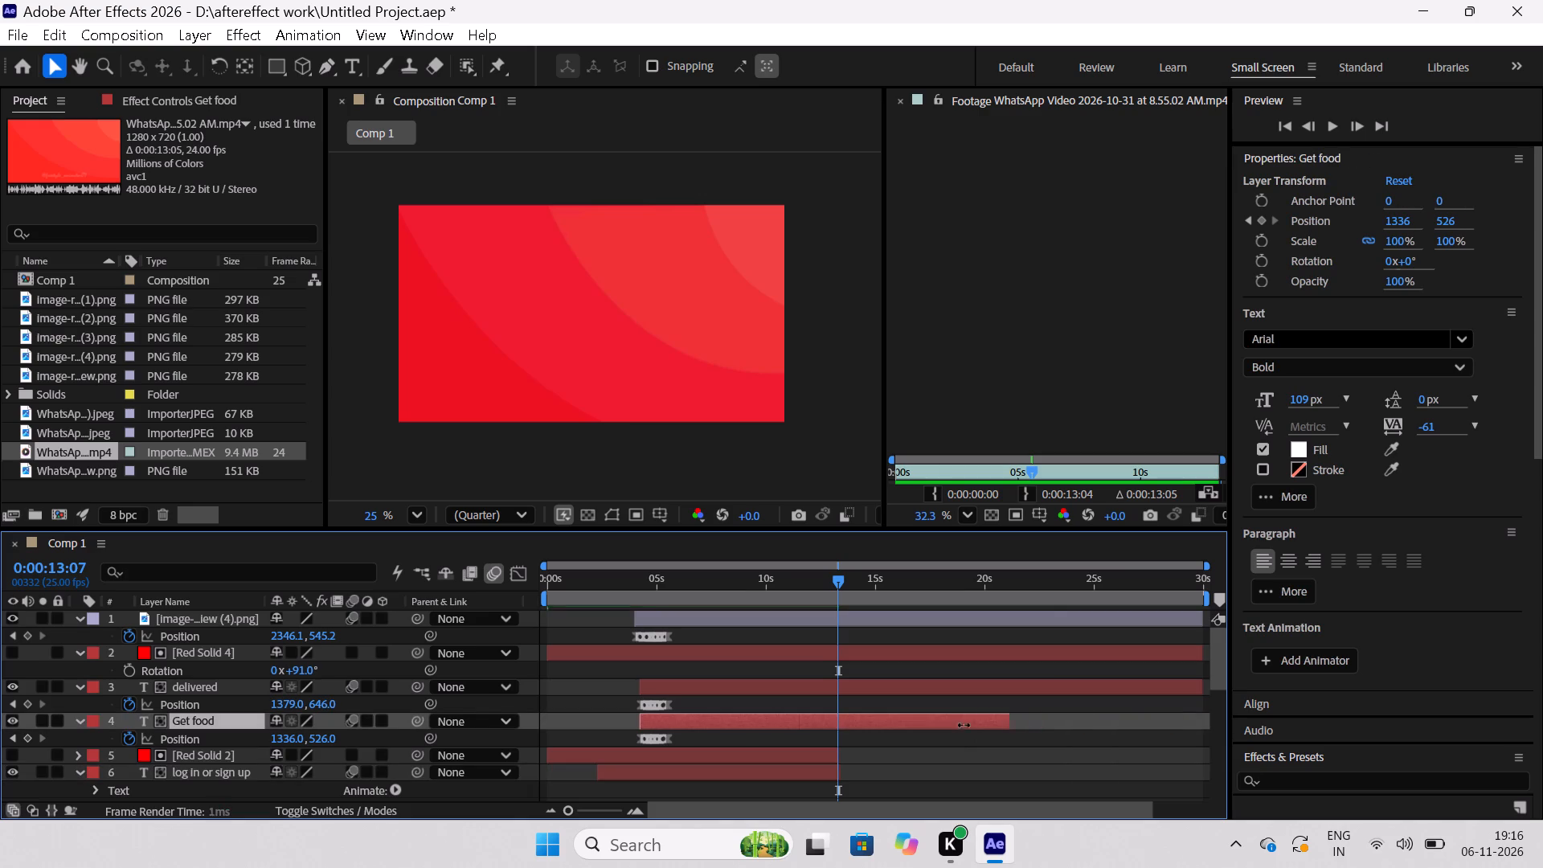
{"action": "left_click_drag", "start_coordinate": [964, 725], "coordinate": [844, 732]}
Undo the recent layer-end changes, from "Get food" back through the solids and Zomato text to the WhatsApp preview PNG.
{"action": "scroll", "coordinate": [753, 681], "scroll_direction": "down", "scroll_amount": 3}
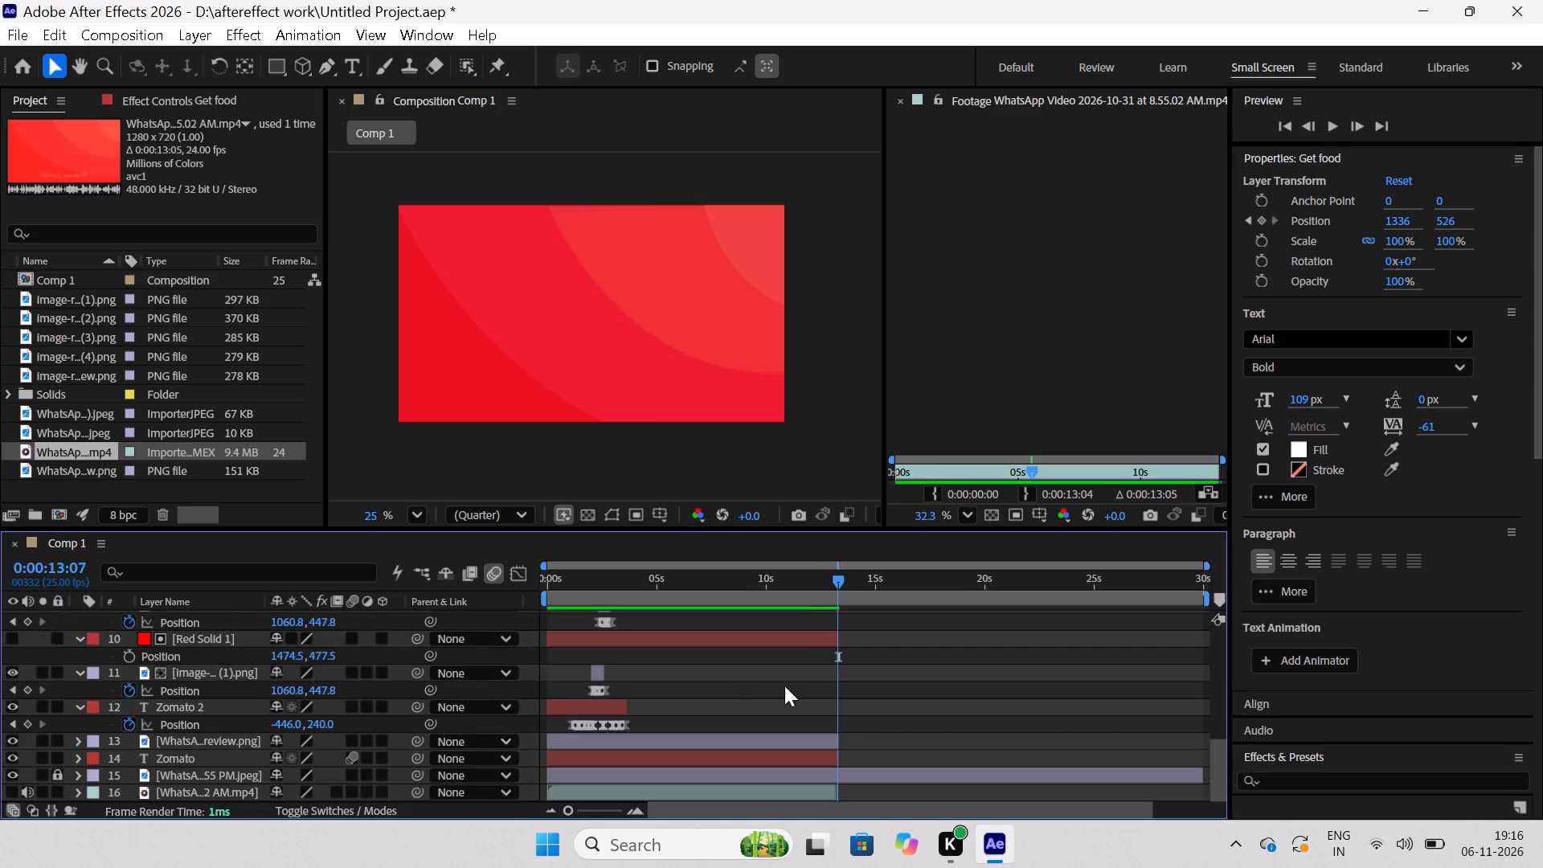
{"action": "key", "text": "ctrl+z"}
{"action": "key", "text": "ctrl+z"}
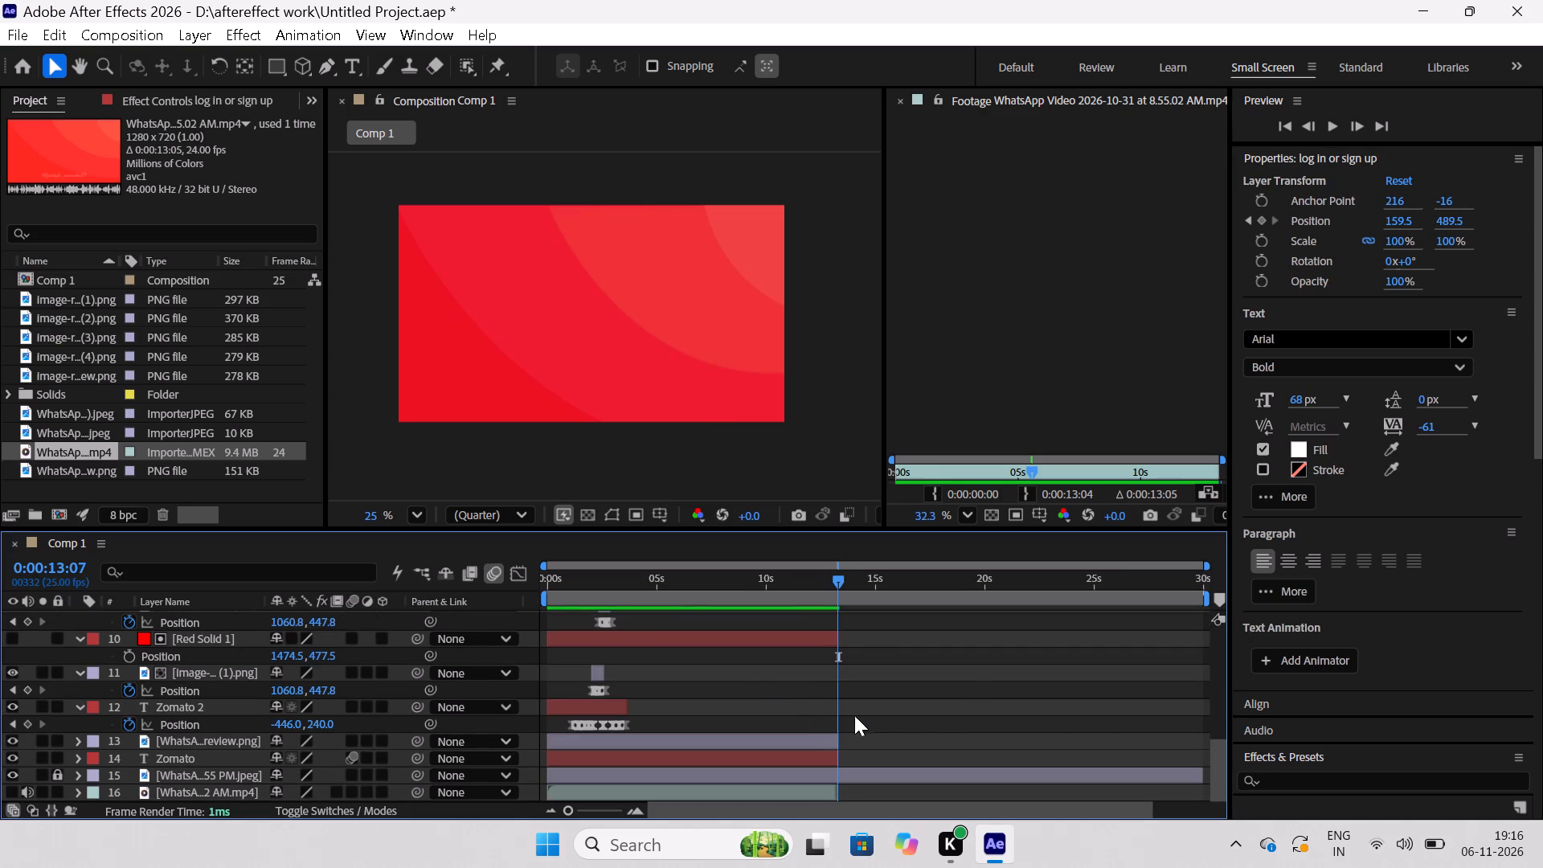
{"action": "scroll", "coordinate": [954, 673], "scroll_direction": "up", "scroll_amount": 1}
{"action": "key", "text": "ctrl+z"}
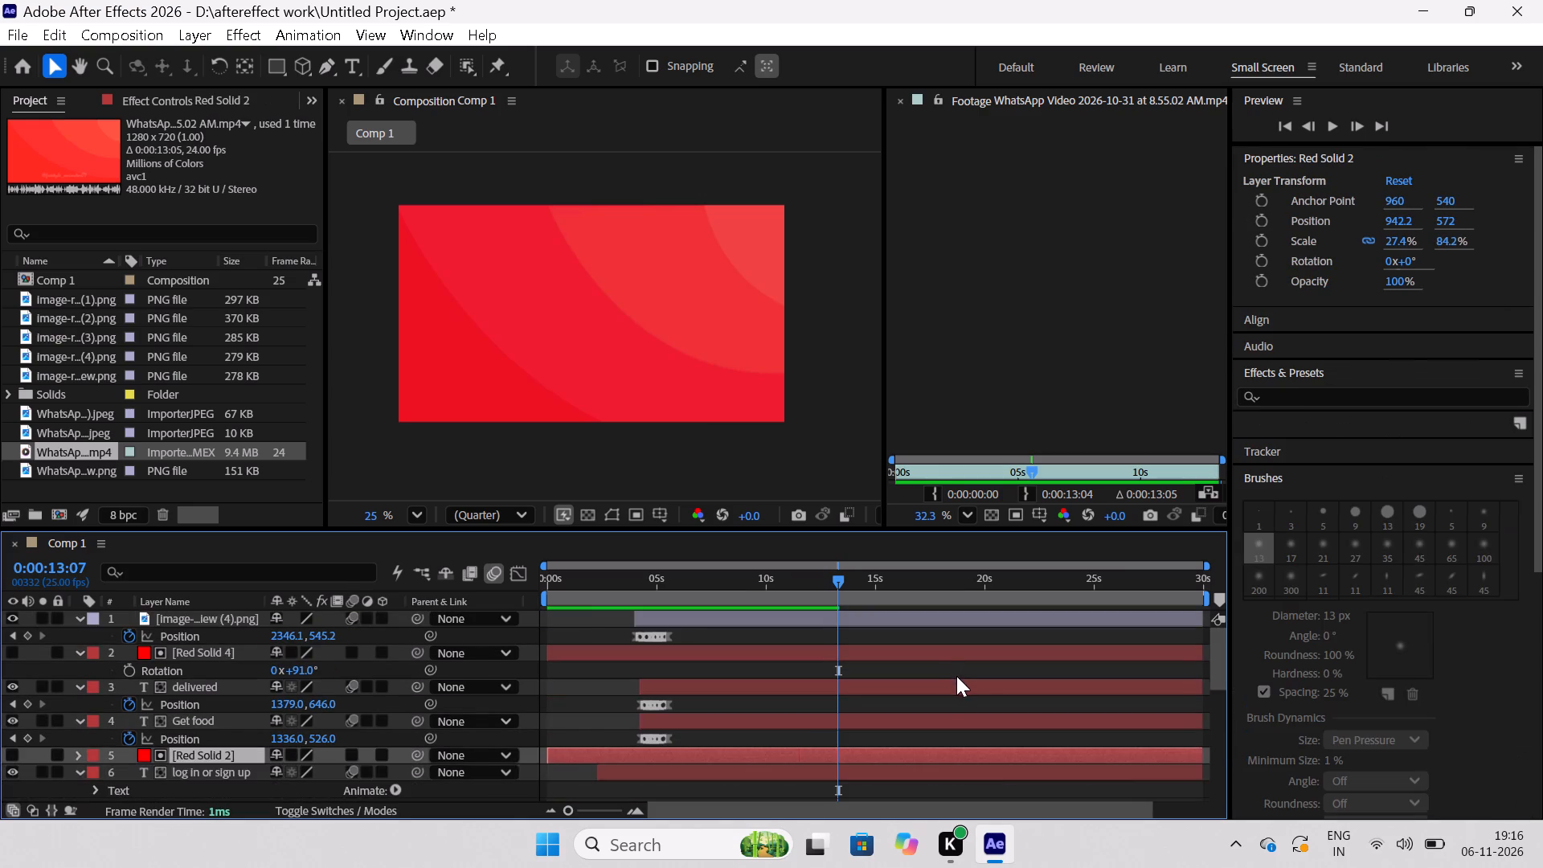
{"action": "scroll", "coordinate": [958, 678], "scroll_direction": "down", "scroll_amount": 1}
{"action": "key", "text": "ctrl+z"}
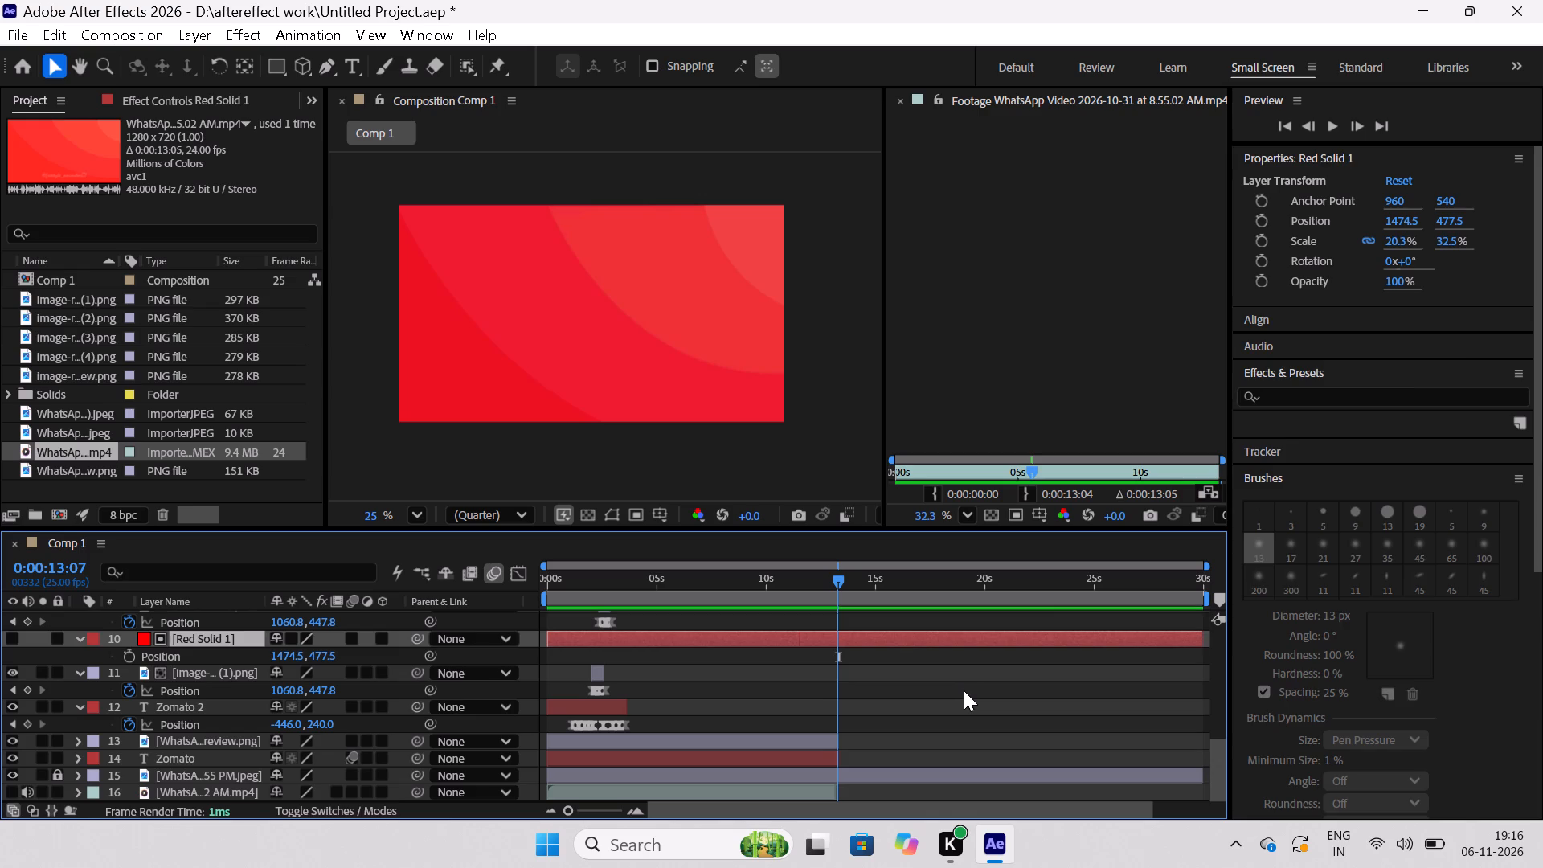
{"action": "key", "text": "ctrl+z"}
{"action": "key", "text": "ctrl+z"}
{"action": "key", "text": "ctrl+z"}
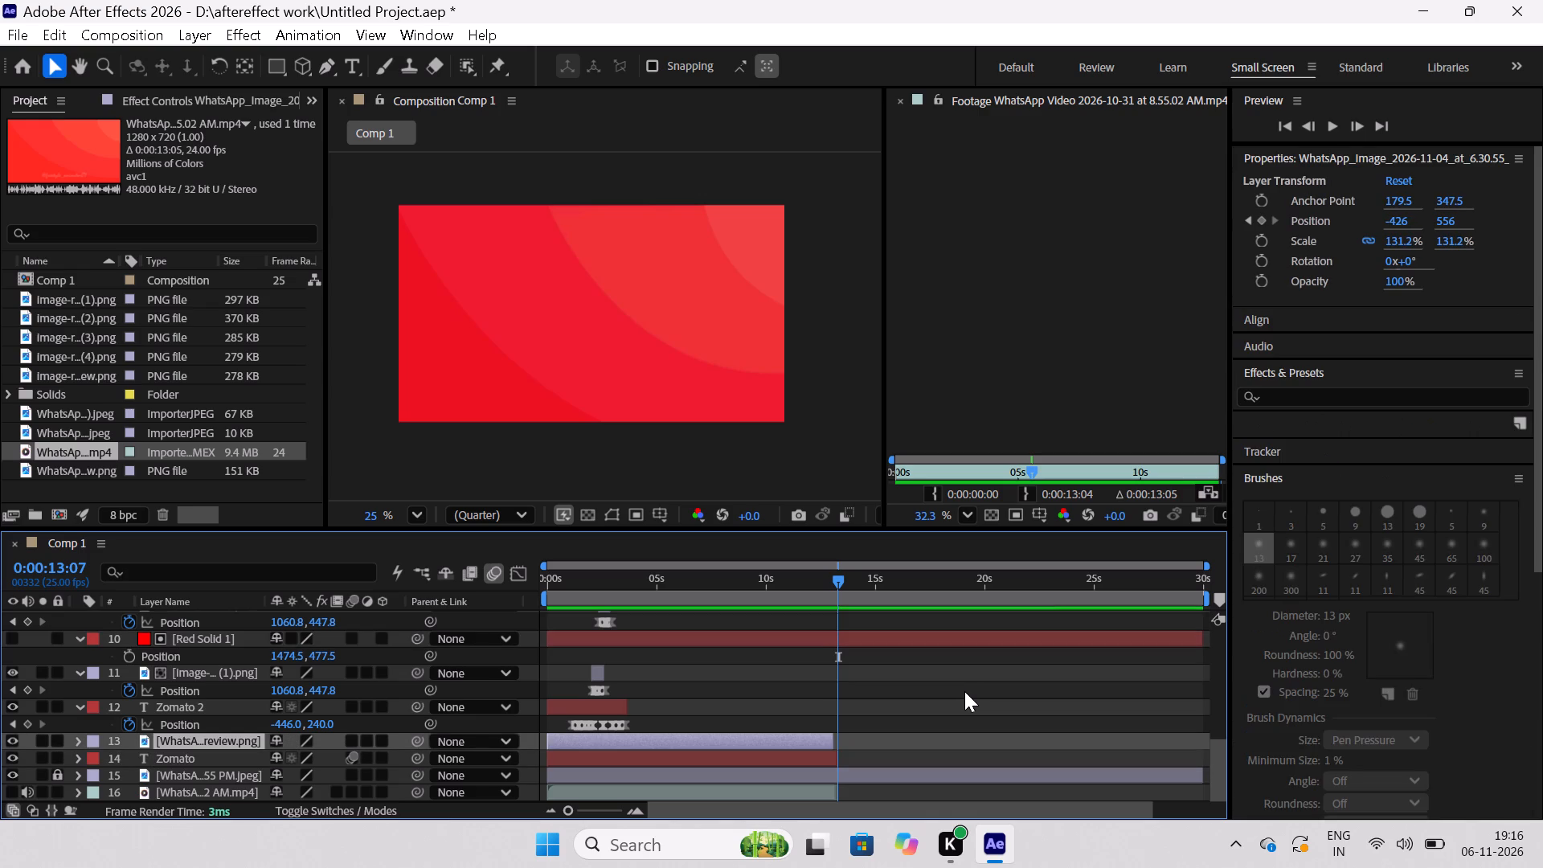
Scrub the composition around 0:00:04:03 to 0:00:06:02 to review the phone and text animation, stopping at 0:00:05:21.
{"action": "scroll", "coordinate": [924, 698], "scroll_direction": "up", "scroll_amount": 4}
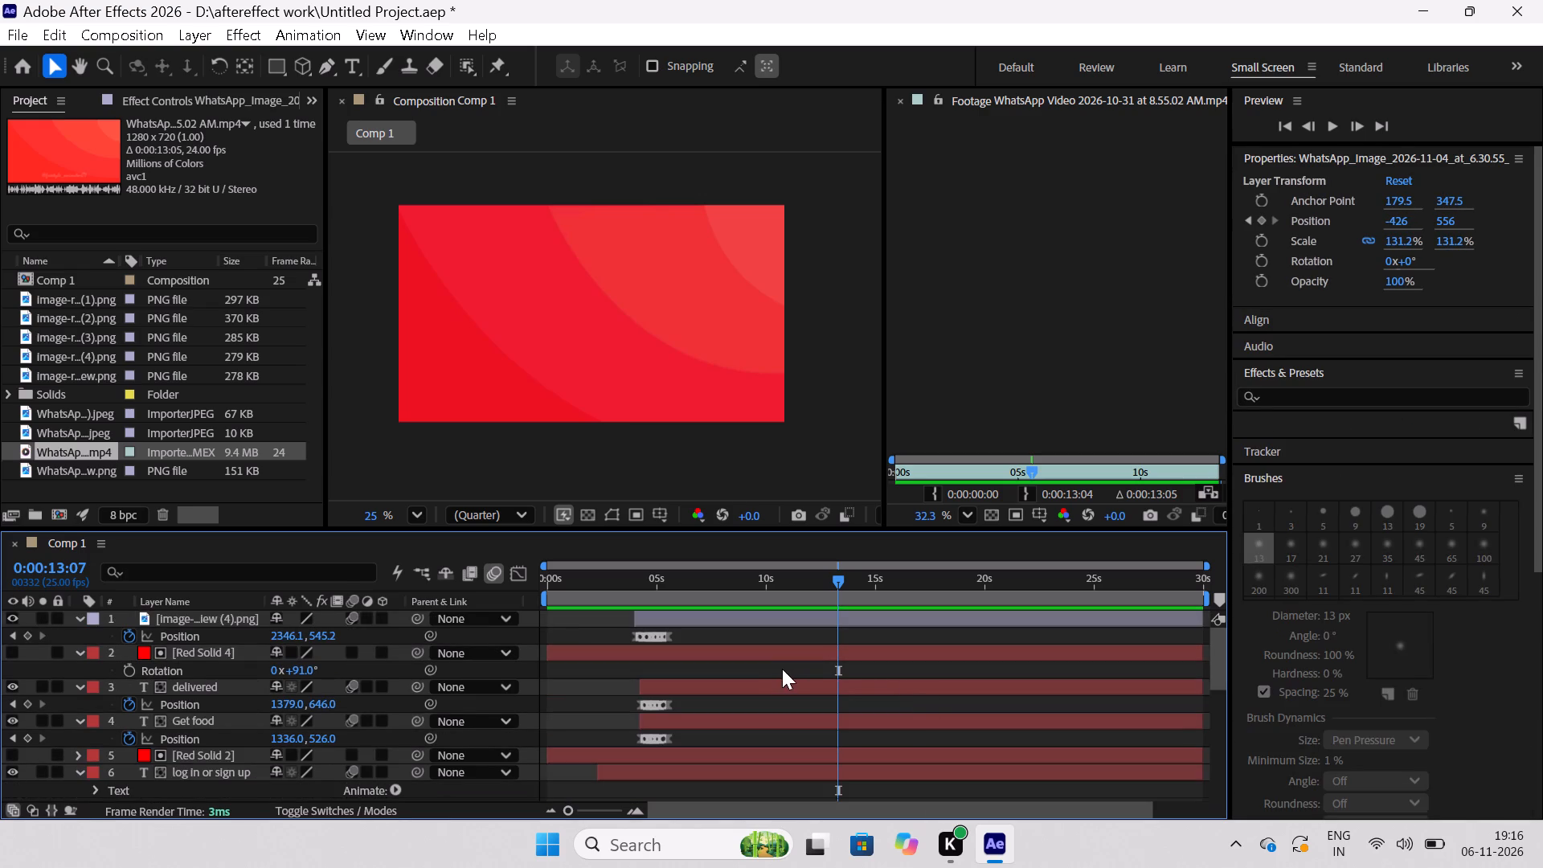
{"action": "left_click_drag", "start_coordinate": [842, 581], "coordinate": [674, 588]}
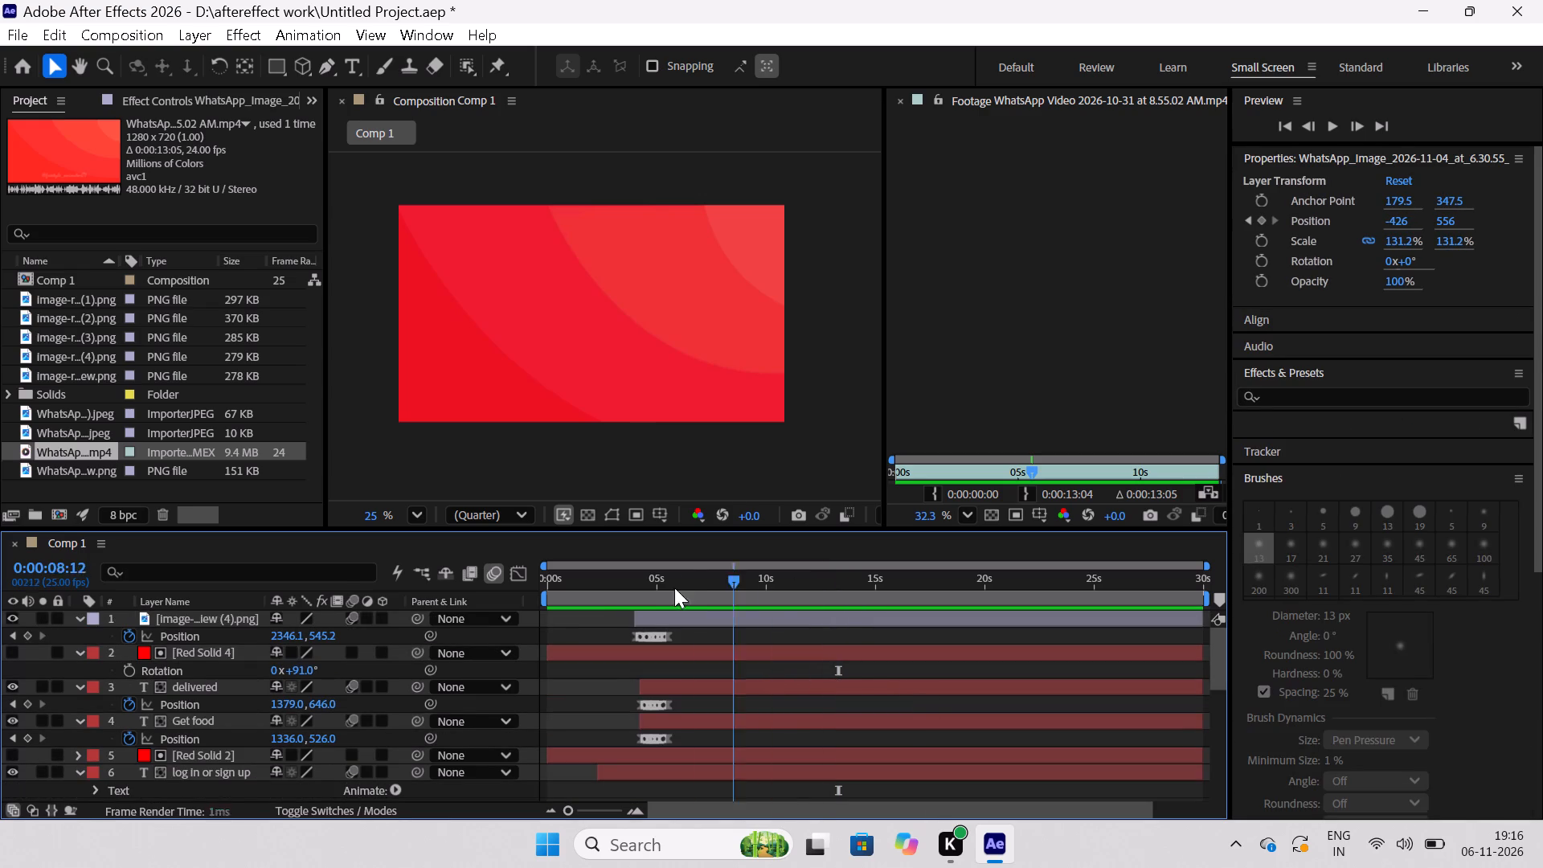
{"action": "left_click_drag", "start_coordinate": [674, 588], "coordinate": [635, 617]}
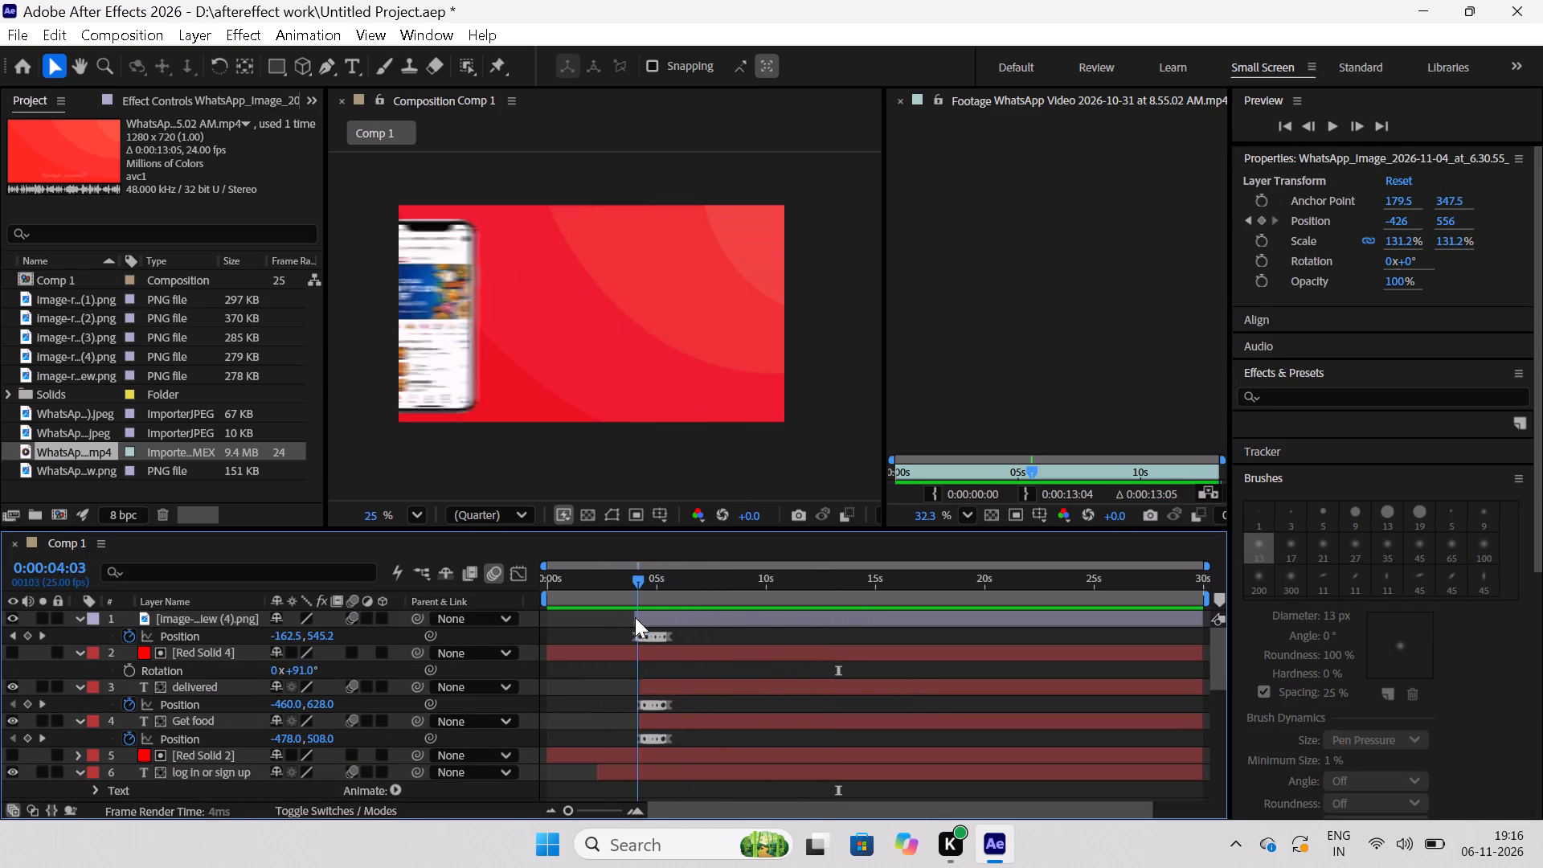
{"action": "left_click_drag", "start_coordinate": [635, 617], "coordinate": [684, 636]}
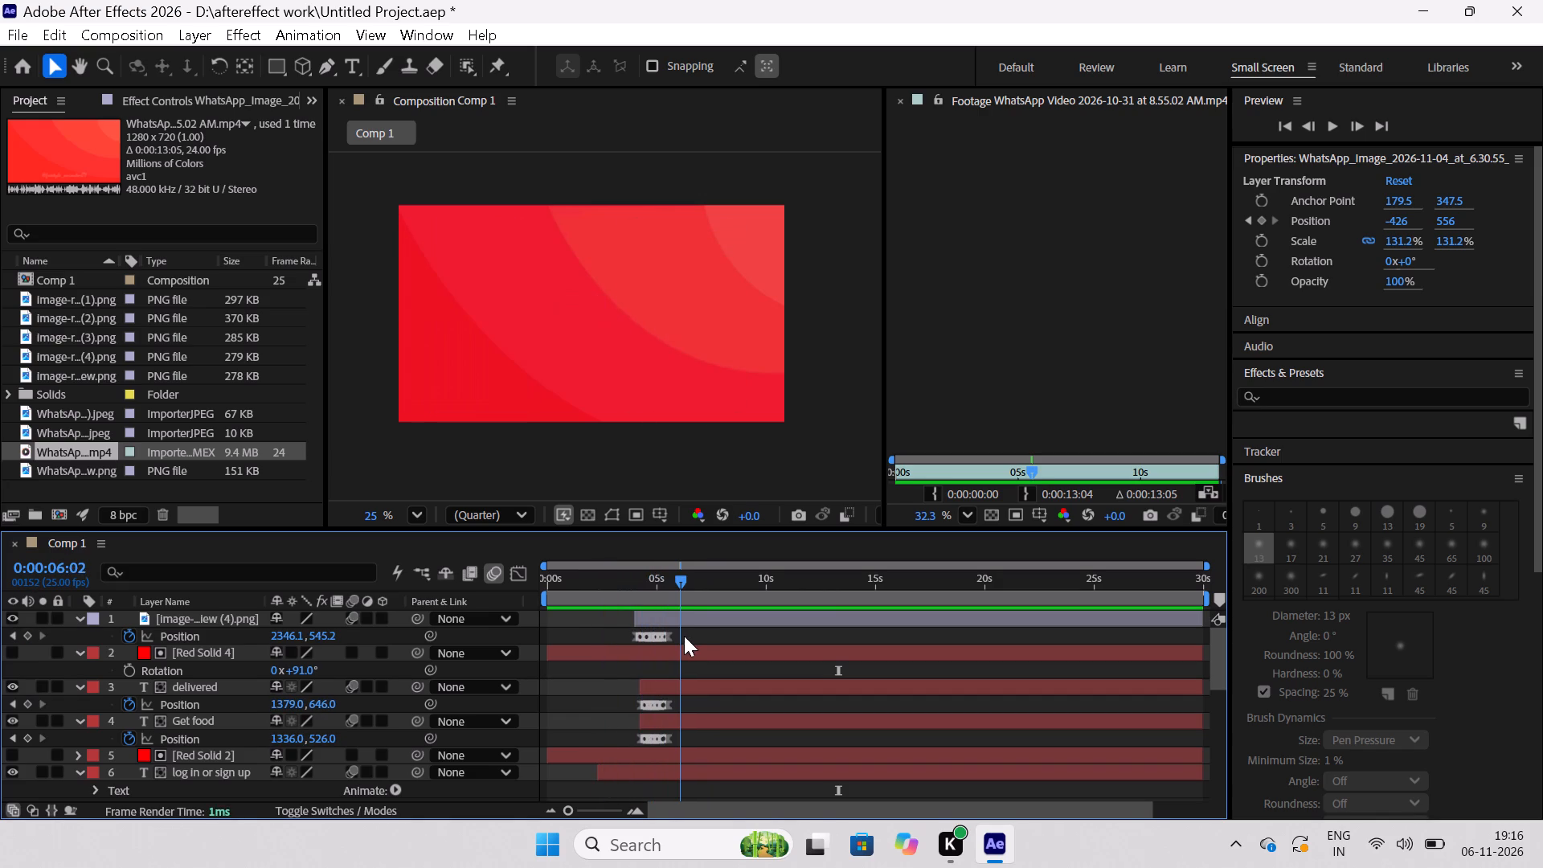
{"action": "left_click_drag", "start_coordinate": [684, 636], "coordinate": [680, 638]}
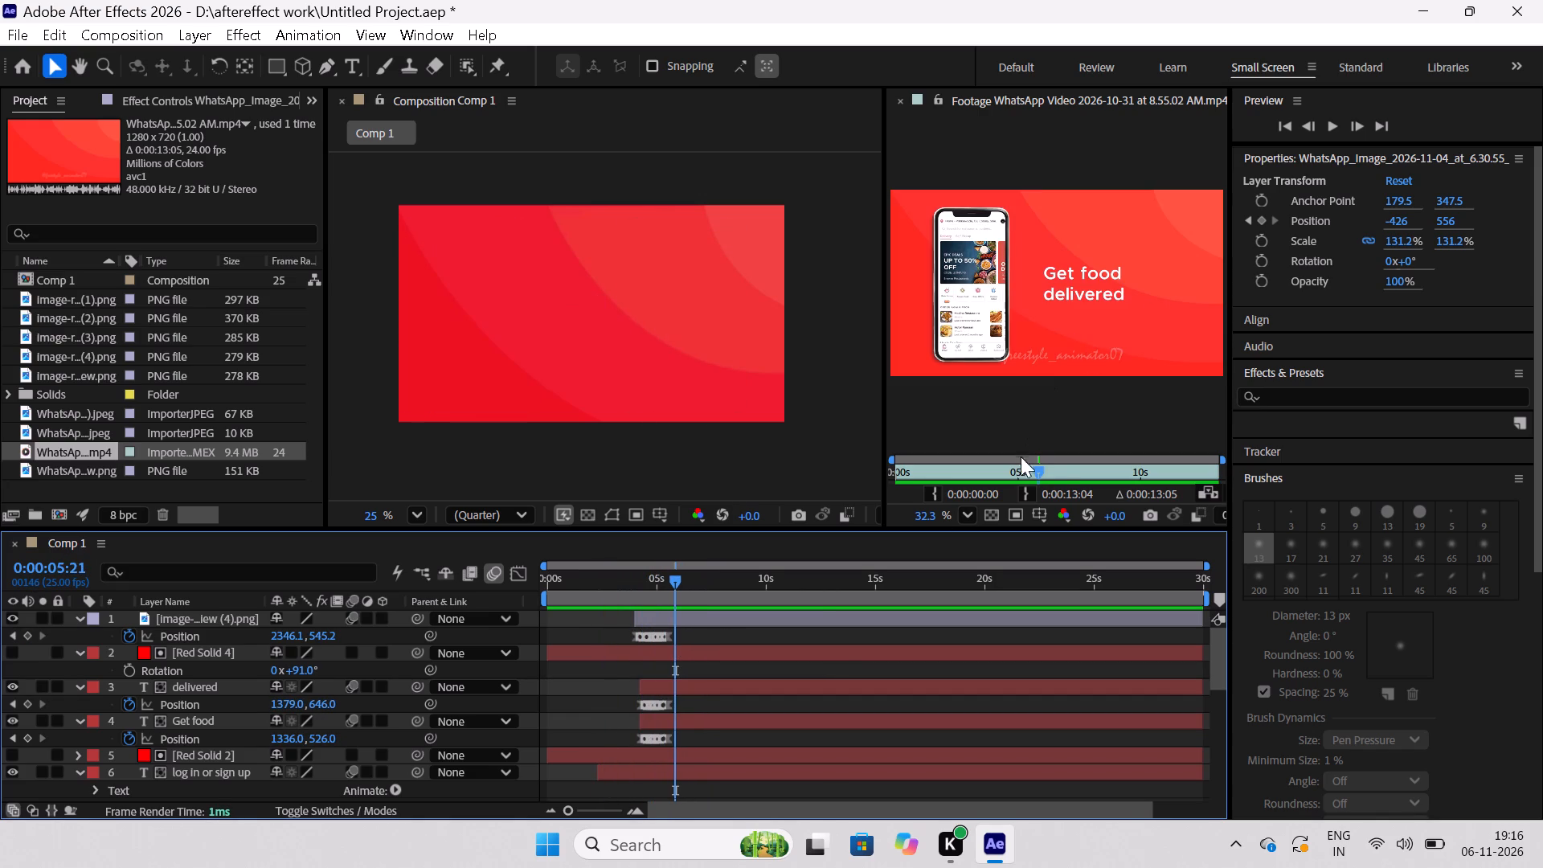
Scrub the reference video forward to 0:00:07:09 and examine the next phone screen up close.
{"action": "left_click_drag", "start_coordinate": [1042, 468], "coordinate": [1053, 481]}
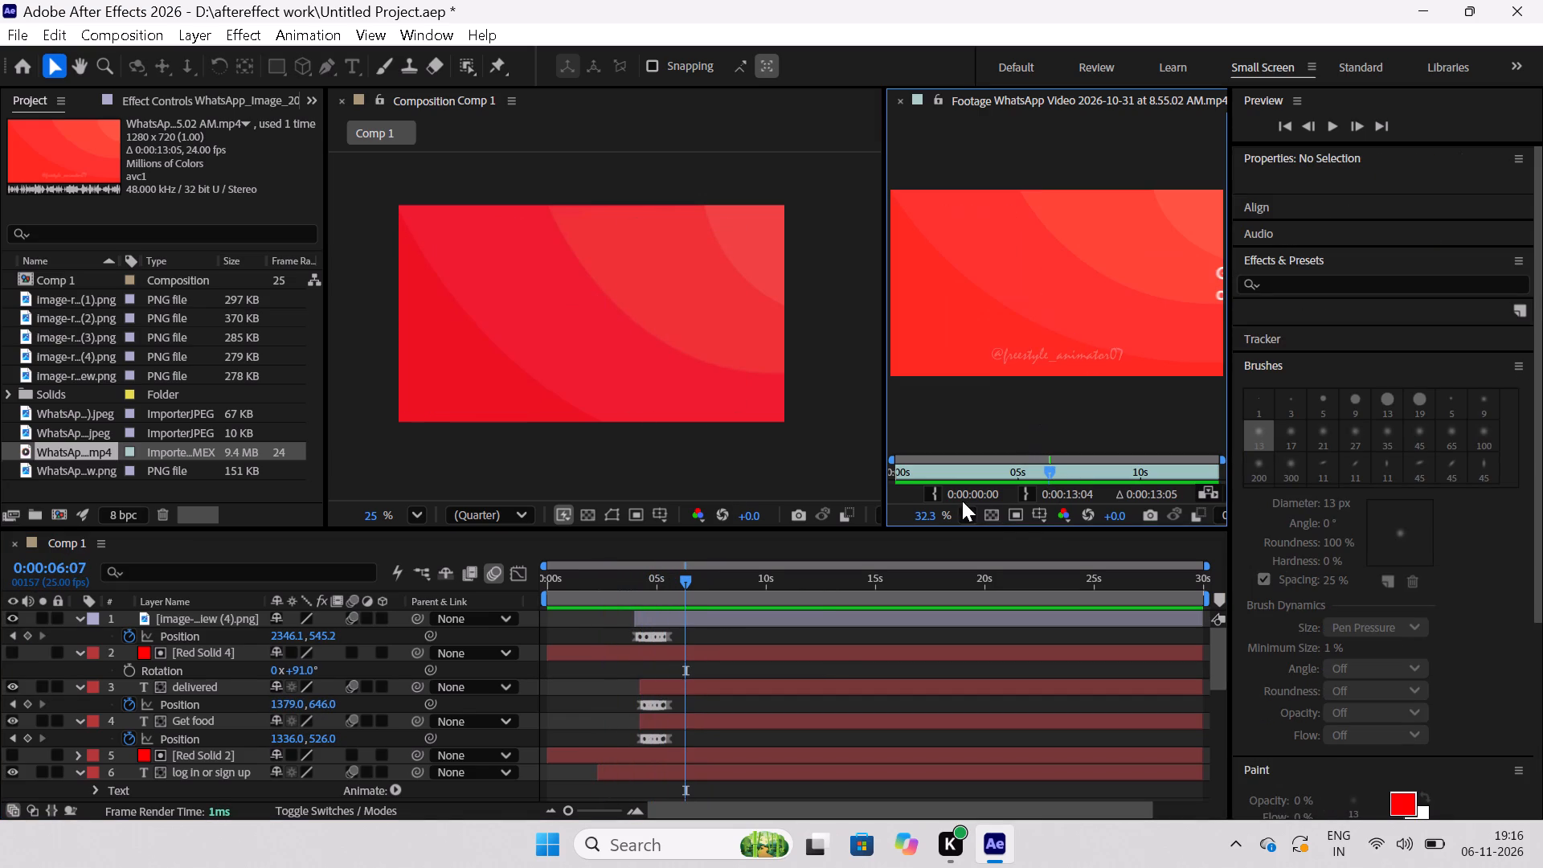
{"action": "left_click", "coordinate": [961, 517]}
{"action": "left_click", "coordinate": [1031, 122]}
{"action": "scroll", "coordinate": [1074, 320], "scroll_direction": "down", "scroll_amount": 1}
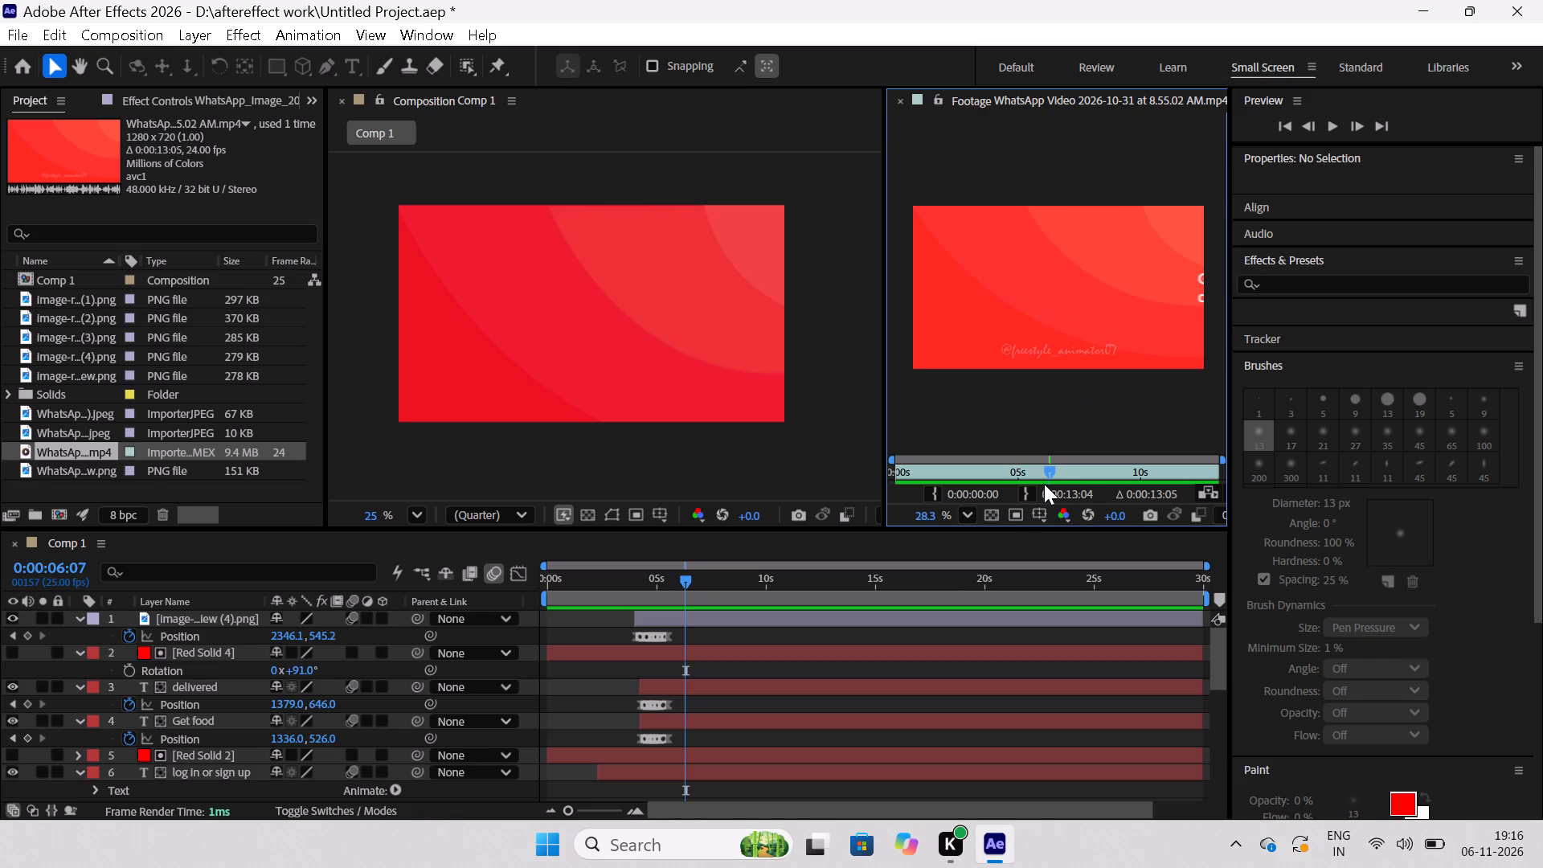
{"action": "left_click_drag", "start_coordinate": [1049, 464], "coordinate": [1067, 477]}
{"action": "left_click_drag", "start_coordinate": [1067, 477], "coordinate": [1067, 476]}
{"action": "left_click_drag", "start_coordinate": [1045, 468], "coordinate": [1072, 470]}
{"action": "scroll", "coordinate": [1177, 293], "scroll_direction": "up", "scroll_amount": 6}
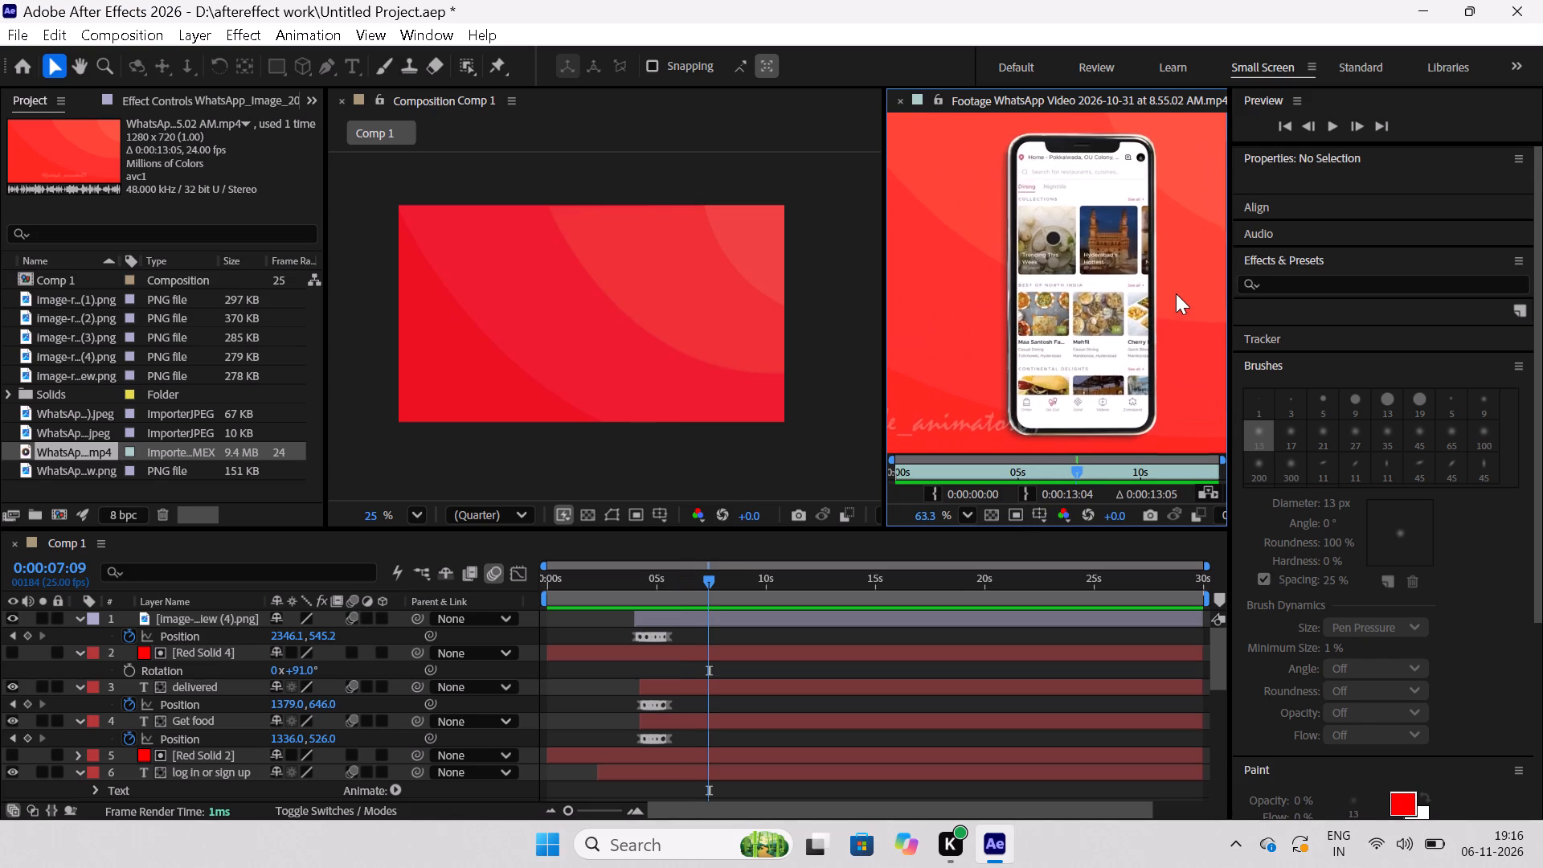
{"action": "scroll", "coordinate": [1137, 293], "scroll_direction": "up", "scroll_amount": 2}
{"action": "scroll", "coordinate": [1140, 305], "scroll_direction": "down", "scroll_amount": 2}
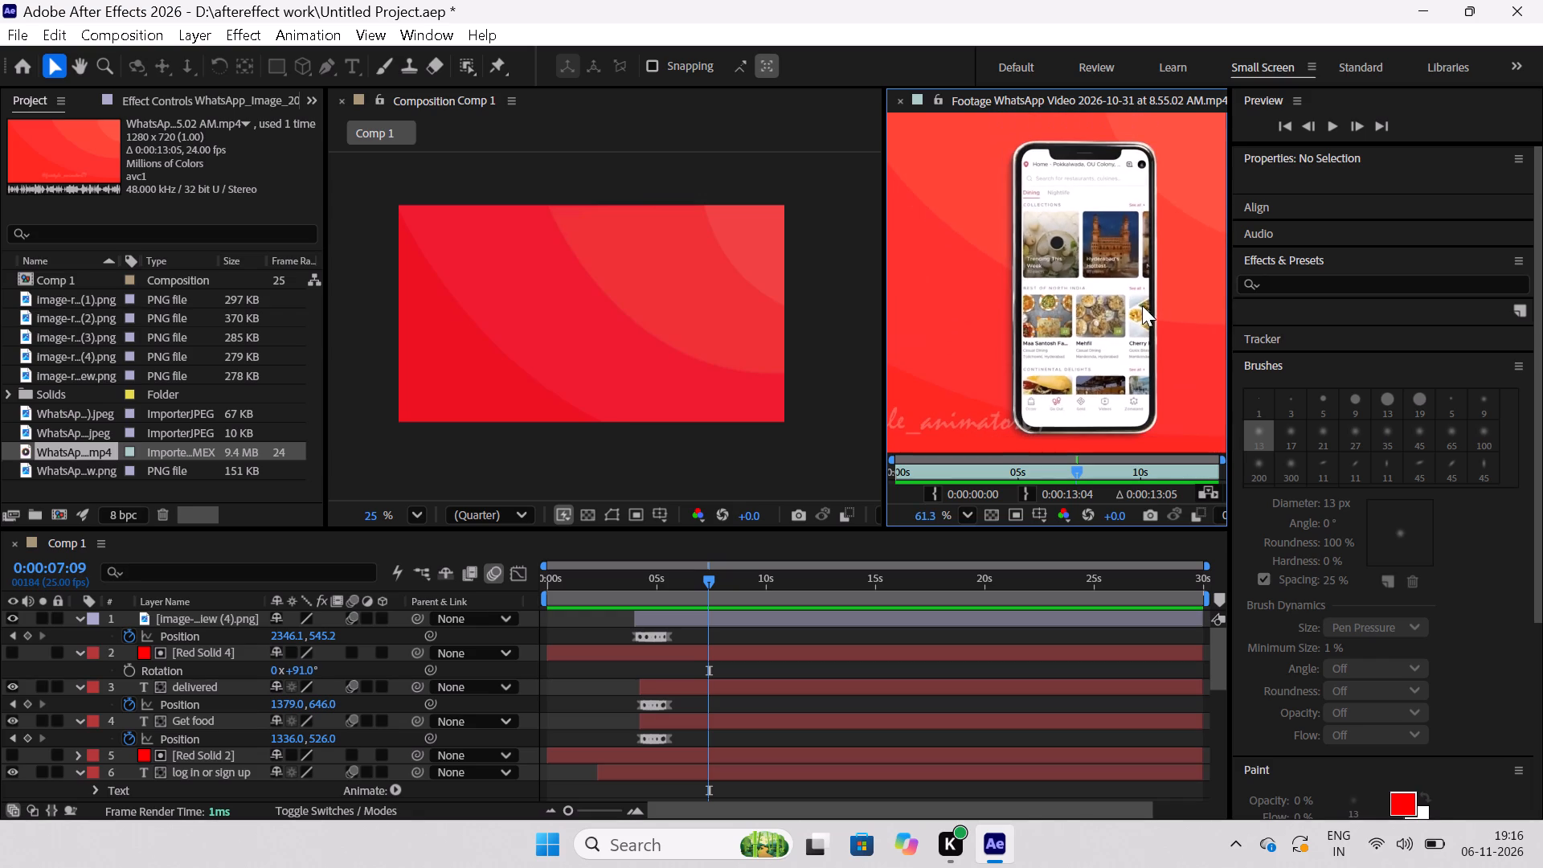
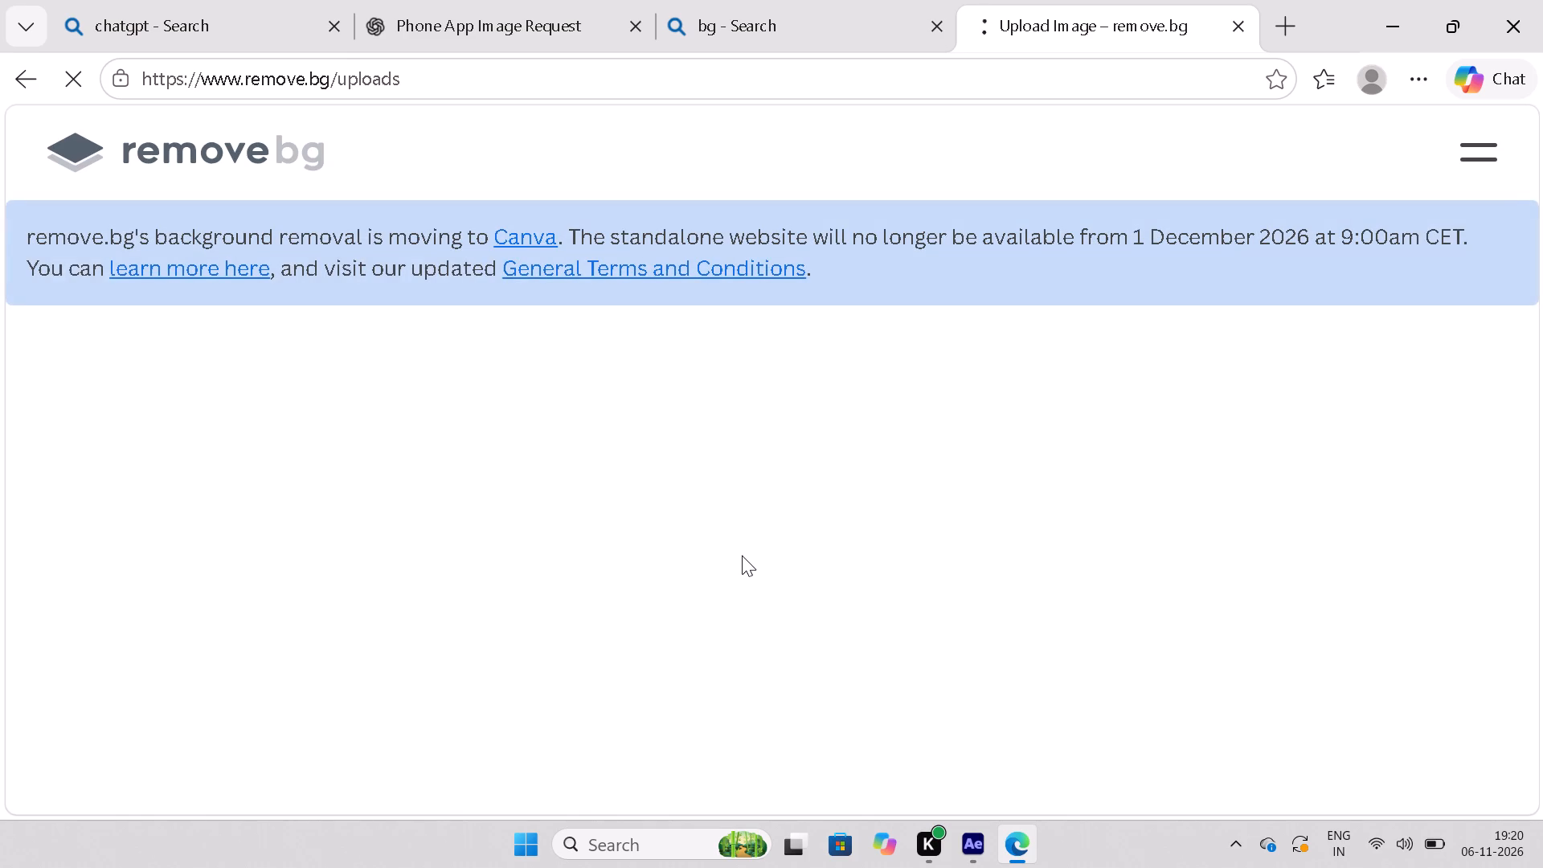
Paste the copied phone image into remove.bg to cut out its background and download the free 433 x 577 preview.
{"action": "key", "text": "ctrl+v"}
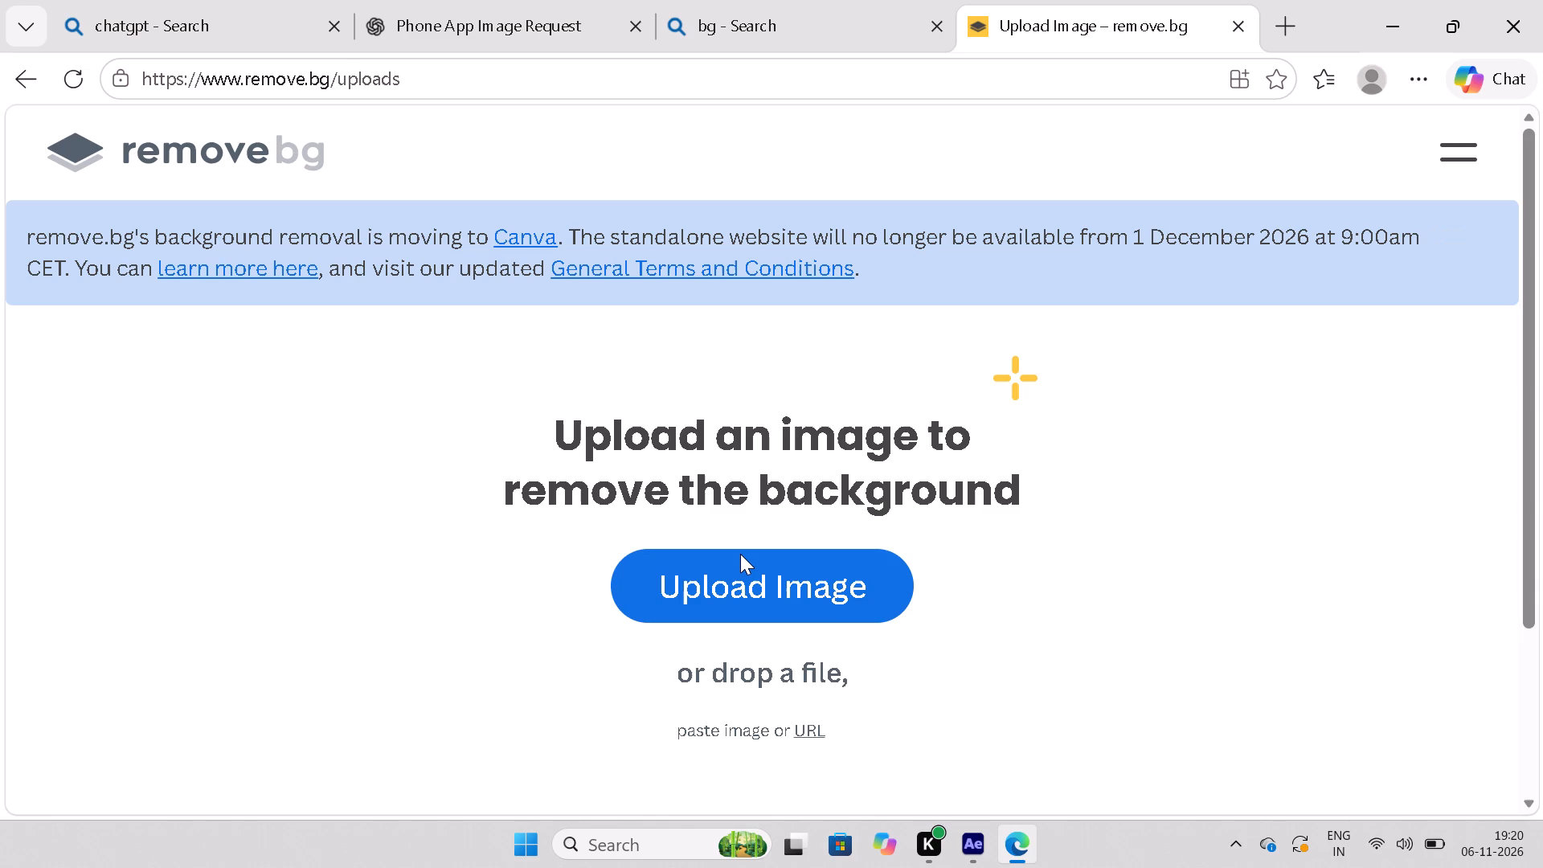
{"action": "key", "text": "ctrl+v"}
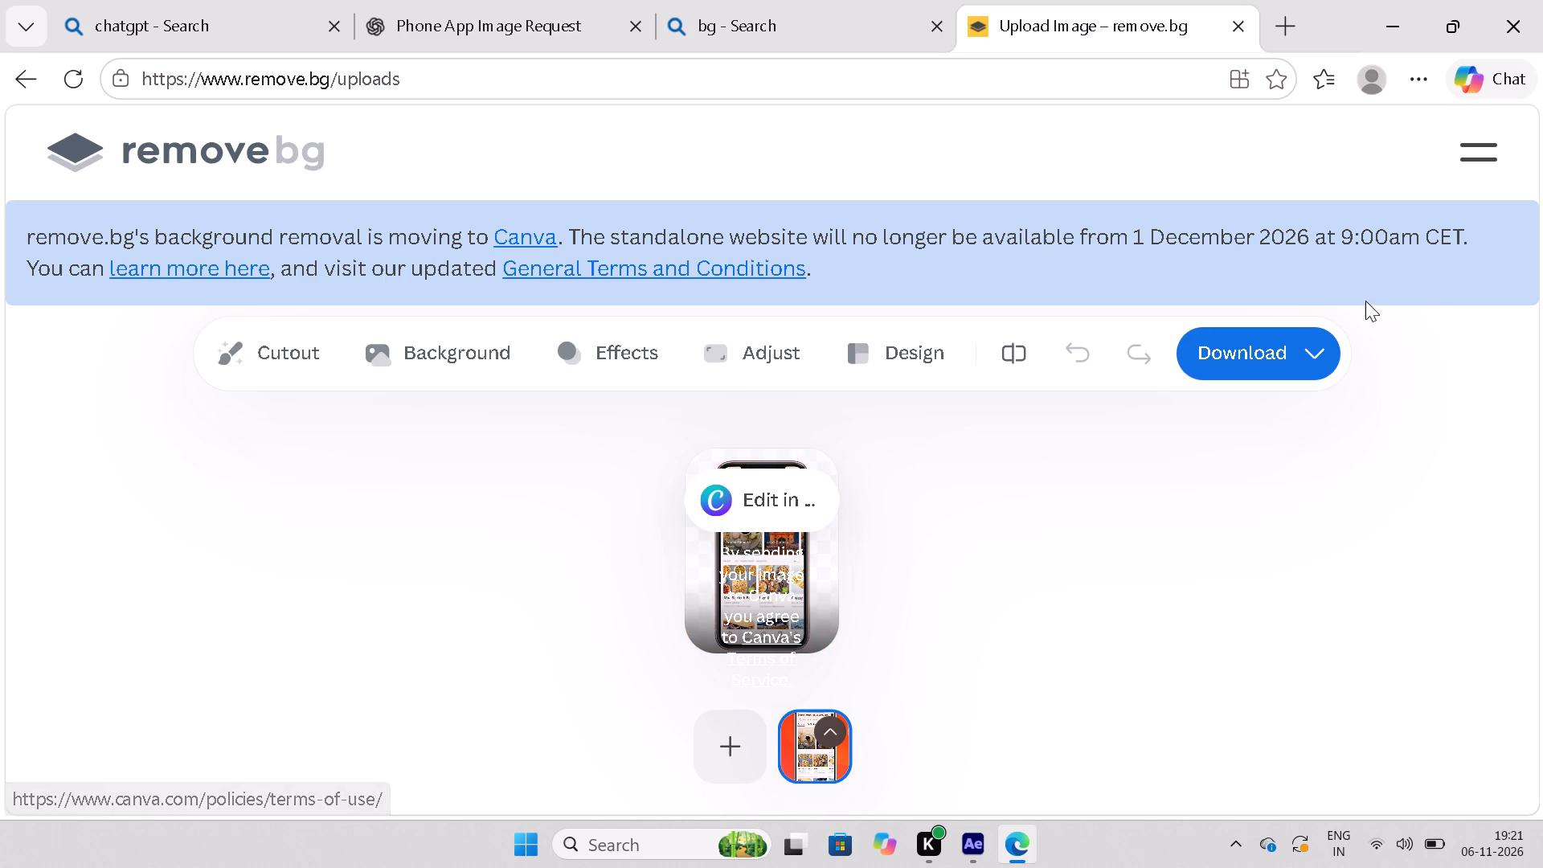
{"action": "left_click", "coordinate": [1232, 347]}
{"action": "left_click", "coordinate": [1199, 418]}
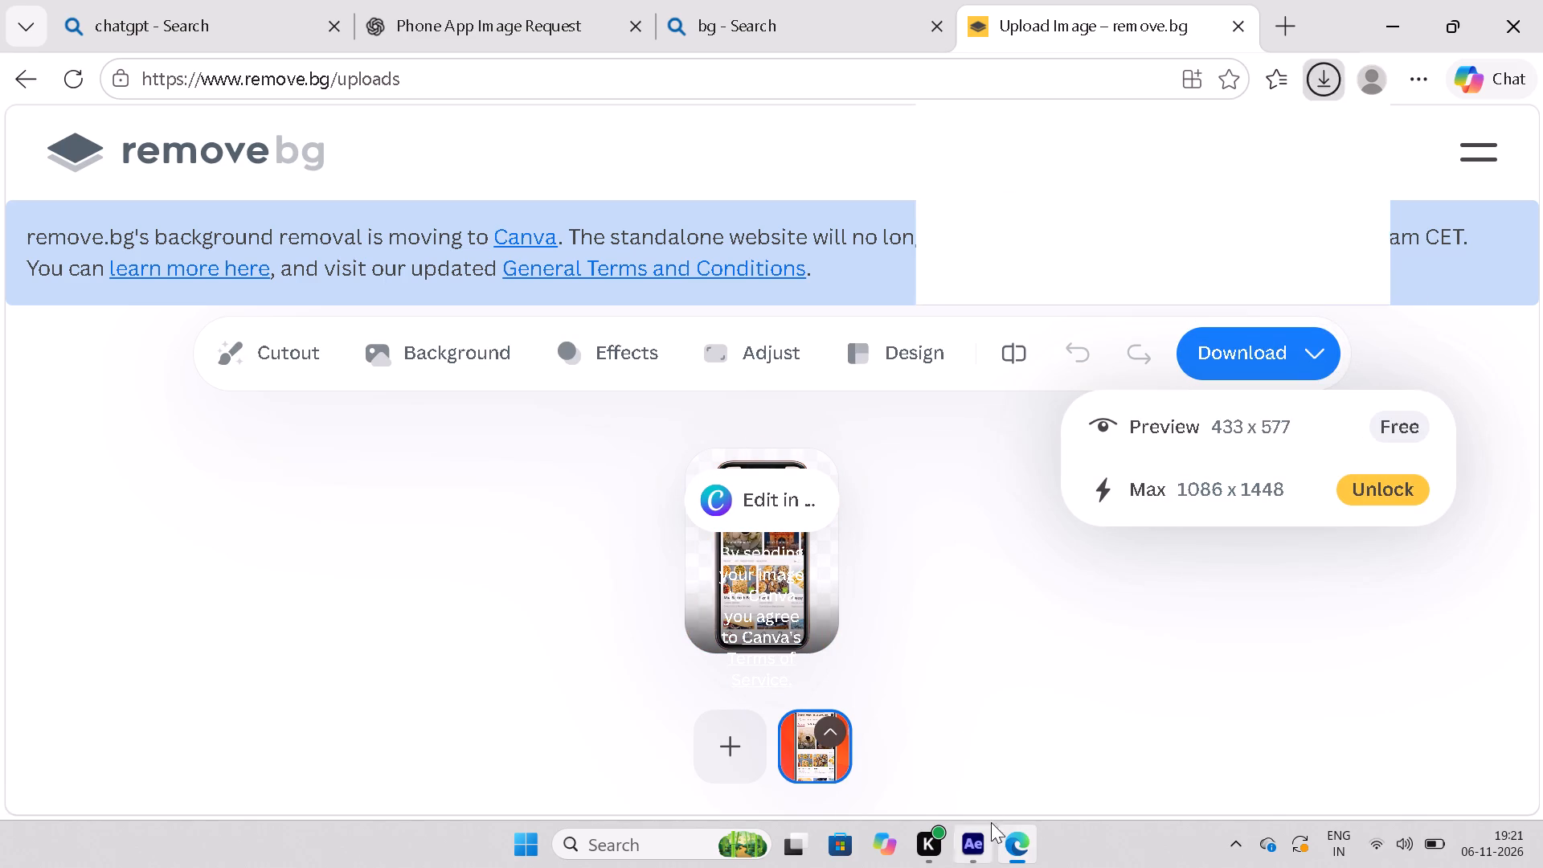
Import the downloaded image-removebg-preview (5).png from the browser's downloads into the After Effects project.
{"action": "left_click", "coordinate": [969, 851]}
{"action": "left_click", "coordinate": [1009, 825]}
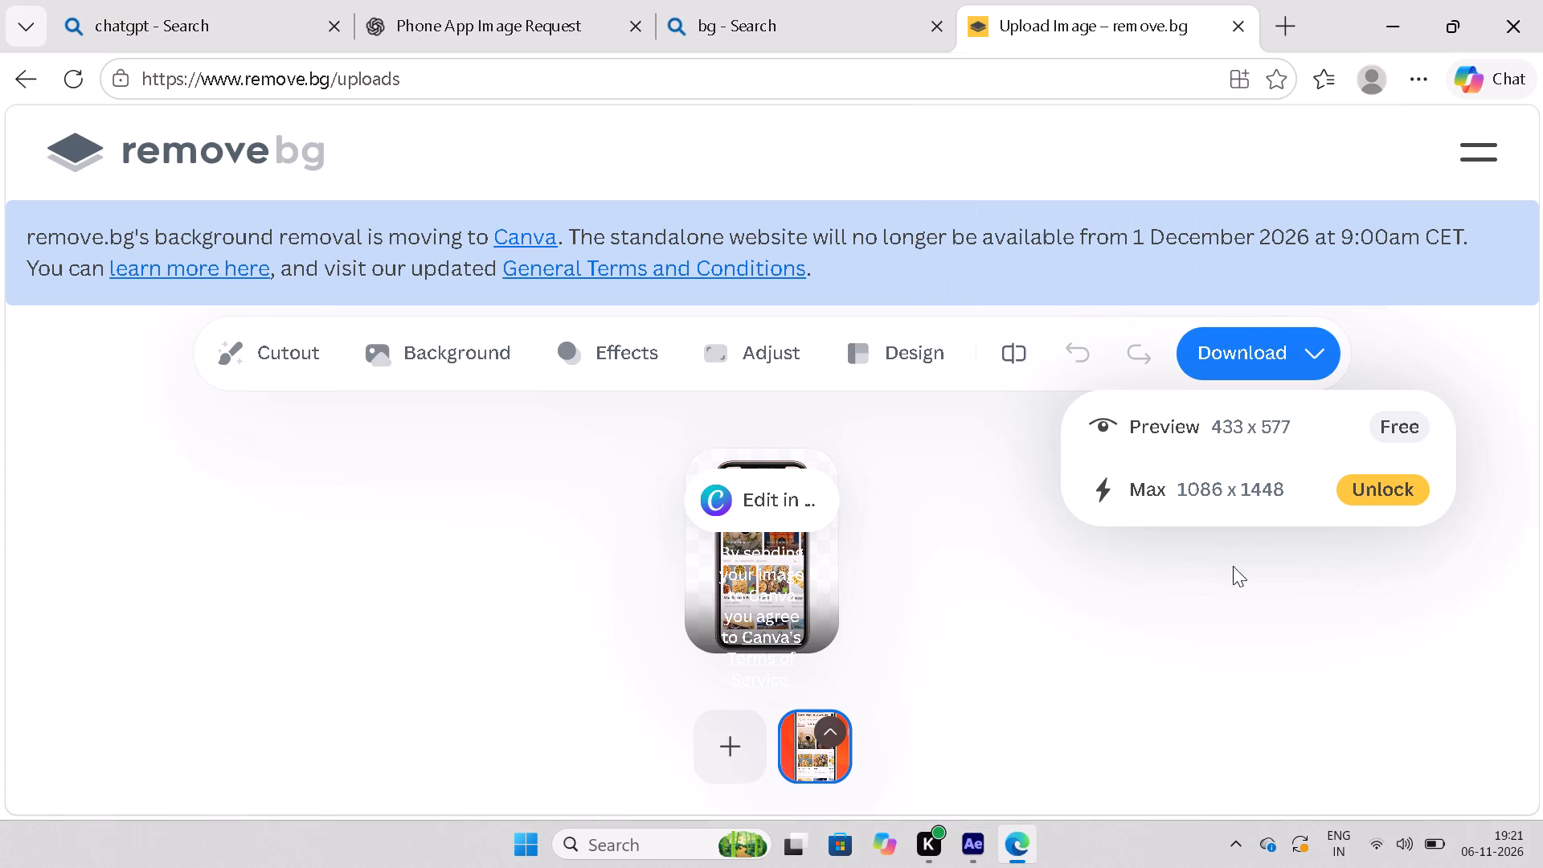
{"action": "left_click", "coordinate": [1429, 90]}
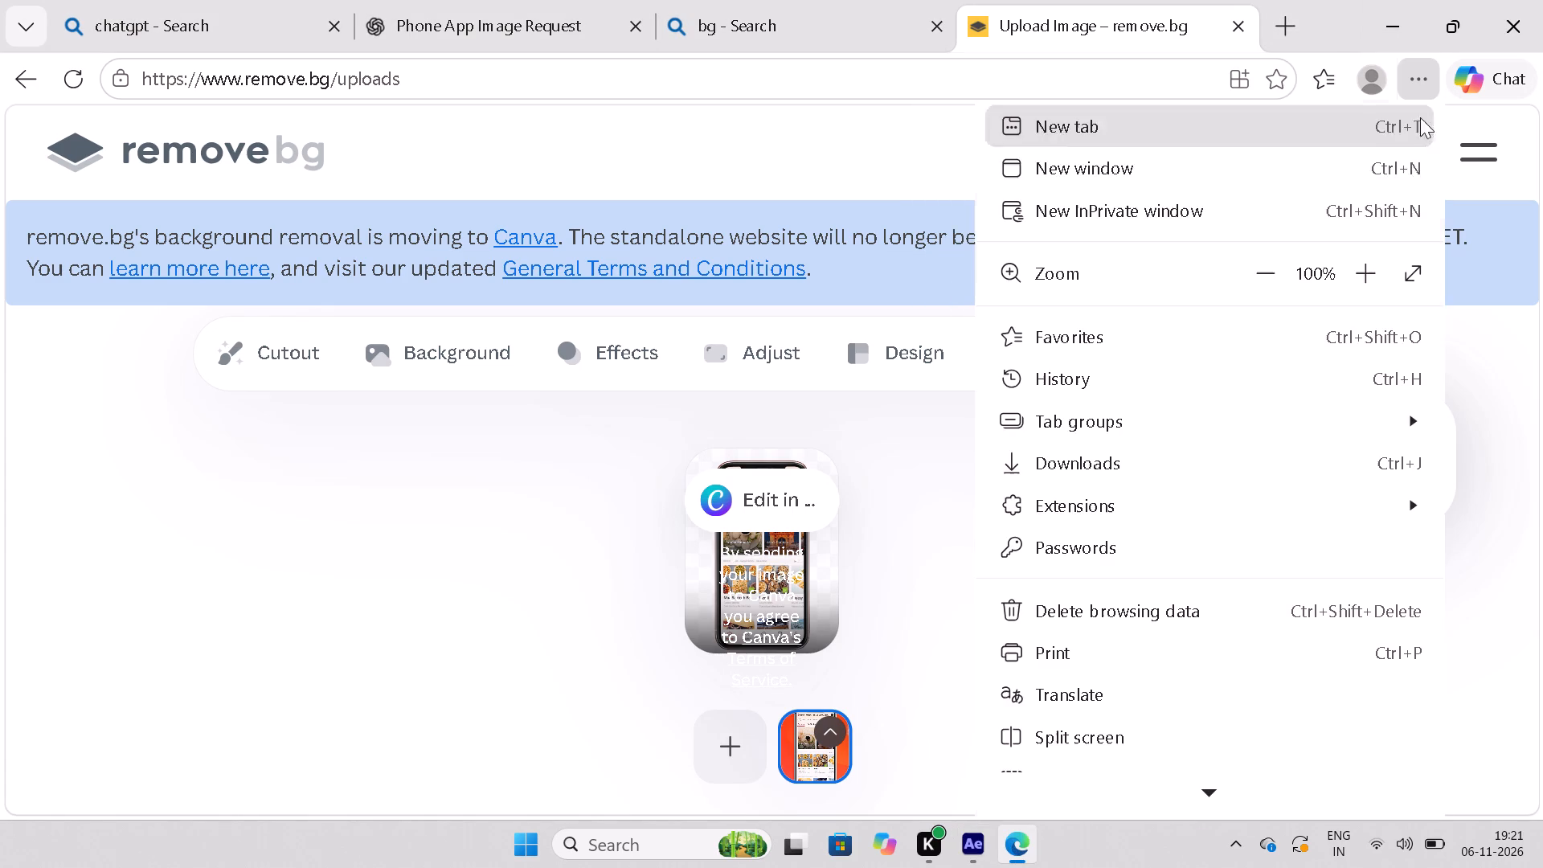
{"action": "left_click", "coordinate": [1291, 480]}
{"action": "left_click_drag", "start_coordinate": [1177, 205], "coordinate": [1166, 283]}
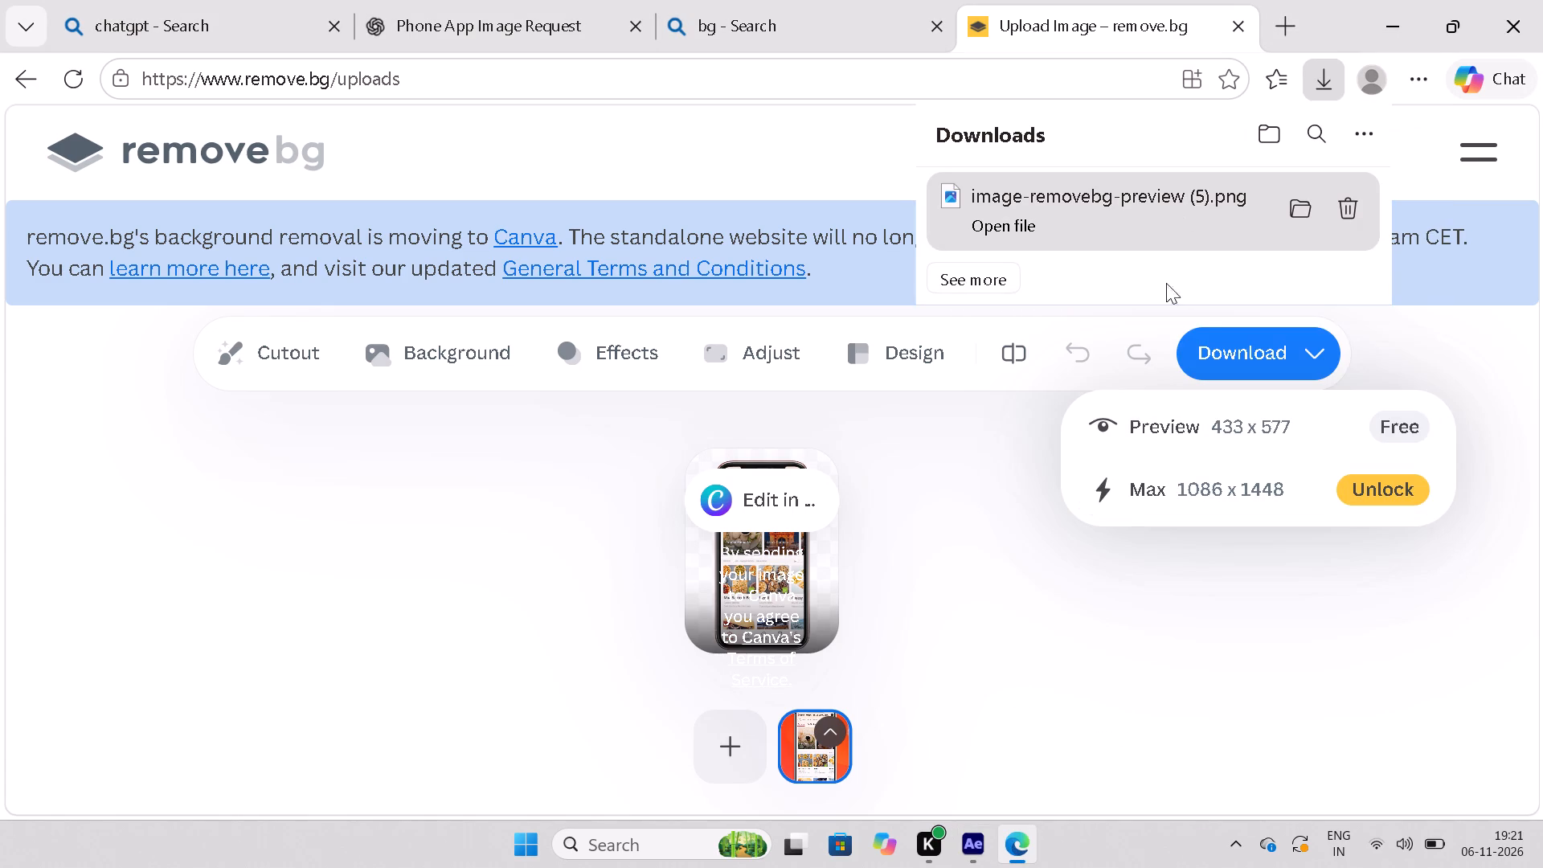
{"action": "left_click_drag", "start_coordinate": [1166, 283], "coordinate": [150, 490]}
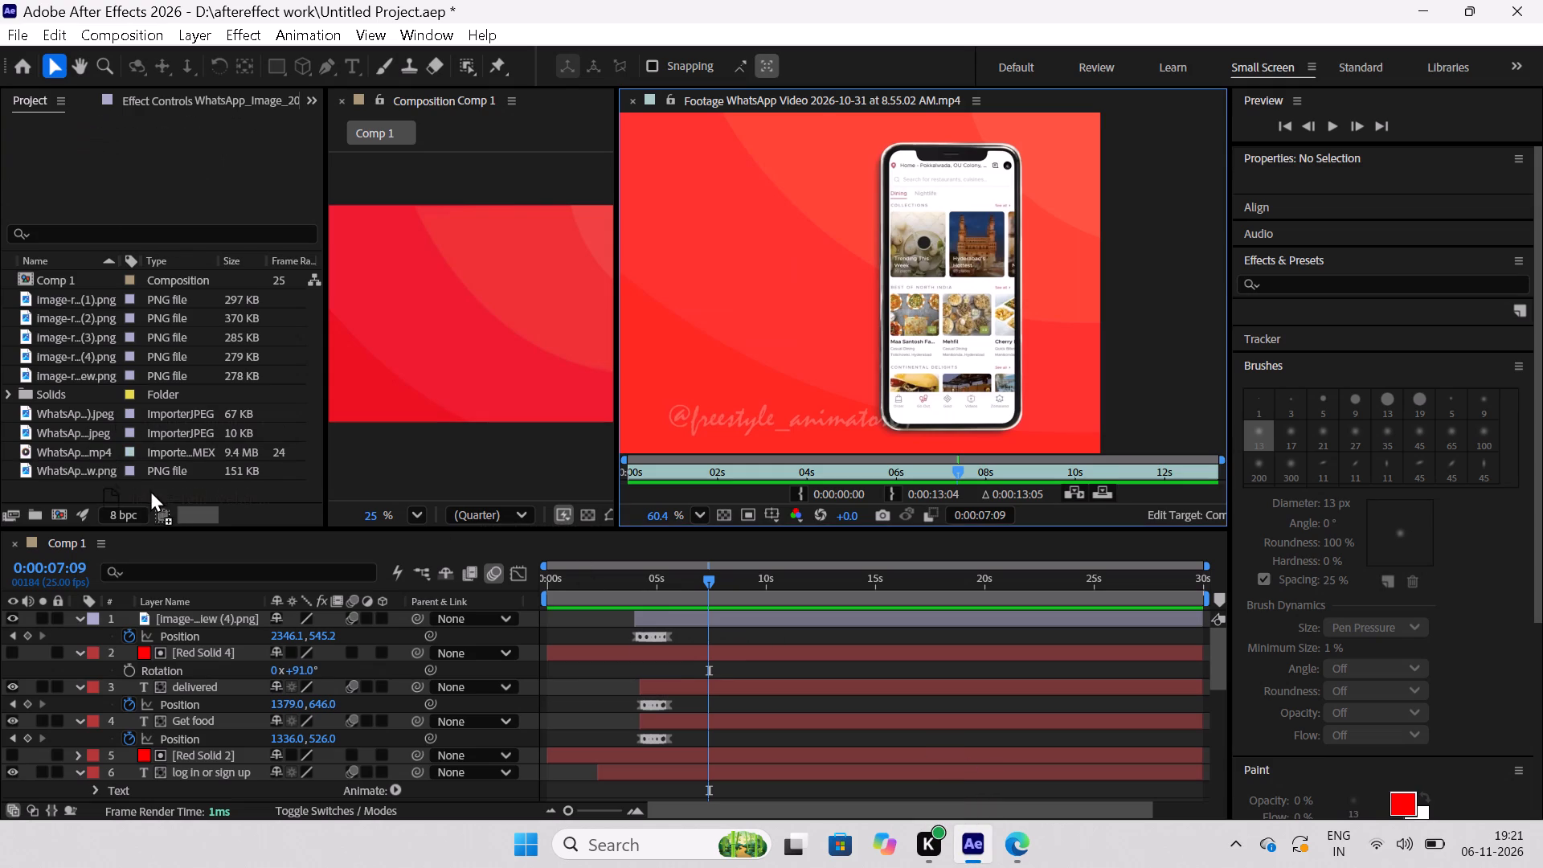
{"action": "left_click_drag", "start_coordinate": [150, 490], "coordinate": [158, 484]}
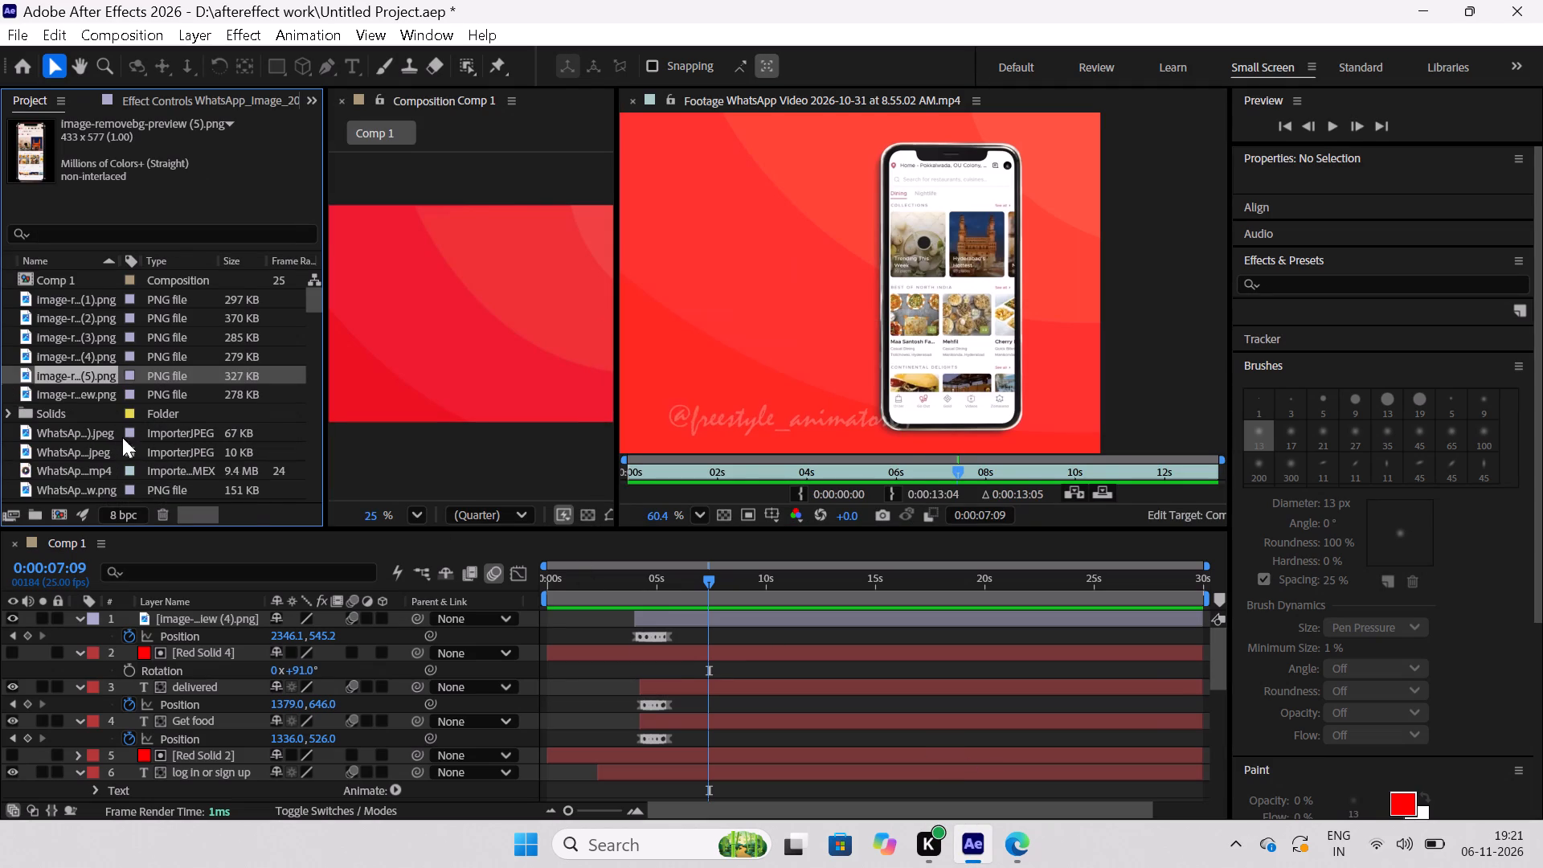
Add image-removebg-preview (5).png to Comp 1 as the topmost layer.
{"action": "left_click_drag", "start_coordinate": [92, 377], "coordinate": [208, 589]}
{"action": "left_click_drag", "start_coordinate": [208, 589], "coordinate": [233, 612]}
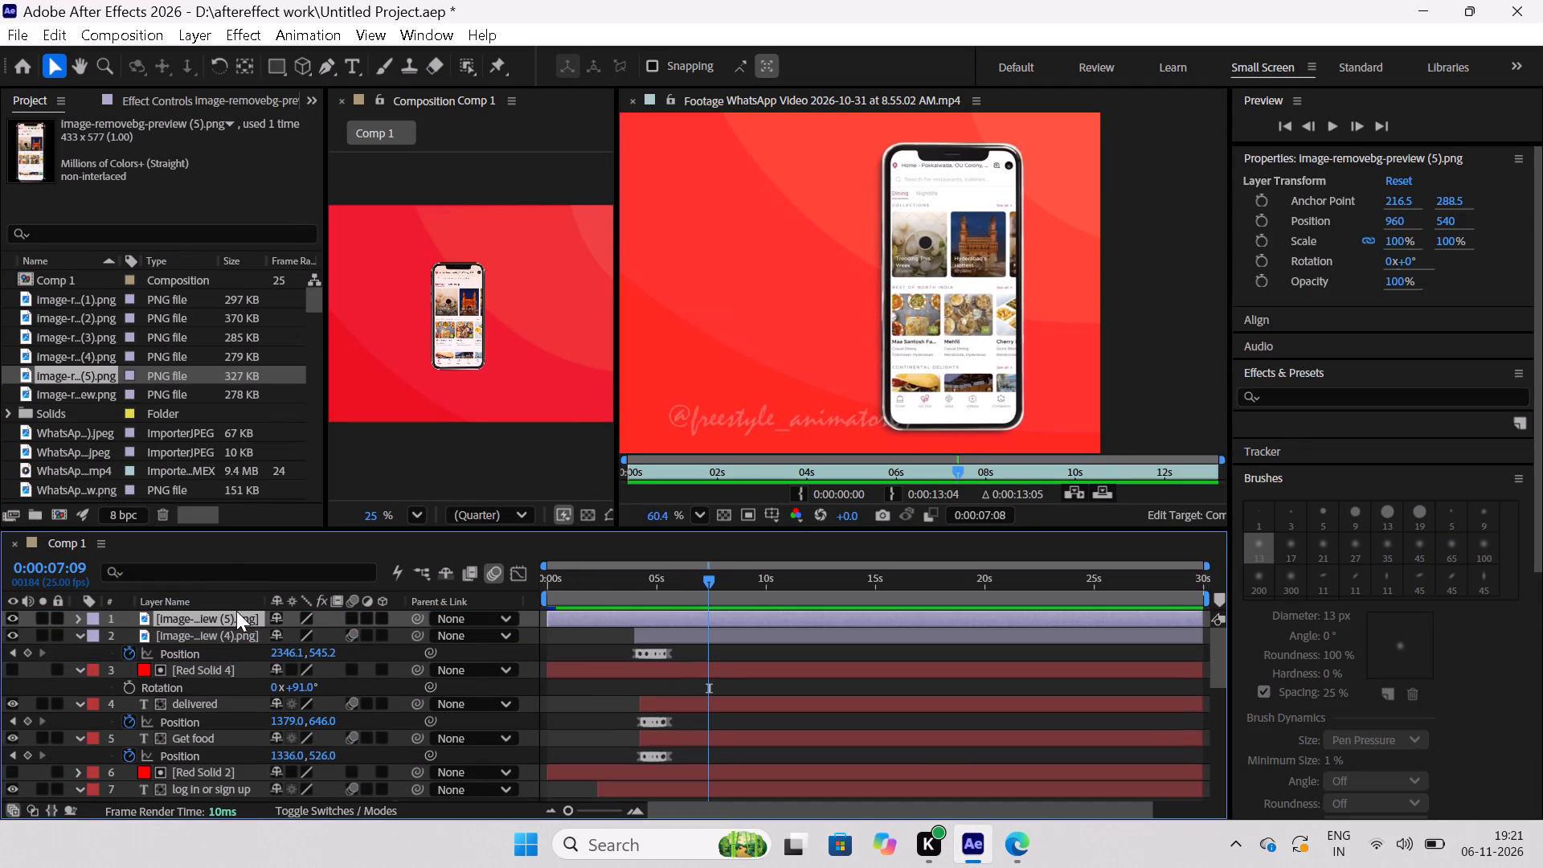
With more room for the composition view and the reference footage scrubbed slightly back, scale the new phone image layer to 167%.
{"action": "left_click", "coordinate": [619, 366]}
{"action": "left_click_drag", "start_coordinate": [616, 348], "coordinate": [627, 348]}
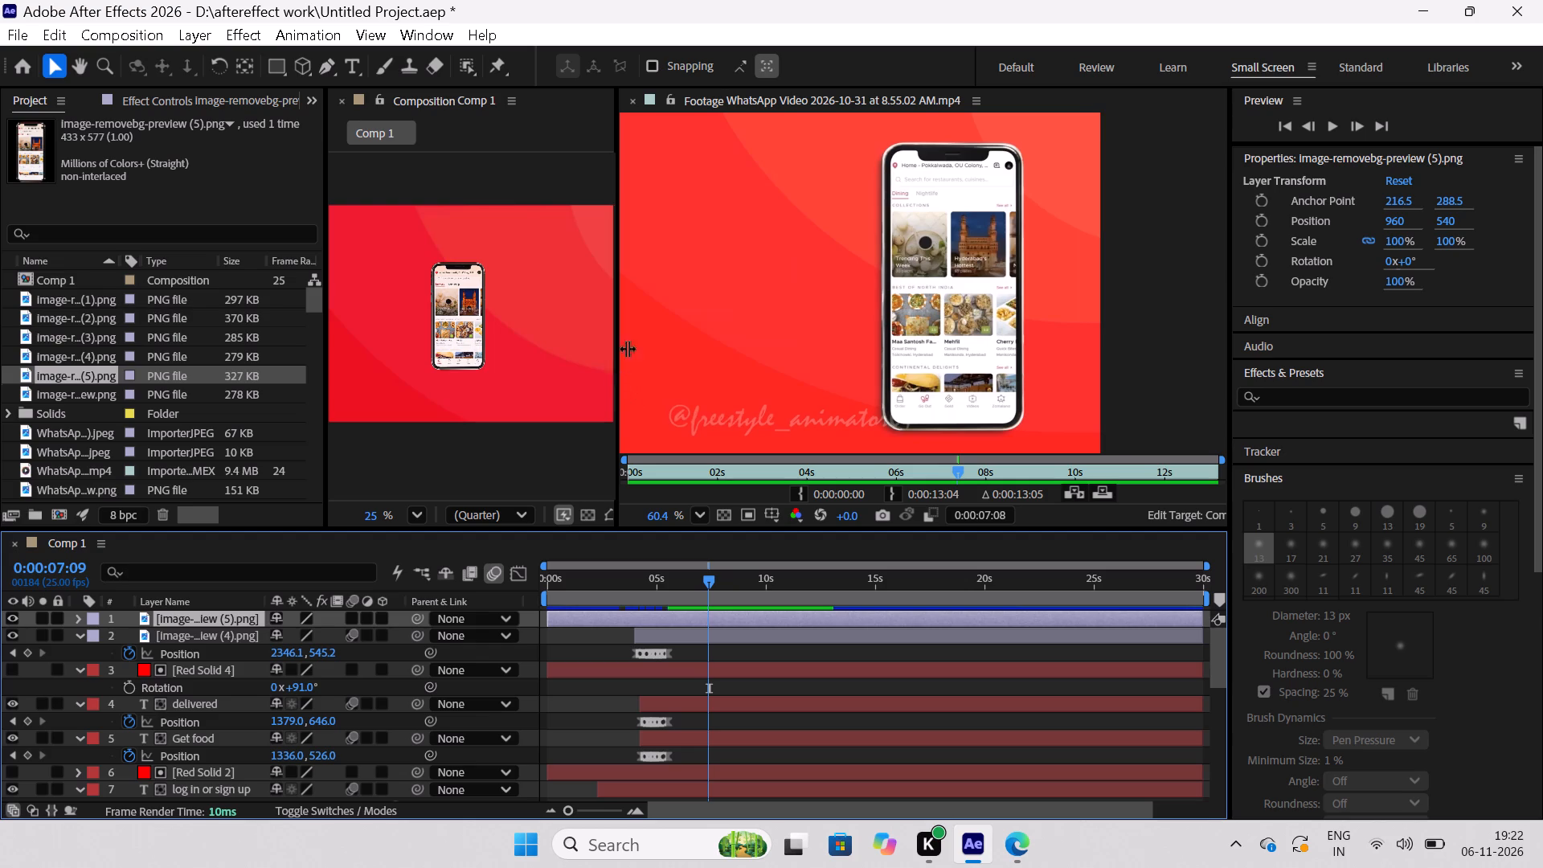
{"action": "left_click_drag", "start_coordinate": [627, 348], "coordinate": [899, 346]}
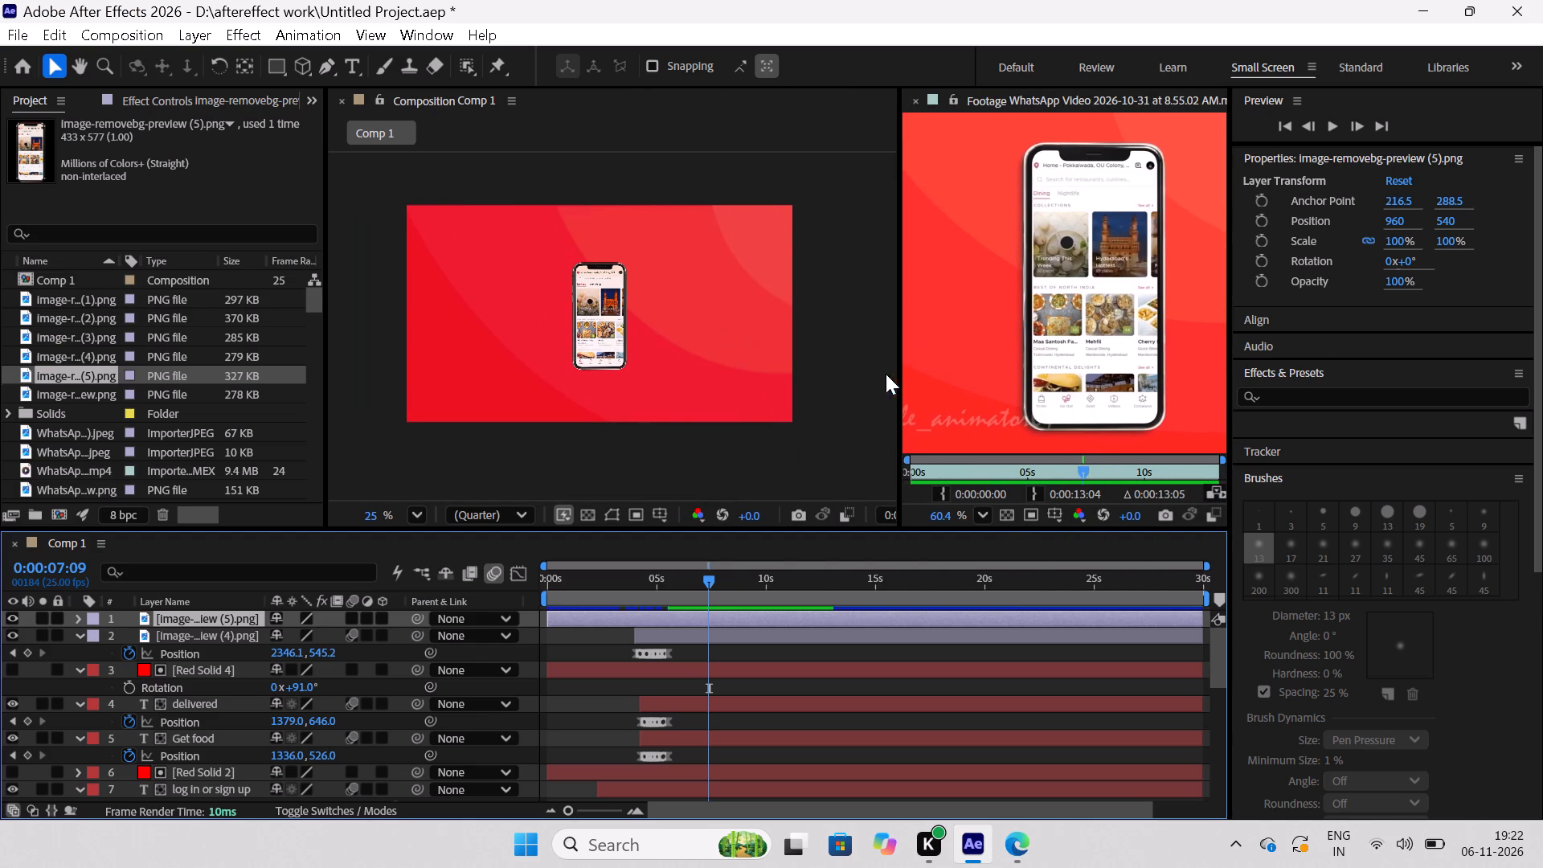
{"action": "scroll", "coordinate": [1083, 286], "scroll_direction": "down", "scroll_amount": 3}
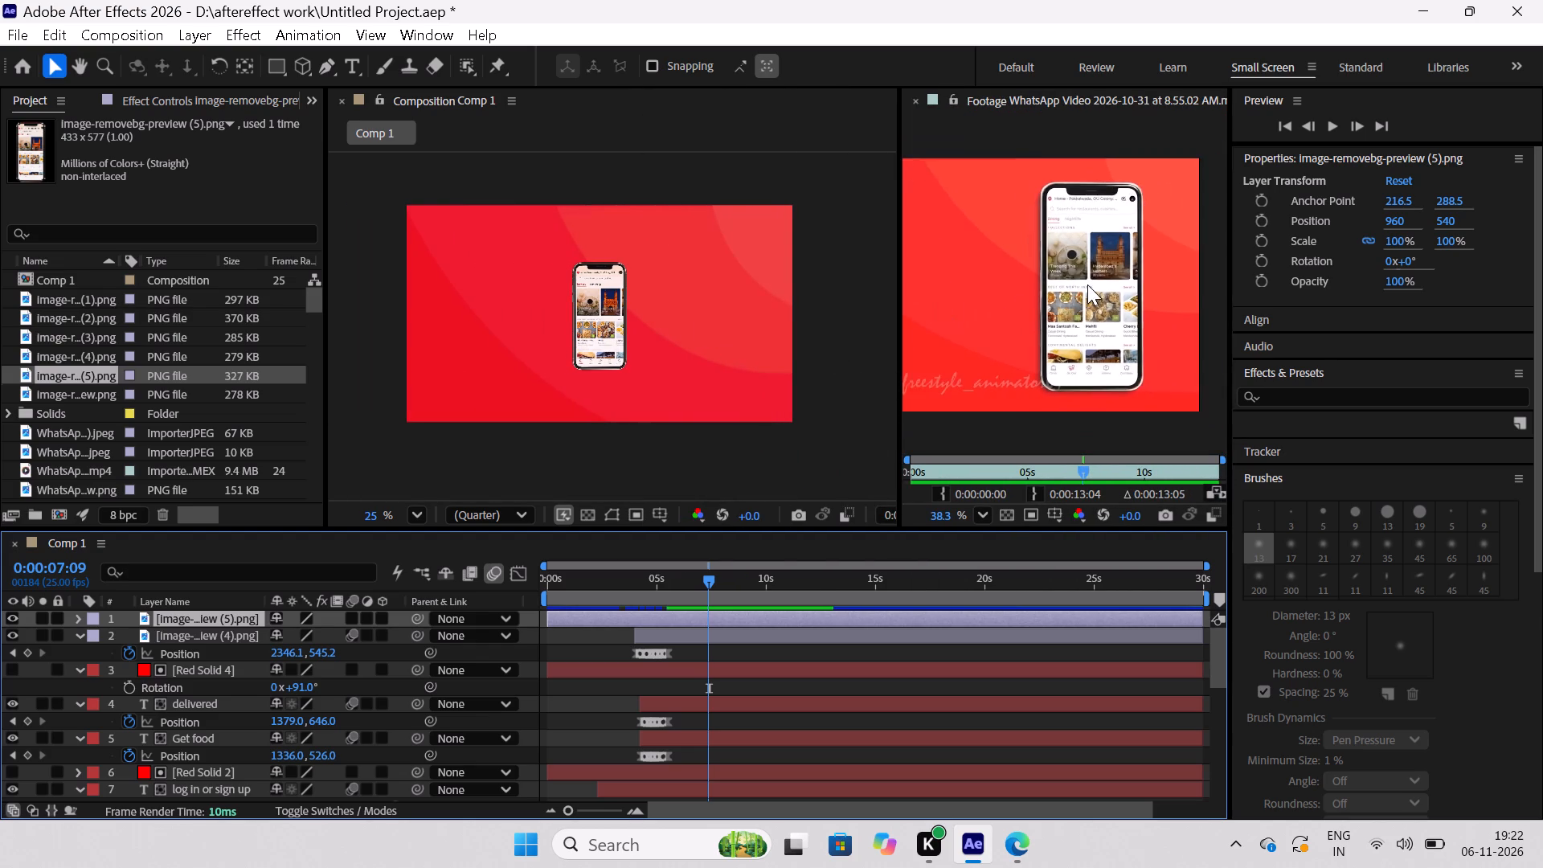
{"action": "left_click_drag", "start_coordinate": [1084, 465], "coordinate": [1083, 475]}
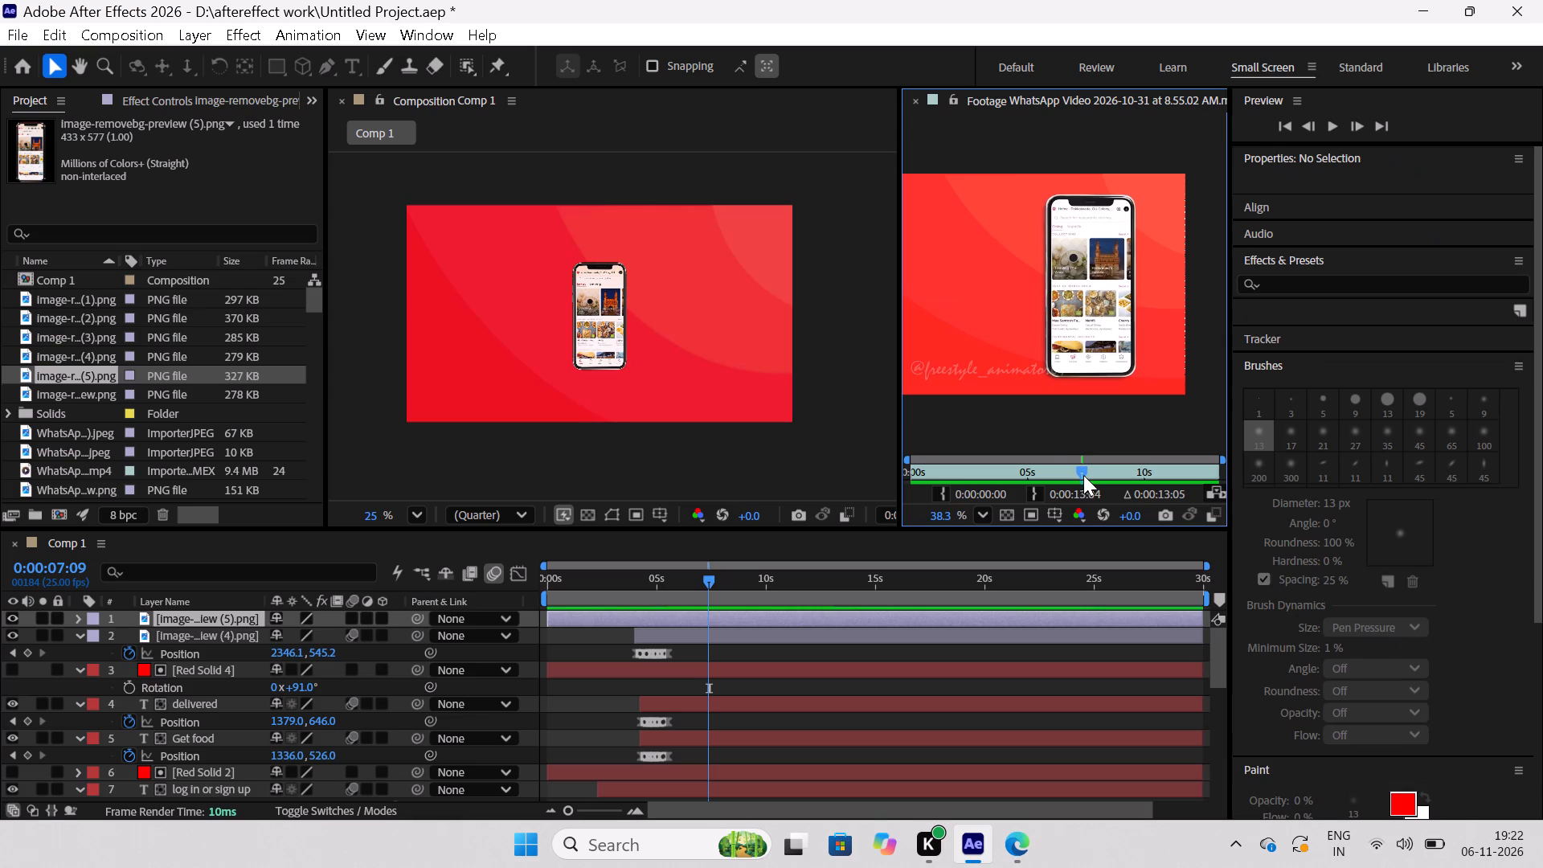
{"action": "left_click_drag", "start_coordinate": [1083, 475], "coordinate": [1072, 483]}
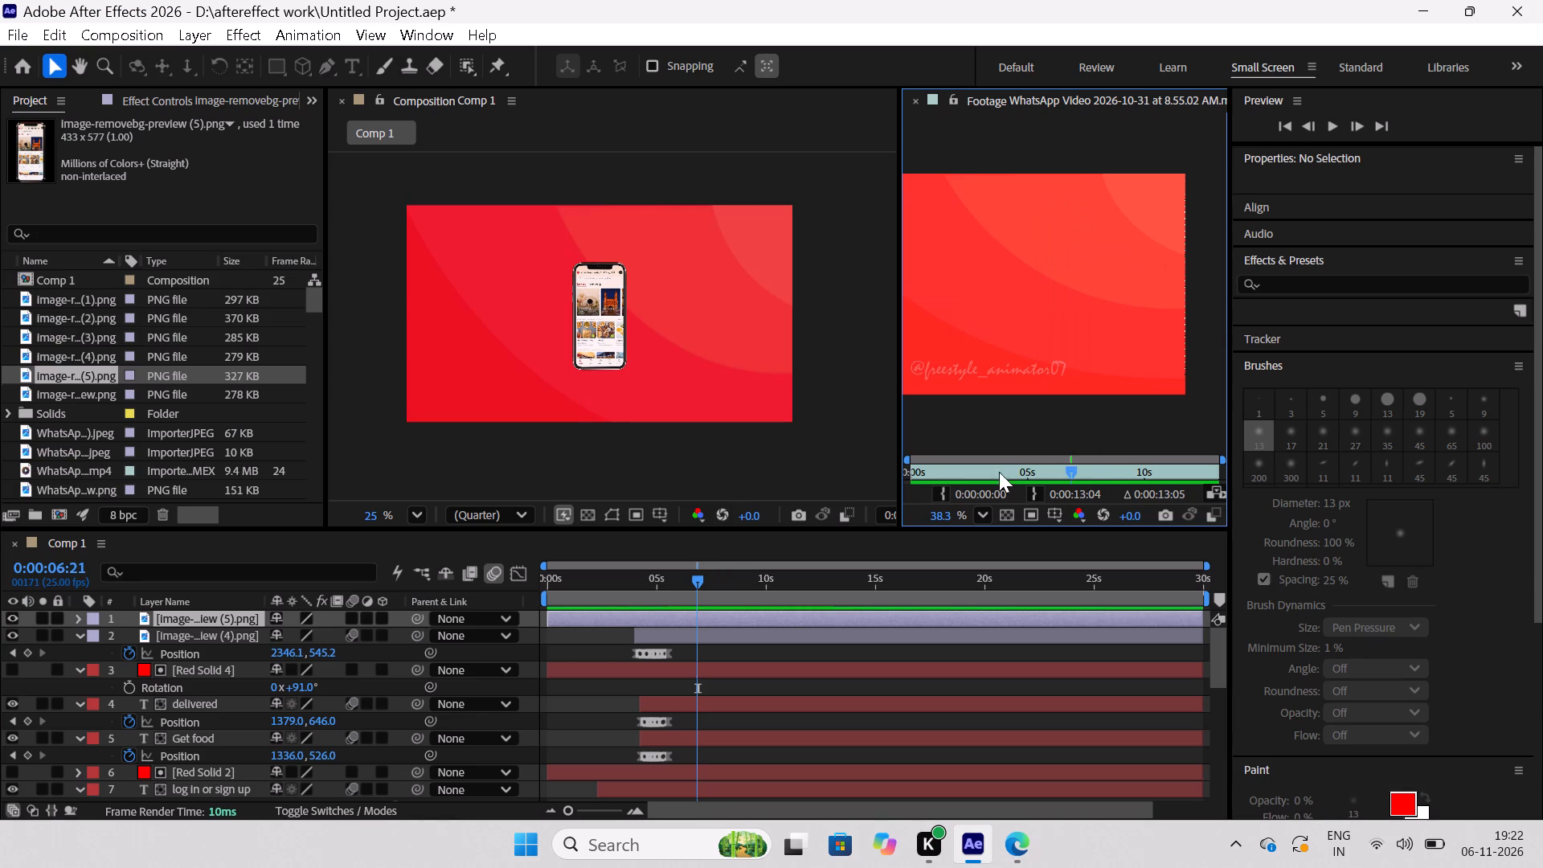
{"action": "left_click", "coordinate": [604, 325]}
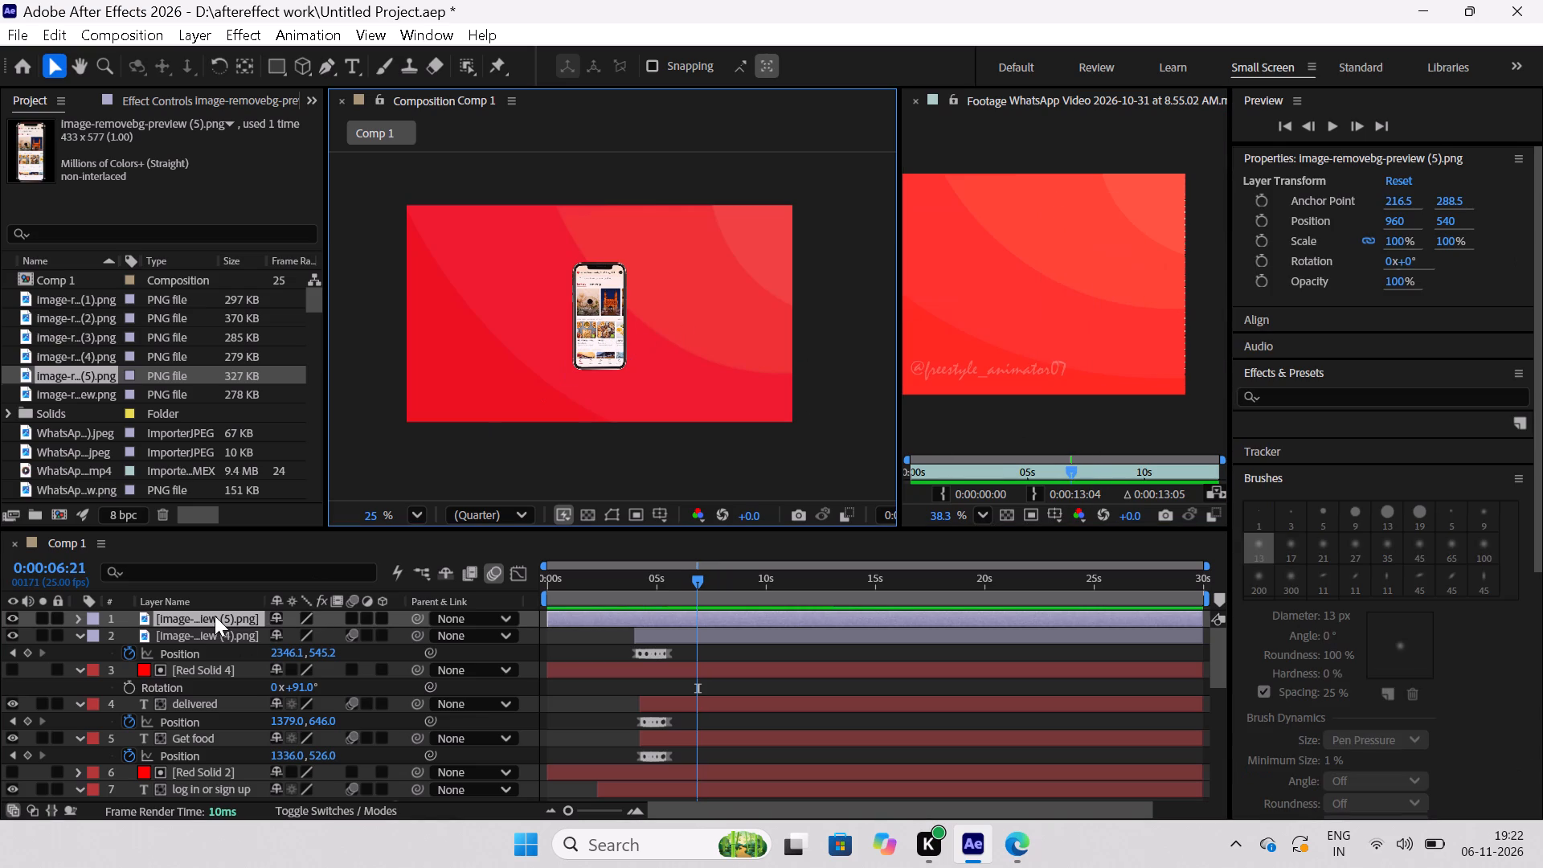
{"action": "left_click", "coordinate": [215, 616]}
{"action": "key", "text": "s"}
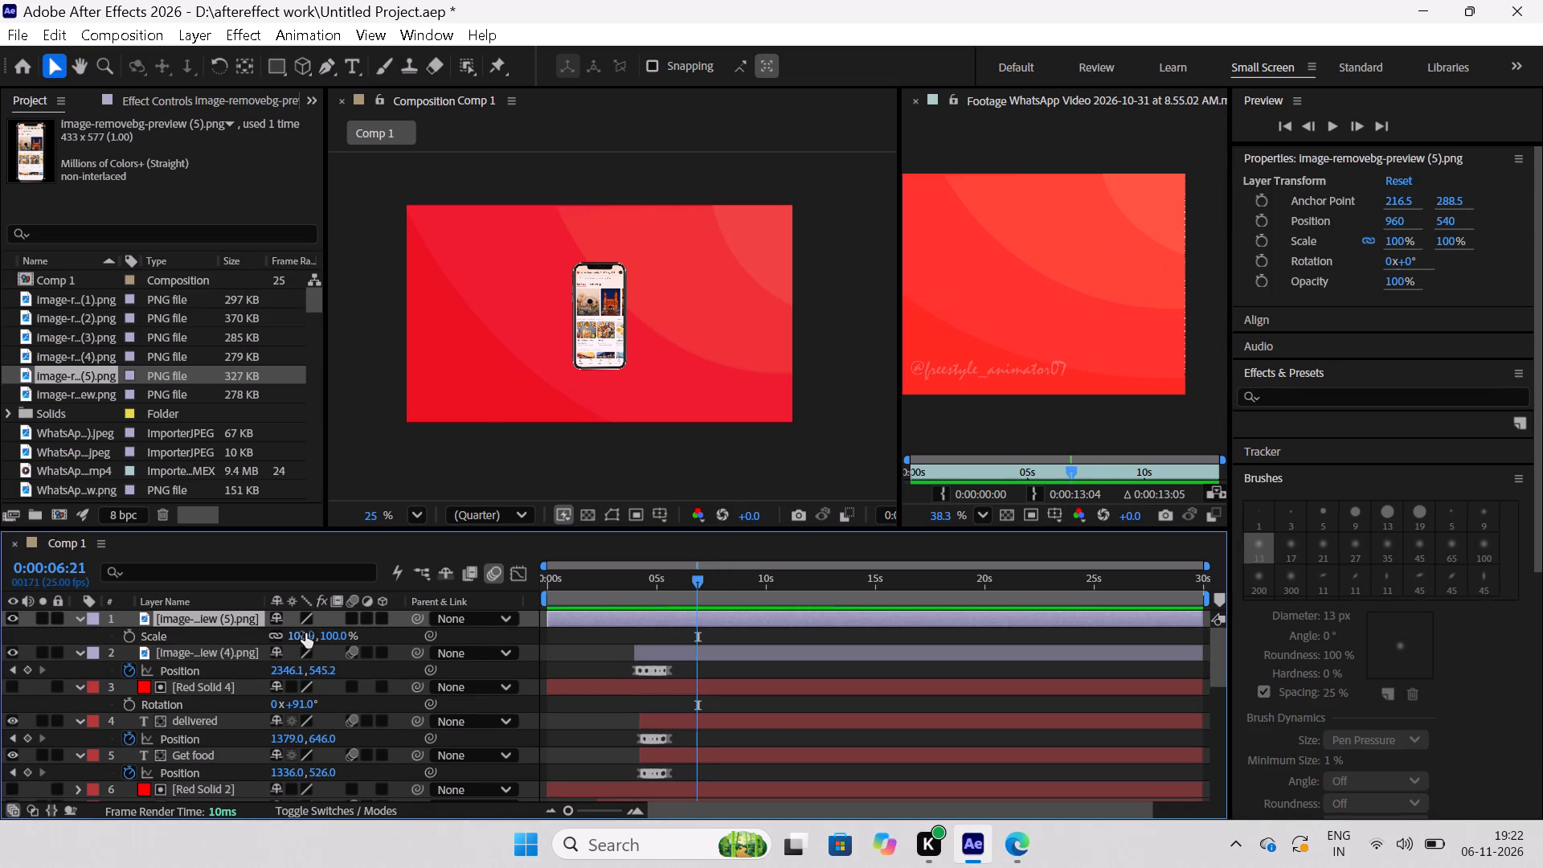
{"action": "left_click_drag", "start_coordinate": [298, 634], "coordinate": [368, 647]}
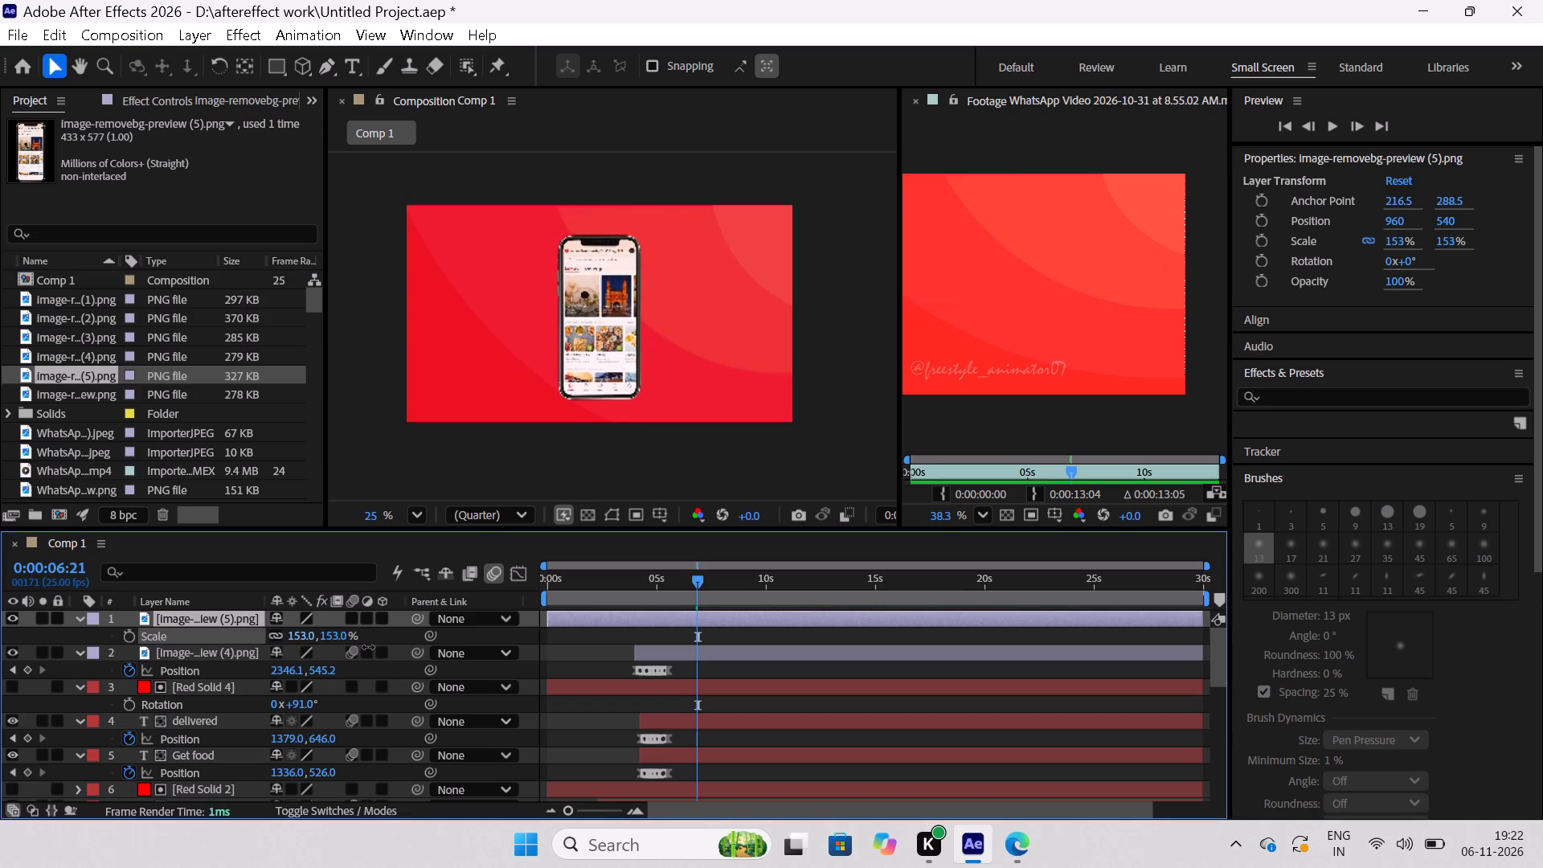
{"action": "left_click_drag", "start_coordinate": [368, 647], "coordinate": [380, 649]}
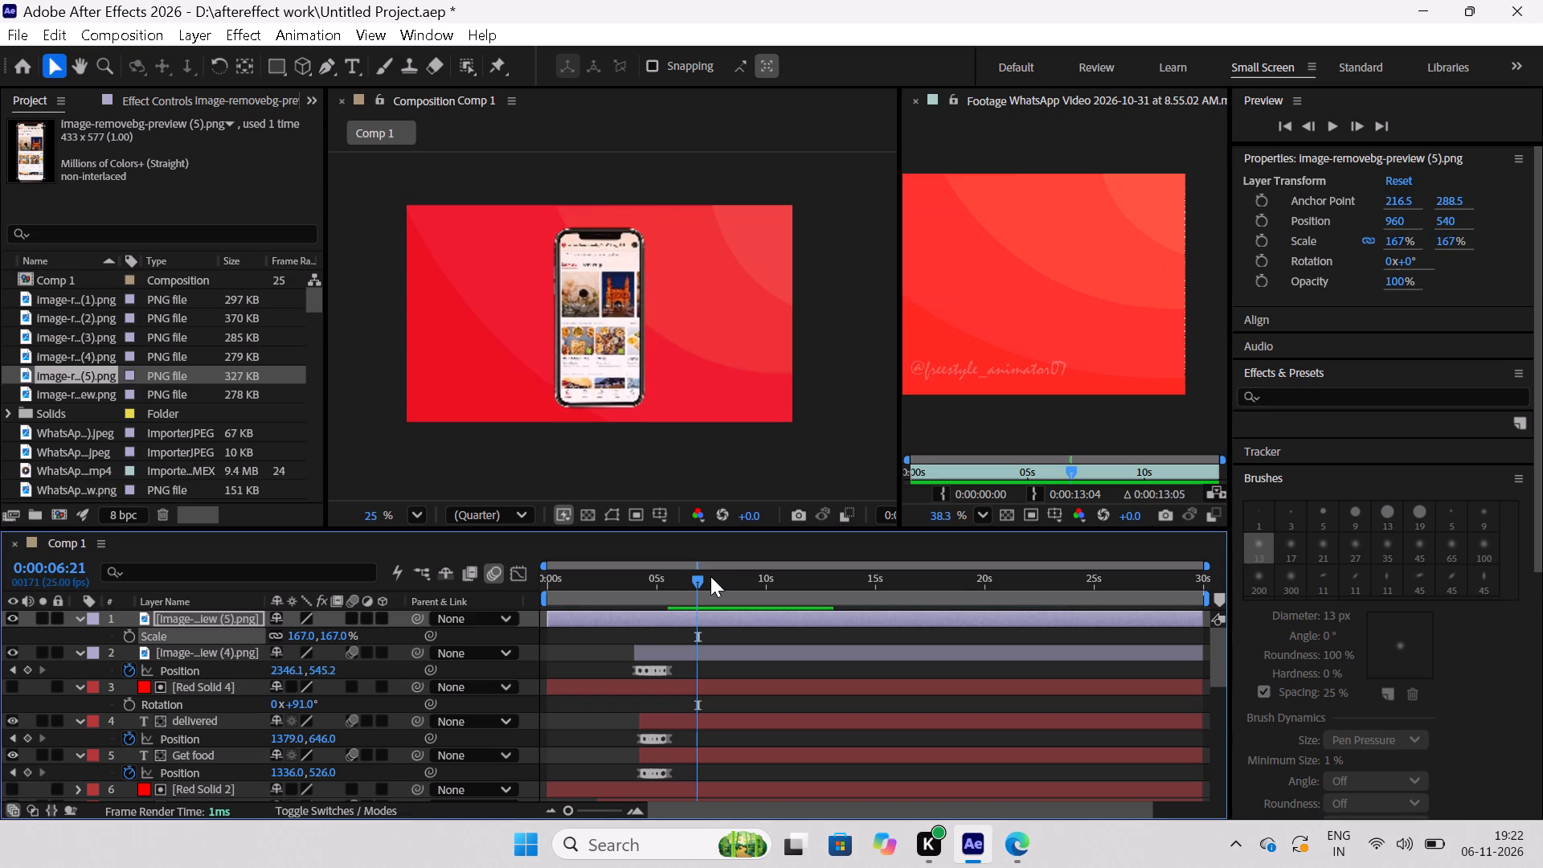
At 0:00:06:02, move the new phone image to the right side of the composition, at position 1540, 540.
{"action": "left_click_drag", "start_coordinate": [698, 581], "coordinate": [681, 599]}
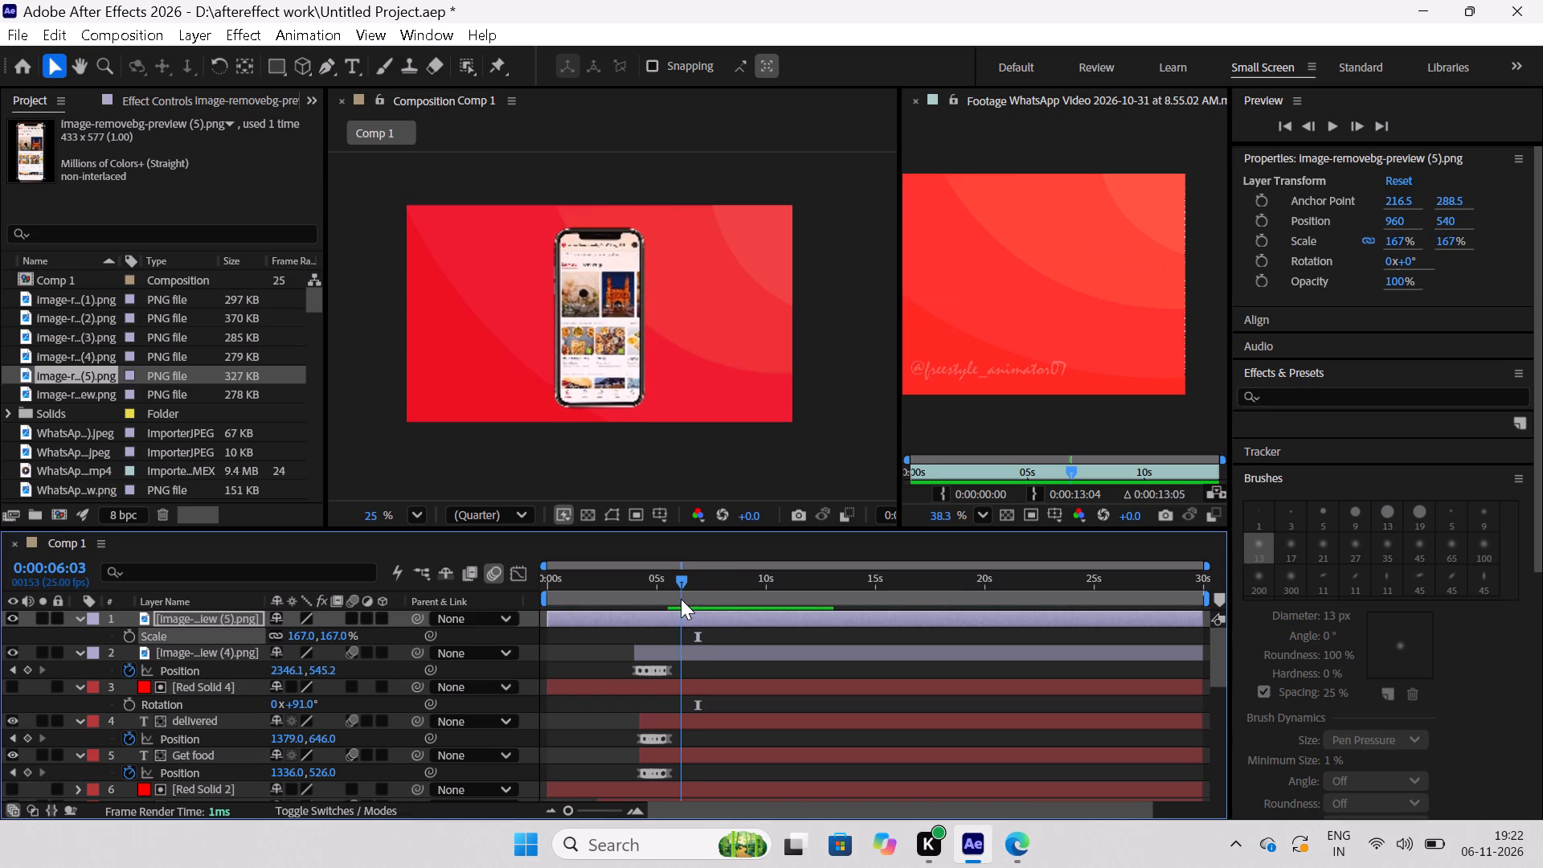
{"action": "left_click_drag", "start_coordinate": [681, 599], "coordinate": [663, 624]}
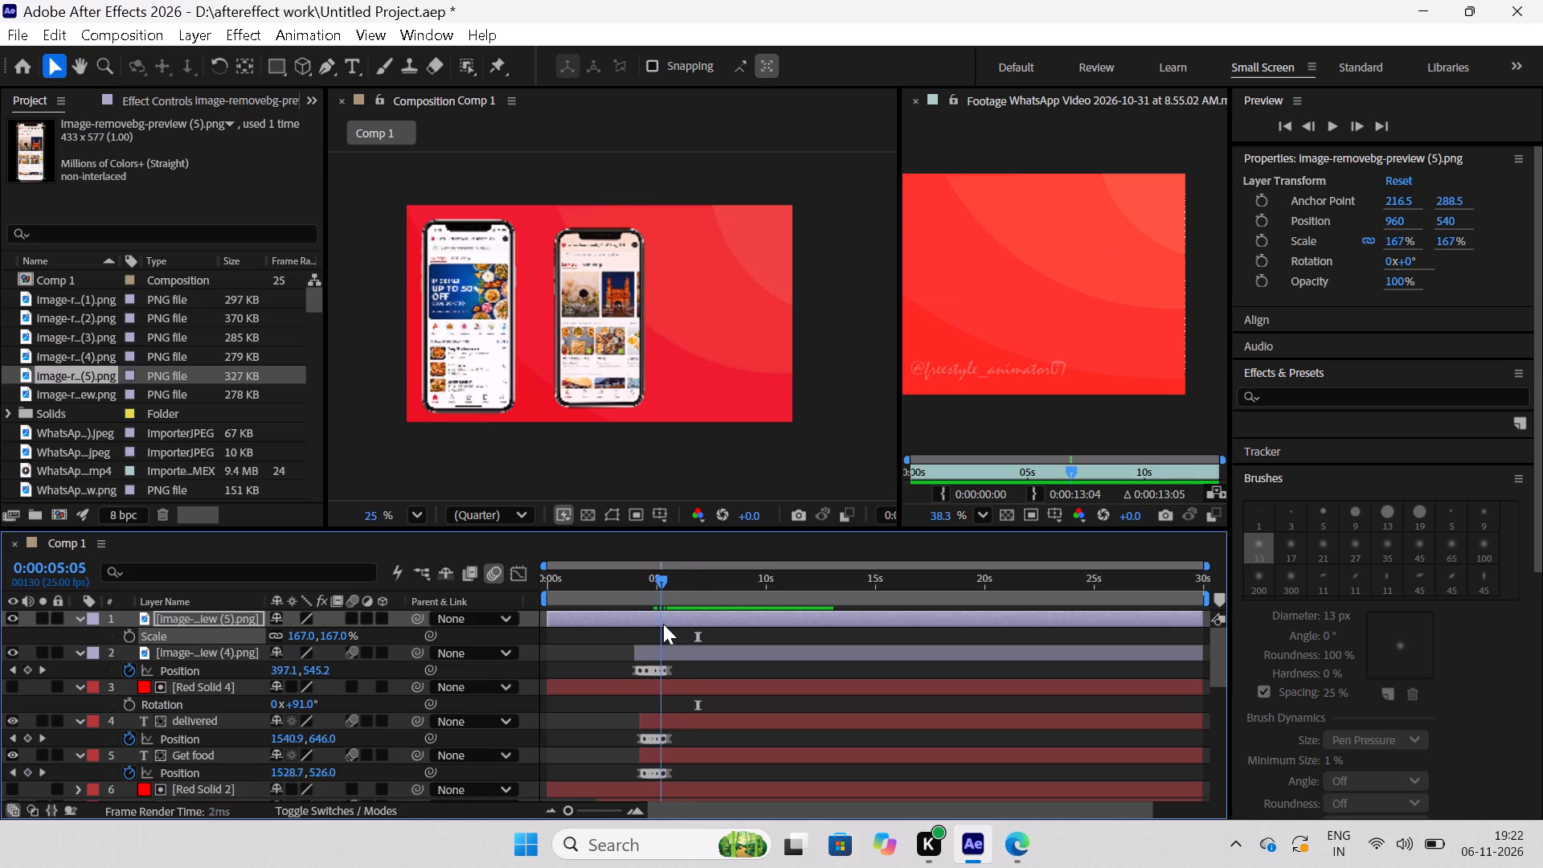
{"action": "left_click_drag", "start_coordinate": [663, 624], "coordinate": [680, 629]}
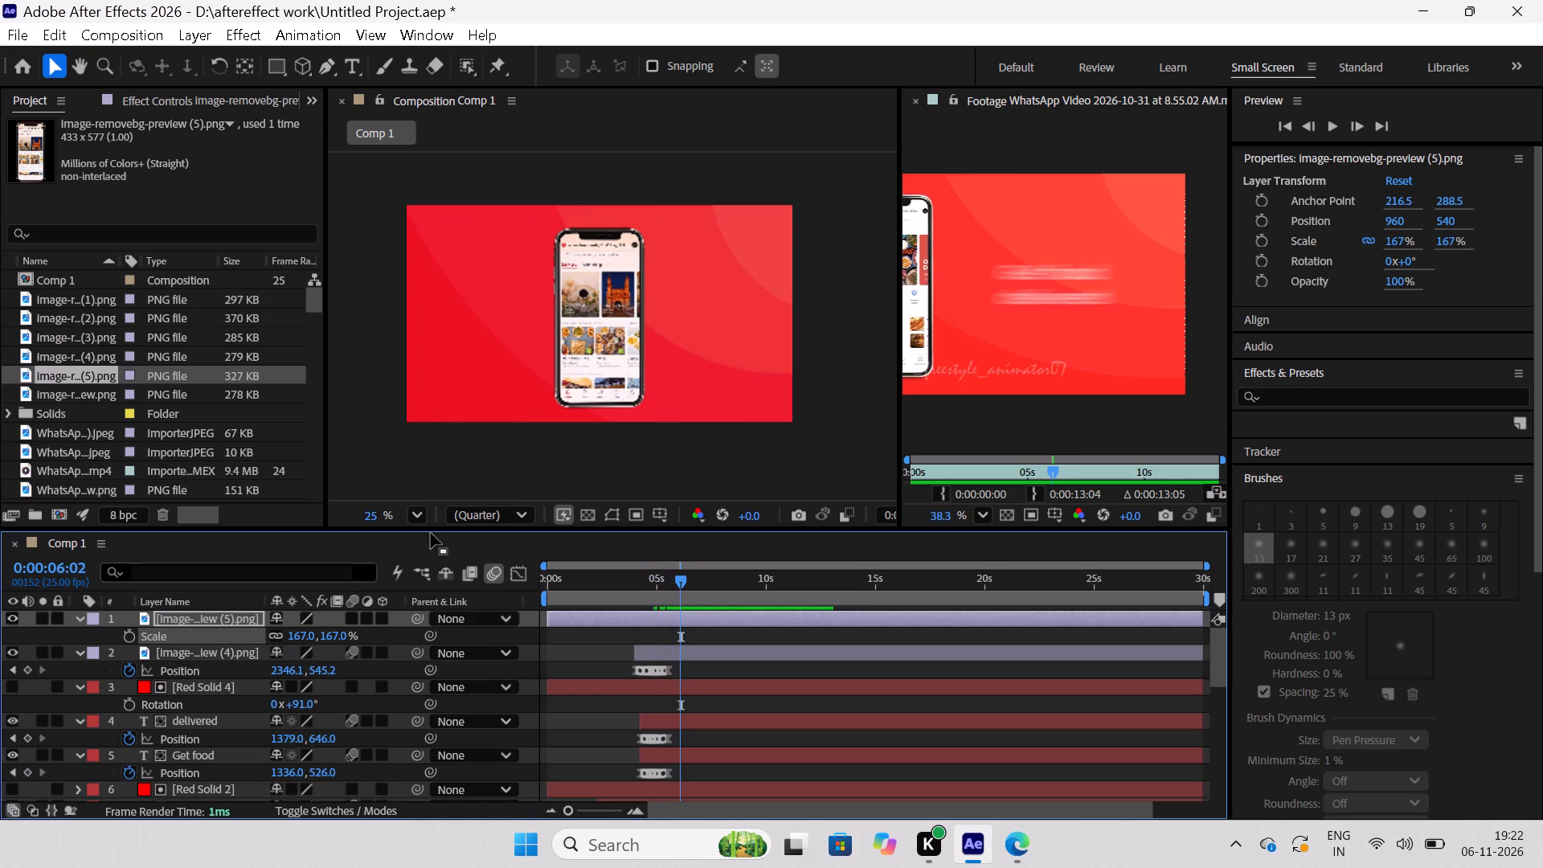
{"action": "left_click_drag", "start_coordinate": [600, 362], "coordinate": [718, 366]}
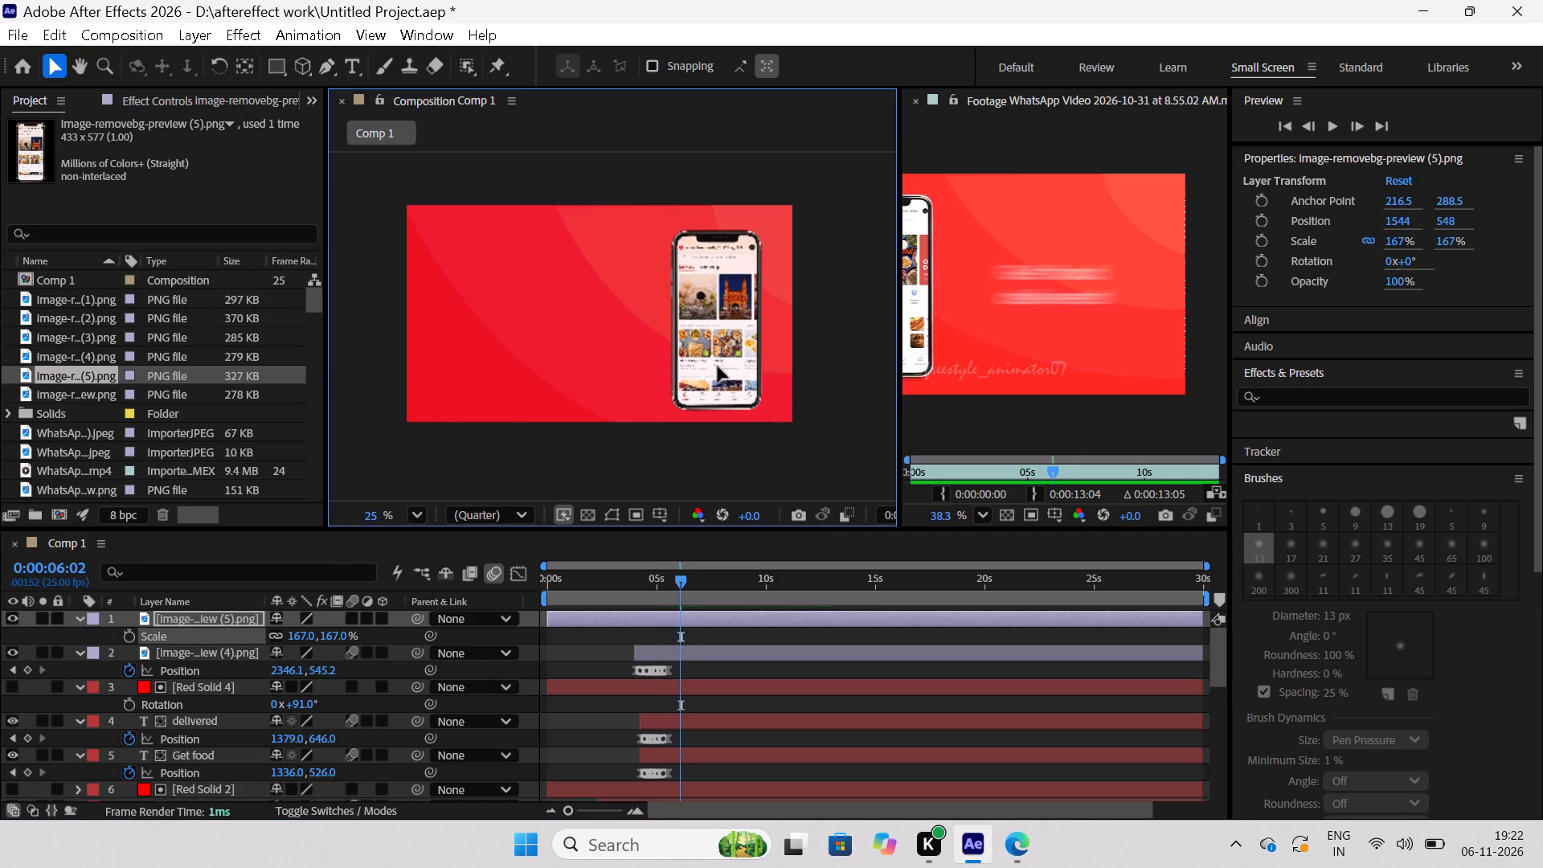
{"action": "left_click_drag", "start_coordinate": [718, 366], "coordinate": [717, 362]}
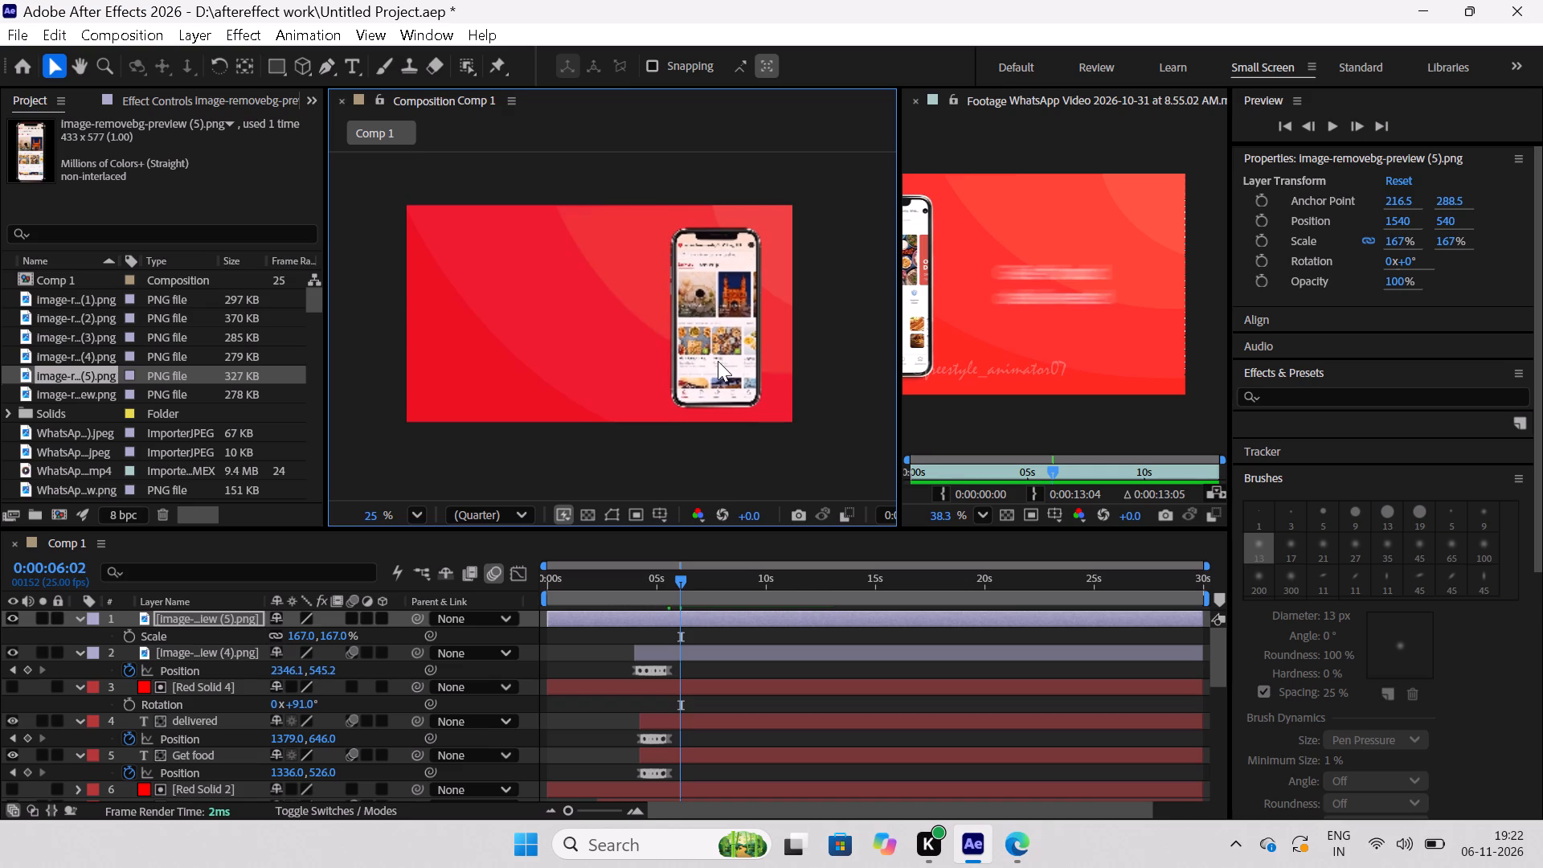
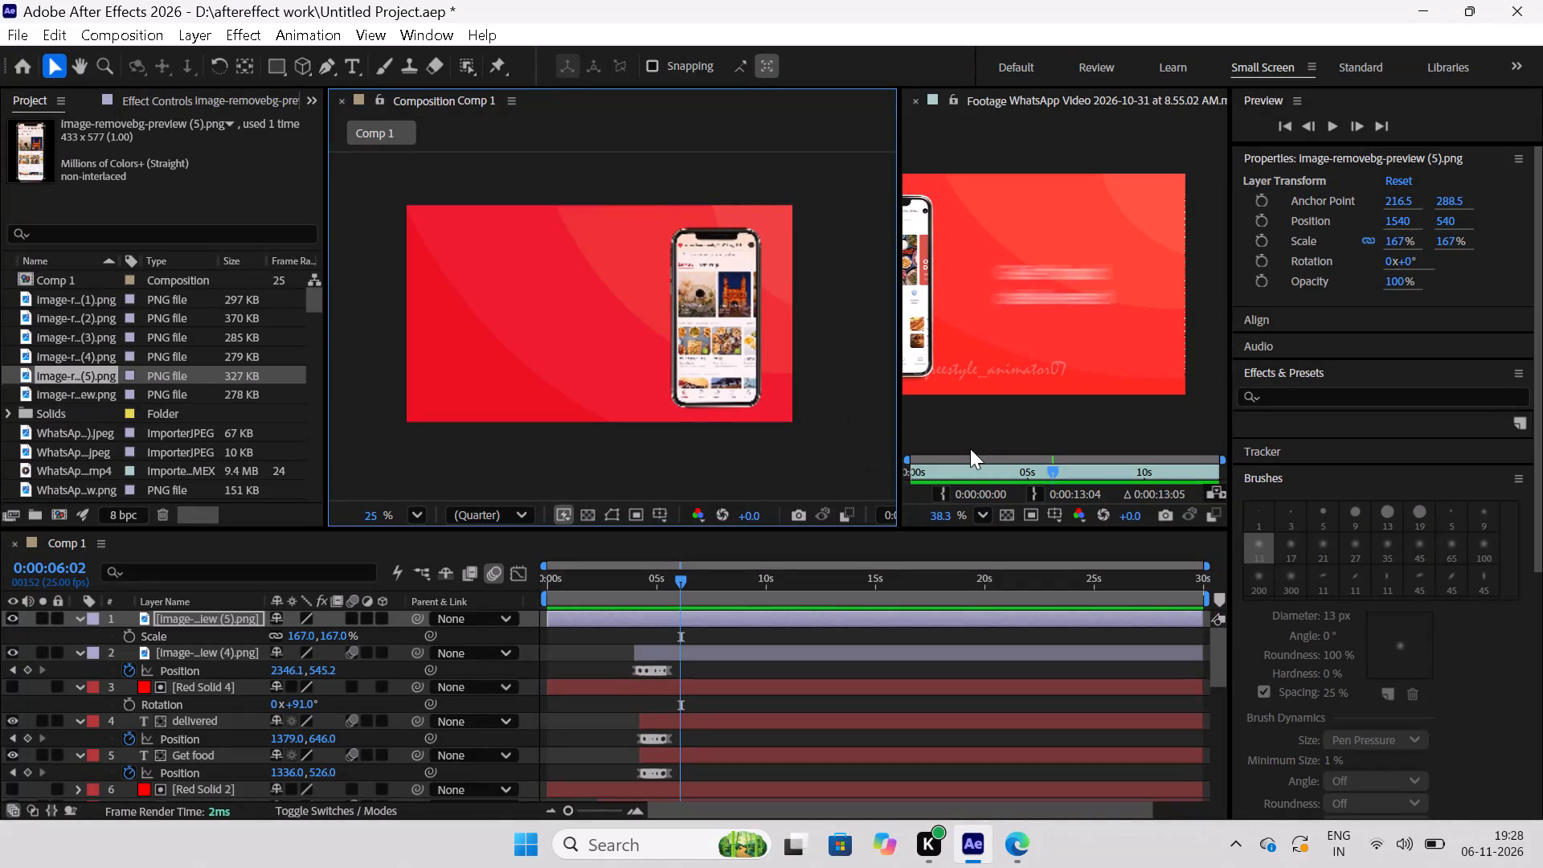
With the reference footage scrubbed ahead, start position keyframes for the new phone image at 0:00:07:11, placed off-frame at 2280, 540.
{"action": "left_click_drag", "start_coordinate": [1053, 469], "coordinate": [1063, 485]}
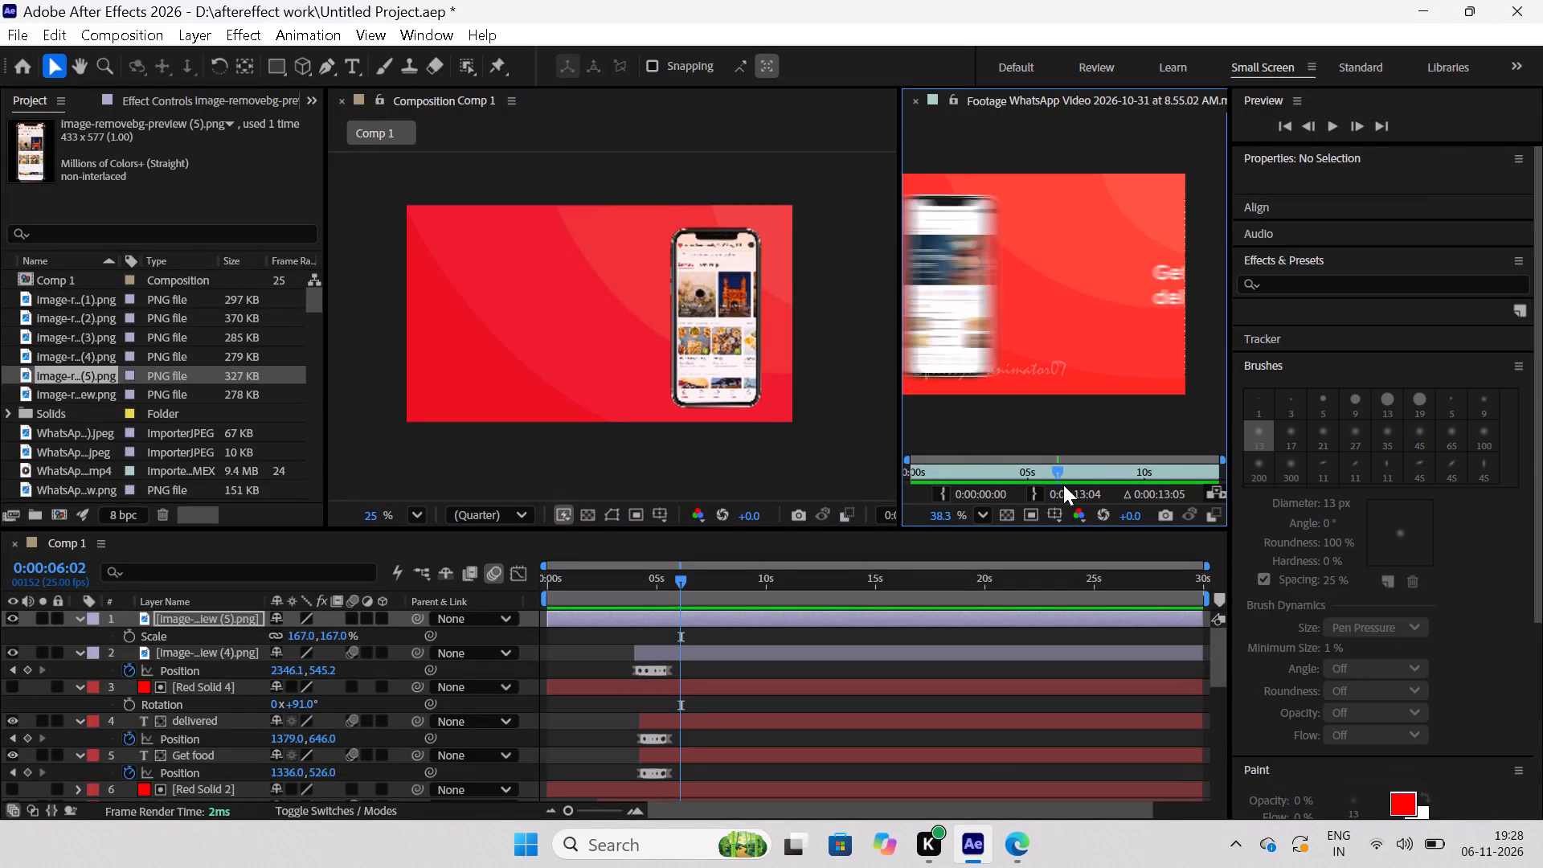
{"action": "left_click_drag", "start_coordinate": [1063, 485], "coordinate": [1085, 506]}
{"action": "left_click", "coordinate": [710, 367]}
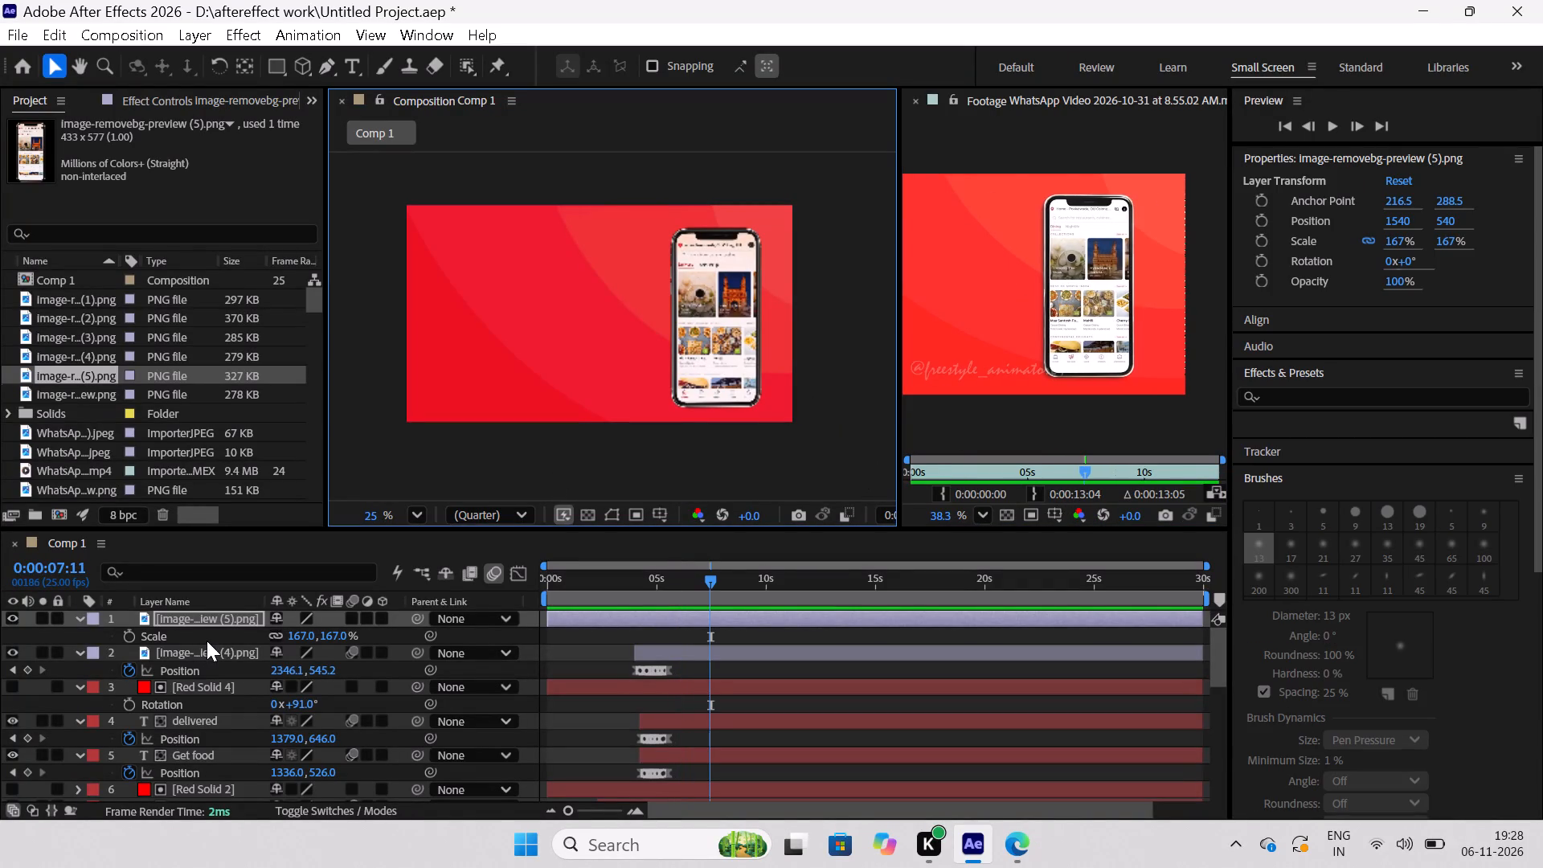
{"action": "key", "text": "p"}
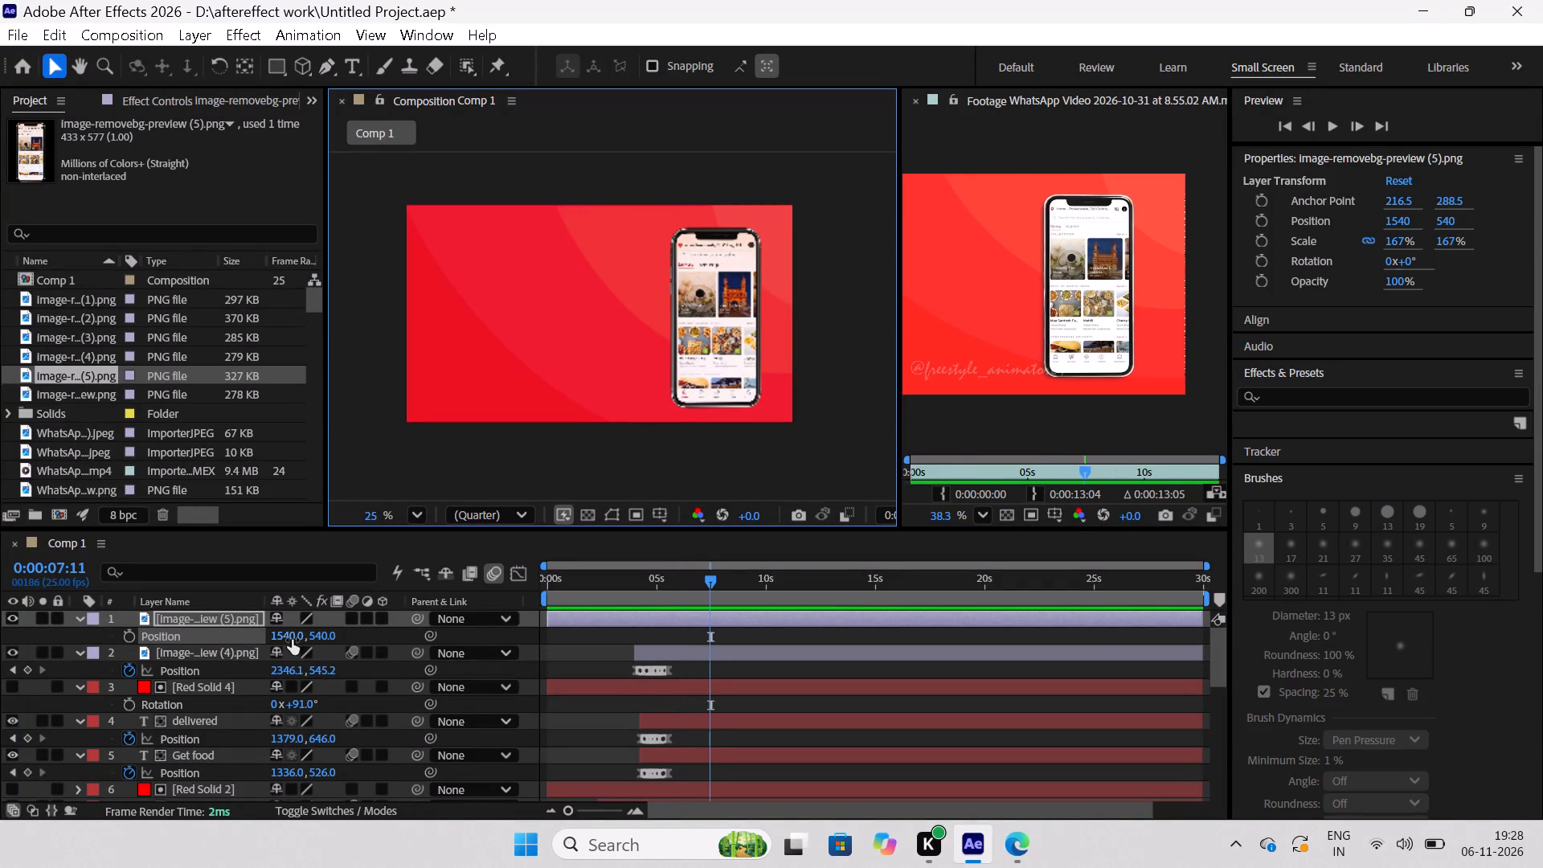
{"action": "left_click_drag", "start_coordinate": [292, 640], "coordinate": [381, 655], "text": "shift"}
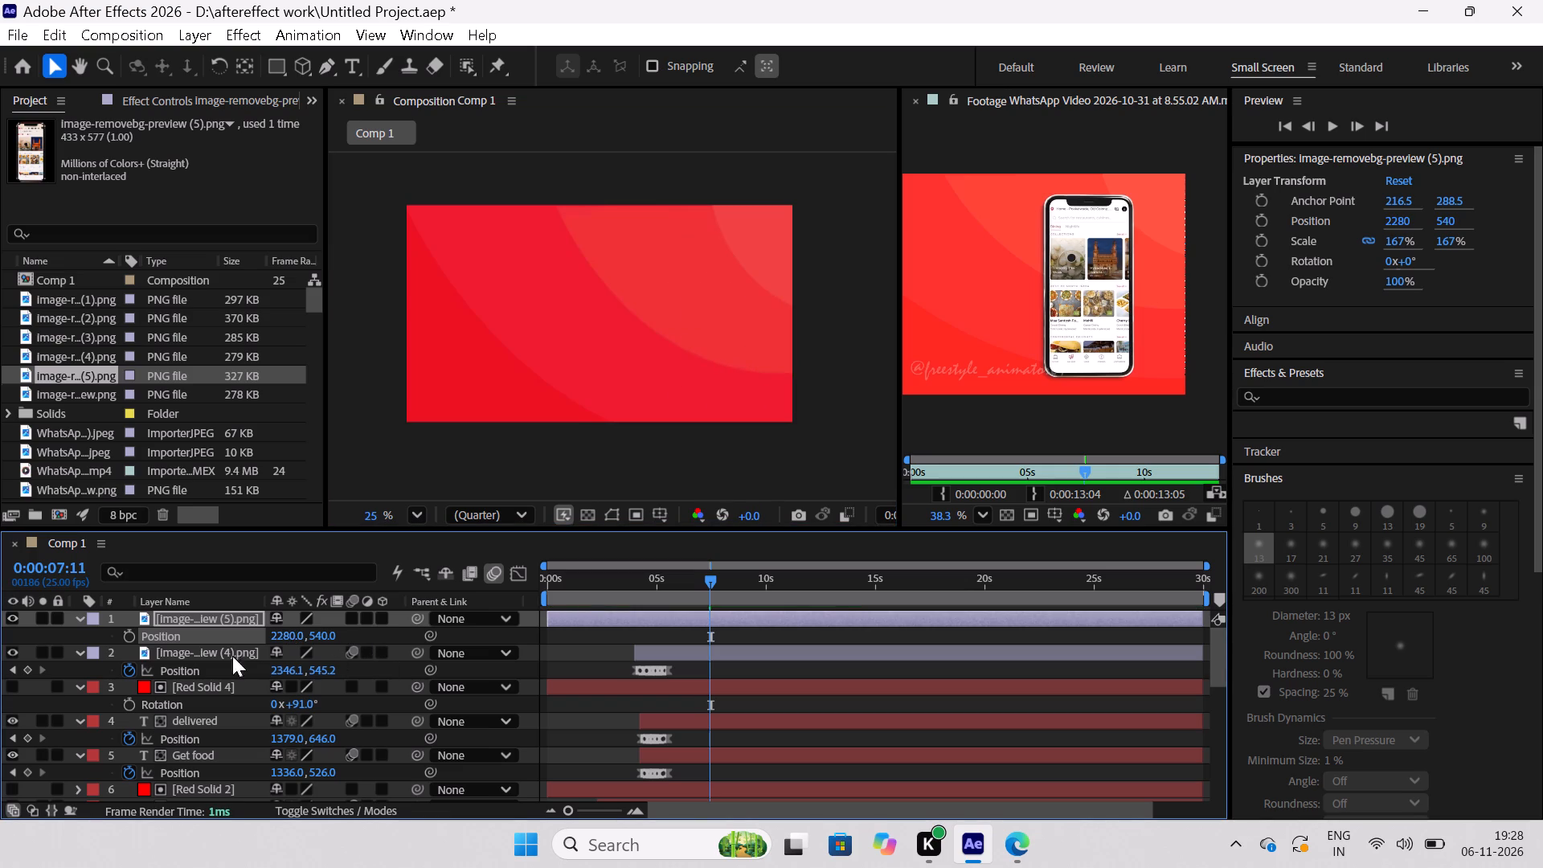
{"action": "left_click", "coordinate": [130, 633]}
{"action": "left_click_drag", "start_coordinate": [292, 641], "coordinate": [260, 638], "text": "shift"}
{"action": "key", "text": "ctrl+z"}
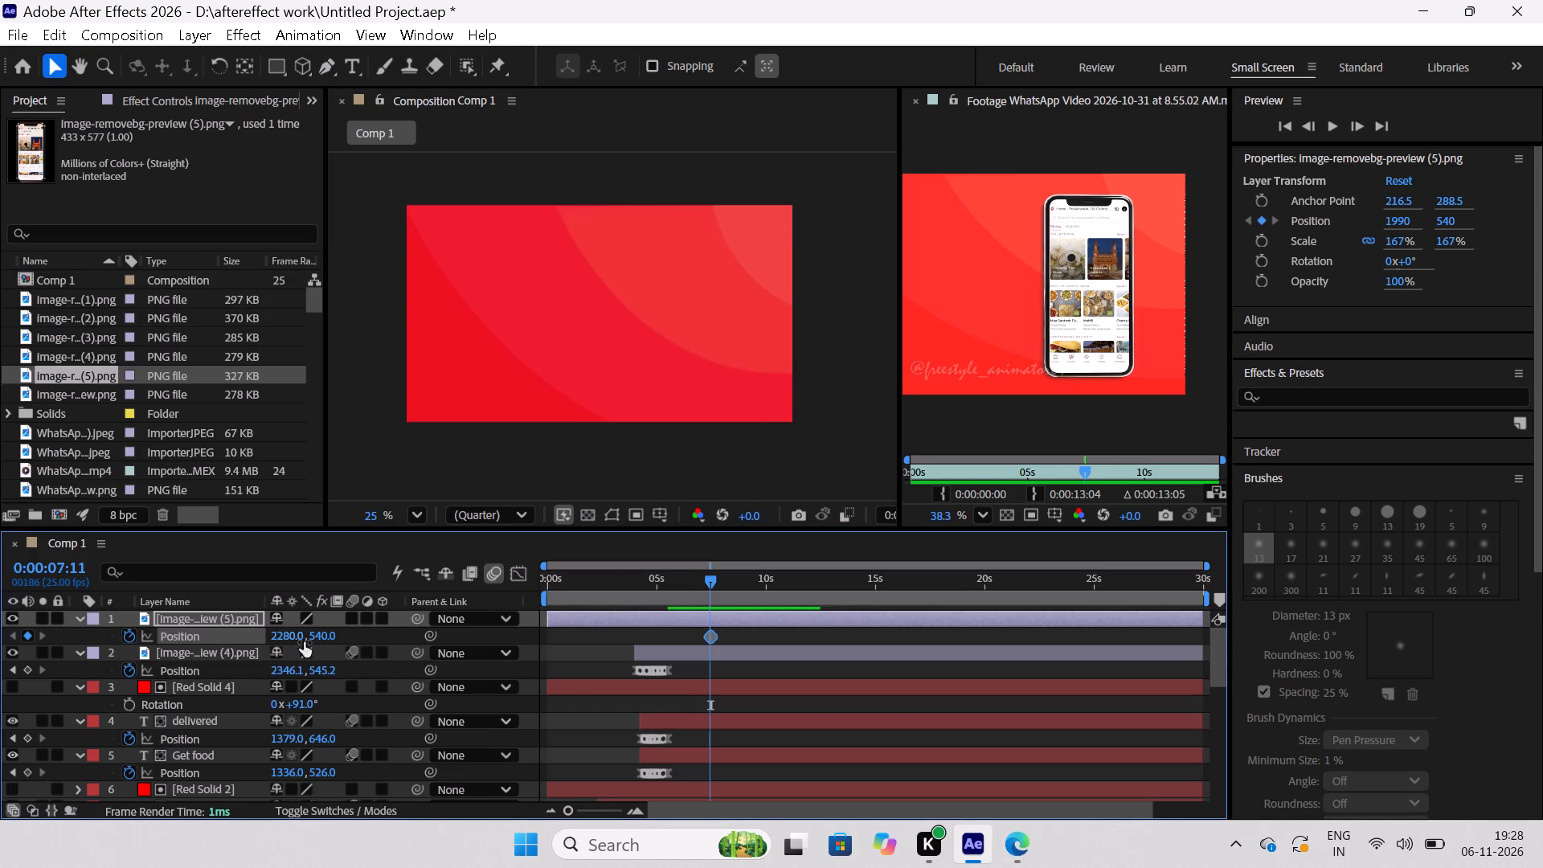
Shift the new phone image's first position keyframe about one second earlier in the timeline.
{"action": "left_click_drag", "start_coordinate": [710, 638], "coordinate": [704, 640]}
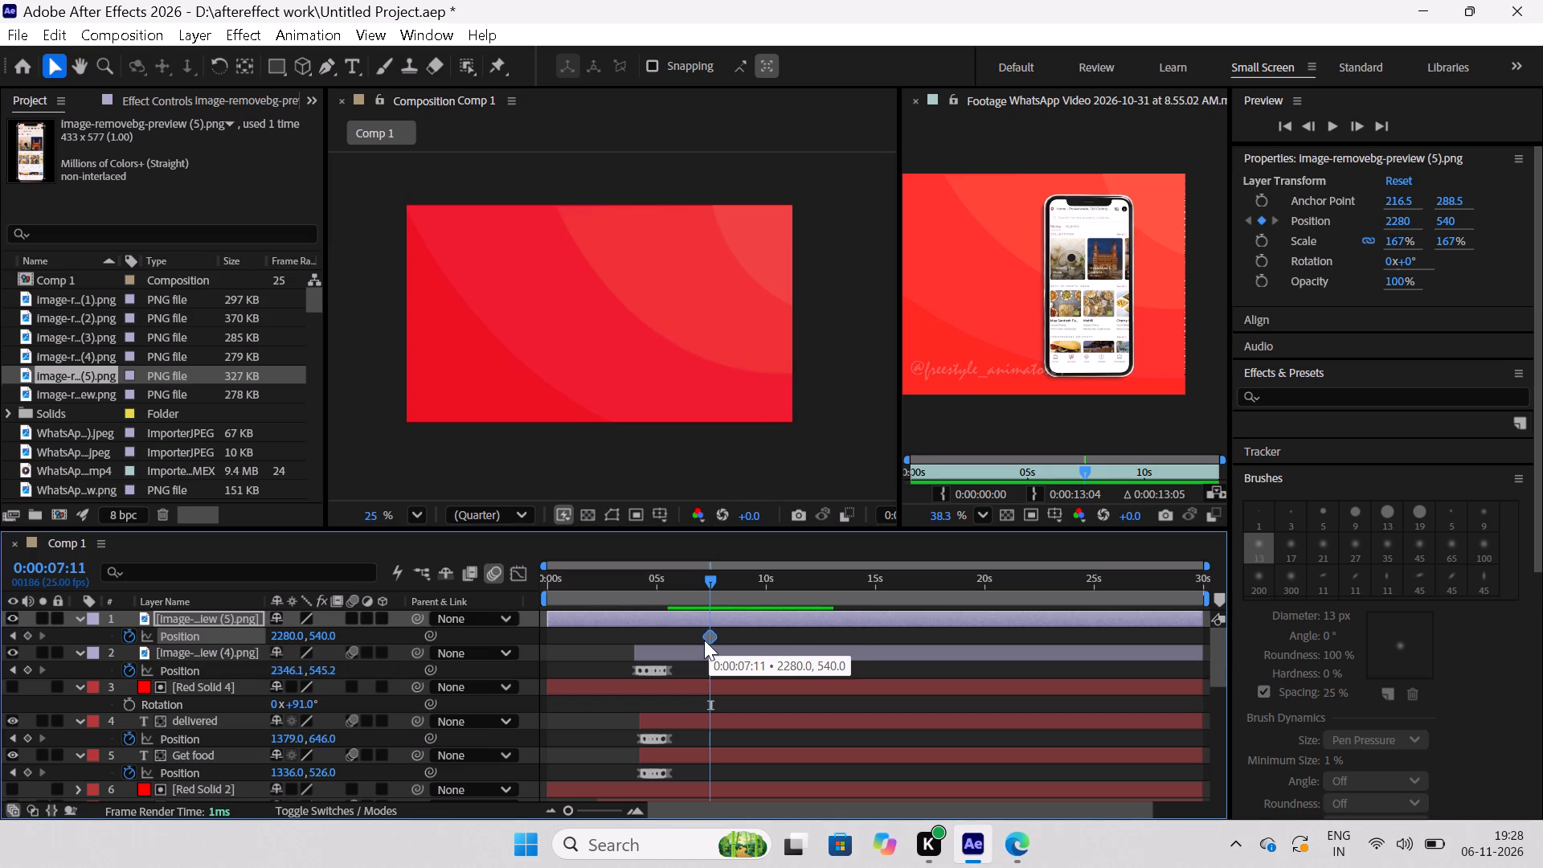
{"action": "left_click_drag", "start_coordinate": [704, 640], "coordinate": [685, 647]}
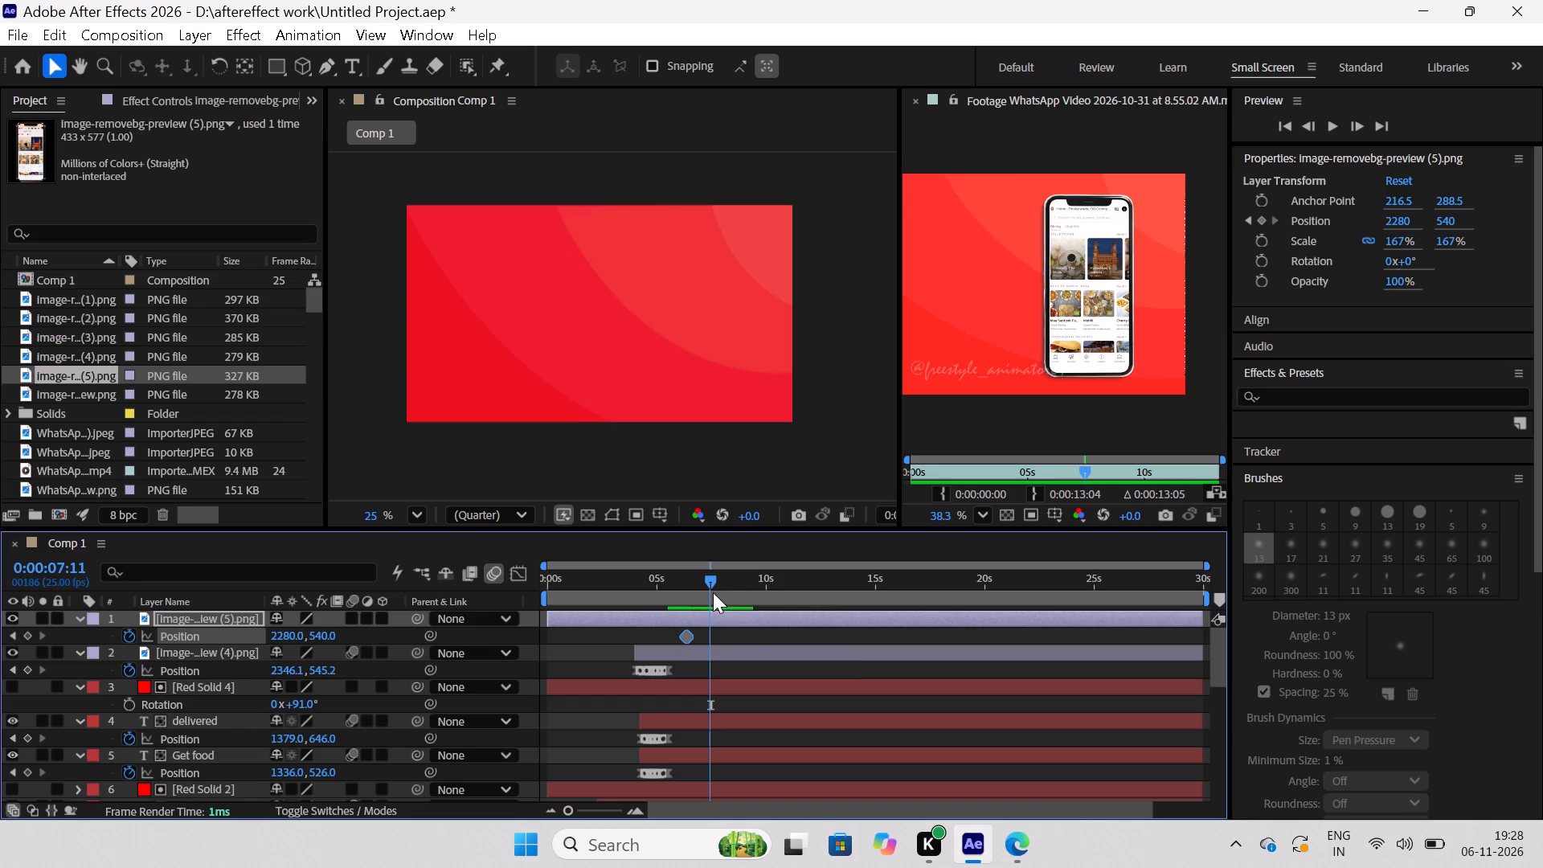
At 0:00:07:20, add a position keyframe that brings the new phone image into the frame at 1630, 540.
{"action": "left_click_drag", "start_coordinate": [709, 579], "coordinate": [717, 591]}
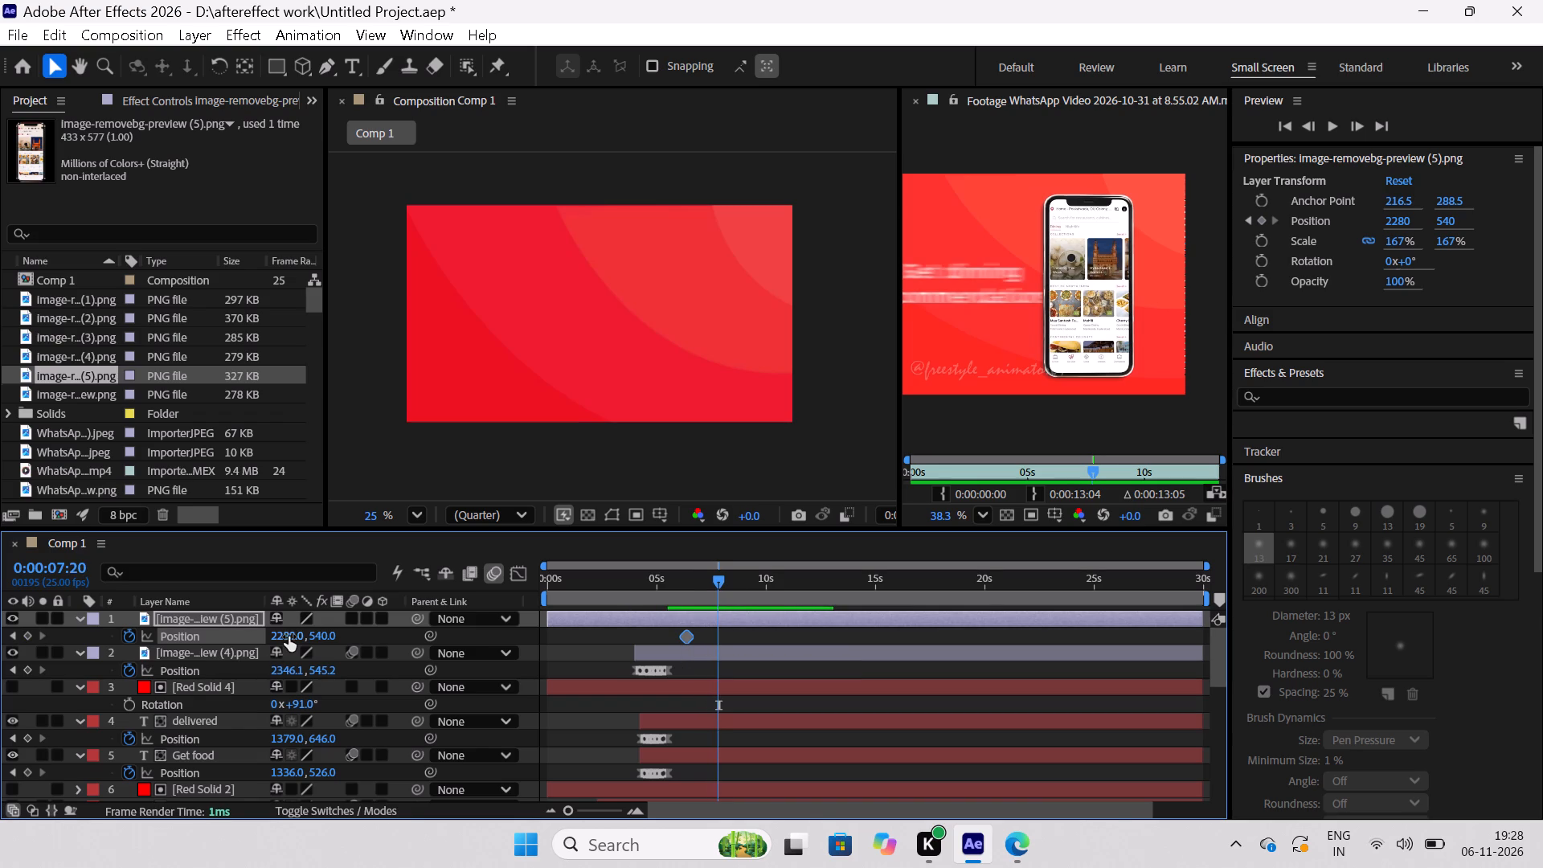
{"action": "left_click_drag", "start_coordinate": [283, 638], "coordinate": [246, 637], "text": "shift"}
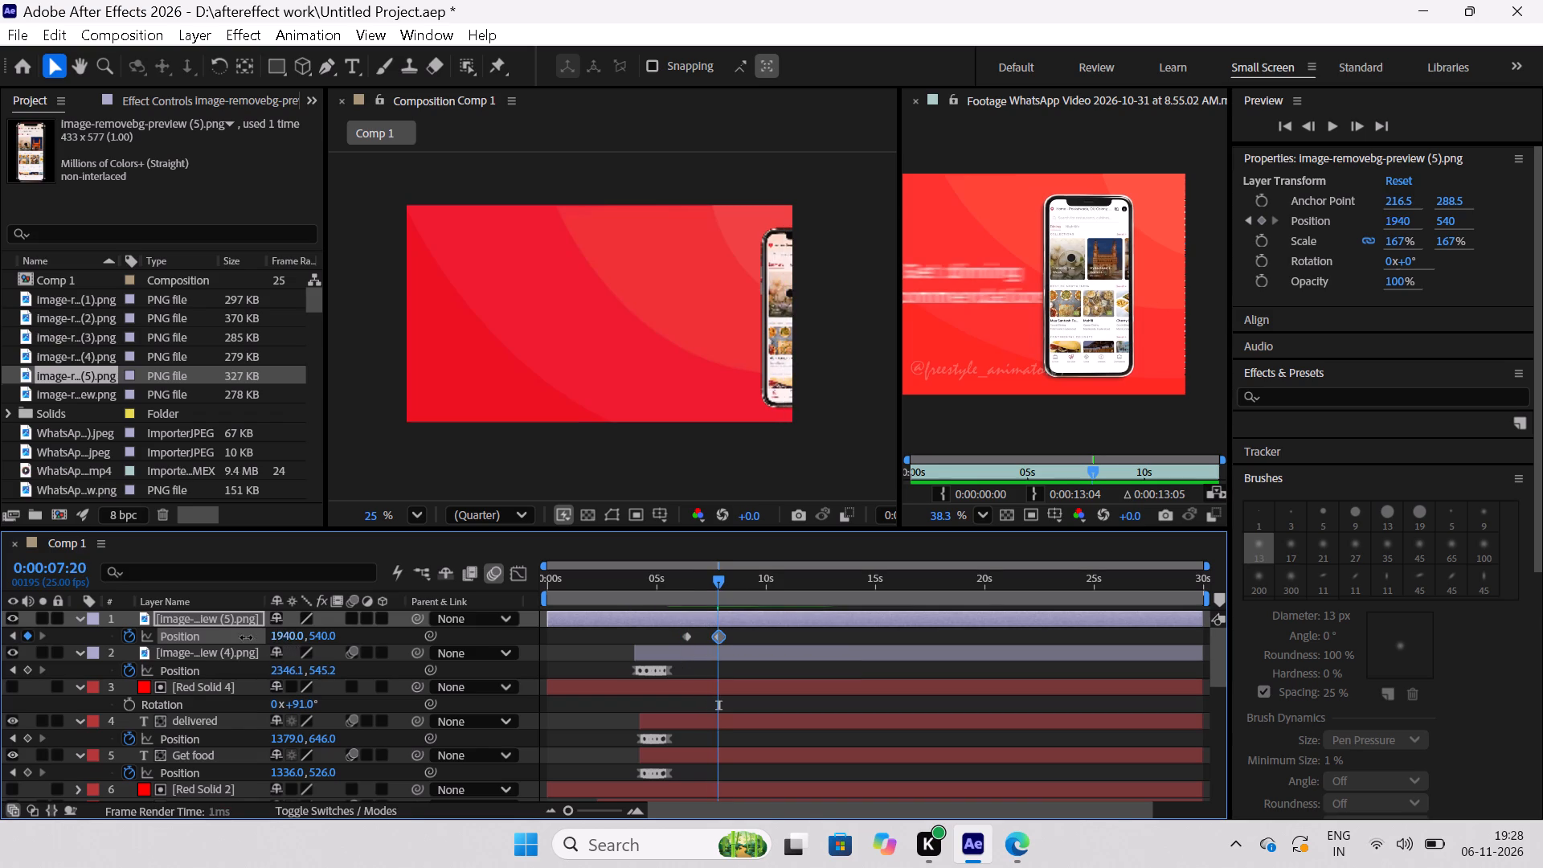
{"action": "left_click_drag", "start_coordinate": [246, 637], "coordinate": [215, 635], "text": "shift"}
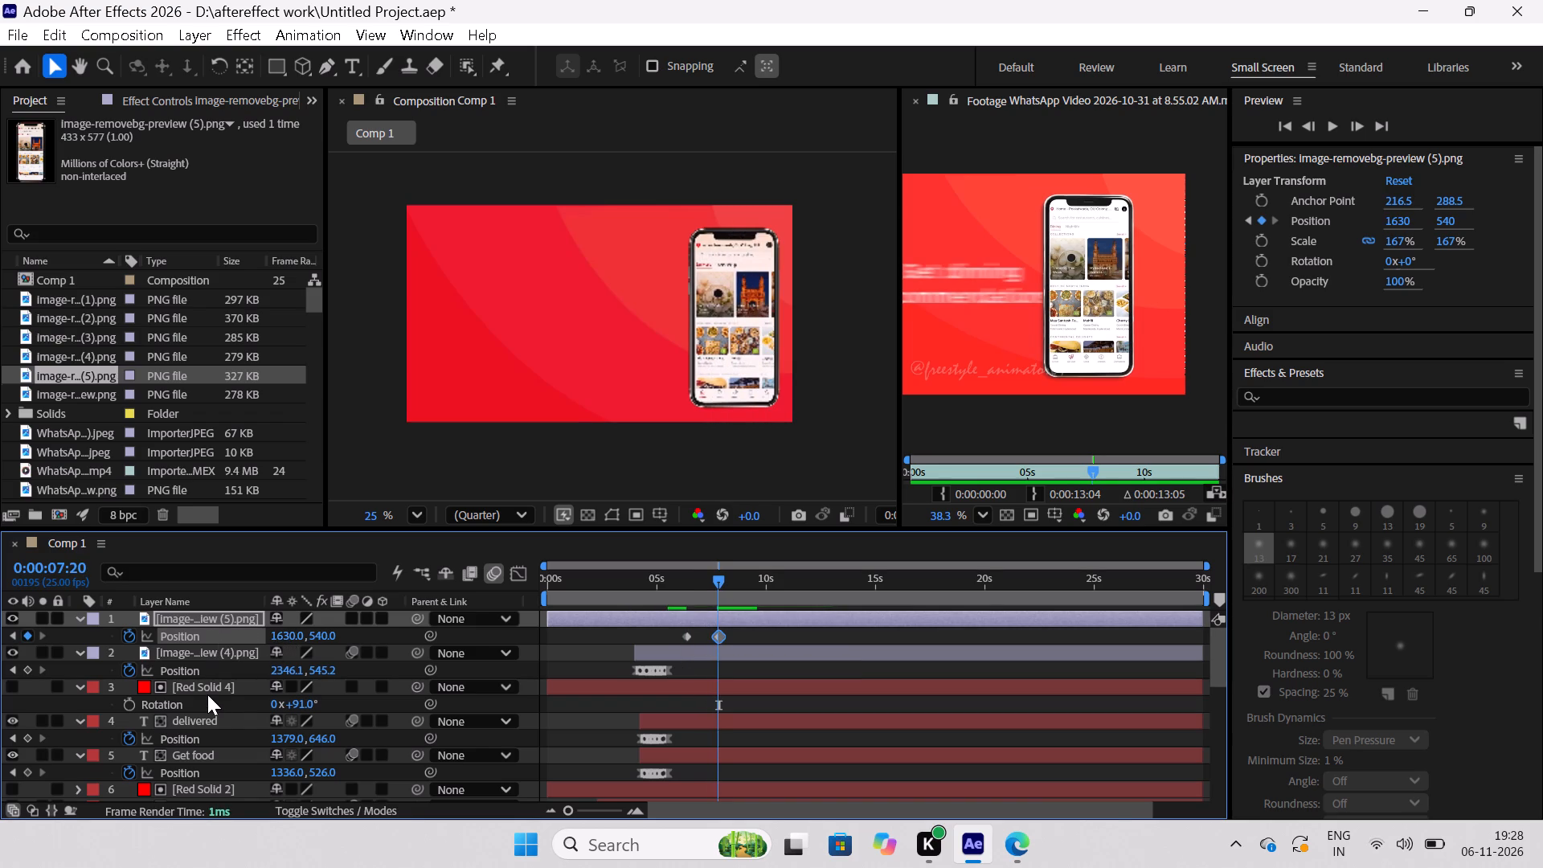
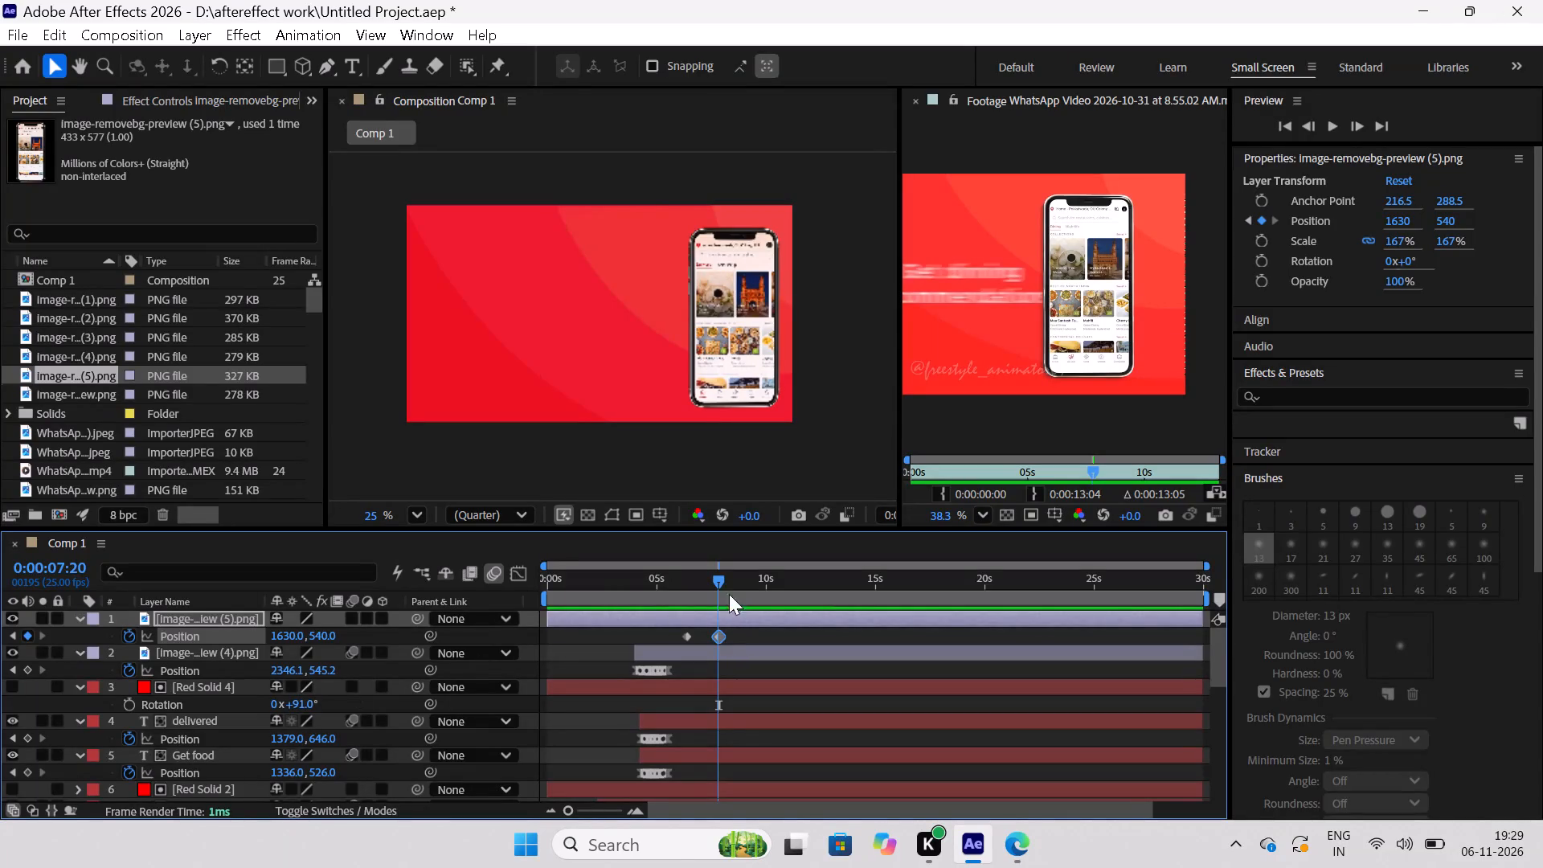
Move both position keyframes of the new phone image earlier together, so its slide-in starts at about 0:00:05:19.
{"action": "left_click_drag", "start_coordinate": [720, 577], "coordinate": [617, 626]}
{"action": "key", "text": "space"}
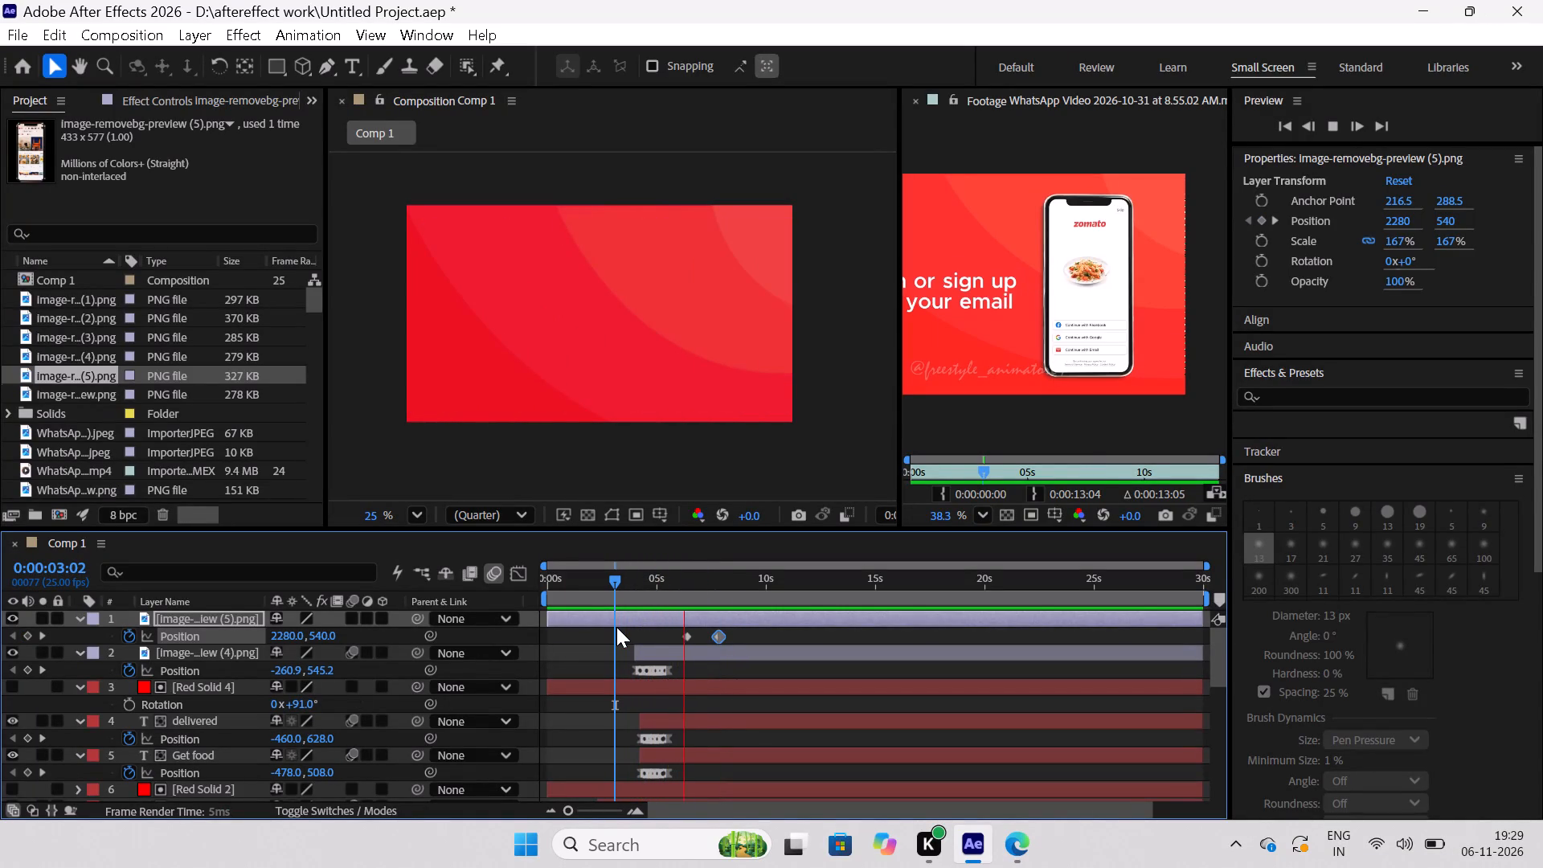
{"action": "key", "text": "space"}
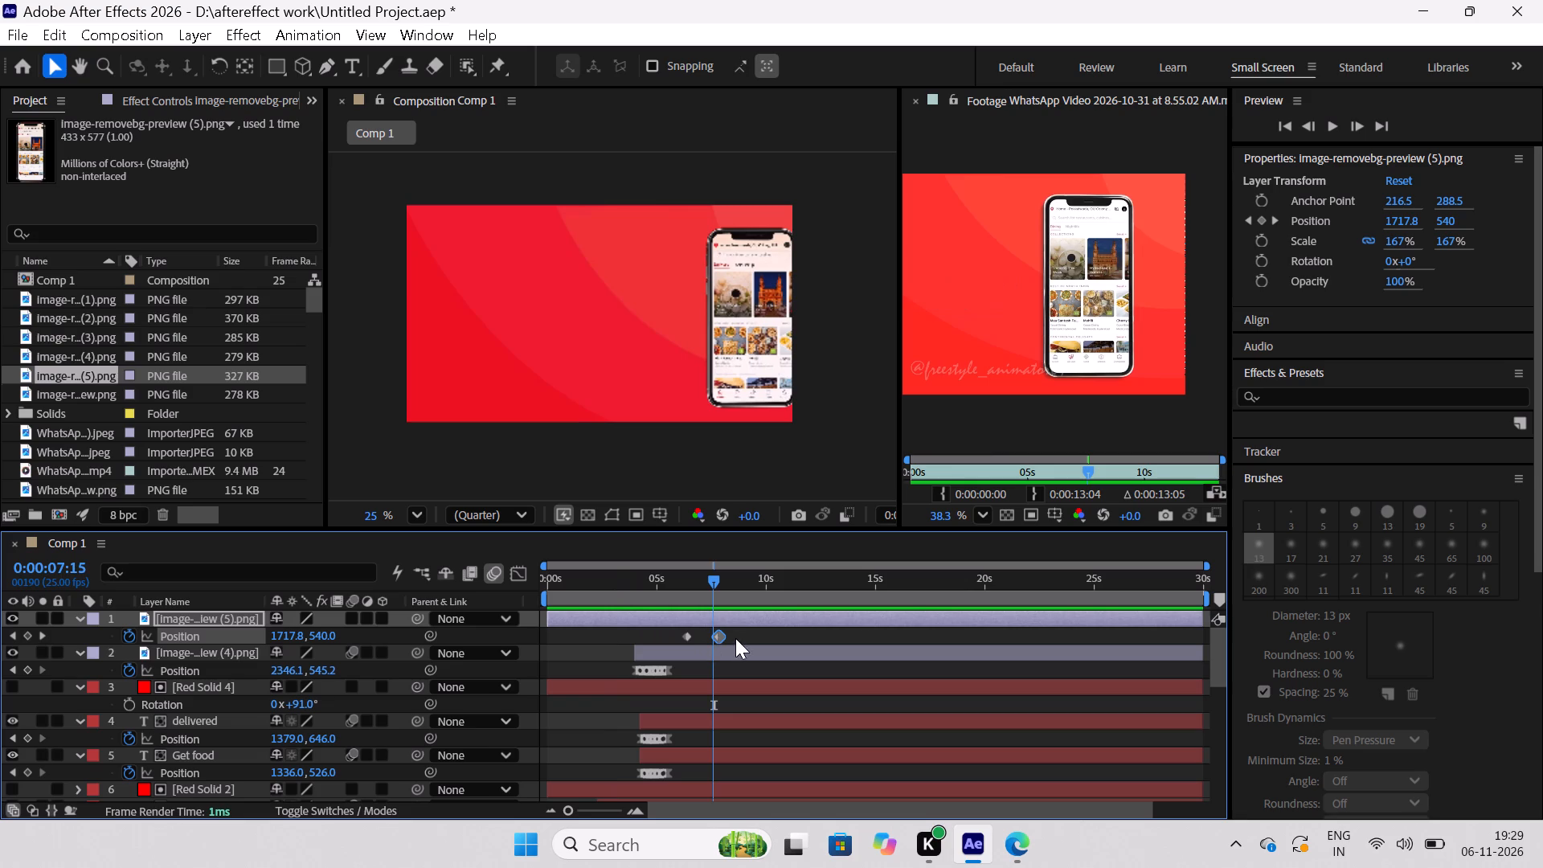
{"action": "left_click_drag", "start_coordinate": [713, 578], "coordinate": [721, 588]}
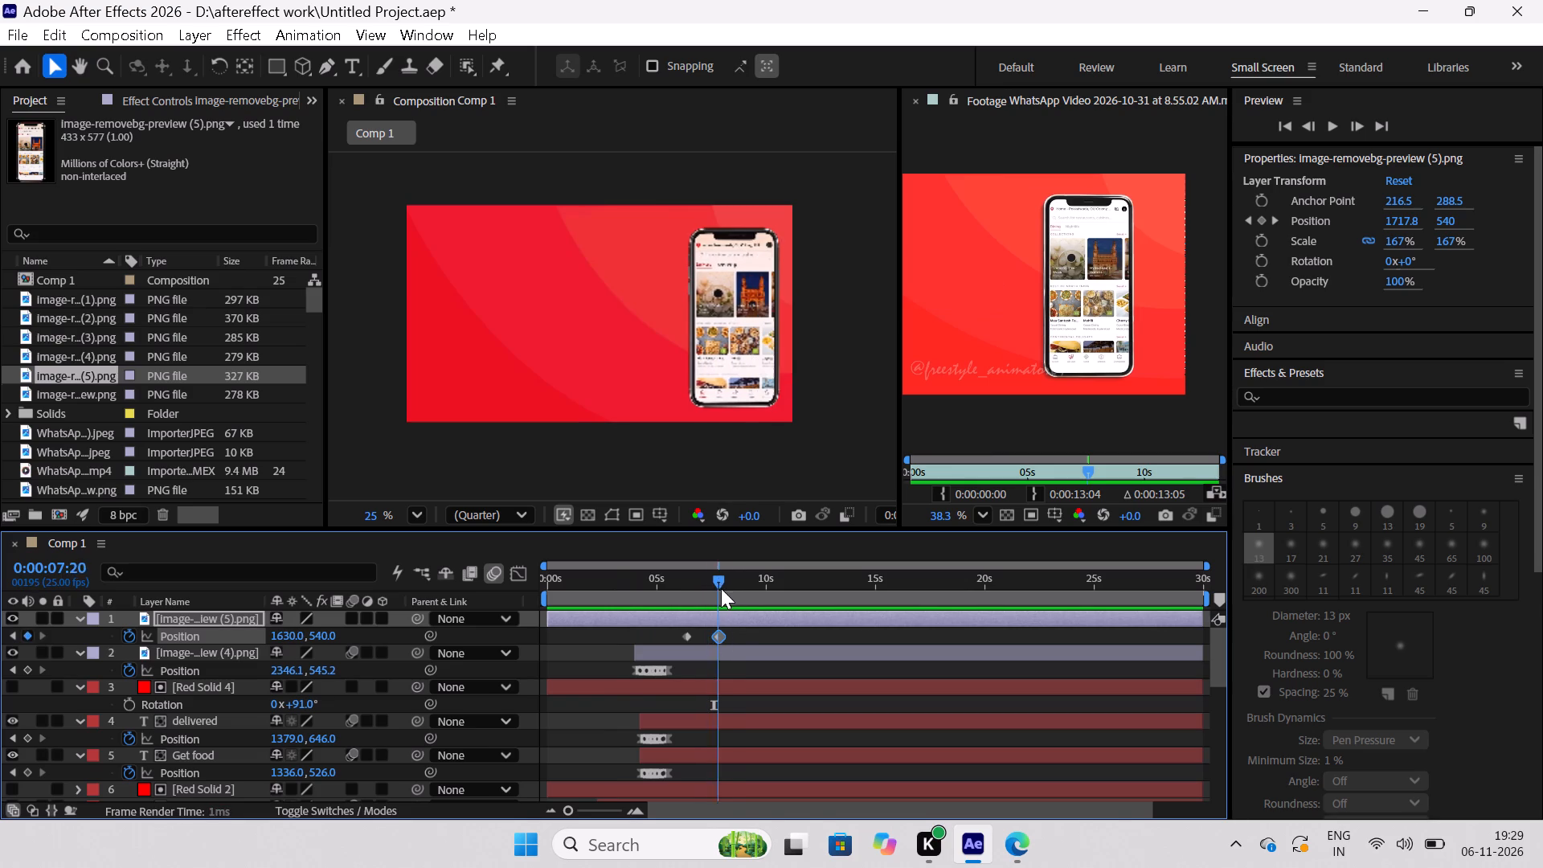
{"action": "left_click_drag", "start_coordinate": [721, 588], "coordinate": [670, 605]}
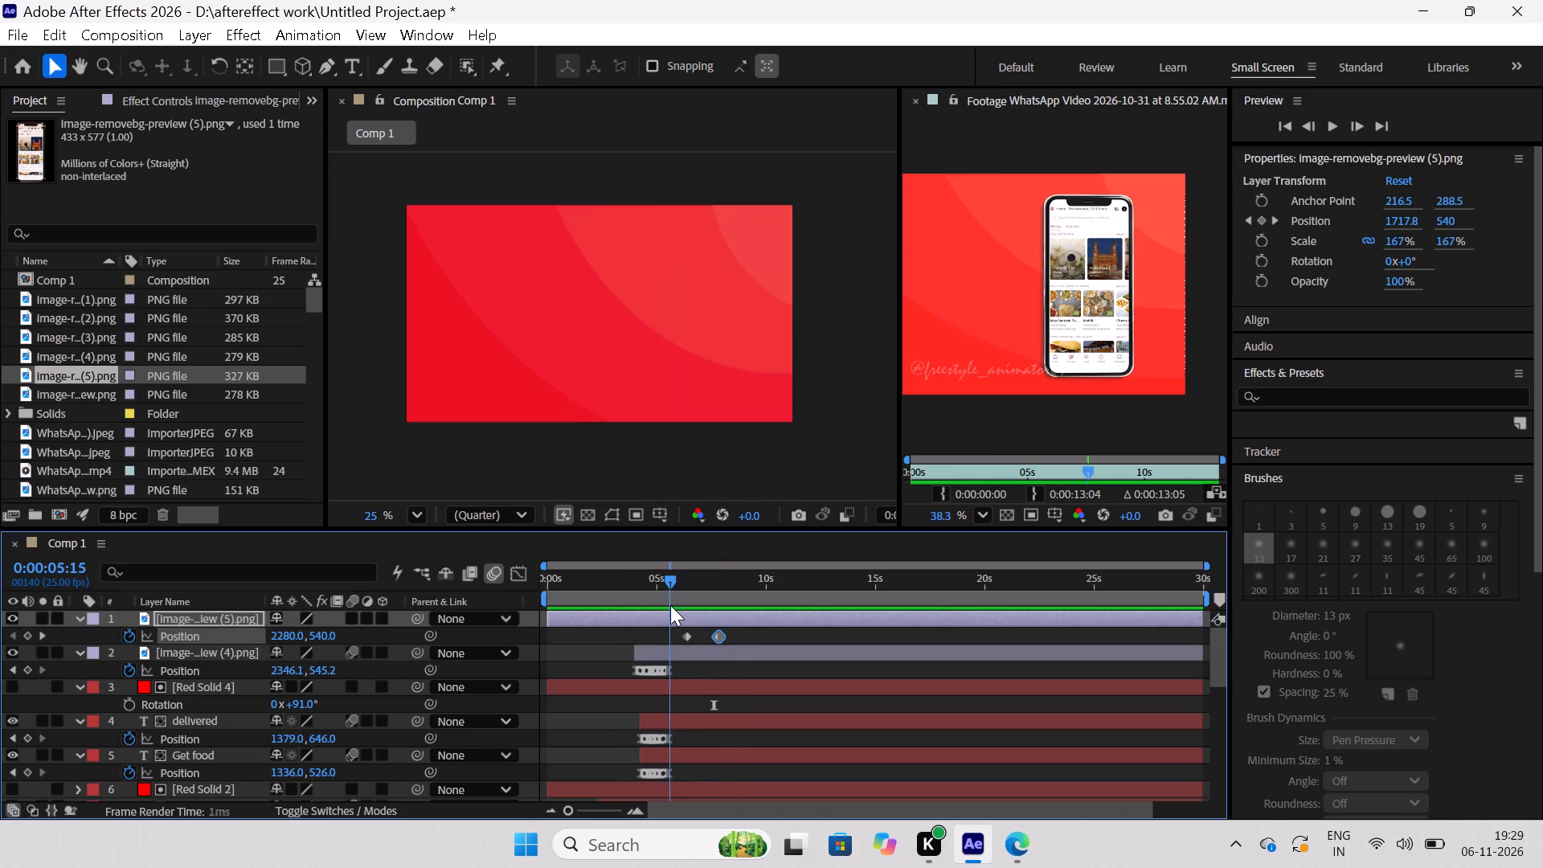
{"action": "left_click_drag", "start_coordinate": [670, 605], "coordinate": [673, 607]}
{"action": "left_click", "coordinate": [718, 640]}
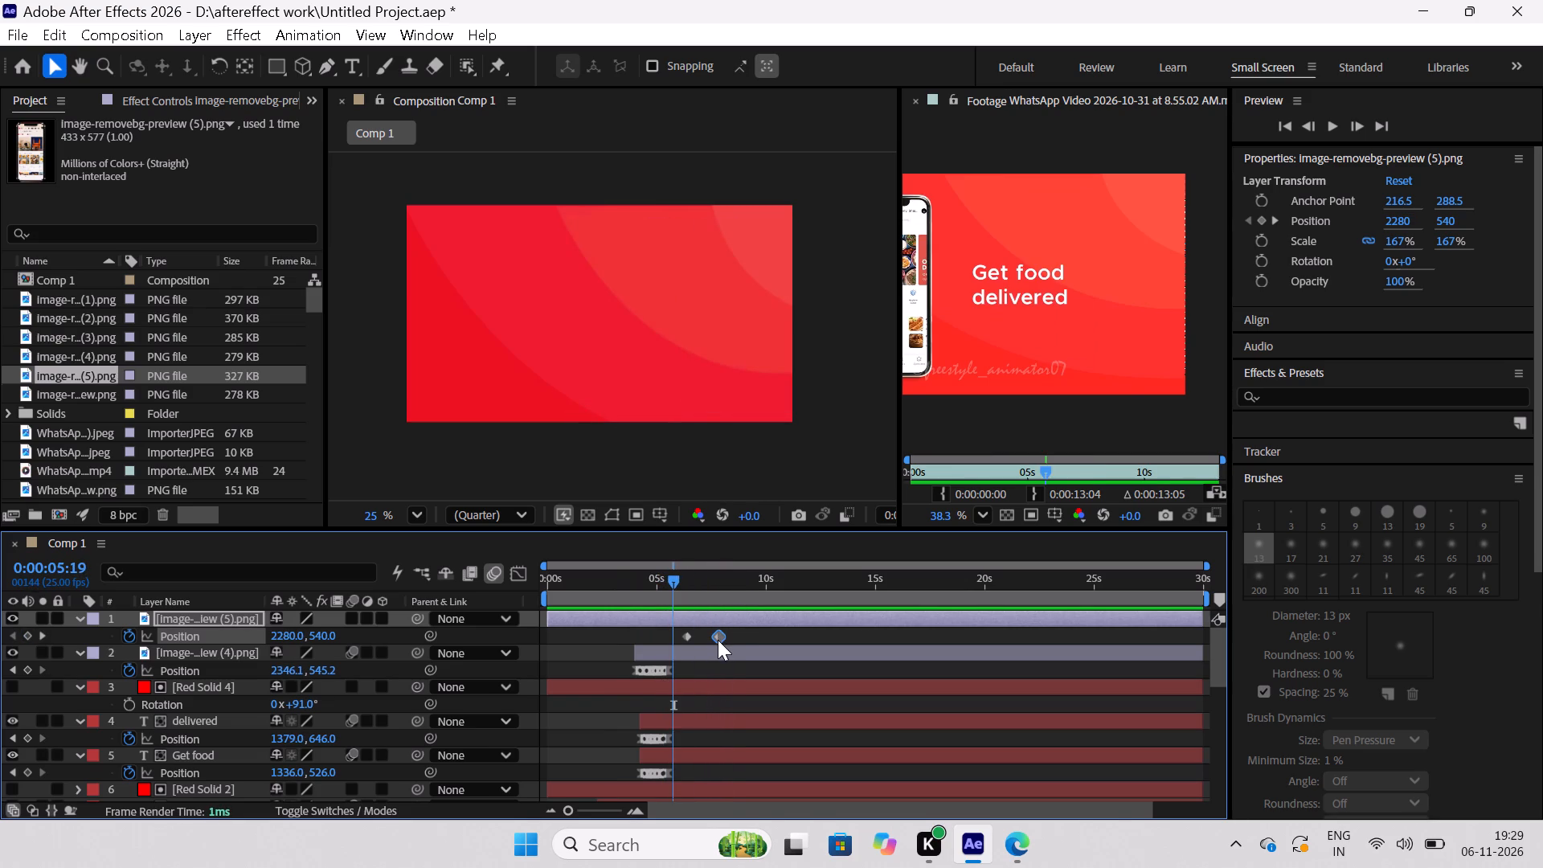
{"action": "left_click_drag", "start_coordinate": [733, 640], "coordinate": [683, 647]}
{"action": "left_click_drag", "start_coordinate": [684, 633], "coordinate": [679, 636]}
{"action": "left_click_drag", "start_coordinate": [679, 636], "coordinate": [672, 645]}
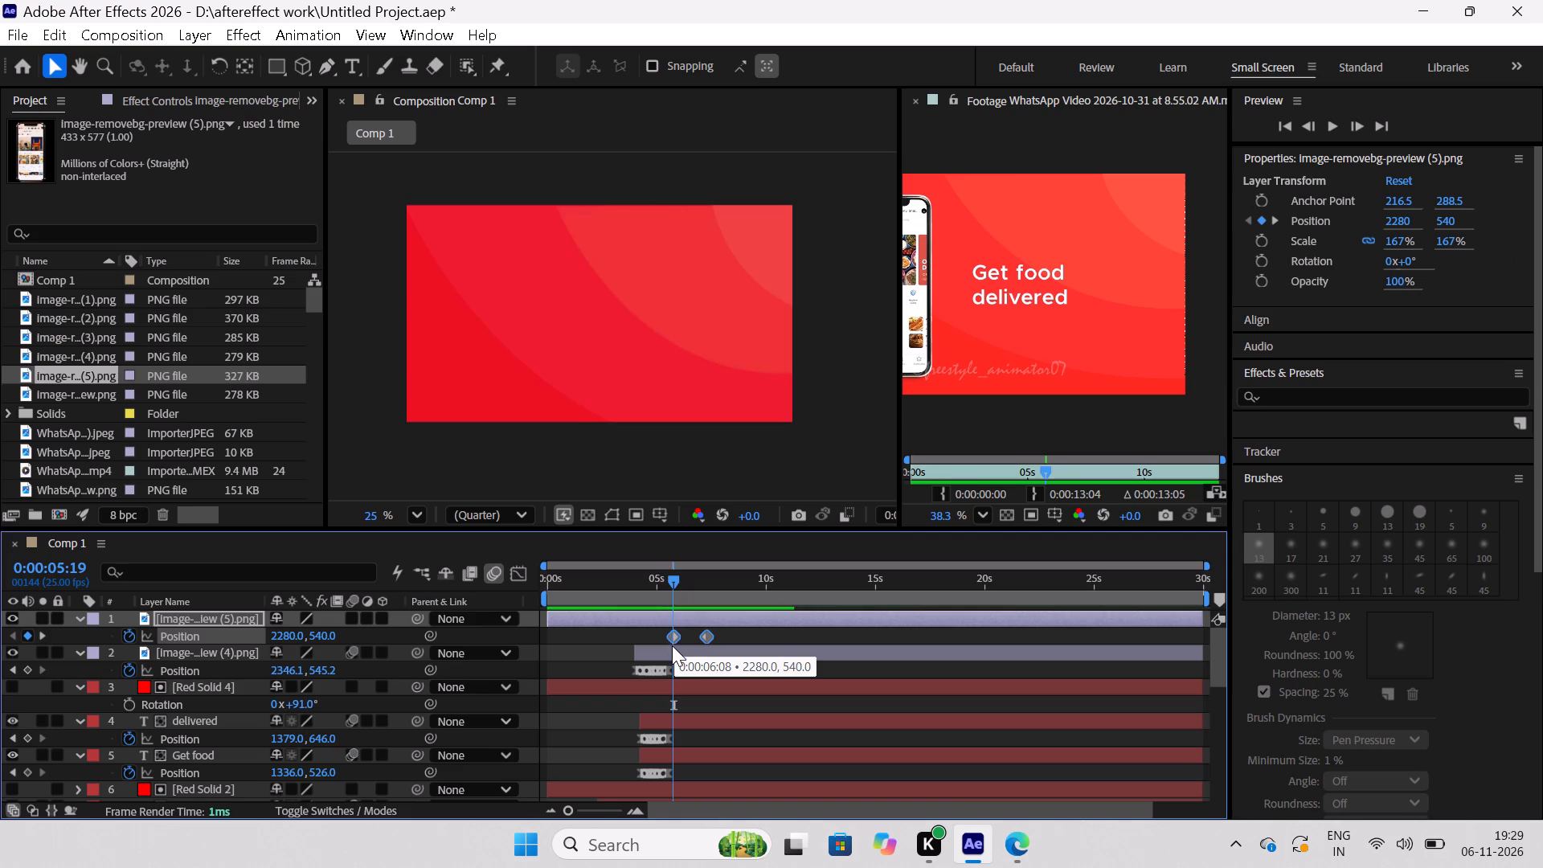
{"action": "left_click_drag", "start_coordinate": [672, 645], "coordinate": [673, 646]}
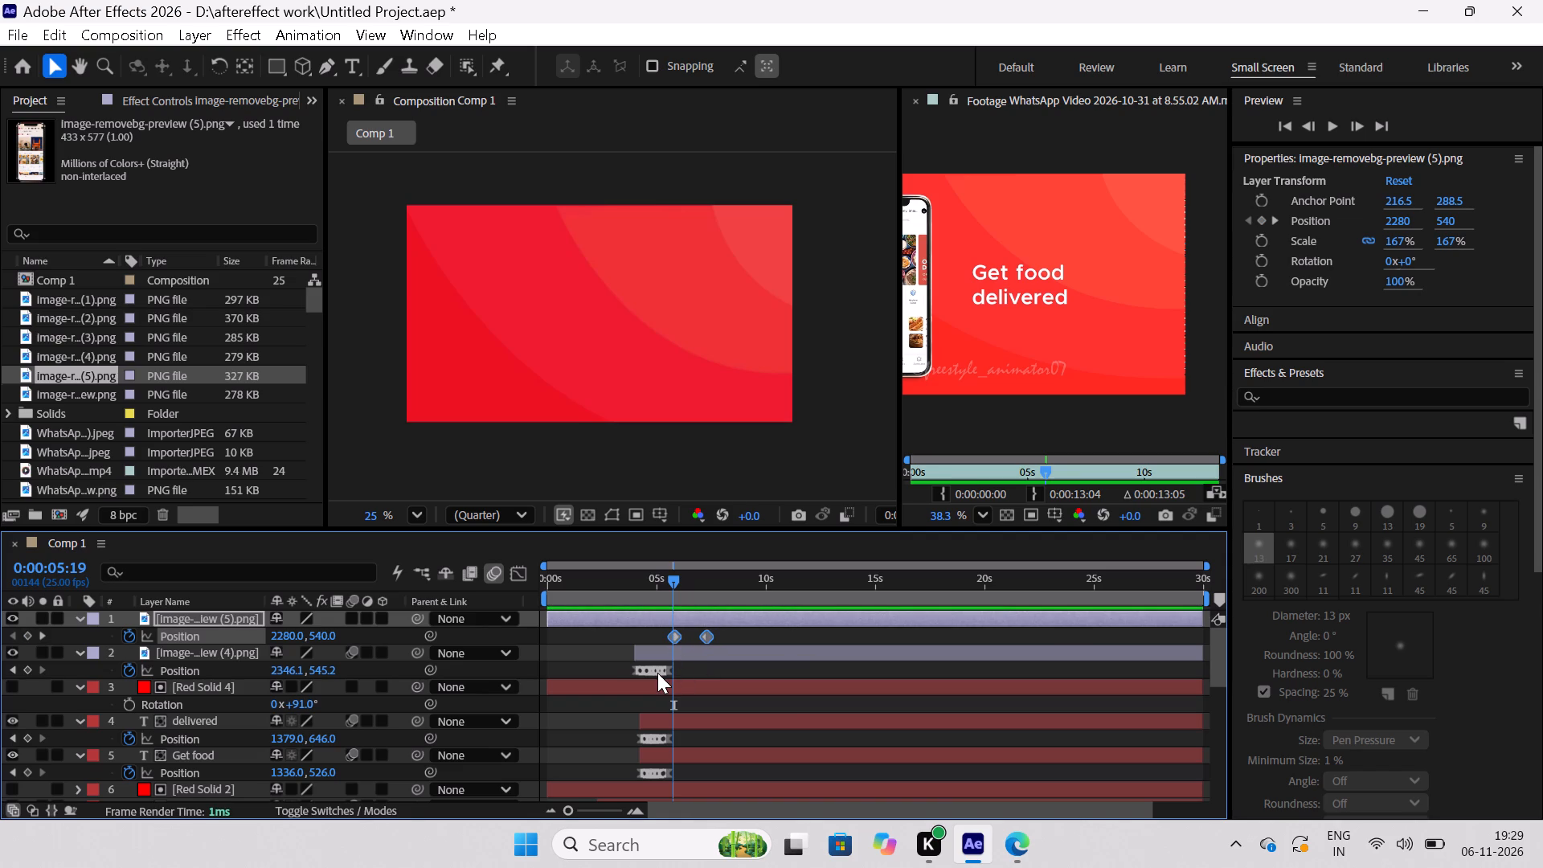
Apply Easy Ease to both position keyframes of the new phone image and play back the slide-in.
{"action": "key", "text": "F9"}
{"action": "left_click_drag", "start_coordinate": [674, 583], "coordinate": [645, 589]}
{"action": "left_click_drag", "start_coordinate": [645, 589], "coordinate": [618, 598]}
{"action": "key", "text": "space"}
{"action": "key", "text": "space"}
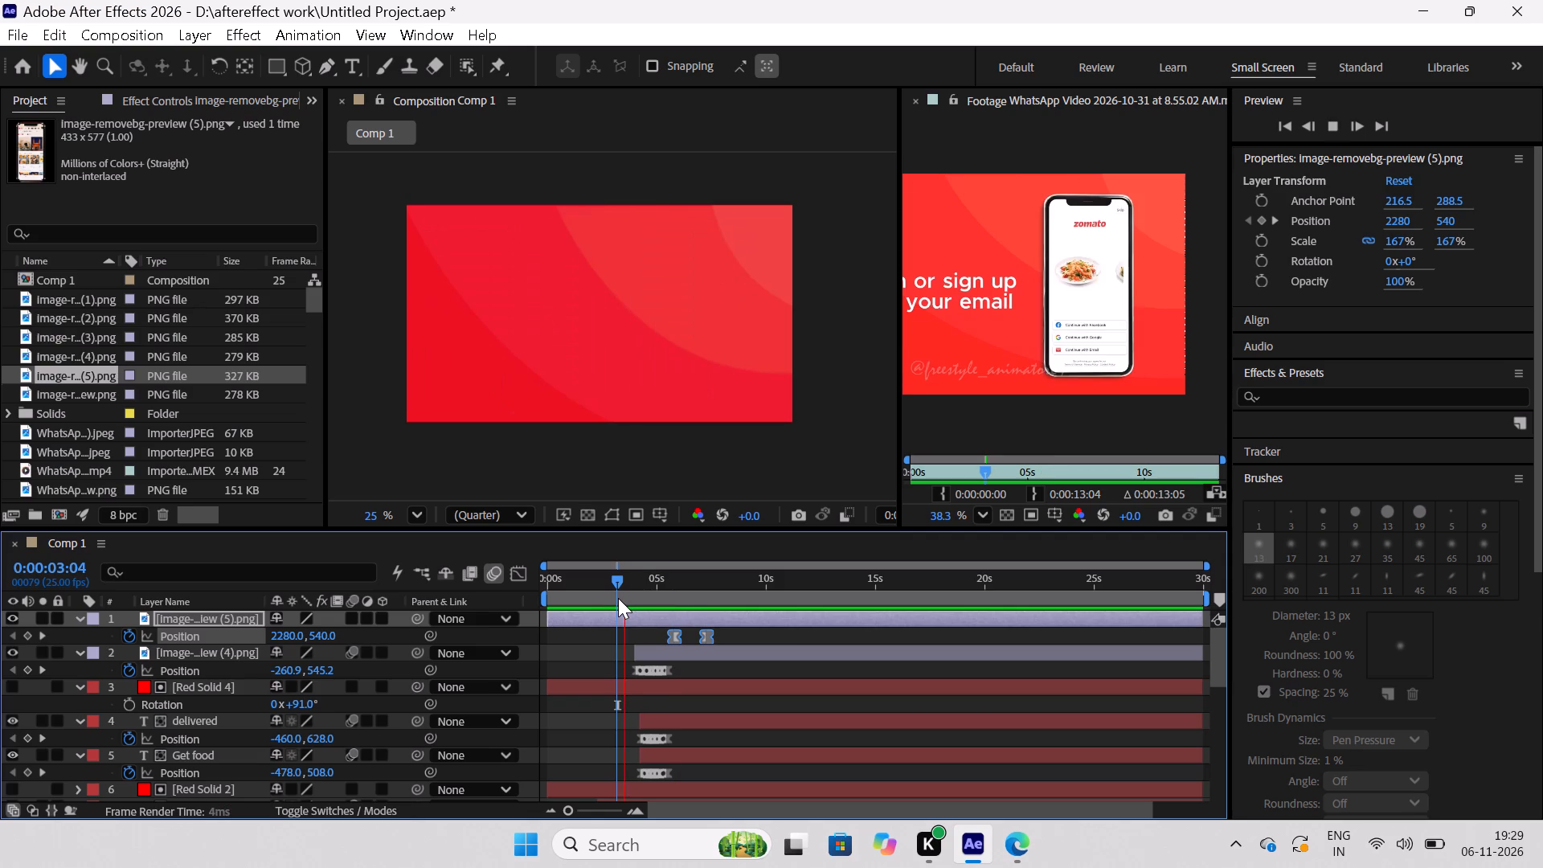
{"action": "key", "text": "space"}
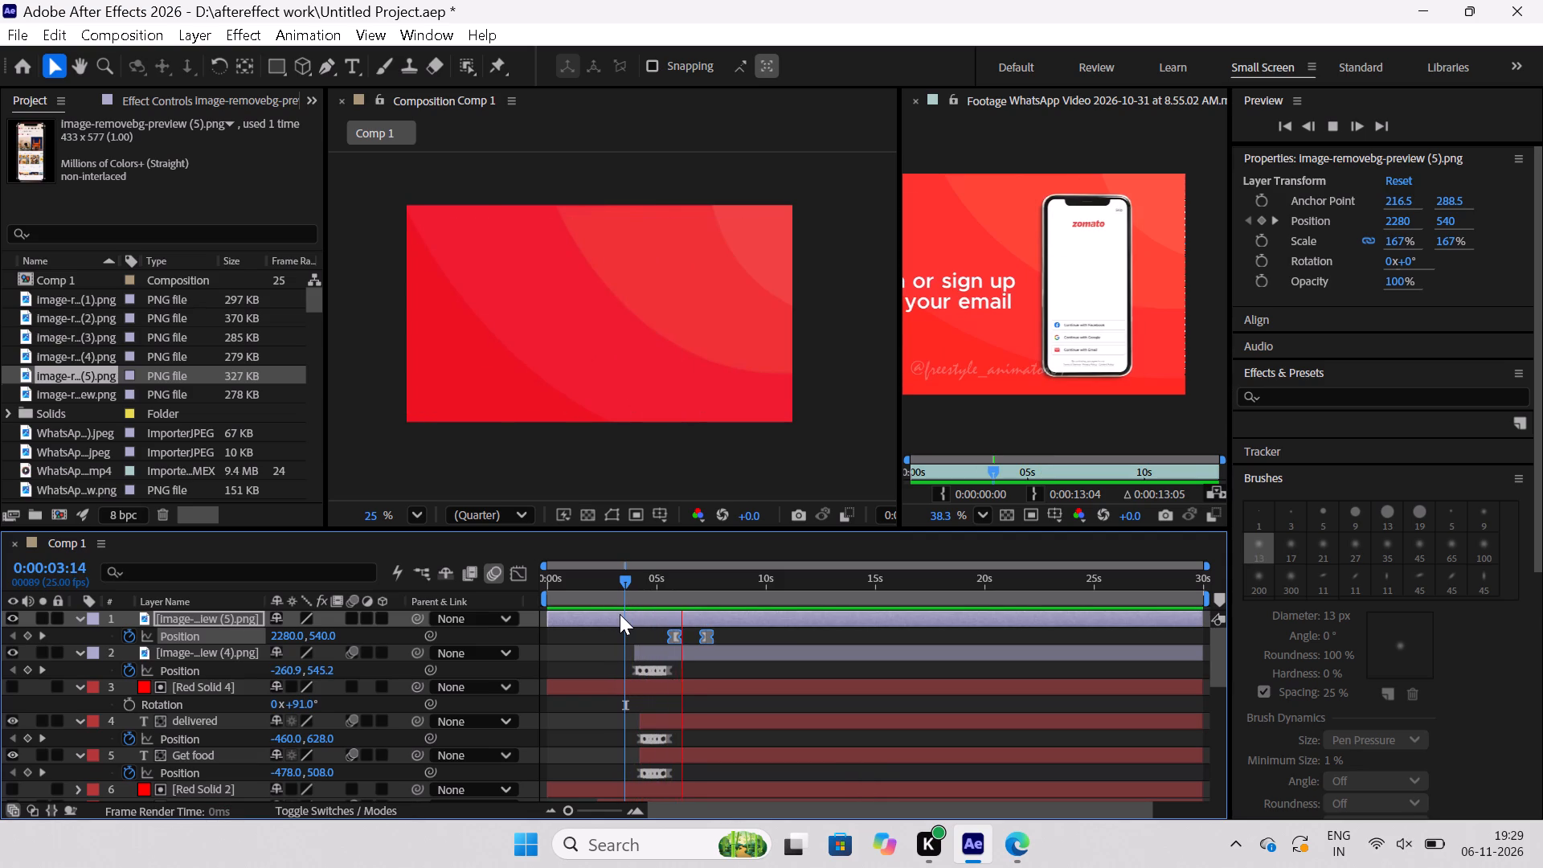
{"action": "key", "text": "space"}
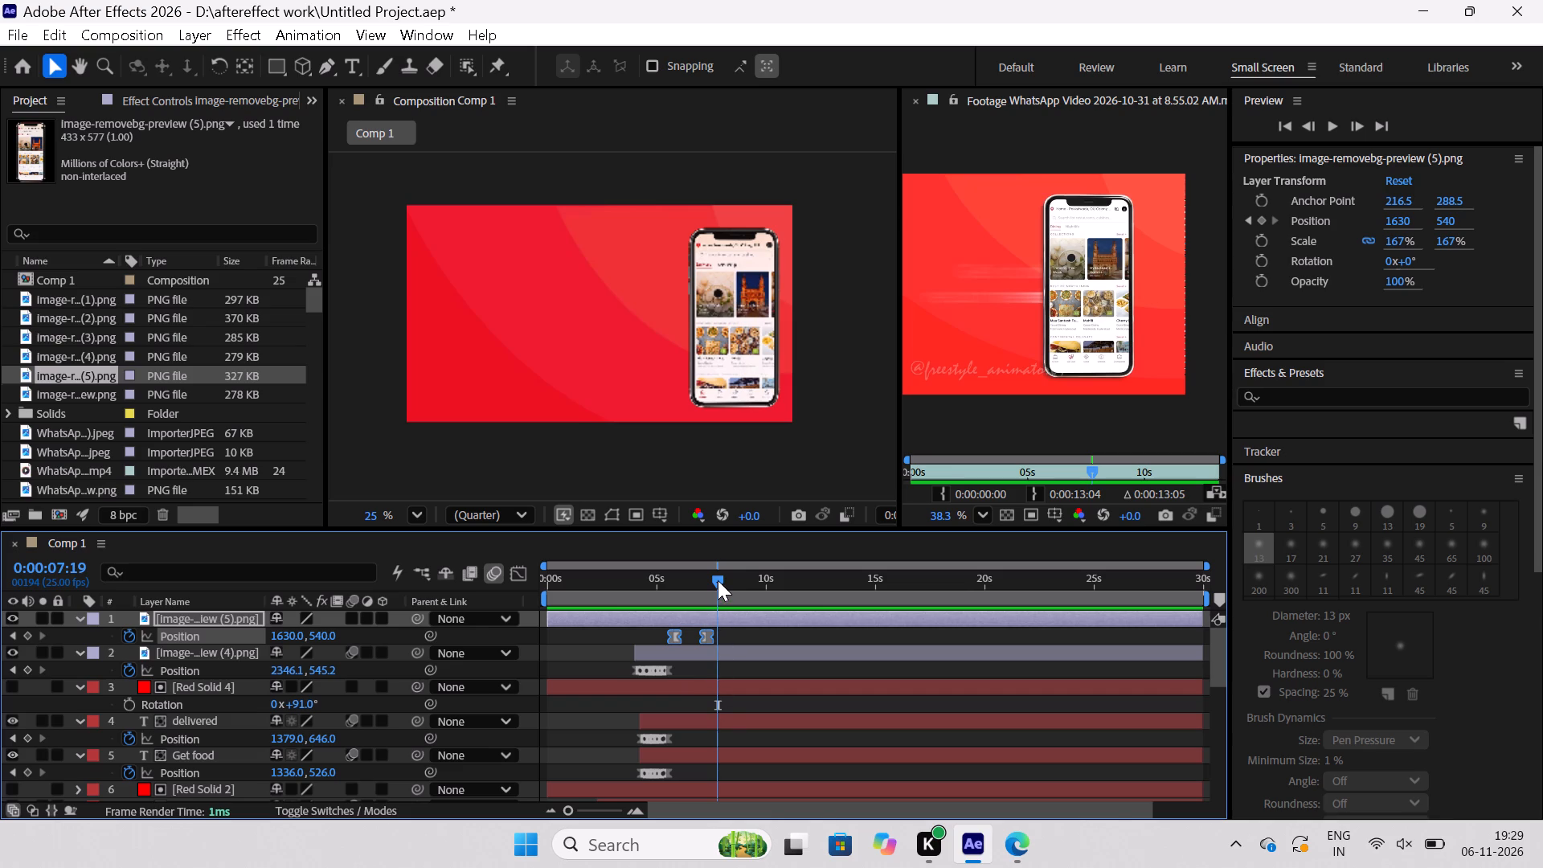
{"action": "left_click_drag", "start_coordinate": [718, 580], "coordinate": [608, 609]}
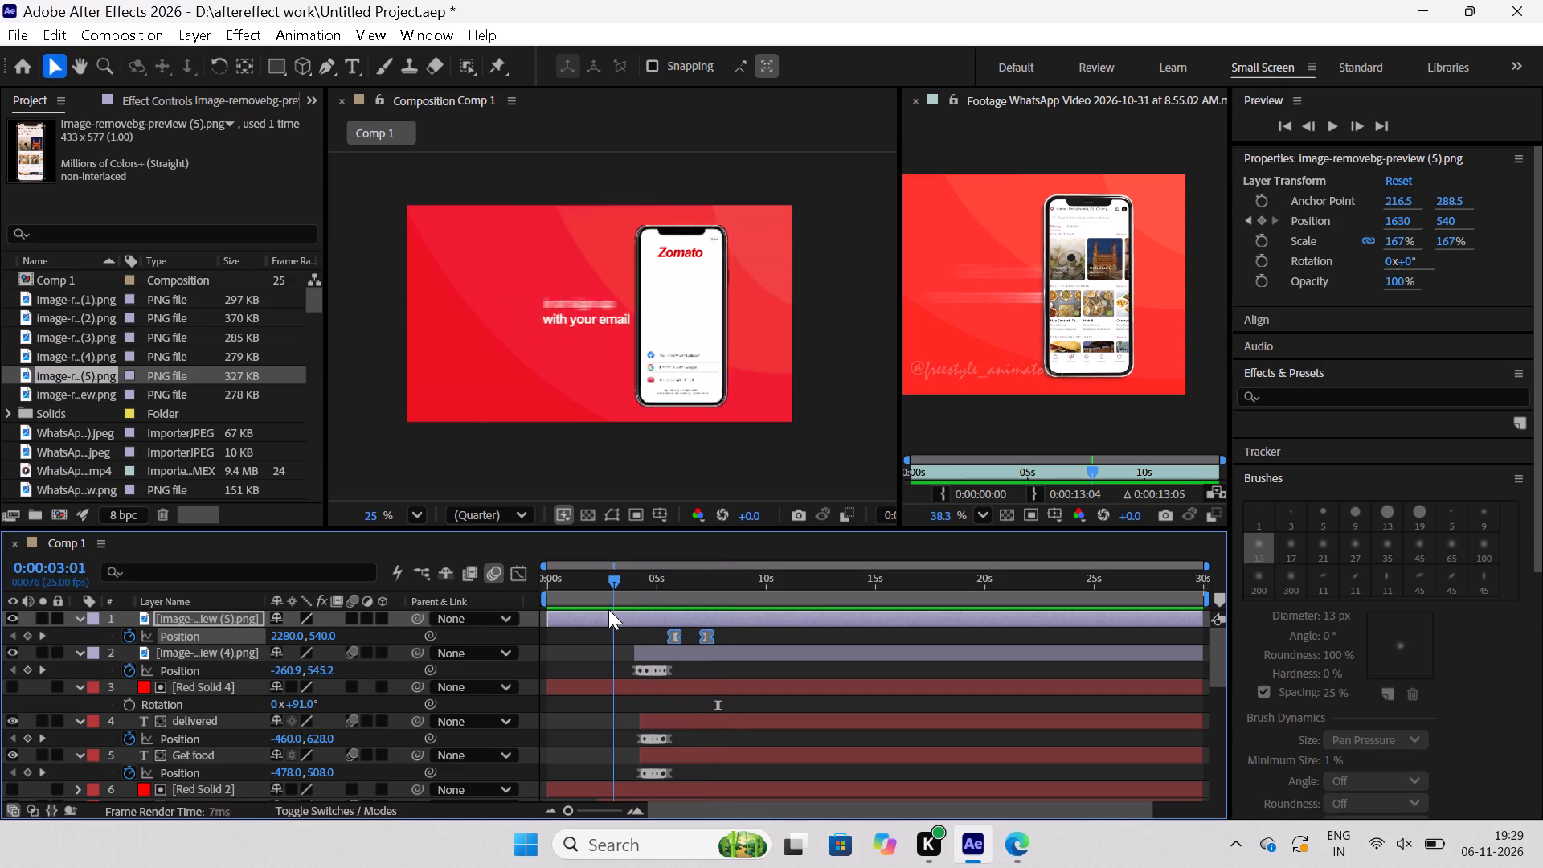
{"action": "left_click_drag", "start_coordinate": [608, 609], "coordinate": [646, 623]}
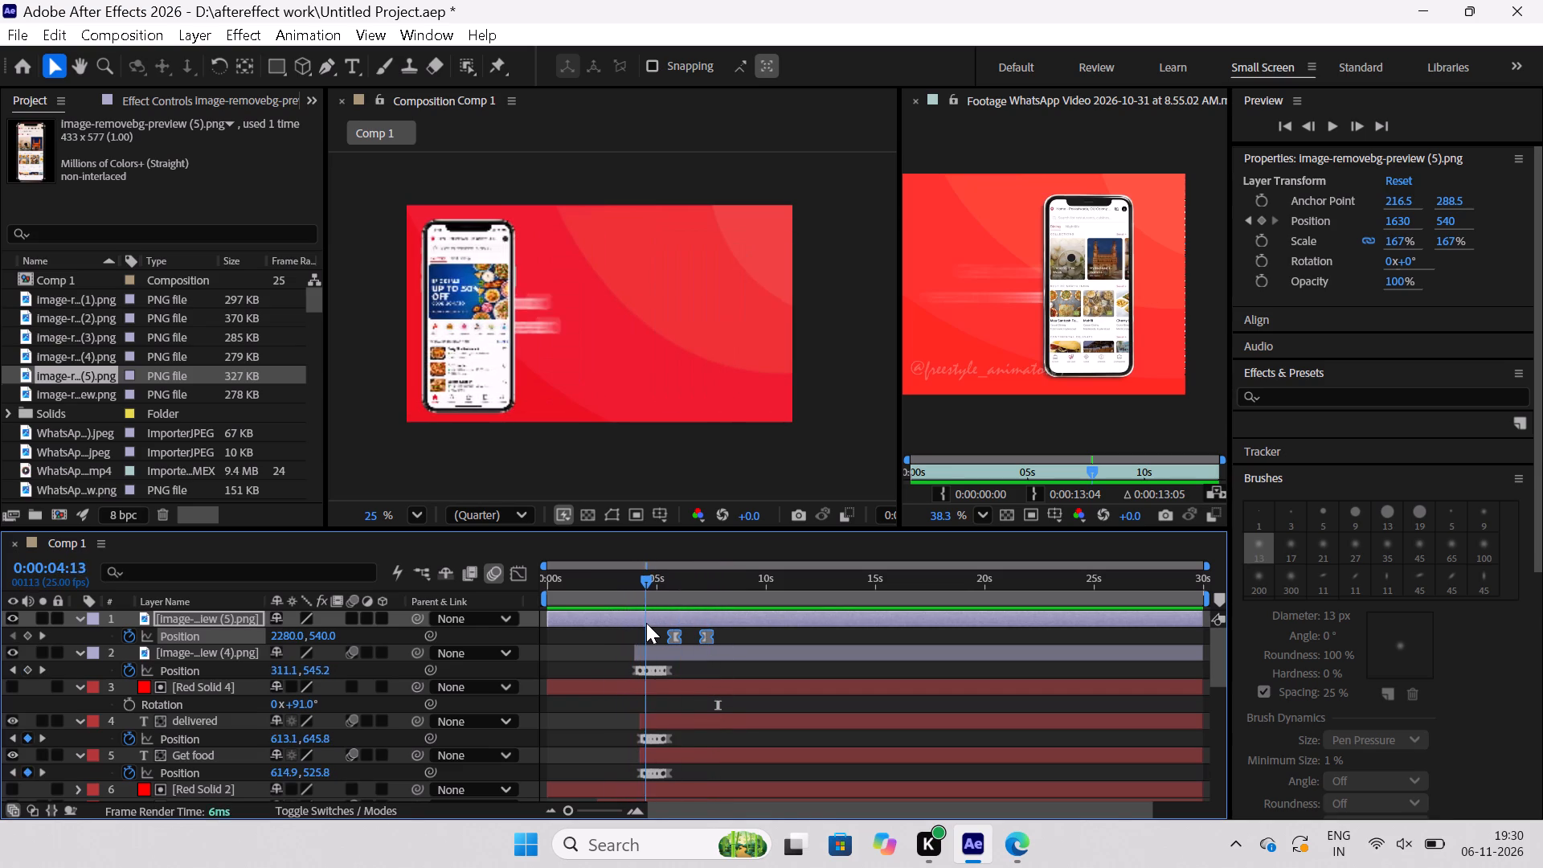
{"action": "left_click_drag", "start_coordinate": [646, 623], "coordinate": [671, 630]}
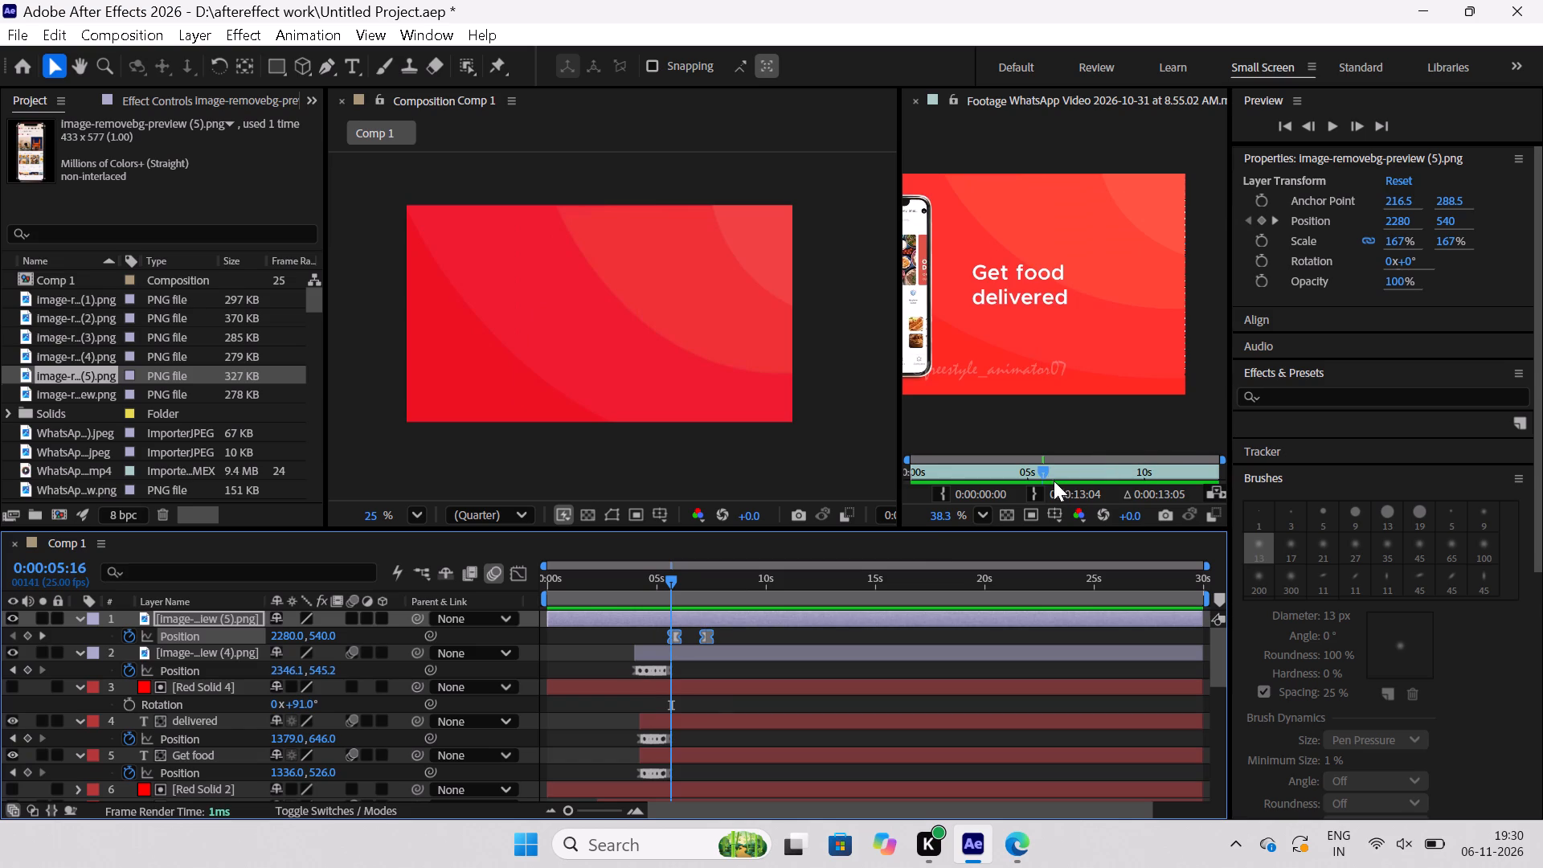
Check the phone's entrance in the reference footage, and speed up the slide-in by moving the second position keyframe to 0:00:06:07.
{"action": "left_click_drag", "start_coordinate": [1046, 471], "coordinate": [1066, 477]}
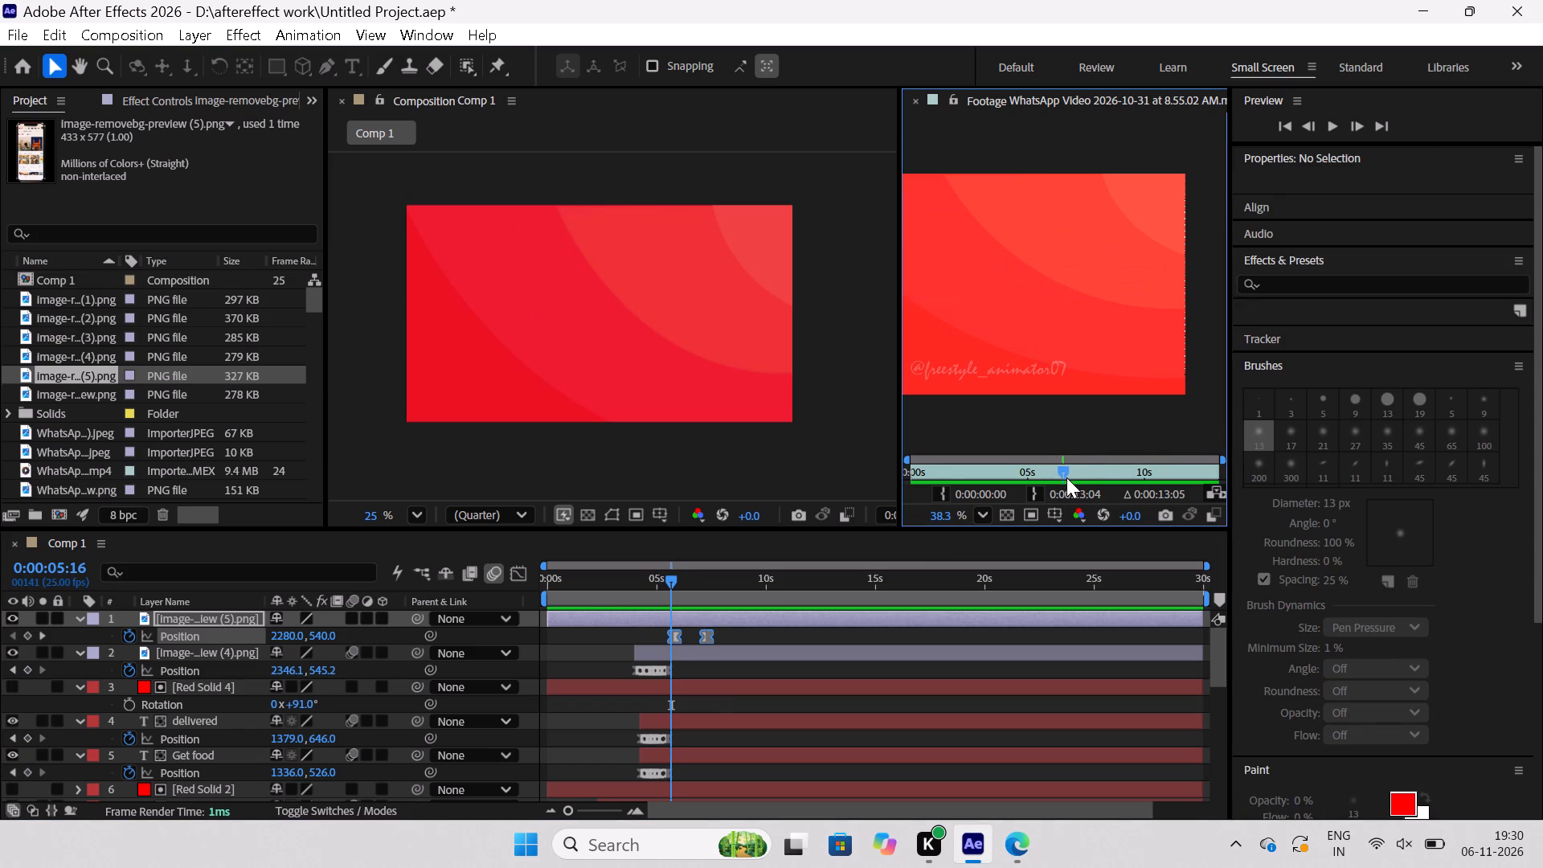
{"action": "left_click_drag", "start_coordinate": [1066, 477], "coordinate": [1091, 481]}
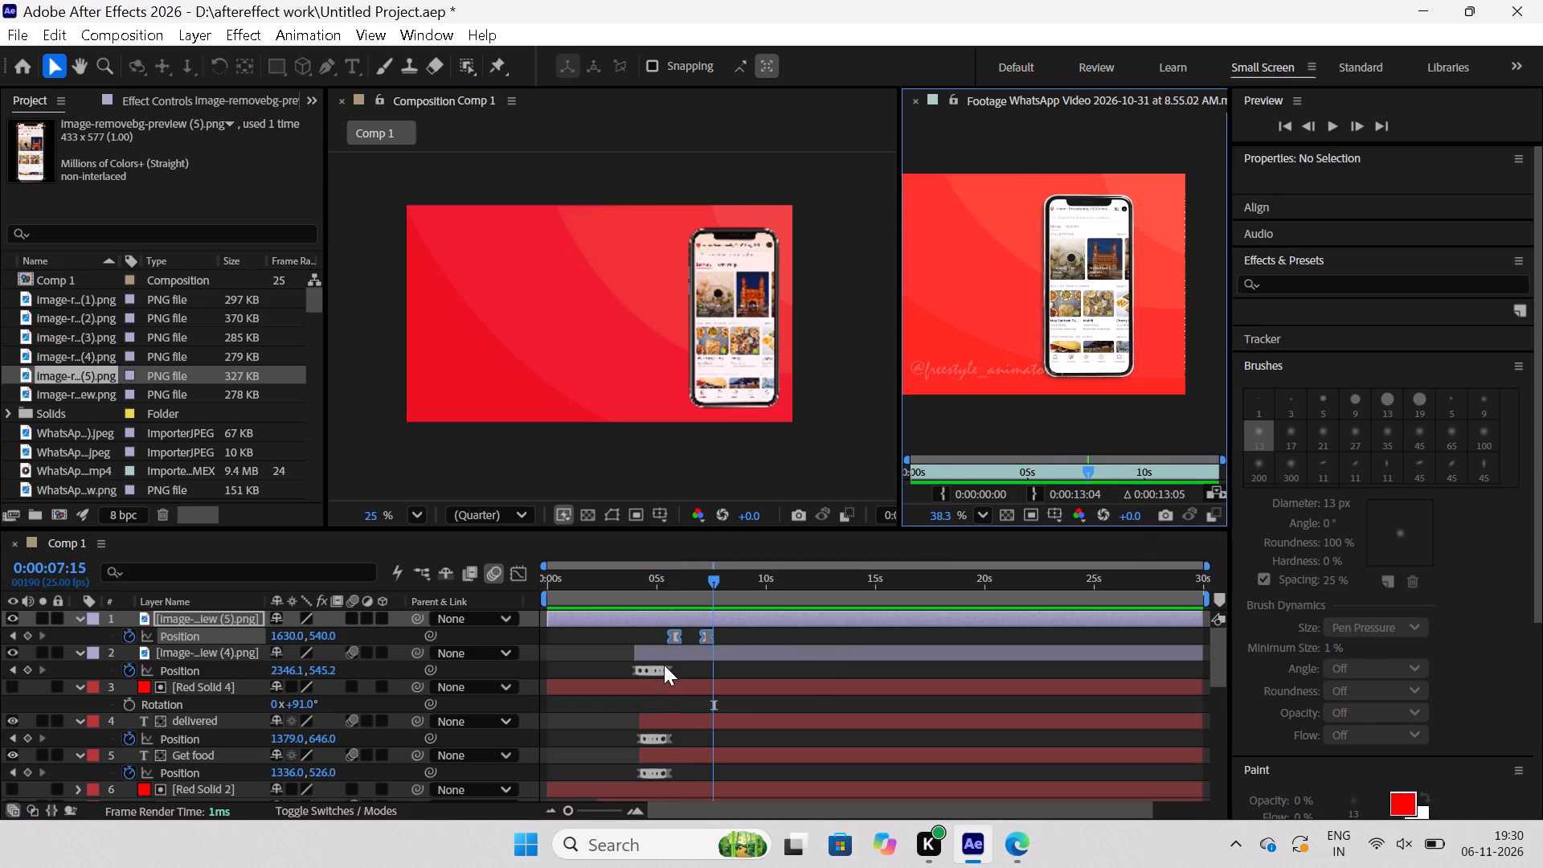
{"action": "key", "text": "equal"}
{"action": "key", "text": "equal"}
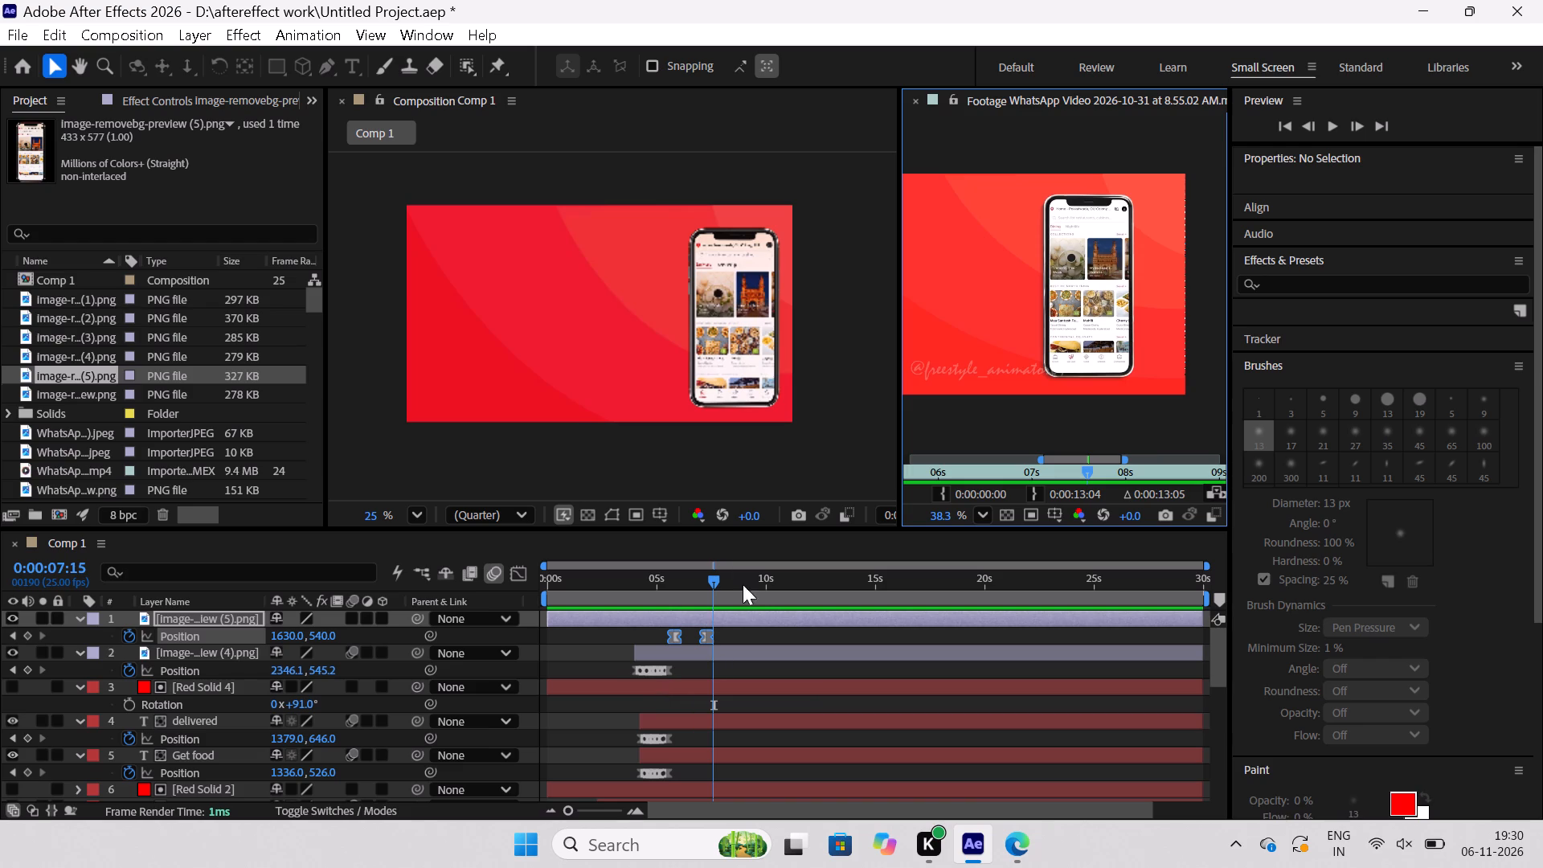
{"action": "left_click", "coordinate": [655, 466]}
{"action": "key", "text": "equal"}
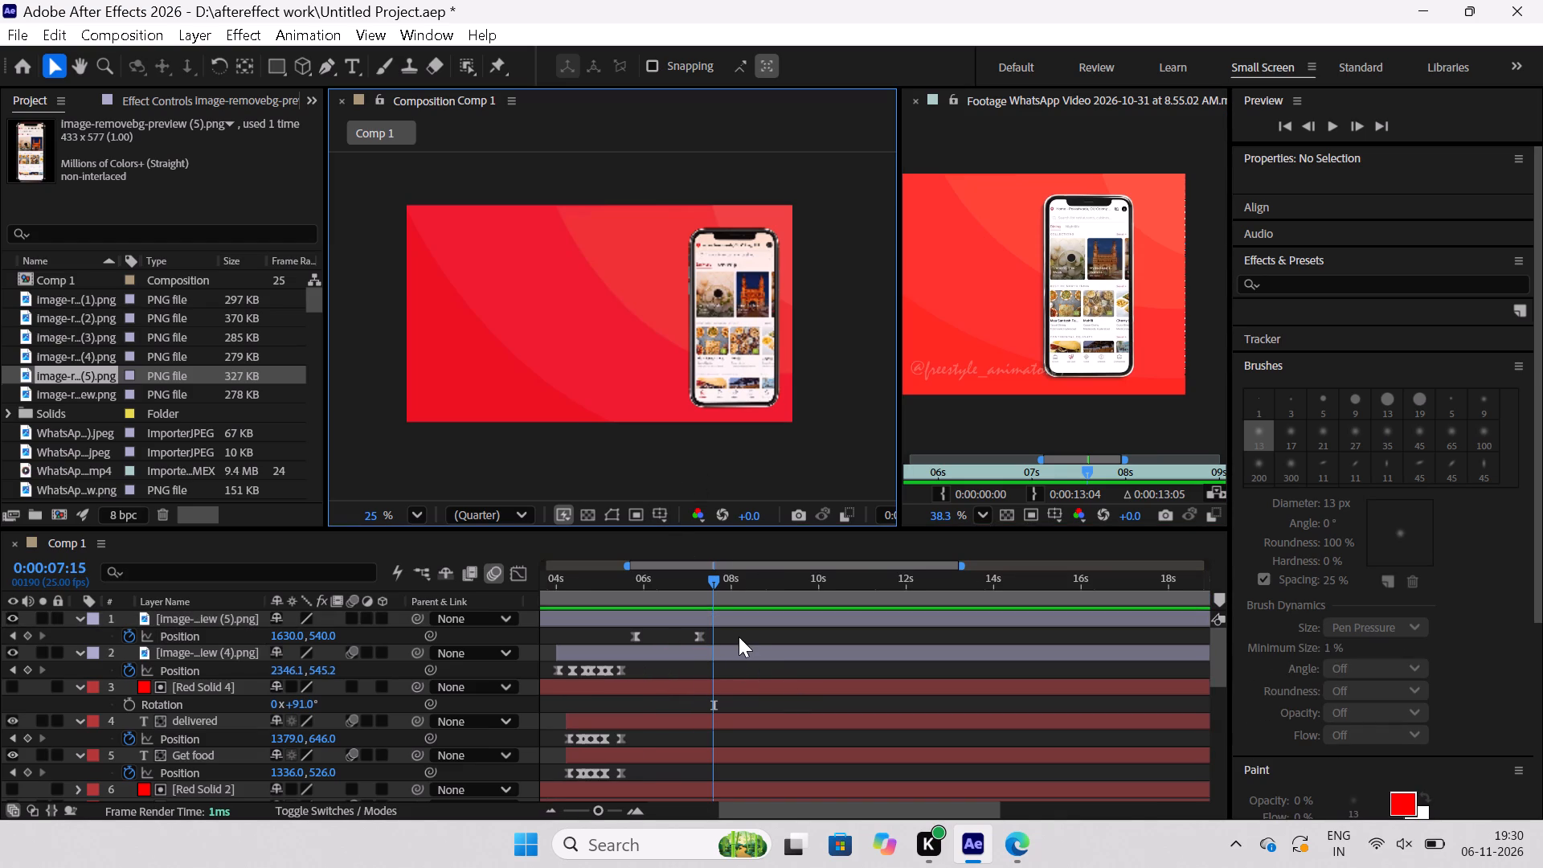
{"action": "left_click_drag", "start_coordinate": [731, 633], "coordinate": [694, 643]}
{"action": "left_click_drag", "start_coordinate": [700, 632], "coordinate": [655, 653]}
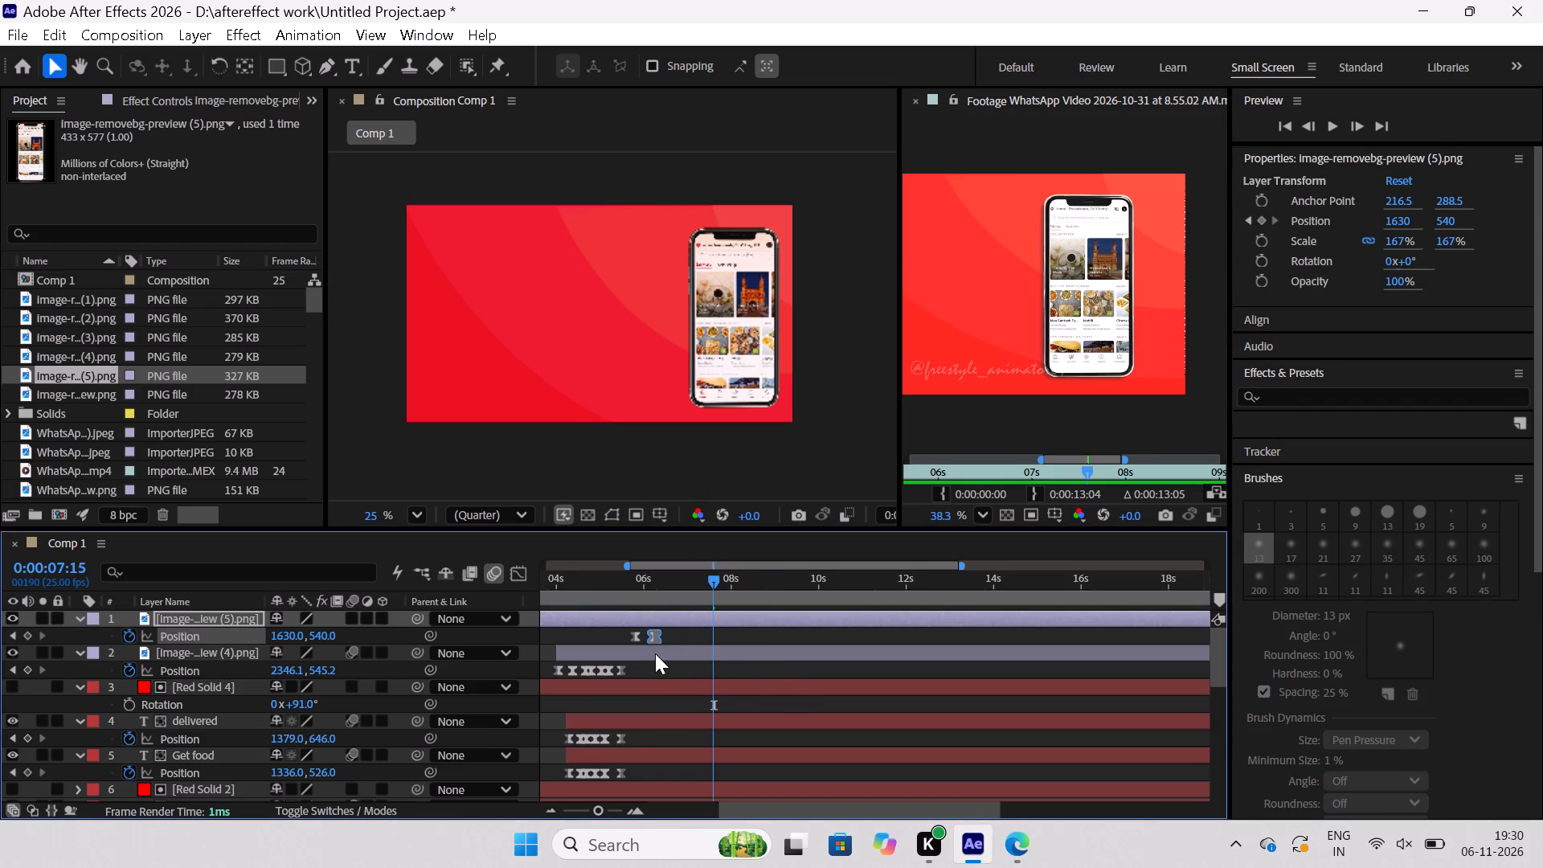
{"action": "left_click_drag", "start_coordinate": [655, 653], "coordinate": [657, 653]}
{"action": "left_click_drag", "start_coordinate": [714, 582], "coordinate": [666, 595]}
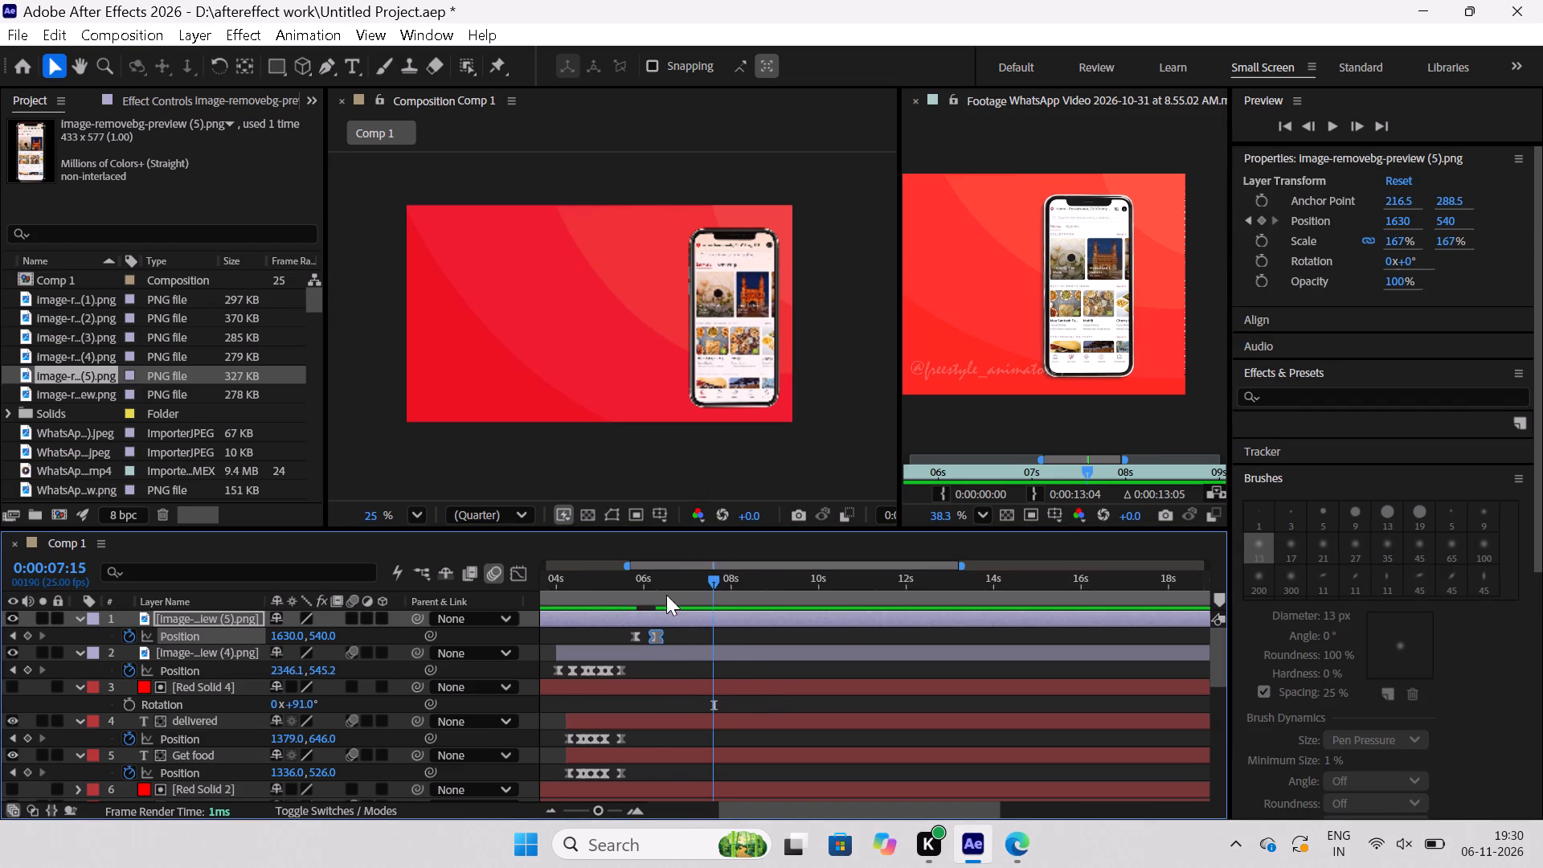
{"action": "left_click_drag", "start_coordinate": [666, 595], "coordinate": [578, 622]}
{"action": "key", "text": "space"}
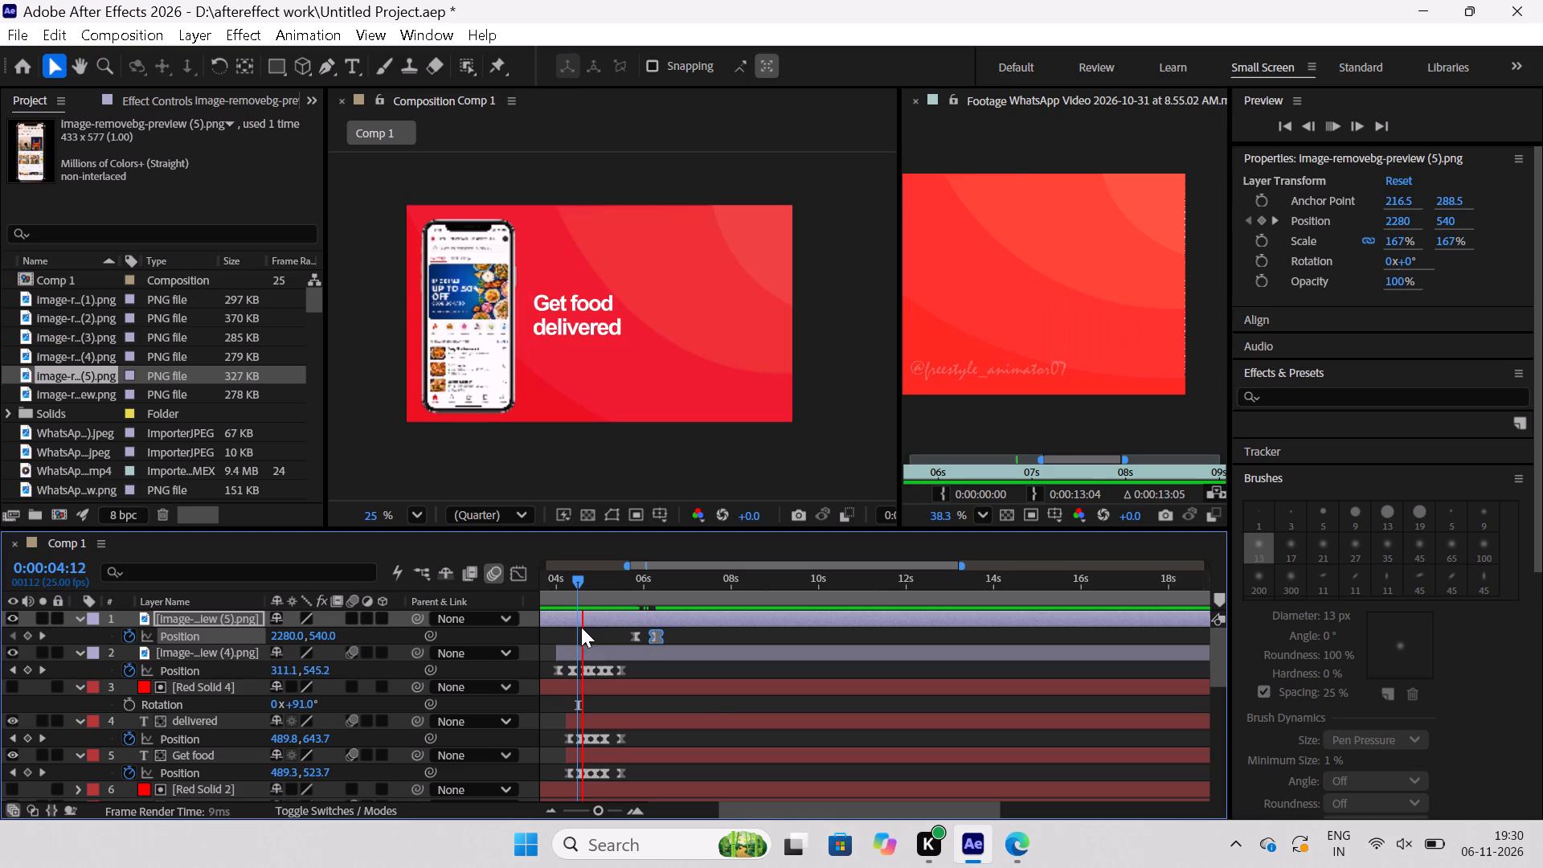
{"action": "key", "text": "space"}
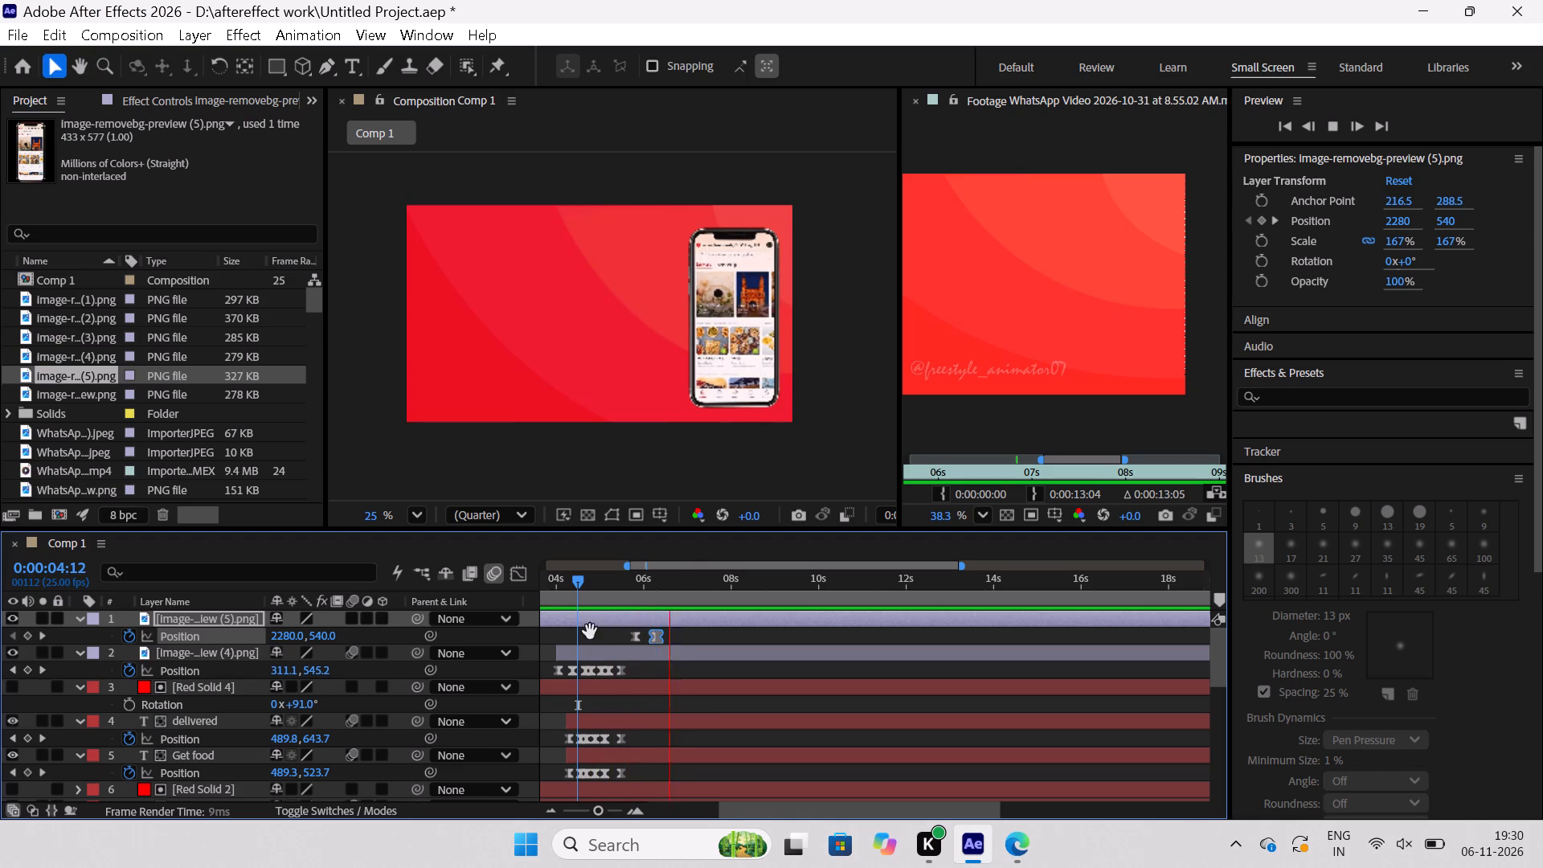
Tighten the slide-in further by moving the new phone image's second position keyframe a few frames earlier, and preview it.
{"action": "left_click_drag", "start_coordinate": [687, 640], "coordinate": [630, 640]}
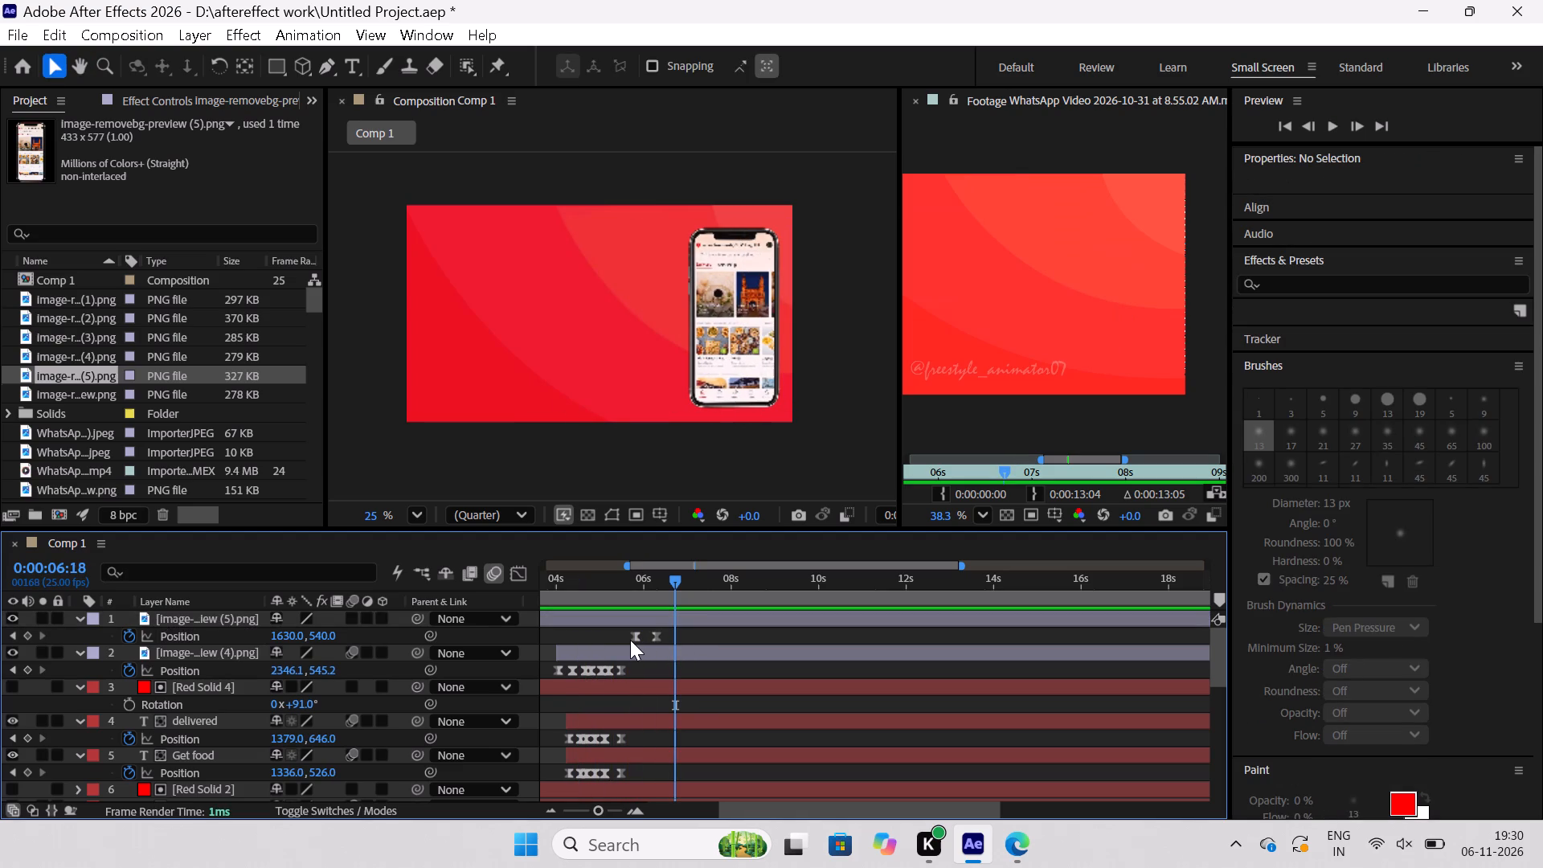
{"action": "left_click_drag", "start_coordinate": [620, 637], "coordinate": [686, 641]}
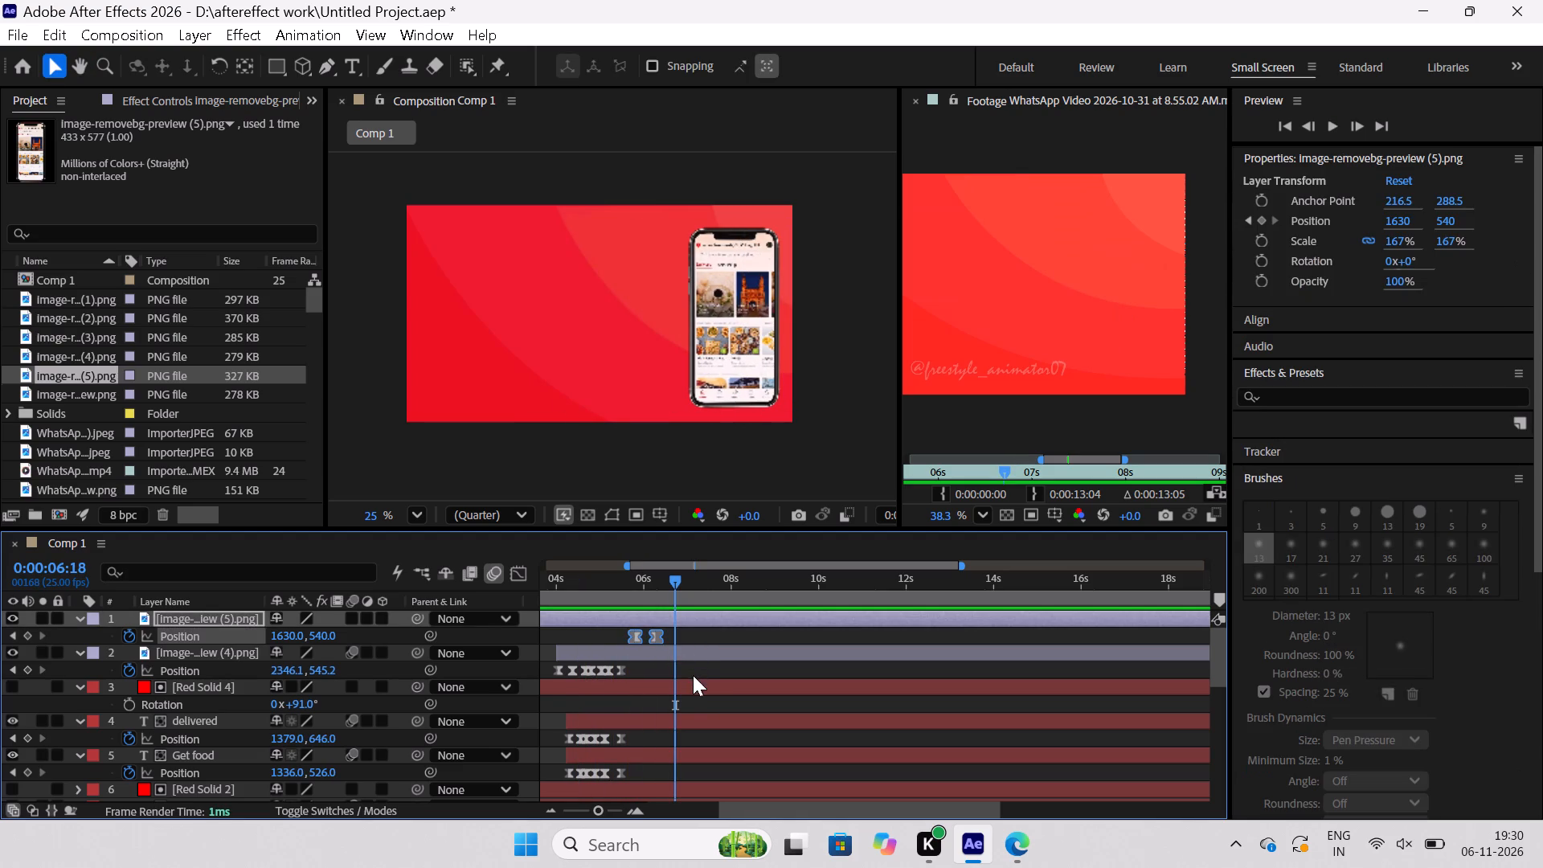
{"action": "left_click", "coordinate": [661, 635]}
{"action": "left_click_drag", "start_coordinate": [655, 638], "coordinate": [645, 651]}
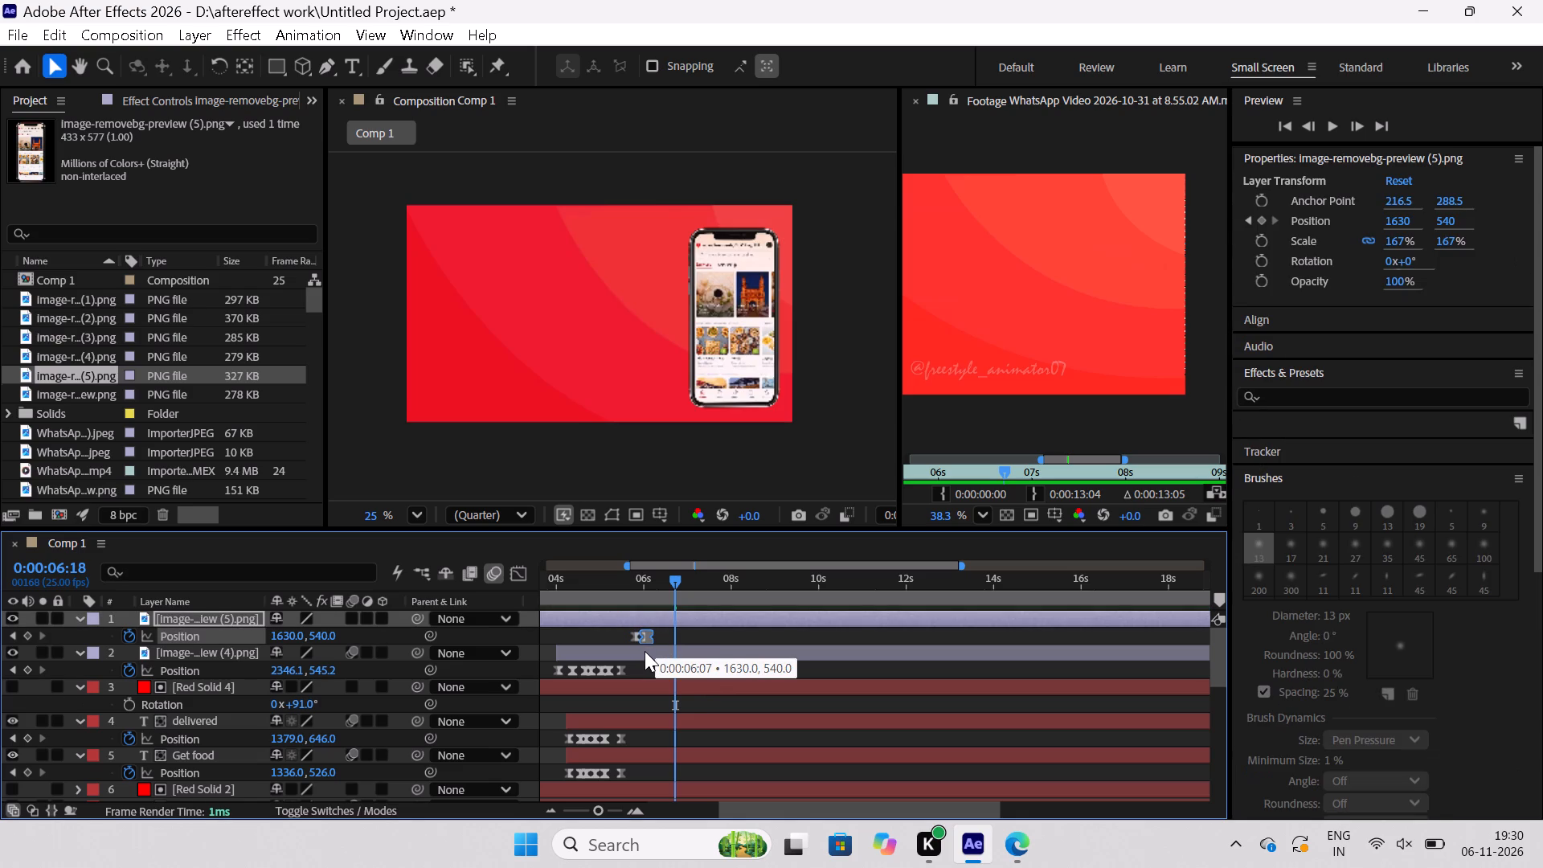
{"action": "left_click_drag", "start_coordinate": [645, 651], "coordinate": [649, 651]}
{"action": "left_click_drag", "start_coordinate": [673, 579], "coordinate": [605, 608]}
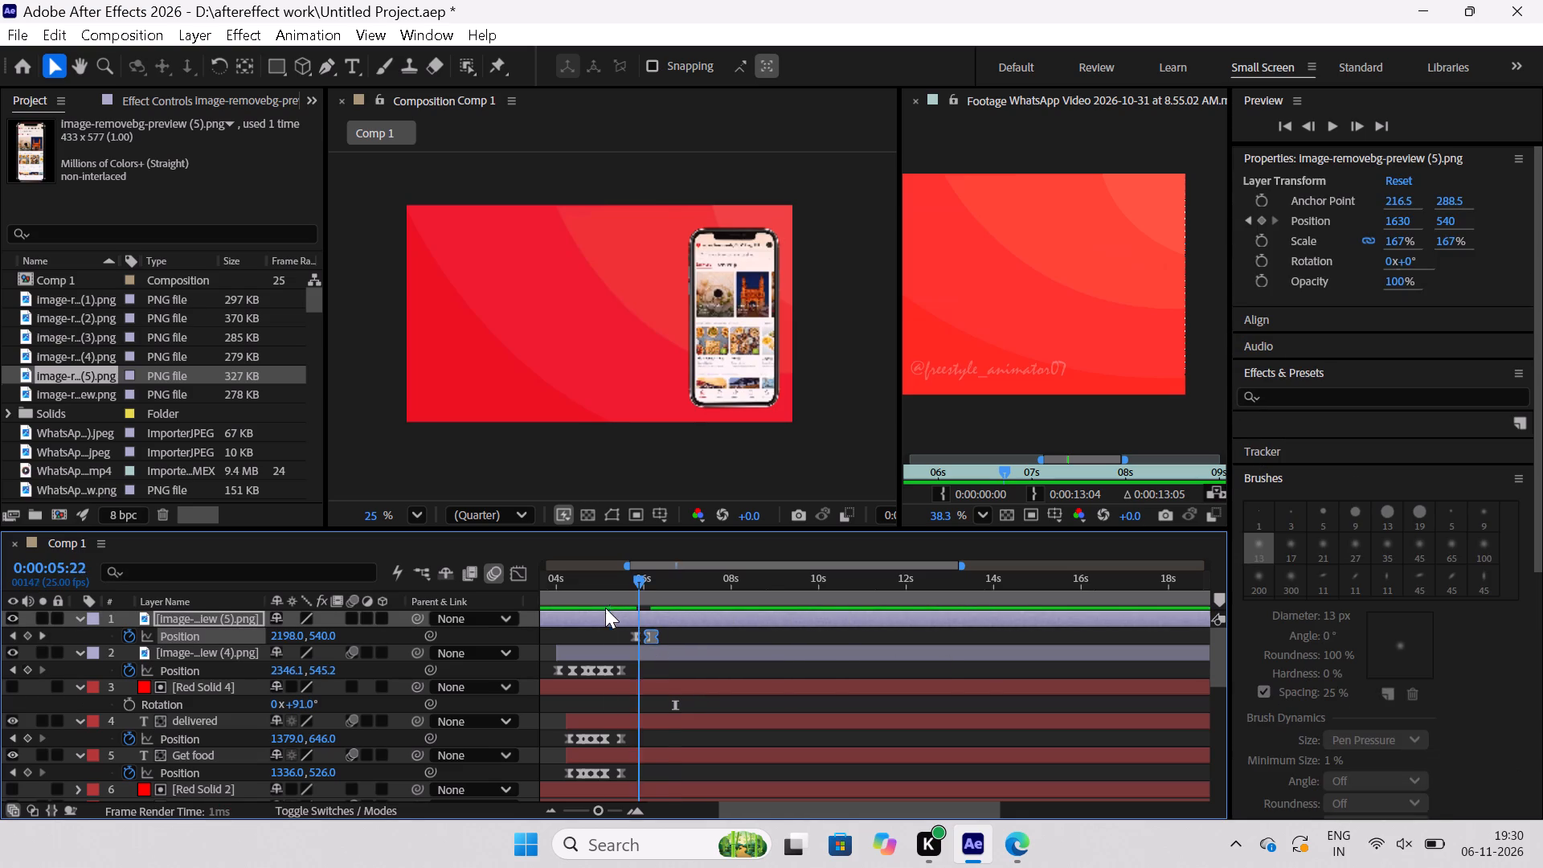
{"action": "left_click_drag", "start_coordinate": [605, 608], "coordinate": [590, 612]}
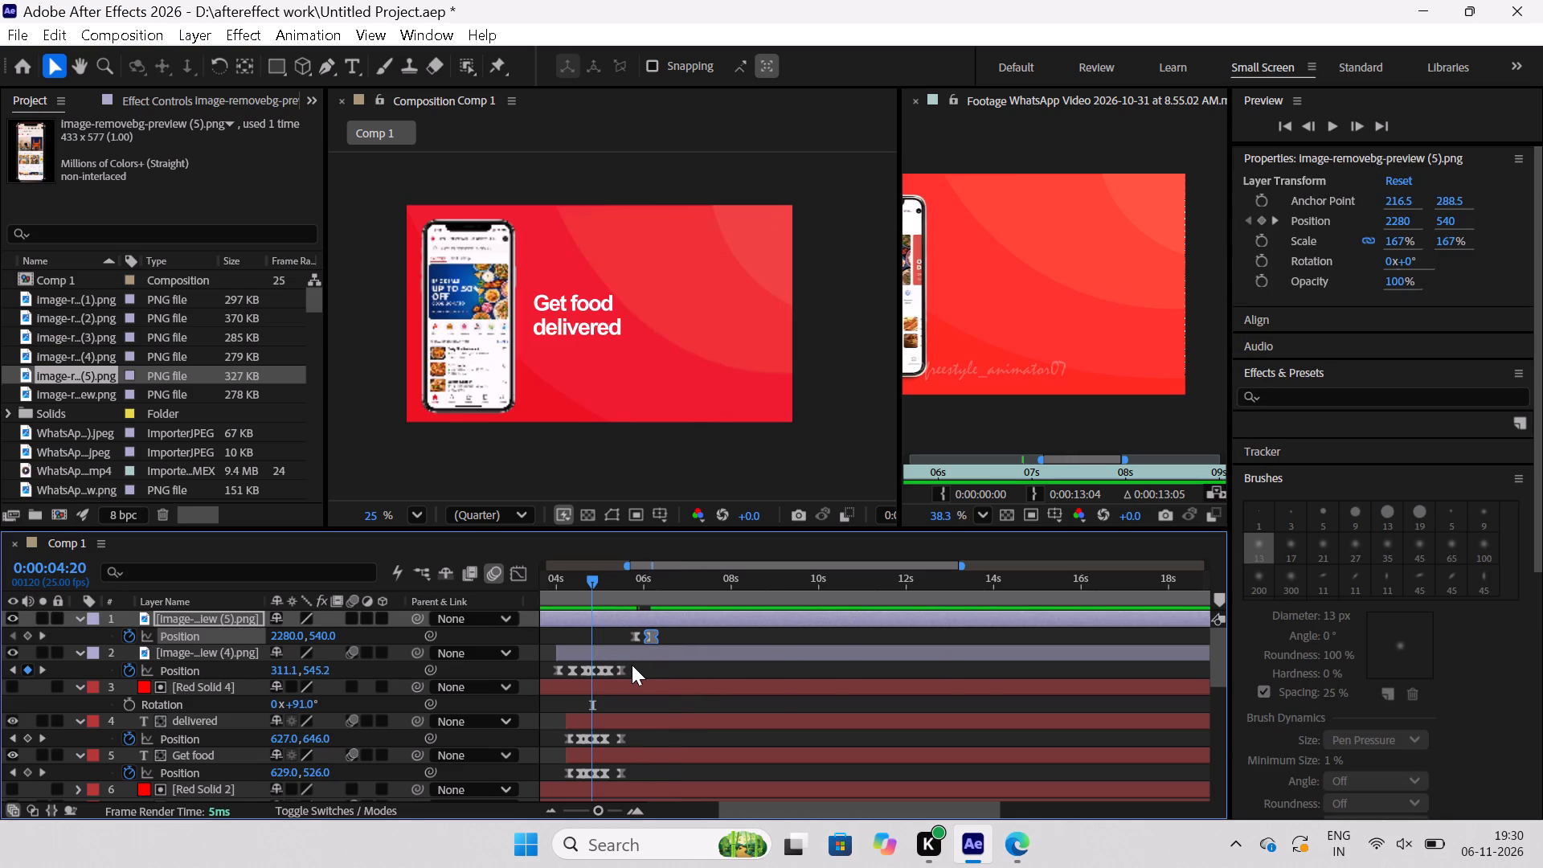
{"action": "key", "text": "space"}
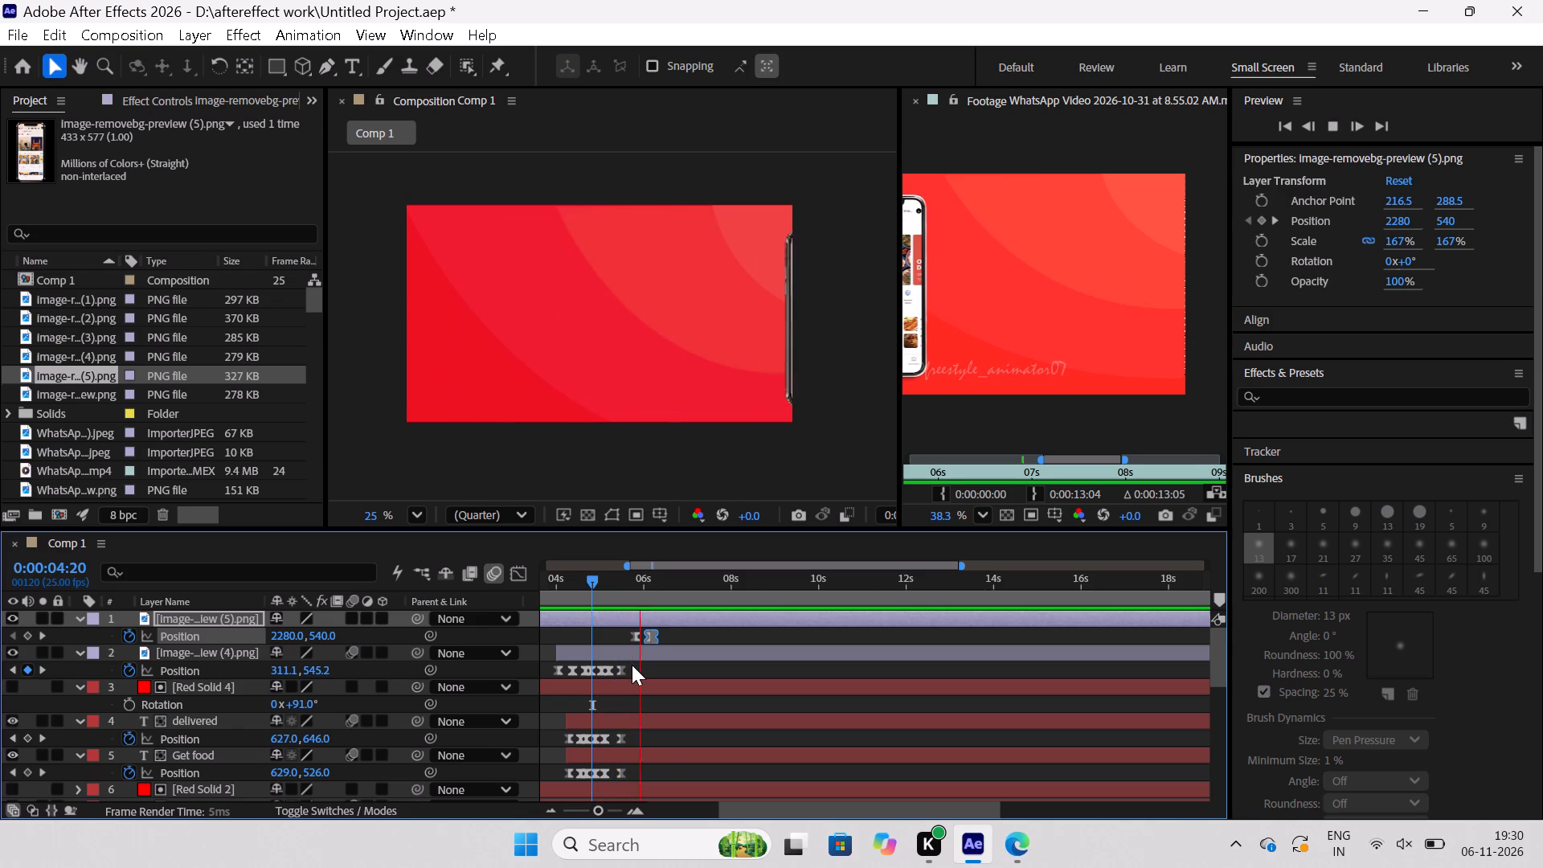
{"action": "key", "text": "space"}
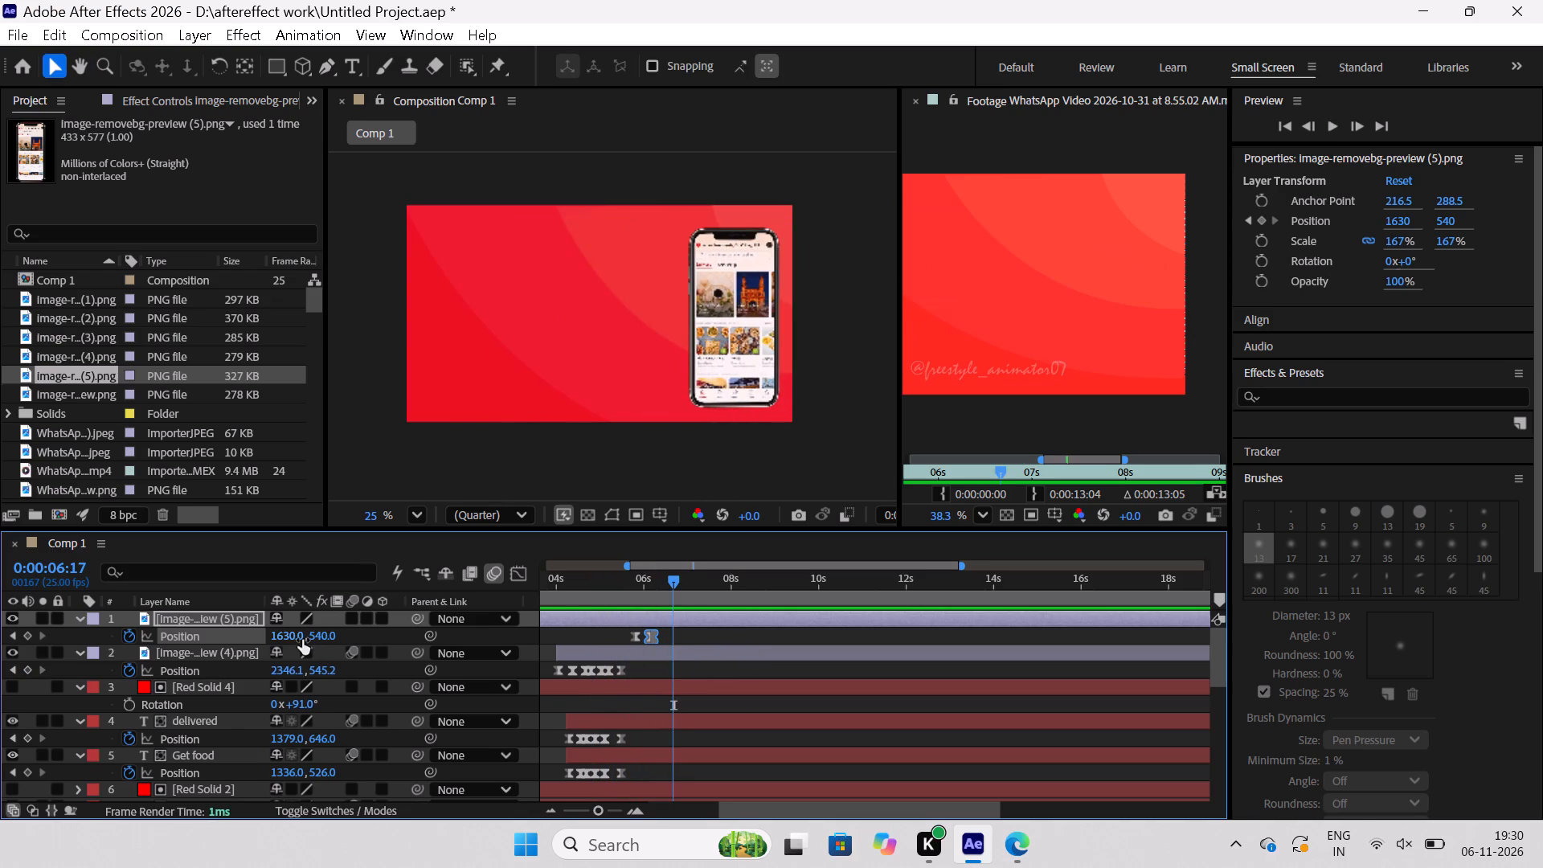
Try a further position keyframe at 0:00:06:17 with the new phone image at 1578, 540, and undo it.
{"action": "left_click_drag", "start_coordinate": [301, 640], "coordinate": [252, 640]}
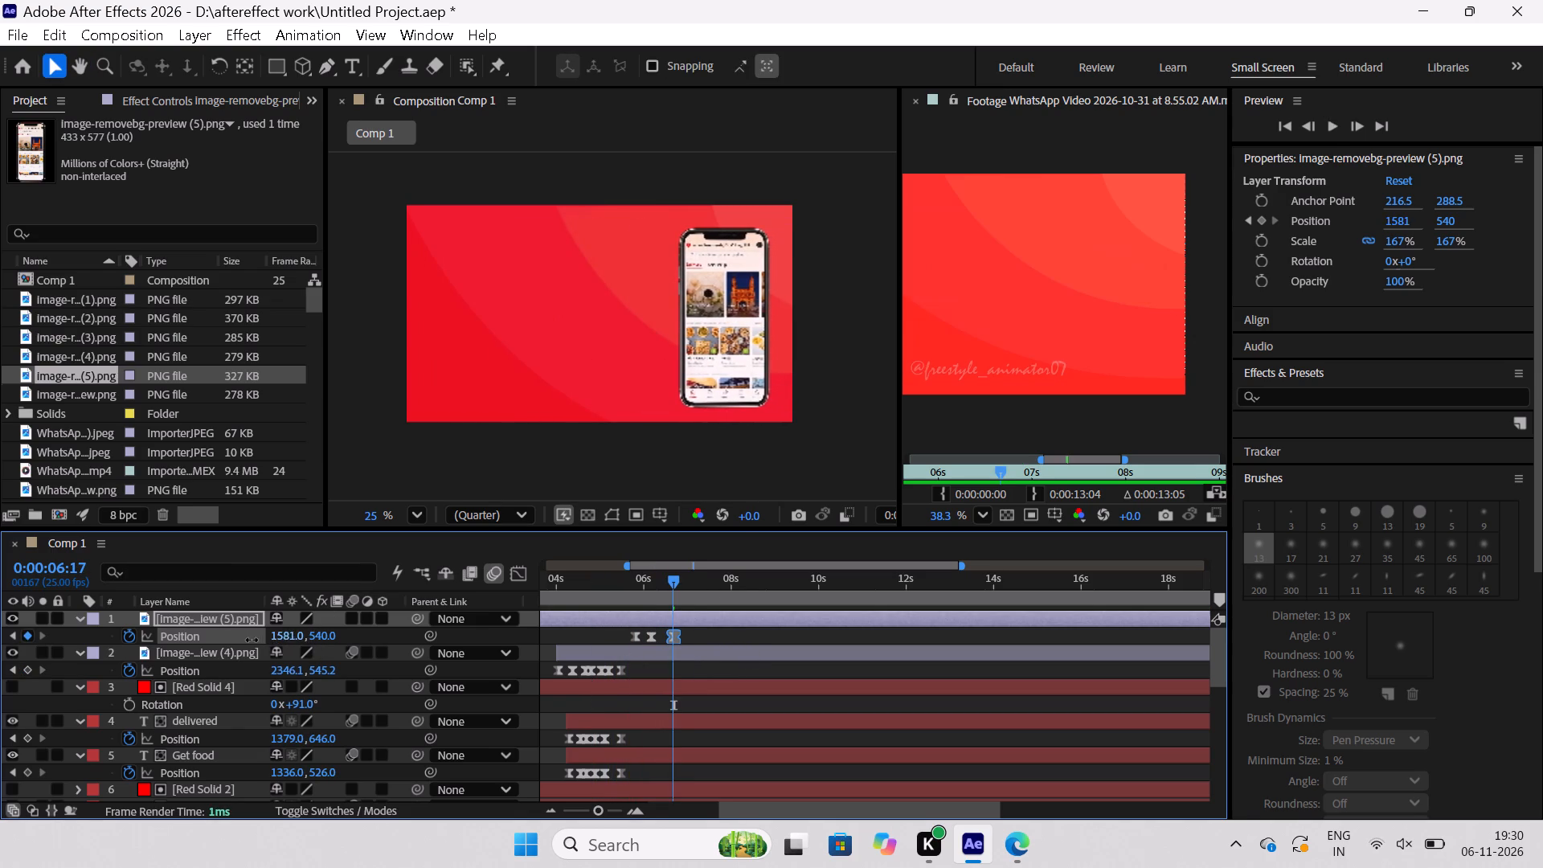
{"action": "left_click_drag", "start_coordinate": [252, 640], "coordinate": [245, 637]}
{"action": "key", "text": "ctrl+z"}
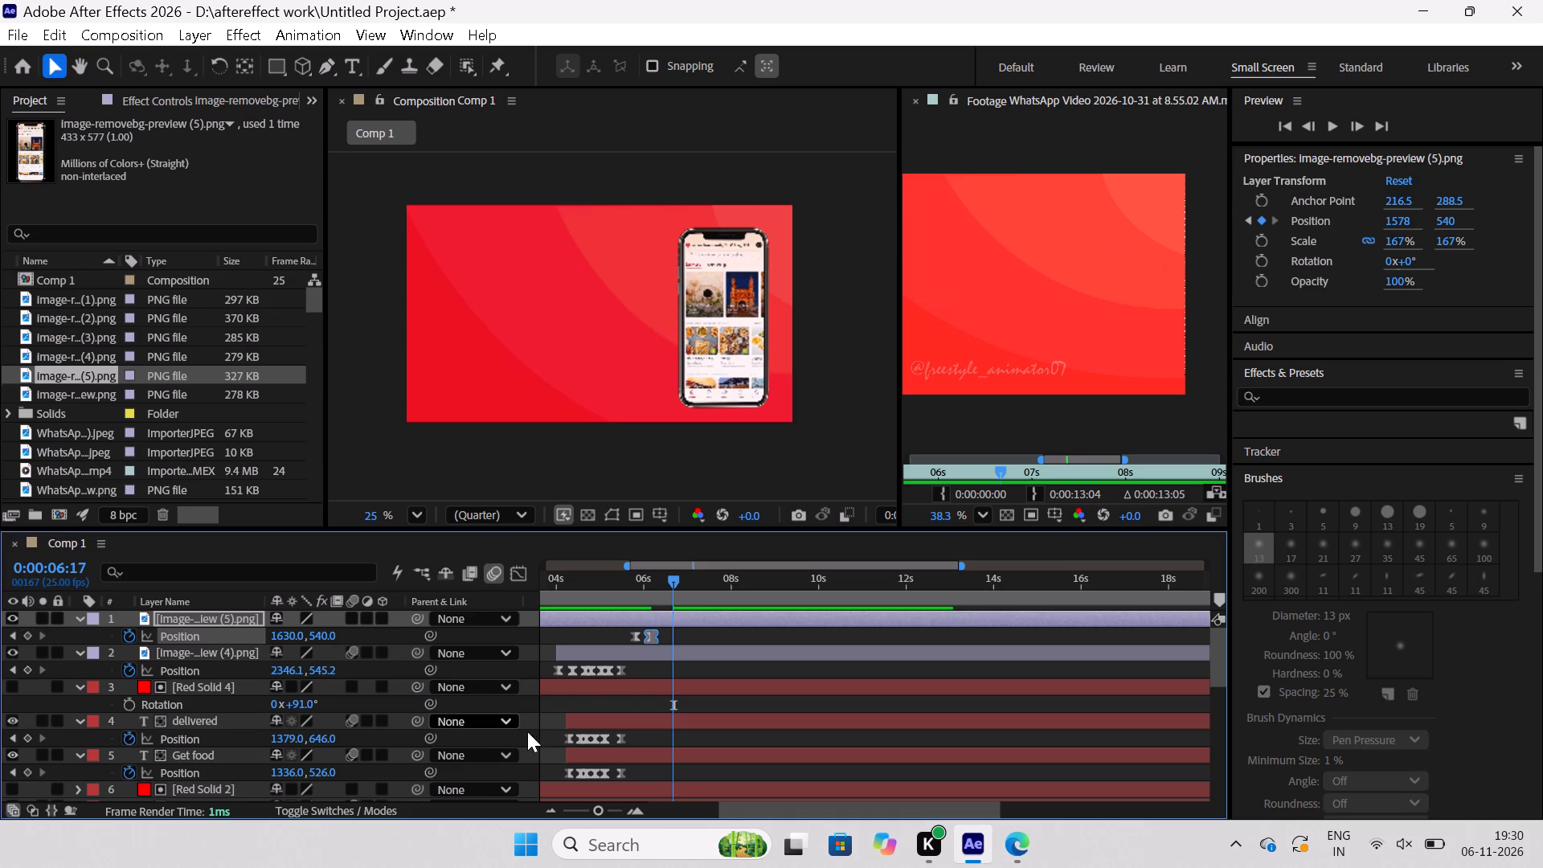
At 0:00:06:06, add a position keyframe that carries the new phone image further inward to 1525, 540.
{"action": "left_click_drag", "start_coordinate": [673, 582], "coordinate": [646, 591]}
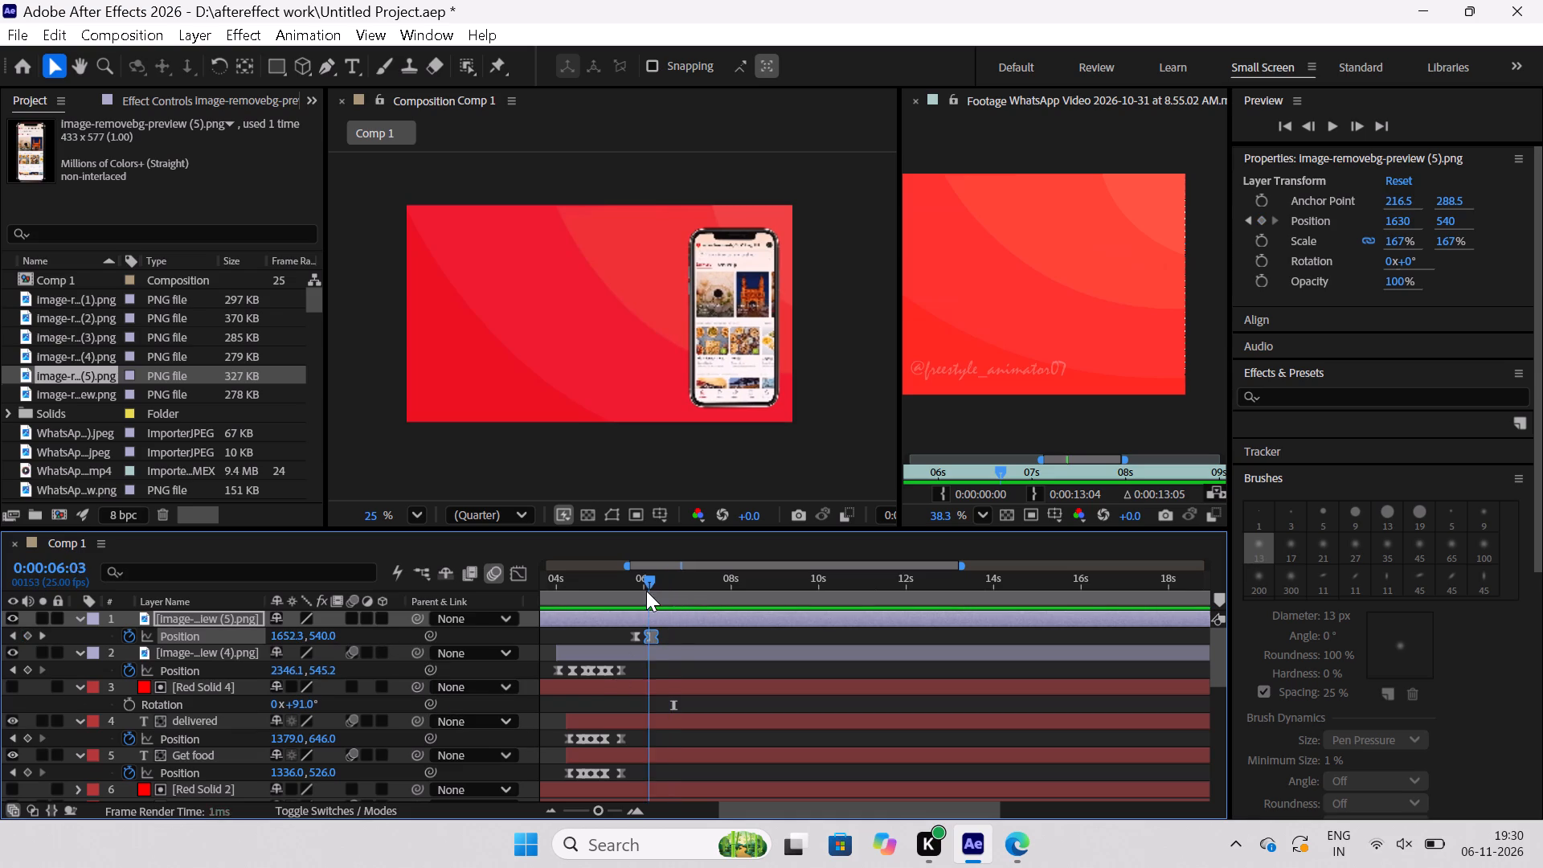
{"action": "left_click_drag", "start_coordinate": [646, 591], "coordinate": [655, 597]}
{"action": "left_click_drag", "start_coordinate": [723, 358], "coordinate": [709, 362]}
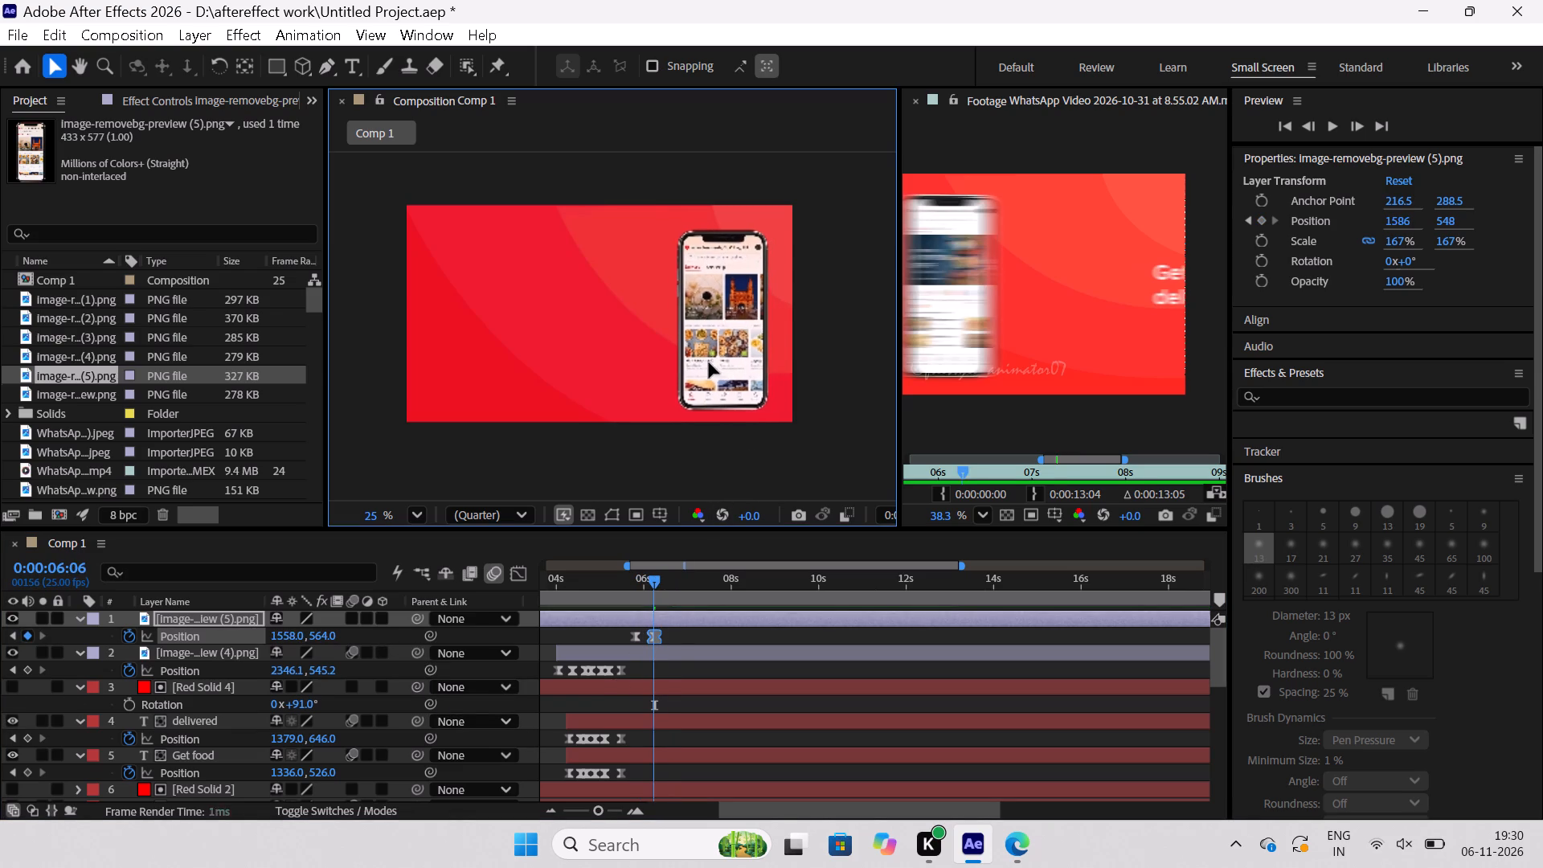
{"action": "left_click_drag", "start_coordinate": [709, 362], "coordinate": [693, 354]}
{"action": "key", "text": "ctrl+z"}
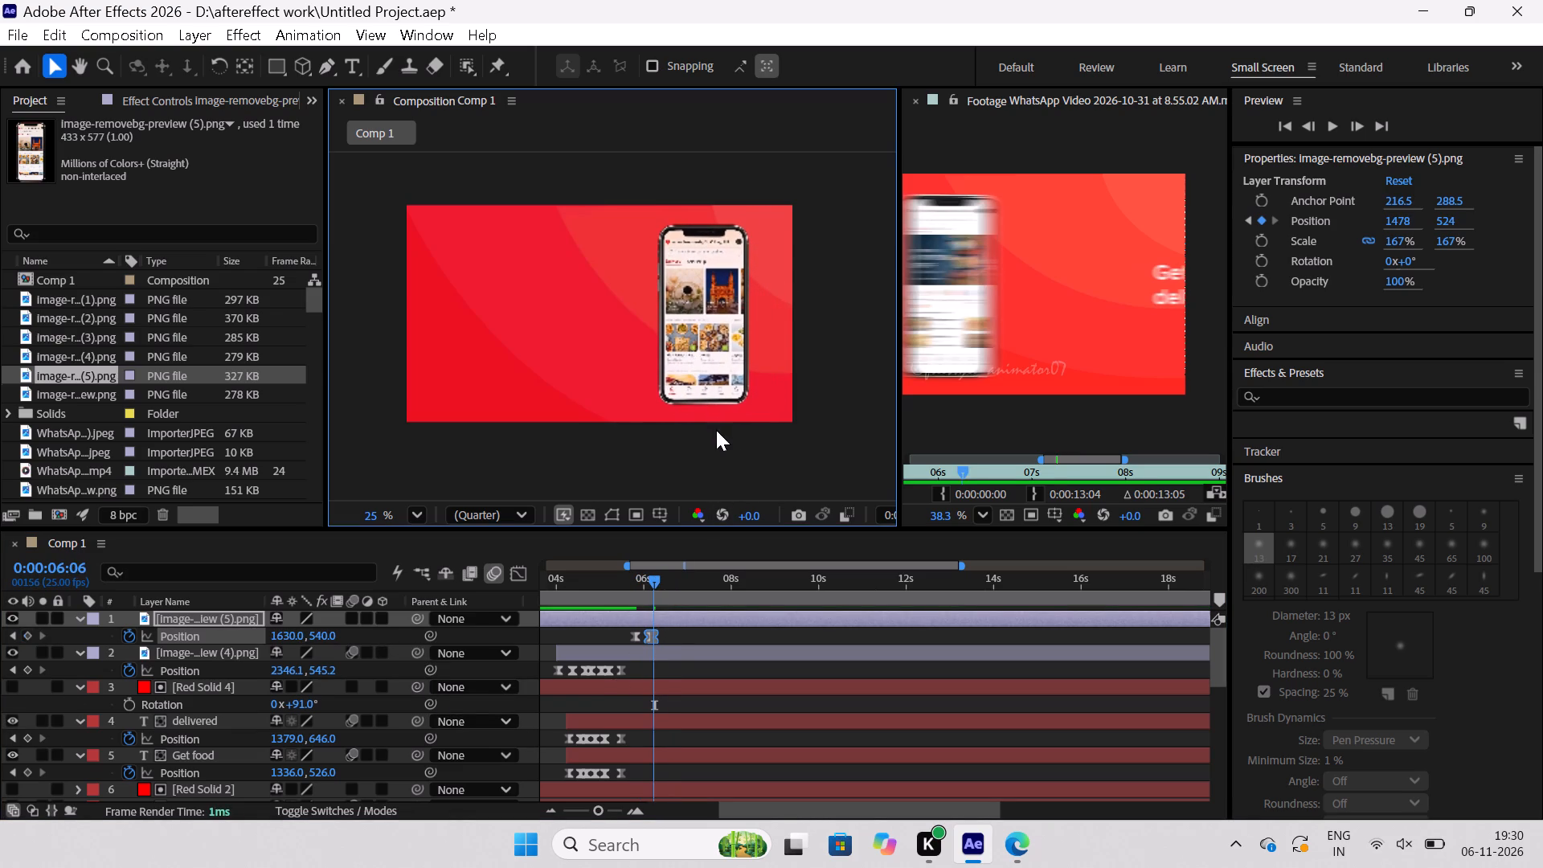
{"action": "left_click_drag", "start_coordinate": [291, 637], "coordinate": [280, 636]}
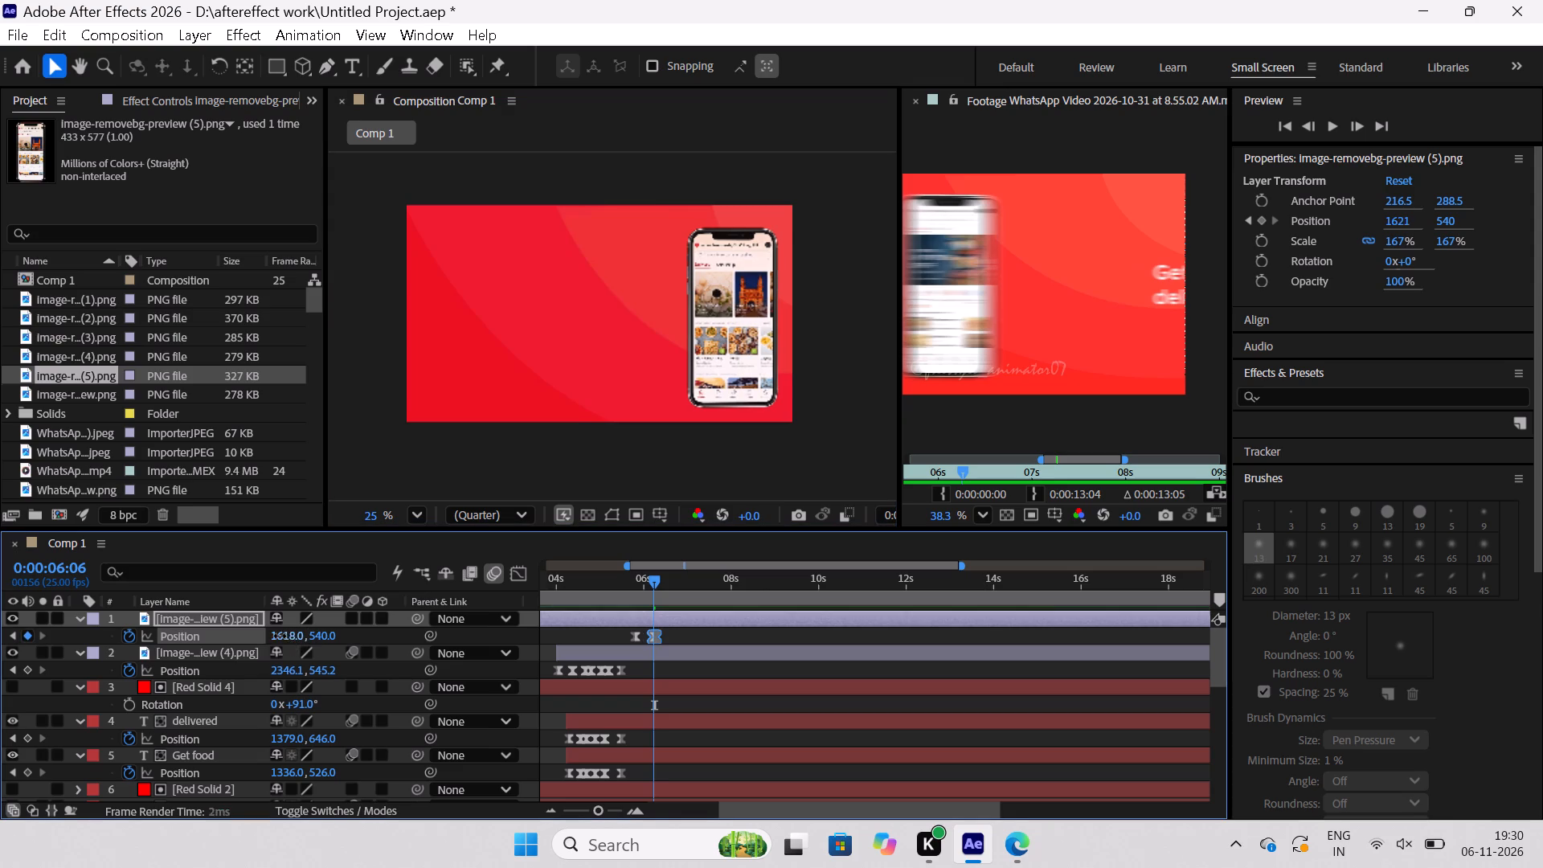
{"action": "left_click_drag", "start_coordinate": [280, 636], "coordinate": [219, 615]}
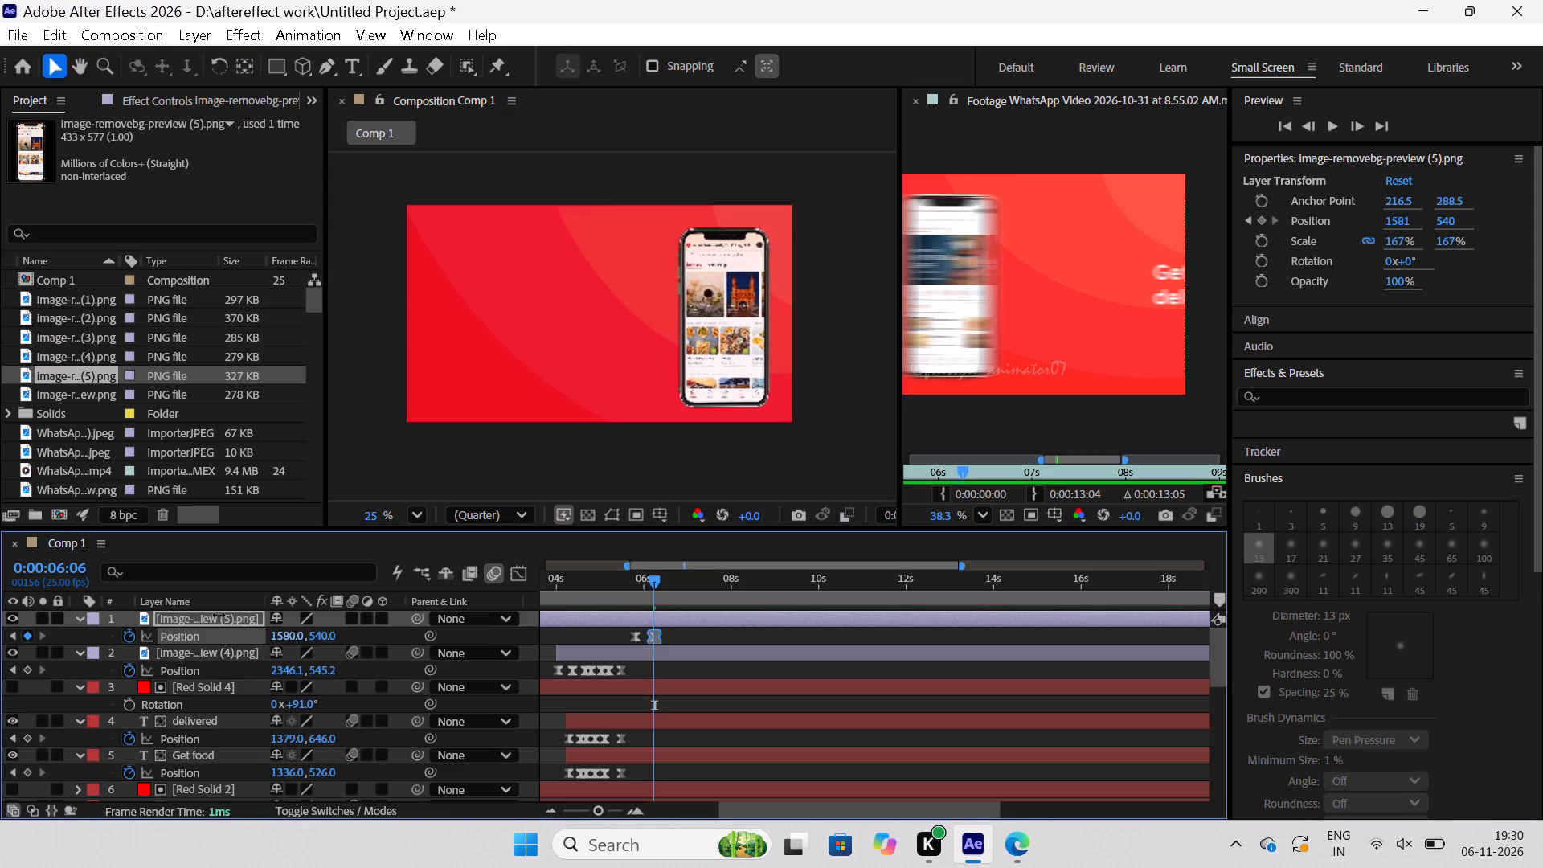
{"action": "left_click_drag", "start_coordinate": [219, 615], "coordinate": [160, 609]}
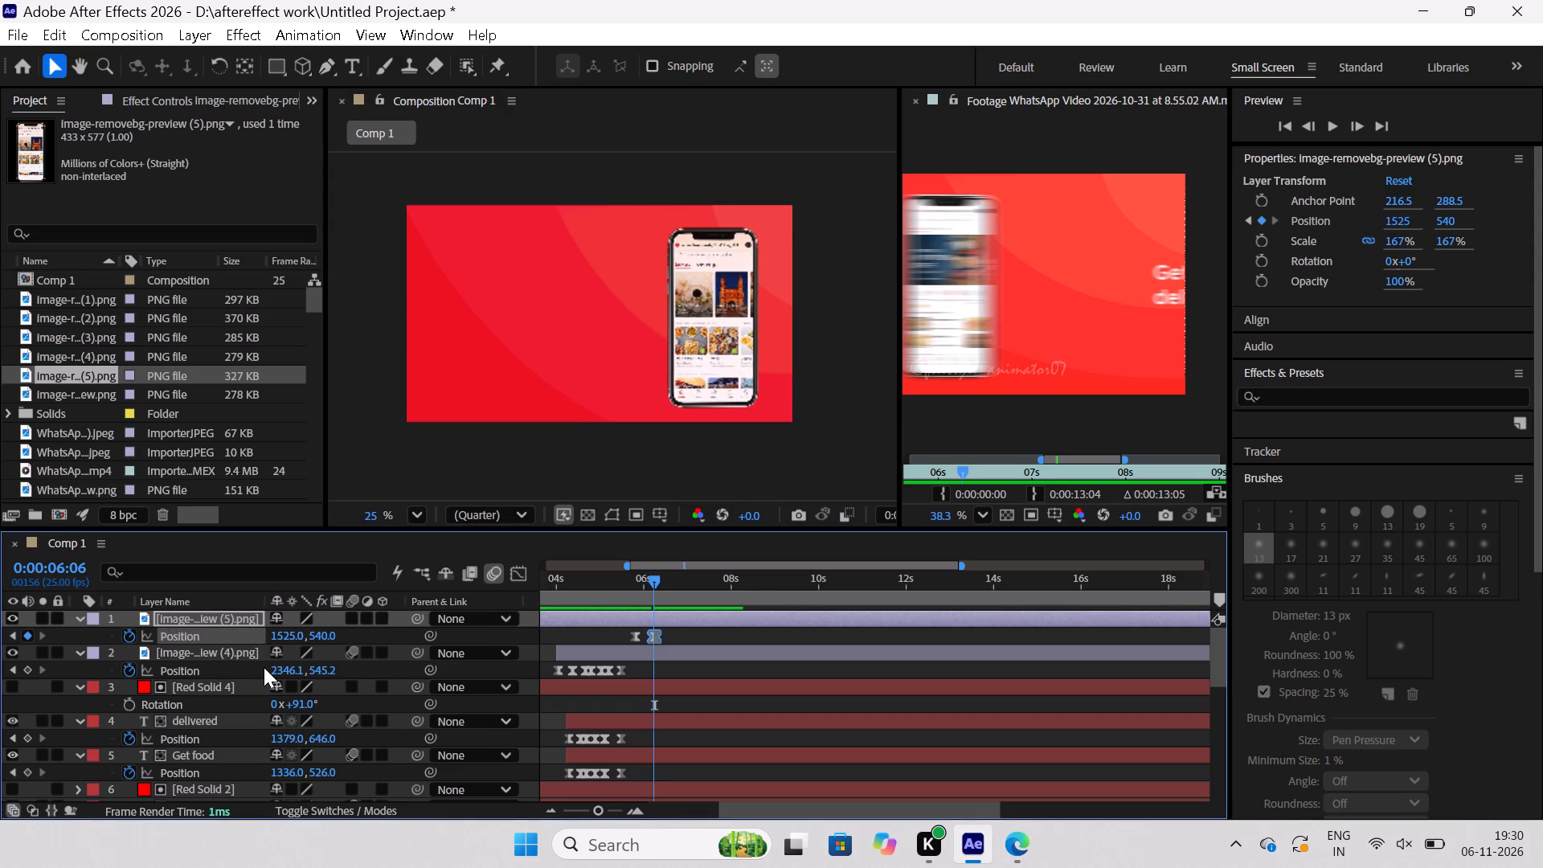
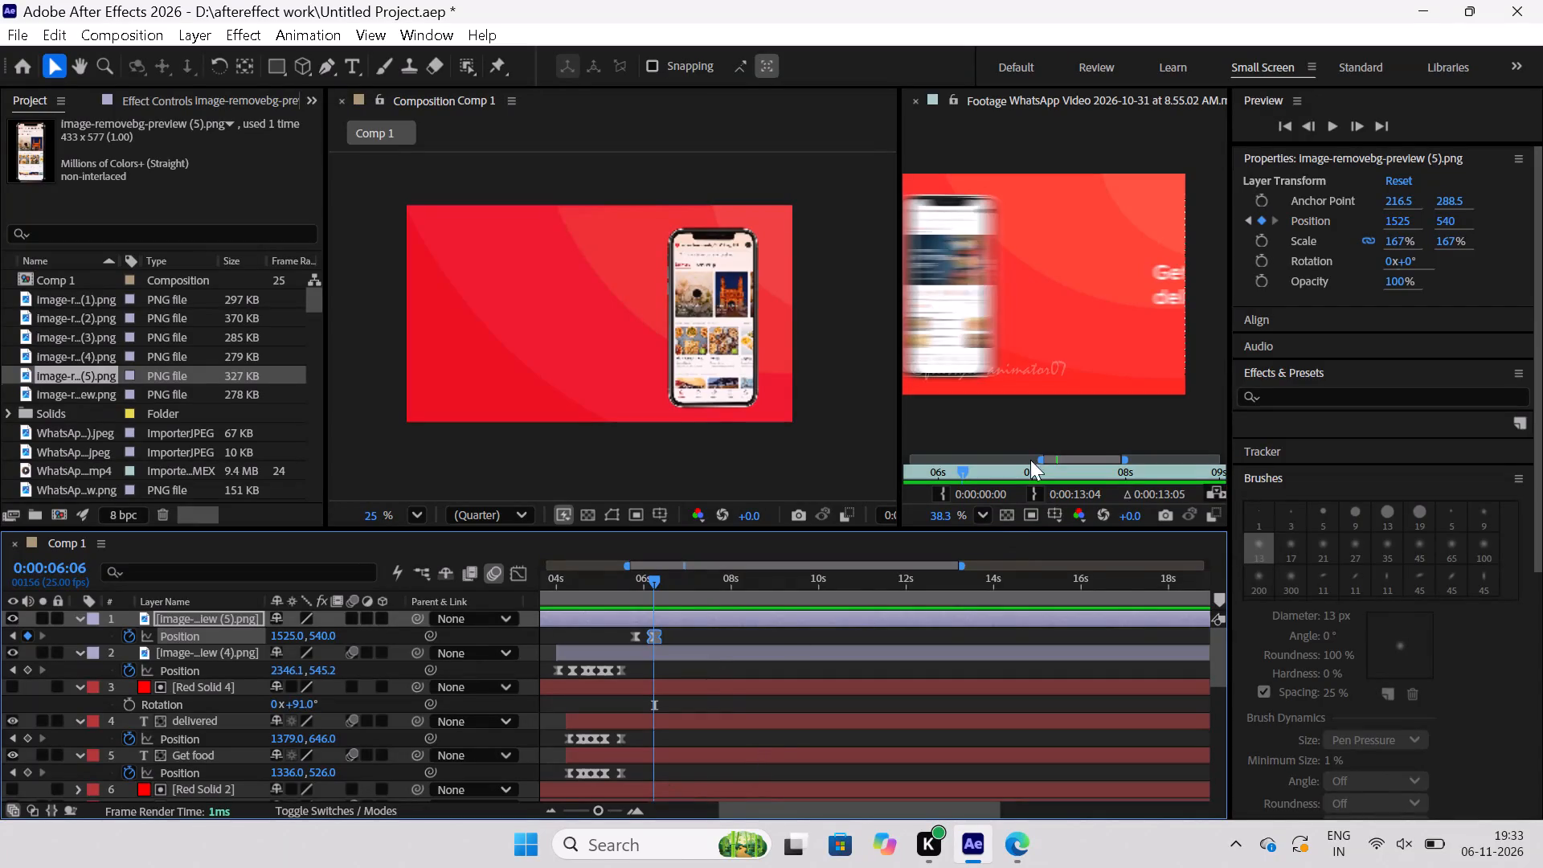
Examine the new phone's entrance and settling motion in the reference footage between about six and eight seconds.
{"action": "left_click_drag", "start_coordinate": [963, 474], "coordinate": [978, 485]}
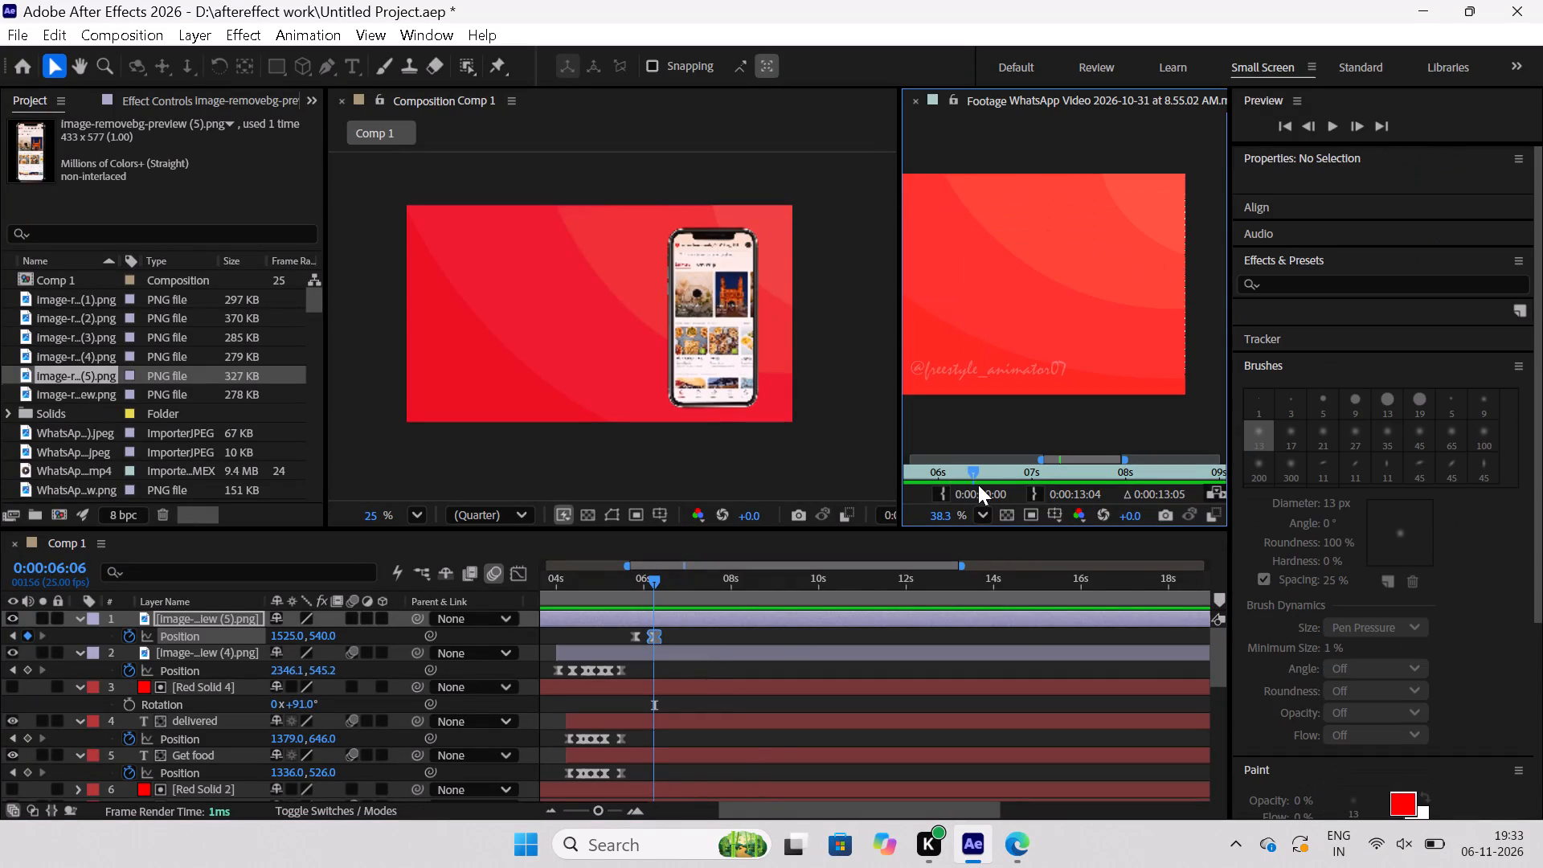
{"action": "left_click_drag", "start_coordinate": [978, 485], "coordinate": [1066, 519]}
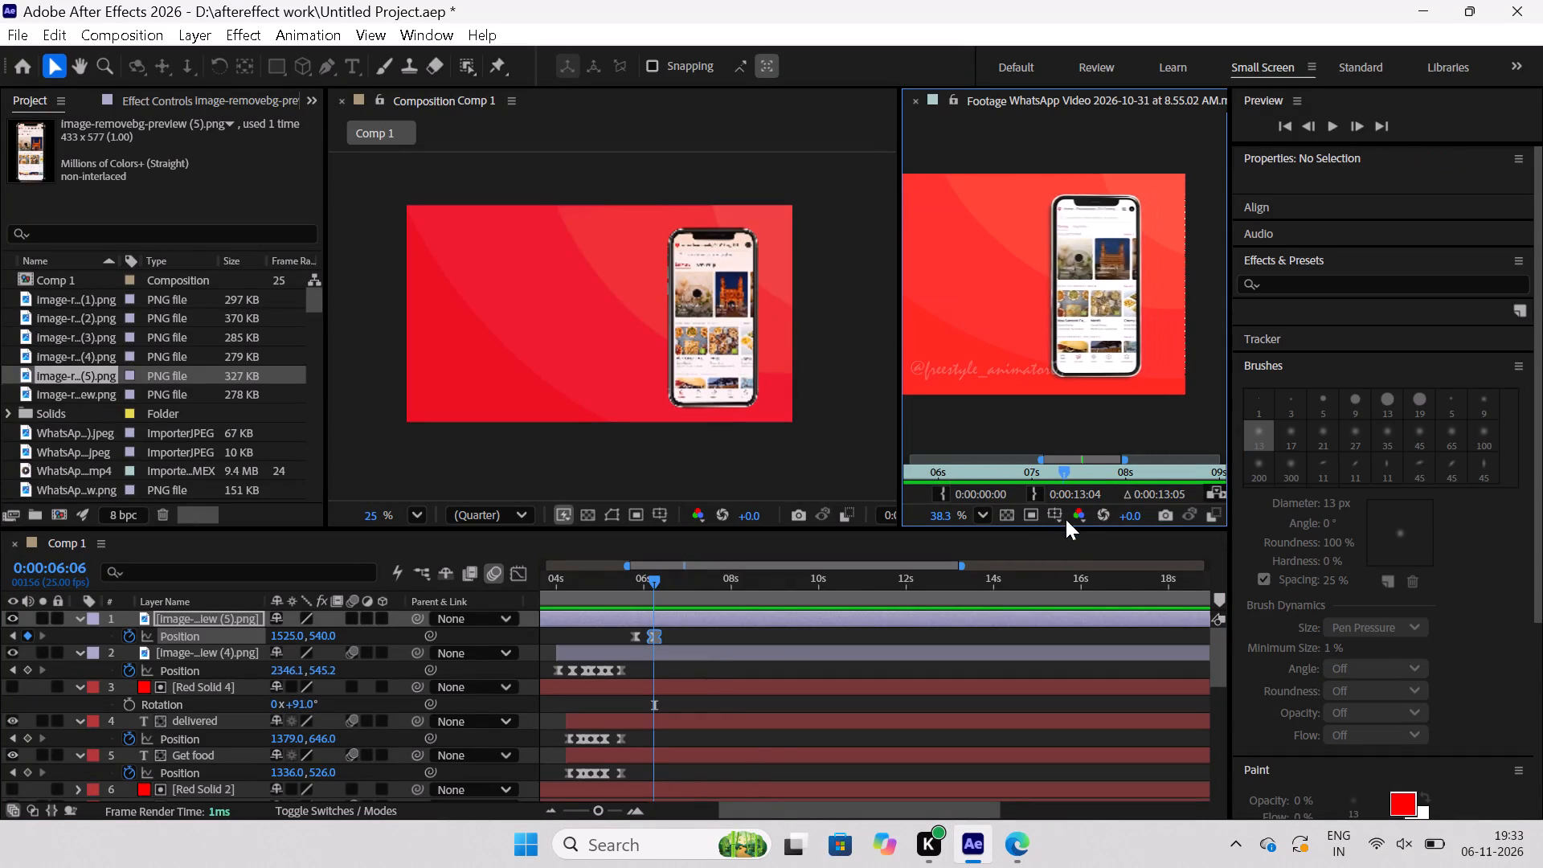
{"action": "left_click_drag", "start_coordinate": [1066, 519], "coordinate": [1104, 533]}
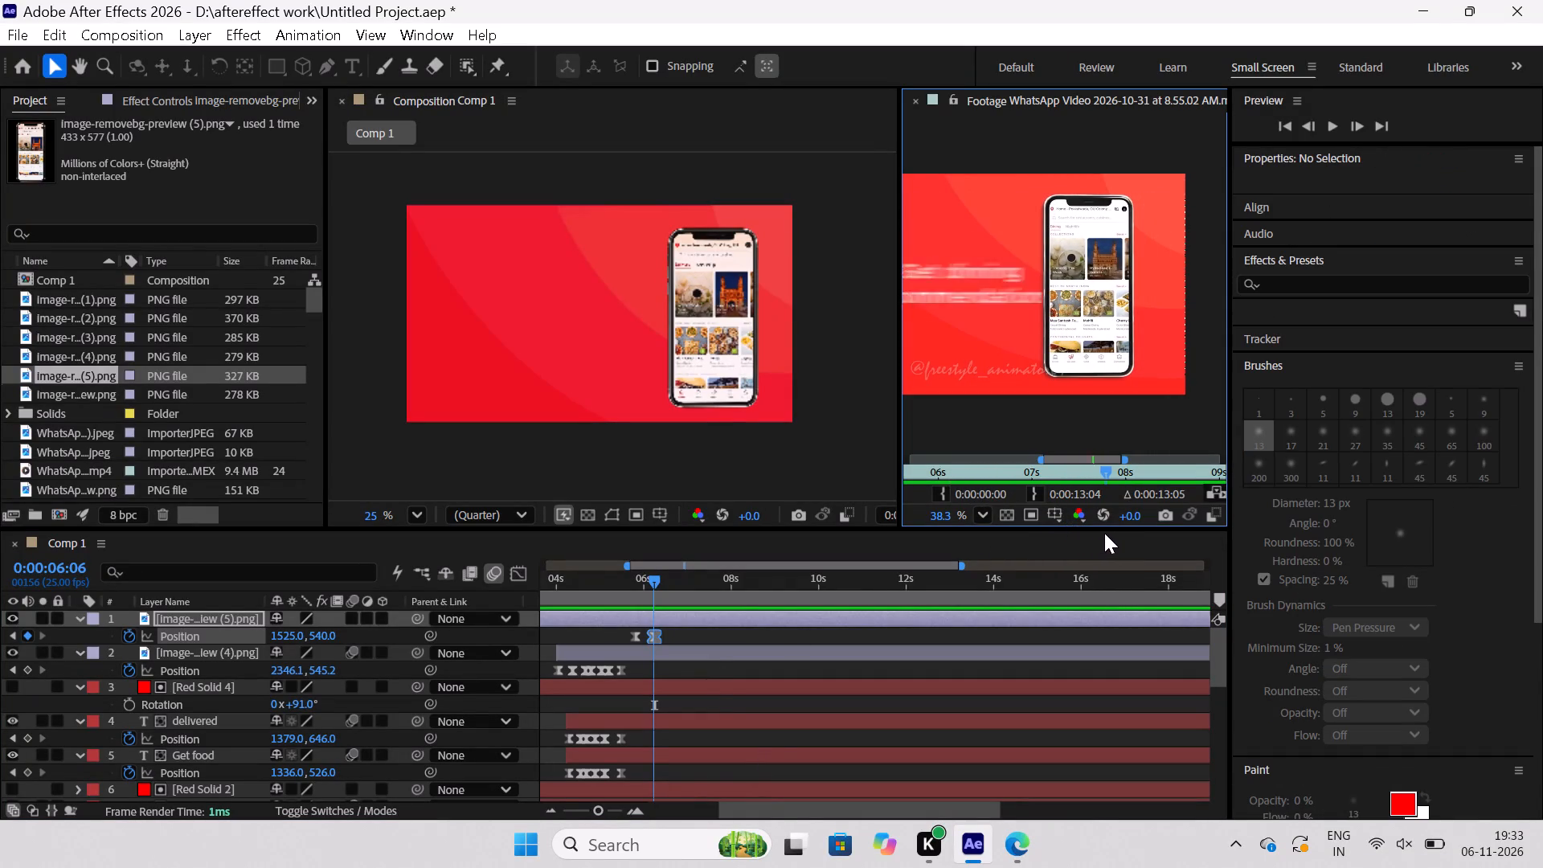
{"action": "left_click_drag", "start_coordinate": [1104, 533], "coordinate": [1095, 533]}
{"action": "scroll", "coordinate": [942, 313], "scroll_direction": "down", "scroll_amount": 2}
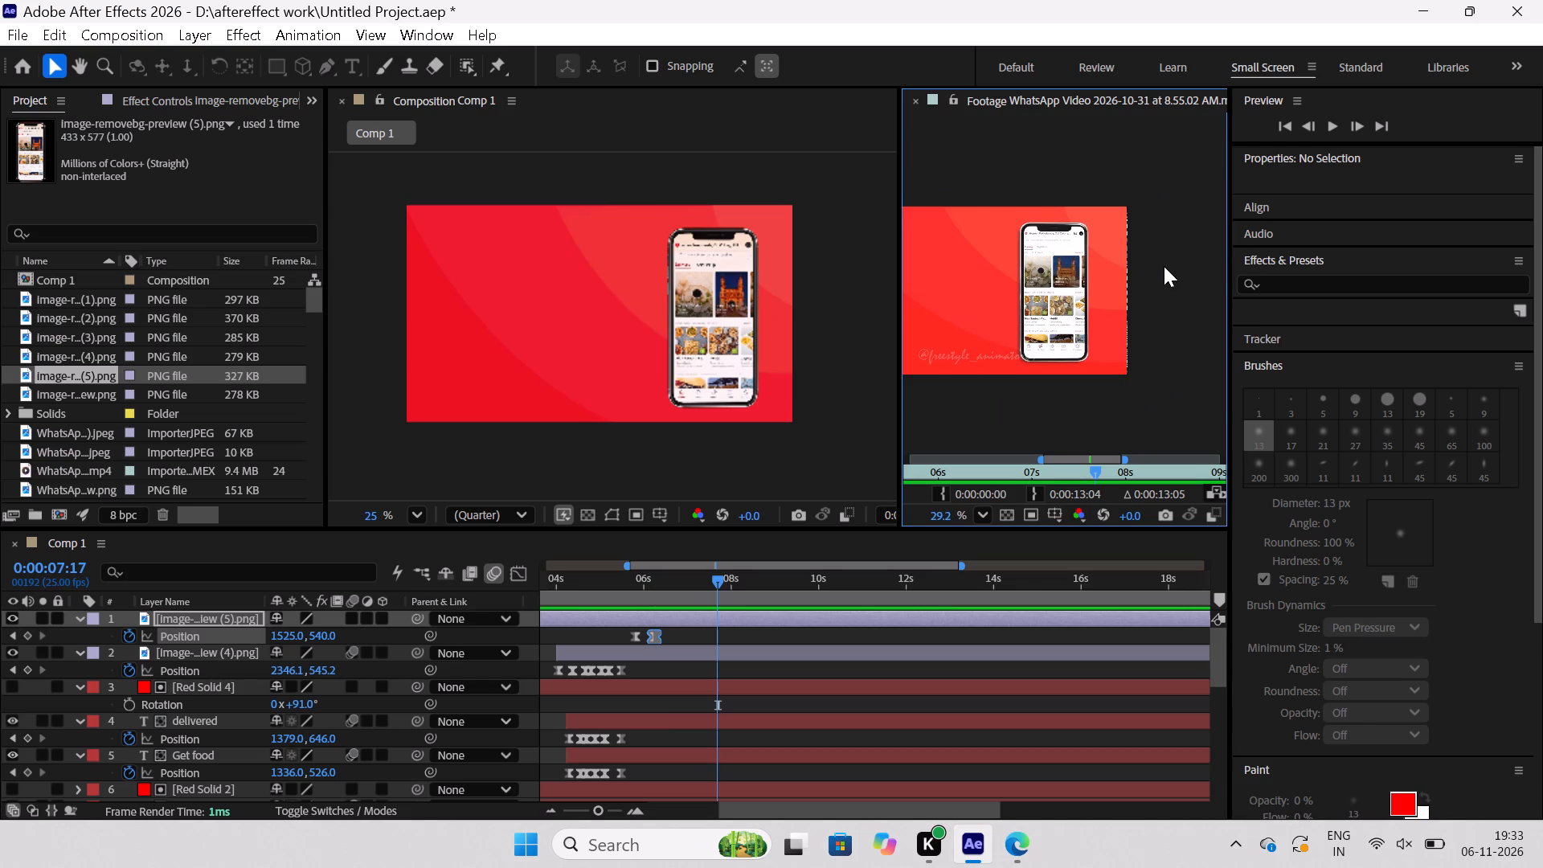
{"action": "scroll", "coordinate": [1164, 266], "scroll_direction": "down", "scroll_amount": 2}
{"action": "scroll", "coordinate": [998, 283], "scroll_direction": "up", "scroll_amount": 4}
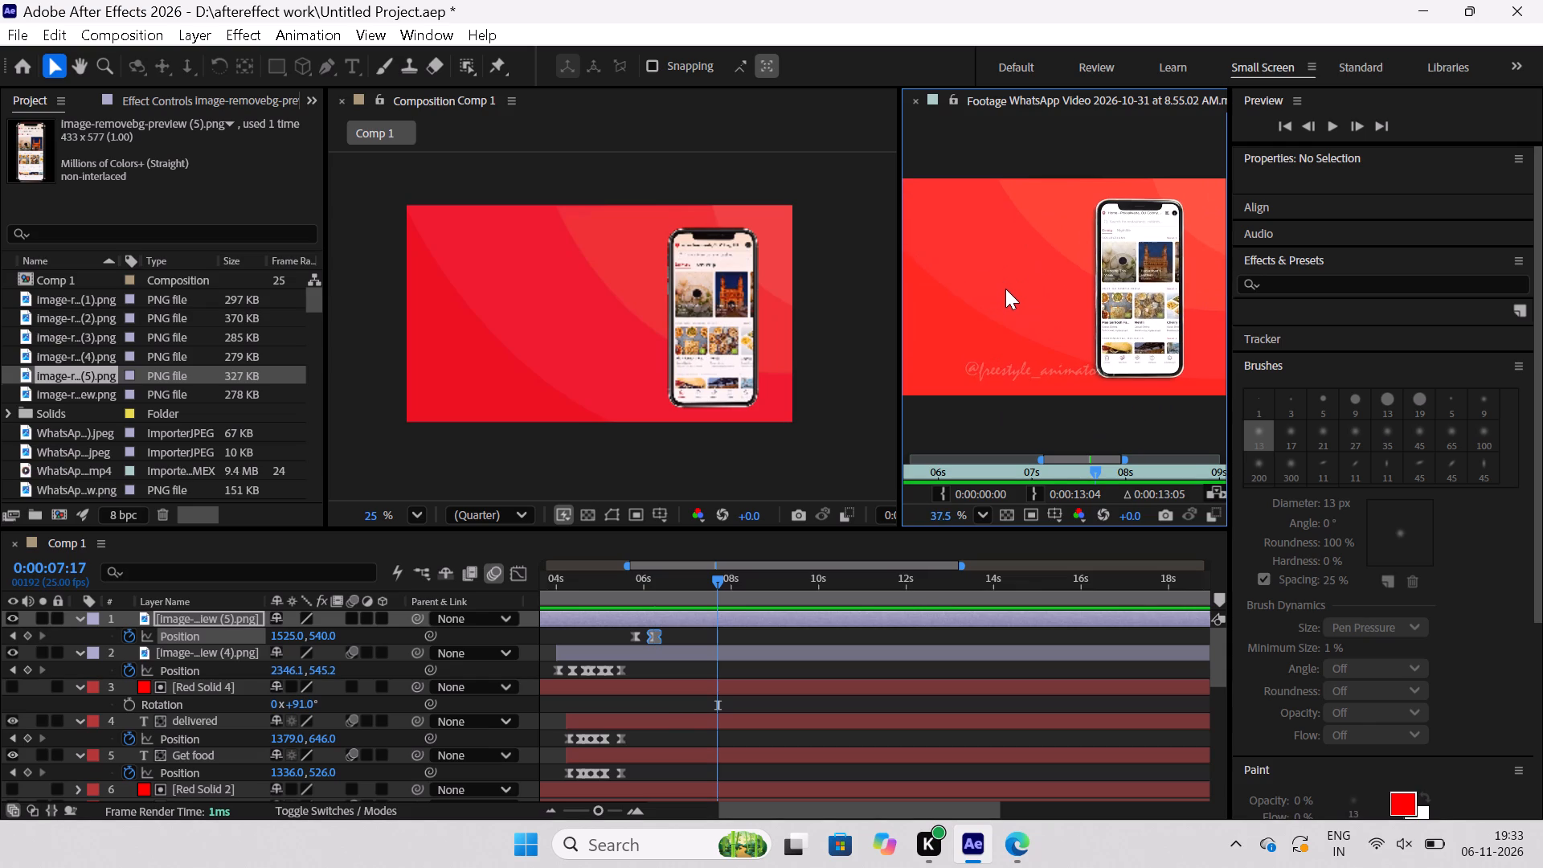
{"action": "left_click_drag", "start_coordinate": [1093, 472], "coordinate": [1054, 481]}
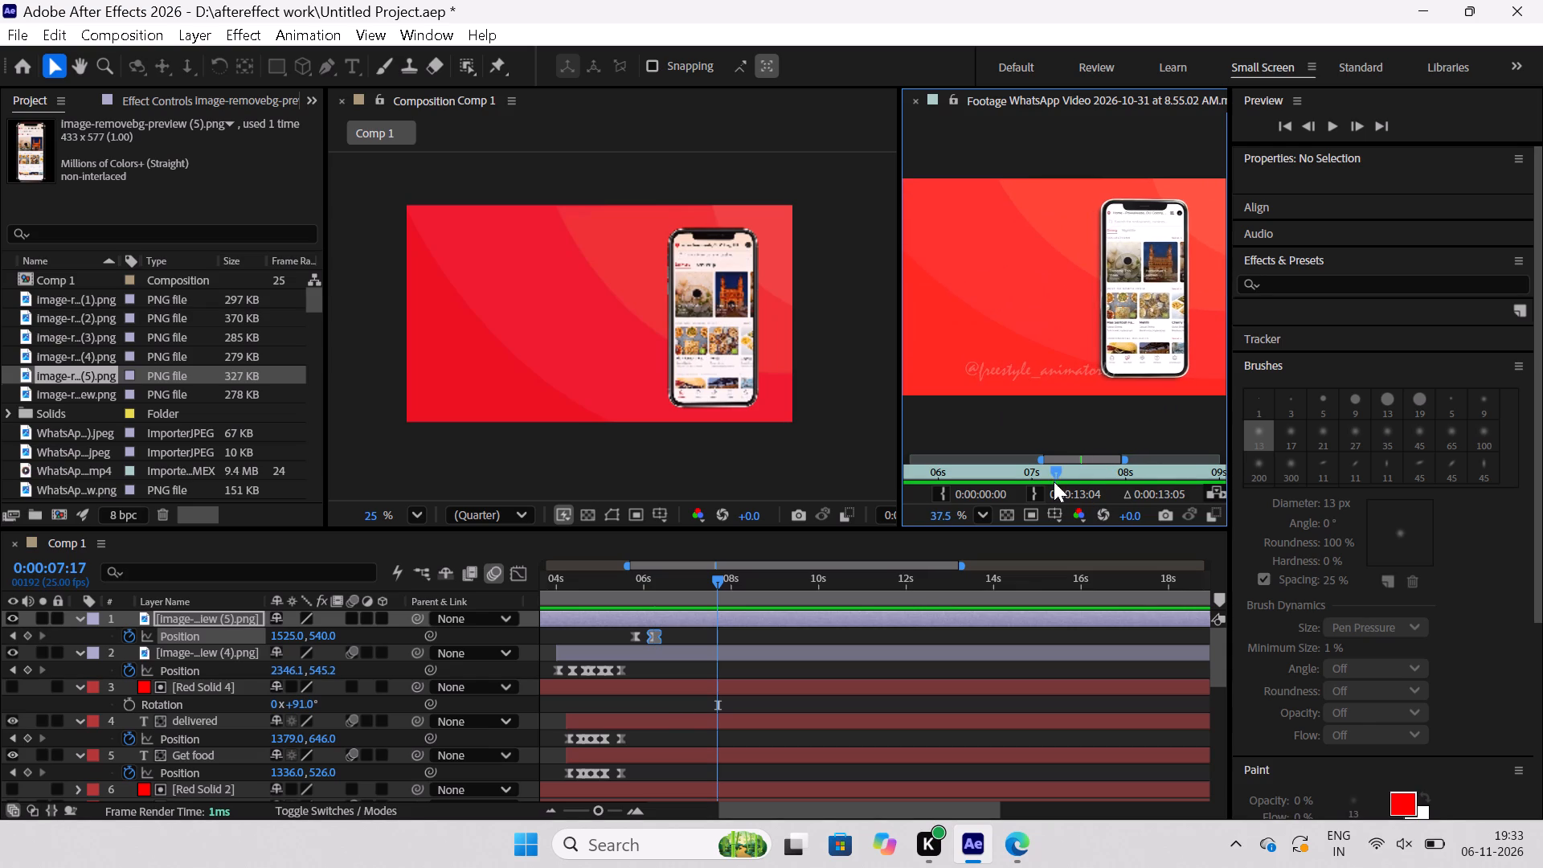
{"action": "left_click_drag", "start_coordinate": [1054, 481], "coordinate": [1080, 500]}
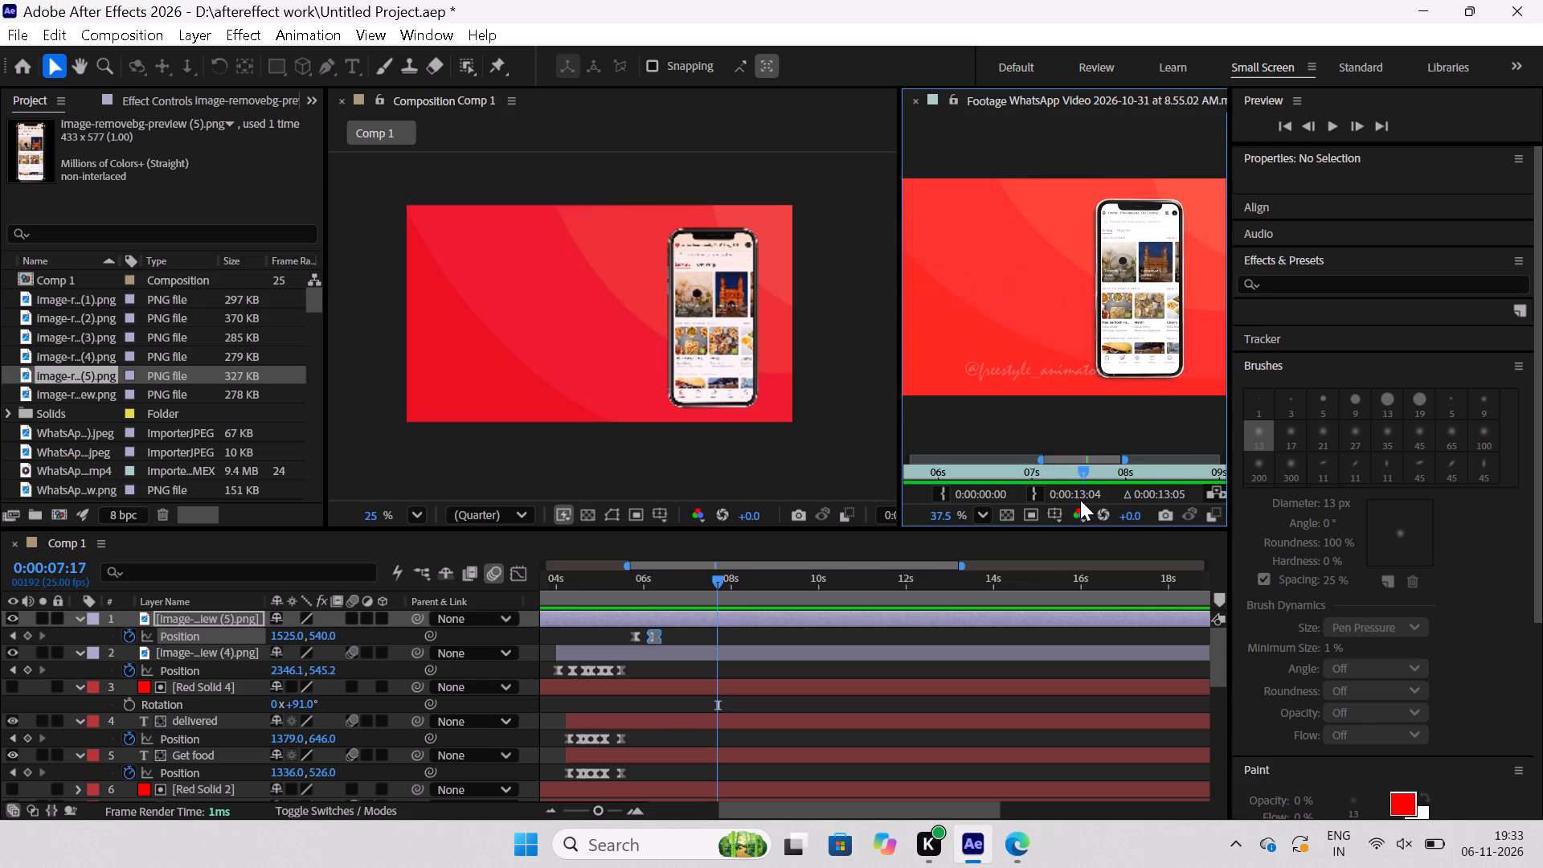
{"action": "left_click_drag", "start_coordinate": [1080, 500], "coordinate": [1029, 504]}
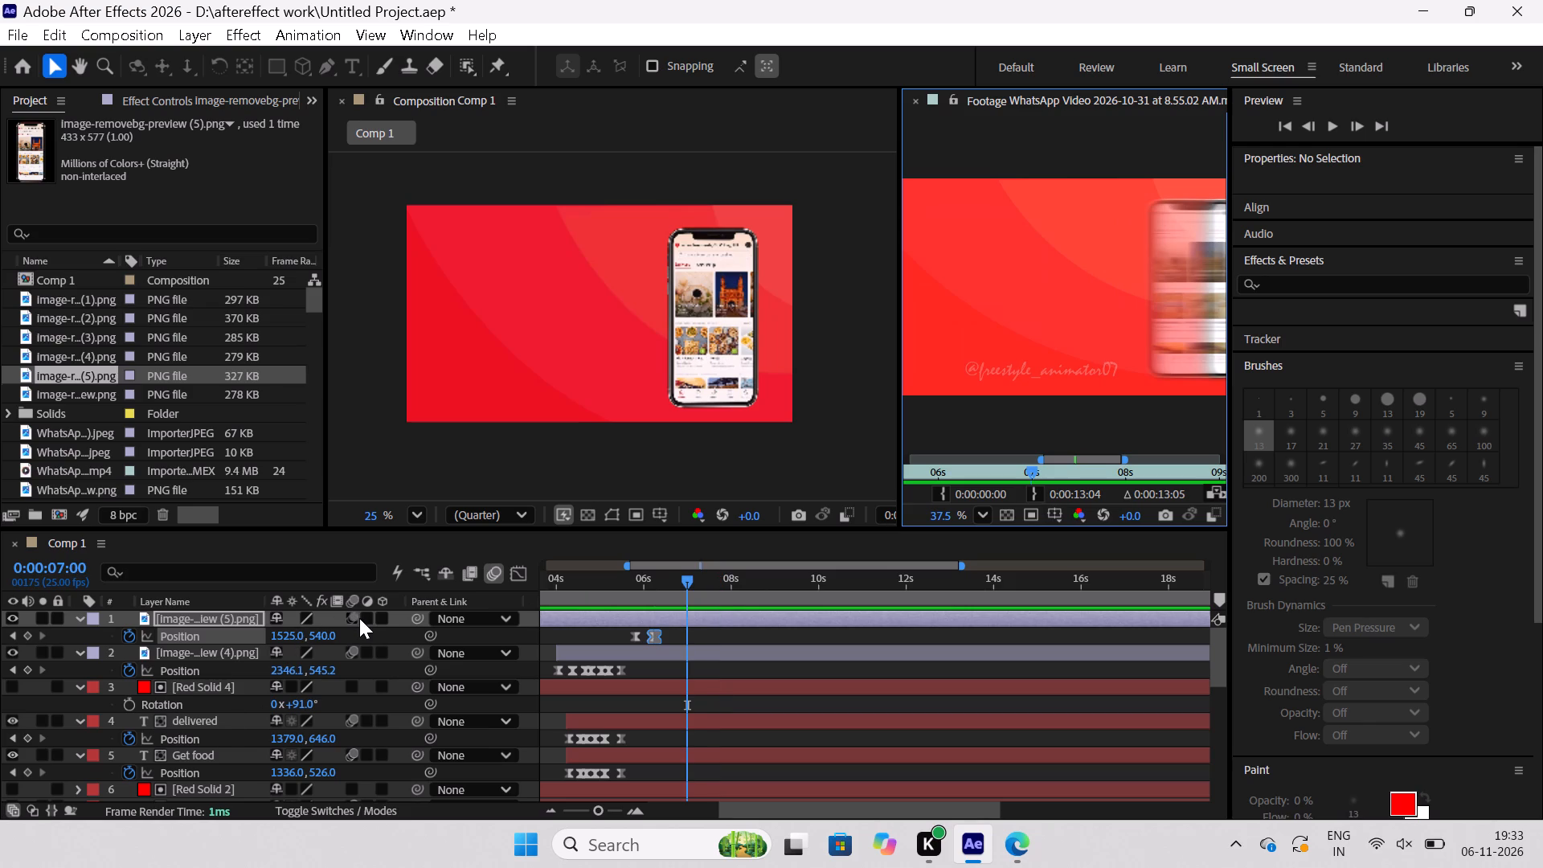
Enable motion blur on the new phone image layer and check its slide-in across the position keyframes.
{"action": "left_click", "coordinate": [358, 619]}
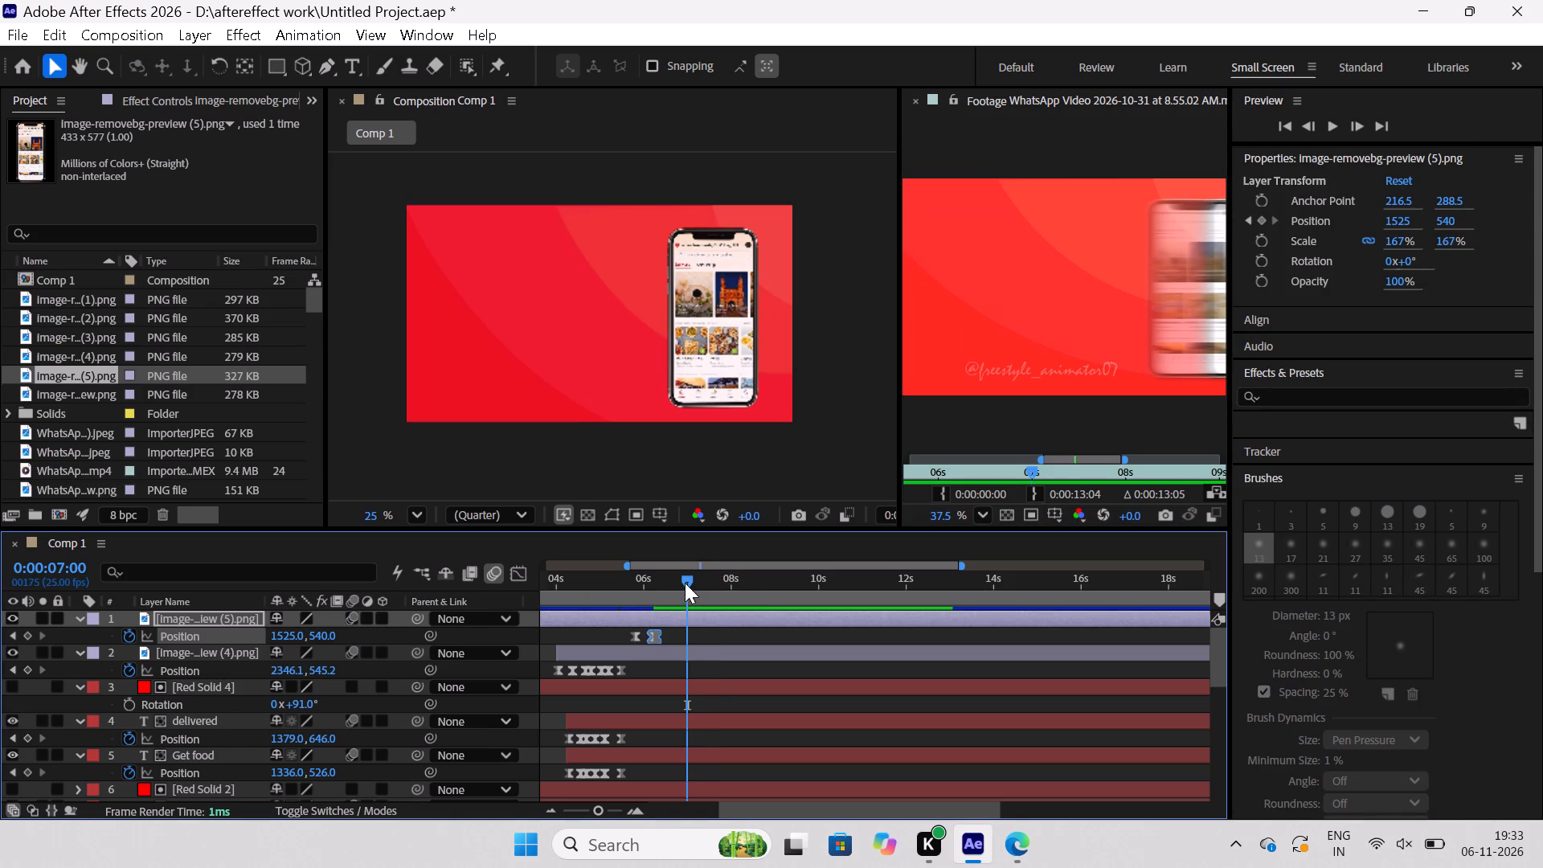
{"action": "left_click_drag", "start_coordinate": [685, 583], "coordinate": [629, 634]}
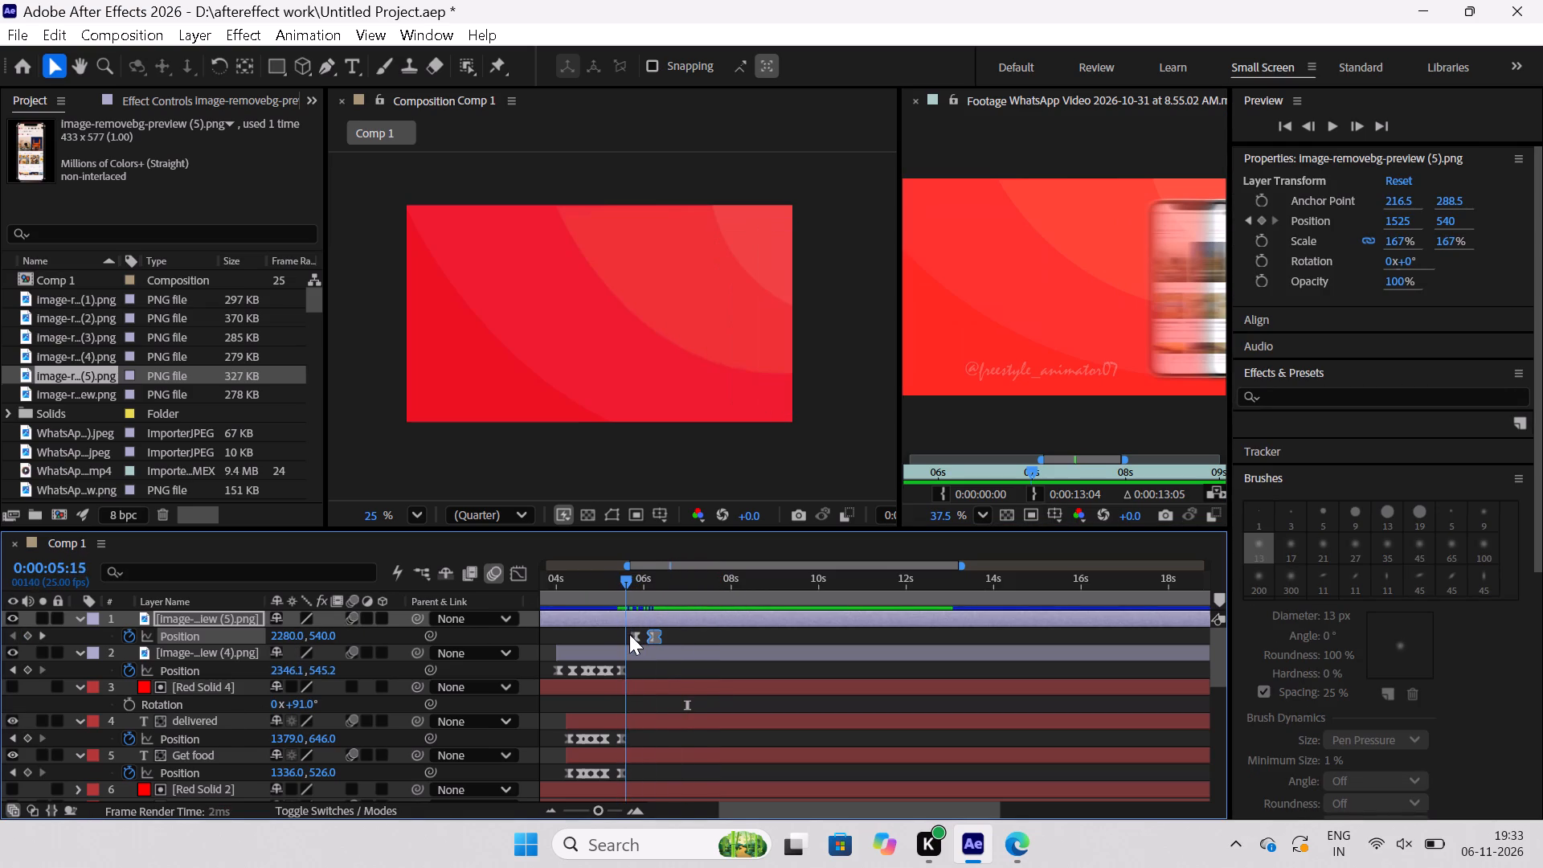
{"action": "left_click_drag", "start_coordinate": [629, 634], "coordinate": [656, 665]}
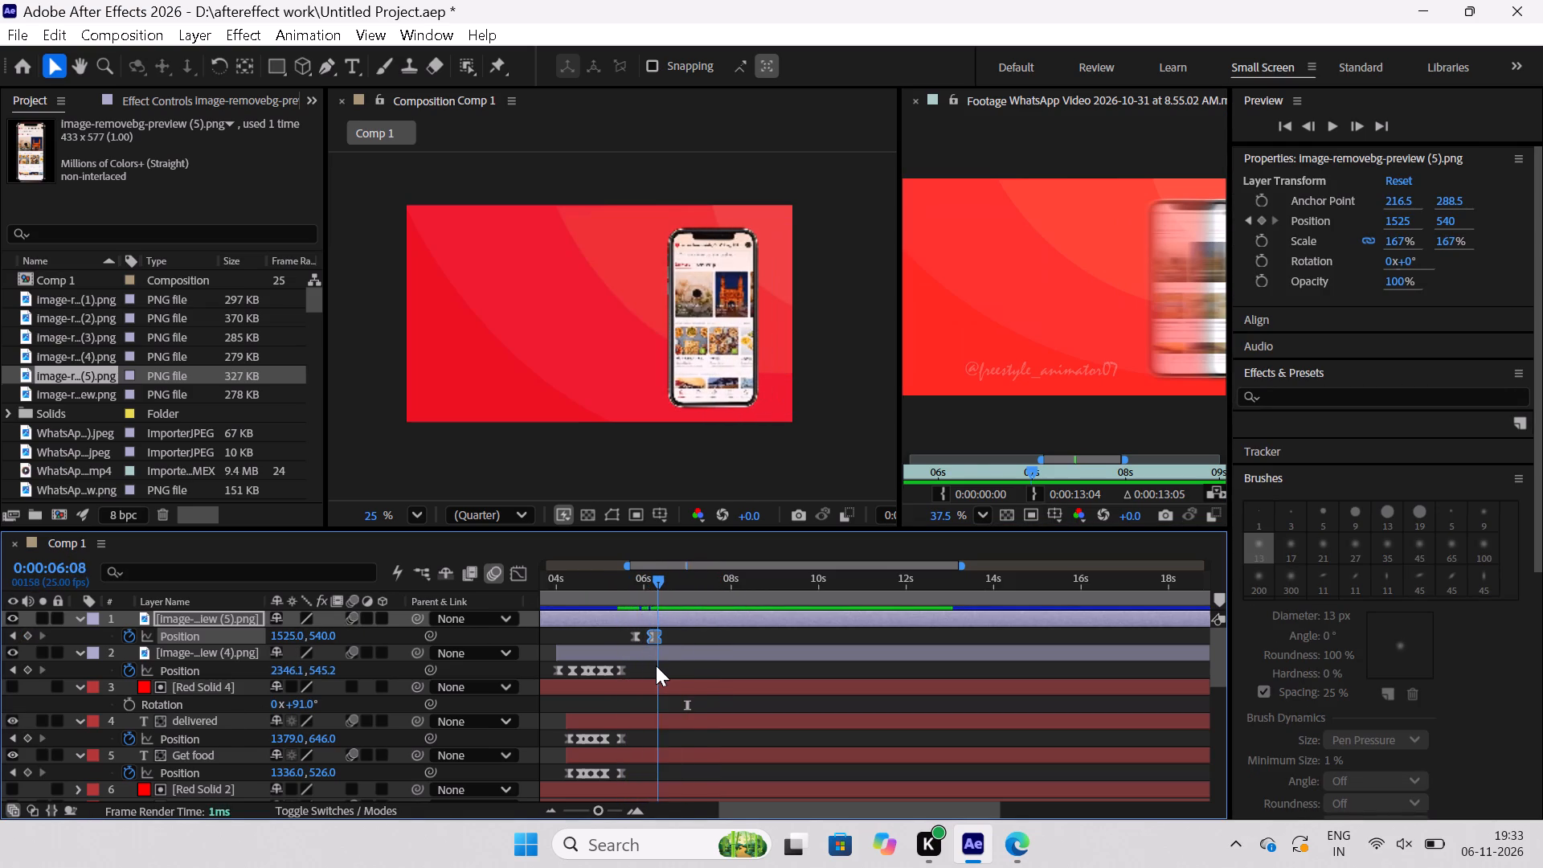
{"action": "left_click_drag", "start_coordinate": [656, 665], "coordinate": [657, 666]}
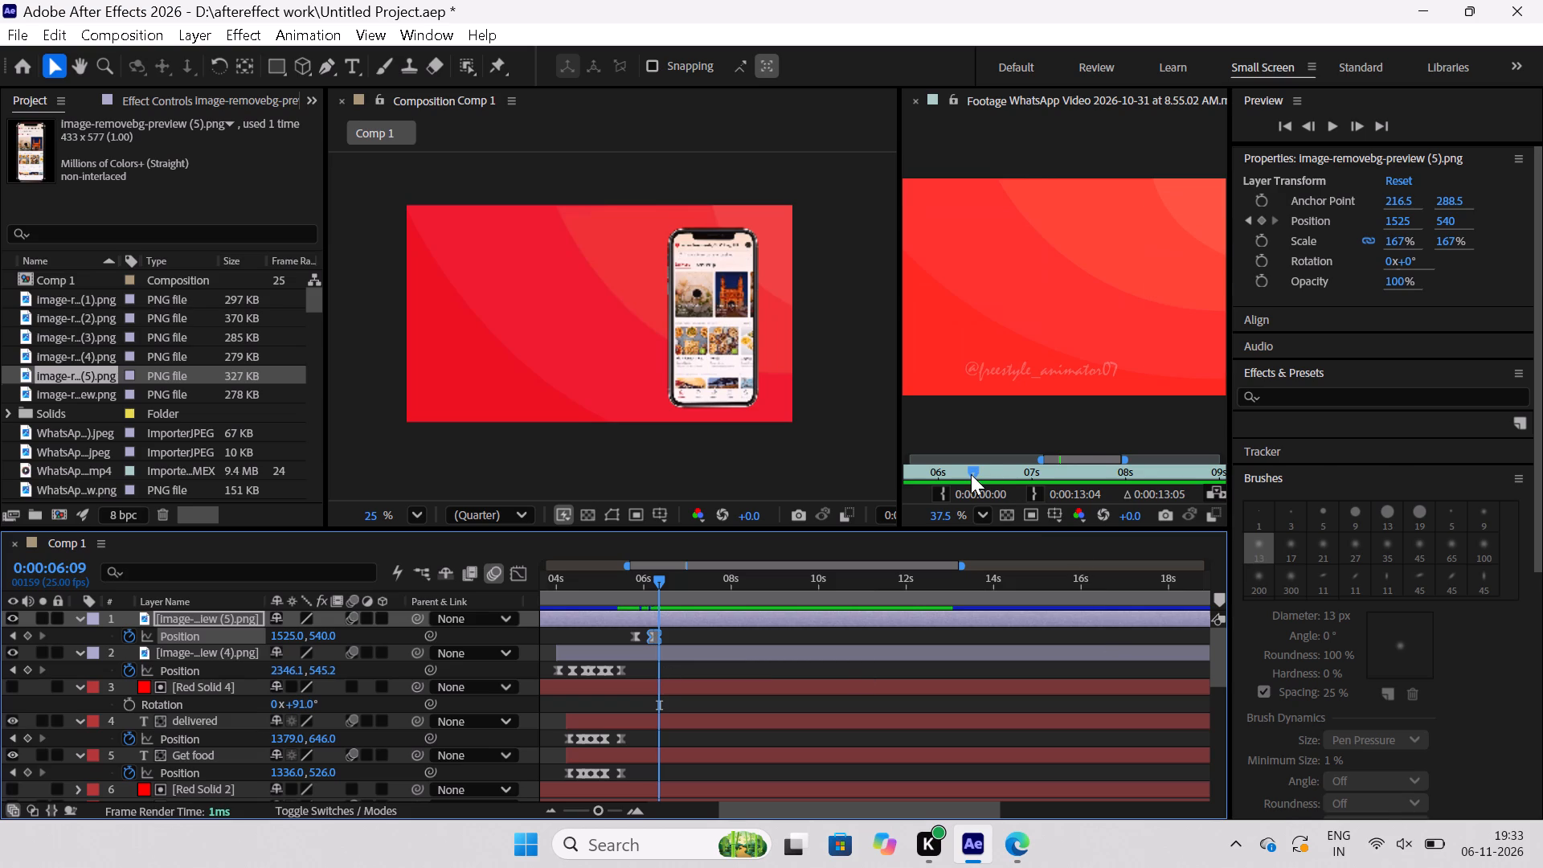
Study how the caption follows the phone in the reference footage up to 0:00:08:03, widening the footage view to read it fully.
{"action": "left_click_drag", "start_coordinate": [971, 474], "coordinate": [1020, 498]}
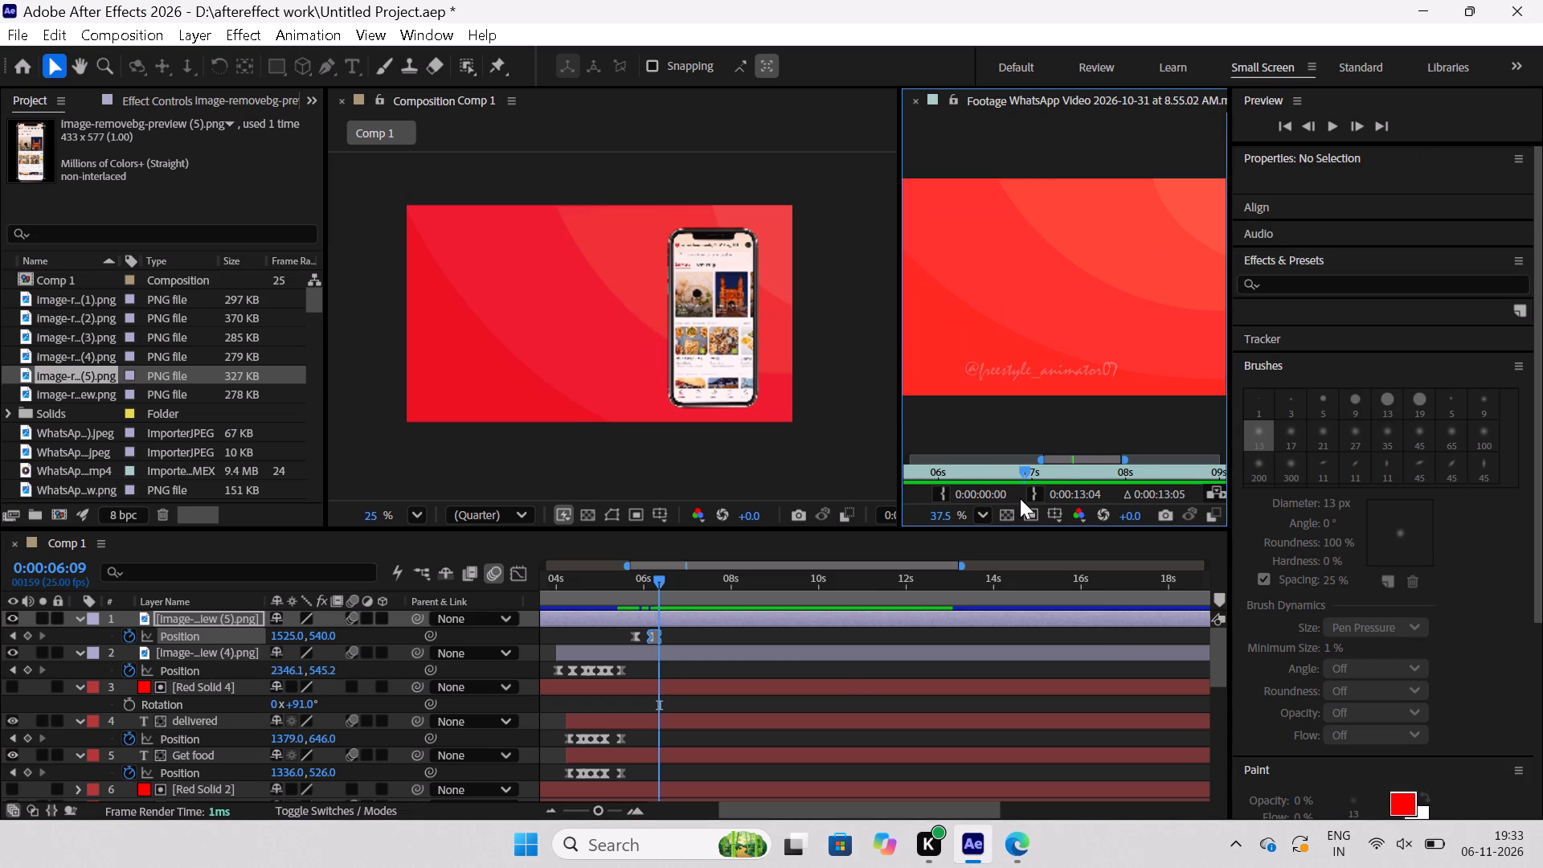
{"action": "left_click_drag", "start_coordinate": [1020, 498], "coordinate": [935, 514]}
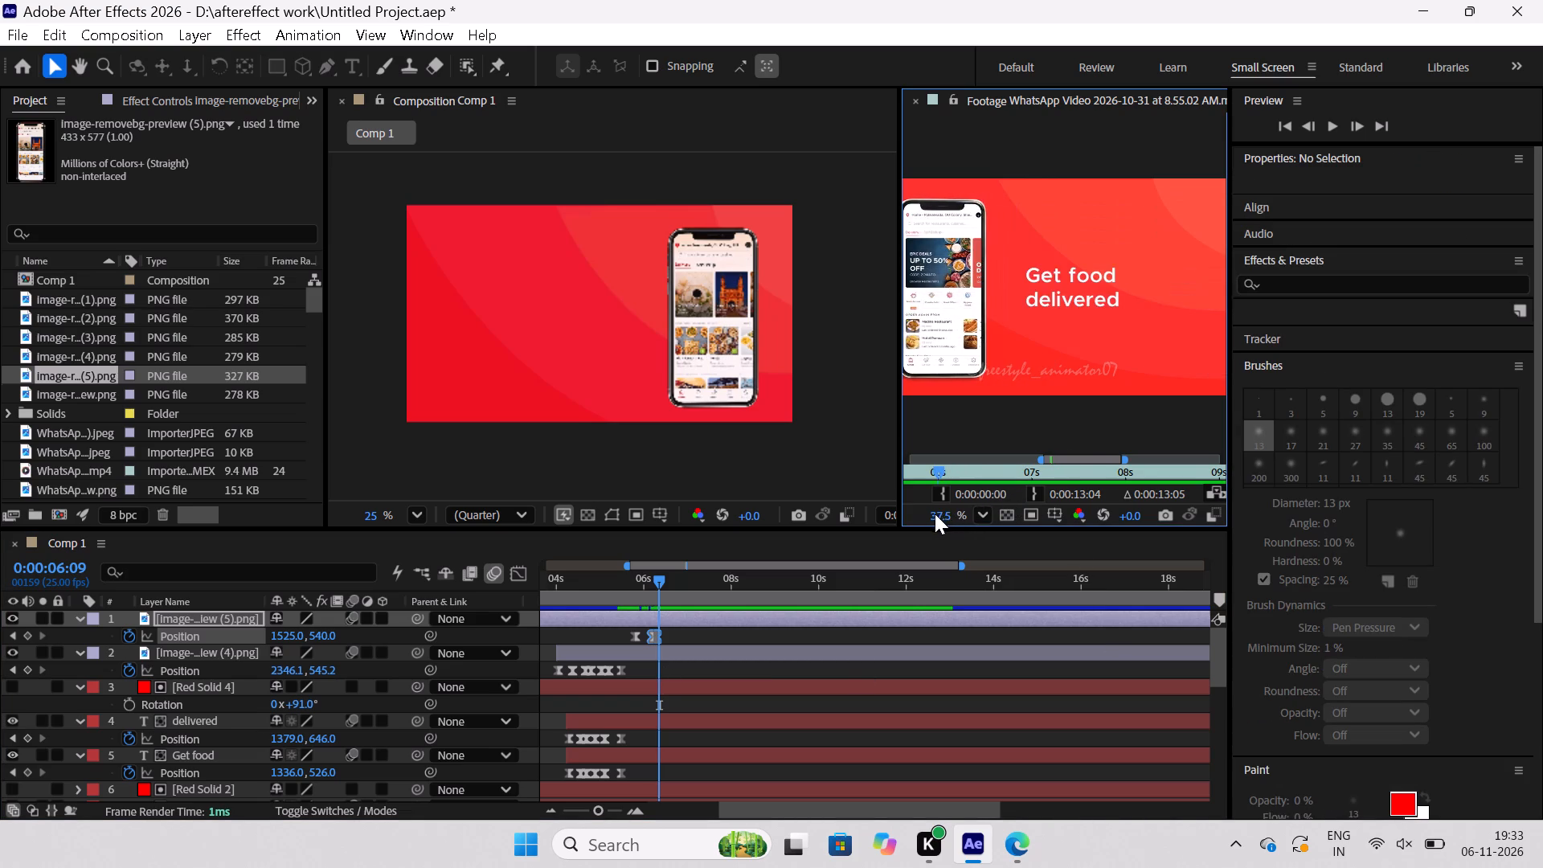
{"action": "left_click_drag", "start_coordinate": [935, 514], "coordinate": [1050, 541]}
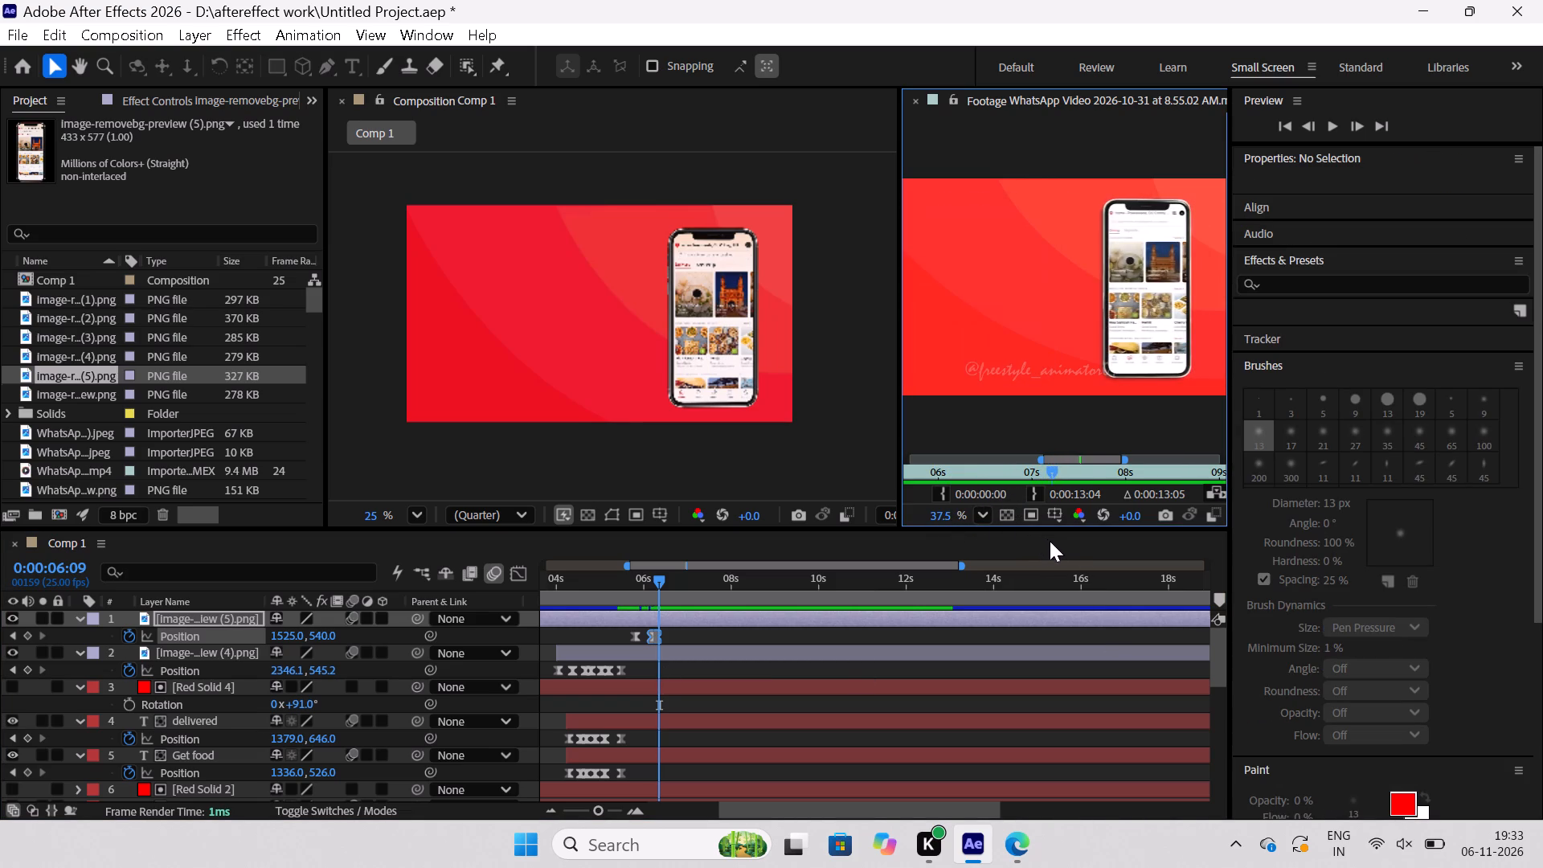
{"action": "left_click_drag", "start_coordinate": [1050, 541], "coordinate": [1116, 559]}
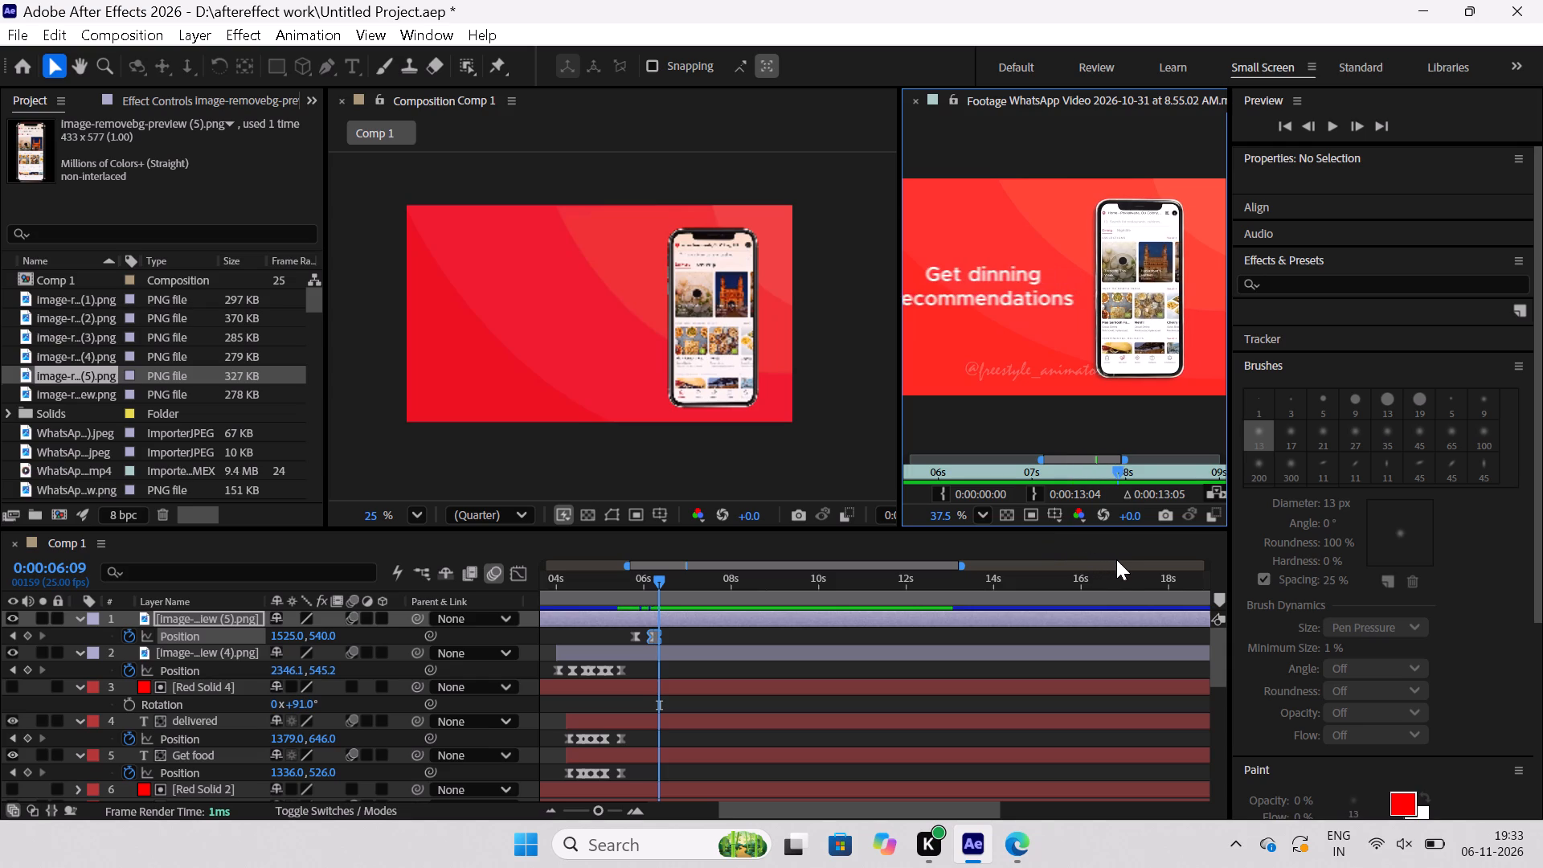
{"action": "left_click_drag", "start_coordinate": [1116, 559], "coordinate": [1103, 560]}
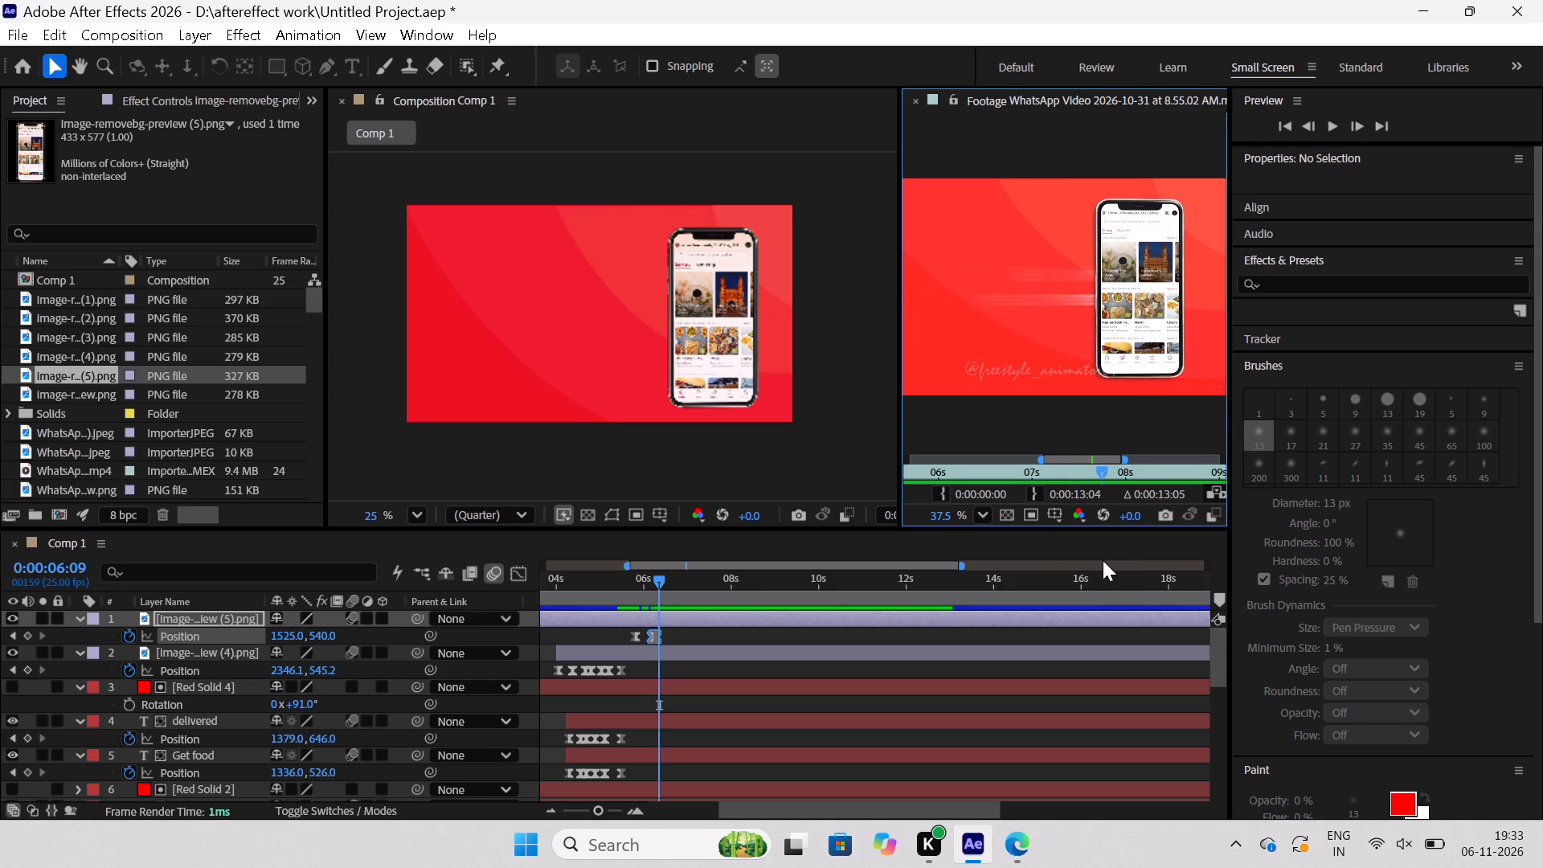
{"action": "left_click_drag", "start_coordinate": [1103, 560], "coordinate": [1113, 560]}
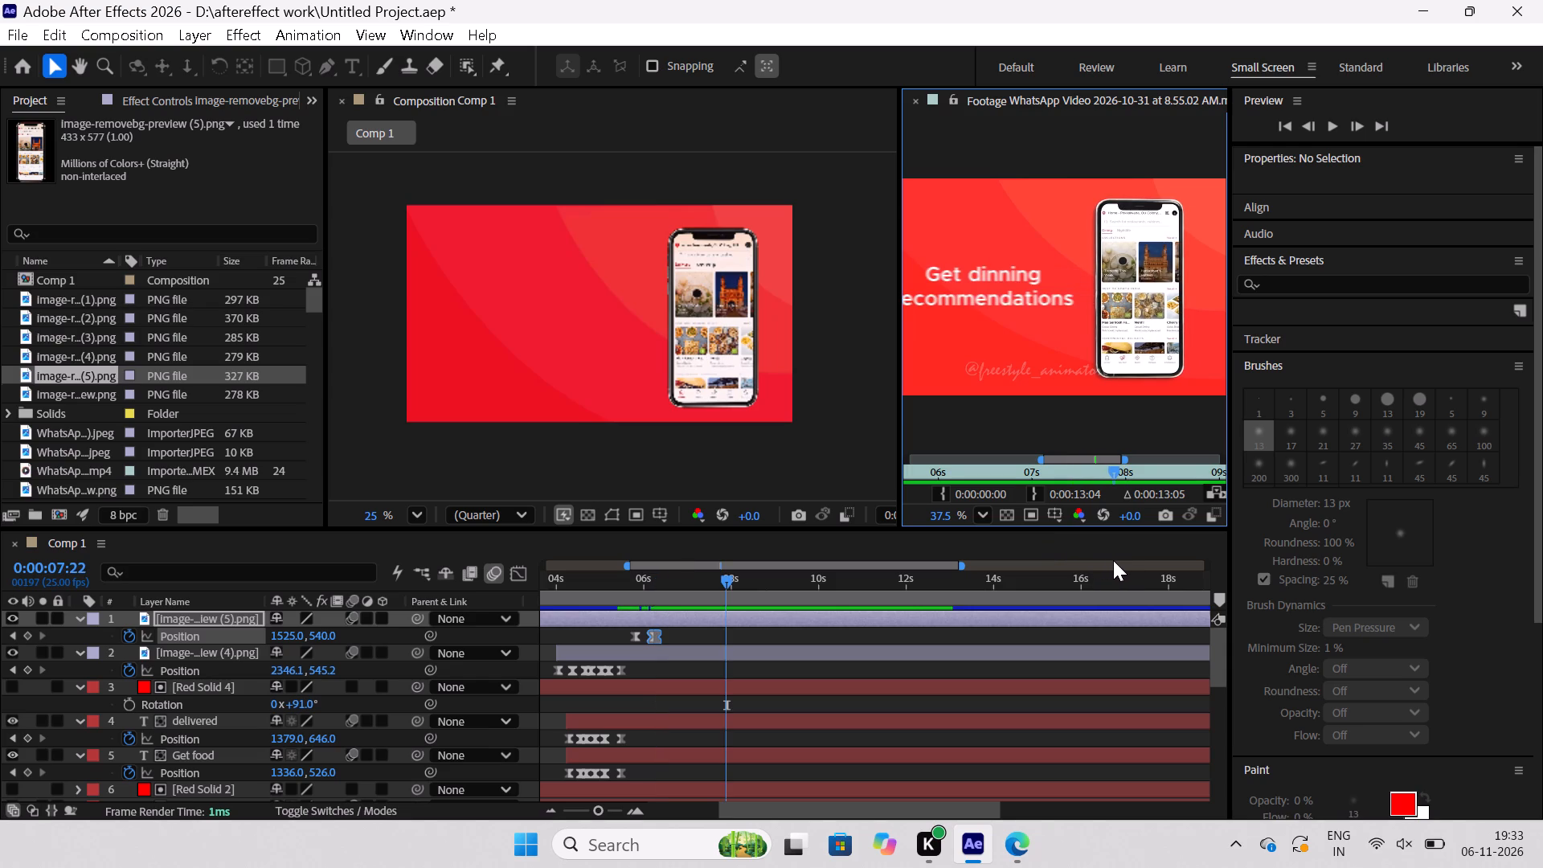
{"action": "left_click_drag", "start_coordinate": [1111, 469], "coordinate": [1133, 487]}
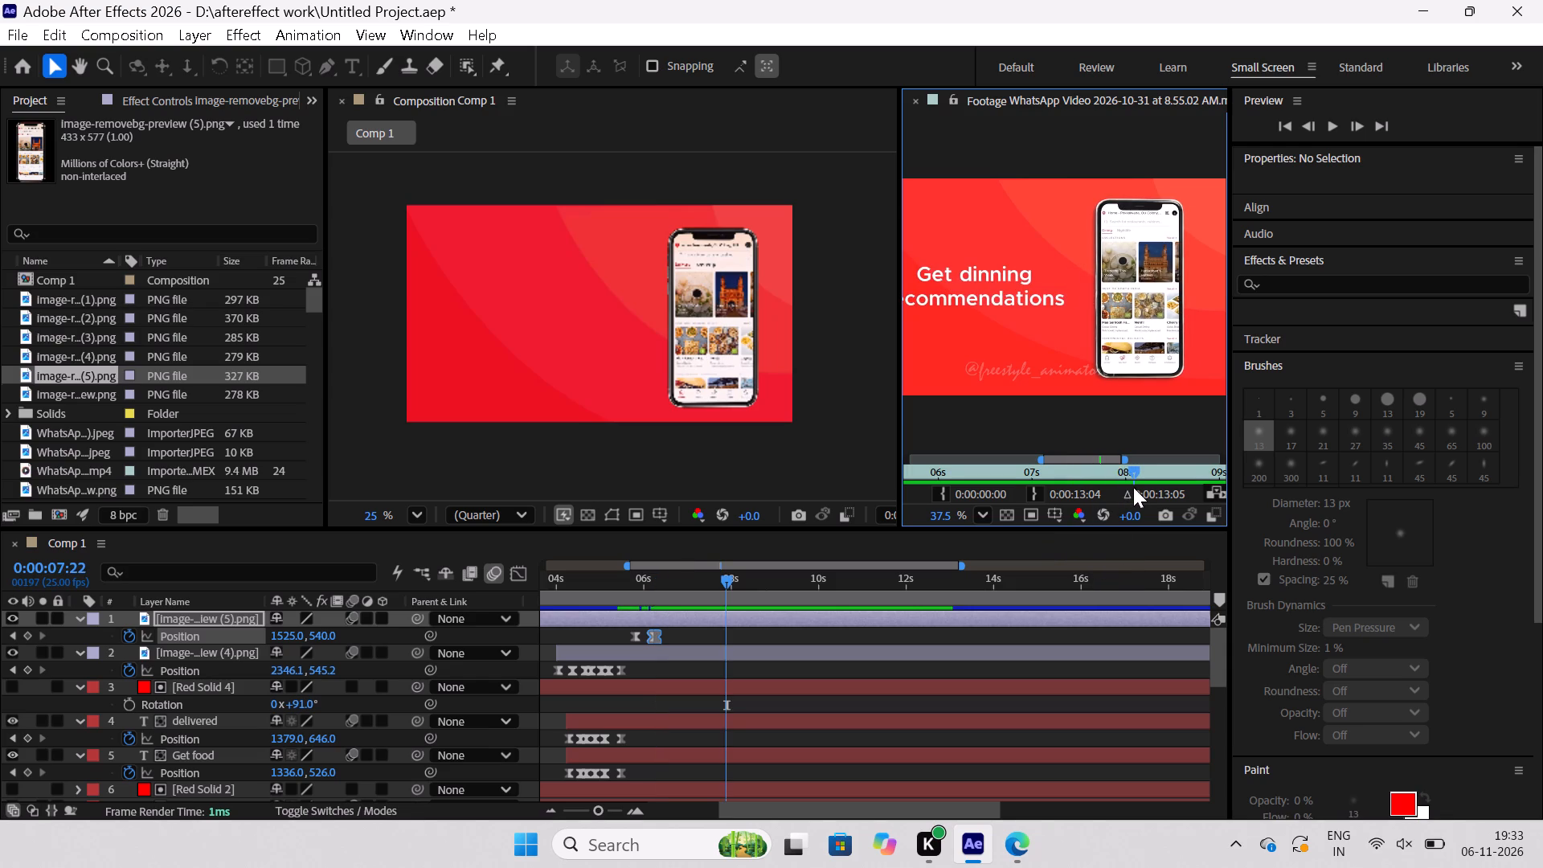
{"action": "left_click_drag", "start_coordinate": [1133, 487], "coordinate": [1134, 487]}
{"action": "left_click_drag", "start_coordinate": [898, 367], "coordinate": [888, 366]}
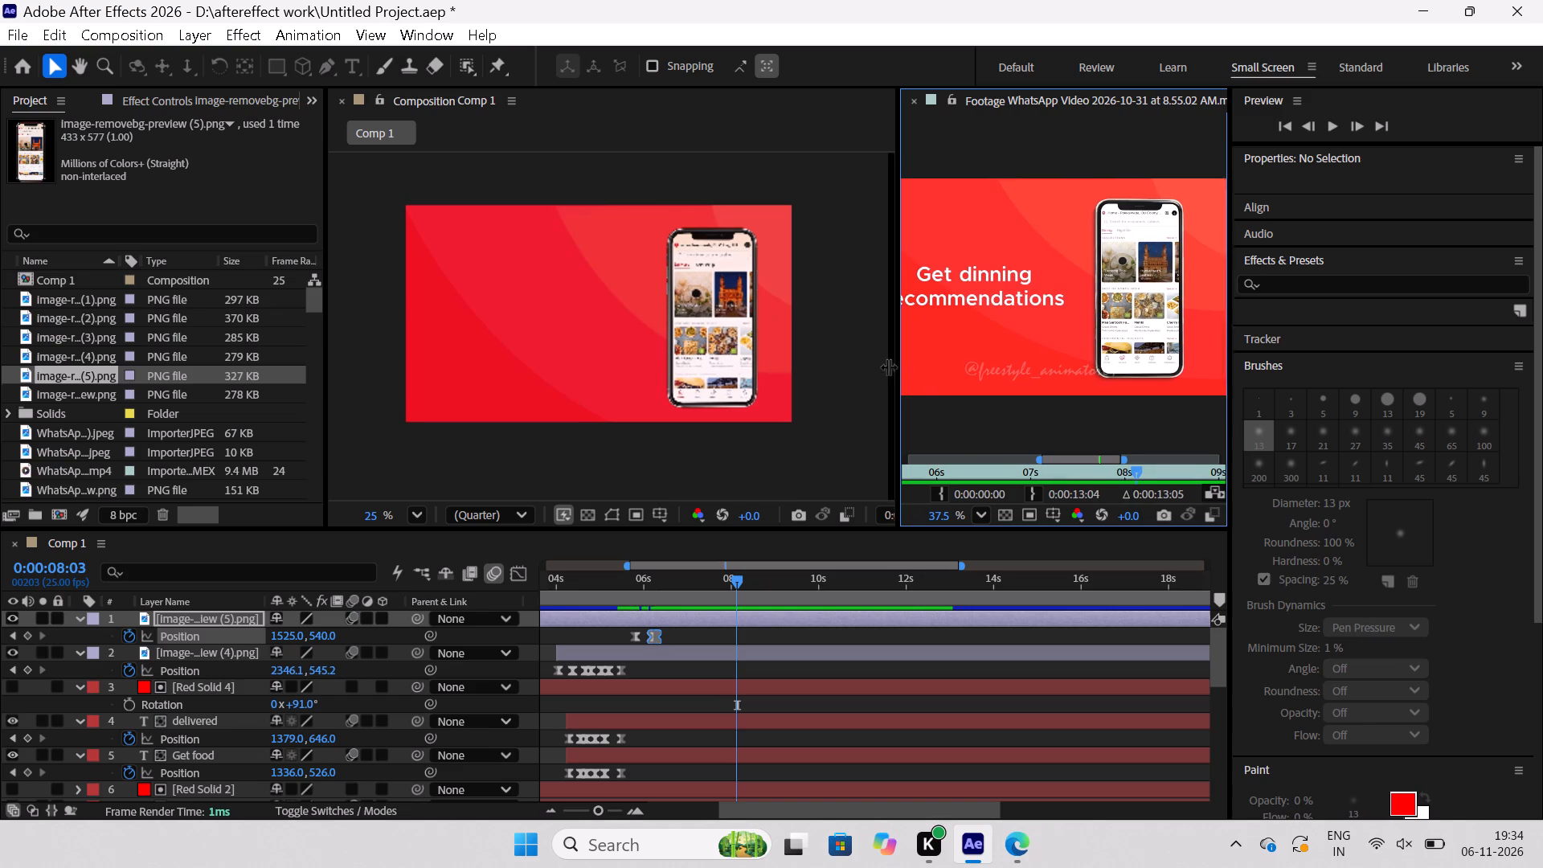
{"action": "left_click_drag", "start_coordinate": [888, 366], "coordinate": [837, 389]}
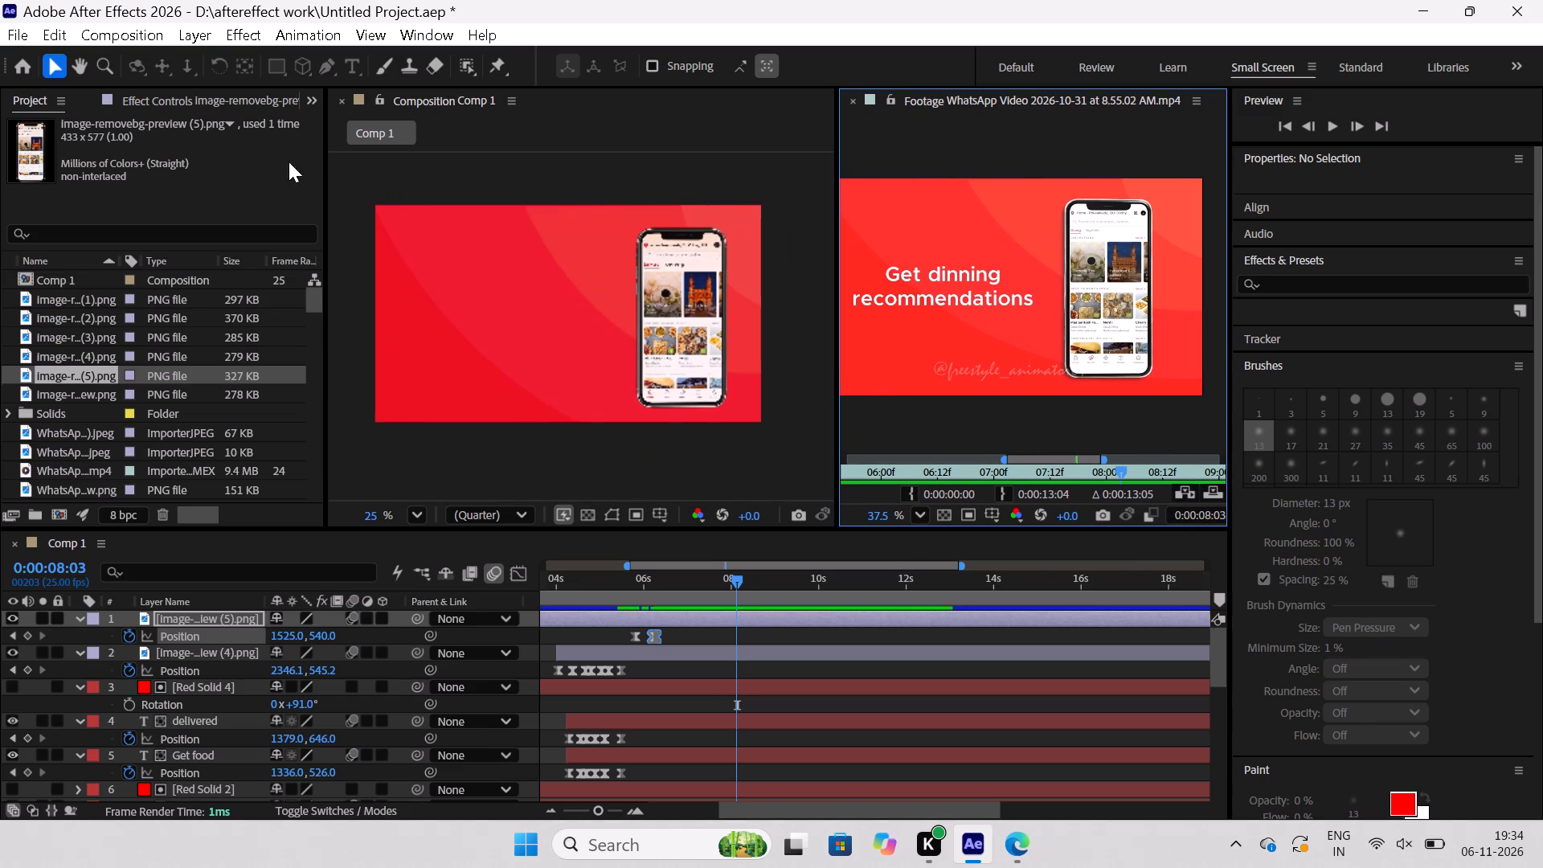
Add a text layer reading "Get dinning" on the red background beside the phone at 0:00:08:03.
{"action": "scroll", "coordinate": [464, 229], "scroll_direction": "up", "scroll_amount": 1}
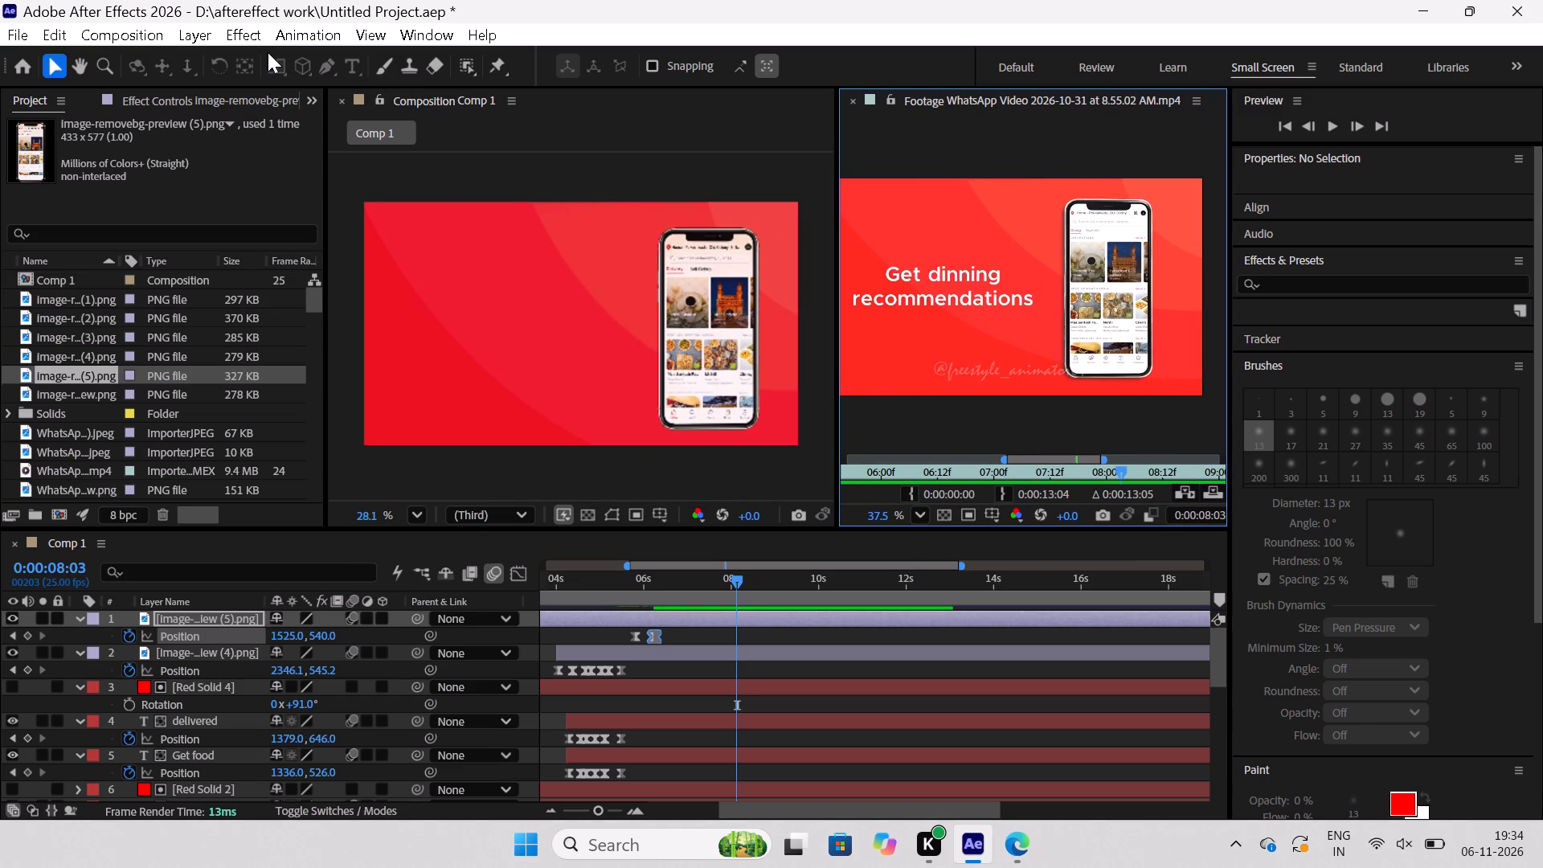
{"action": "left_click", "coordinate": [499, 182]}
{"action": "left_click", "coordinate": [356, 53]}
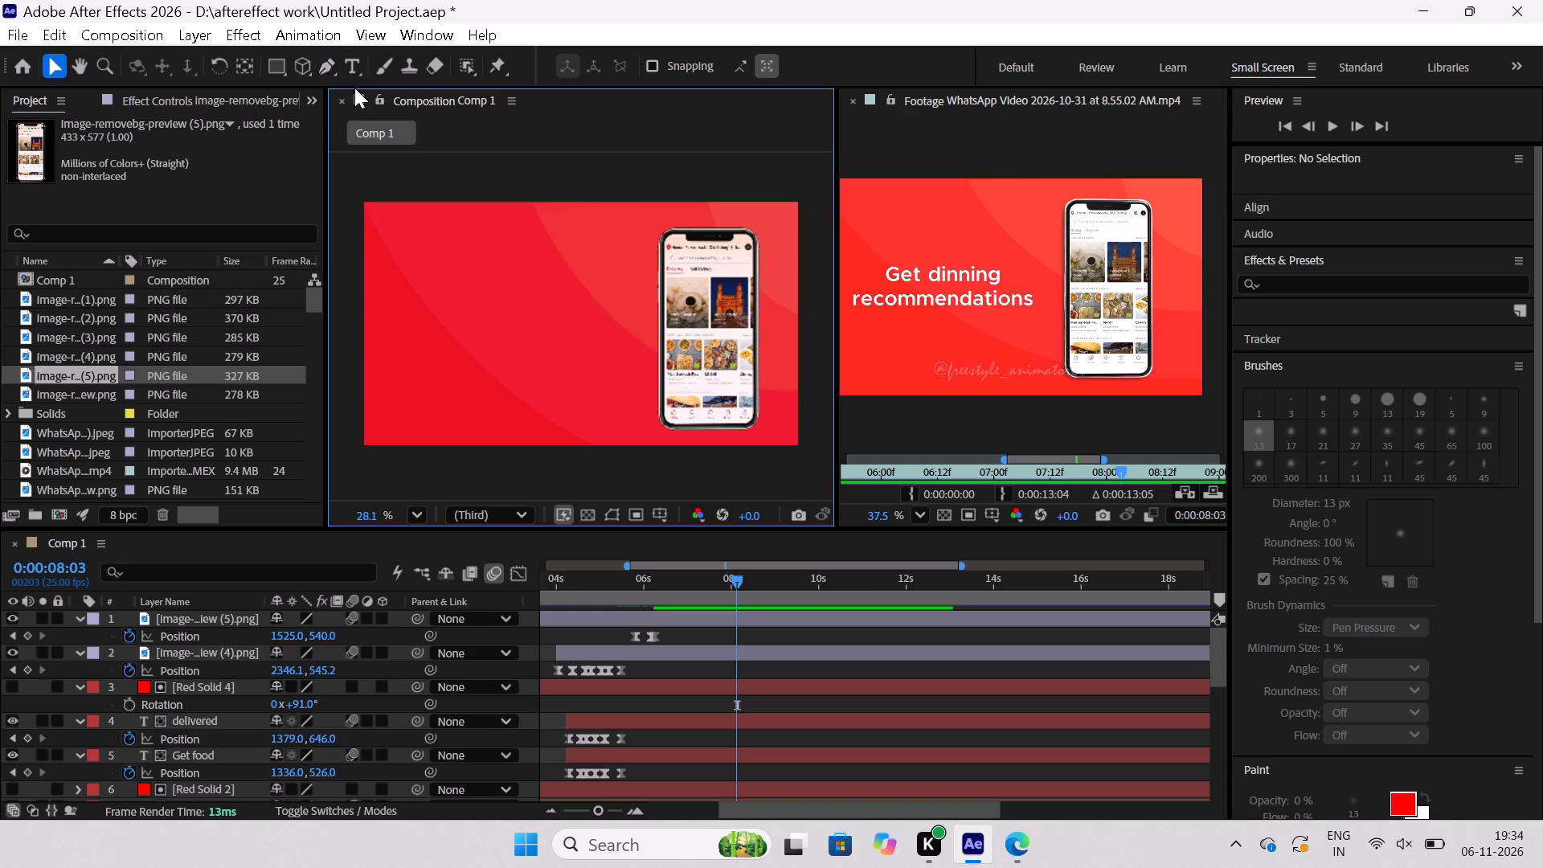
{"action": "left_click", "coordinate": [355, 72]}
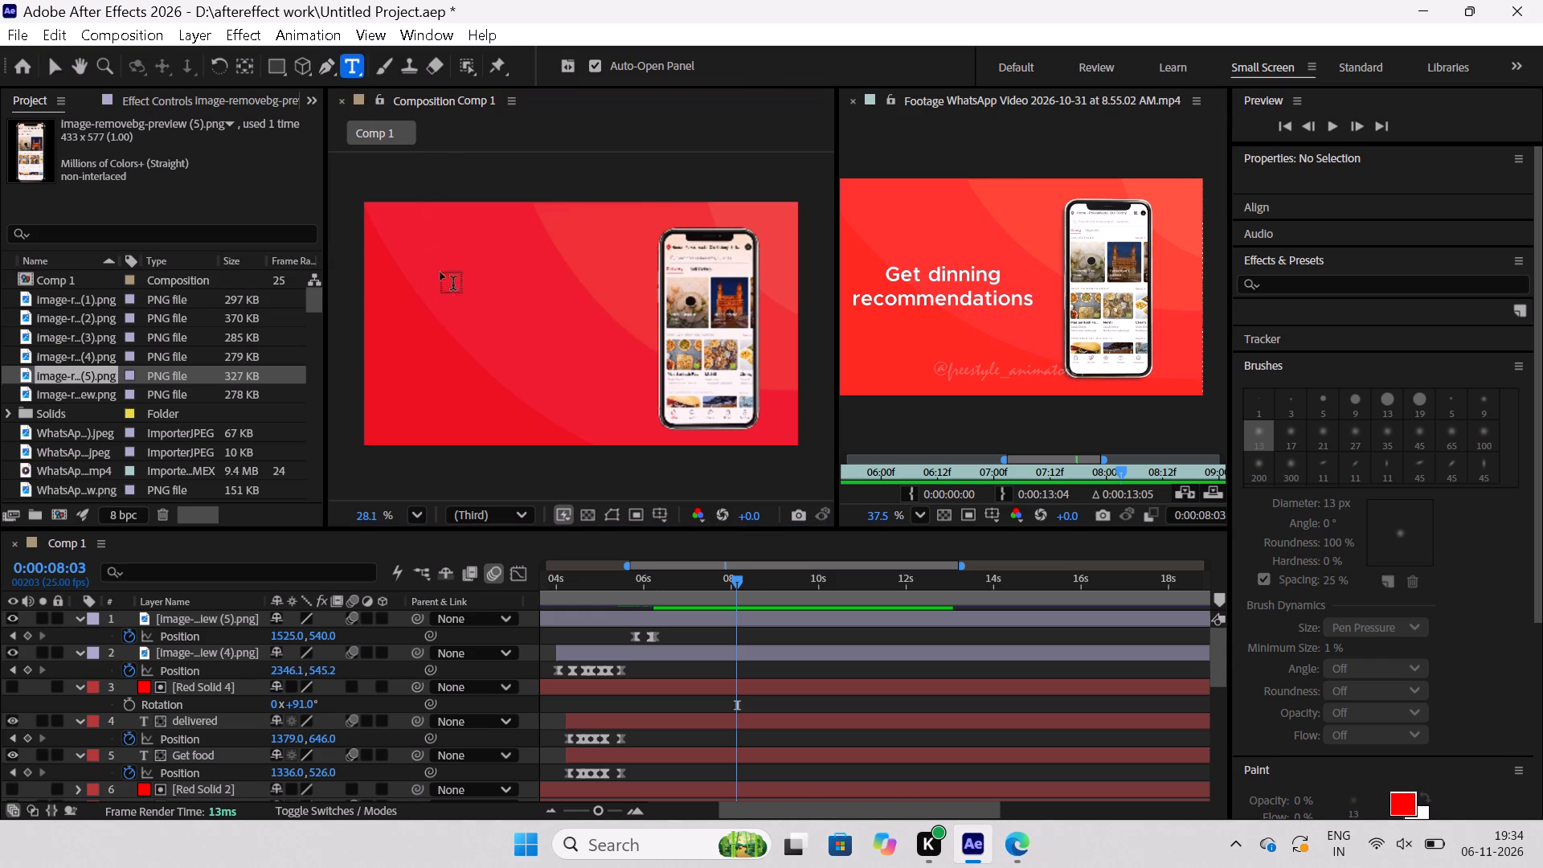
{"action": "left_click", "coordinate": [427, 255]}
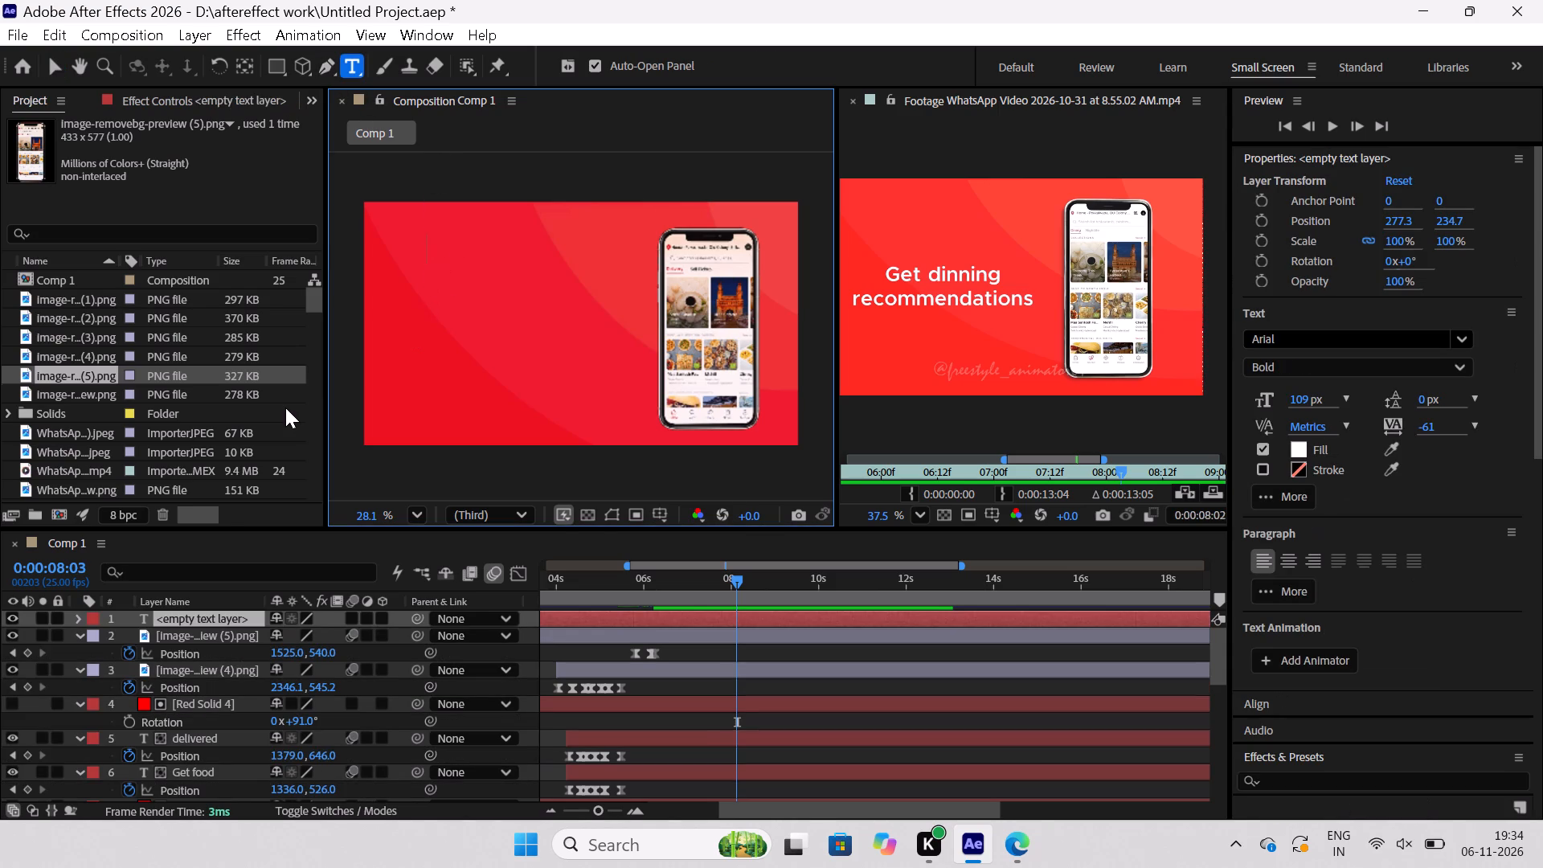
{"action": "type", "text": "get"}
{"action": "key", "text": "space"}
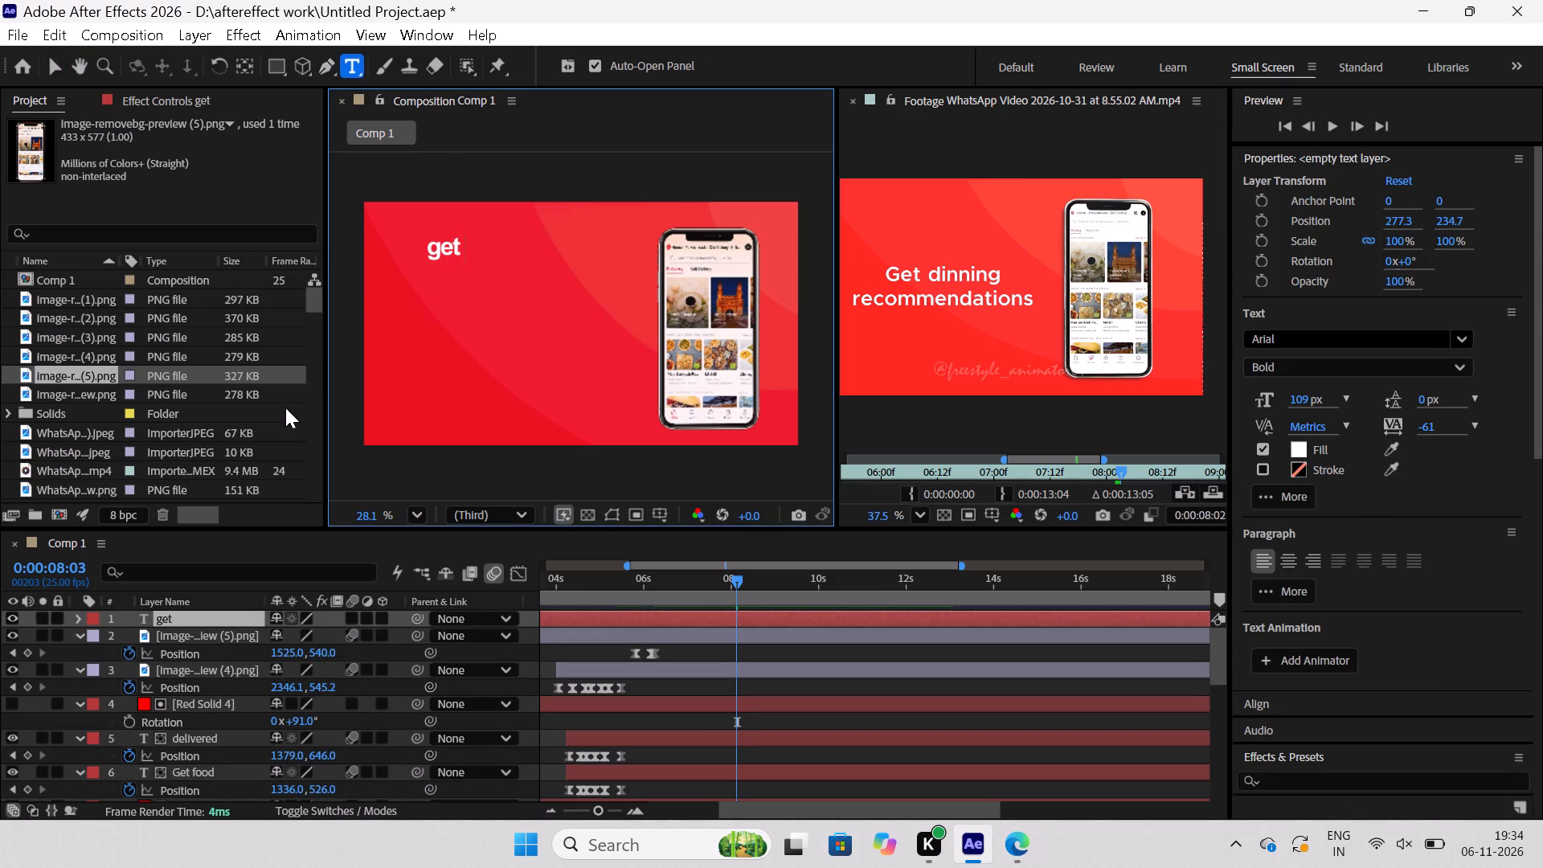
{"action": "key", "text": "BackSpace"}
{"action": "key", "text": "BackSpace"}
{"action": "key", "text": "BackSpace"}
{"action": "key", "text": "BackSpace"}
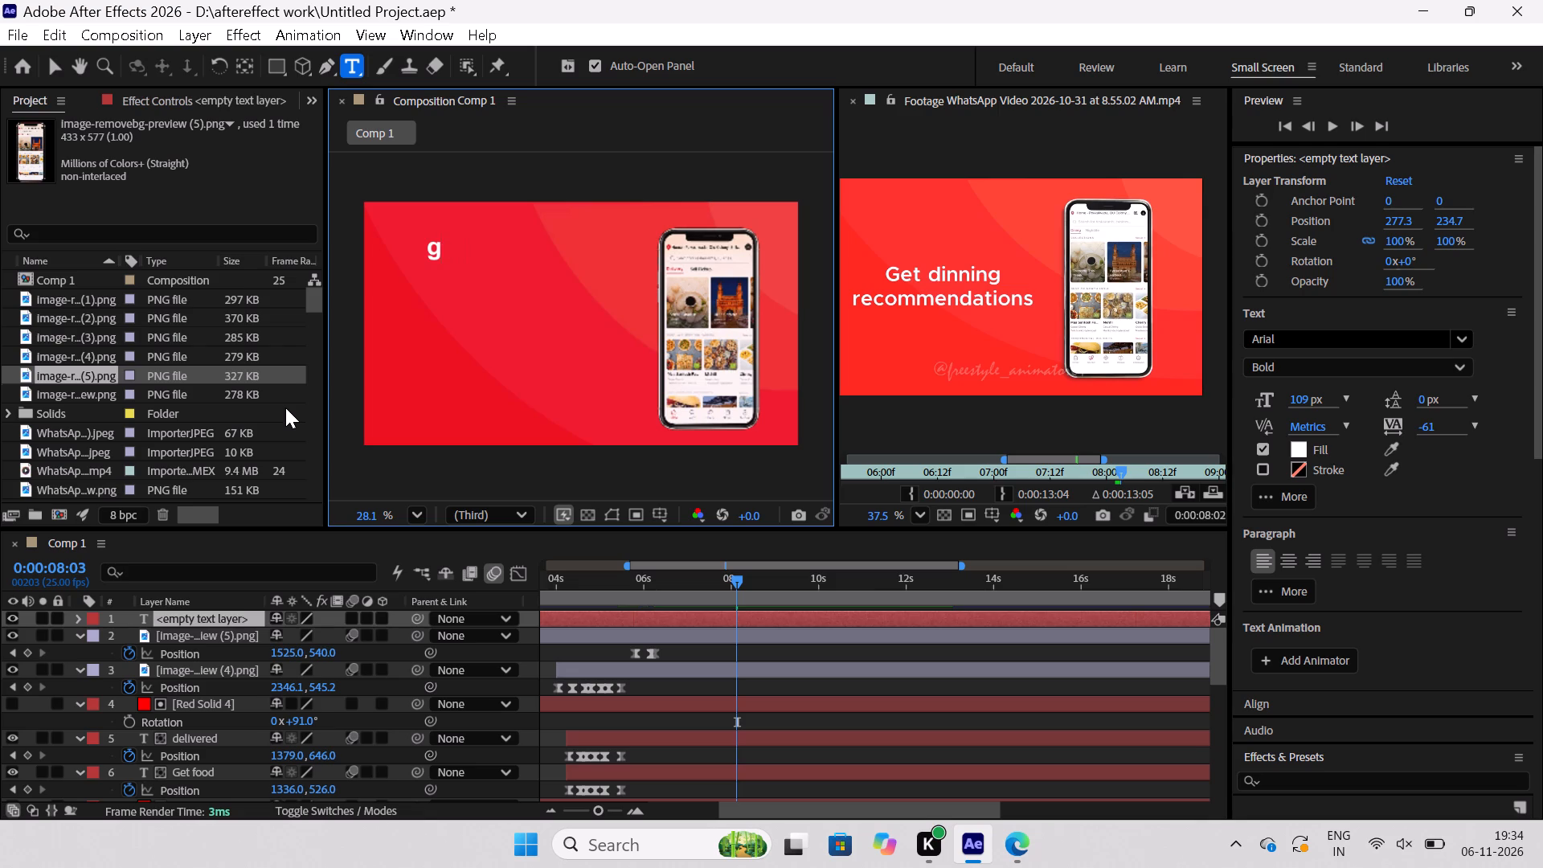
{"action": "type", "text": "Get dini"}
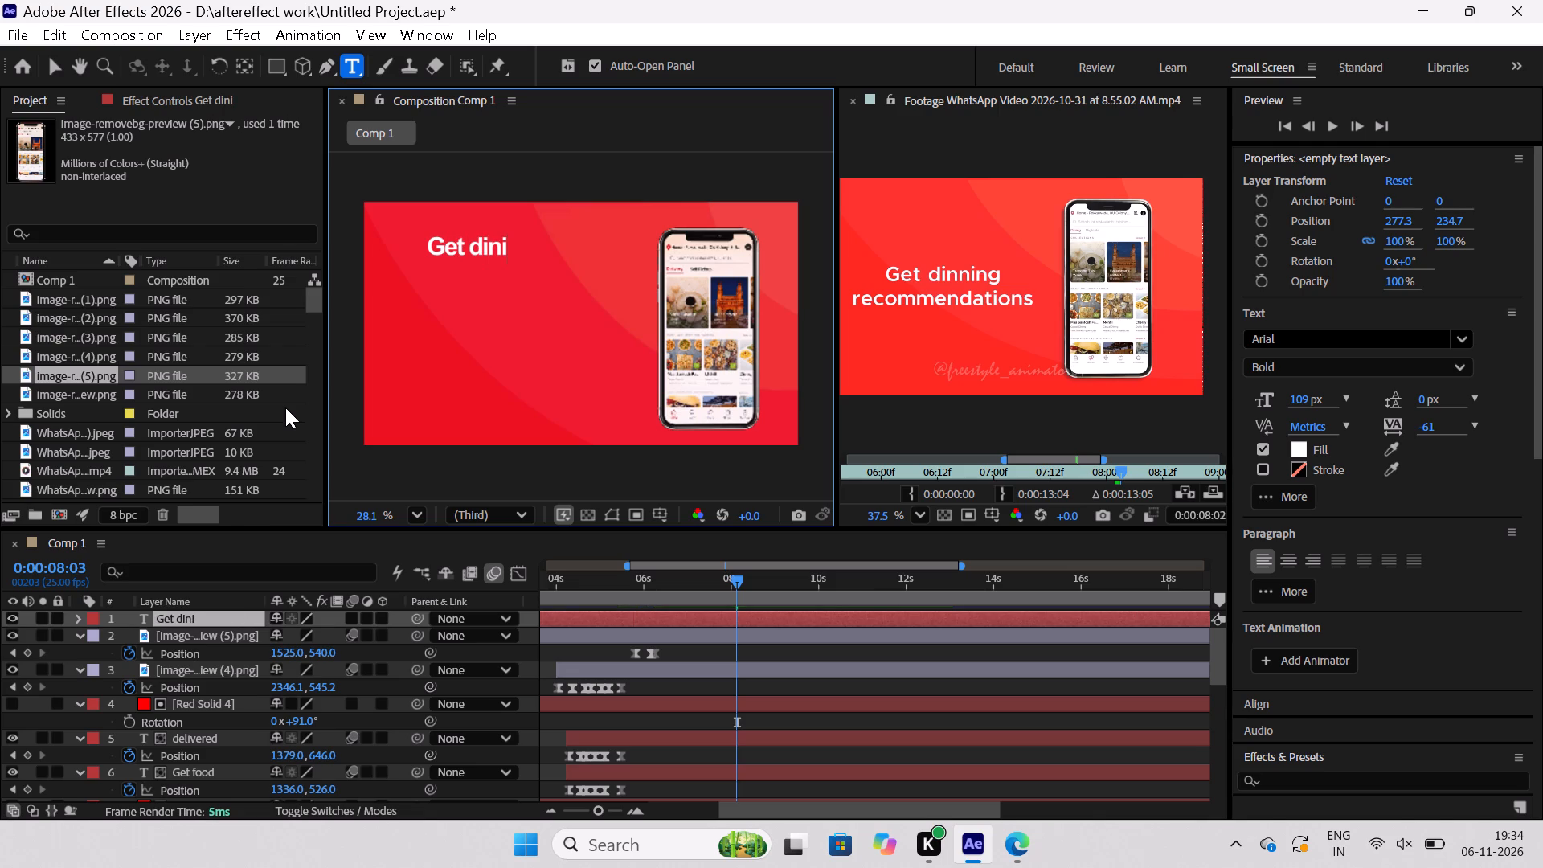
{"action": "key", "text": "BackSpace"}
{"action": "type", "text": "ning"}
{"action": "key", "text": "space"}
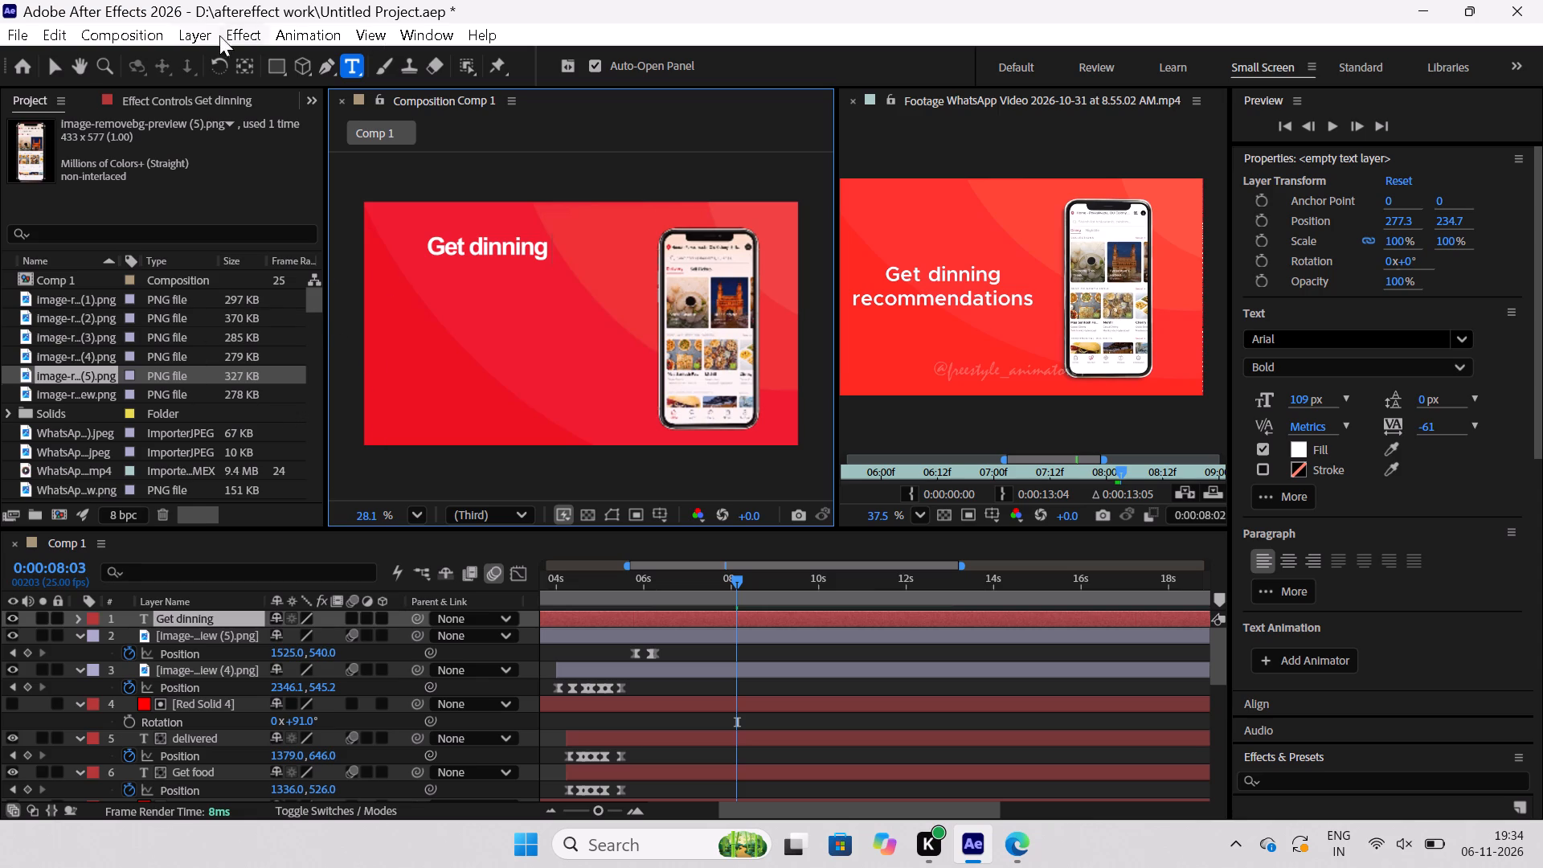
{"action": "left_click", "coordinate": [61, 62]}
{"action": "left_click", "coordinate": [467, 191]}
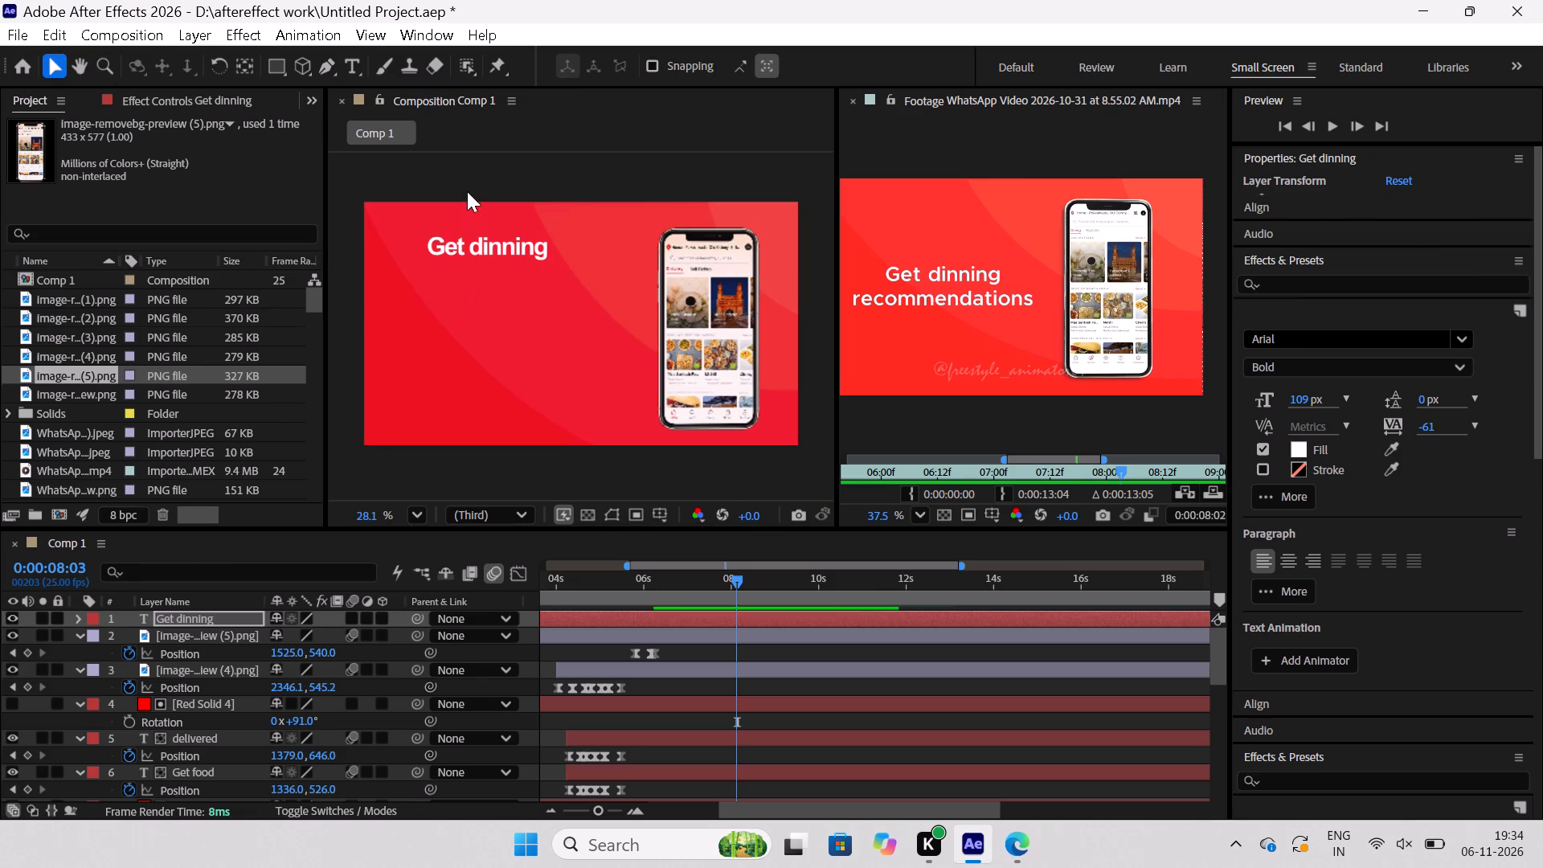
Add a text layer reading "recommendations" and centre it beneath "Get dinning", at a position of about 188, 356.
{"action": "left_click", "coordinate": [354, 61]}
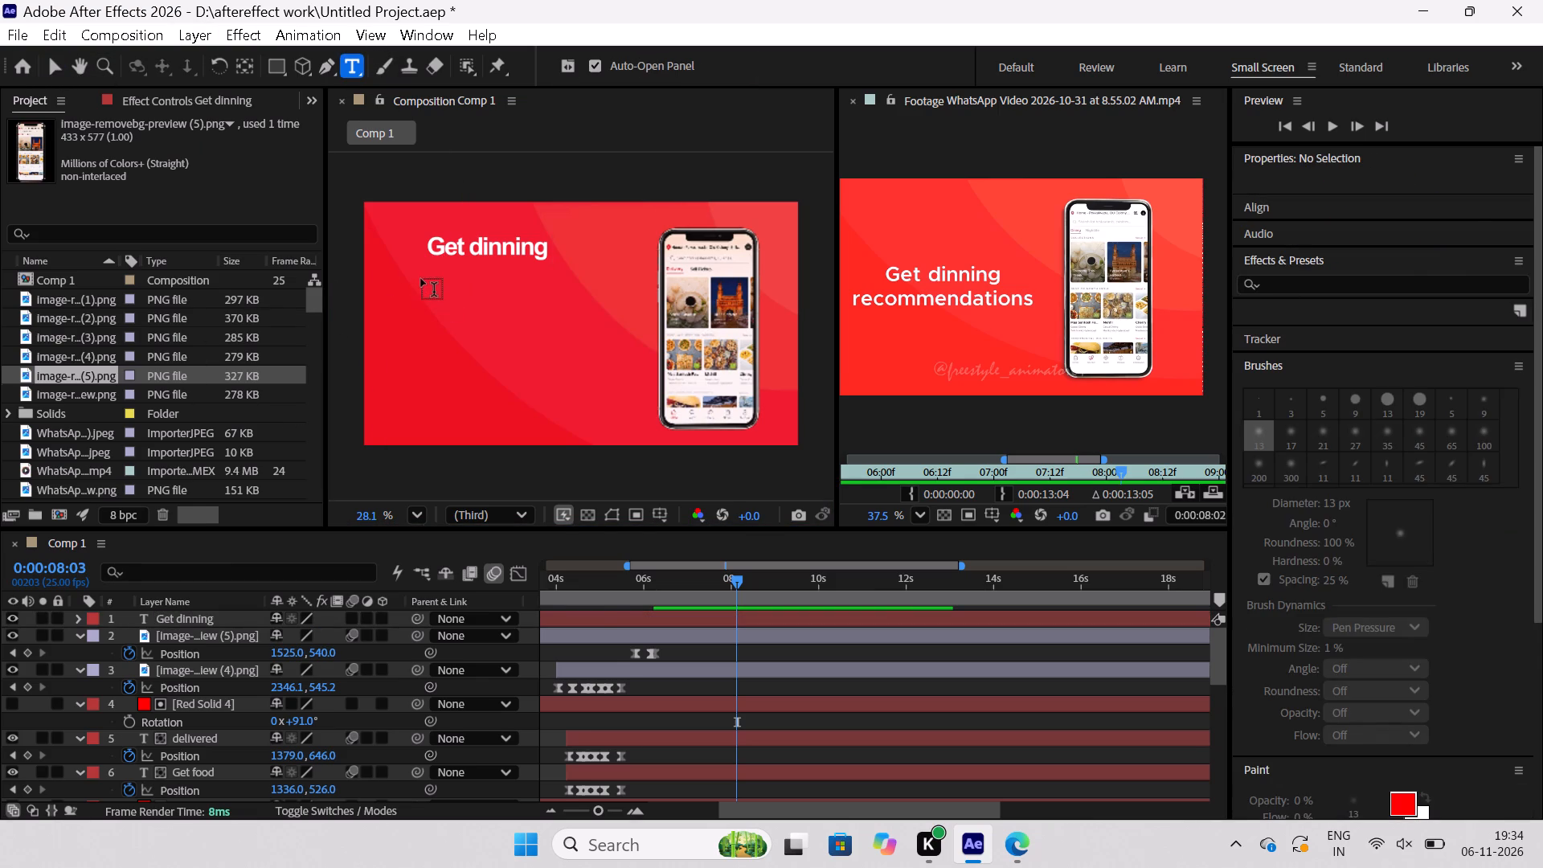
{"action": "left_click", "coordinate": [421, 279]}
{"action": "type", "text": "re"}
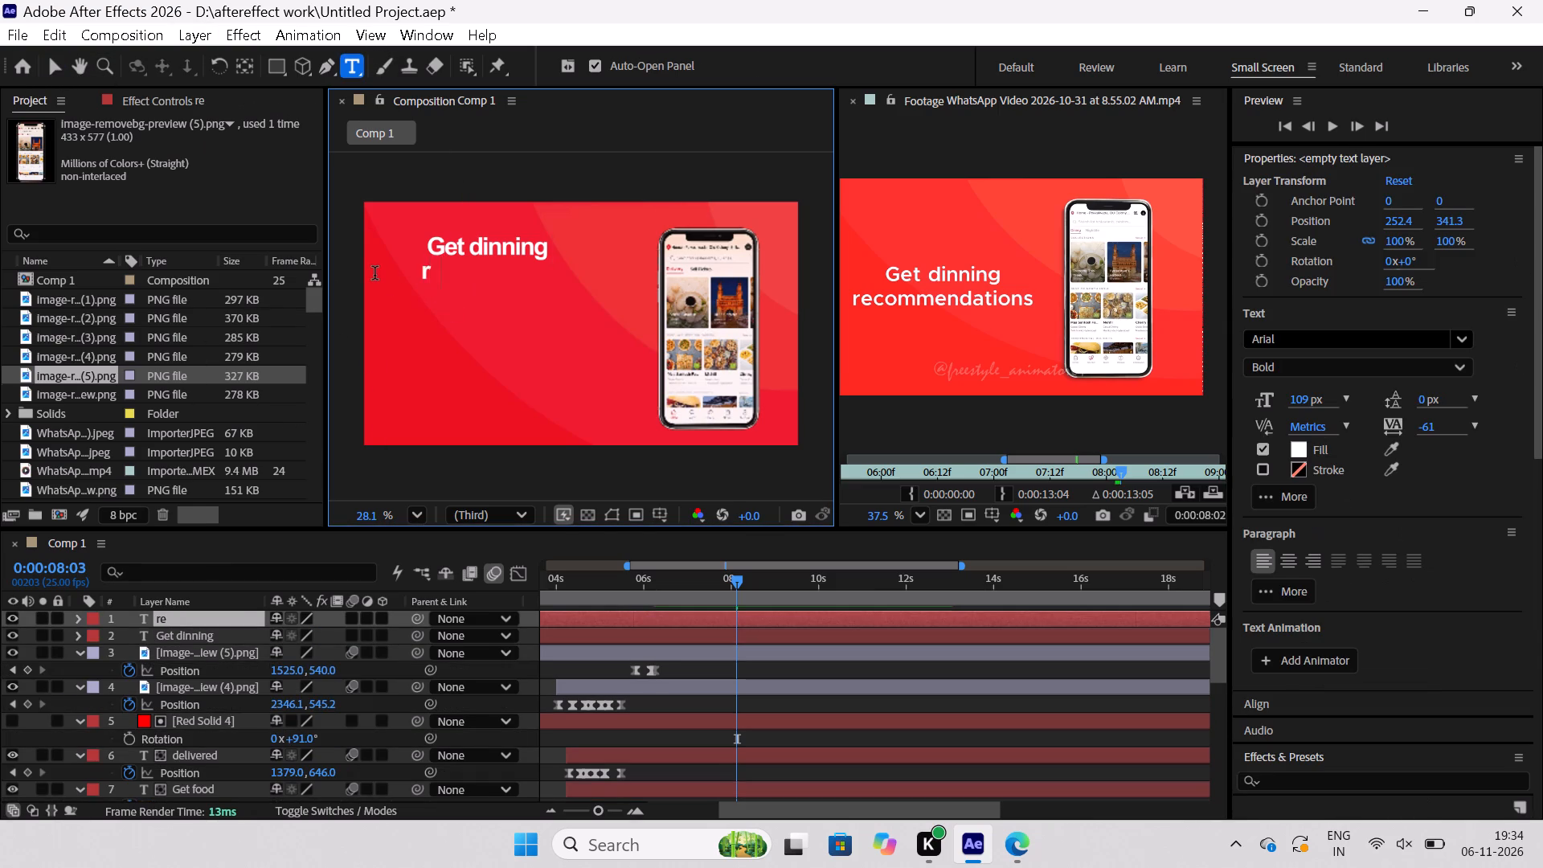
{"action": "type", "text": "co"}
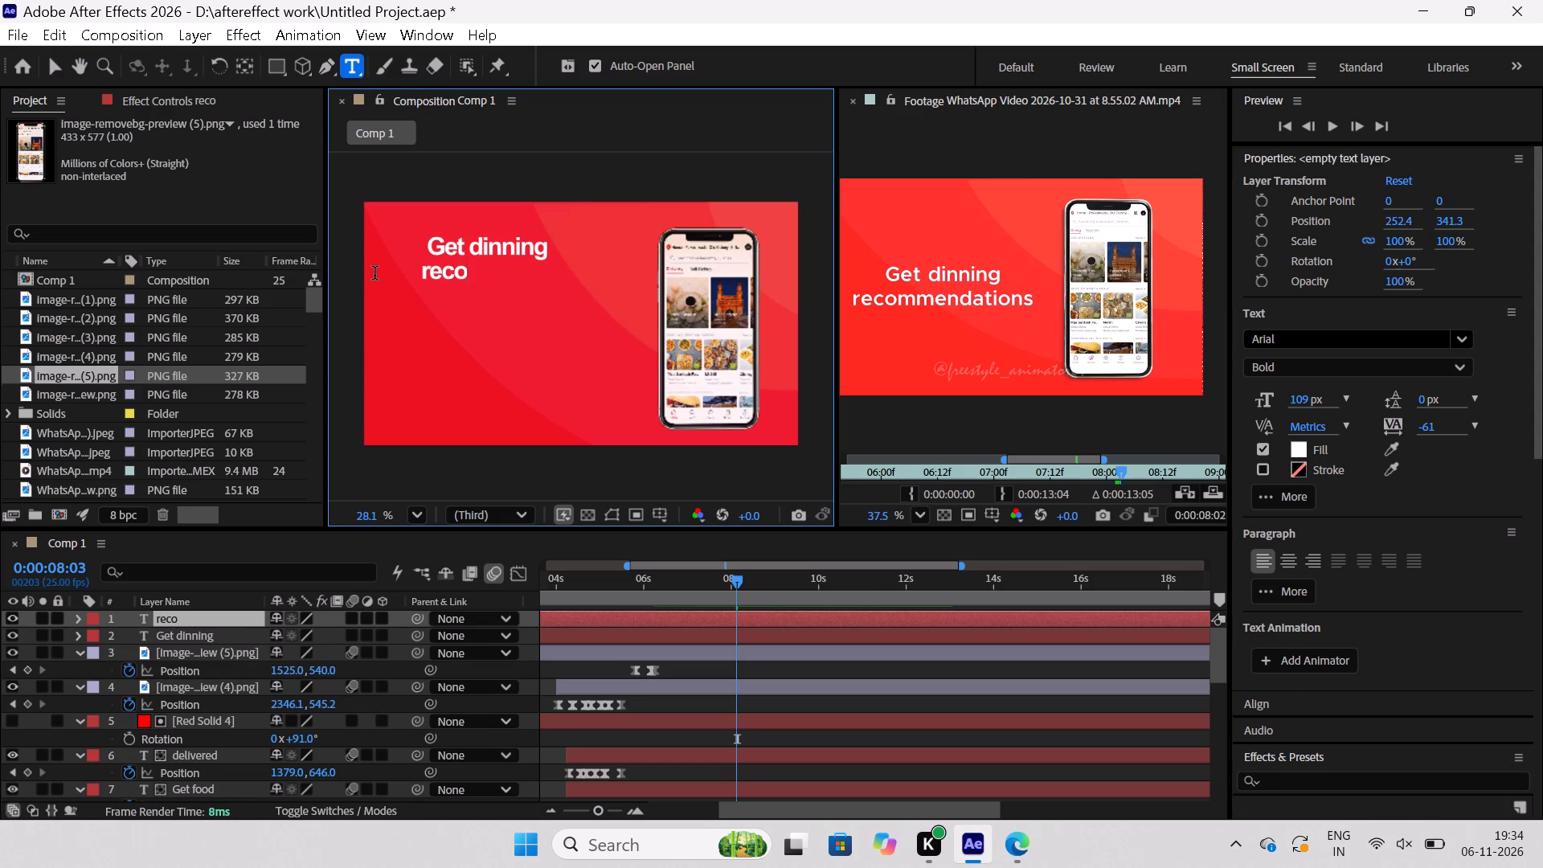
{"action": "type", "text": "mme"}
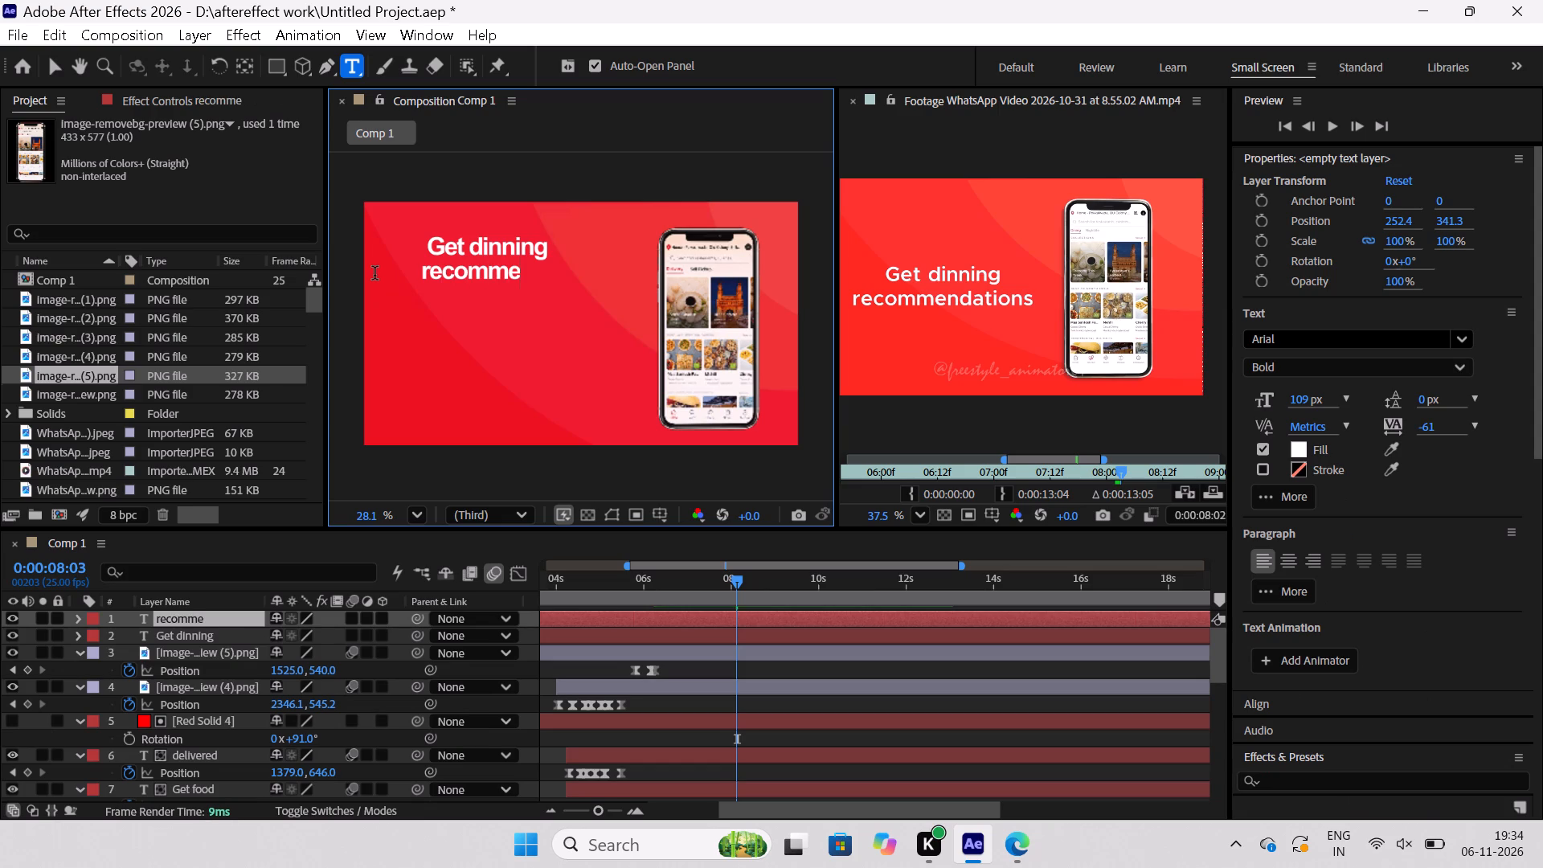
{"action": "type", "text": "nda"}
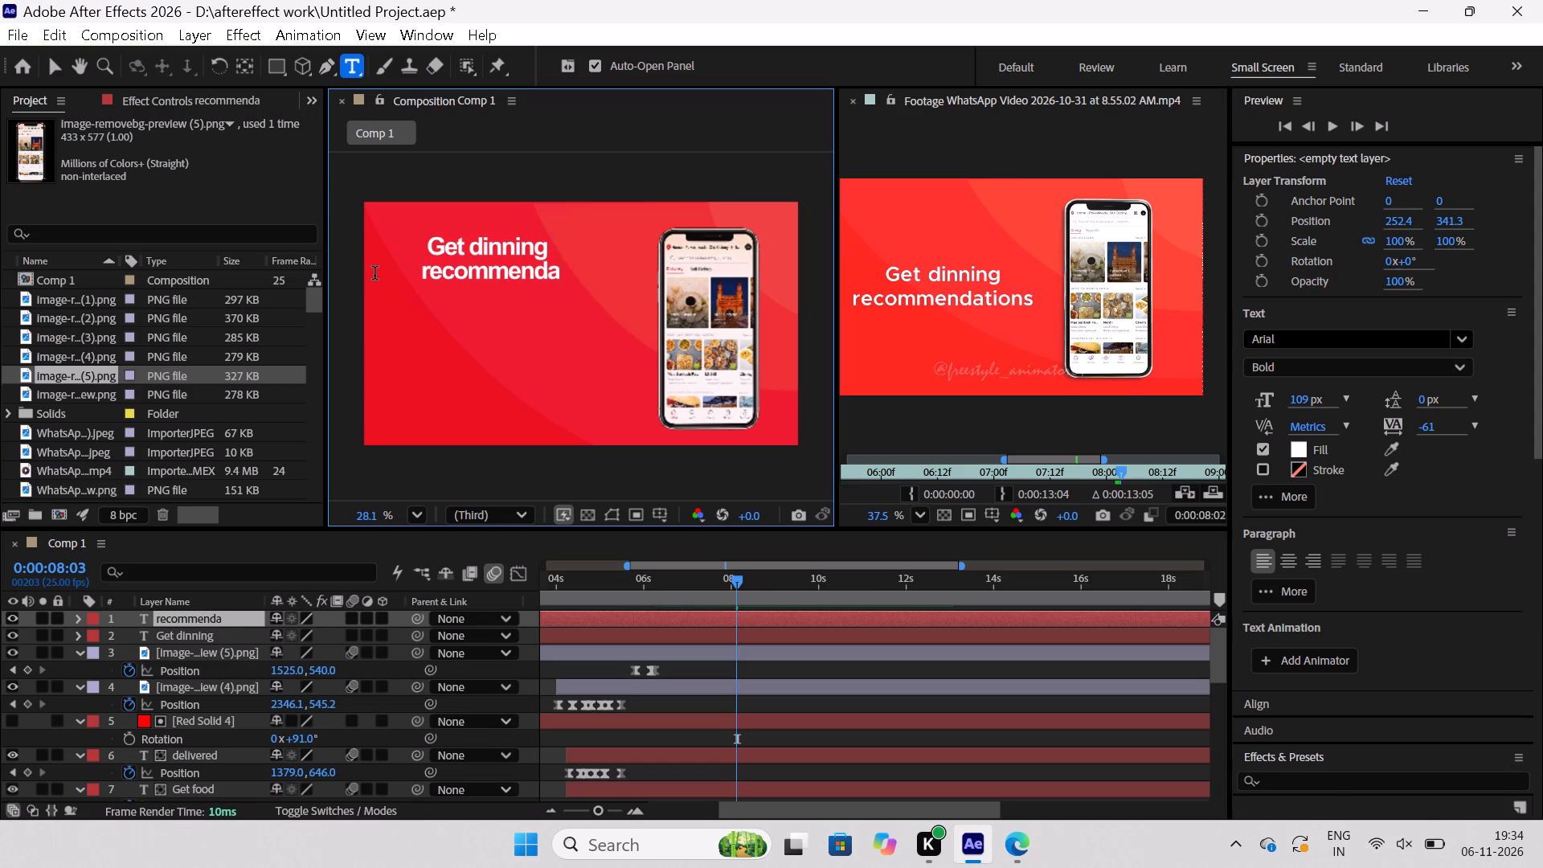
{"action": "type", "text": "tion"}
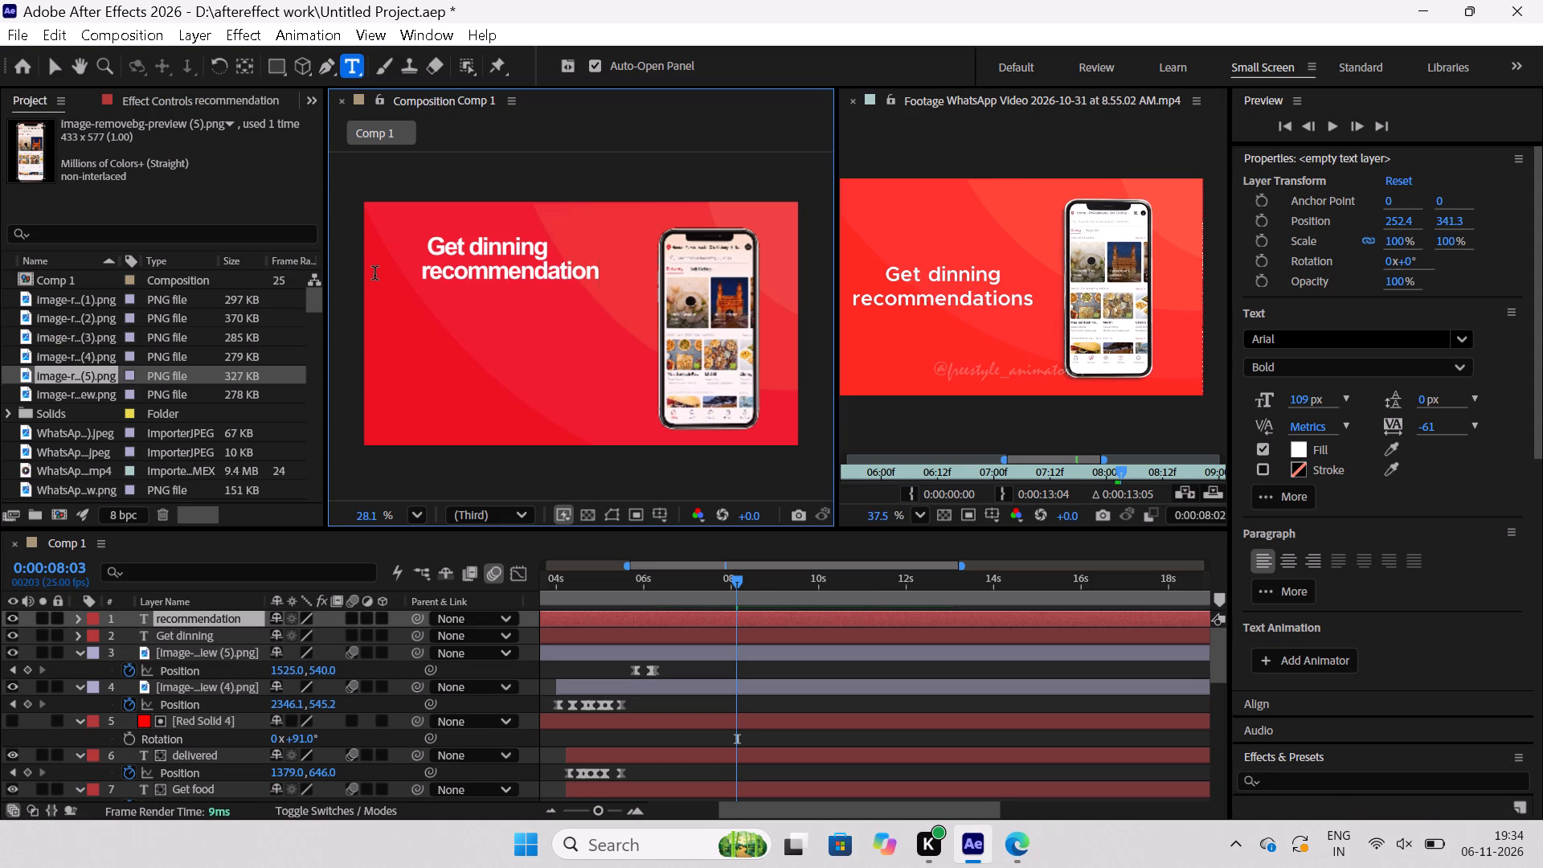
{"action": "key", "text": "s"}
{"action": "left_click", "coordinate": [61, 64]}
{"action": "left_click_drag", "start_coordinate": [538, 270], "coordinate": [523, 273]}
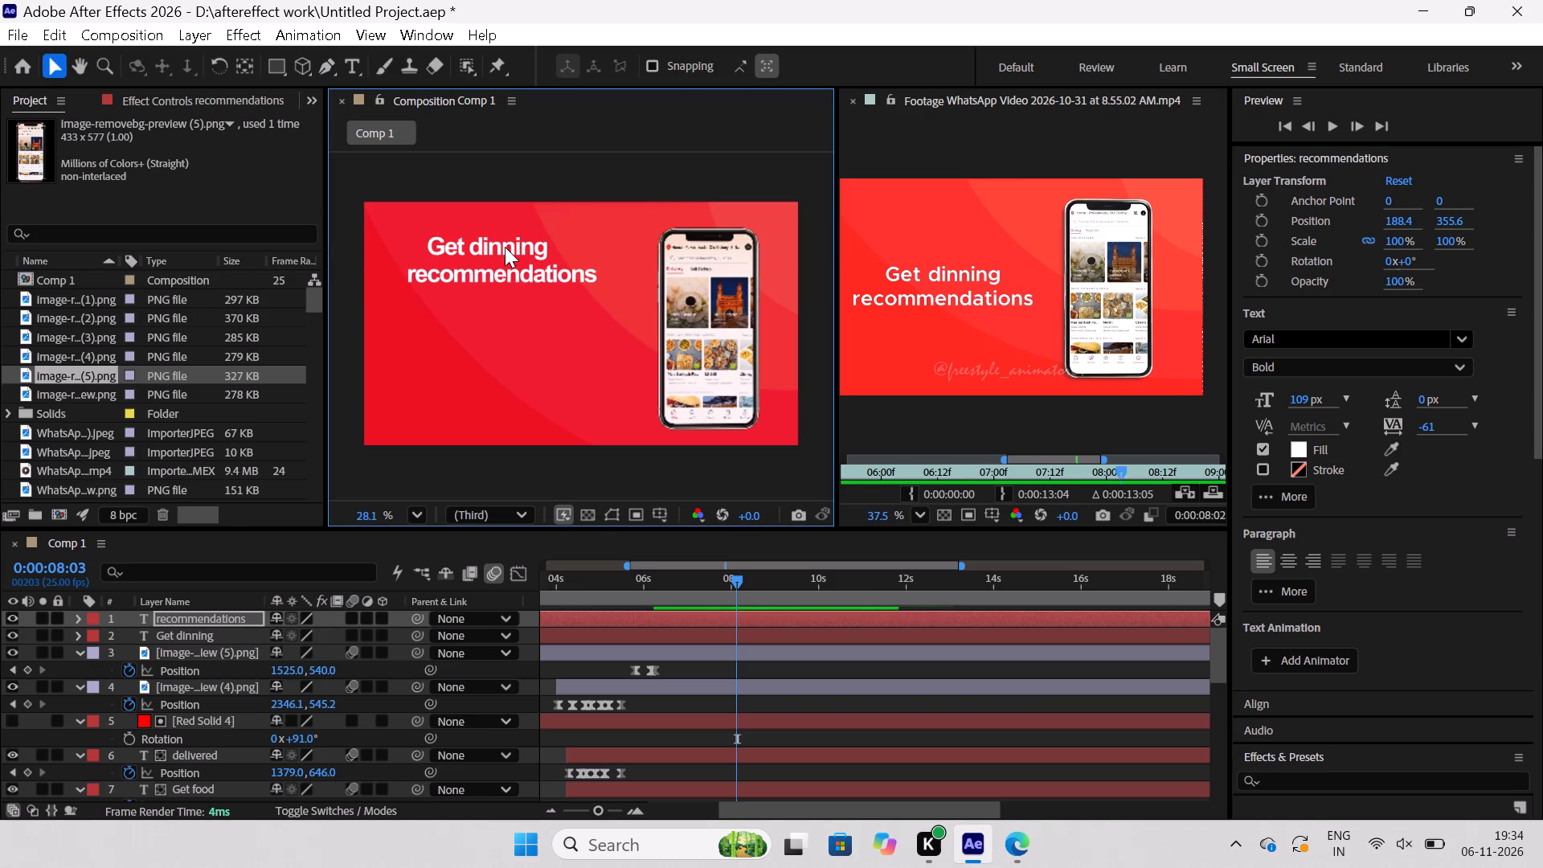
Move both caption lines together to mid-height beside the phone, with "Get dinning" at about 388, 480.
{"action": "left_click", "coordinate": [505, 247]}
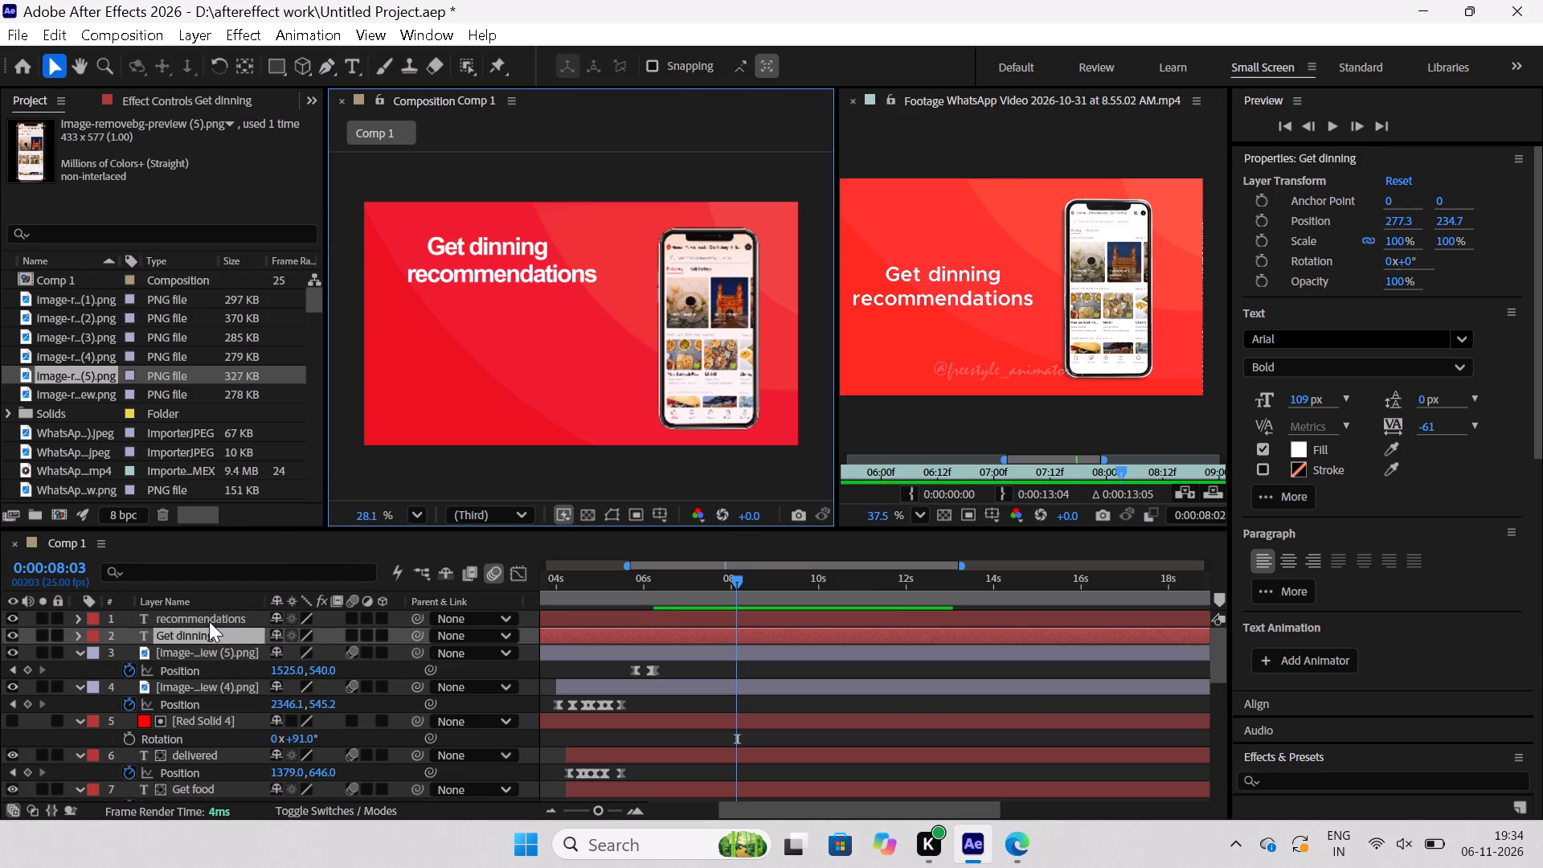
{"action": "left_click", "coordinate": [209, 621], "text": "shift"}
{"action": "left_click_drag", "start_coordinate": [518, 275], "coordinate": [522, 286]}
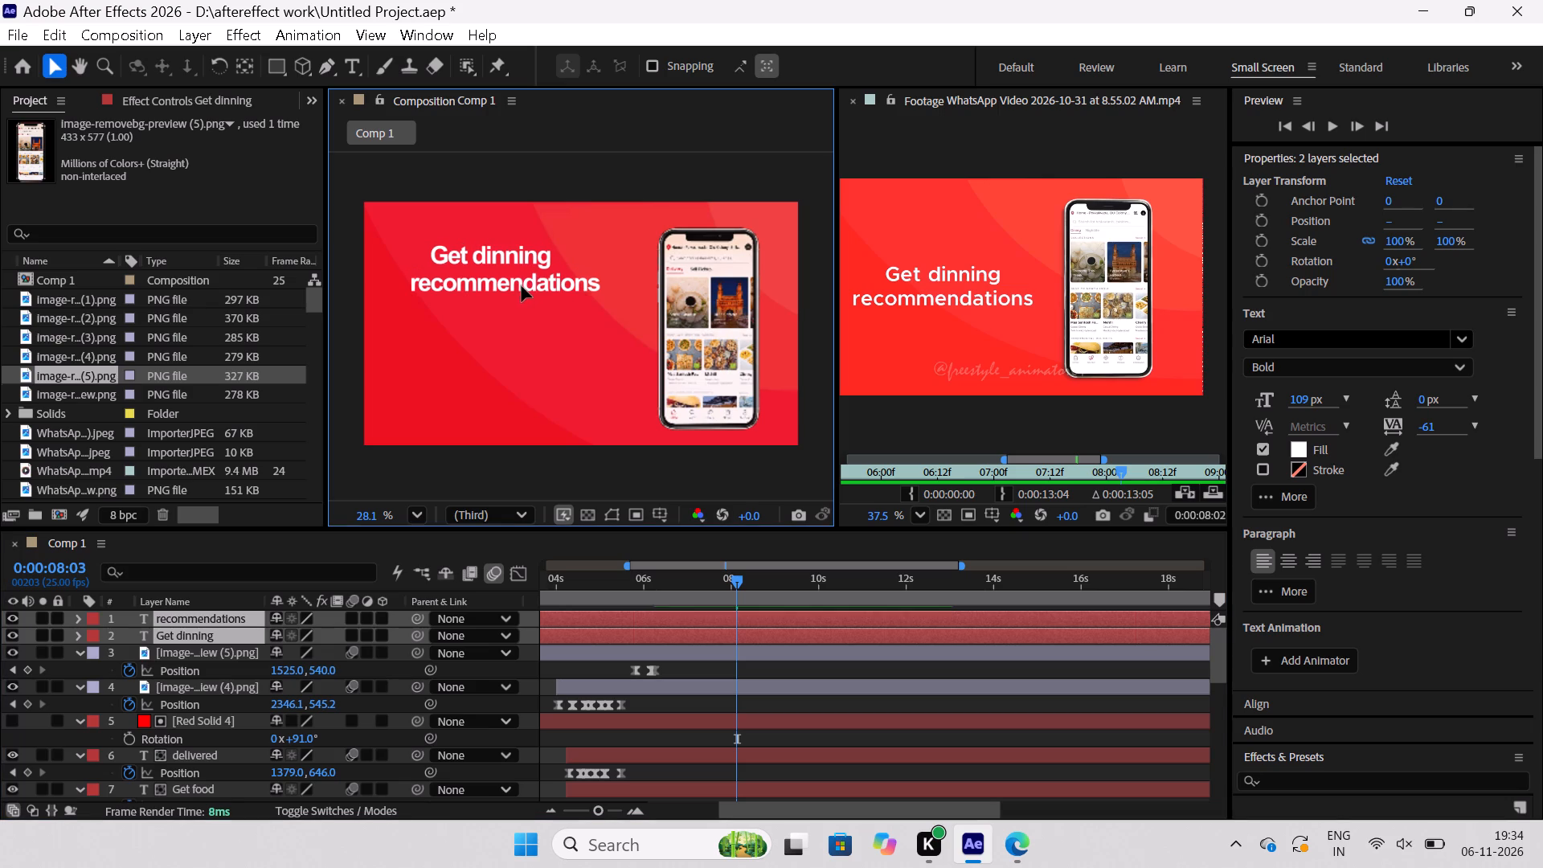
{"action": "left_click_drag", "start_coordinate": [522, 286], "coordinate": [543, 330]}
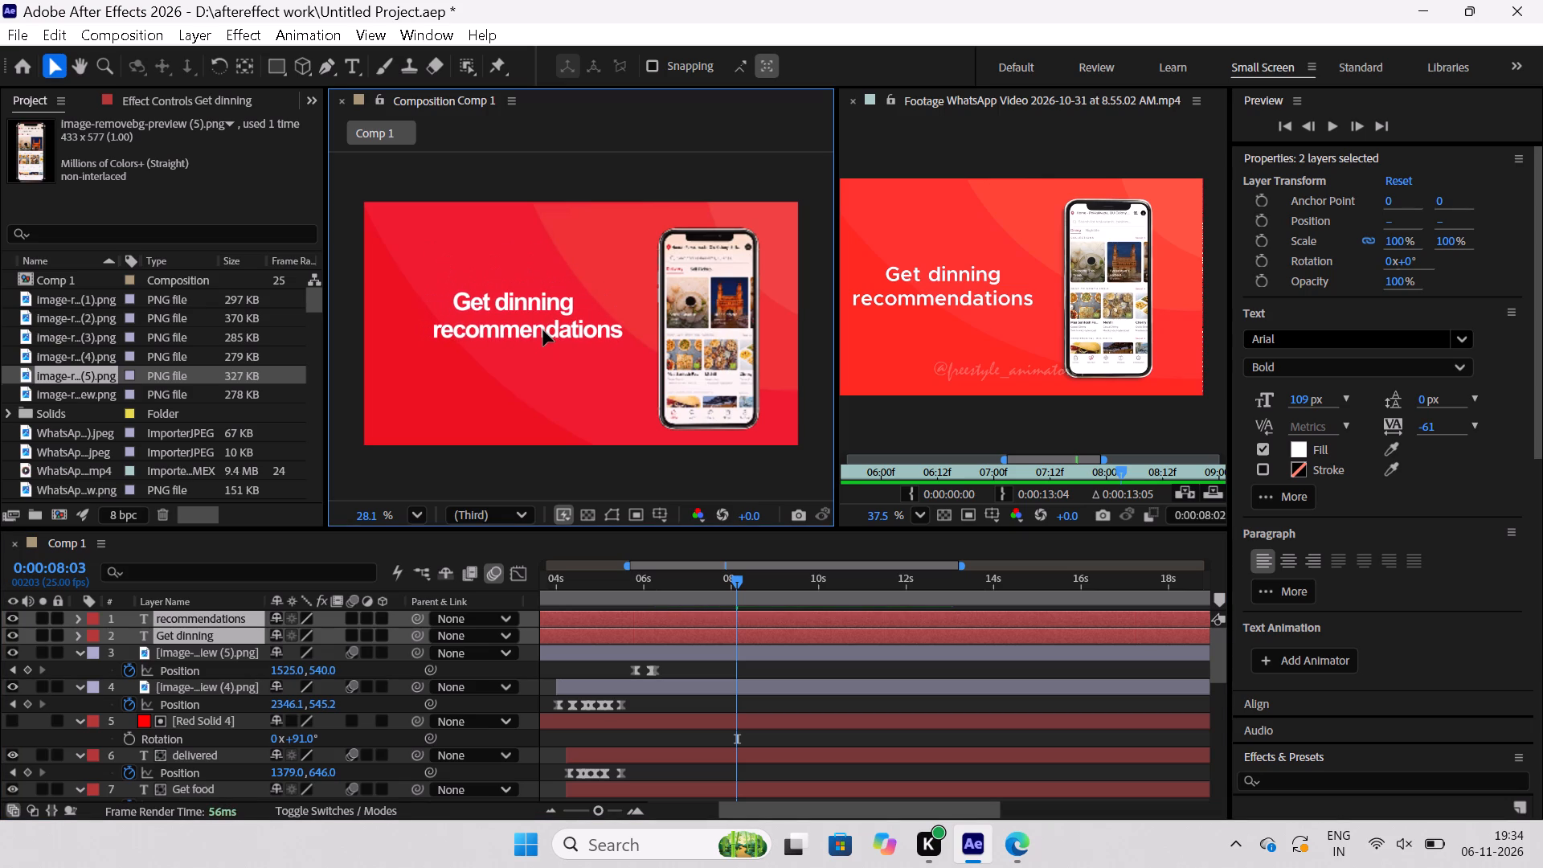
{"action": "left_click_drag", "start_coordinate": [543, 330], "coordinate": [542, 330]}
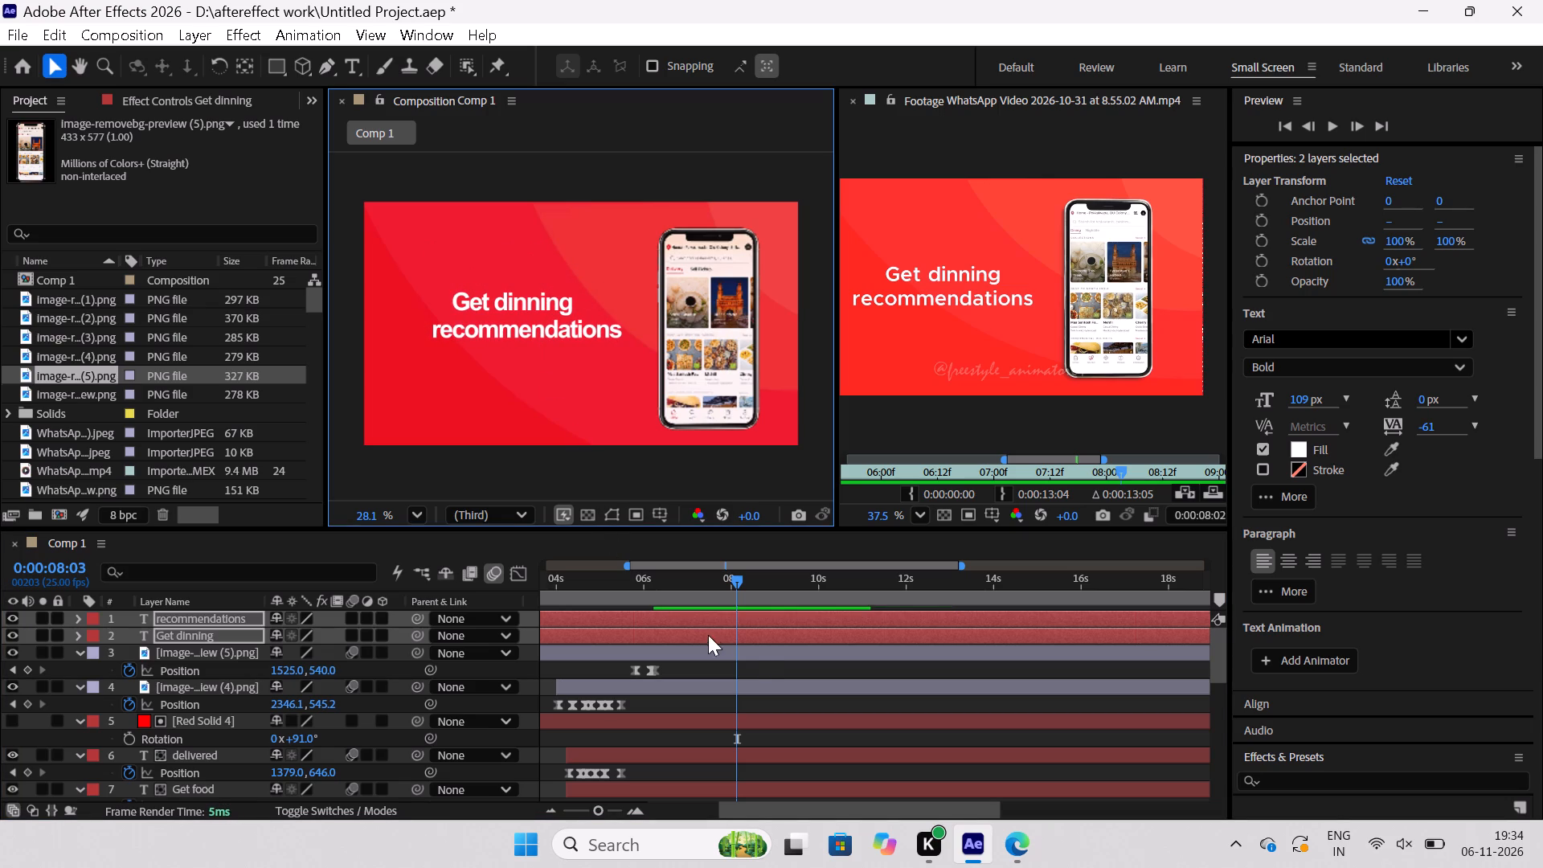
Examine when the caption enters after the phone in the reference footage between about 0:00:06:21 and 0:00:07:23.
{"action": "left_click_drag", "start_coordinate": [735, 581], "coordinate": [709, 581]}
{"action": "left_click_drag", "start_coordinate": [709, 581], "coordinate": [667, 604]}
{"action": "left_click_drag", "start_coordinate": [945, 473], "coordinate": [987, 485]}
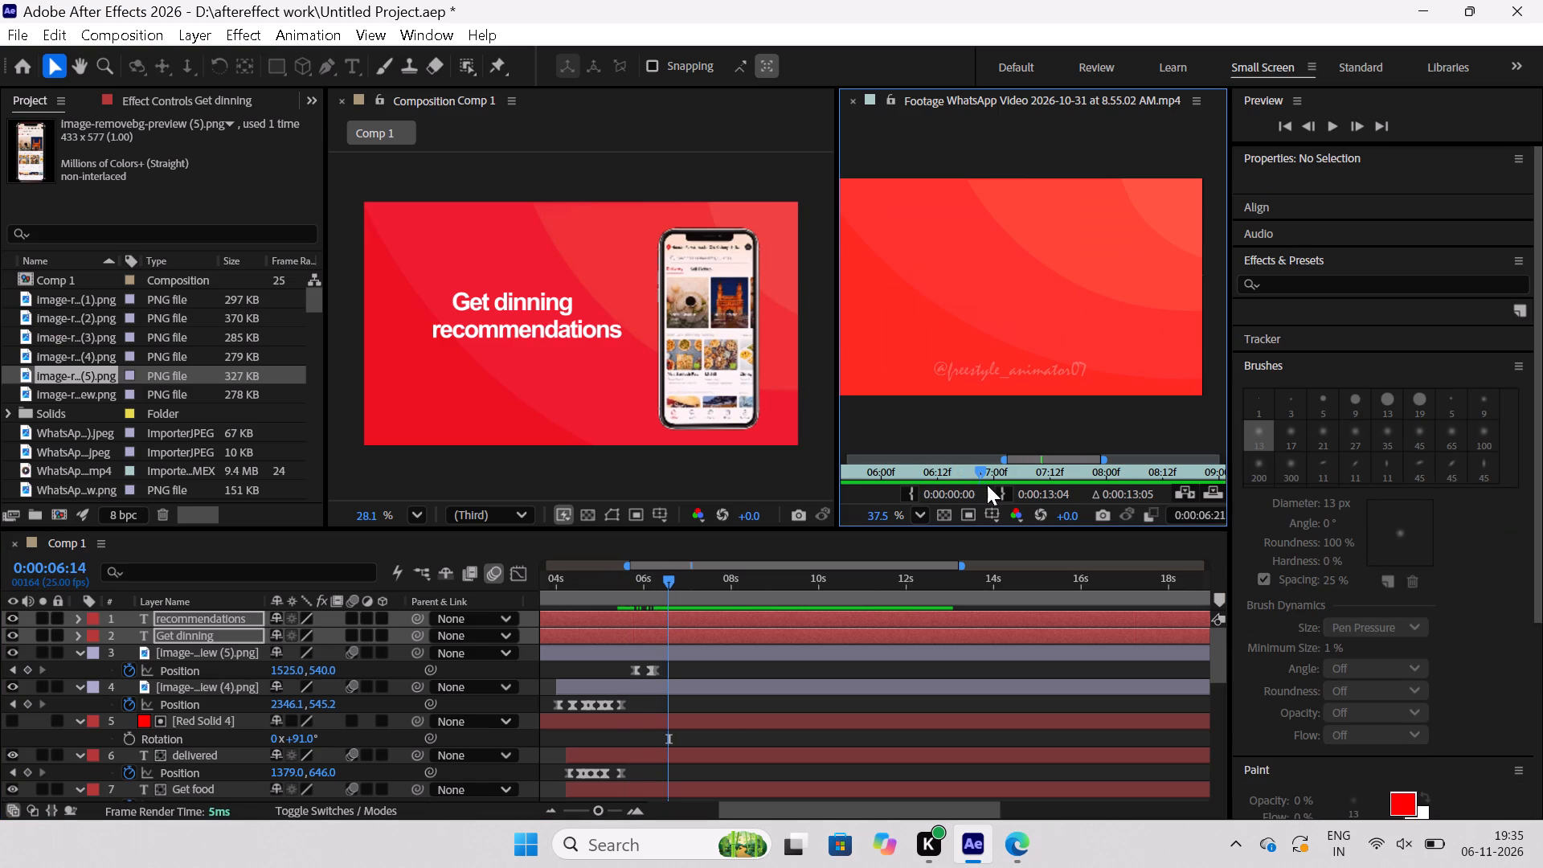
{"action": "left_click_drag", "start_coordinate": [987, 485], "coordinate": [1070, 490]}
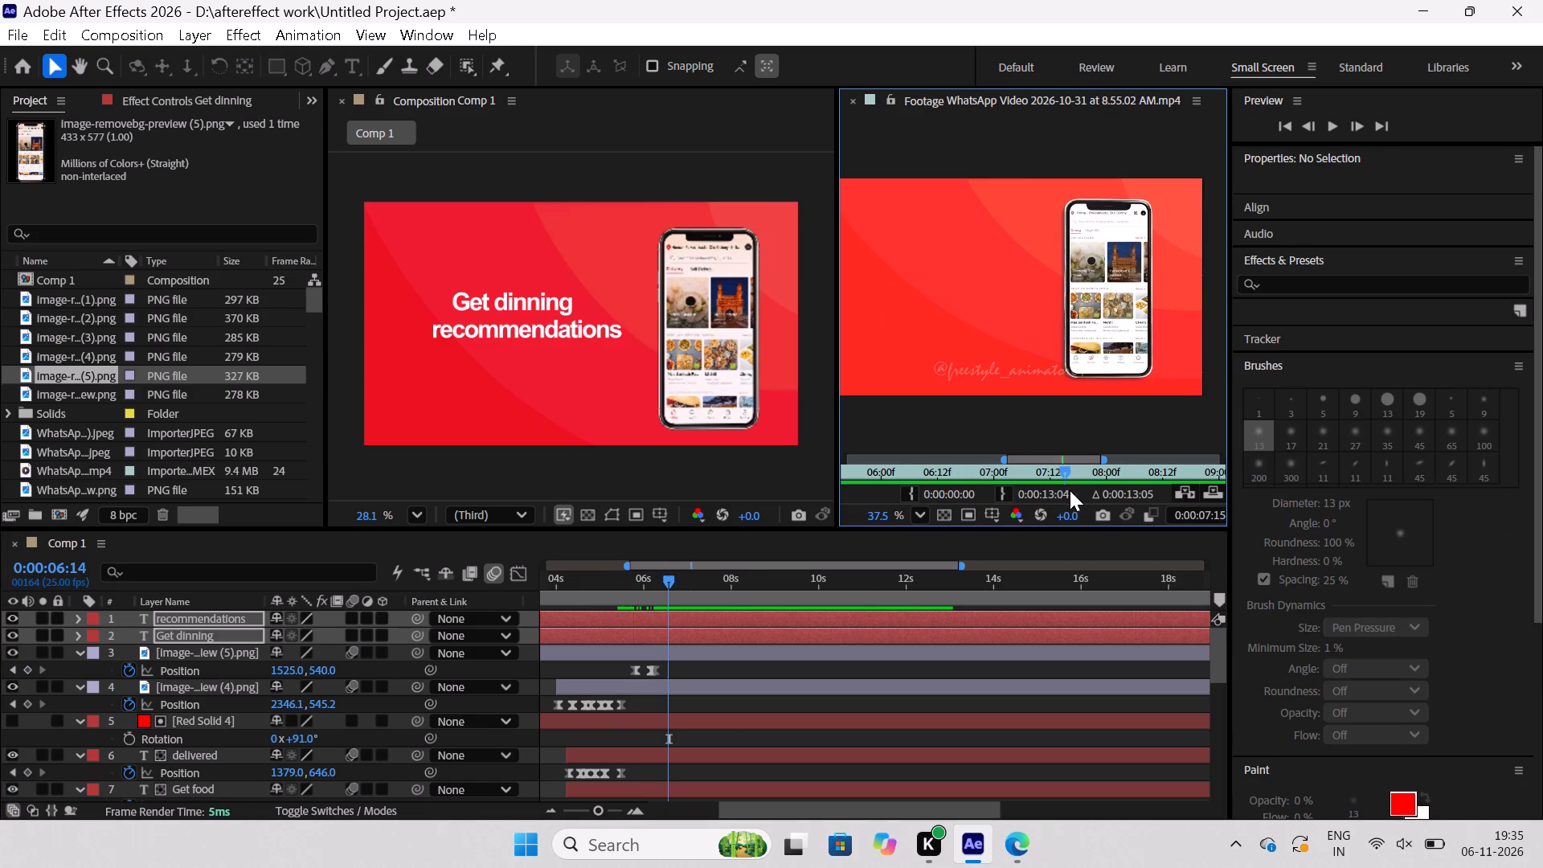
{"action": "left_click_drag", "start_coordinate": [1070, 490], "coordinate": [1103, 489]}
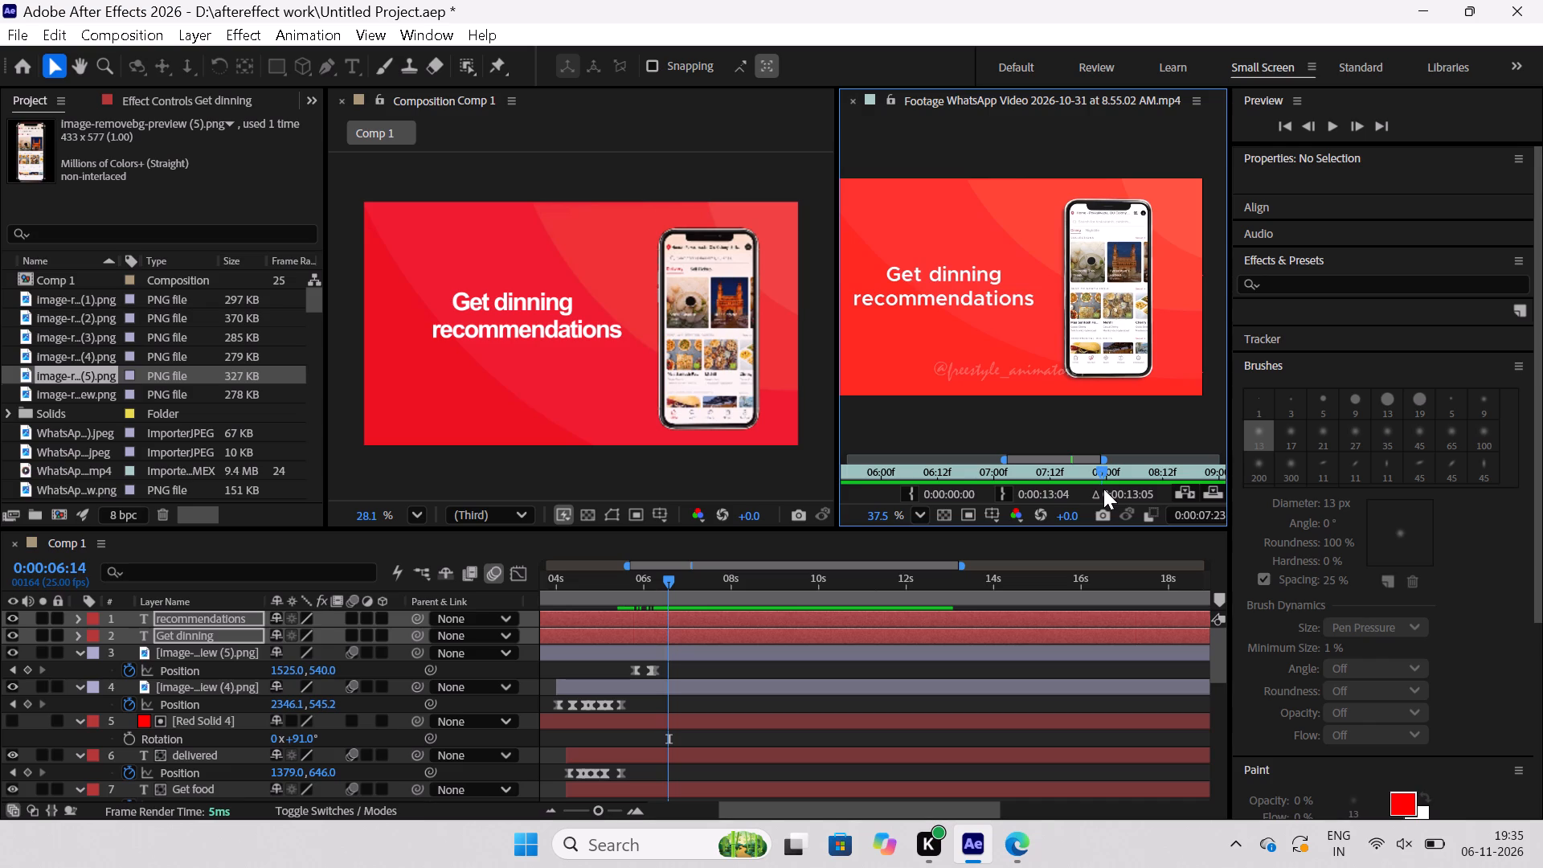
{"action": "left_click_drag", "start_coordinate": [1103, 489], "coordinate": [1072, 499]}
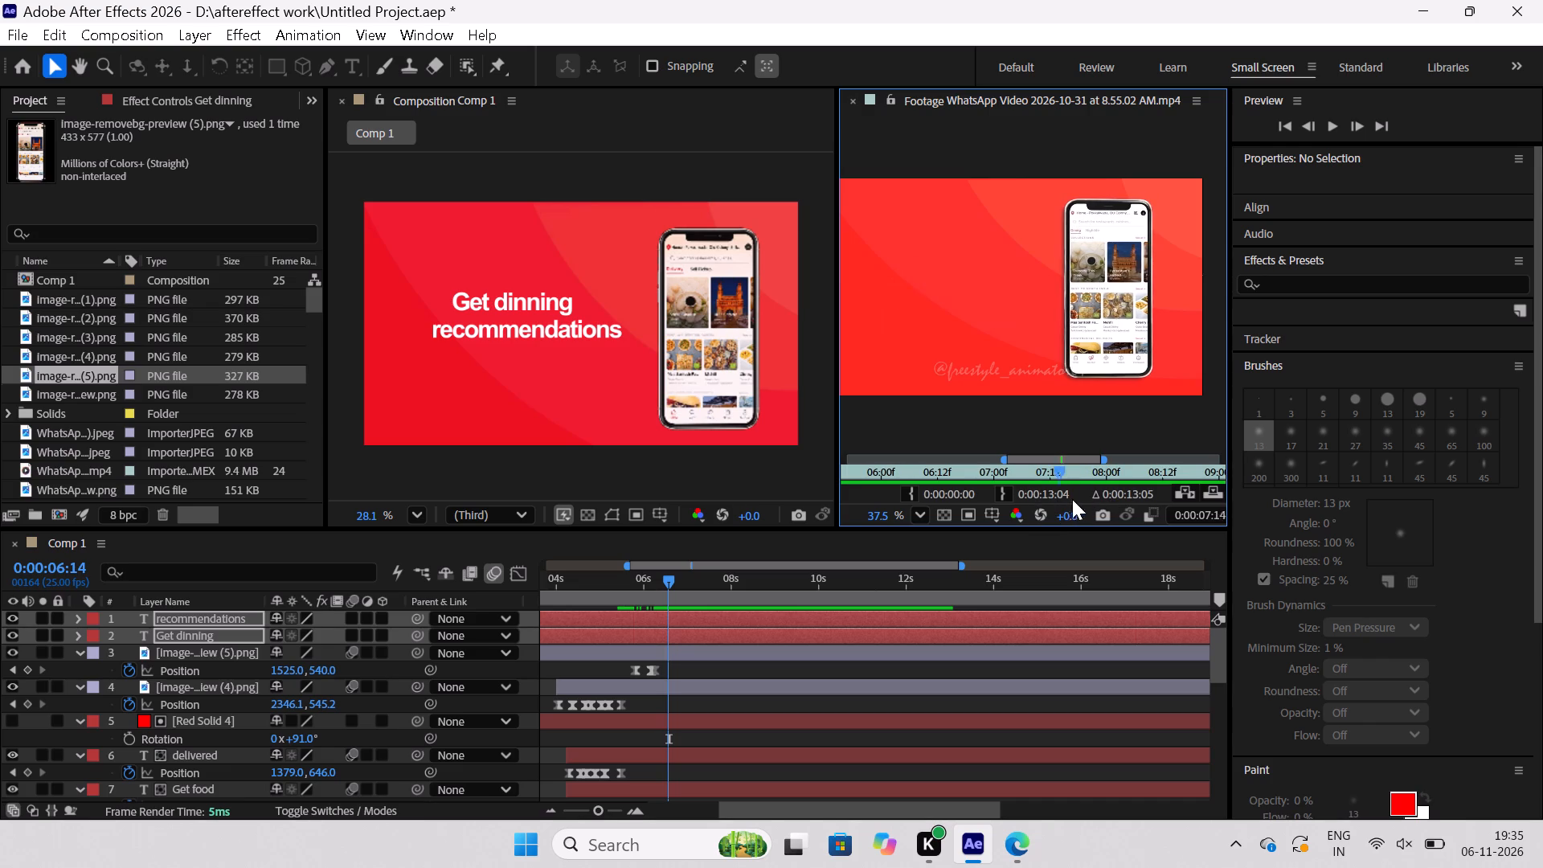
{"action": "left_click_drag", "start_coordinate": [1072, 499], "coordinate": [1102, 496]}
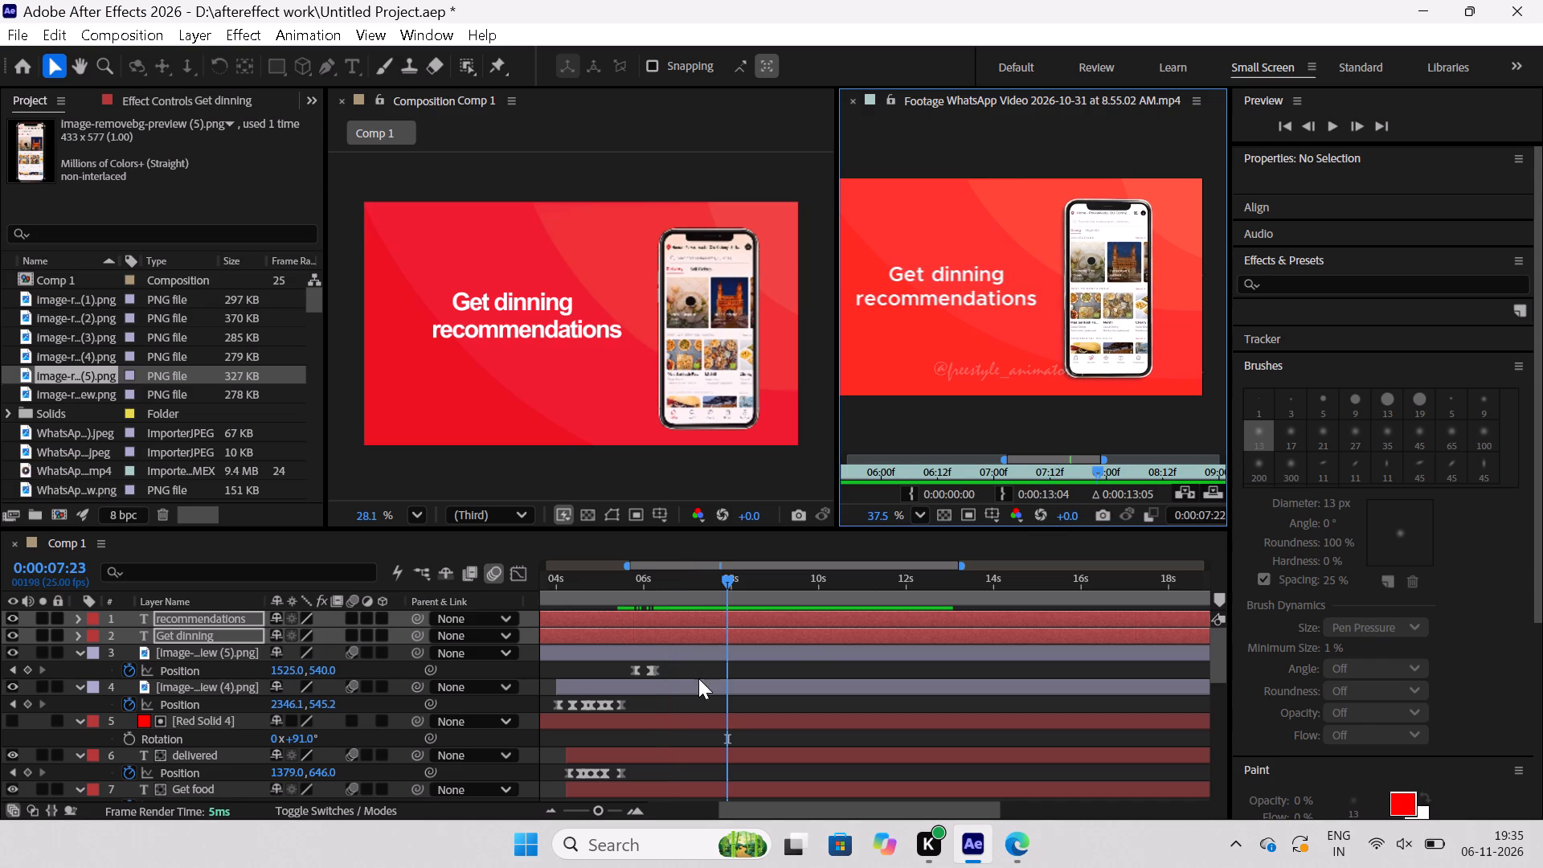
Shift the new phone image layer's position keyframes later so its slide-in reaches 1630, 540 at 0:00:06:17, and check the motion.
{"action": "left_click_drag", "start_coordinate": [726, 584], "coordinate": [612, 634]}
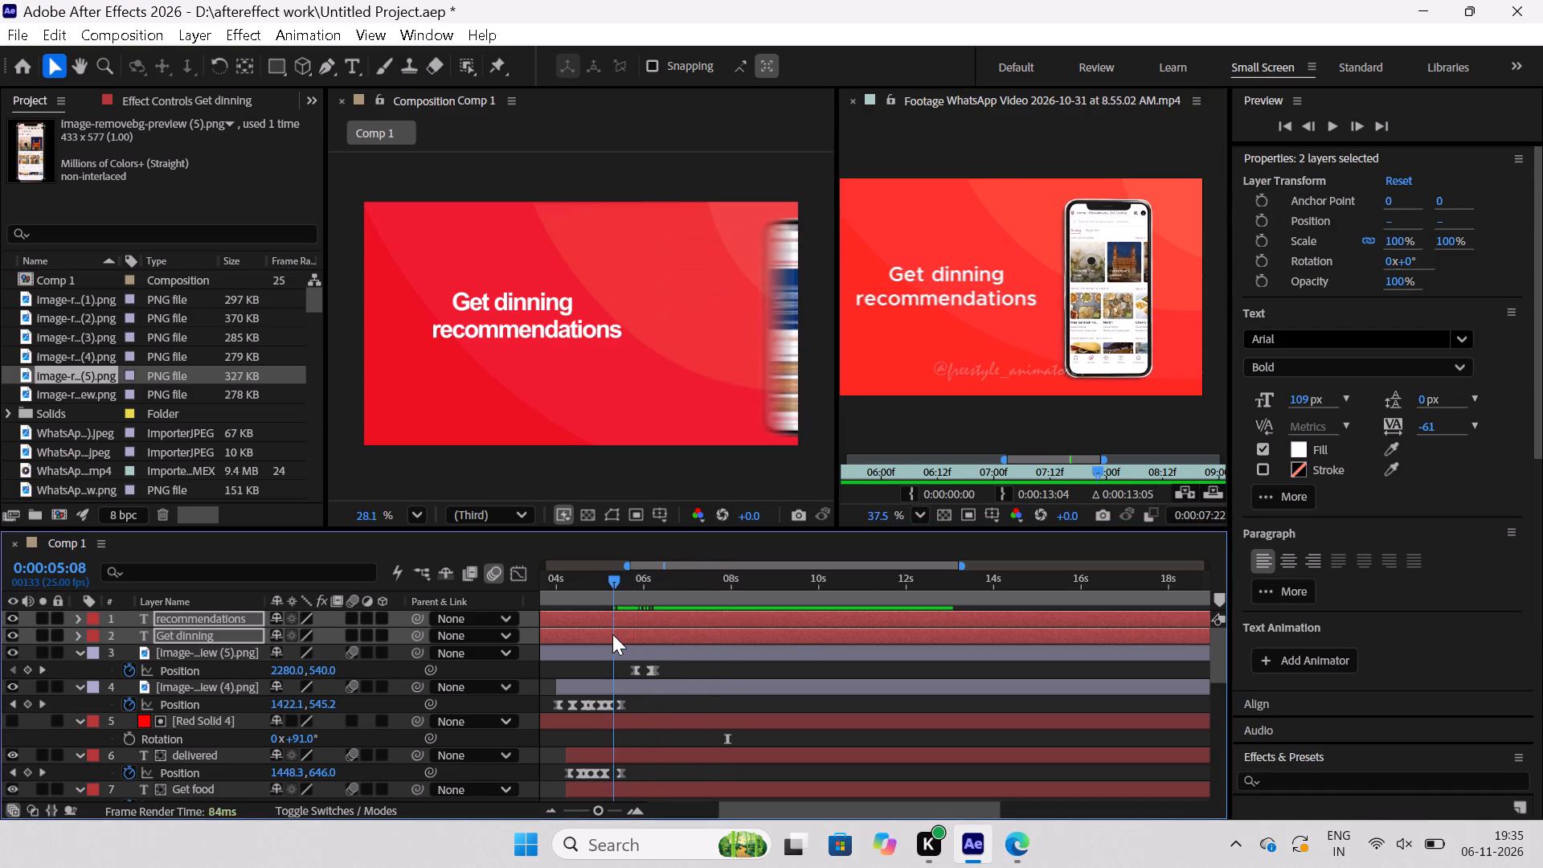
{"action": "left_click_drag", "start_coordinate": [612, 634], "coordinate": [601, 653]}
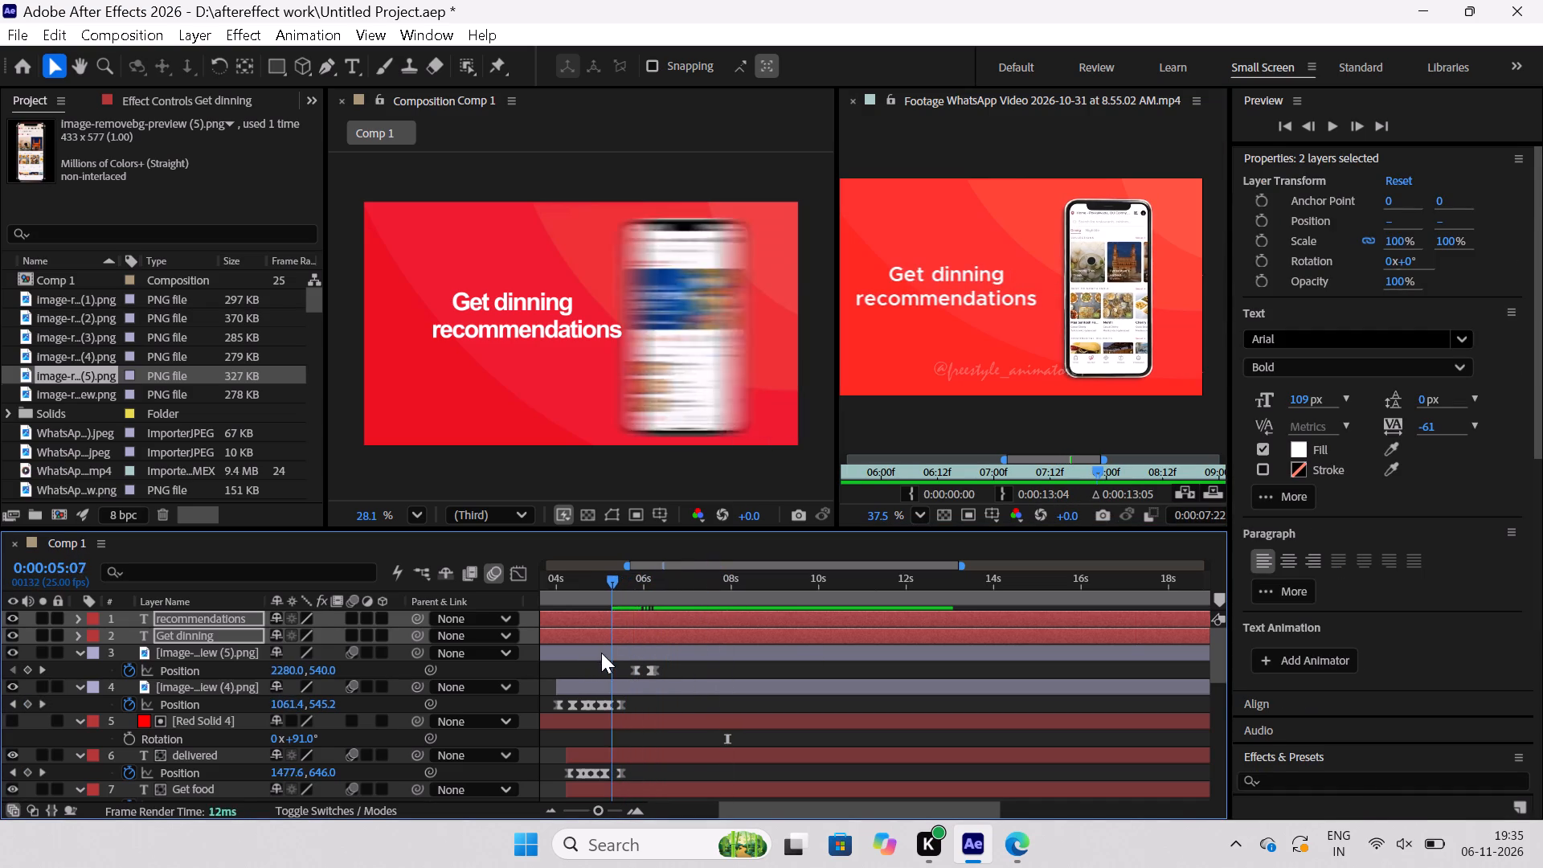
{"action": "left_click_drag", "start_coordinate": [601, 653], "coordinate": [649, 661]}
{"action": "left_click_drag", "start_coordinate": [677, 665], "coordinate": [628, 669]}
{"action": "left_click_drag", "start_coordinate": [653, 669], "coordinate": [680, 678]}
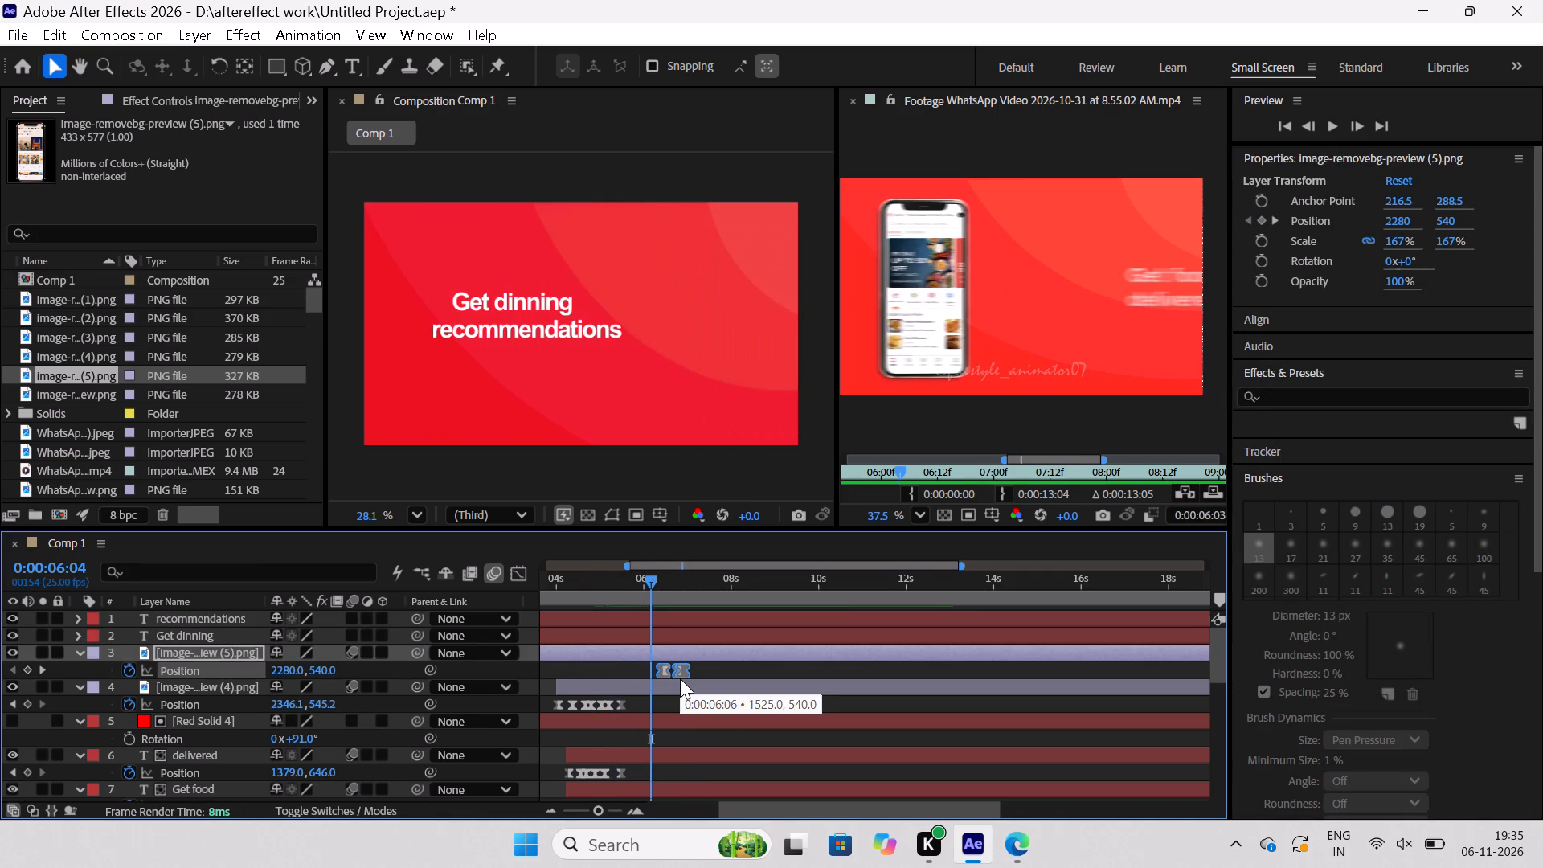
{"action": "left_click_drag", "start_coordinate": [680, 678], "coordinate": [675, 678]}
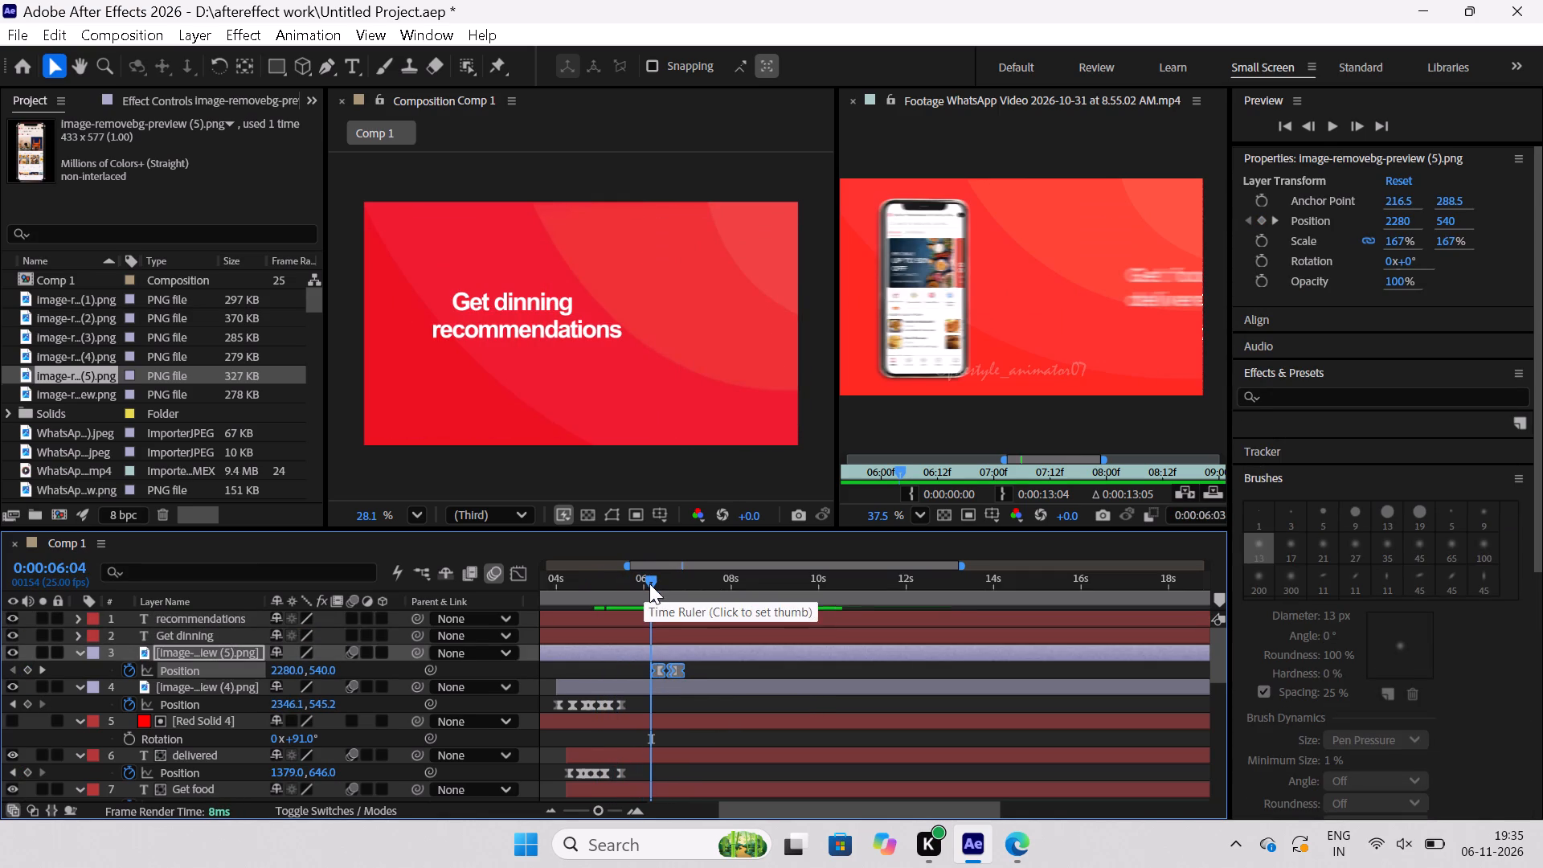
{"action": "left_click_drag", "start_coordinate": [648, 584], "coordinate": [650, 616]}
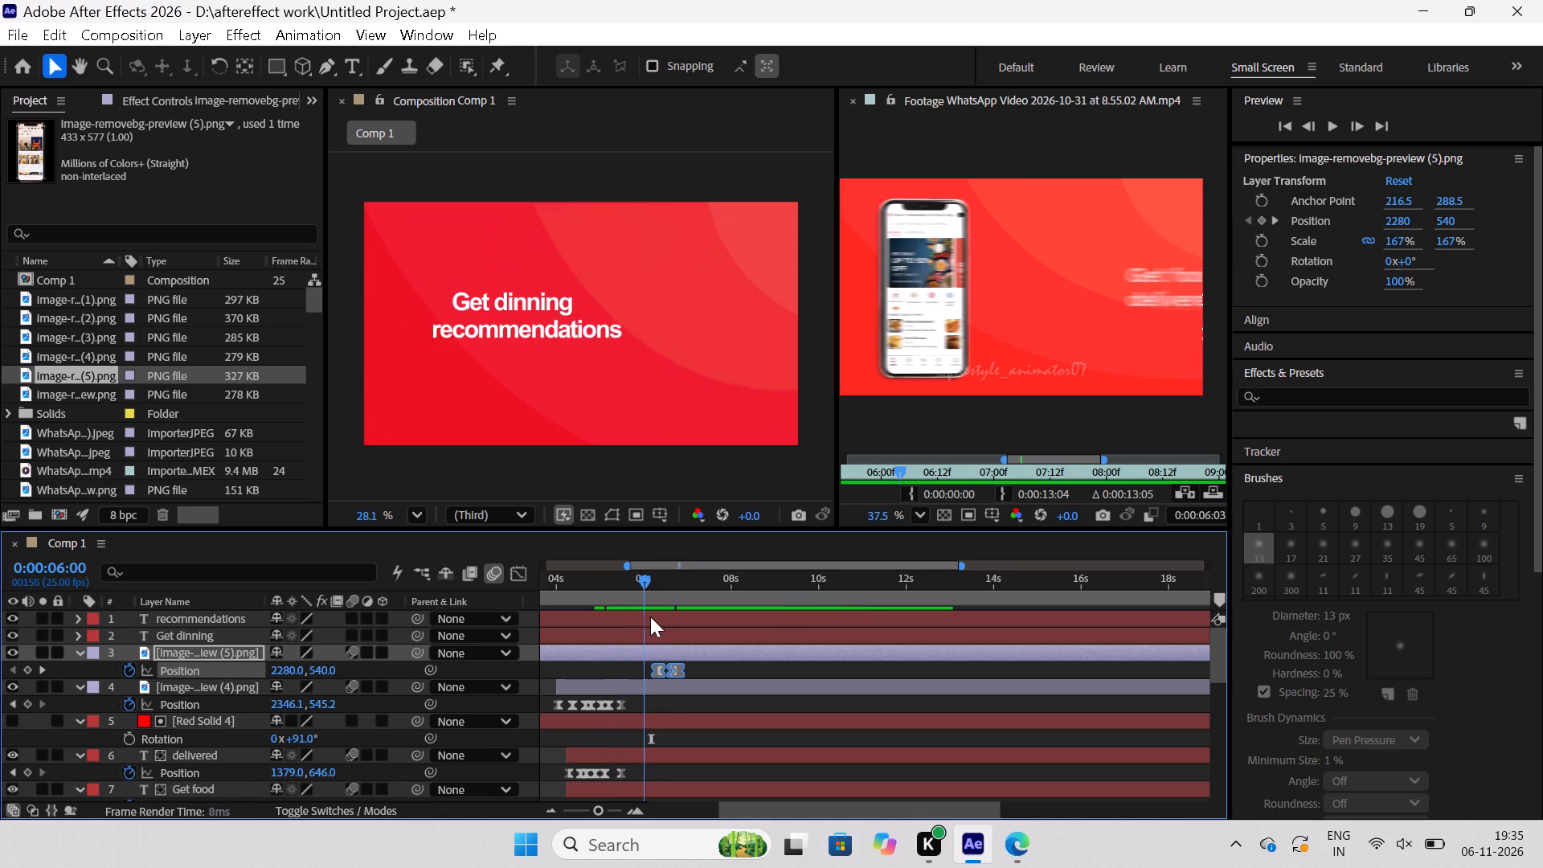
{"action": "left_click_drag", "start_coordinate": [650, 616], "coordinate": [671, 622]}
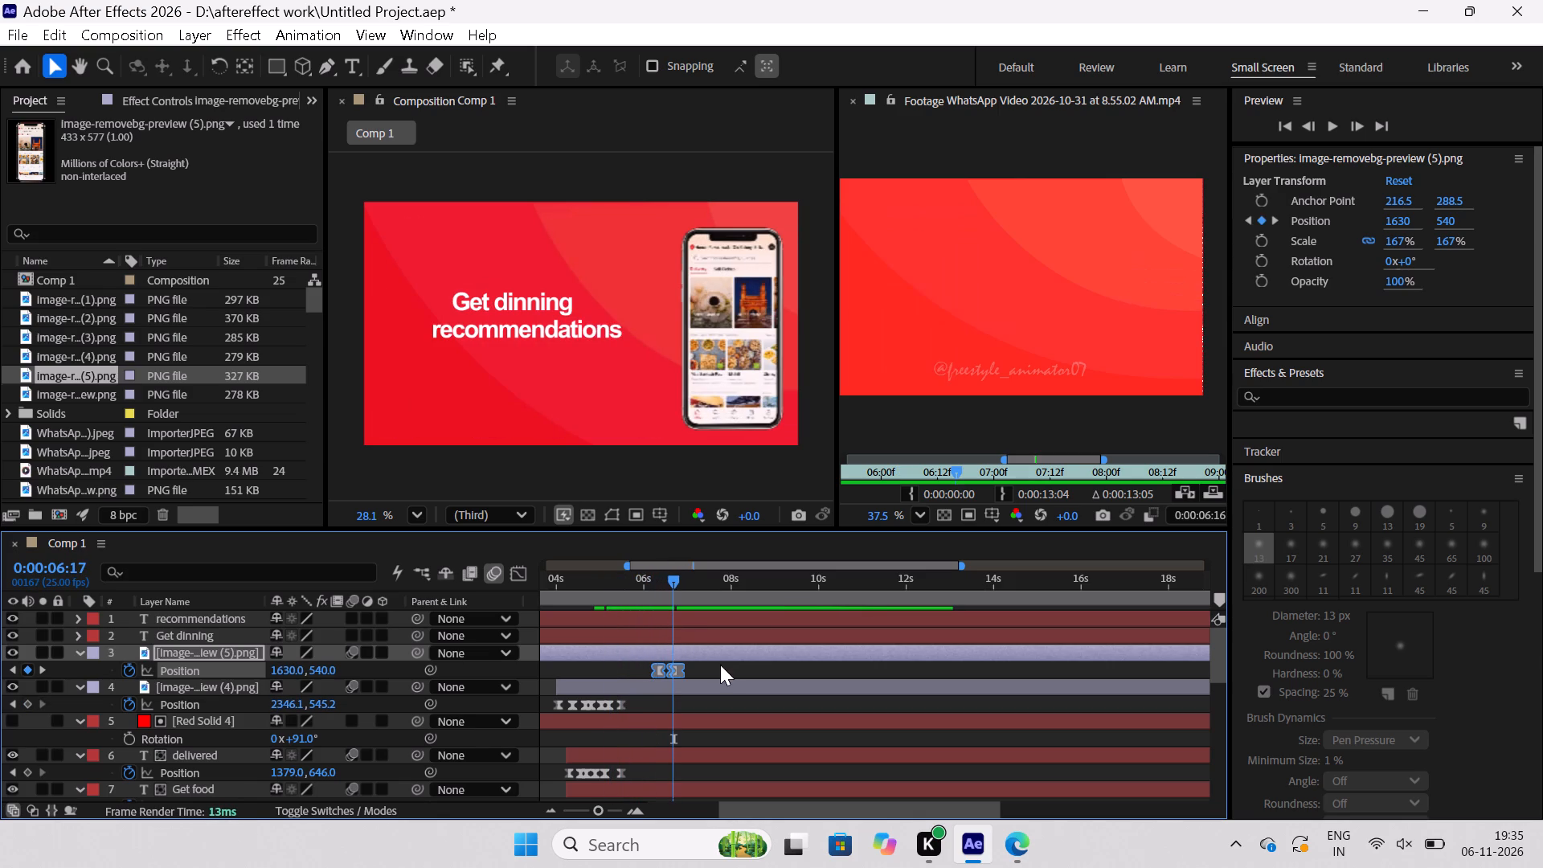
{"action": "left_click", "coordinate": [720, 666]}
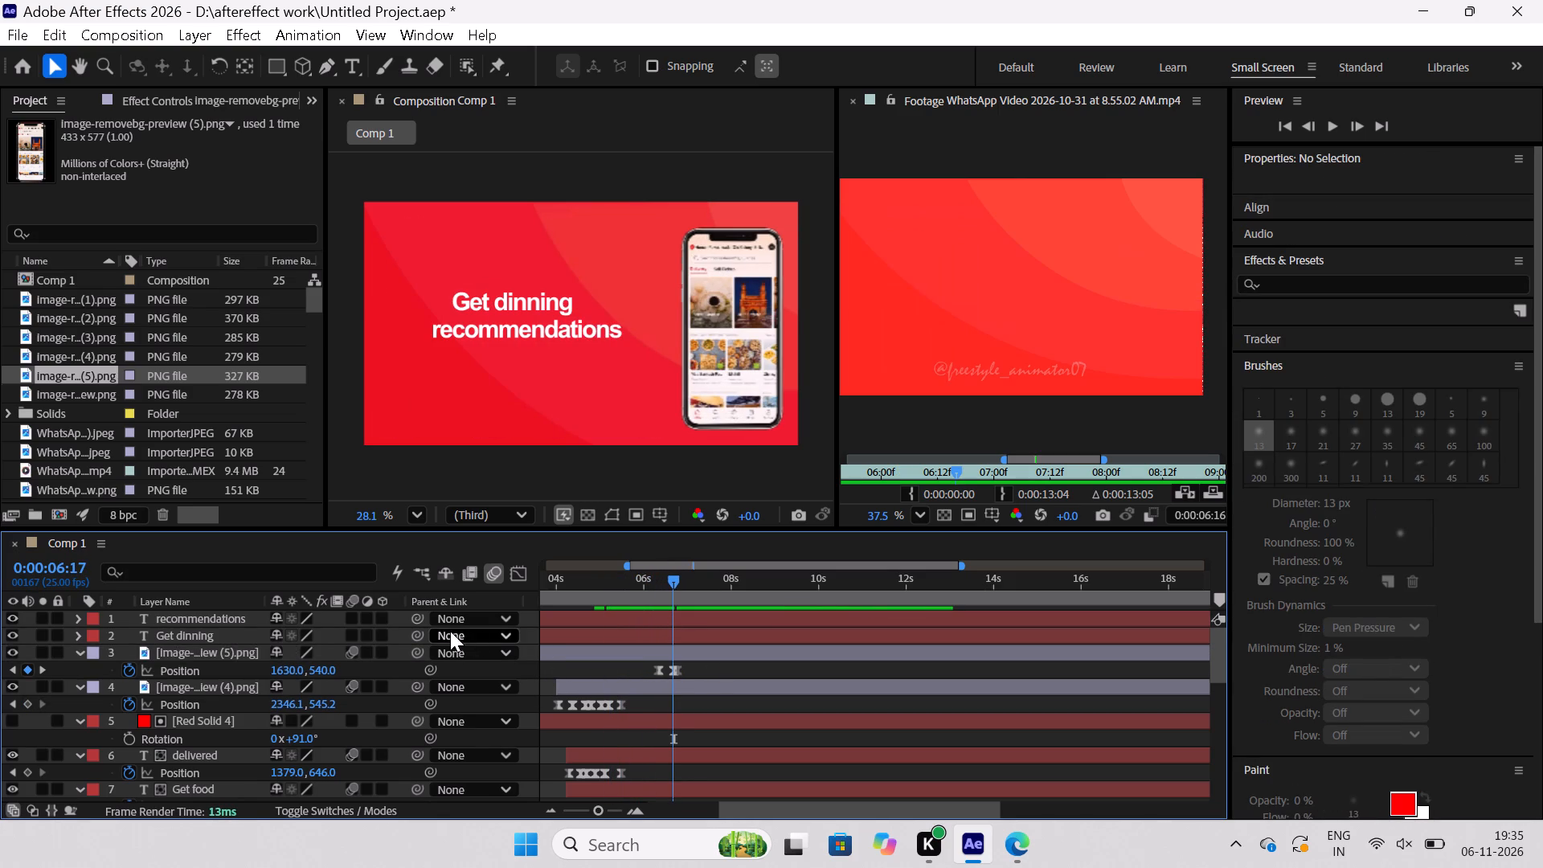
Set the "Get dinning" layer's position to 1937.6, 480 beyond the frame's edge and start position keyframing at 0:00:06:17.
{"action": "left_click", "coordinate": [202, 641]}
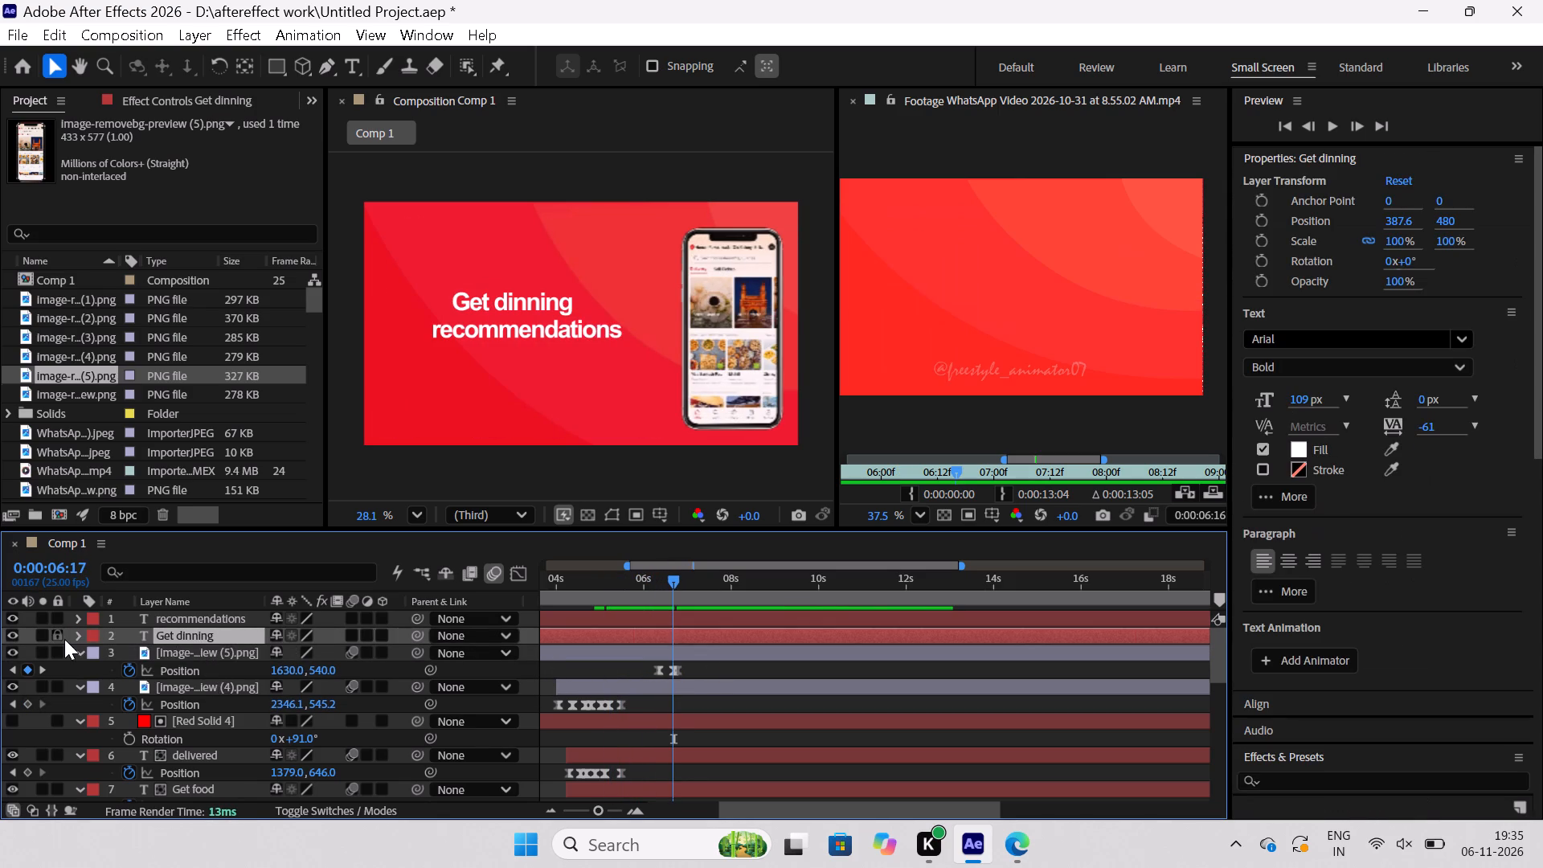
{"action": "left_click", "coordinate": [78, 631]}
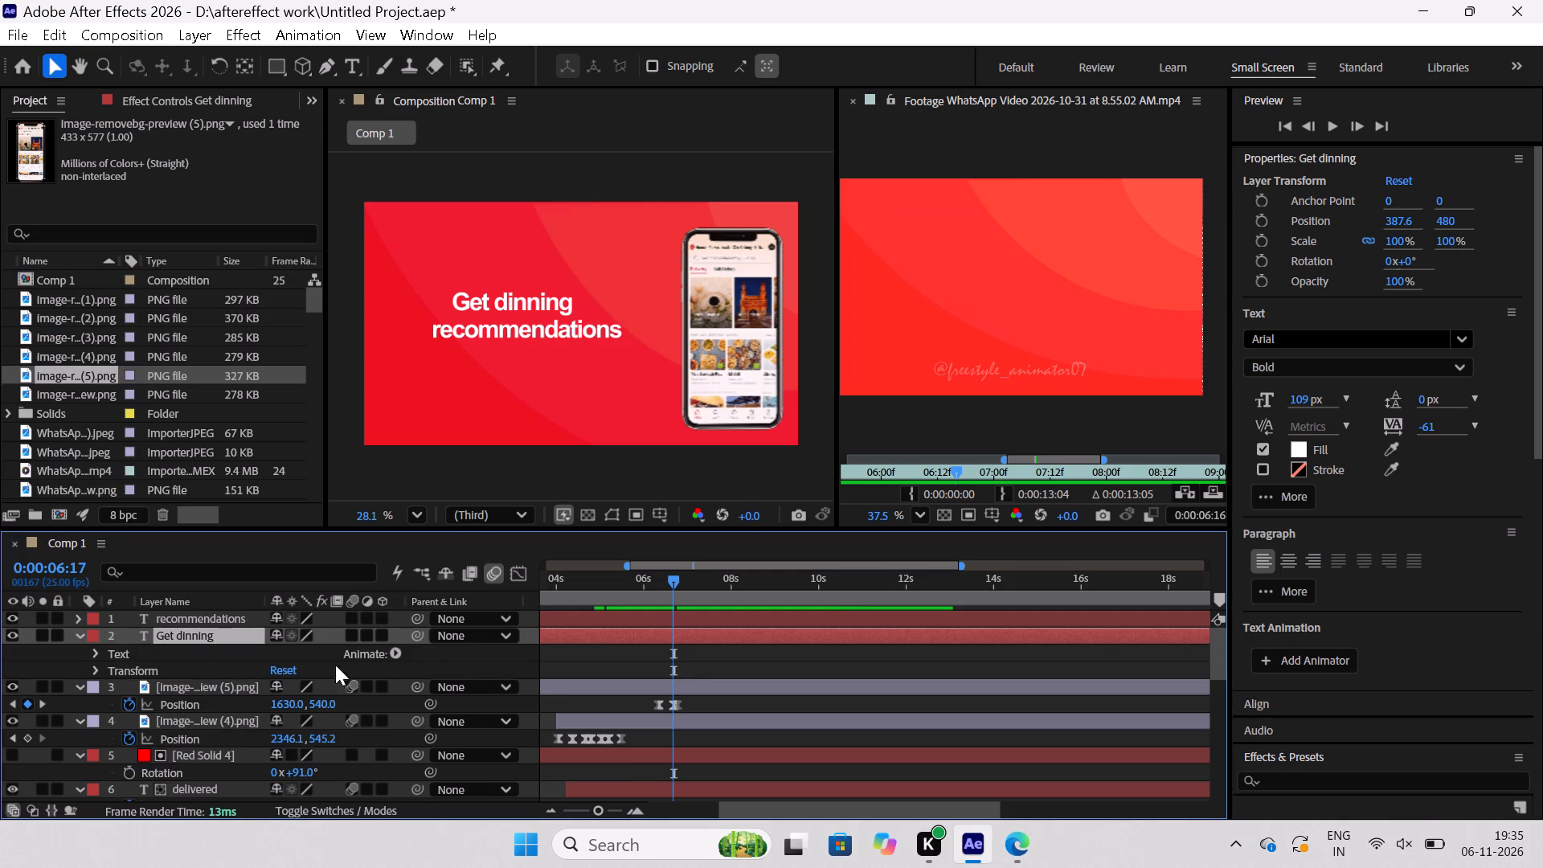
{"action": "left_click", "coordinate": [77, 638]}
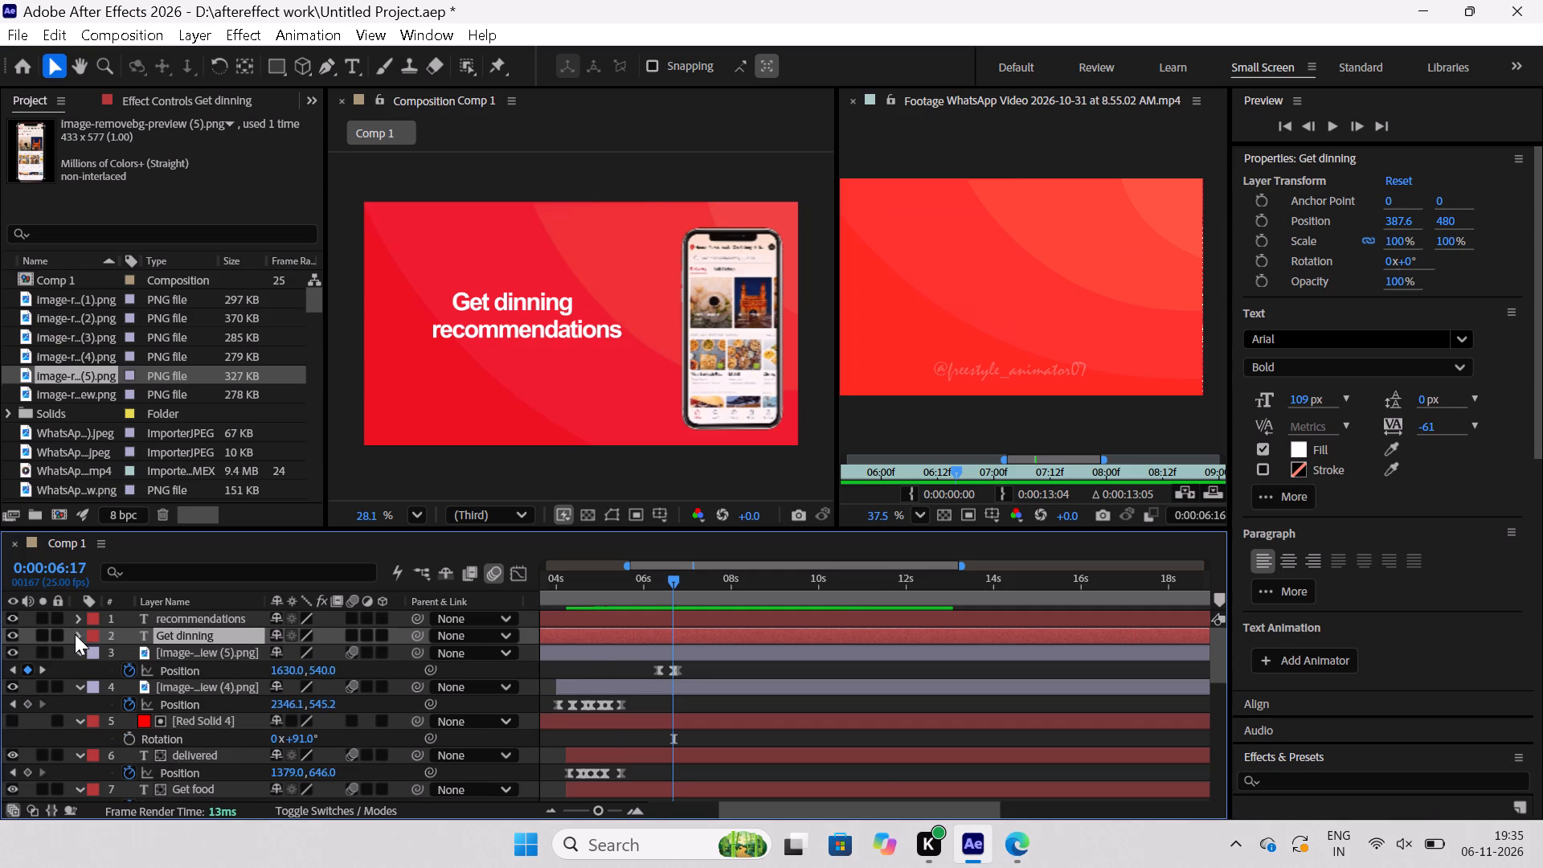
{"action": "key", "text": "p"}
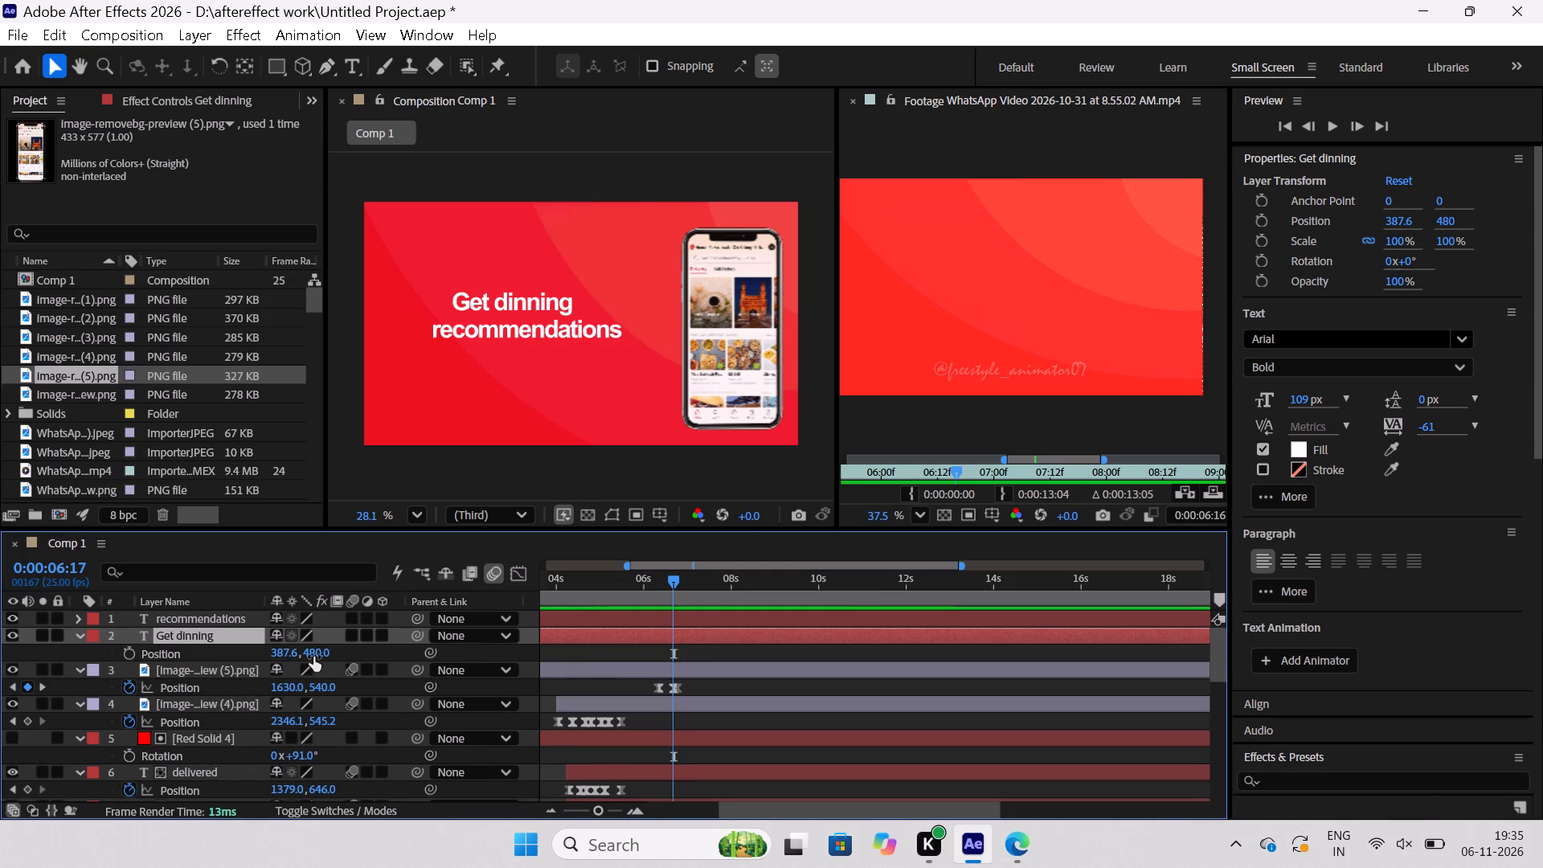
{"action": "left_click_drag", "start_coordinate": [280, 646], "coordinate": [436, 647], "text": "shift"}
{"action": "left_click", "coordinate": [124, 653]}
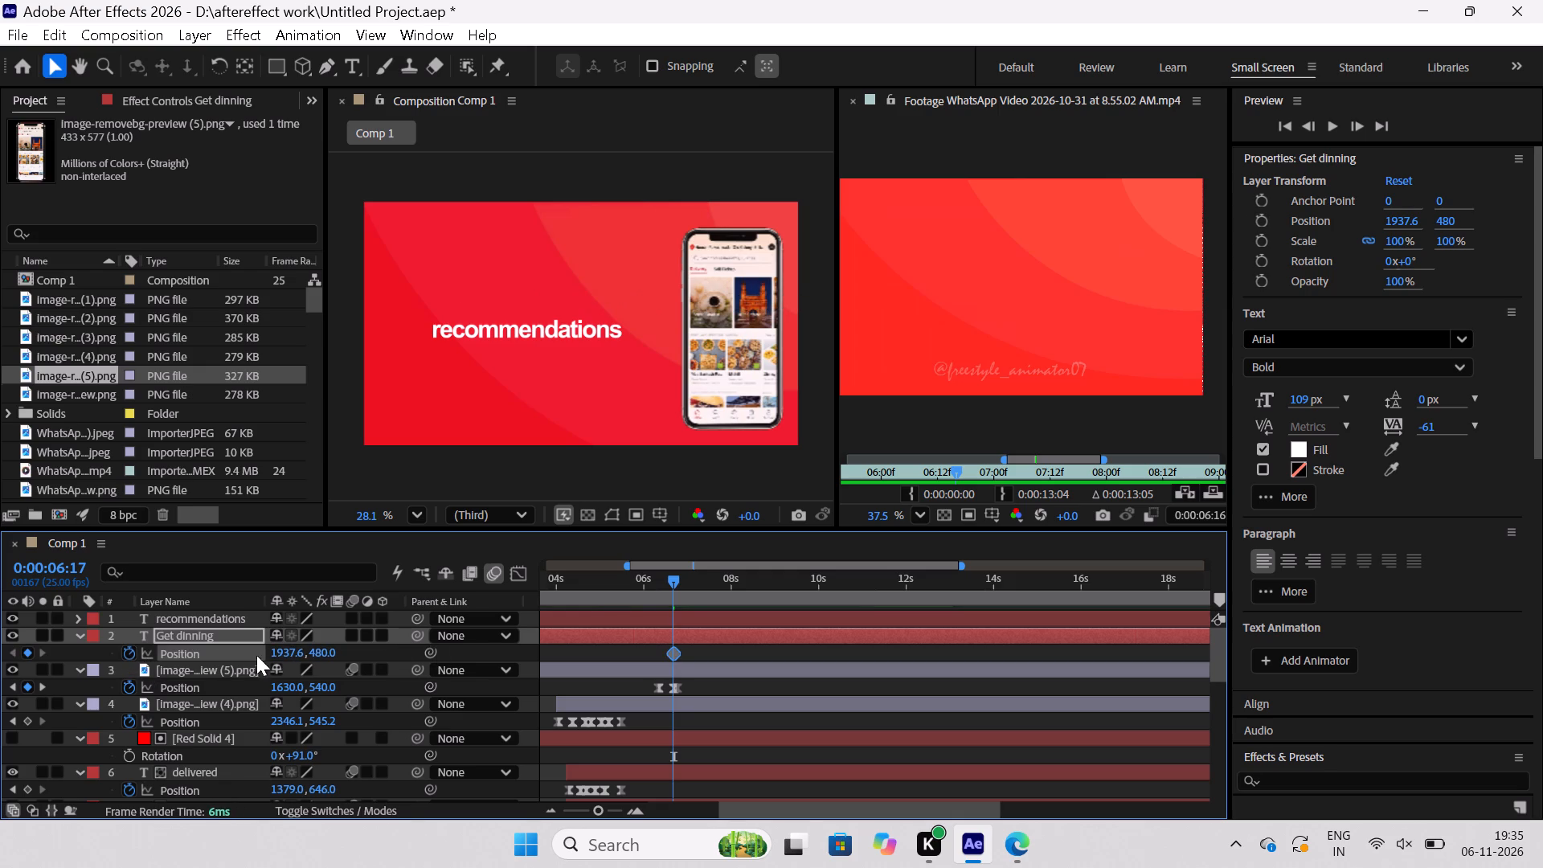
Delete the new phone image layer's last position keyframe, at 0:00:06:19, after reviewing its slide-in.
{"action": "left_click_drag", "start_coordinate": [675, 584], "coordinate": [680, 583]}
{"action": "left_click_drag", "start_coordinate": [680, 583], "coordinate": [709, 586]}
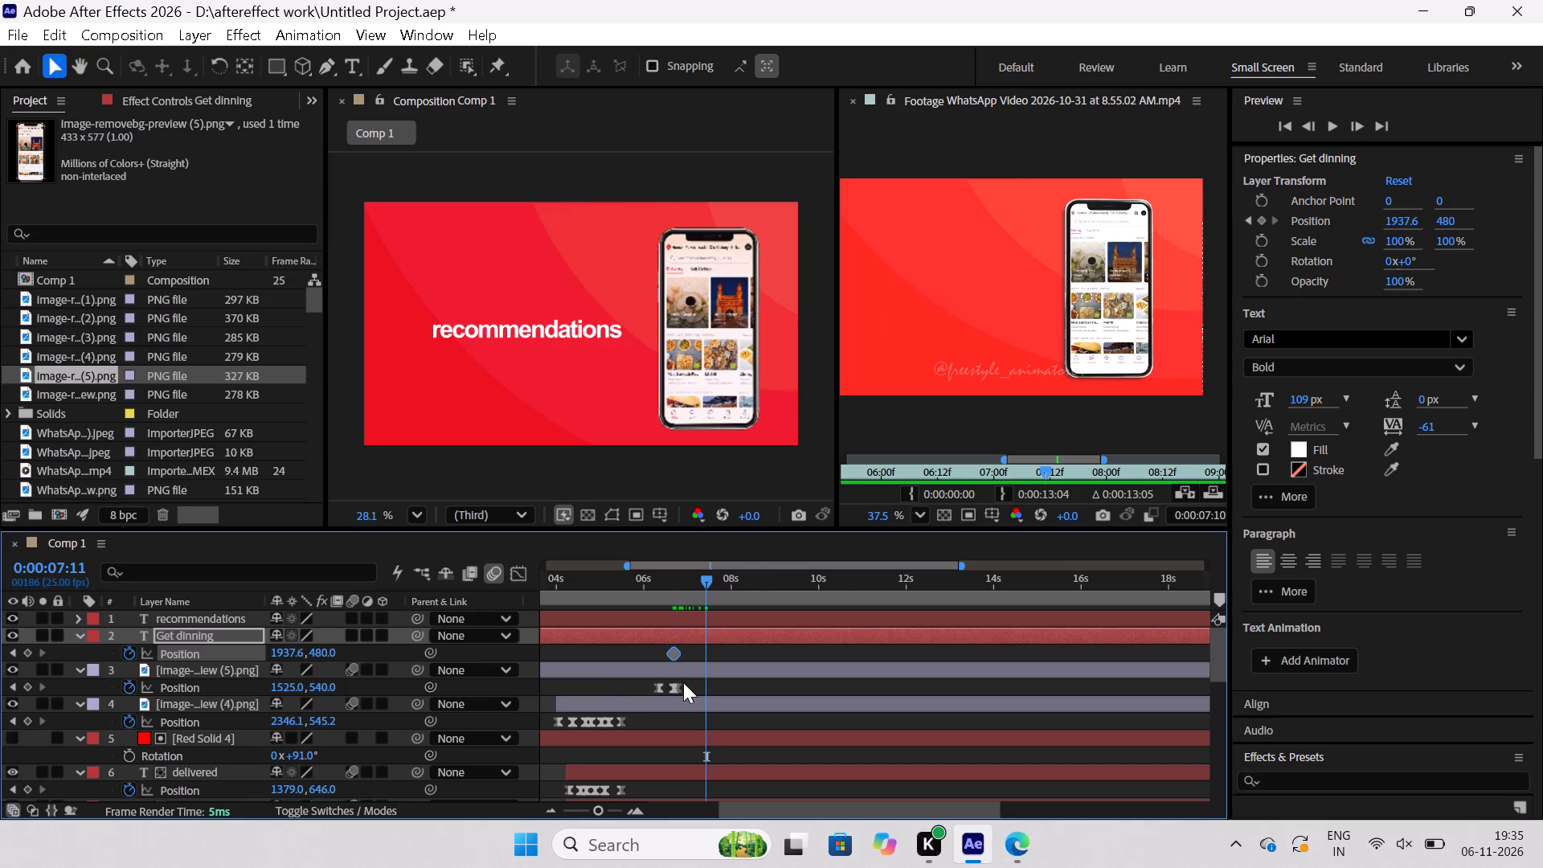
{"action": "key", "text": "equal"}
{"action": "key", "text": "equal"}
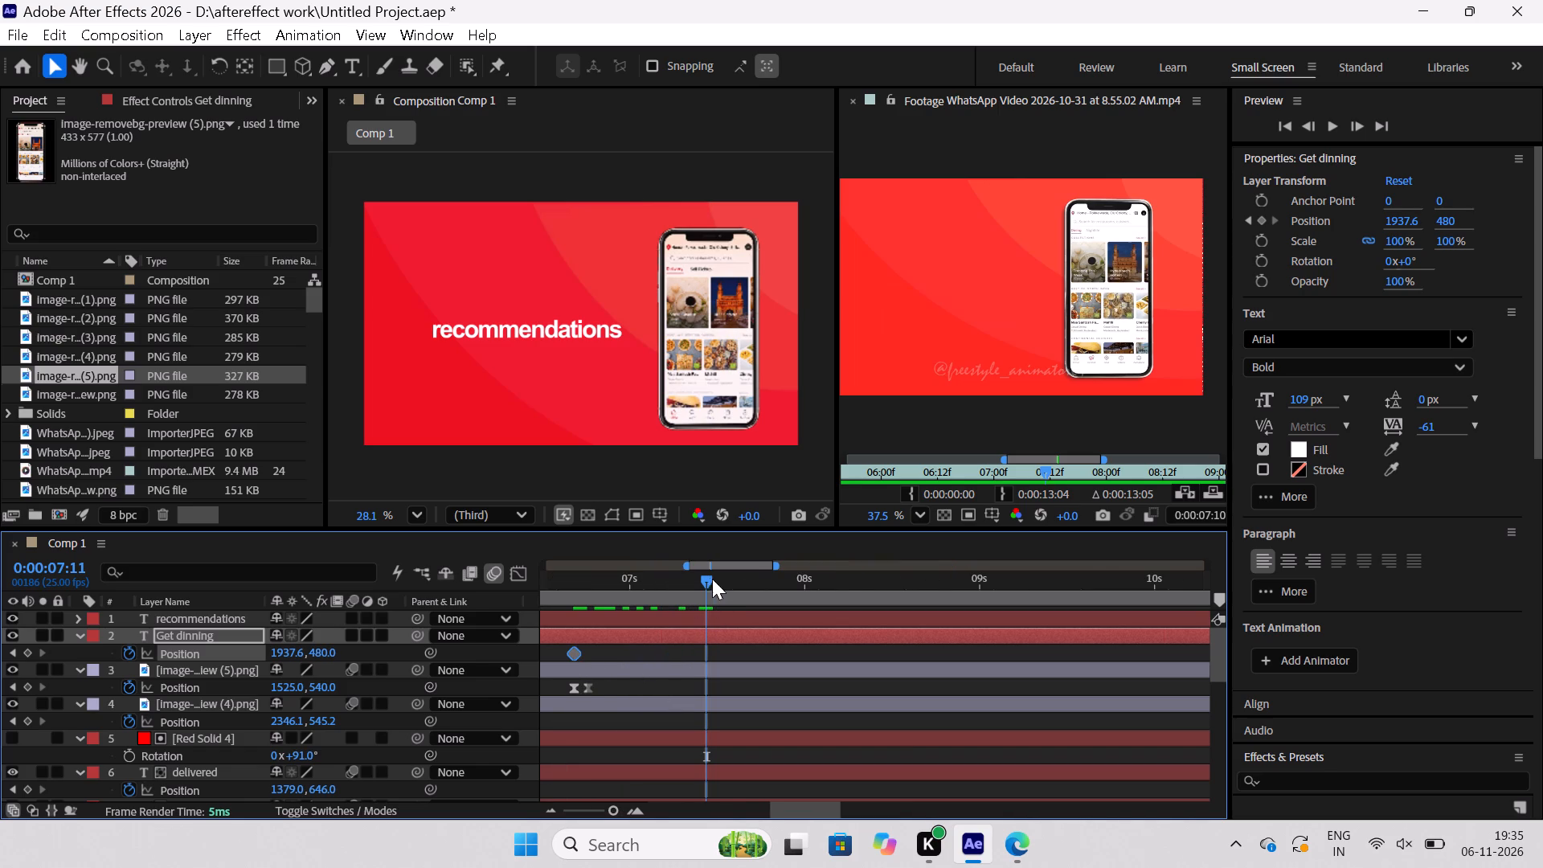
{"action": "left_click_drag", "start_coordinate": [702, 577], "coordinate": [581, 620]}
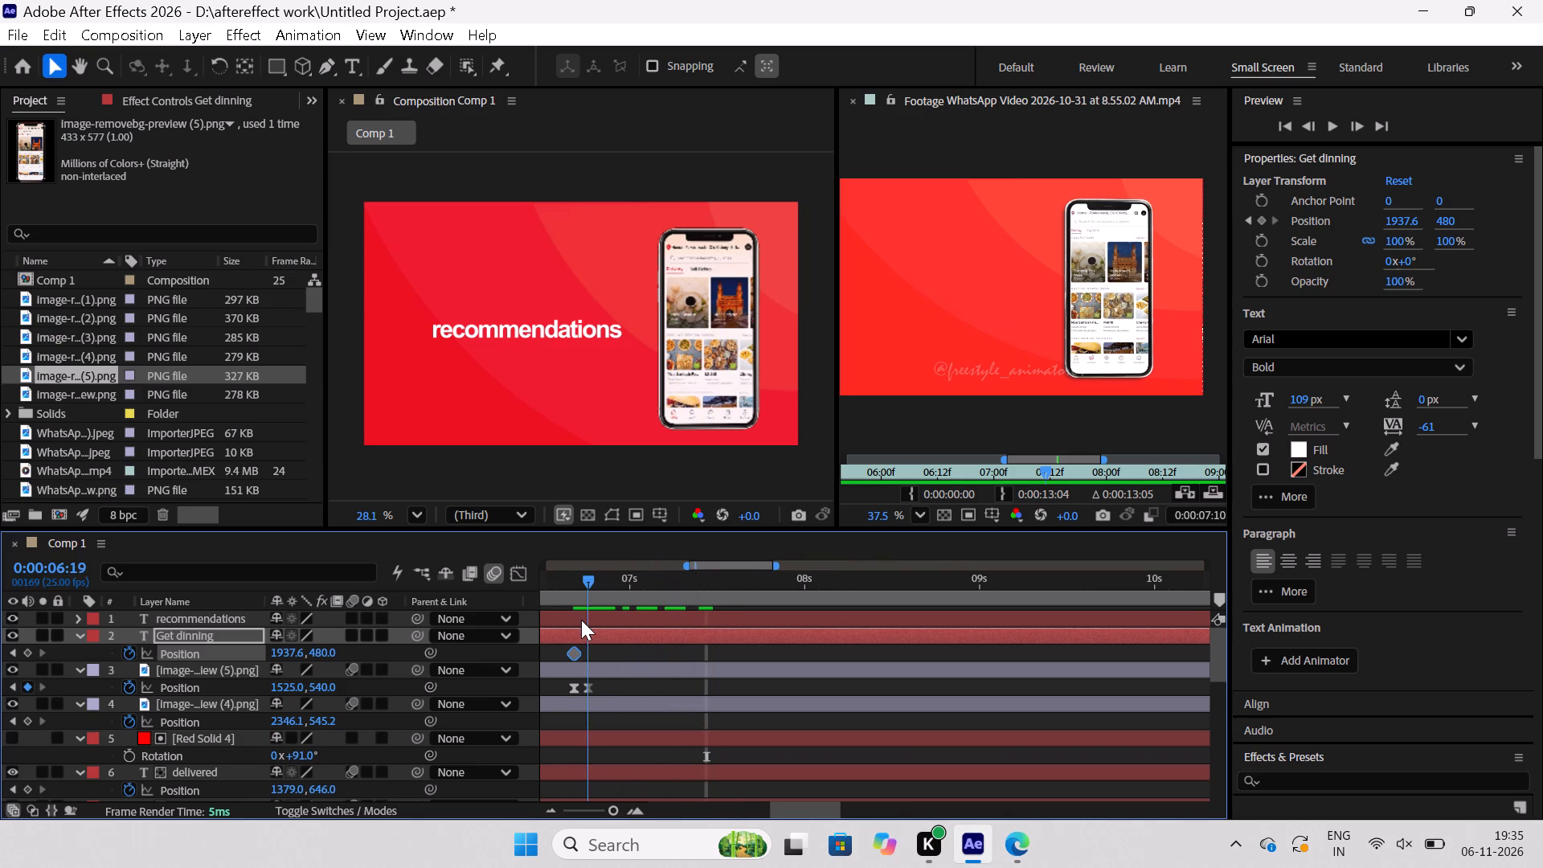
{"action": "left_click_drag", "start_coordinate": [581, 620], "coordinate": [602, 629]}
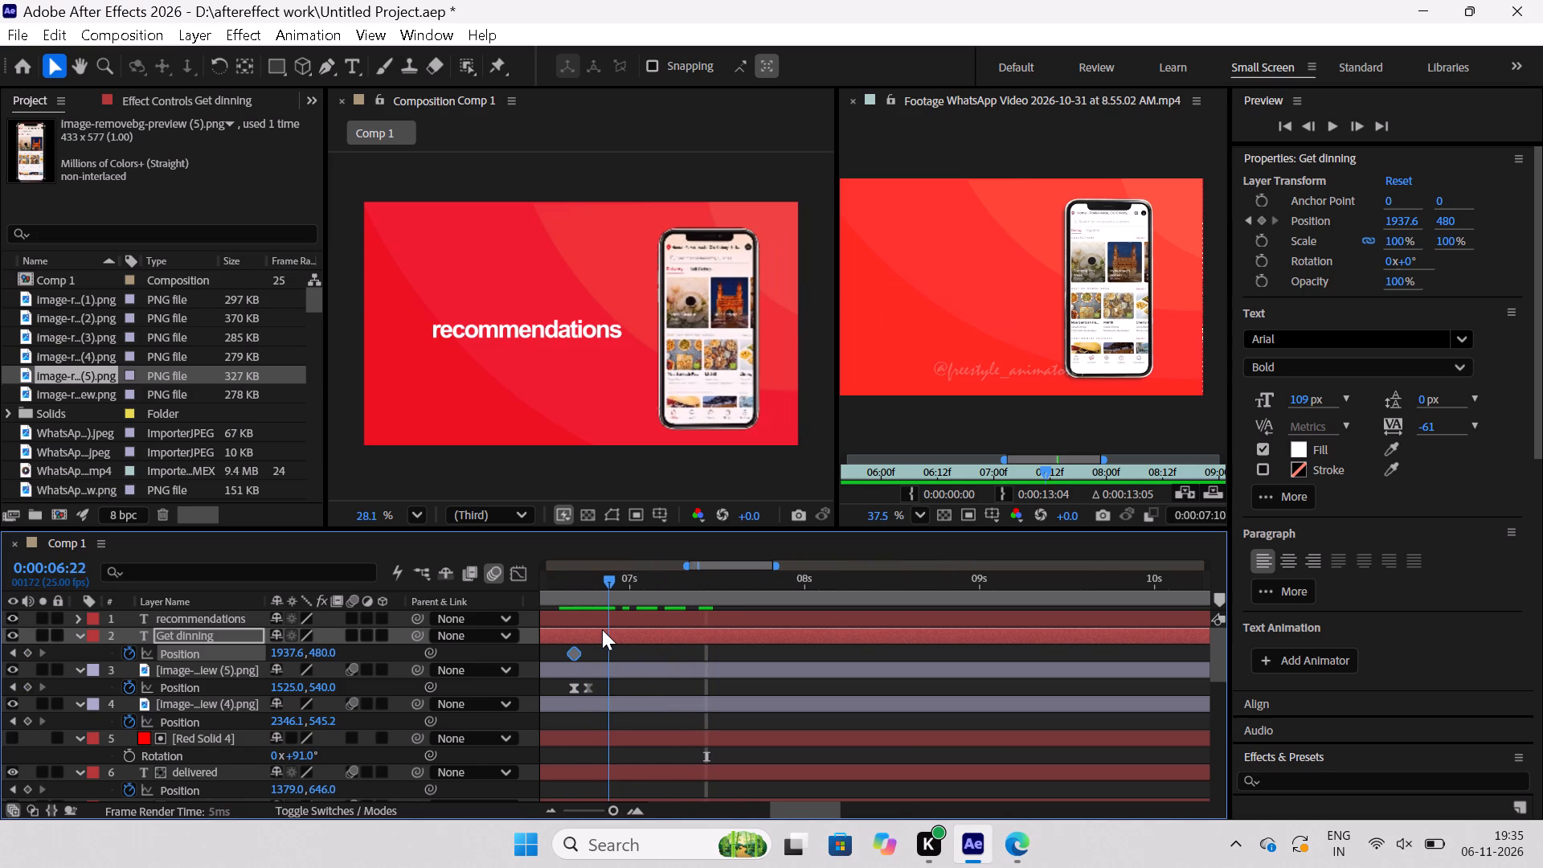
{"action": "left_click_drag", "start_coordinate": [602, 629], "coordinate": [748, 641]}
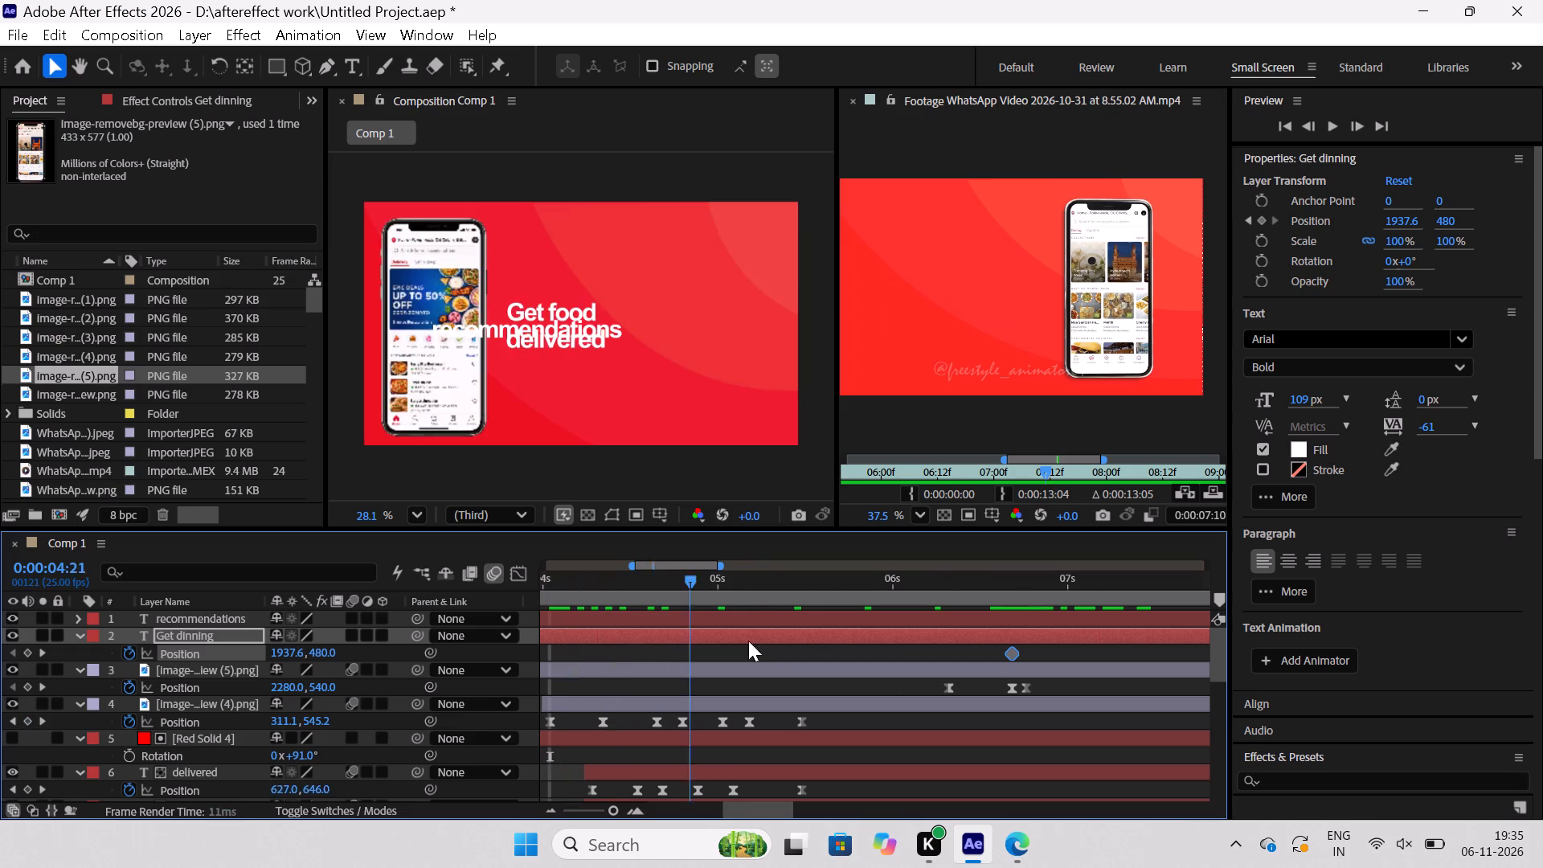
{"action": "left_click_drag", "start_coordinate": [748, 641], "coordinate": [1030, 624]}
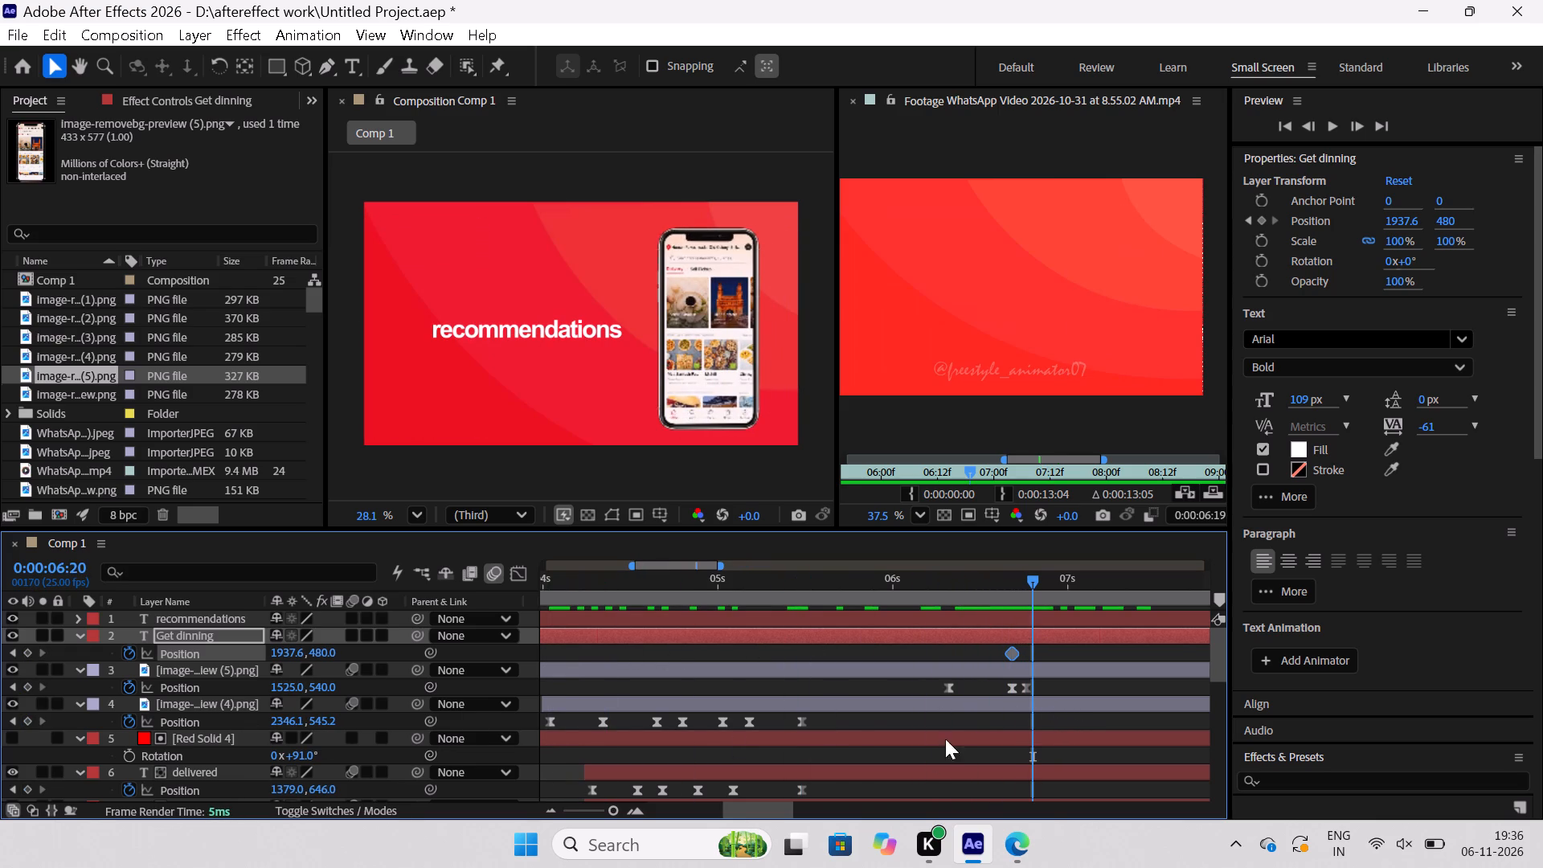
{"action": "left_click", "coordinate": [1027, 690]}
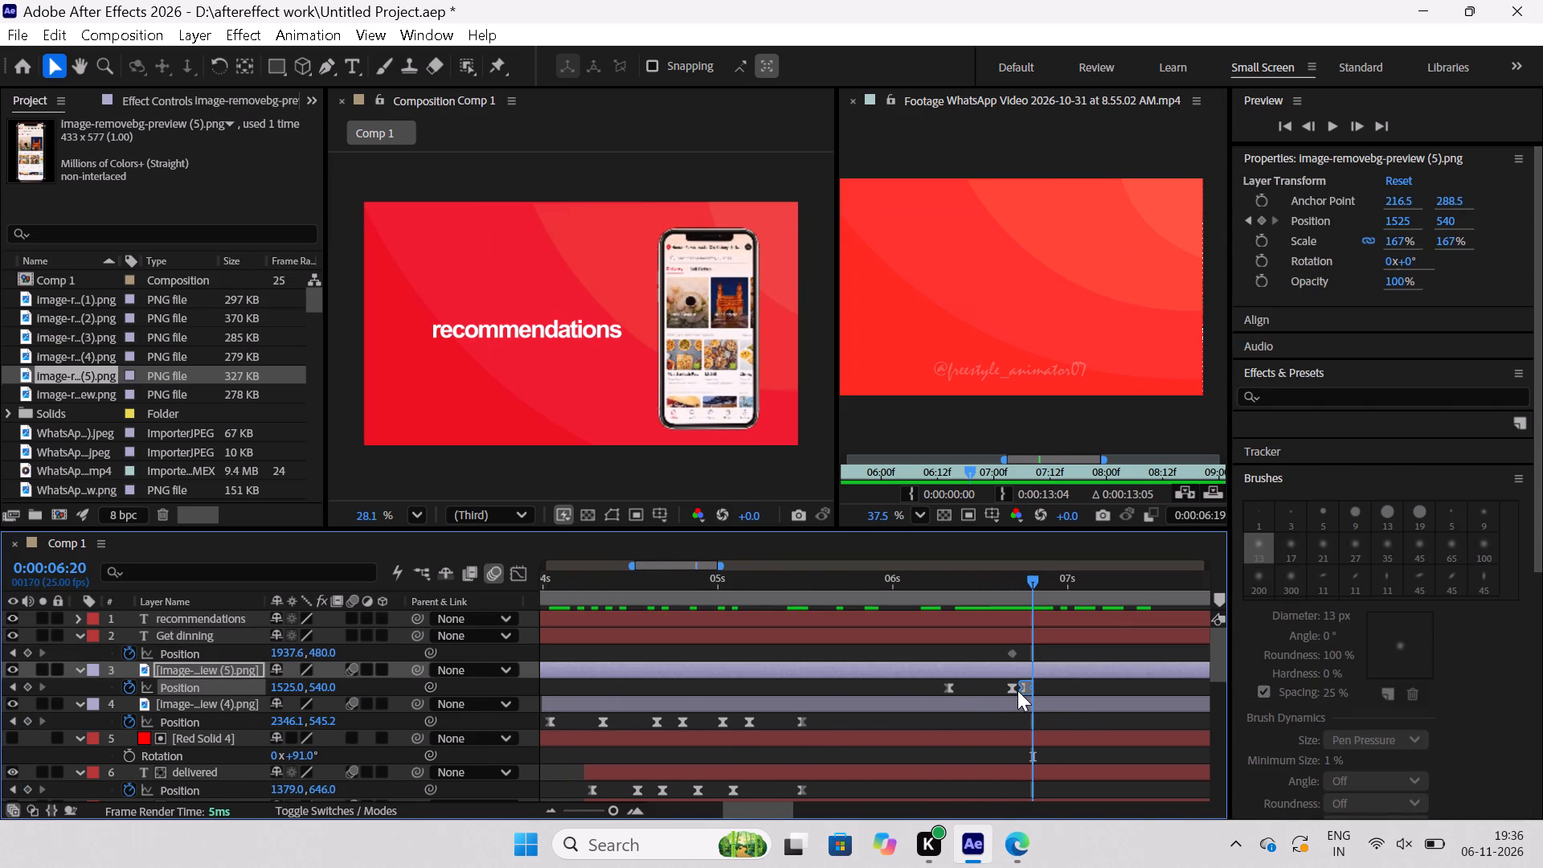
{"action": "left_click", "coordinate": [1017, 690]}
{"action": "left_click", "coordinate": [1028, 688]}
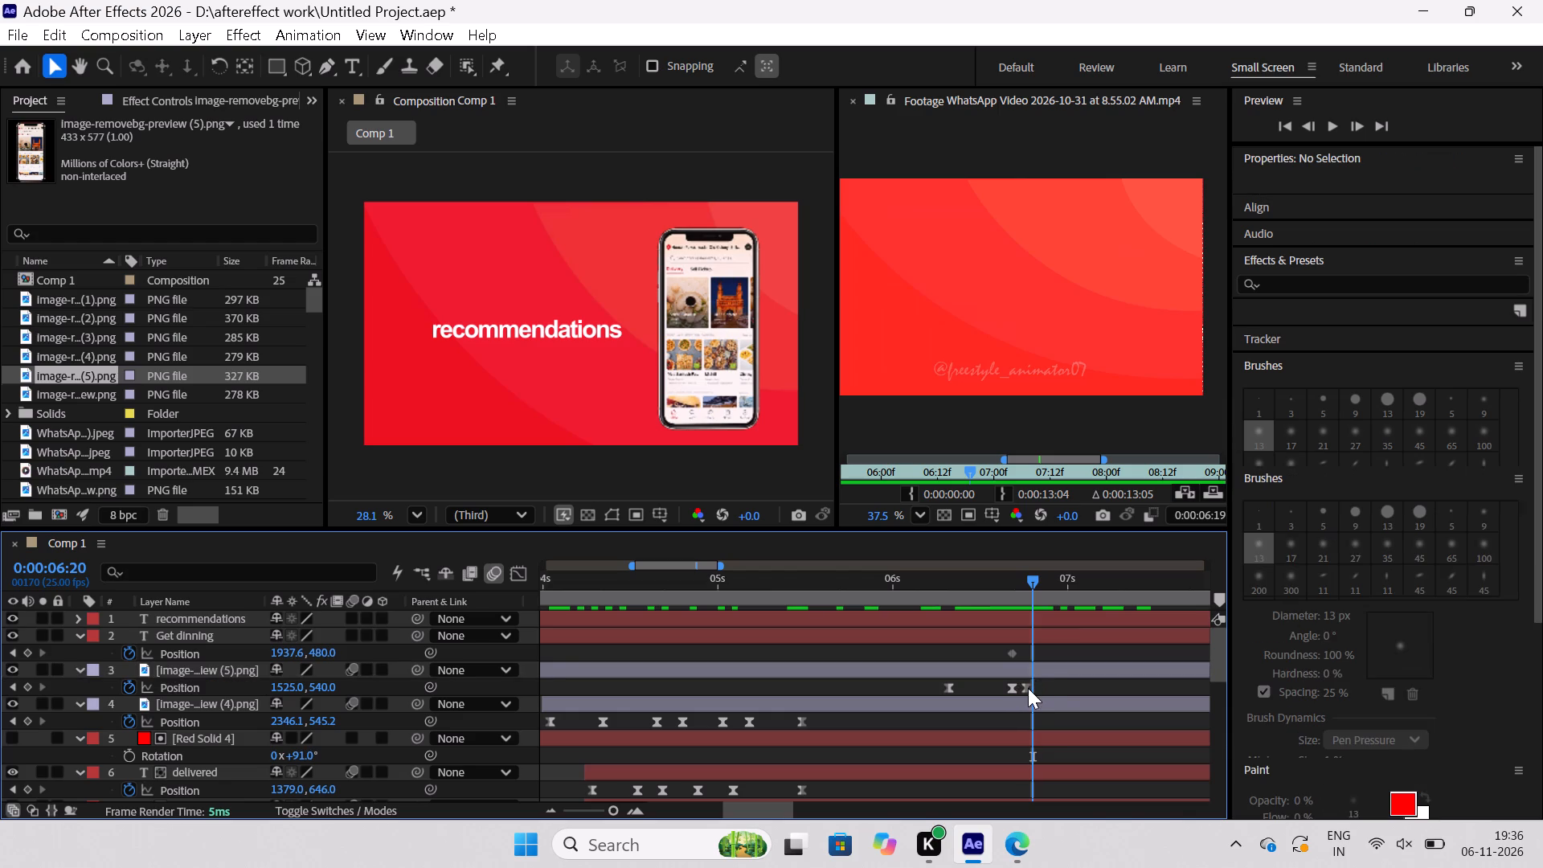
{"action": "key", "text": "Delete"}
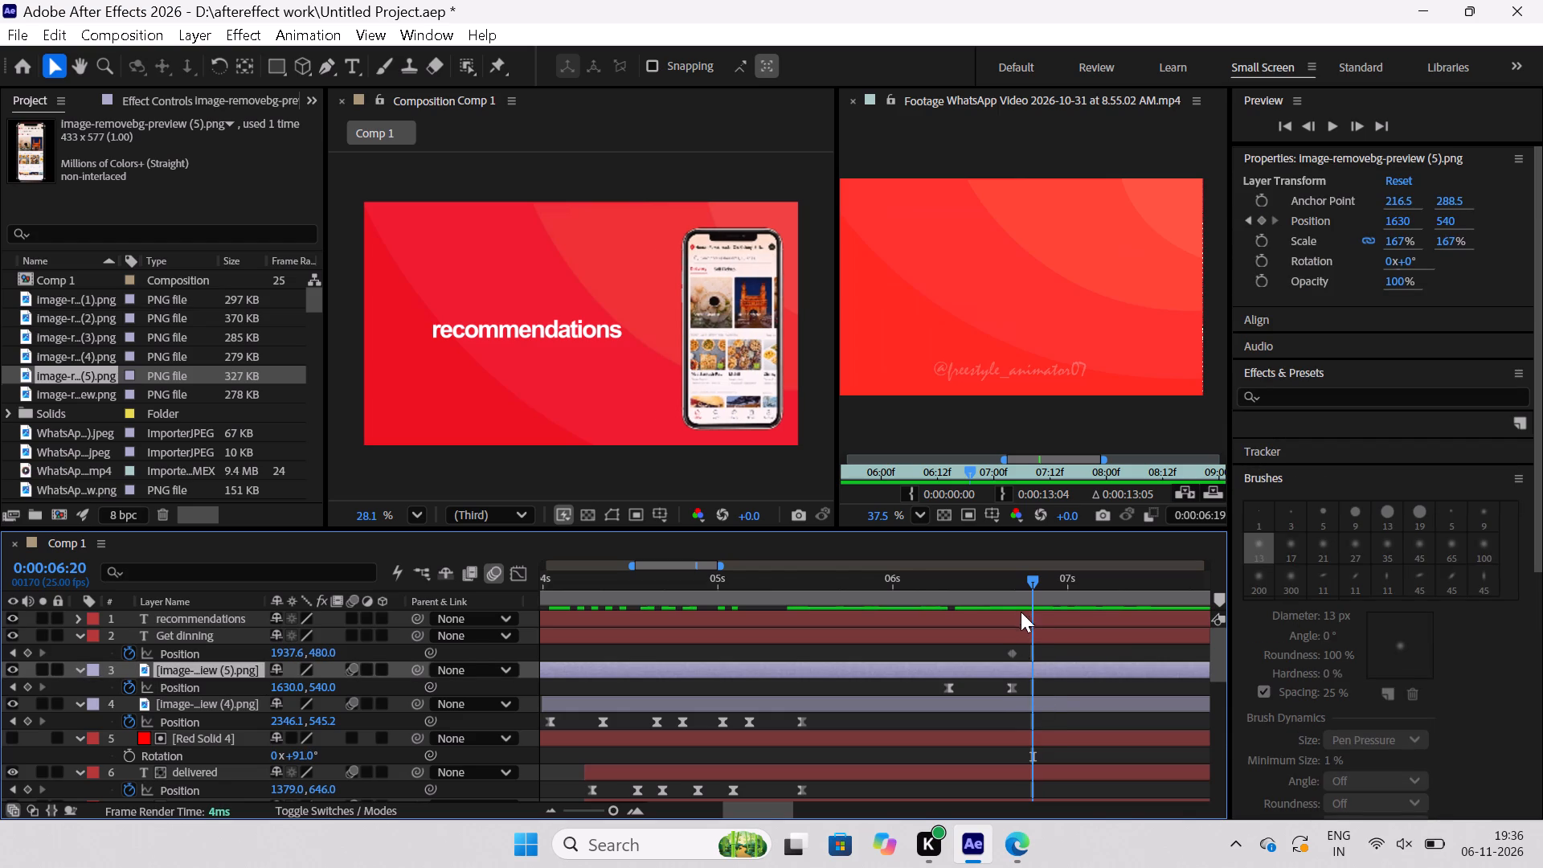
Set the new phone image layer's position to 1500, 540 at its 0:00:06:17 keyframe.
{"action": "left_click", "coordinate": [16, 690]}
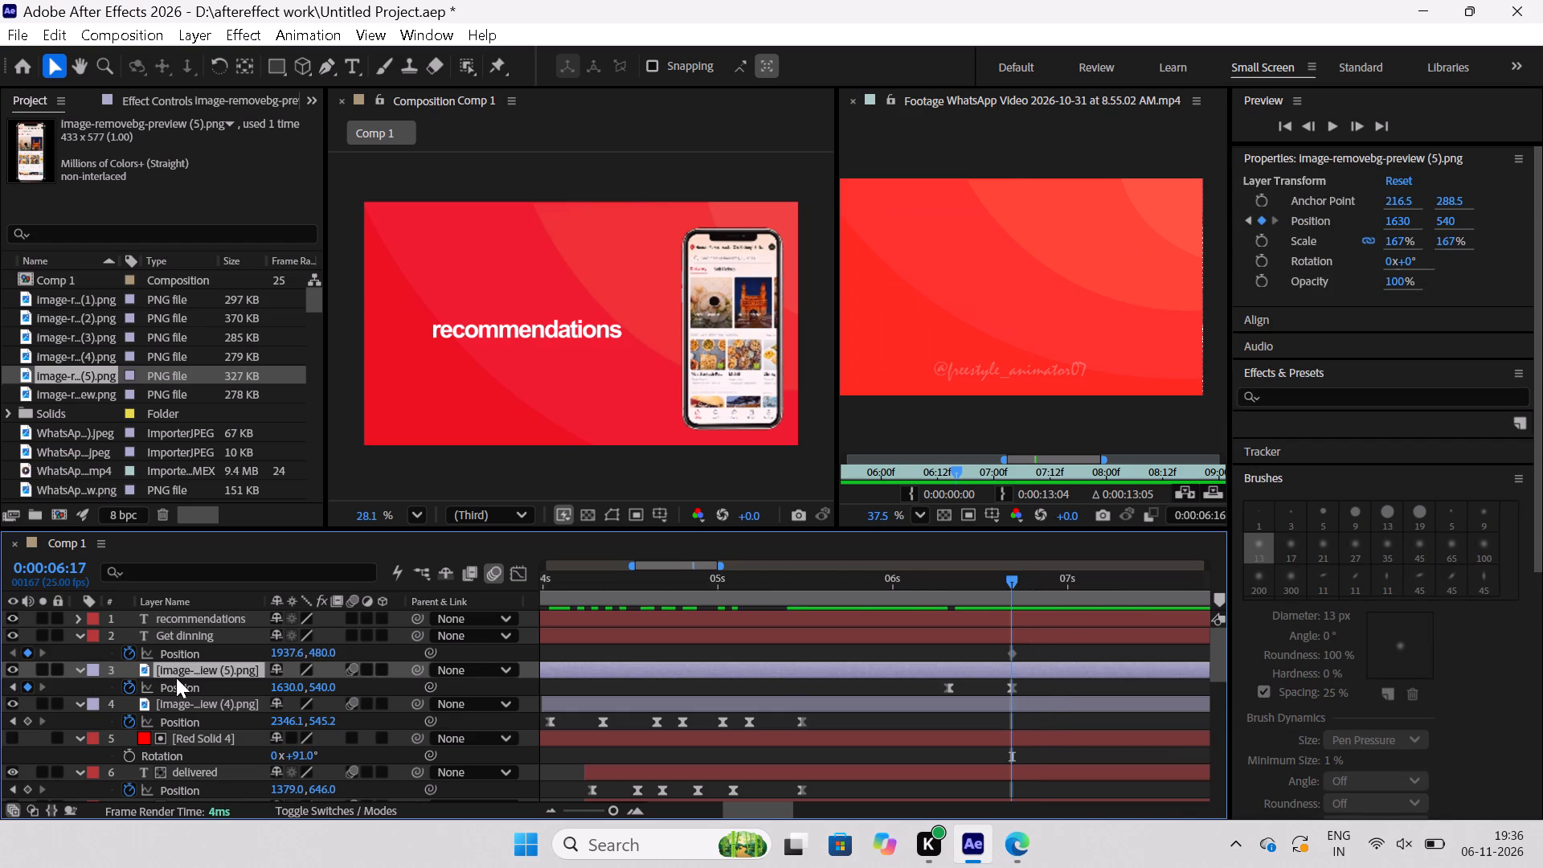
{"action": "left_click", "coordinate": [182, 675]}
{"action": "left_click_drag", "start_coordinate": [289, 686], "coordinate": [276, 686], "text": "shift"}
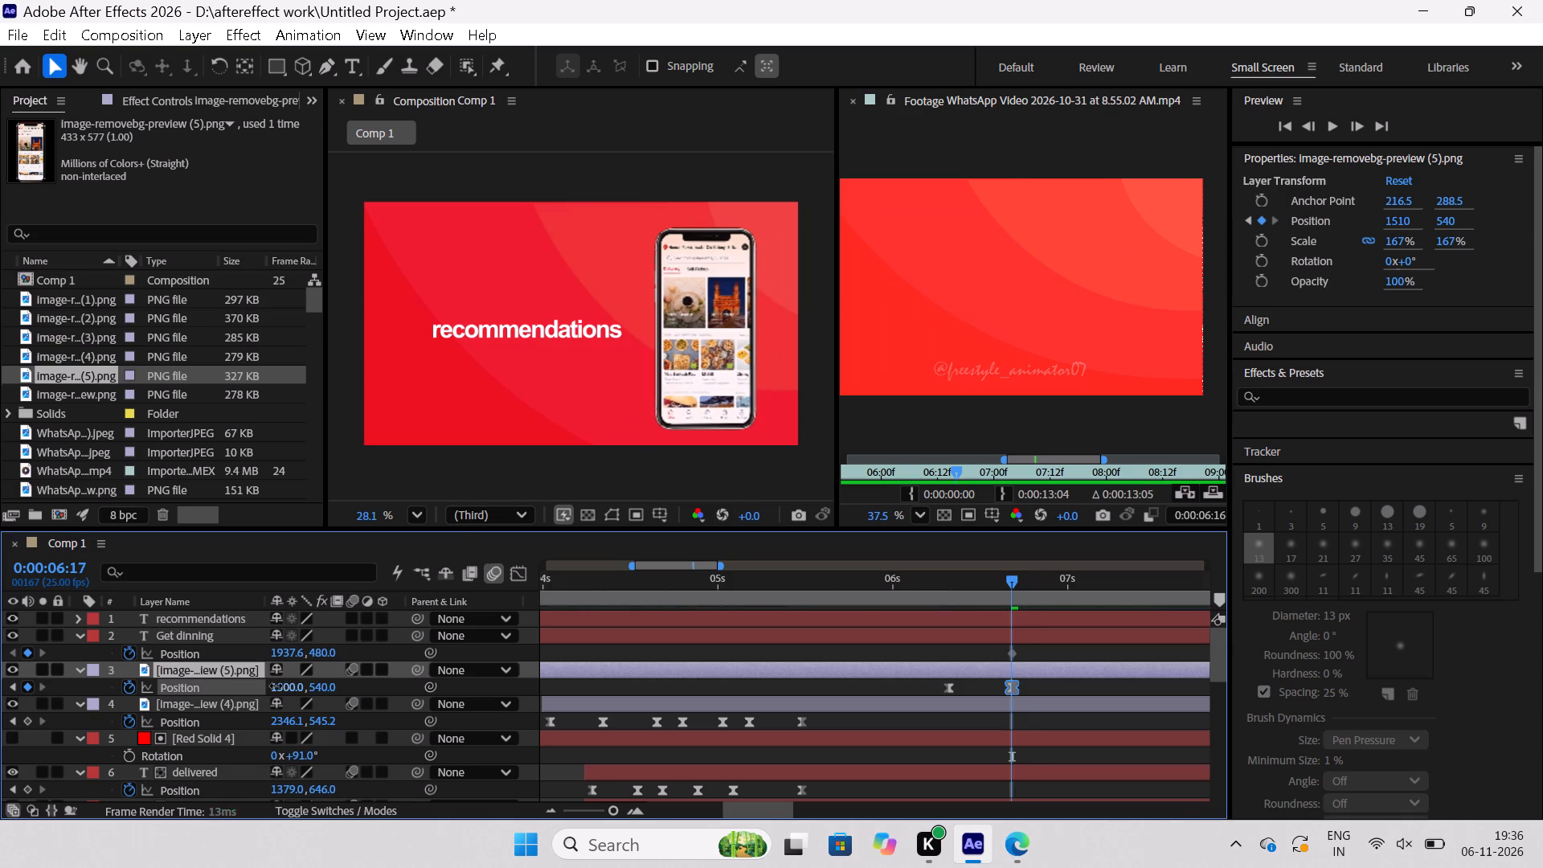
{"action": "left_click_drag", "start_coordinate": [276, 686], "coordinate": [278, 689], "text": "shift"}
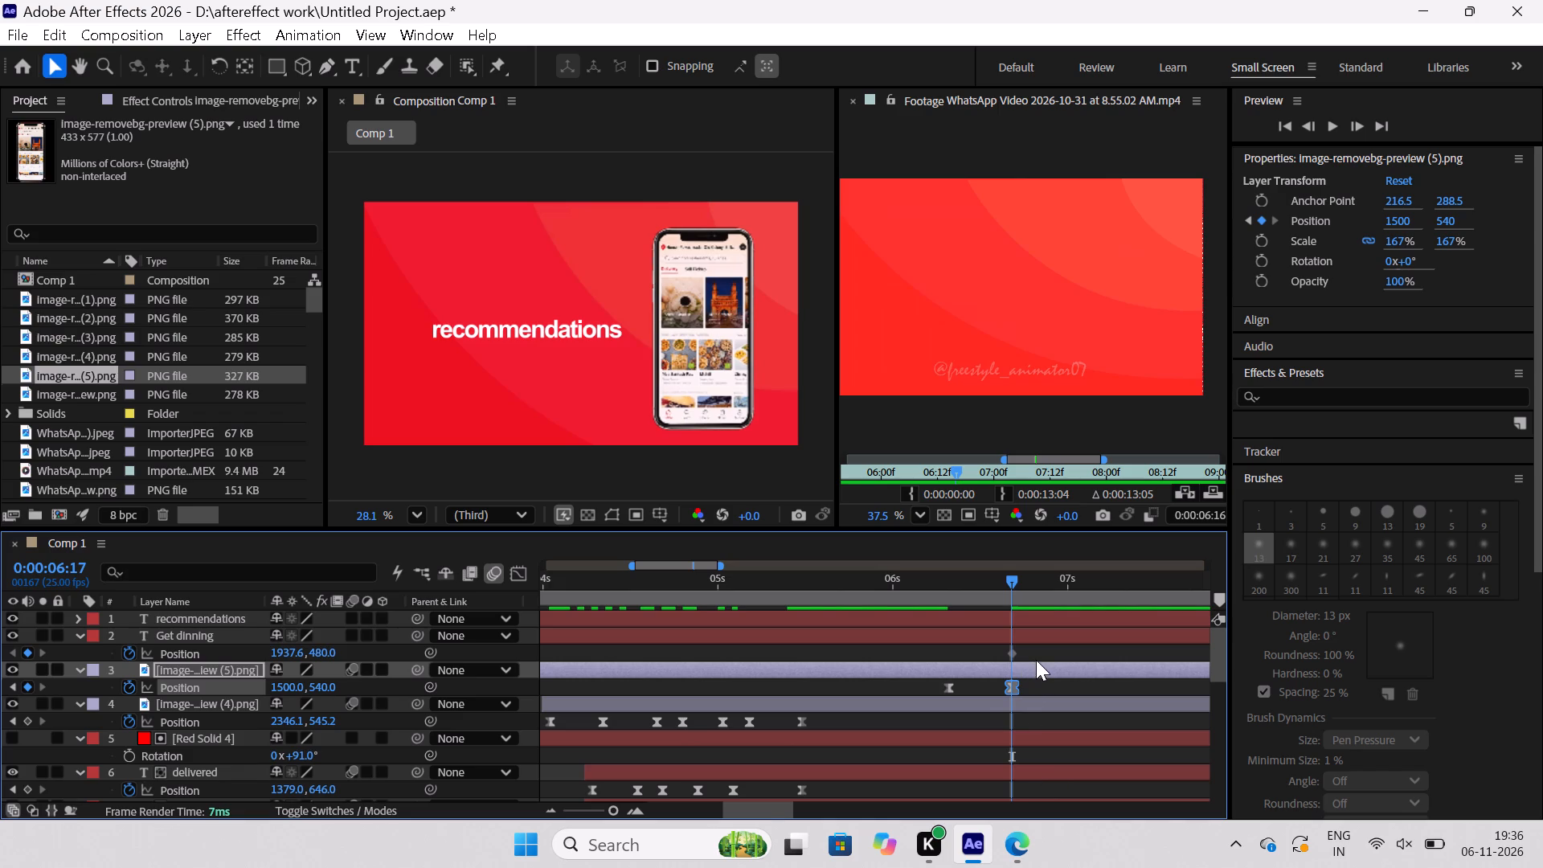
Compare the caption's entry in the reference footage, shift the "Get dinning" position keyframe later to 0:00:06:19, and preview the motion.
{"action": "left_click_drag", "start_coordinate": [956, 473], "coordinate": [1001, 493]}
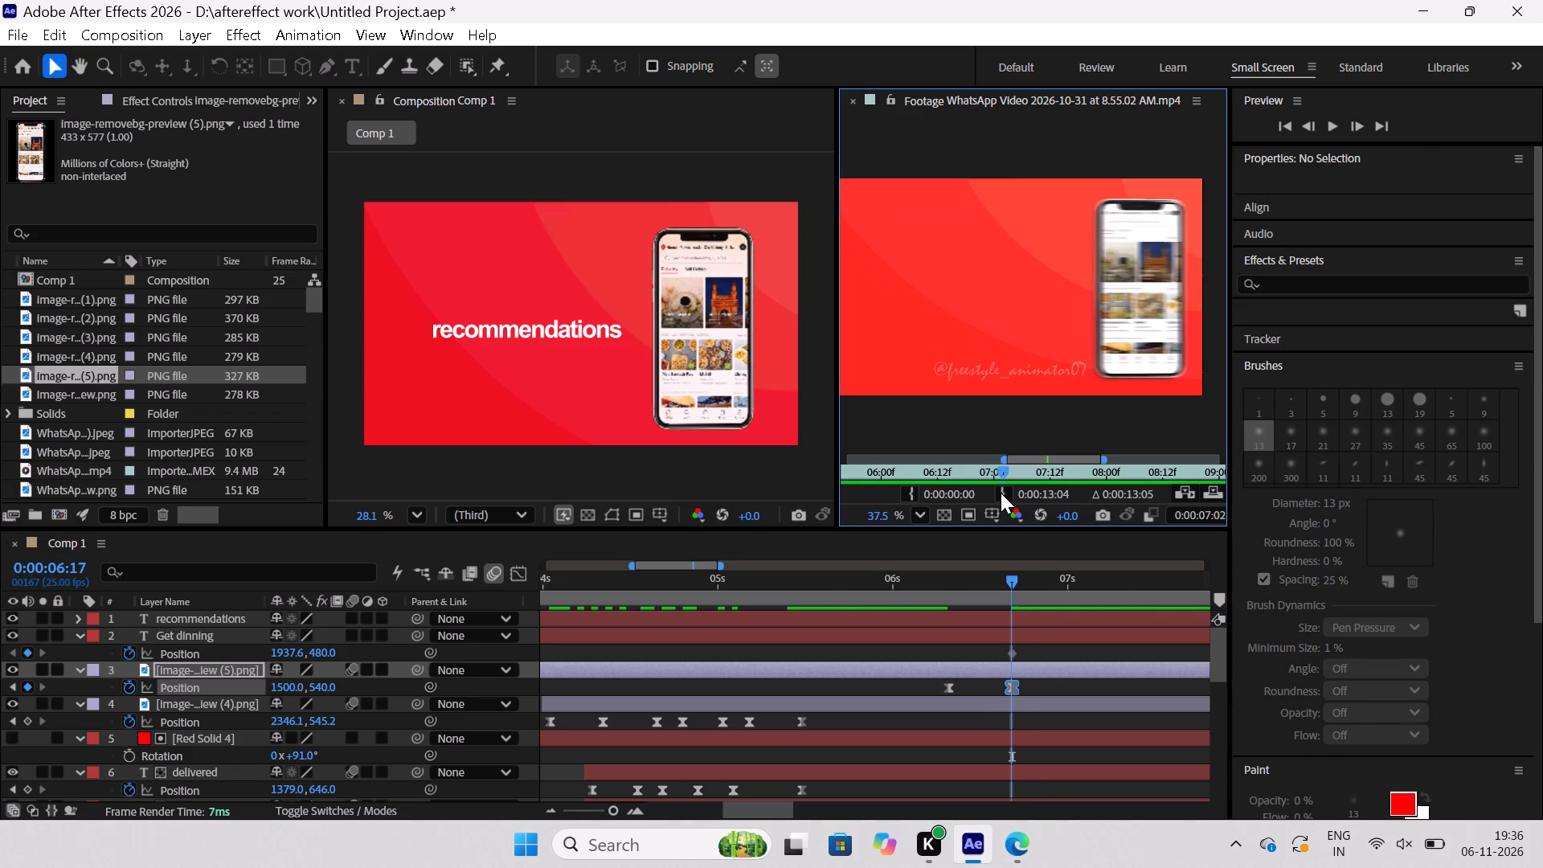
{"action": "left_click_drag", "start_coordinate": [1001, 493], "coordinate": [993, 498]}
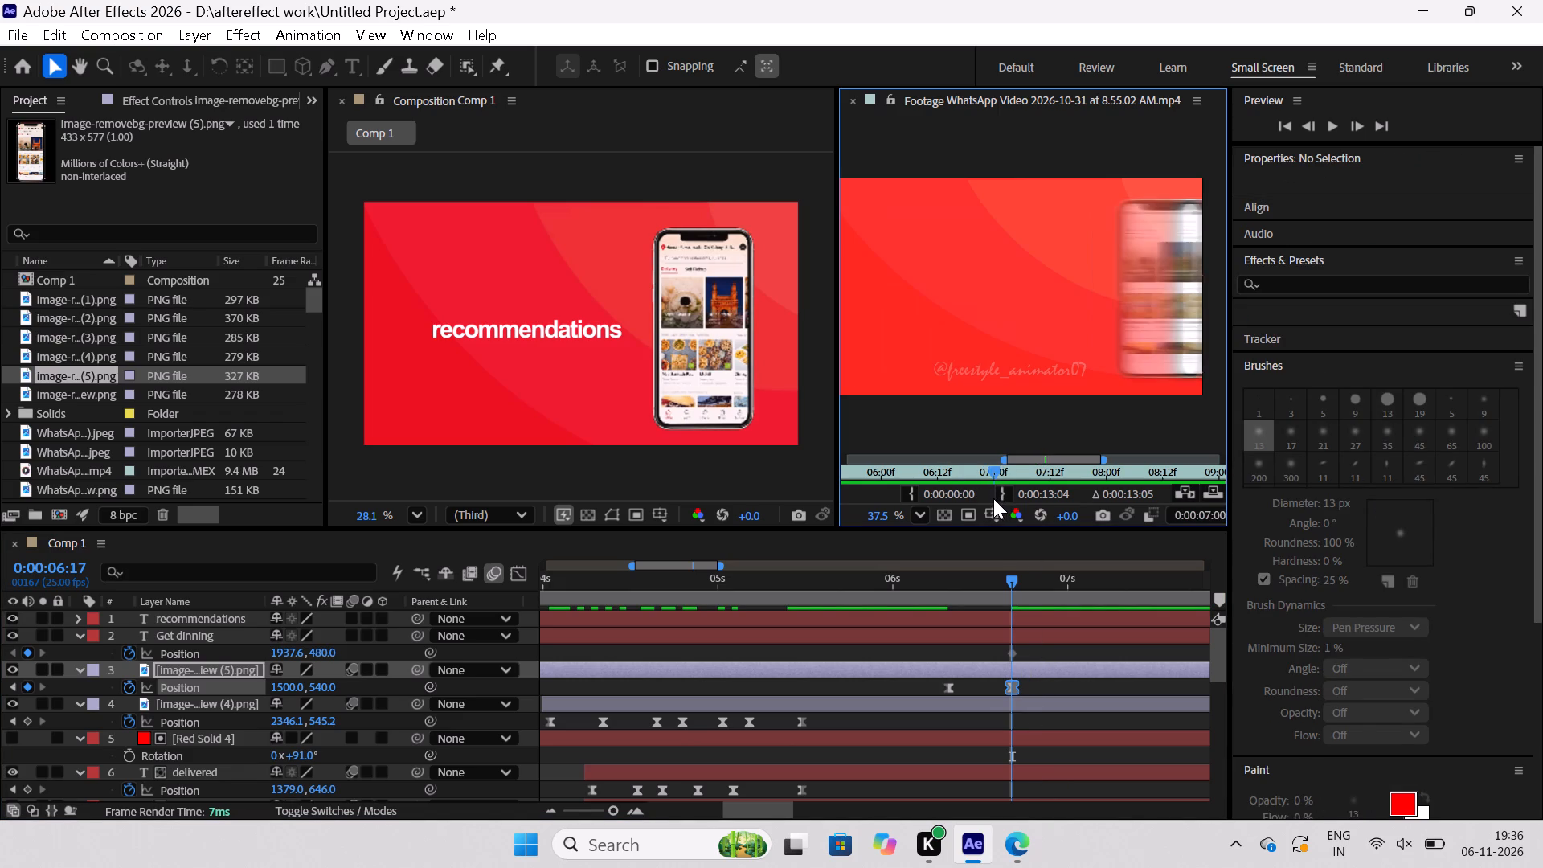
{"action": "left_click_drag", "start_coordinate": [993, 498], "coordinate": [1029, 510]}
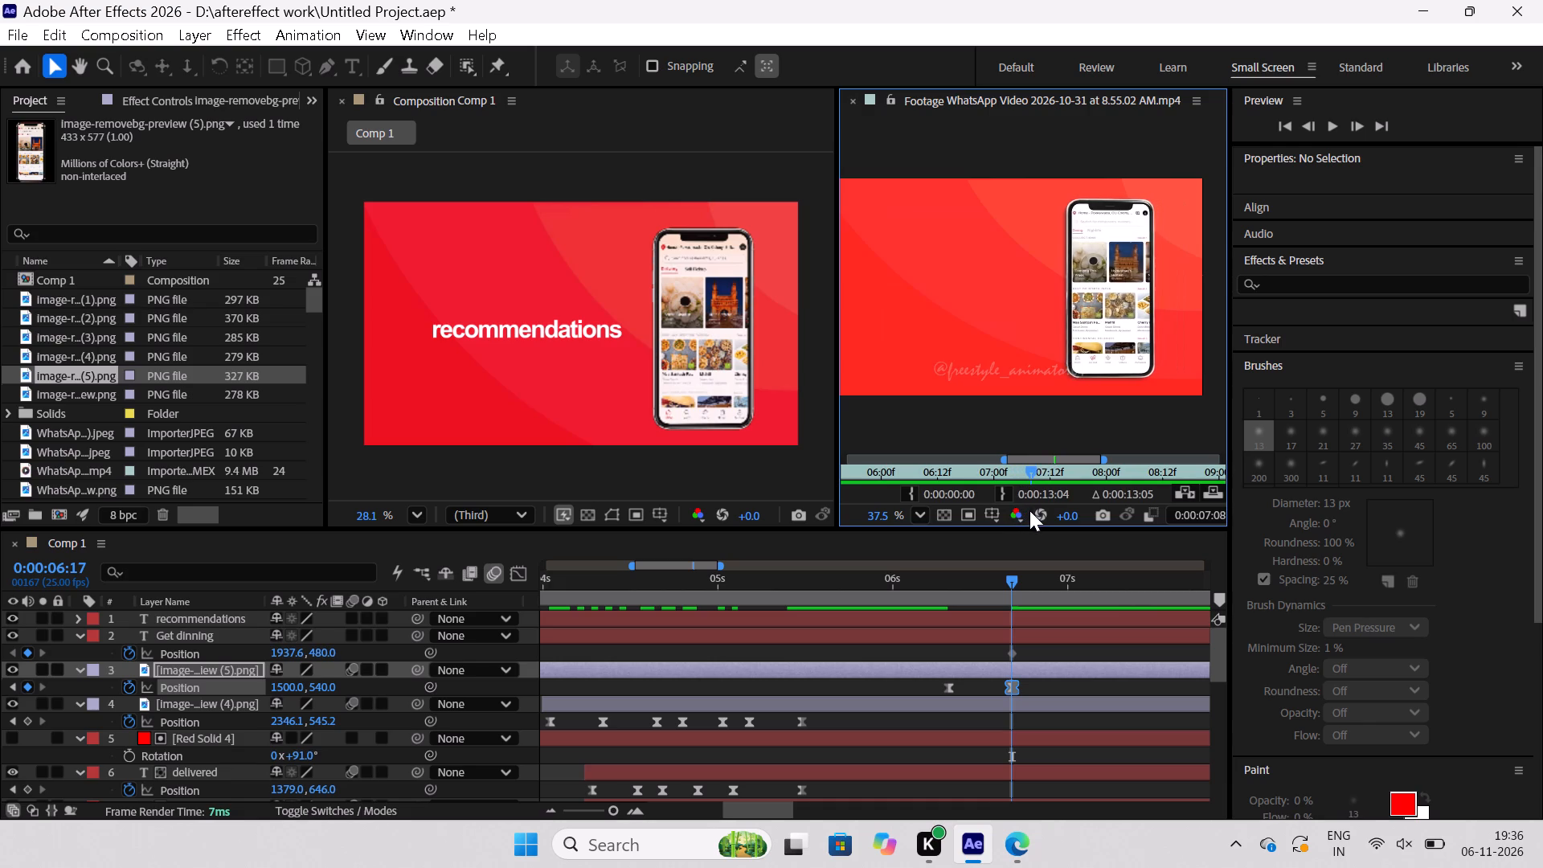
{"action": "left_click_drag", "start_coordinate": [1029, 510], "coordinate": [1083, 518]}
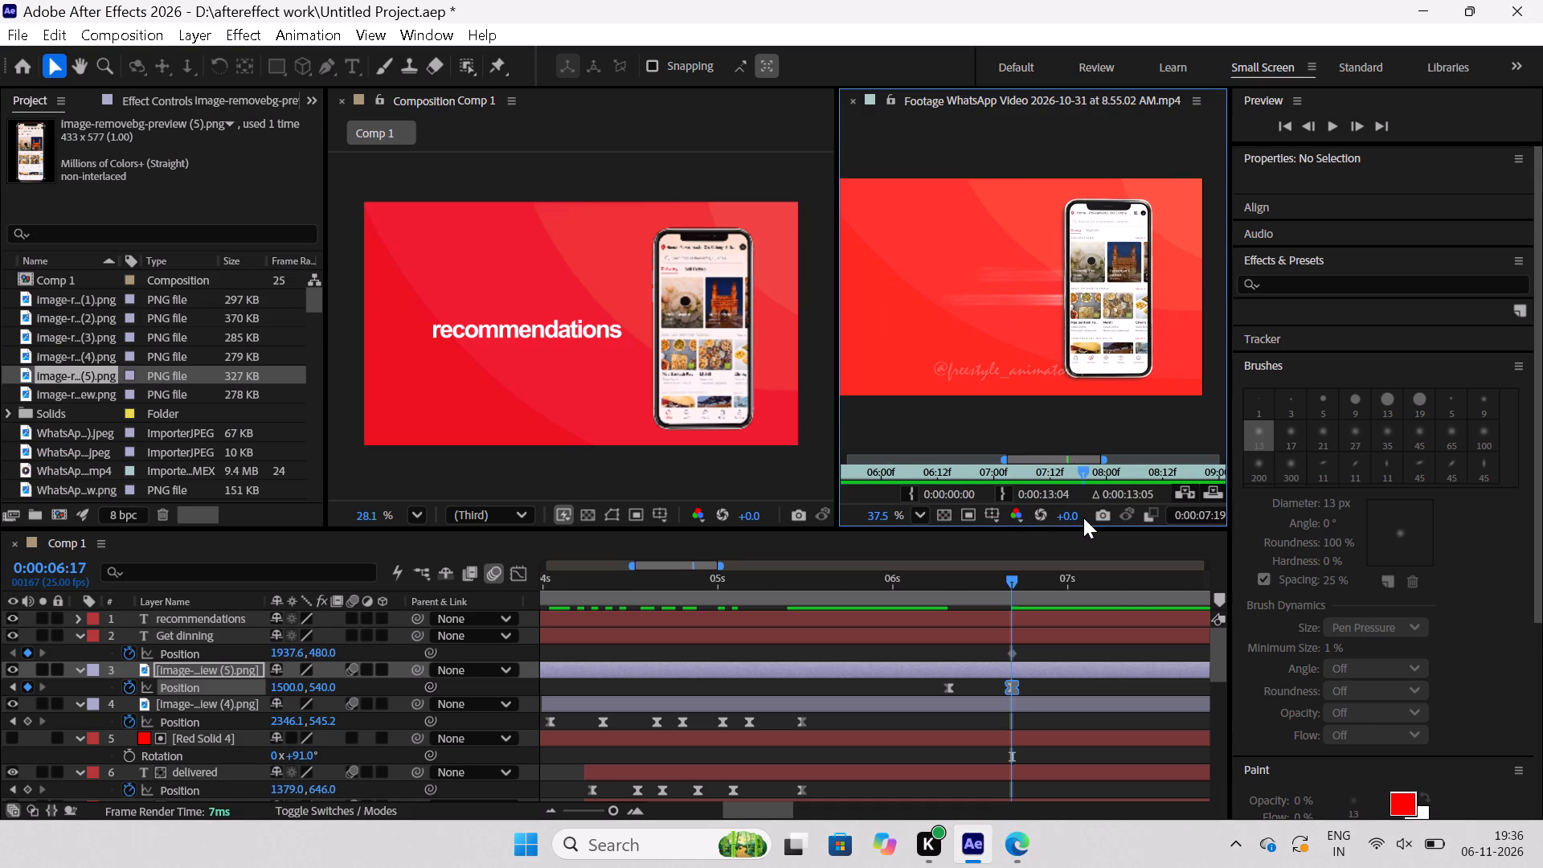
{"action": "left_click_drag", "start_coordinate": [1083, 518], "coordinate": [1098, 519]}
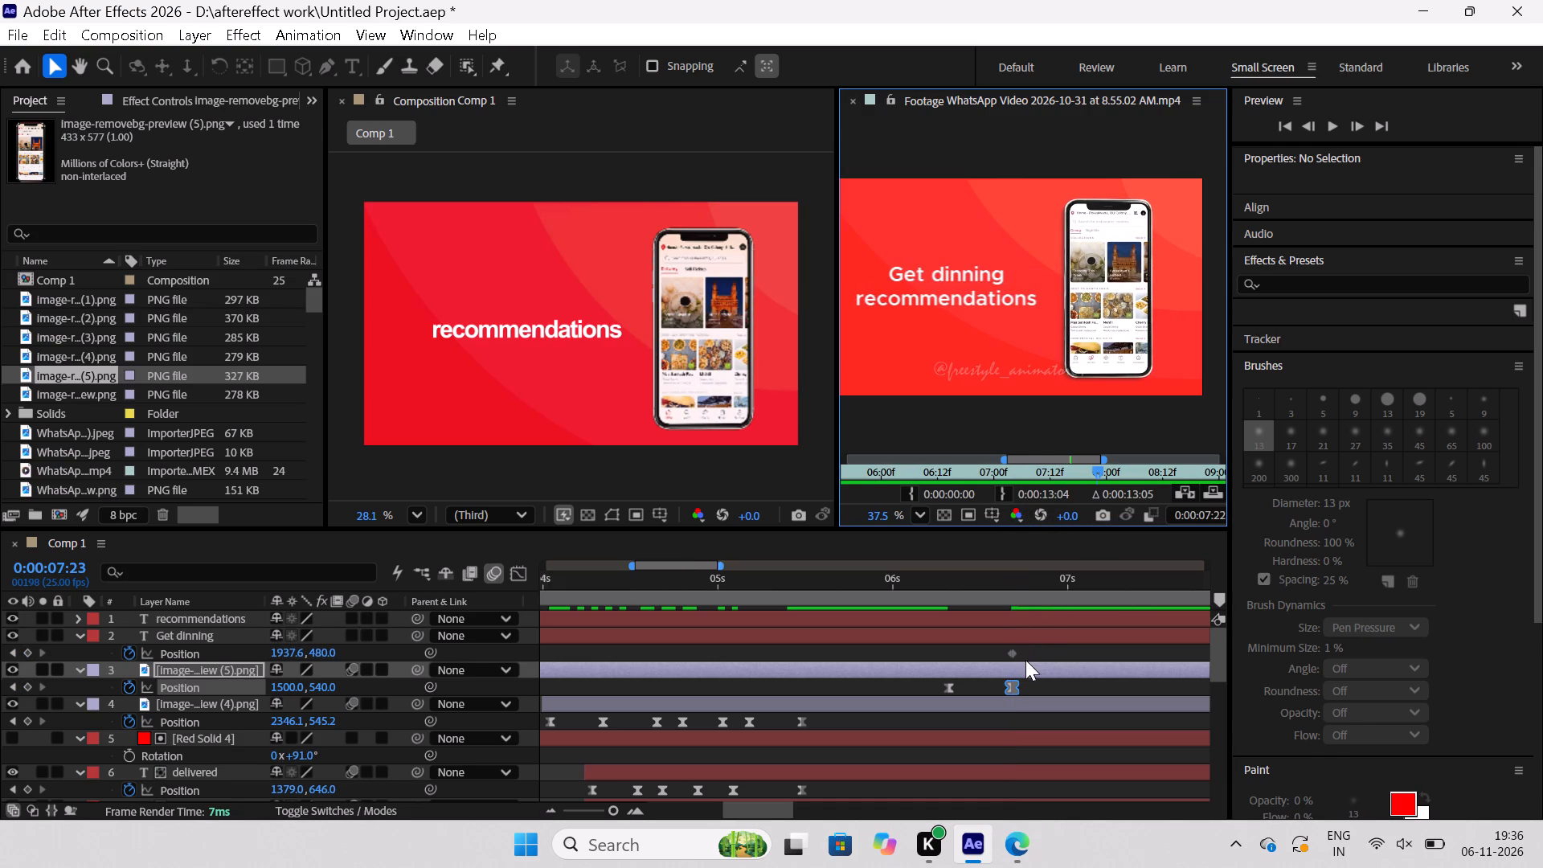
{"action": "left_click_drag", "start_coordinate": [1042, 645], "coordinate": [997, 660]}
{"action": "left_click_drag", "start_coordinate": [1012, 647], "coordinate": [1024, 648]}
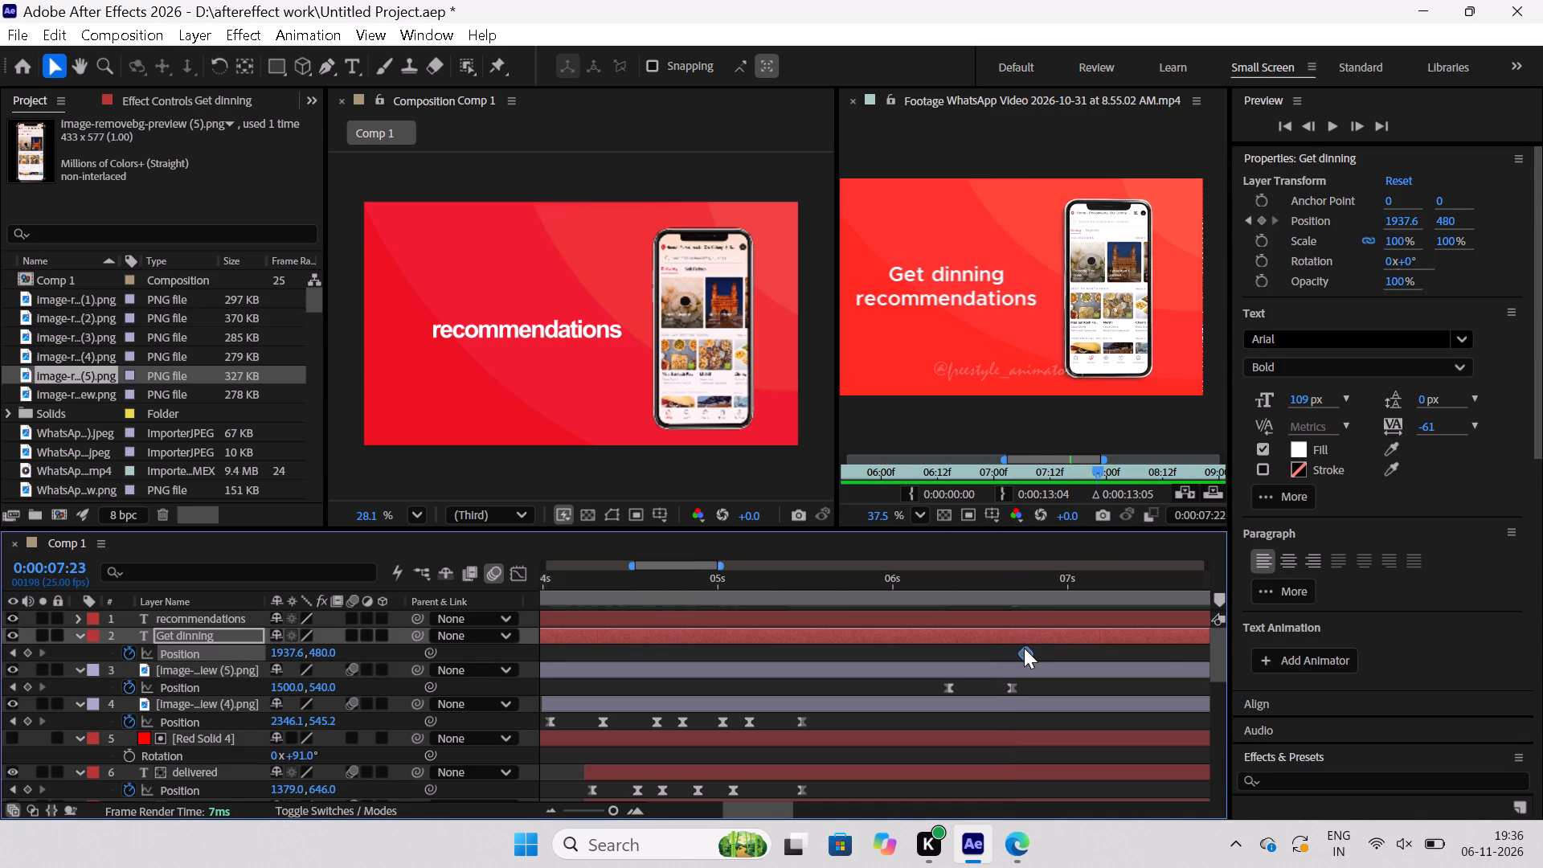
{"action": "left_click_drag", "start_coordinate": [1024, 648], "coordinate": [1025, 649]}
{"action": "left_click", "coordinate": [1063, 653]}
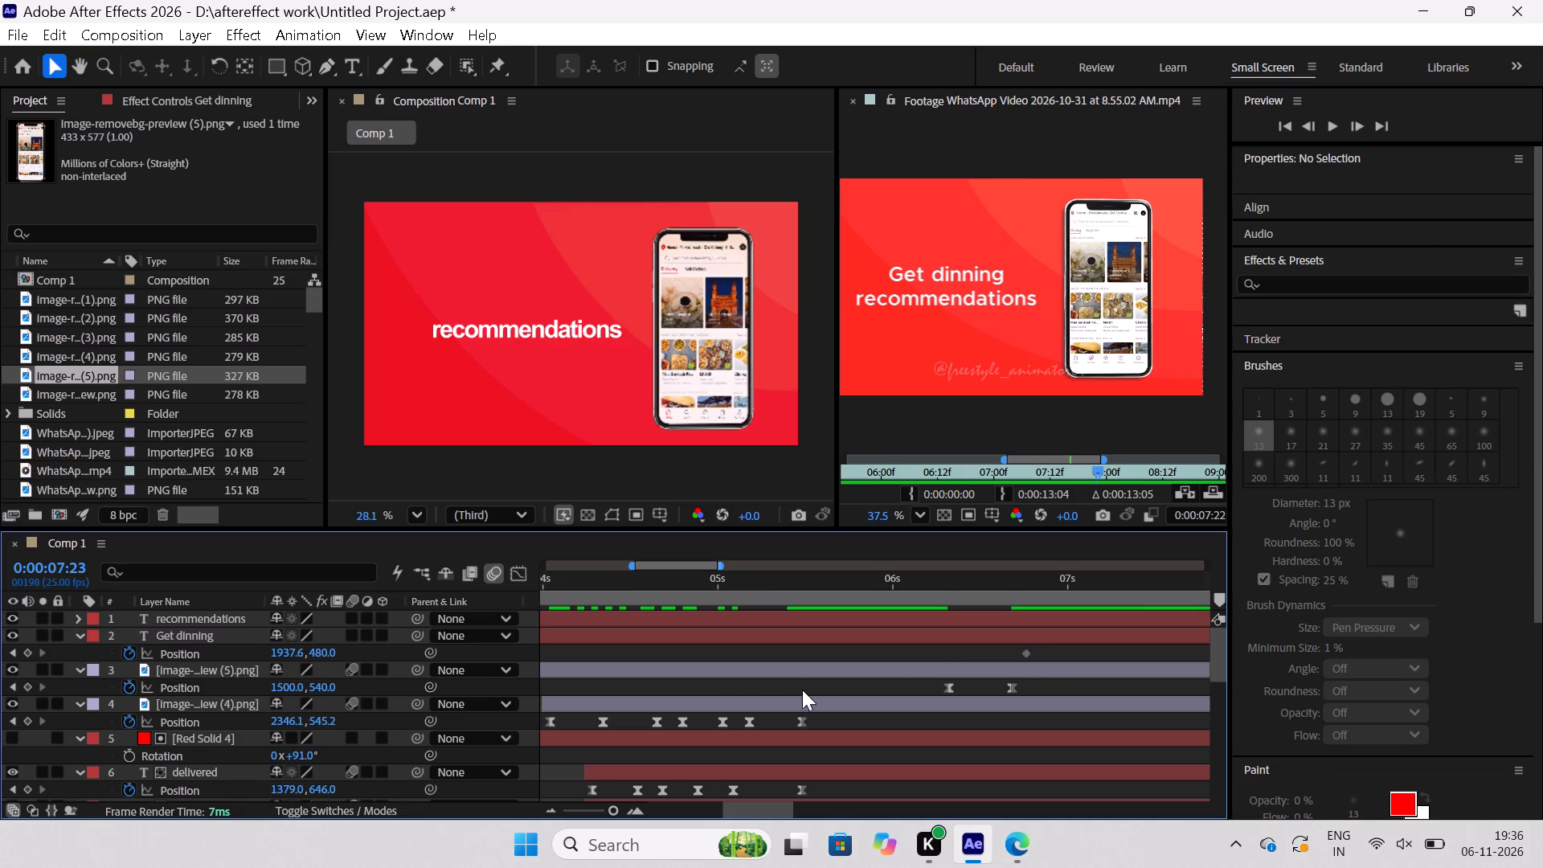
{"action": "key", "text": "space"}
{"action": "key", "text": "space"}
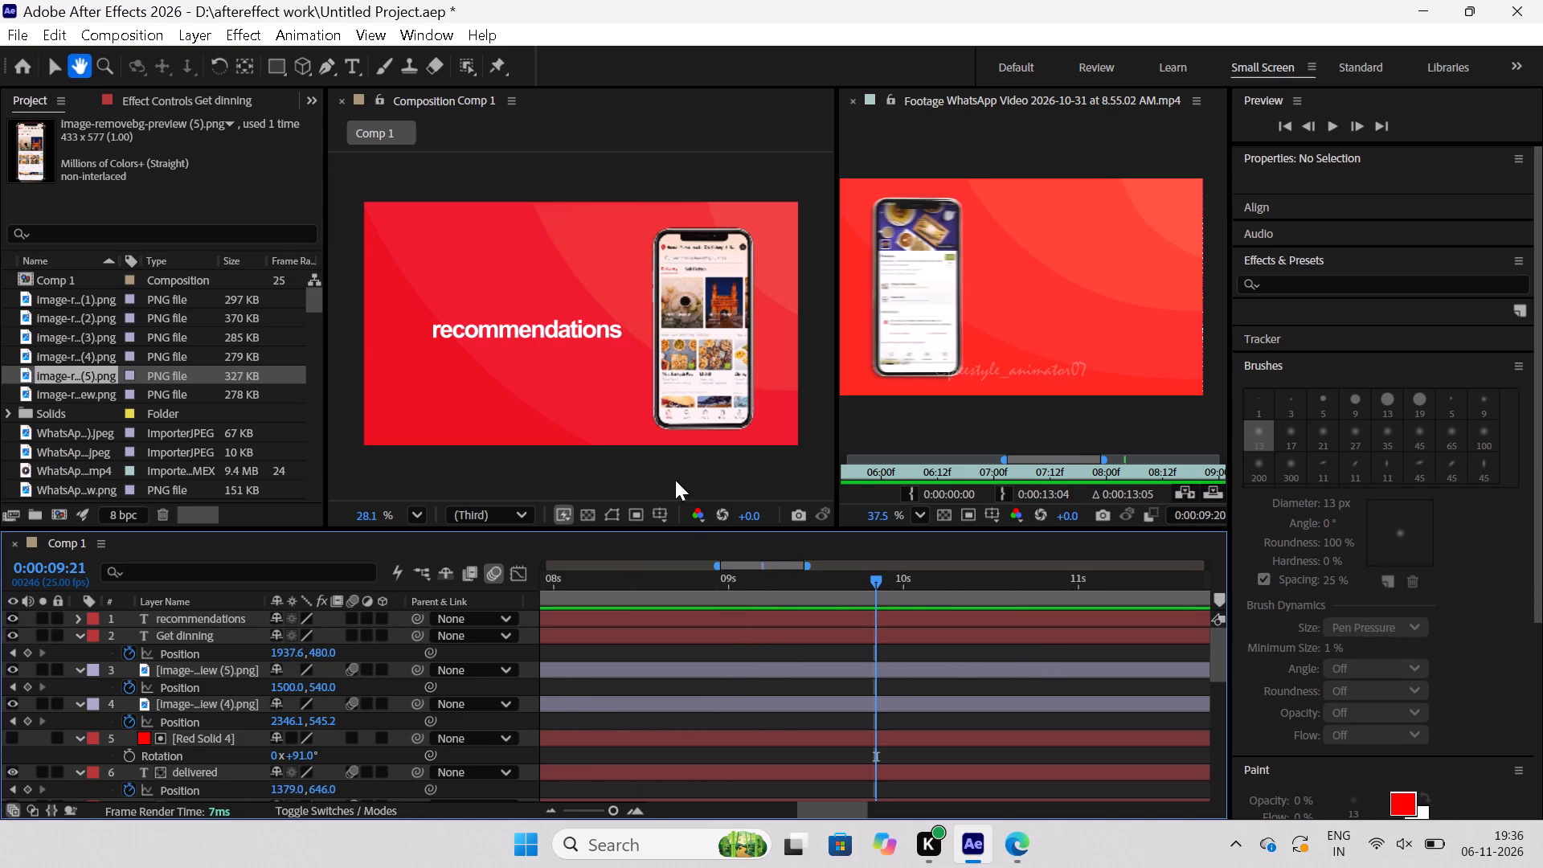
Add a position keyframe at 0:00:07:00 on the "Get dinning" layer, bringing it into frame above "recommendations" at 407.6, 480.
{"action": "left_click_drag", "start_coordinate": [877, 582], "coordinate": [829, 587]}
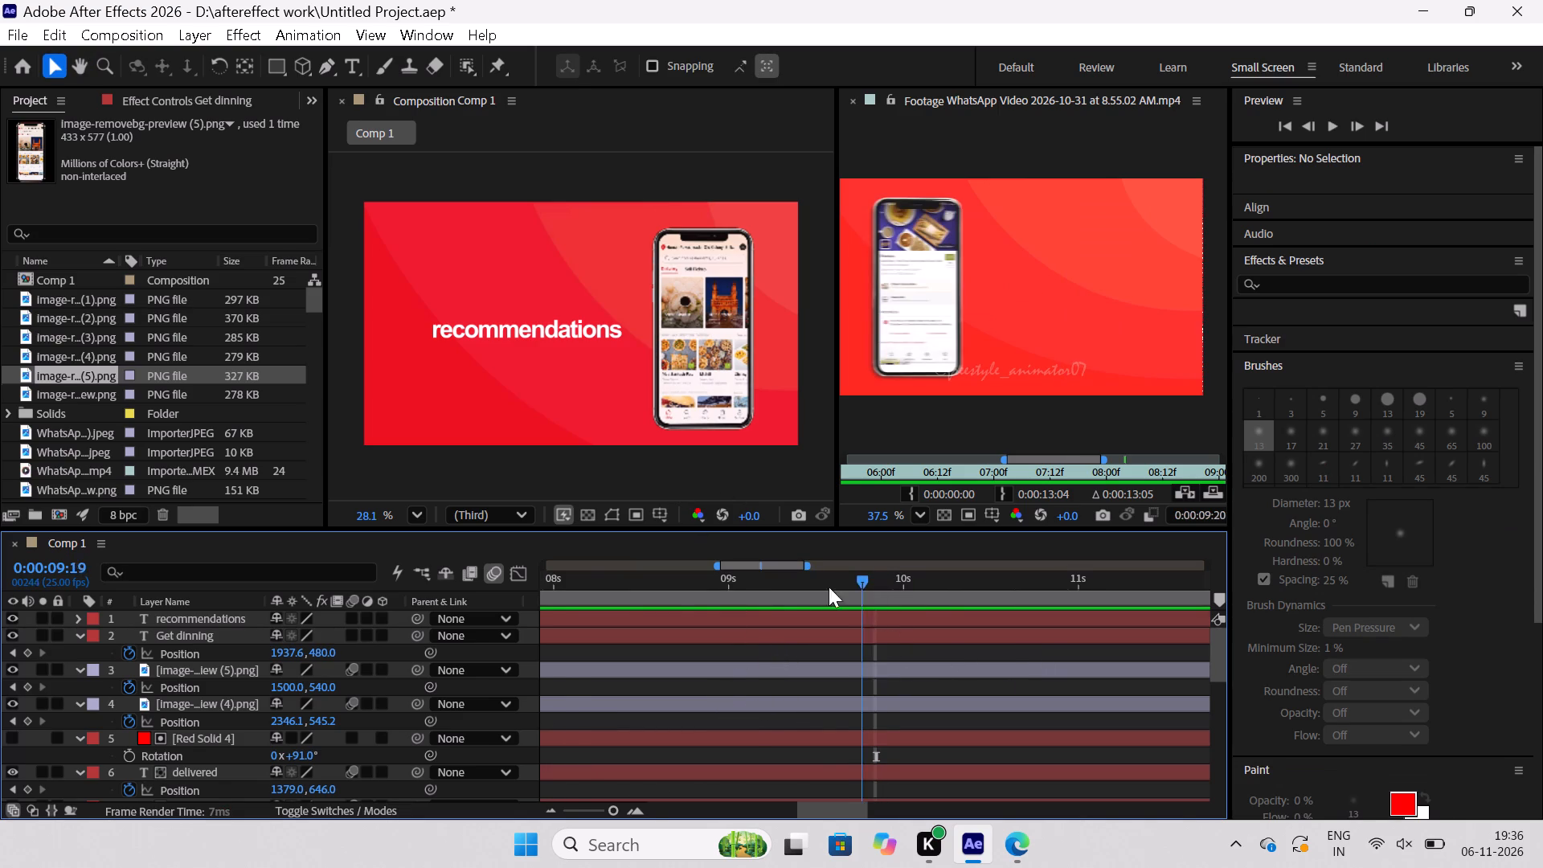
{"action": "left_click_drag", "start_coordinate": [829, 587], "coordinate": [741, 635]}
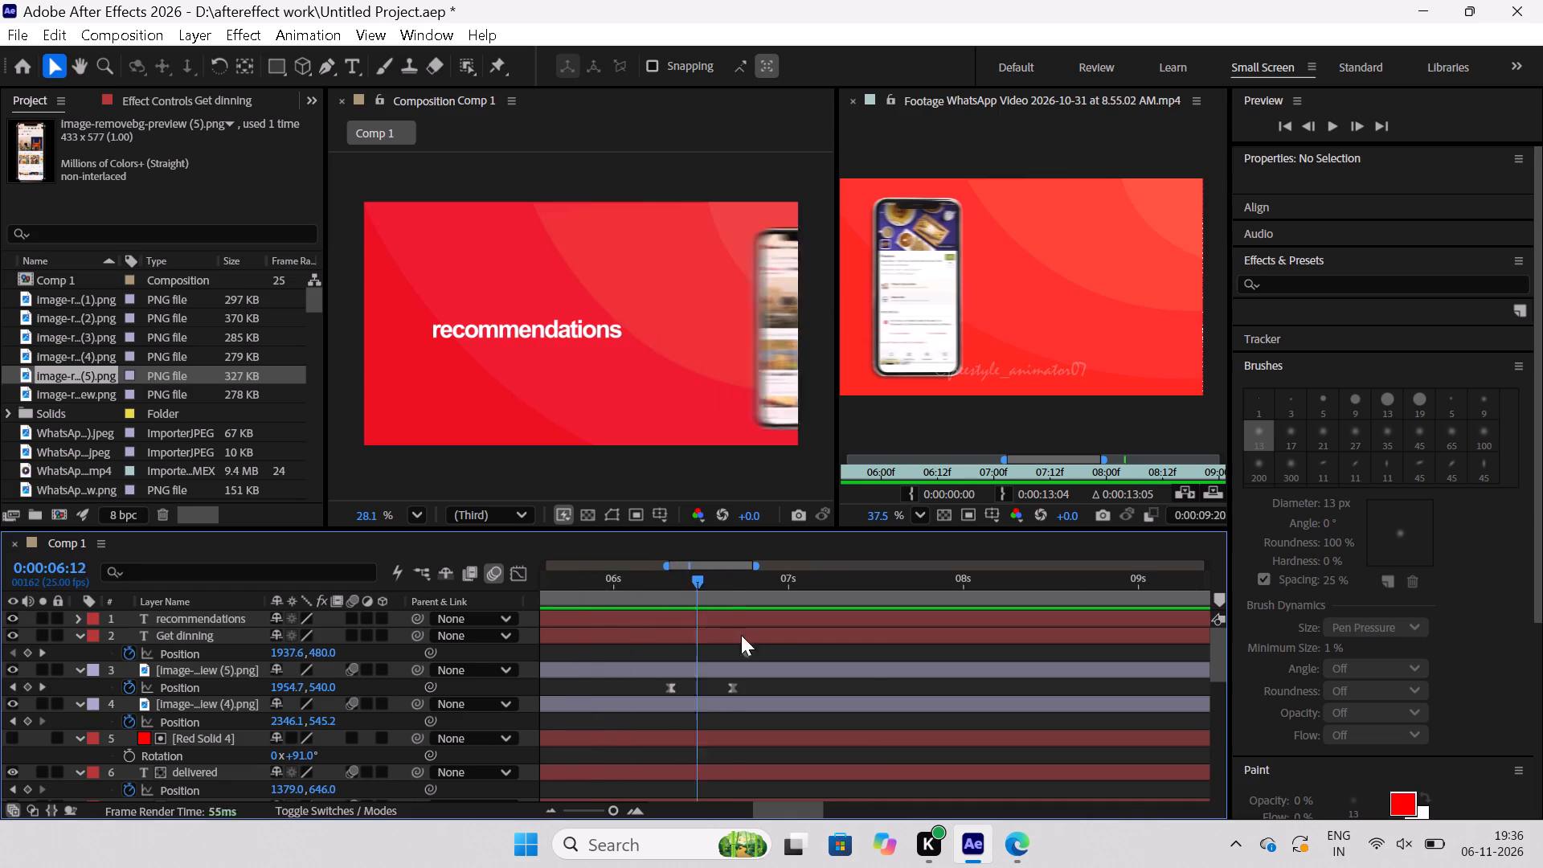
{"action": "left_click_drag", "start_coordinate": [741, 635], "coordinate": [759, 645]}
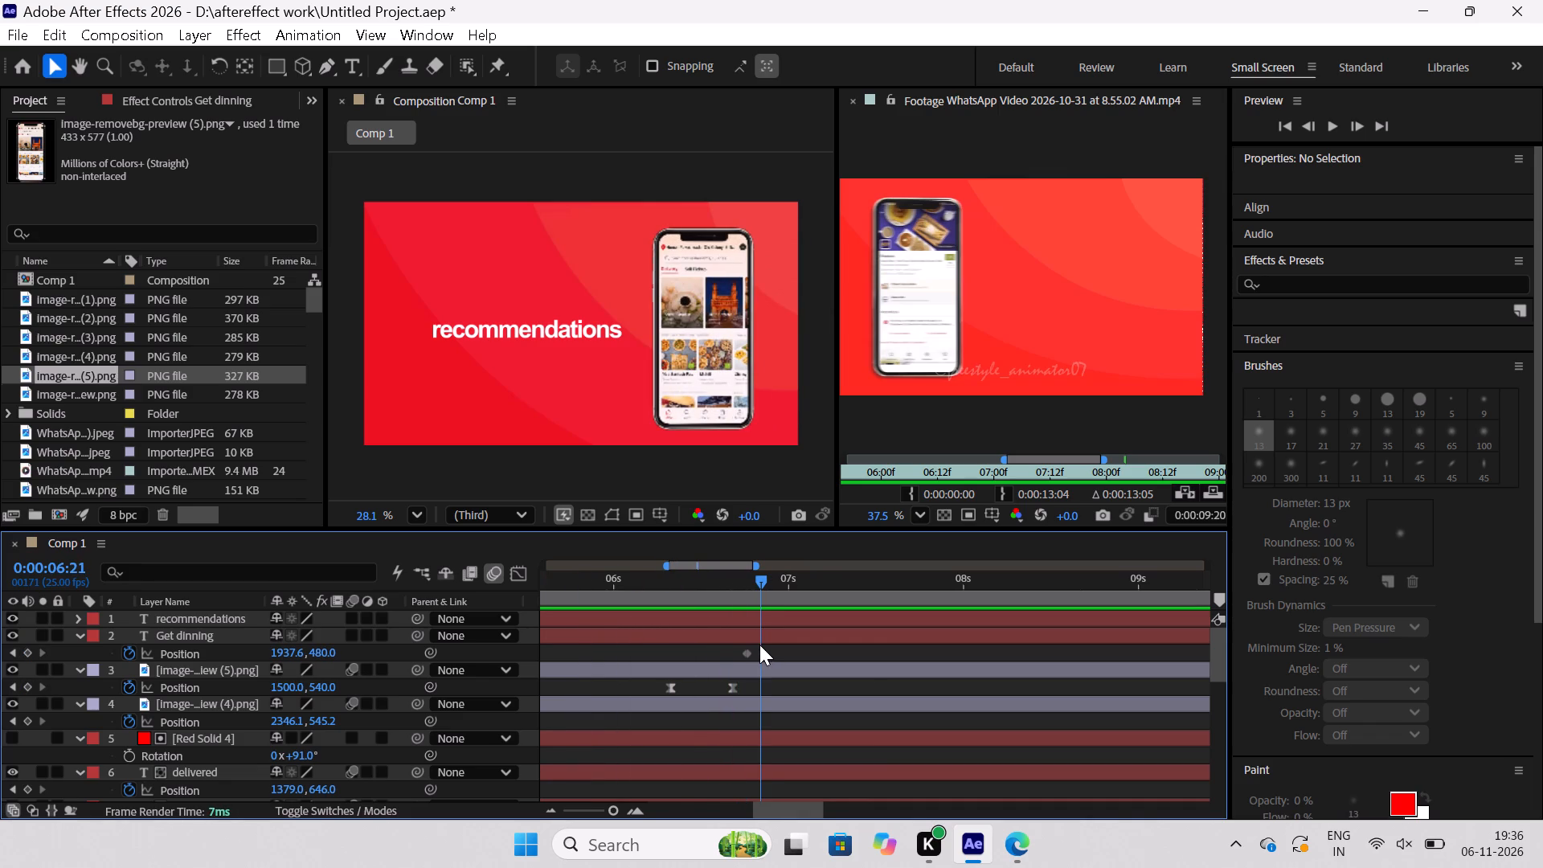
{"action": "left_click_drag", "start_coordinate": [759, 645], "coordinate": [747, 646]}
{"action": "left_click", "coordinate": [226, 637]}
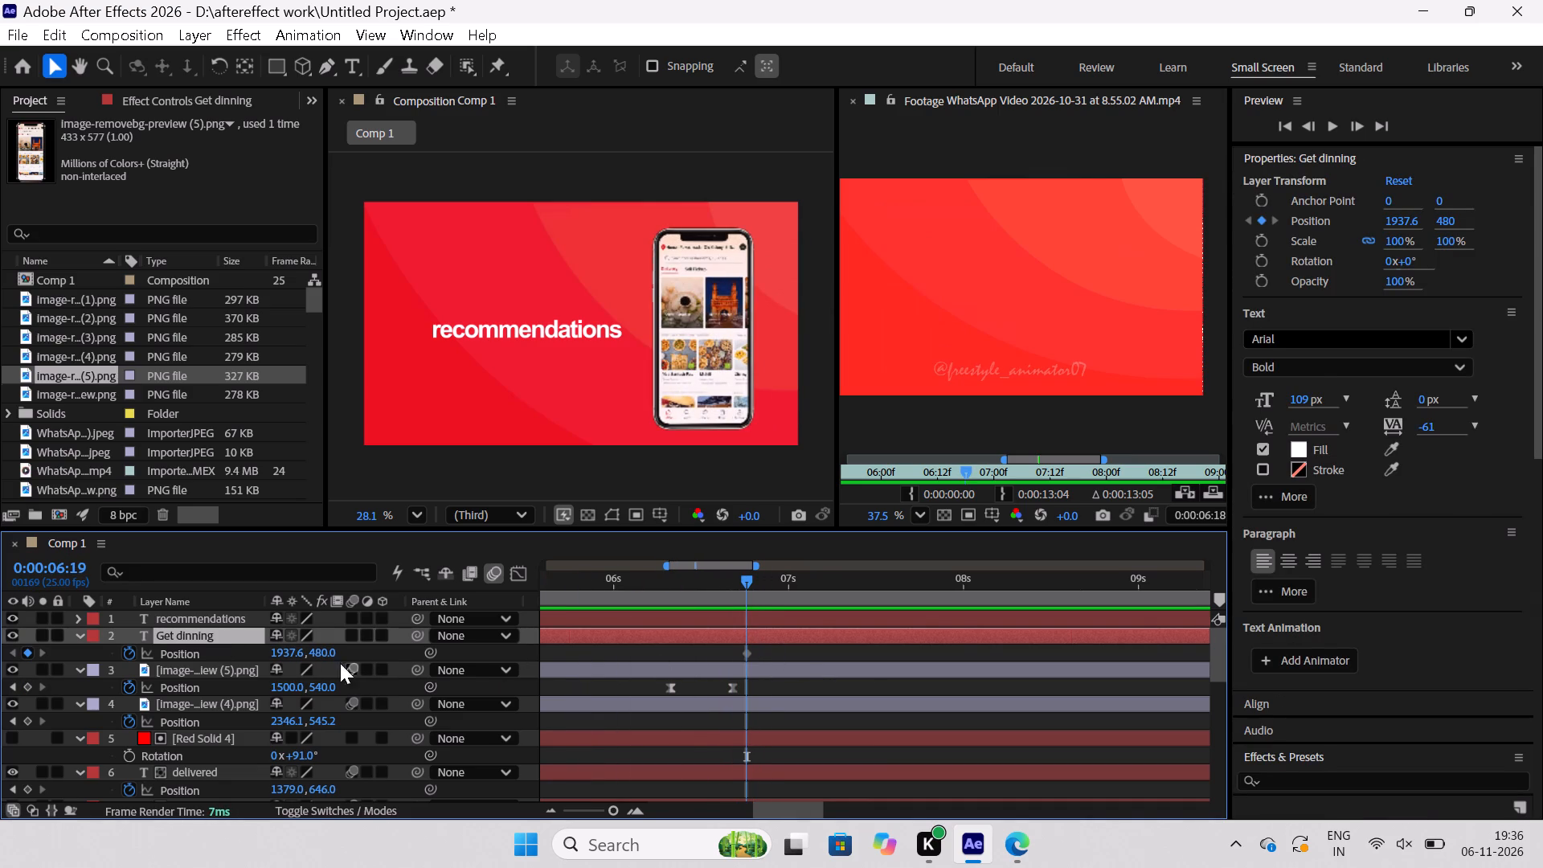
{"action": "left_click", "coordinate": [215, 667]}
{"action": "left_click", "coordinate": [219, 641]}
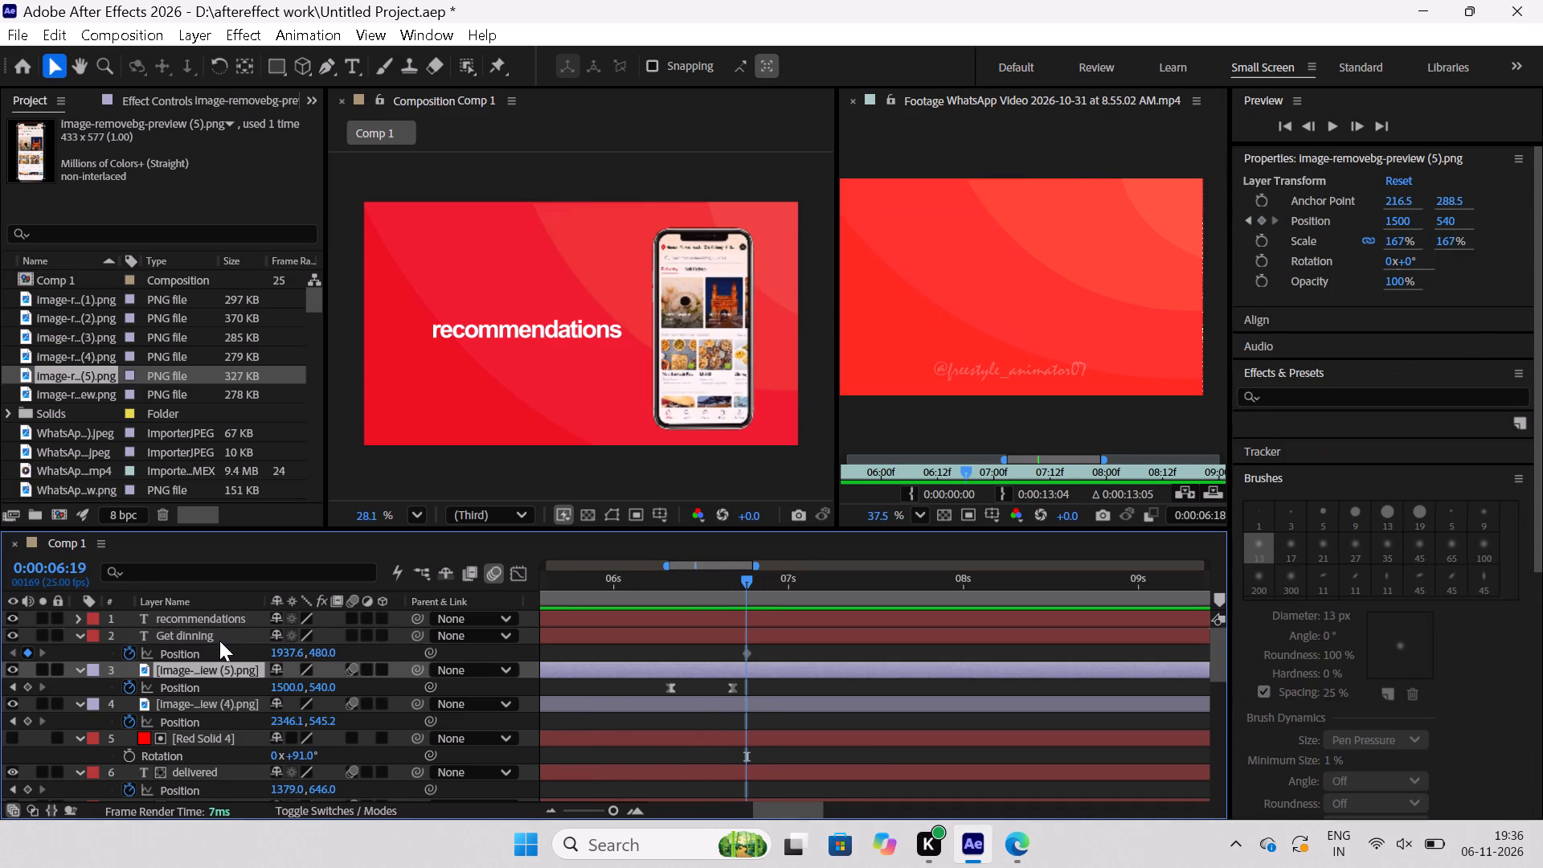
{"action": "left_click_drag", "start_coordinate": [765, 649], "coordinate": [710, 654]}
{"action": "left_click_drag", "start_coordinate": [748, 583], "coordinate": [765, 592]}
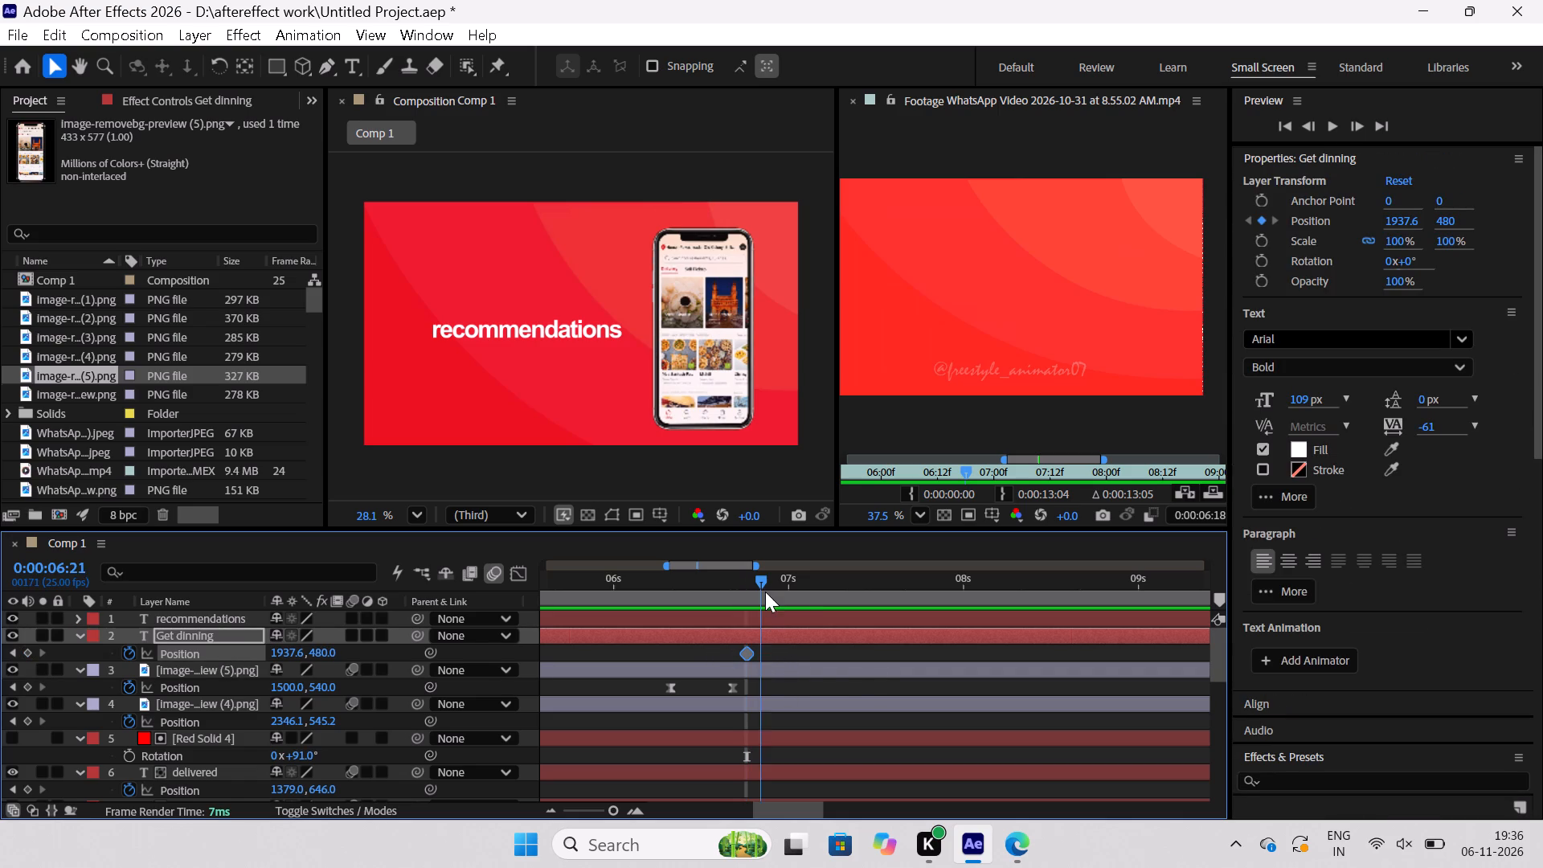
{"action": "left_click_drag", "start_coordinate": [765, 592], "coordinate": [788, 599]}
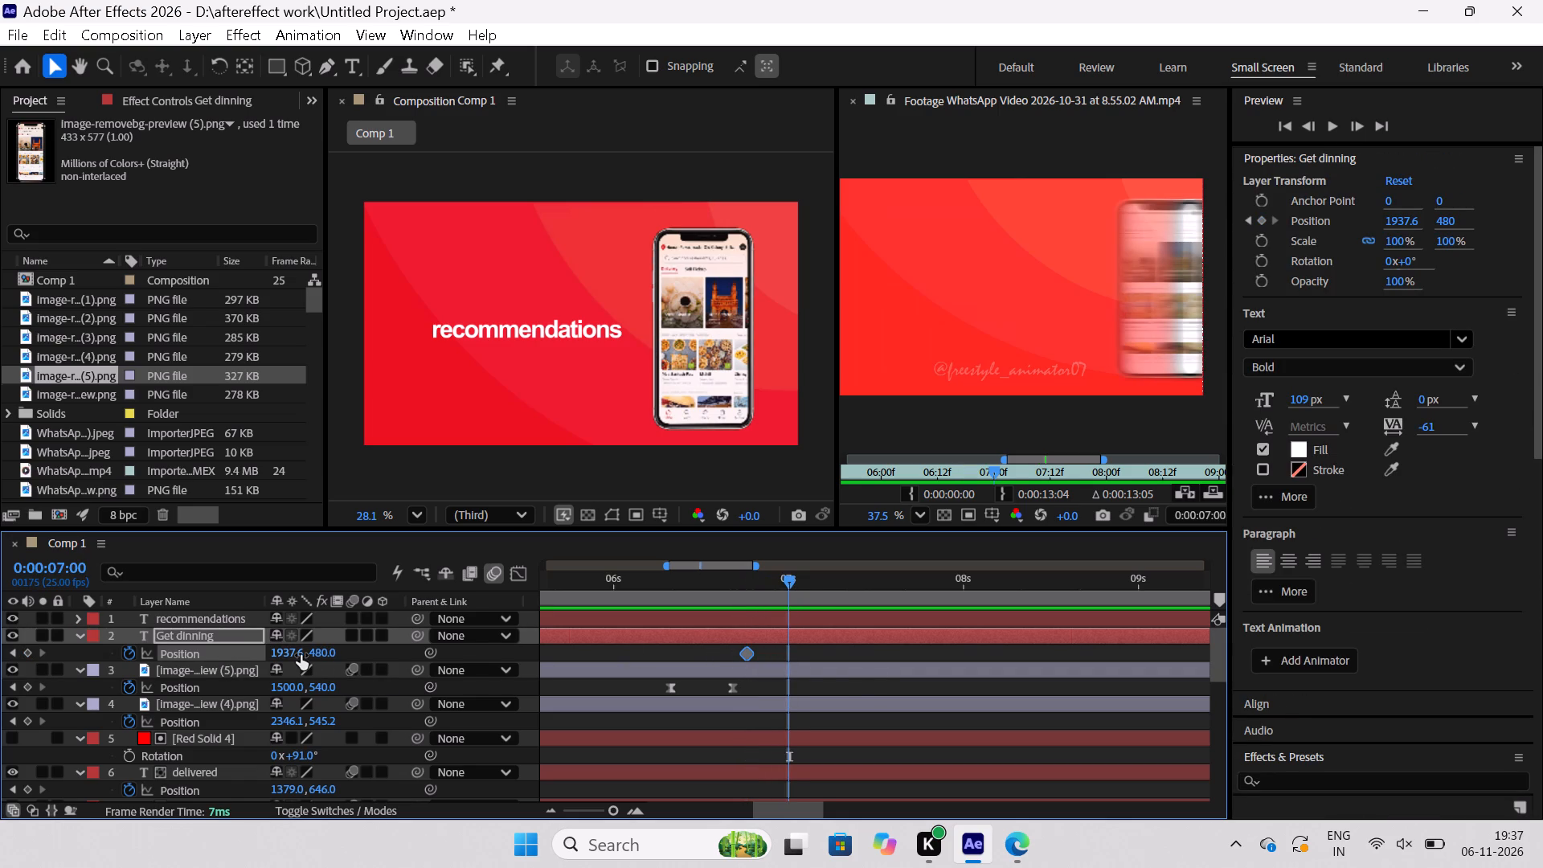
{"action": "left_click_drag", "start_coordinate": [300, 655], "coordinate": [268, 659], "text": "shift"}
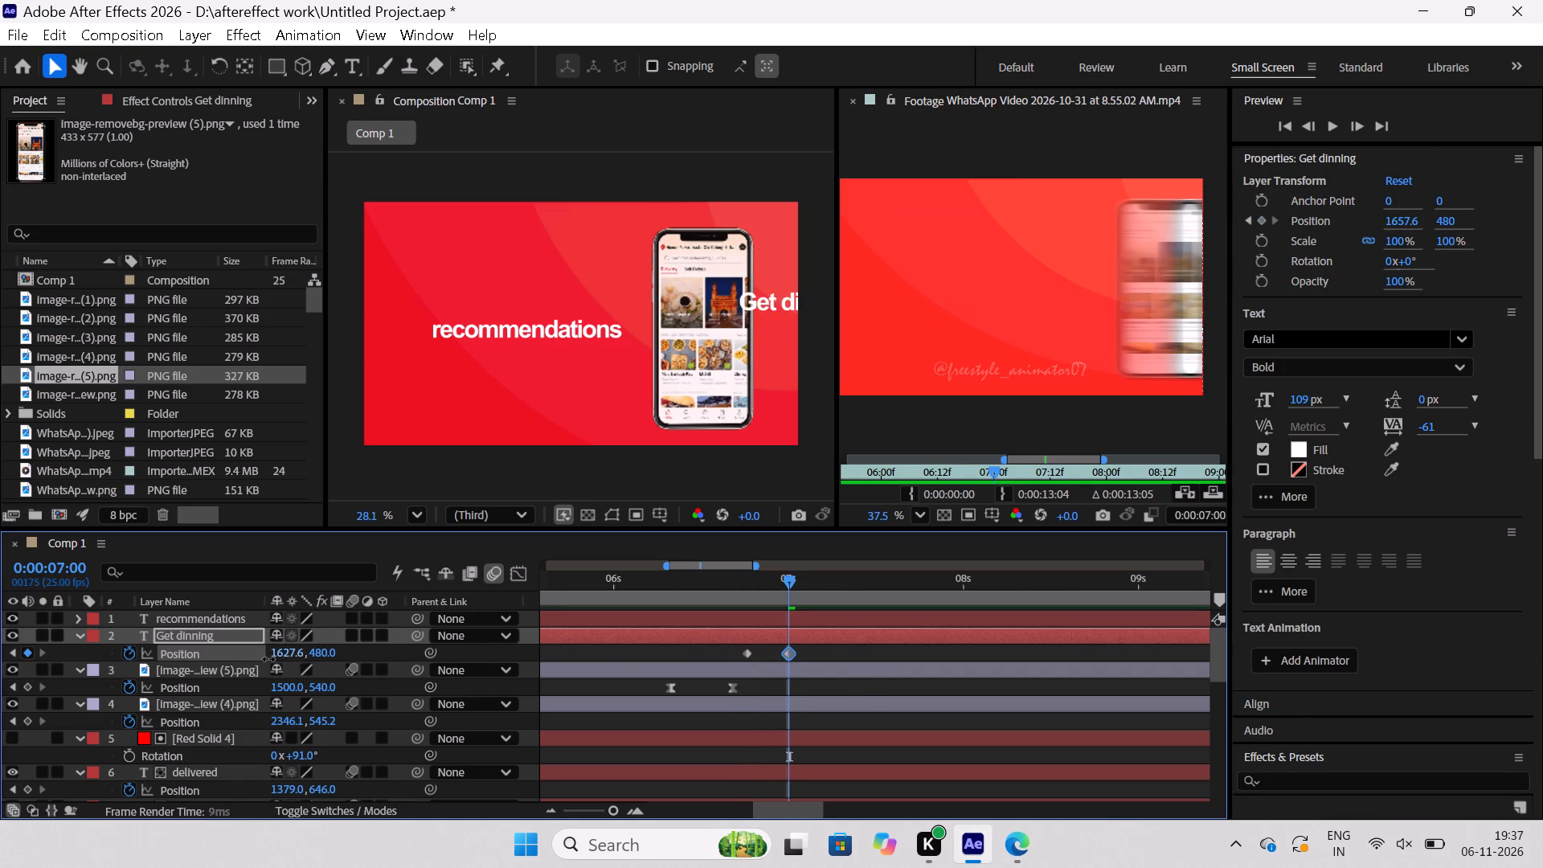
{"action": "left_click_drag", "start_coordinate": [268, 659], "coordinate": [163, 667], "text": "shift"}
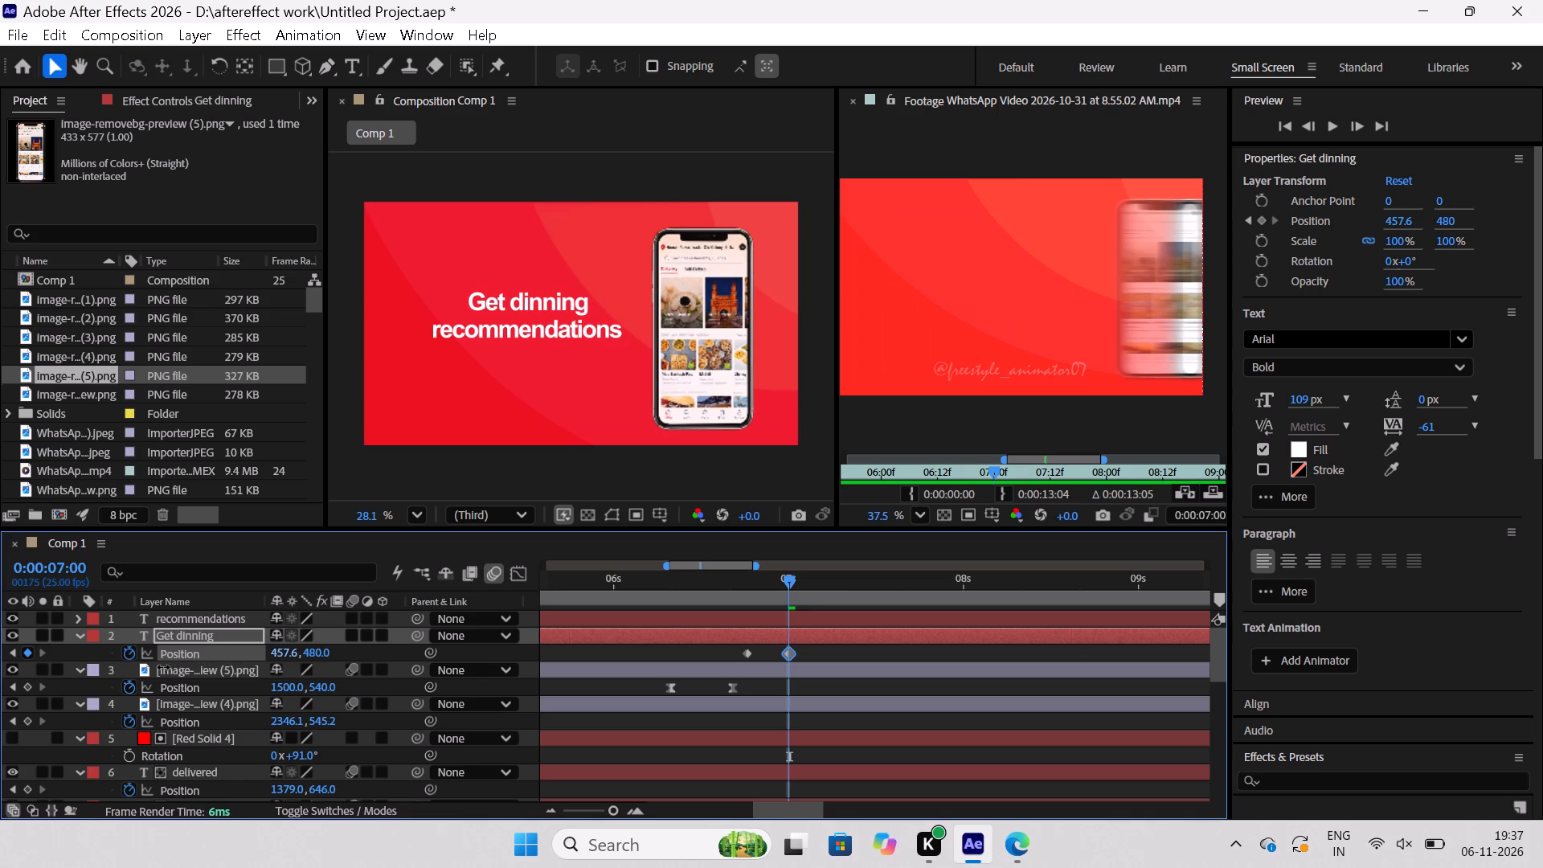
{"action": "left_click_drag", "start_coordinate": [163, 667], "coordinate": [163, 673], "text": "shift"}
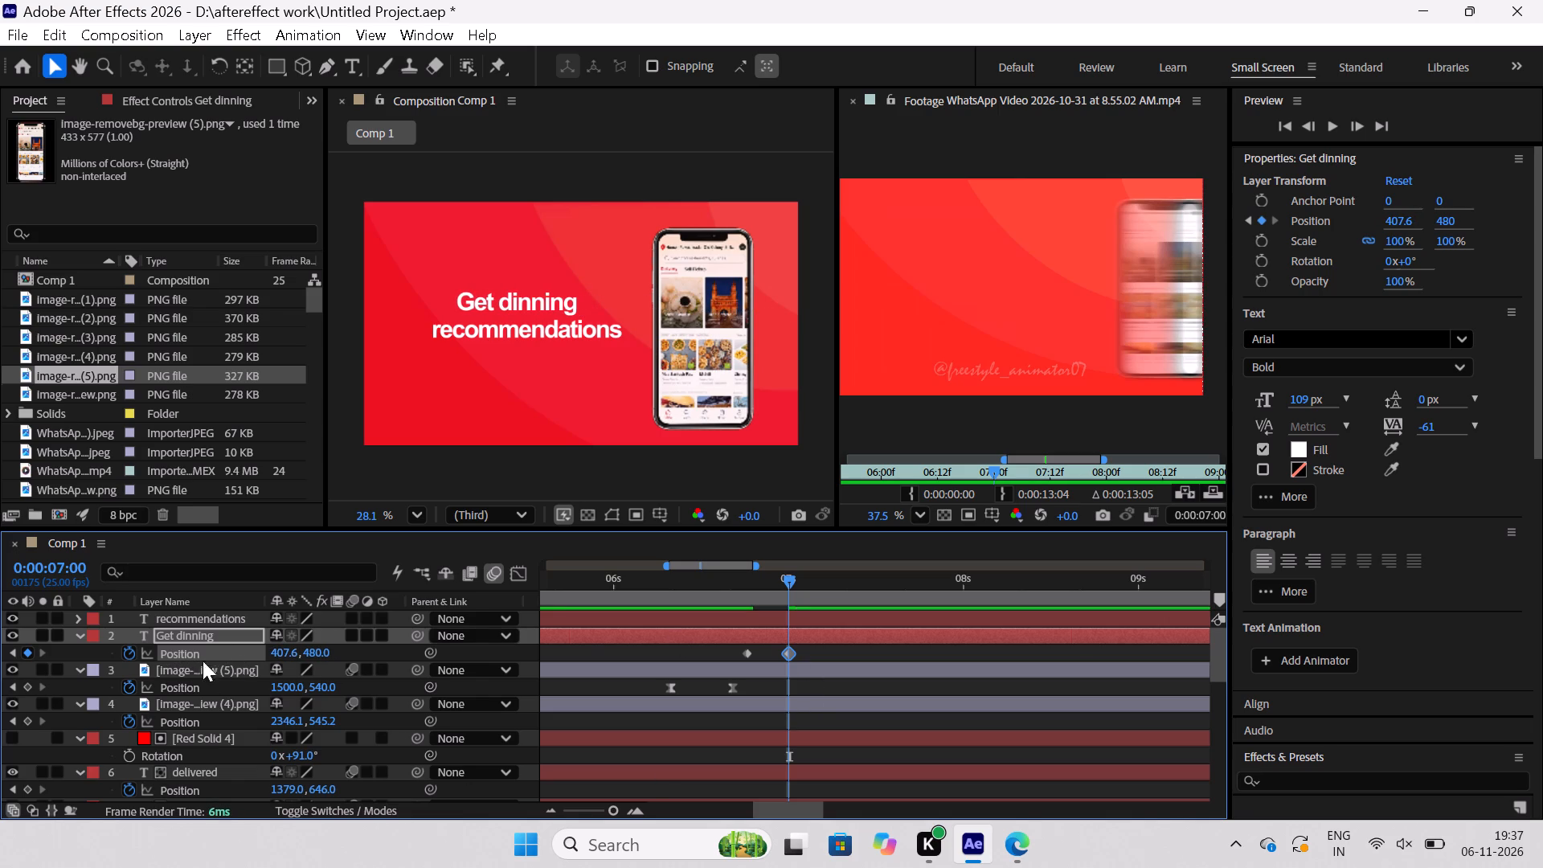
Add a position keyframe at 0:00:06:19 on the "recommendations" layer, placing it out of frame at 2058.7, 600.9.
{"action": "left_click", "coordinate": [78, 623]}
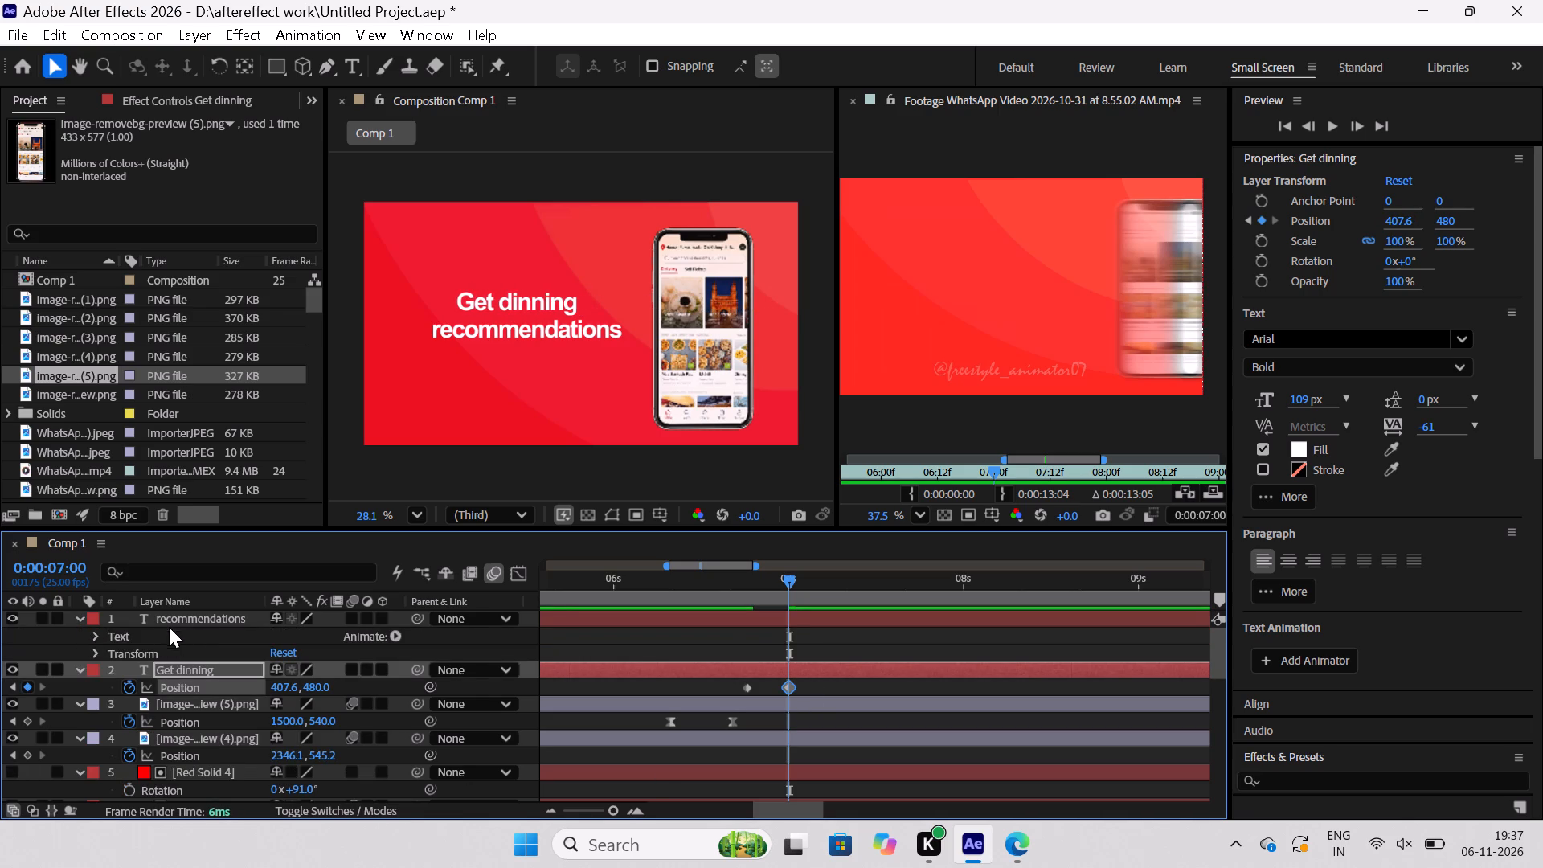
{"action": "left_click", "coordinate": [77, 619]}
{"action": "left_click", "coordinate": [158, 621]}
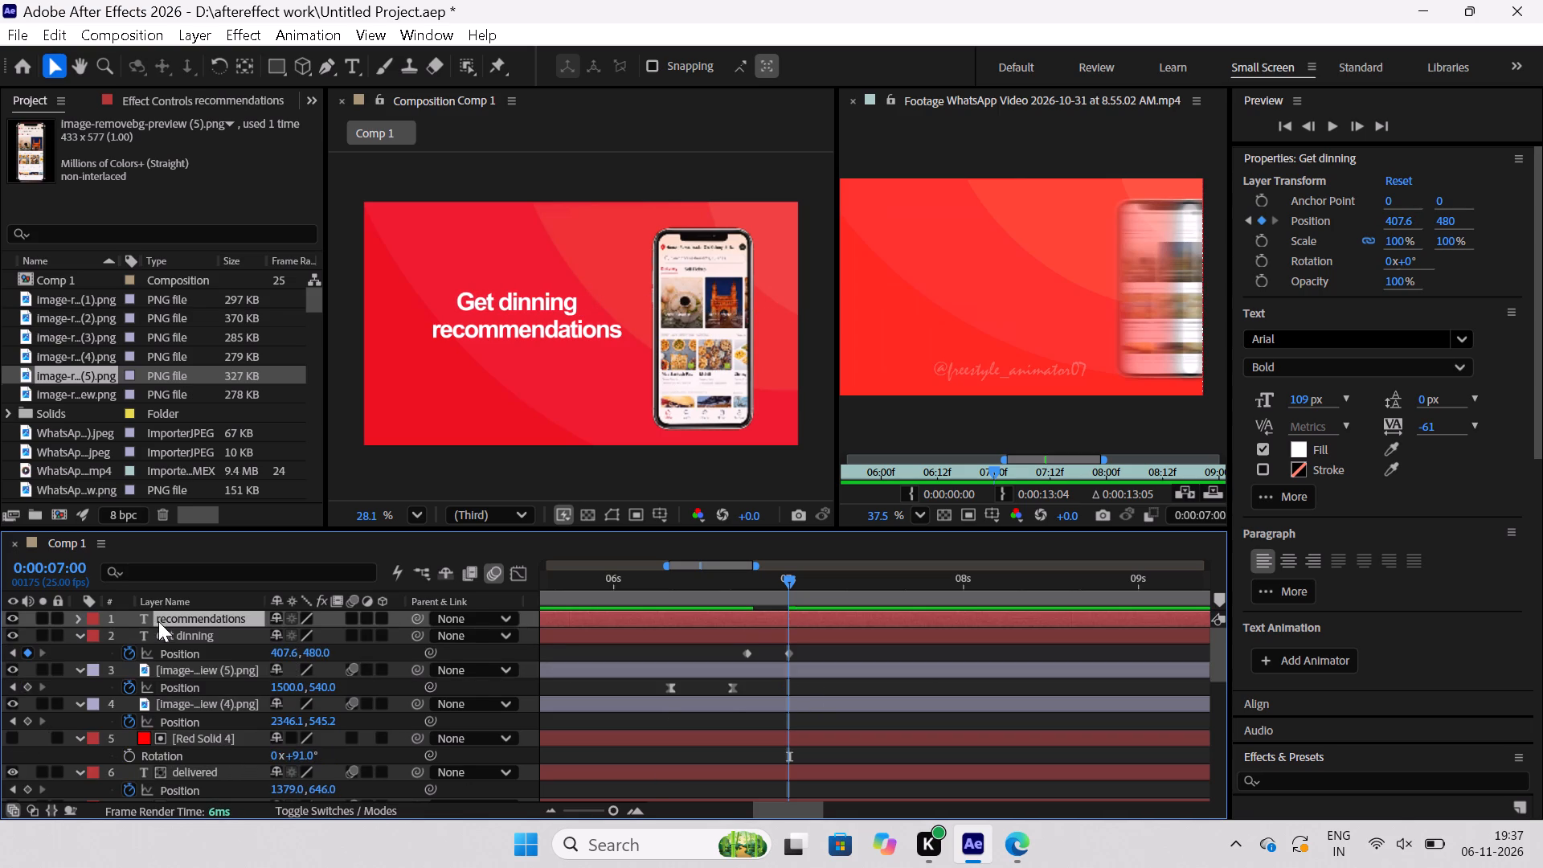
{"action": "key", "text": "p"}
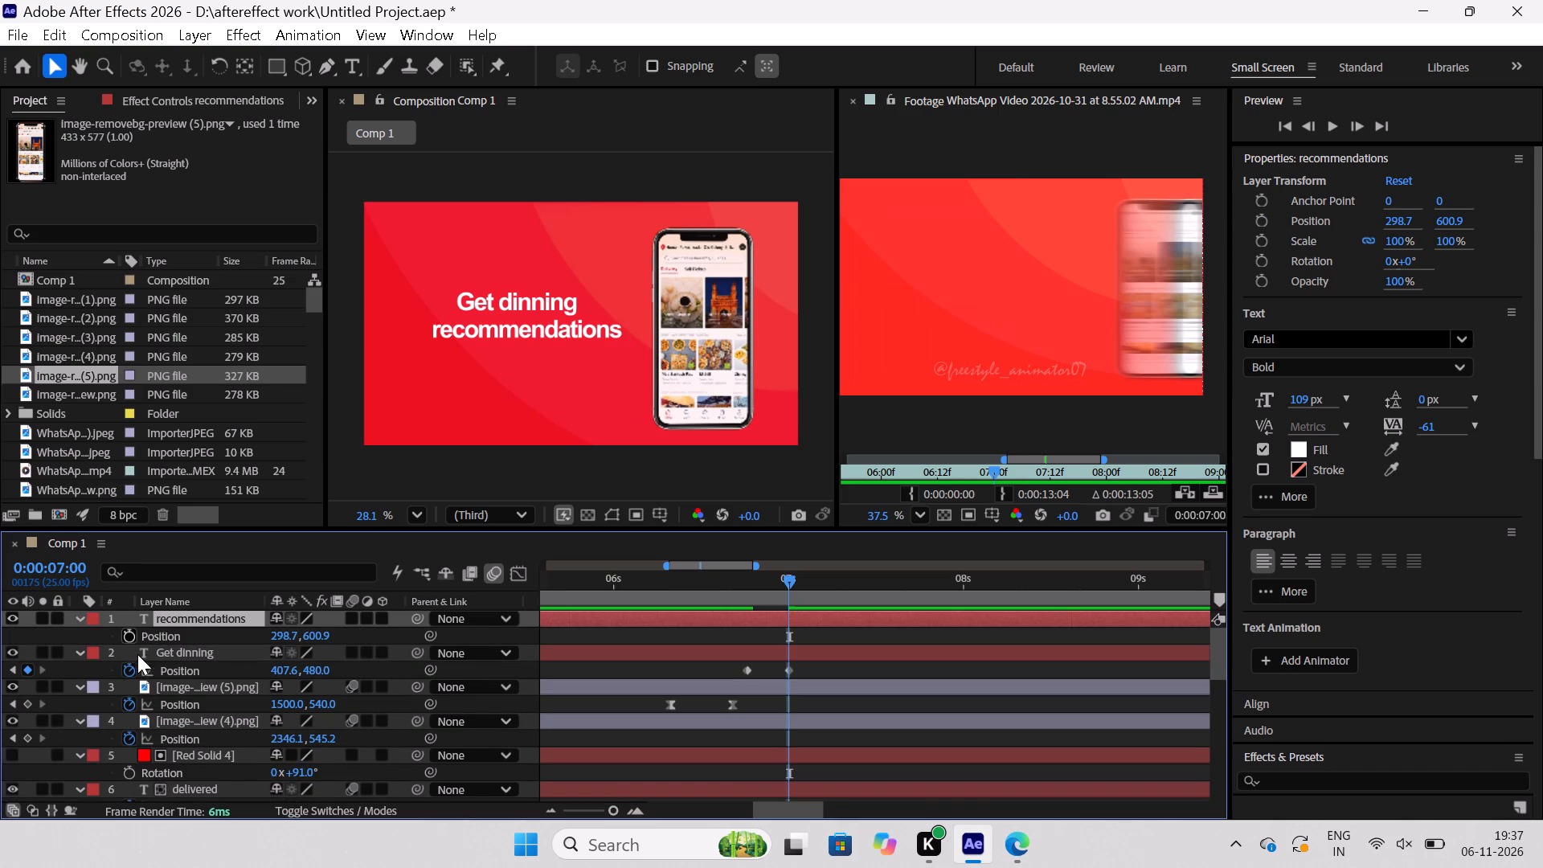
{"action": "left_click", "coordinate": [12, 670]}
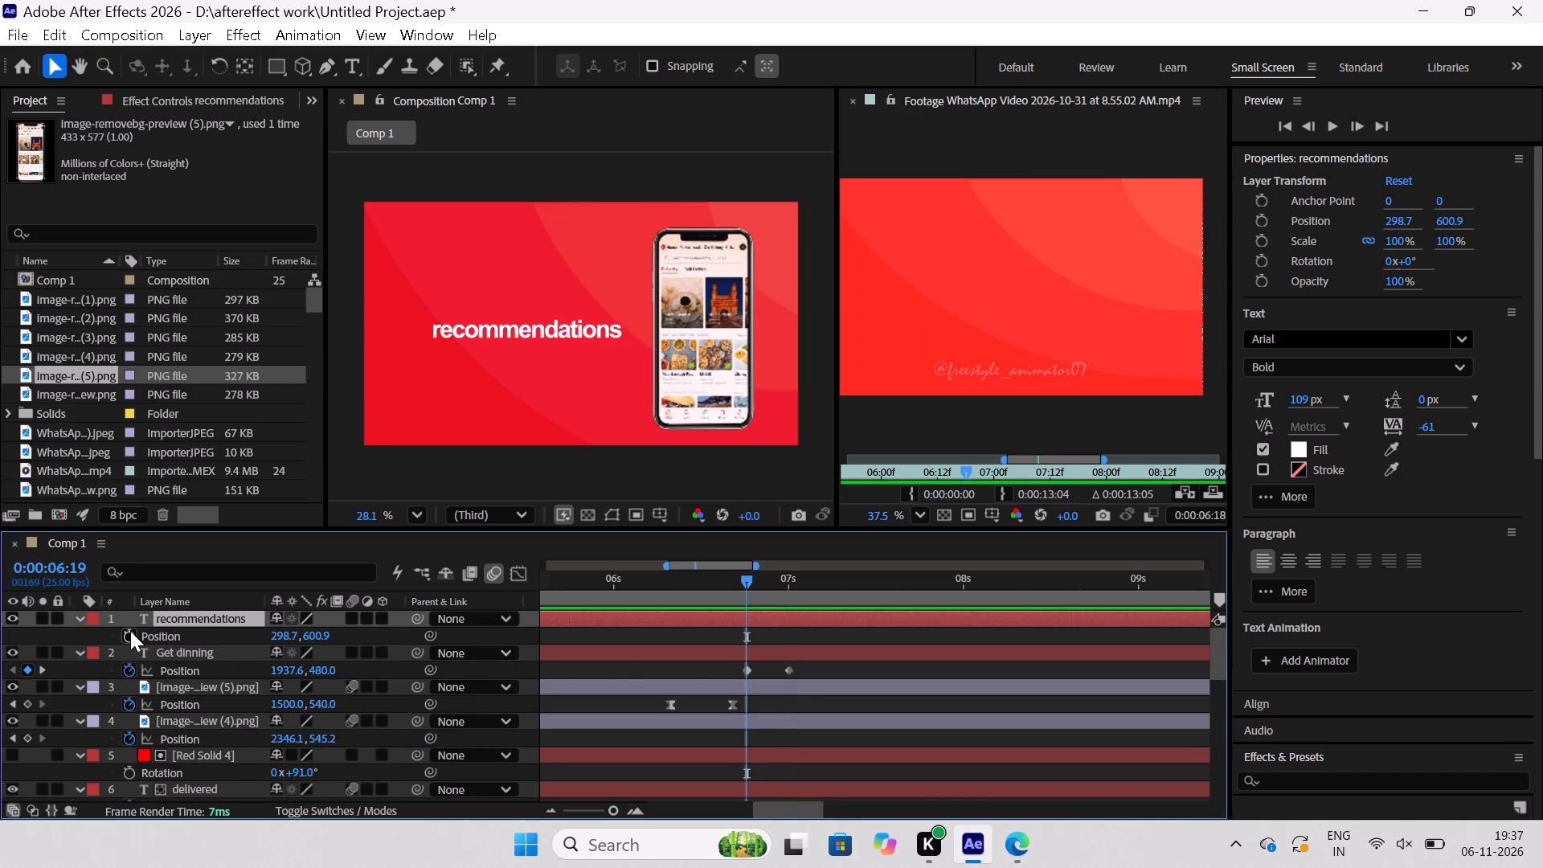
{"action": "left_click", "coordinate": [130, 631]}
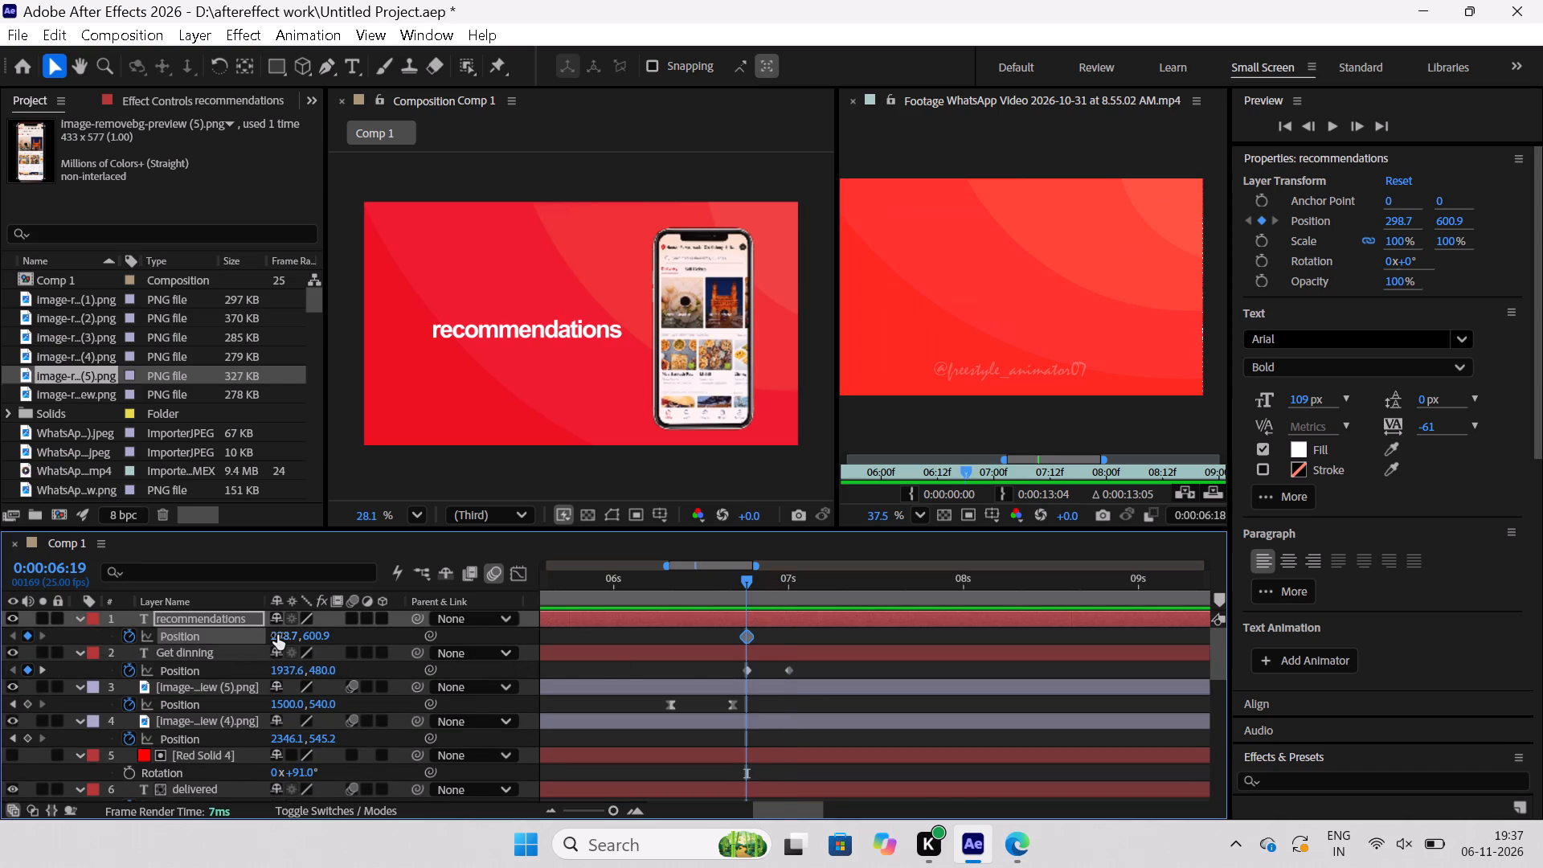
{"action": "left_click_drag", "start_coordinate": [277, 635], "coordinate": [443, 624], "text": "shift"}
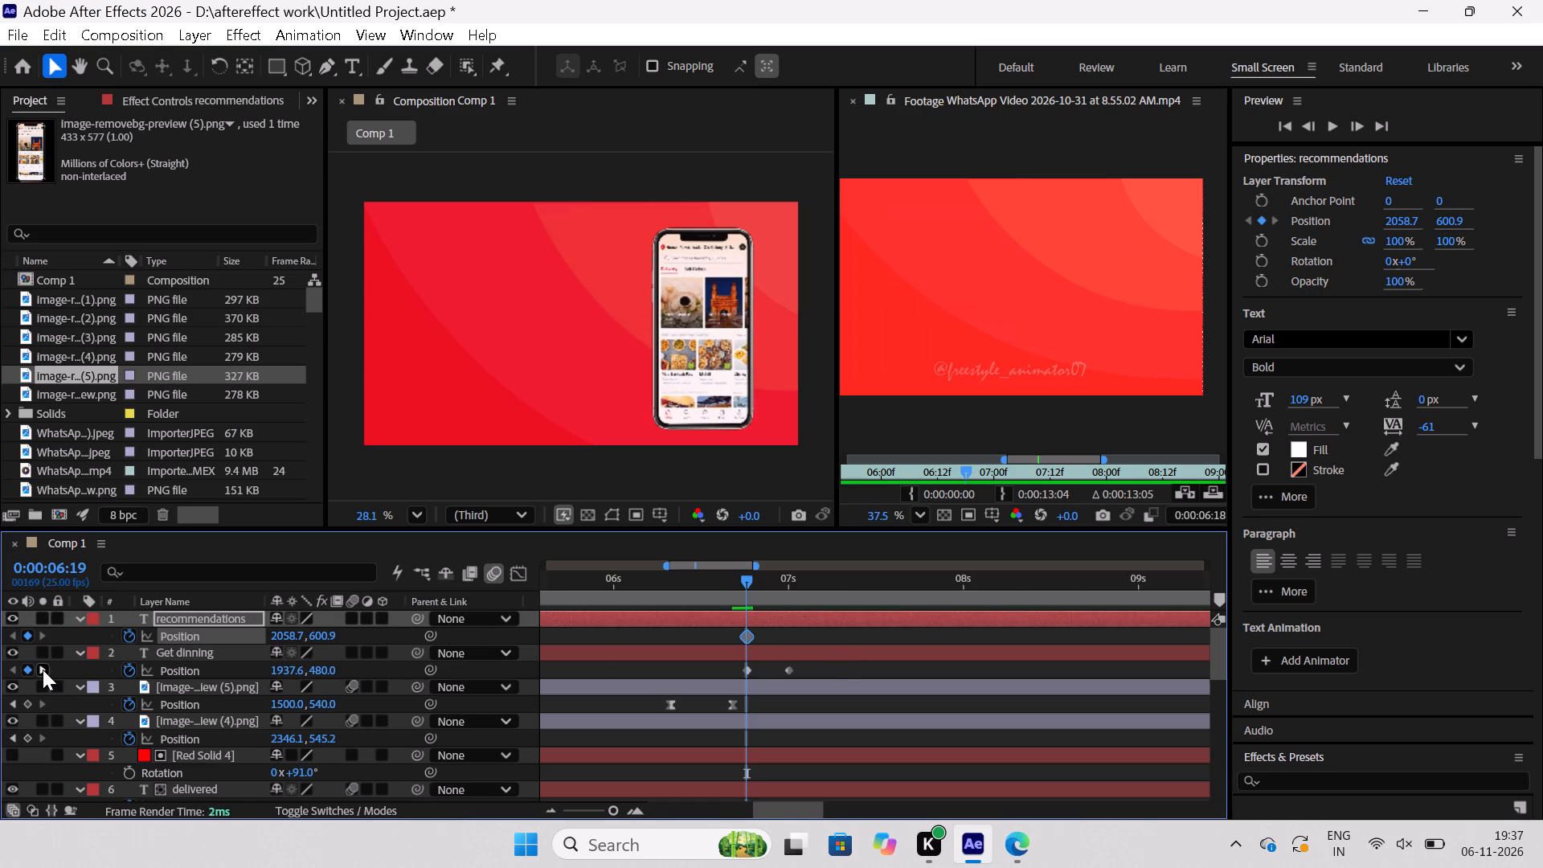
Add a position keyframe at 0:00:07:00 on the "recommendations" layer, bringing it below "Get dinning" at 248.7, 600.9.
{"action": "left_click", "coordinate": [43, 669]}
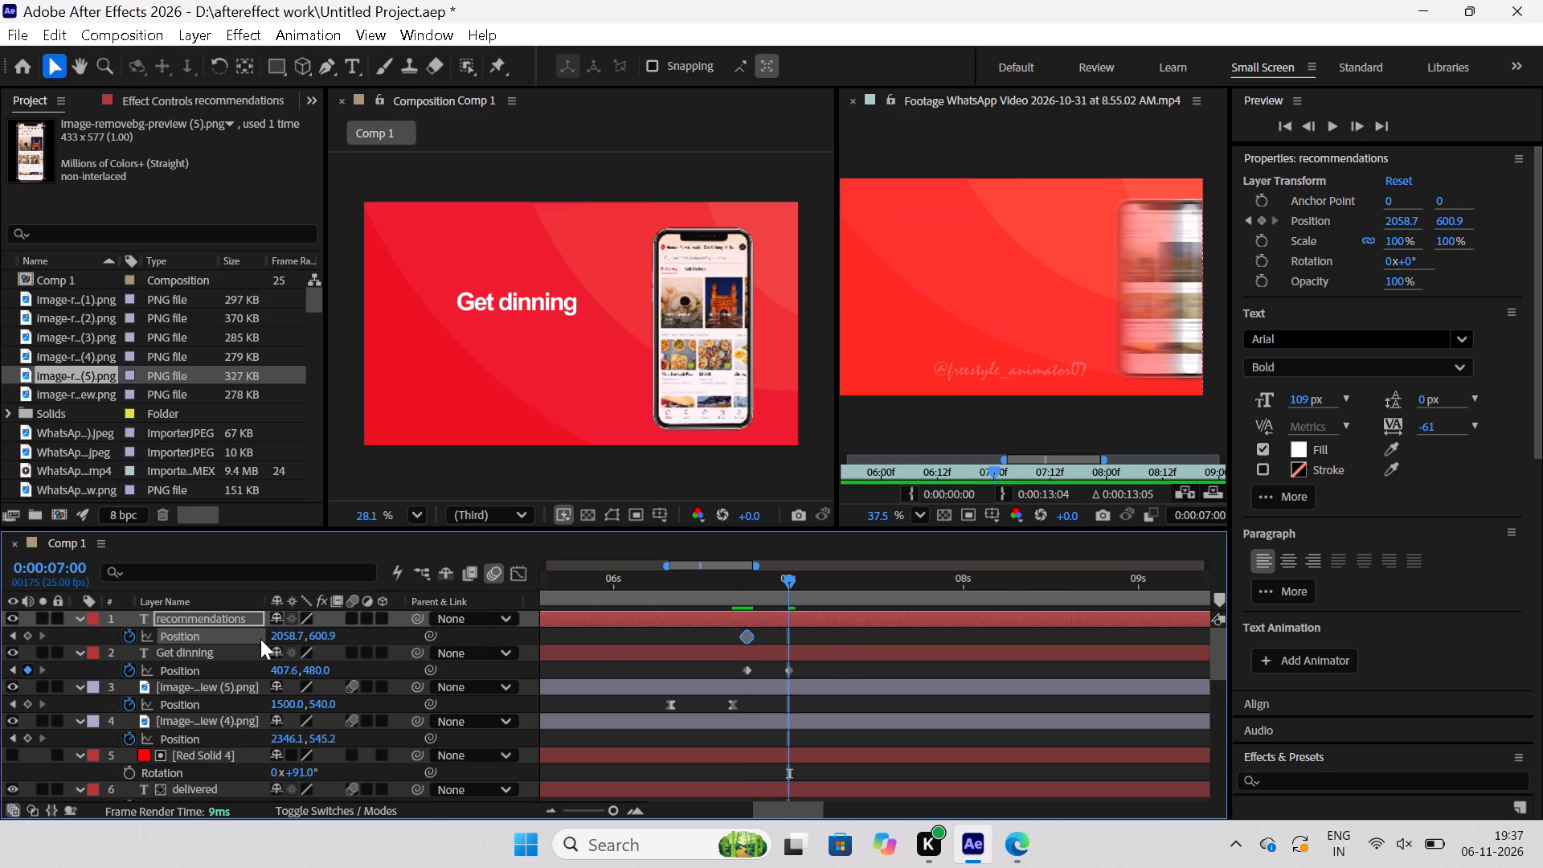
{"action": "left_click_drag", "start_coordinate": [292, 637], "coordinate": [166, 649], "text": "shift"}
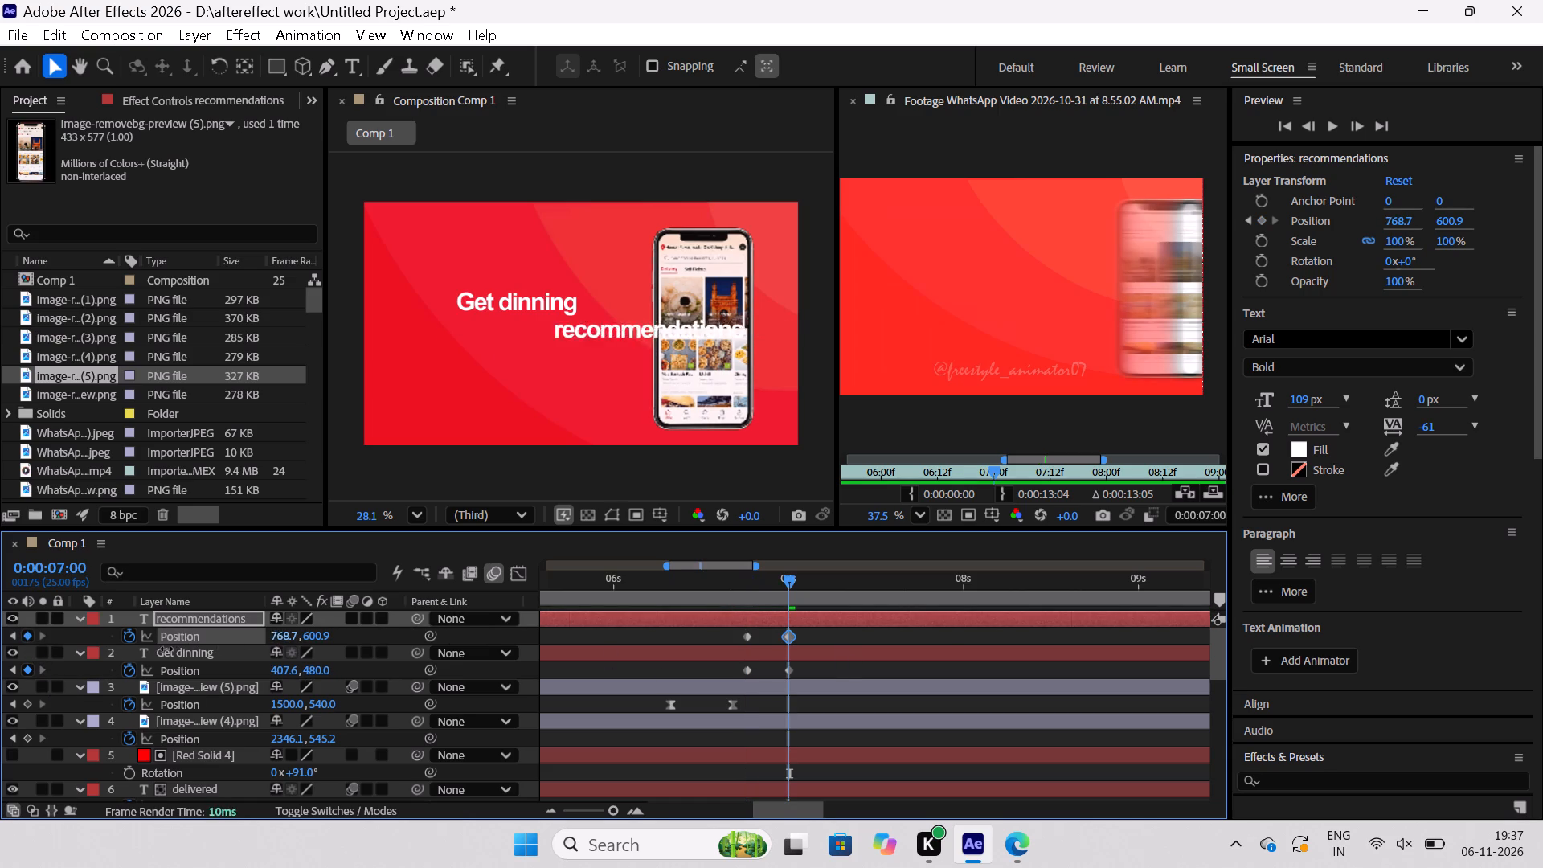
{"action": "left_click_drag", "start_coordinate": [166, 649], "coordinate": [122, 649], "text": "shift"}
Apply Easy Ease to all position keyframes of the "recommendations" and "Get dinning" layers and check the slide-in.
{"action": "left_click_drag", "start_coordinate": [817, 634], "coordinate": [753, 675]}
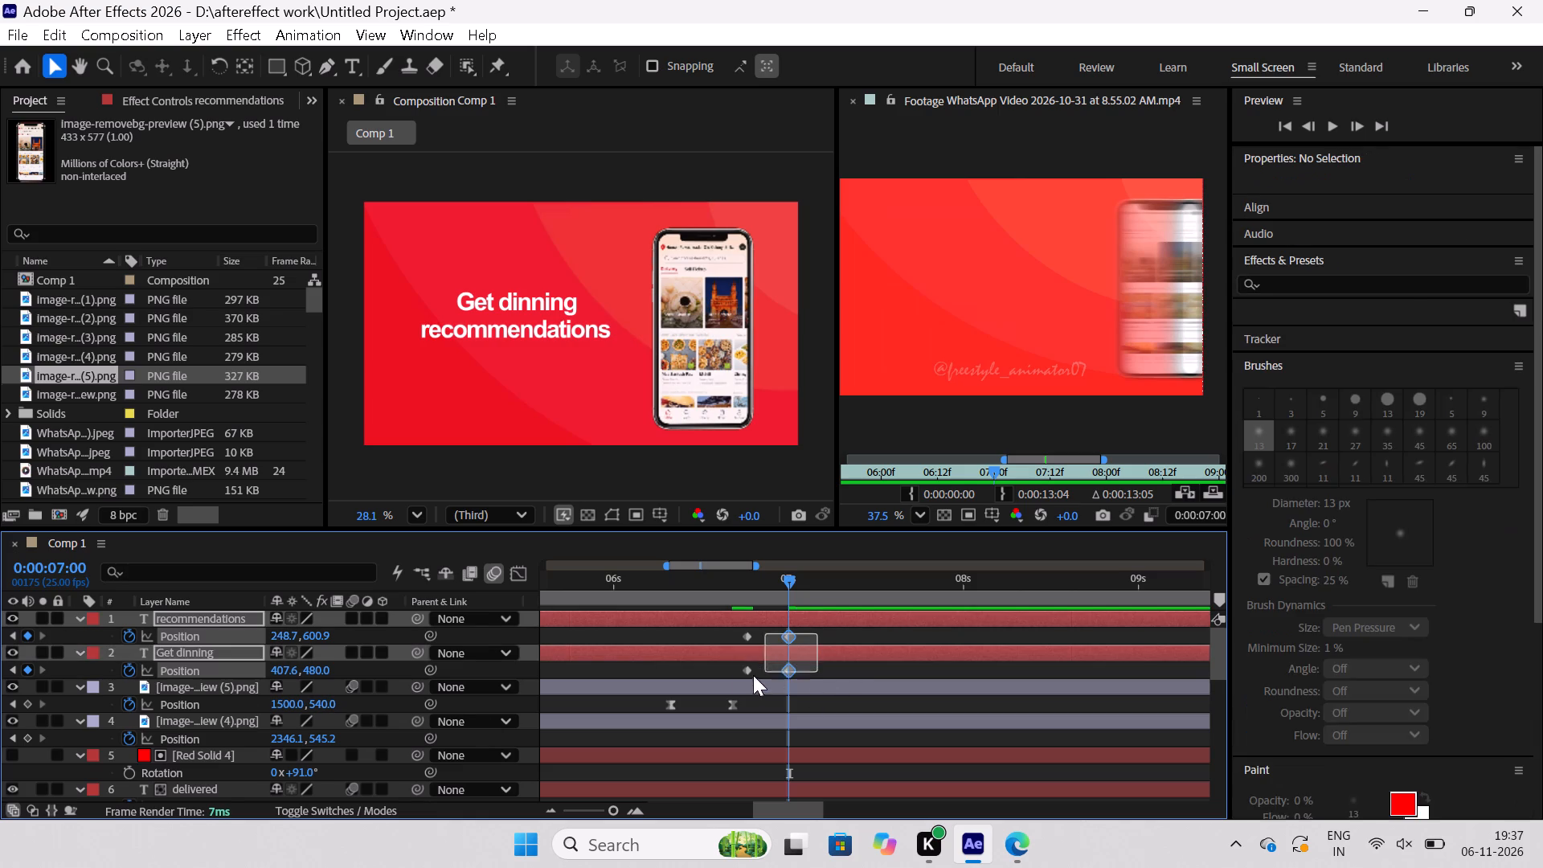
{"action": "left_click_drag", "start_coordinate": [753, 675], "coordinate": [723, 677]}
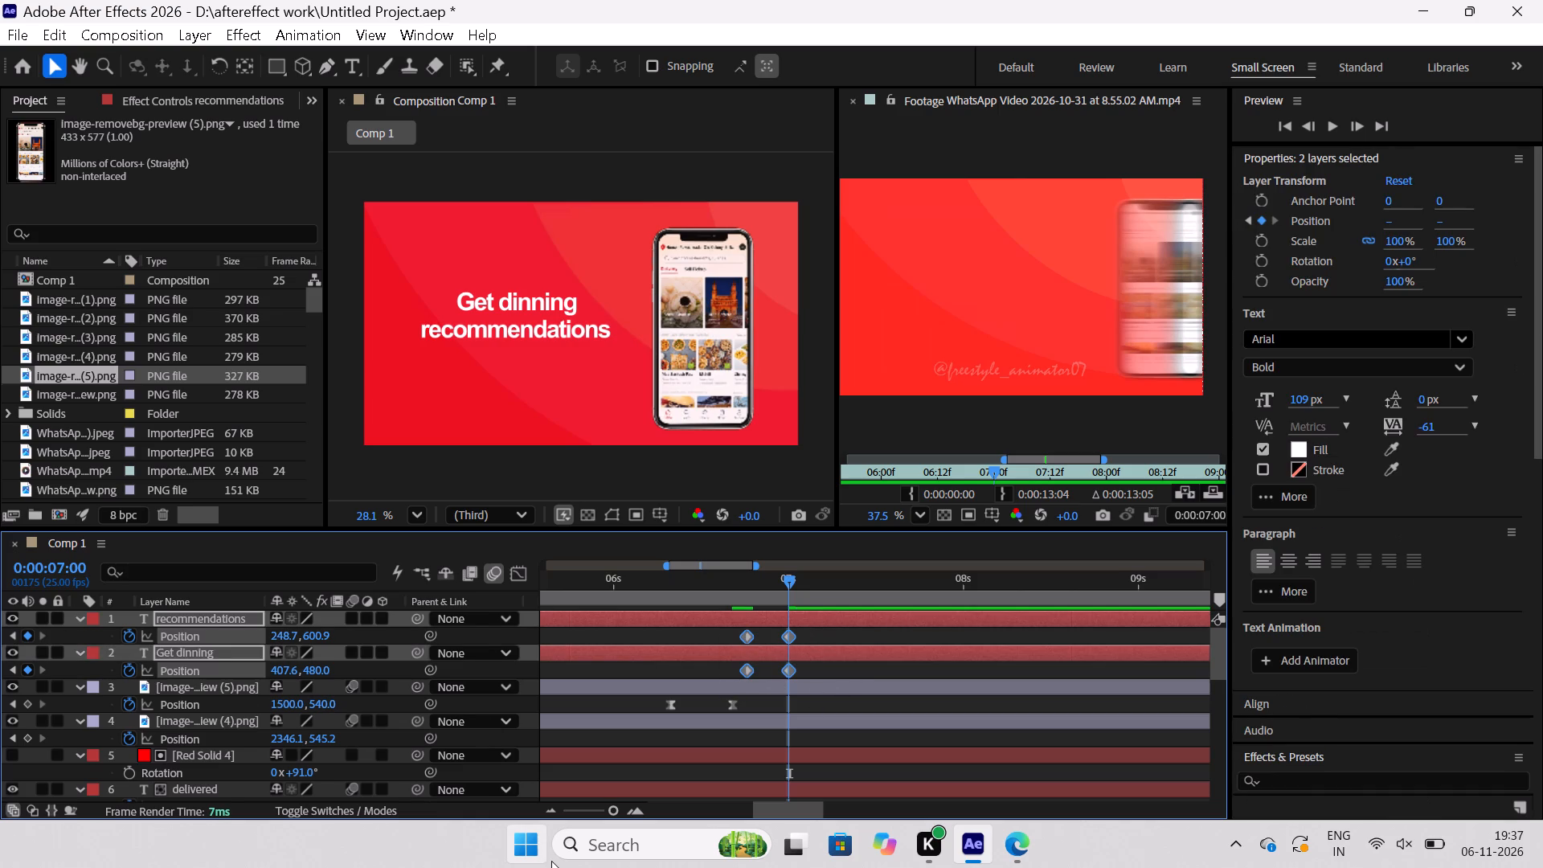
{"action": "key", "text": "F9"}
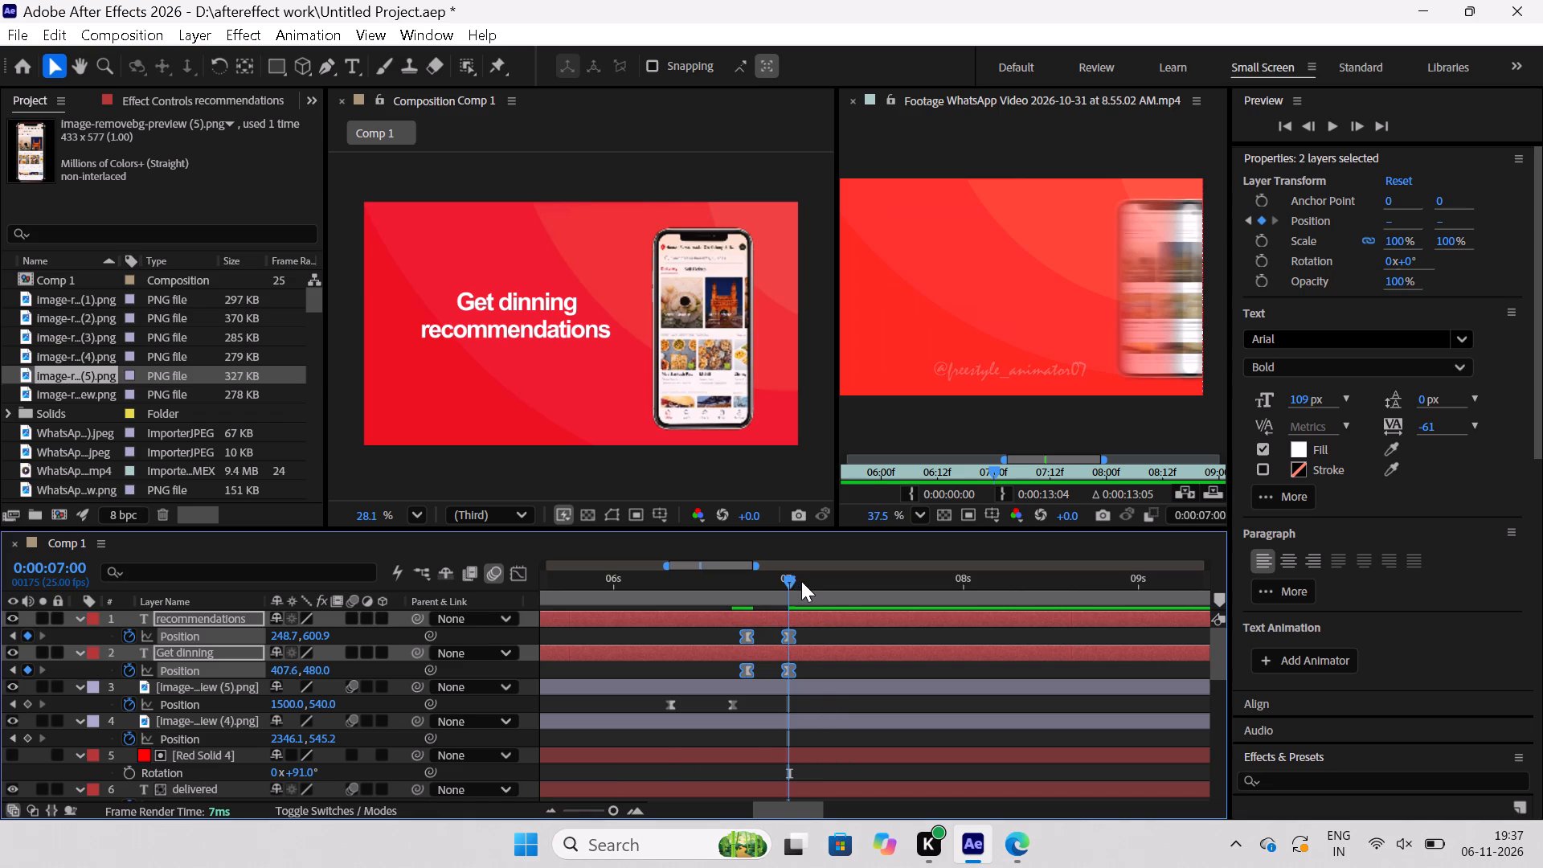
{"action": "left_click_drag", "start_coordinate": [784, 575], "coordinate": [787, 596]}
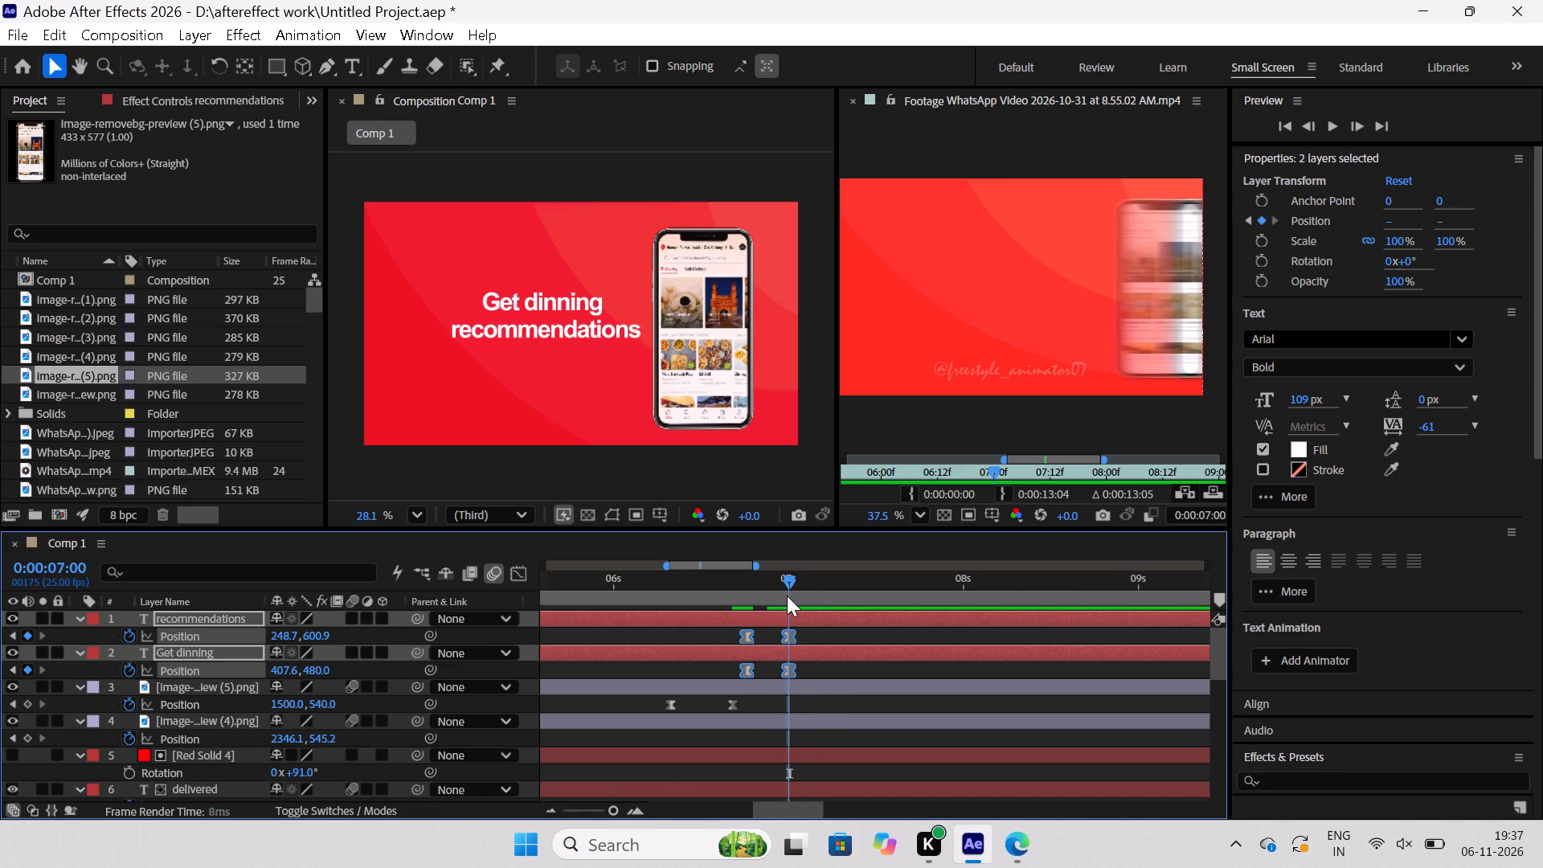
{"action": "left_click_drag", "start_coordinate": [787, 596], "coordinate": [792, 597]}
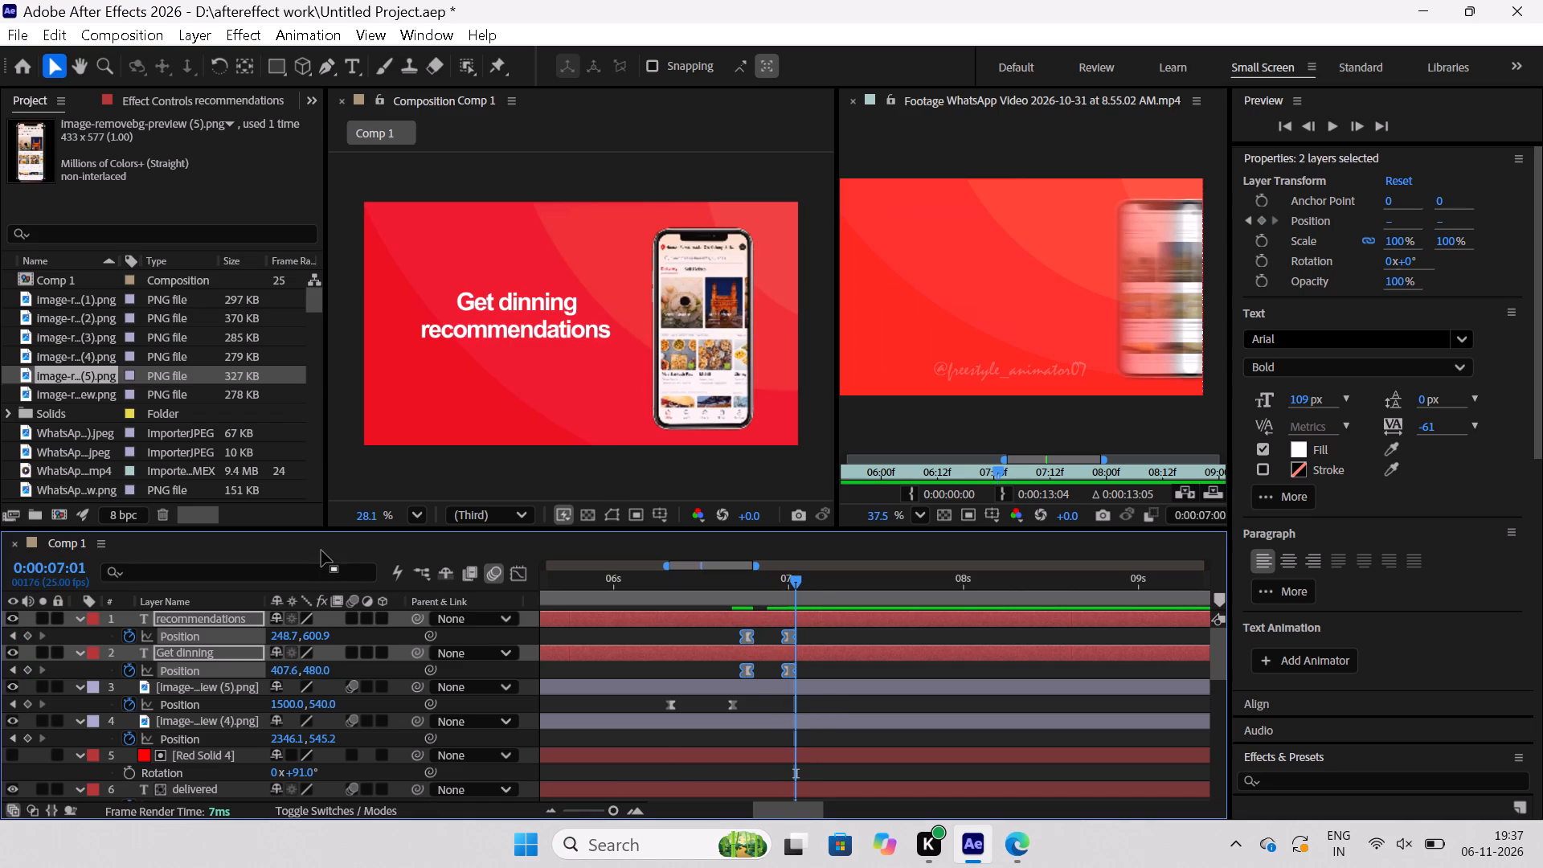
{"action": "left_click", "coordinate": [321, 551]}
{"action": "left_click", "coordinate": [883, 586]}
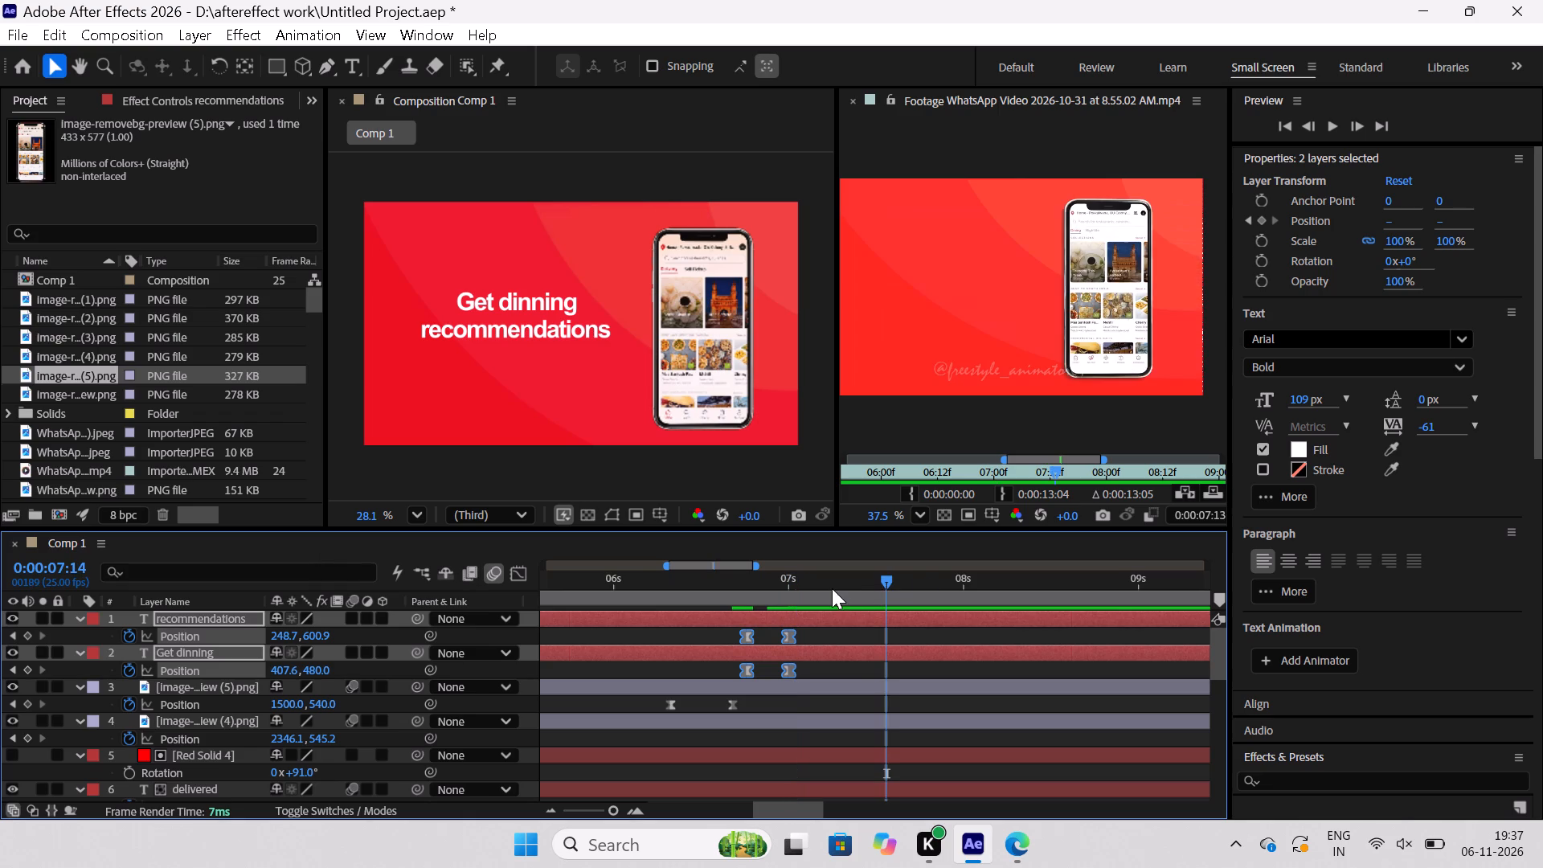
{"action": "left_click", "coordinate": [17, 634]}
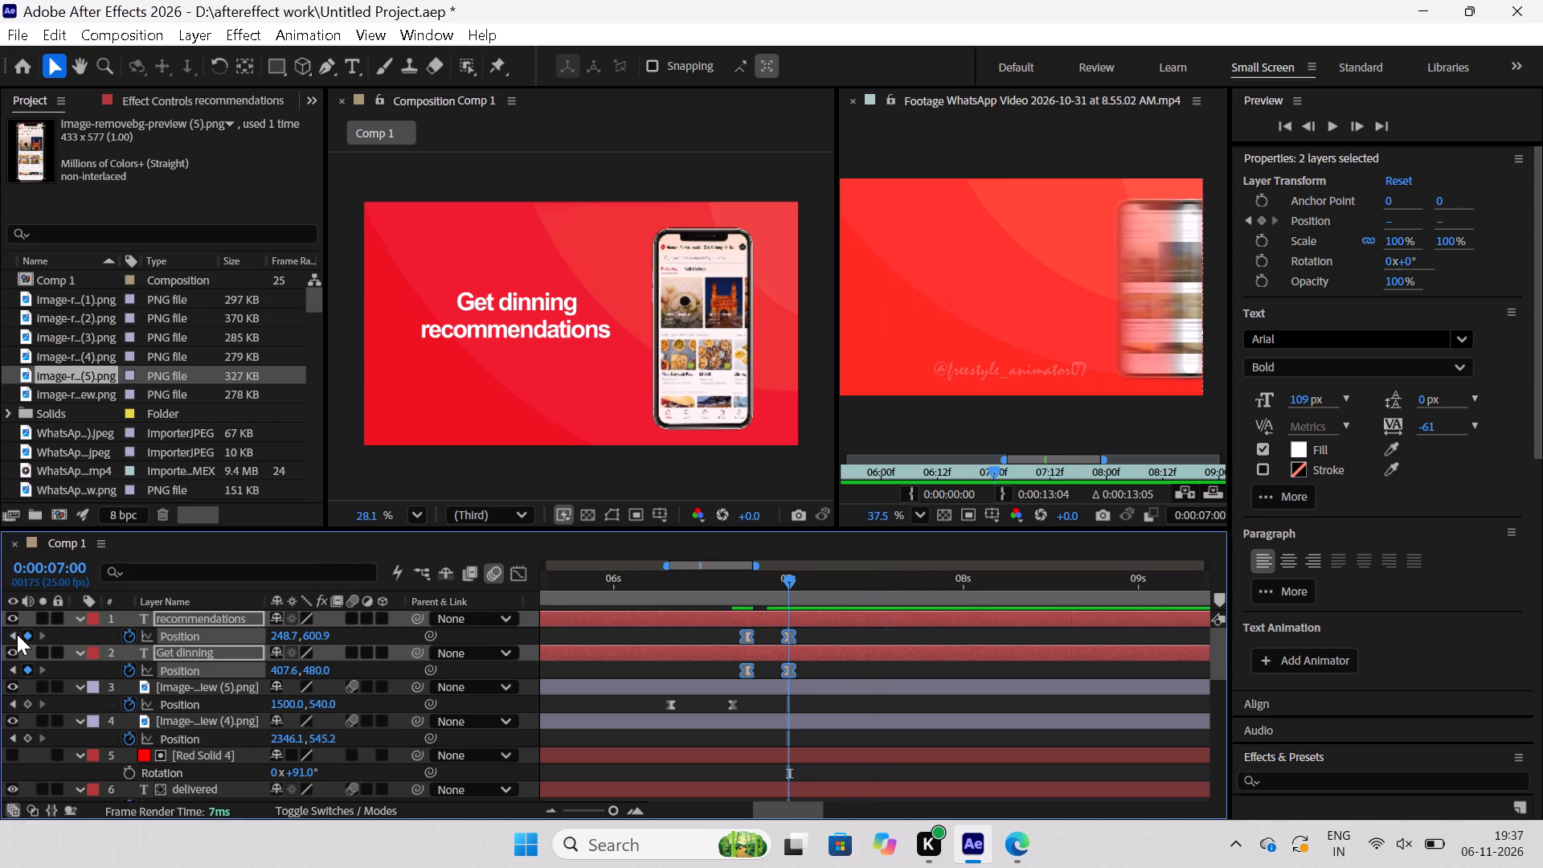
{"action": "left_click", "coordinate": [862, 632]}
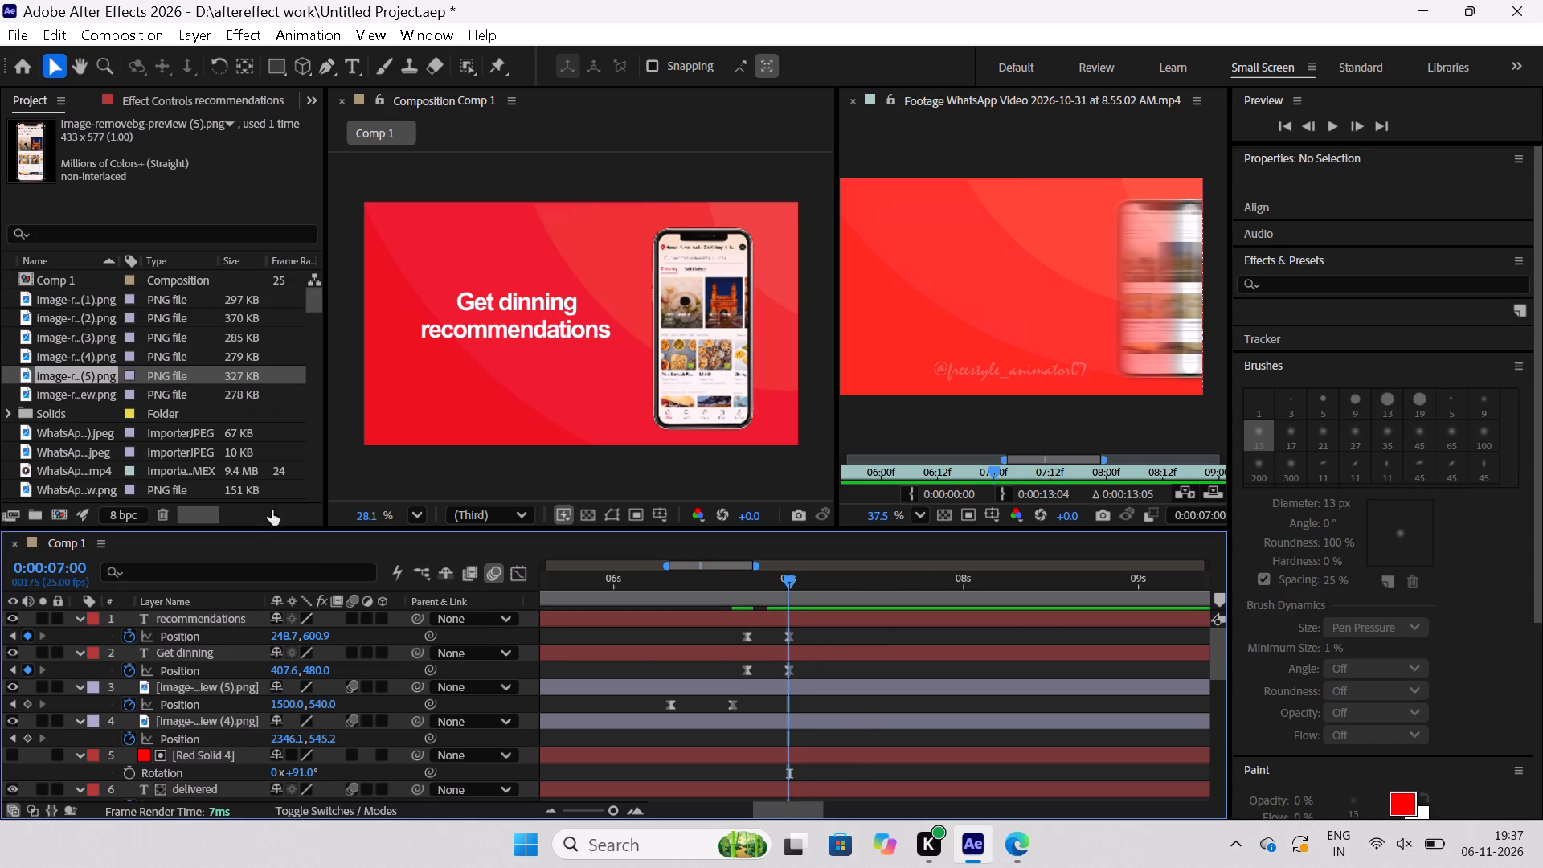
Create a red 1920 x 1080 px solid layer above the caption layers.
{"action": "left_click", "coordinate": [198, 41]}
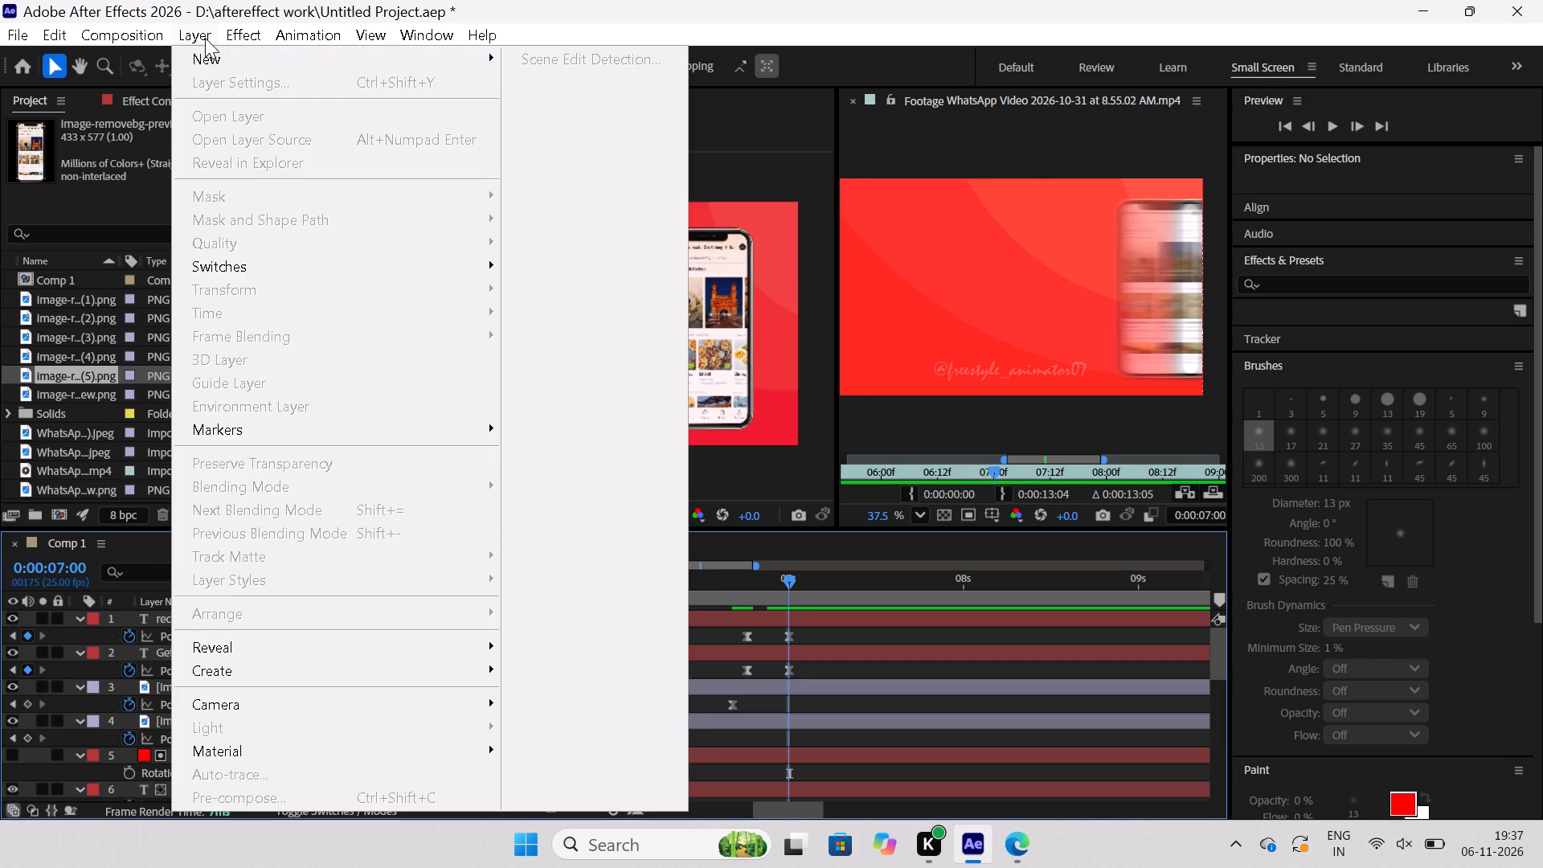
{"action": "left_click", "coordinate": [219, 64]}
{"action": "left_click", "coordinate": [572, 95]}
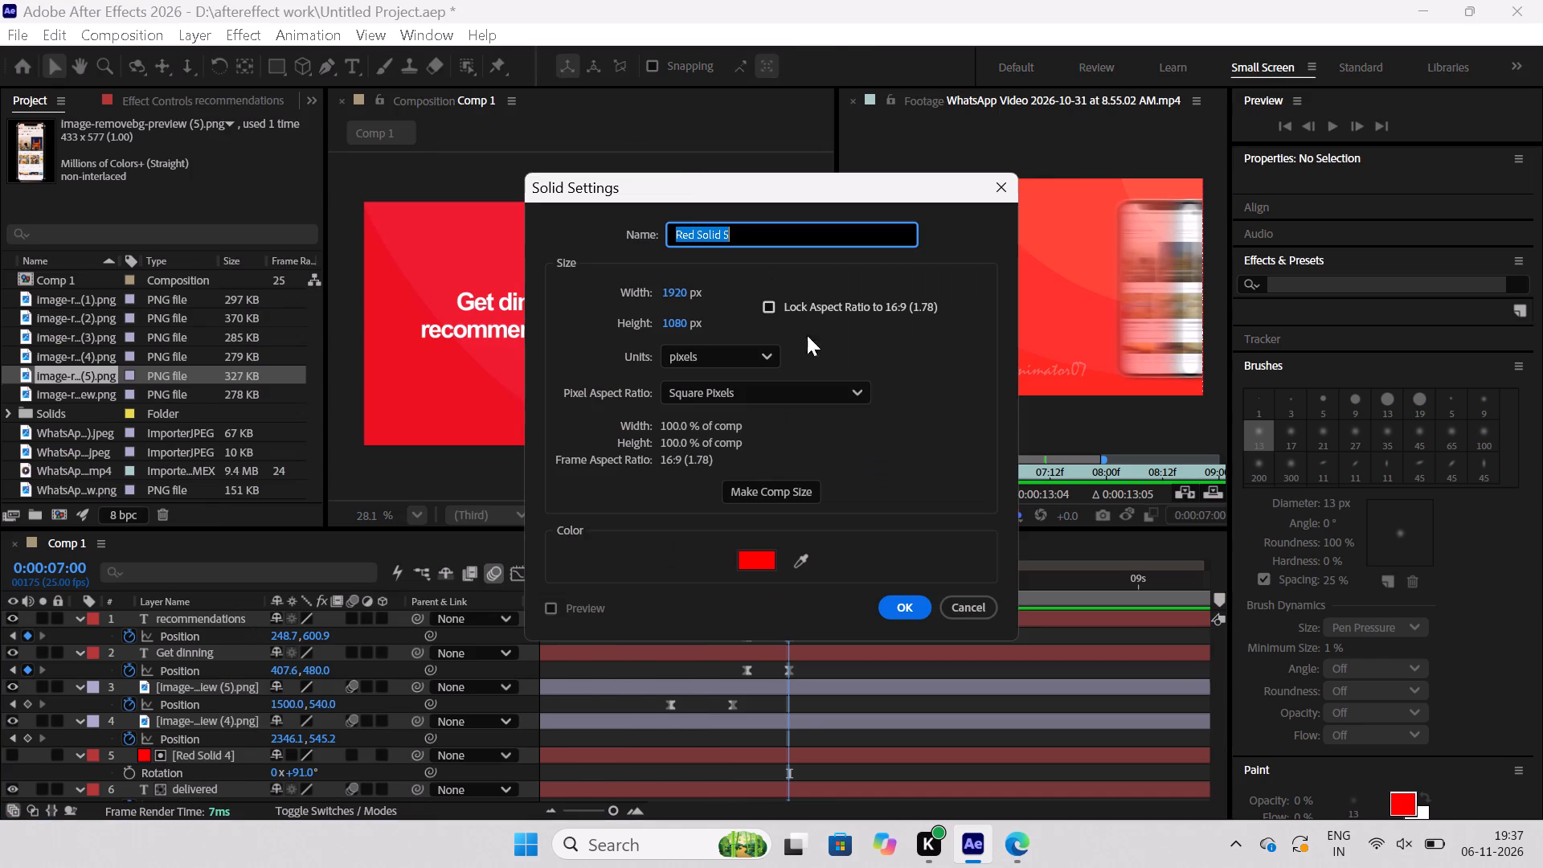
{"action": "left_click", "coordinate": [890, 601]}
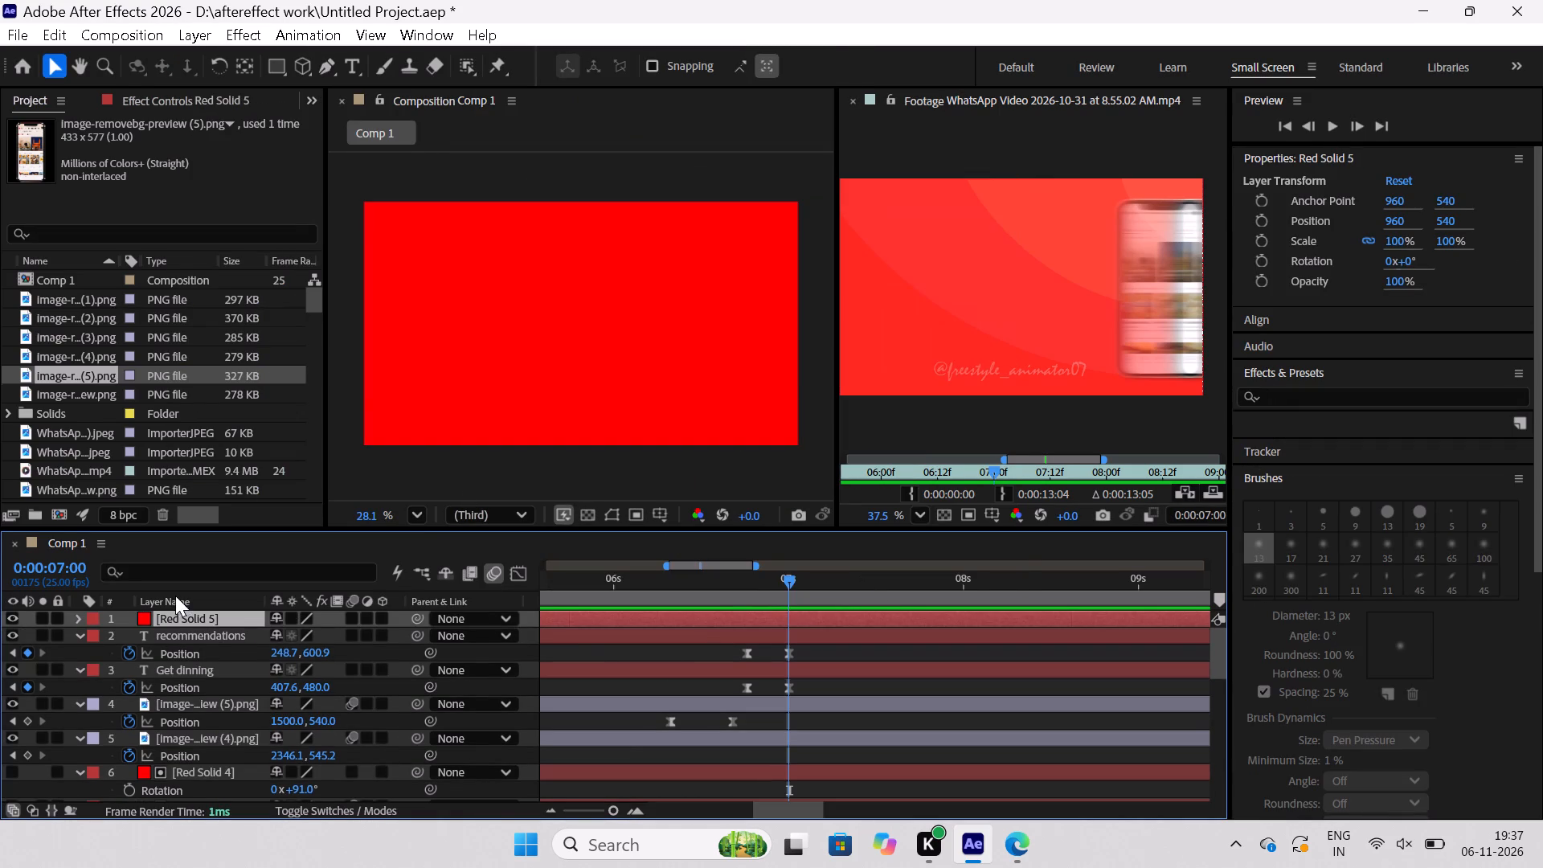
Scale the new red solid to 71% and place it over the caption beside the phone, at about 569, 565.
{"action": "key", "text": "s"}
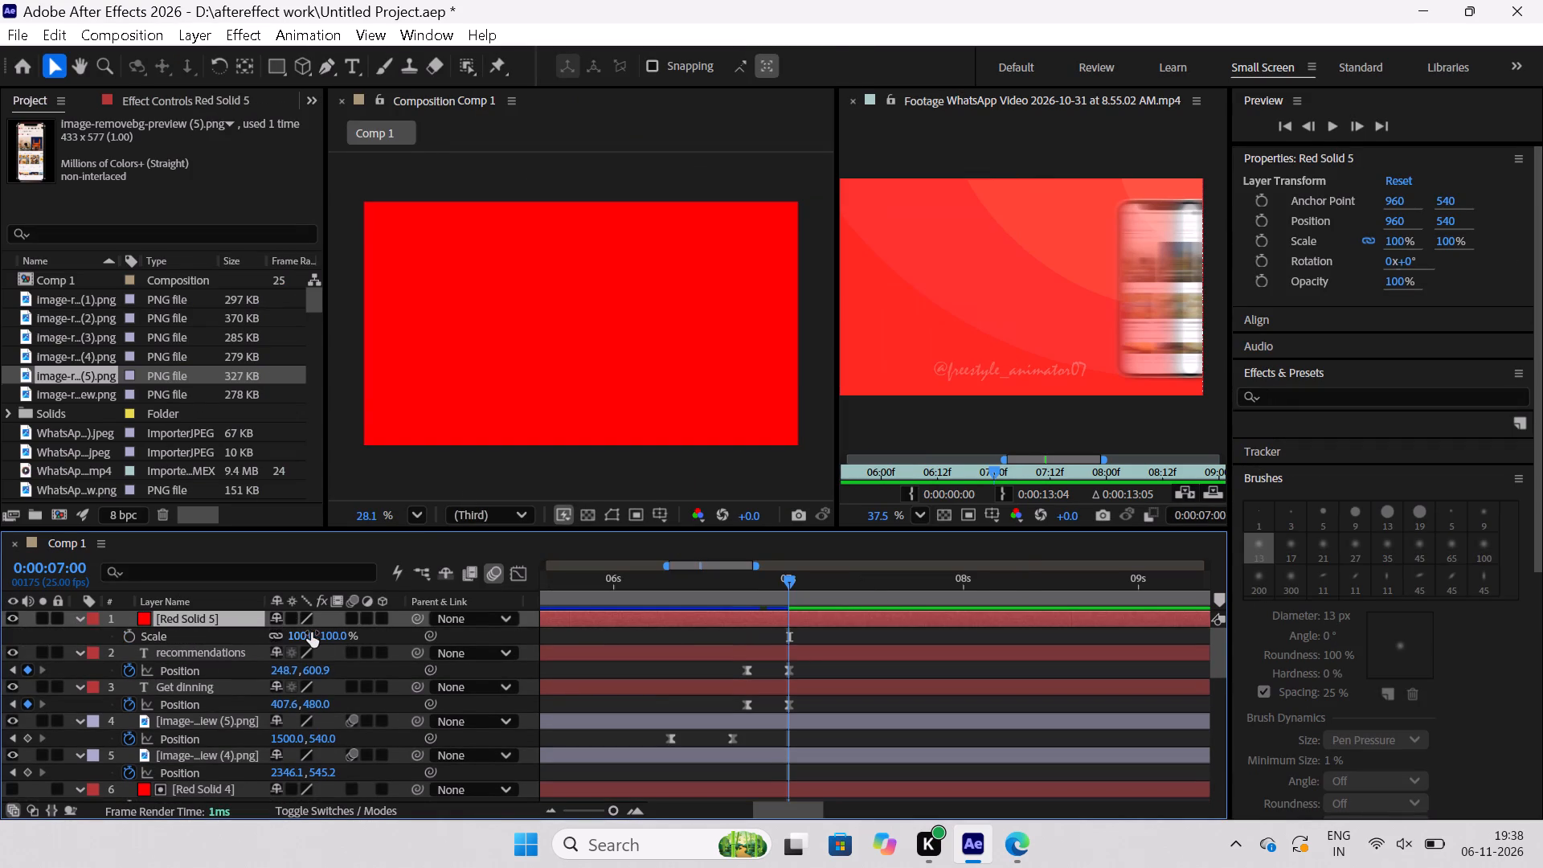
{"action": "left_click_drag", "start_coordinate": [311, 633], "coordinate": [261, 626]}
{"action": "left_click_drag", "start_coordinate": [625, 365], "coordinate": [579, 362]}
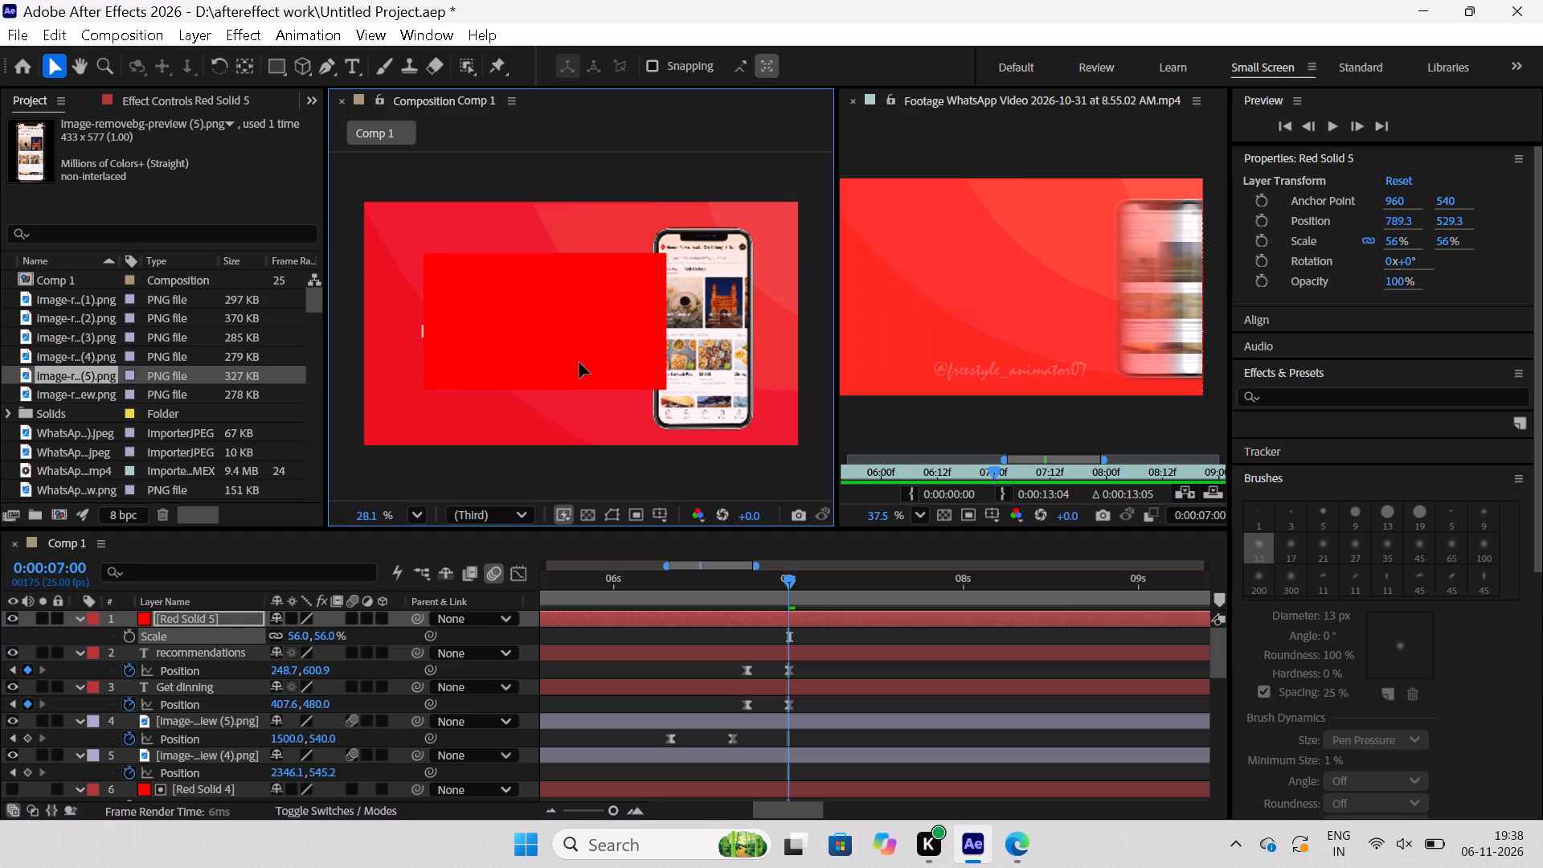
{"action": "left_click_drag", "start_coordinate": [579, 362], "coordinate": [537, 371]}
{"action": "left_click_drag", "start_coordinate": [303, 636], "coordinate": [301, 636]}
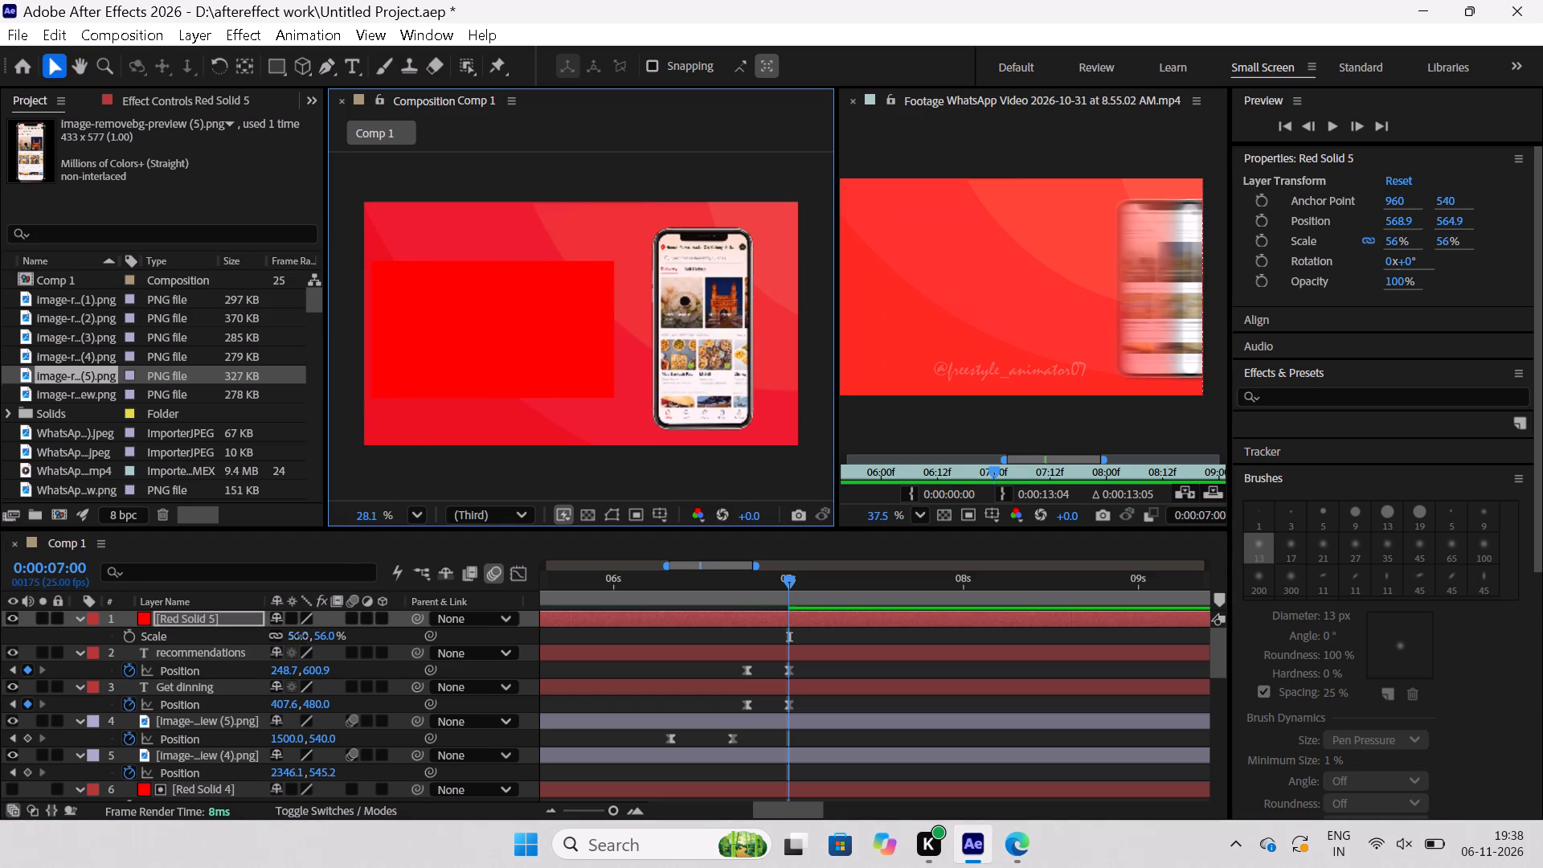
{"action": "left_click_drag", "start_coordinate": [301, 636], "coordinate": [284, 633]}
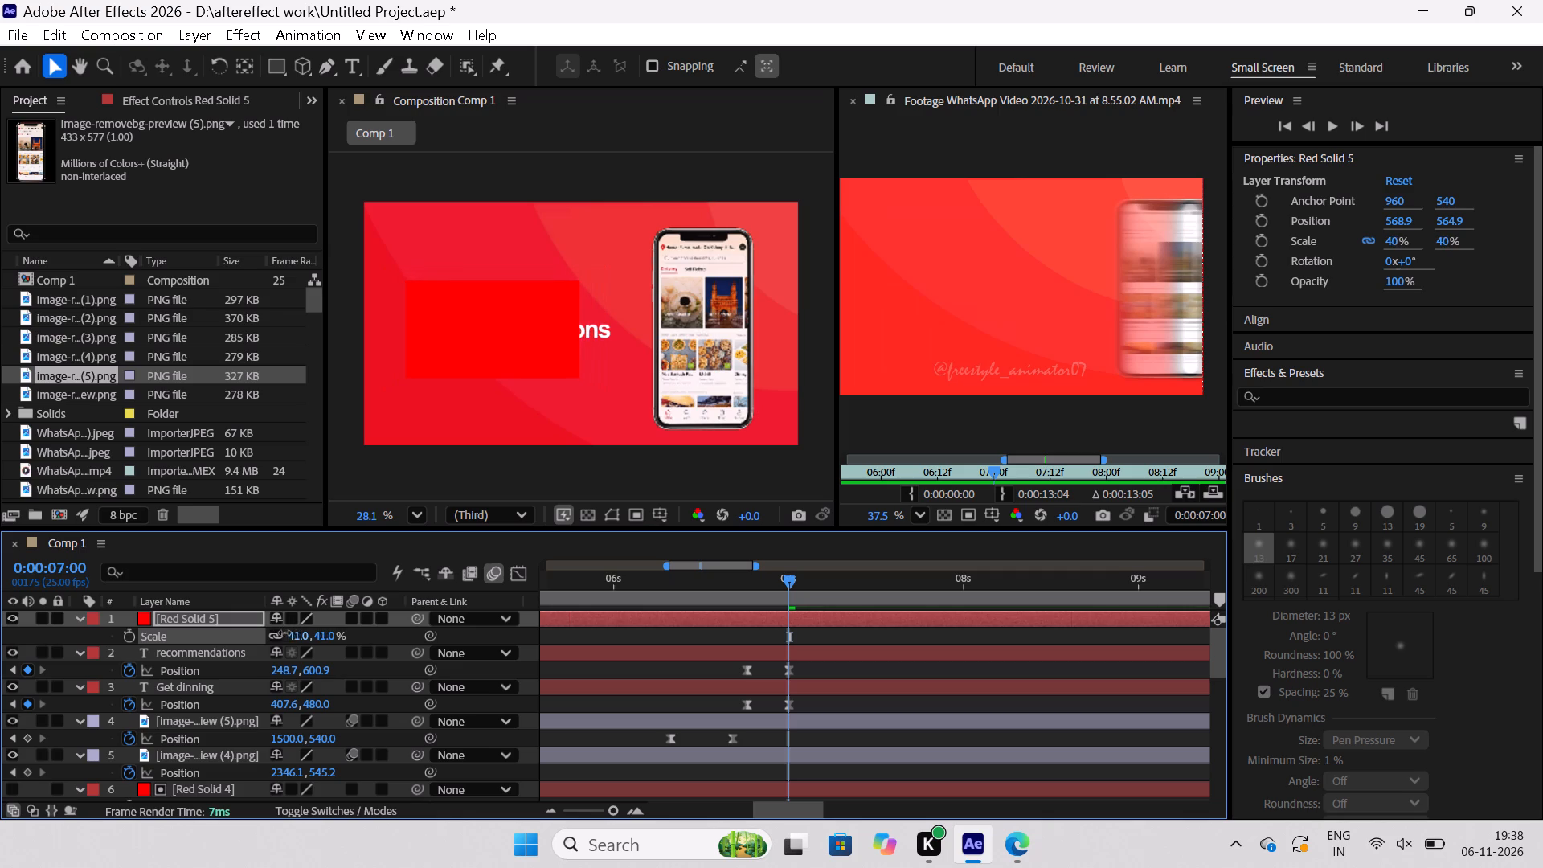
{"action": "left_click_drag", "start_coordinate": [284, 633], "coordinate": [309, 632]}
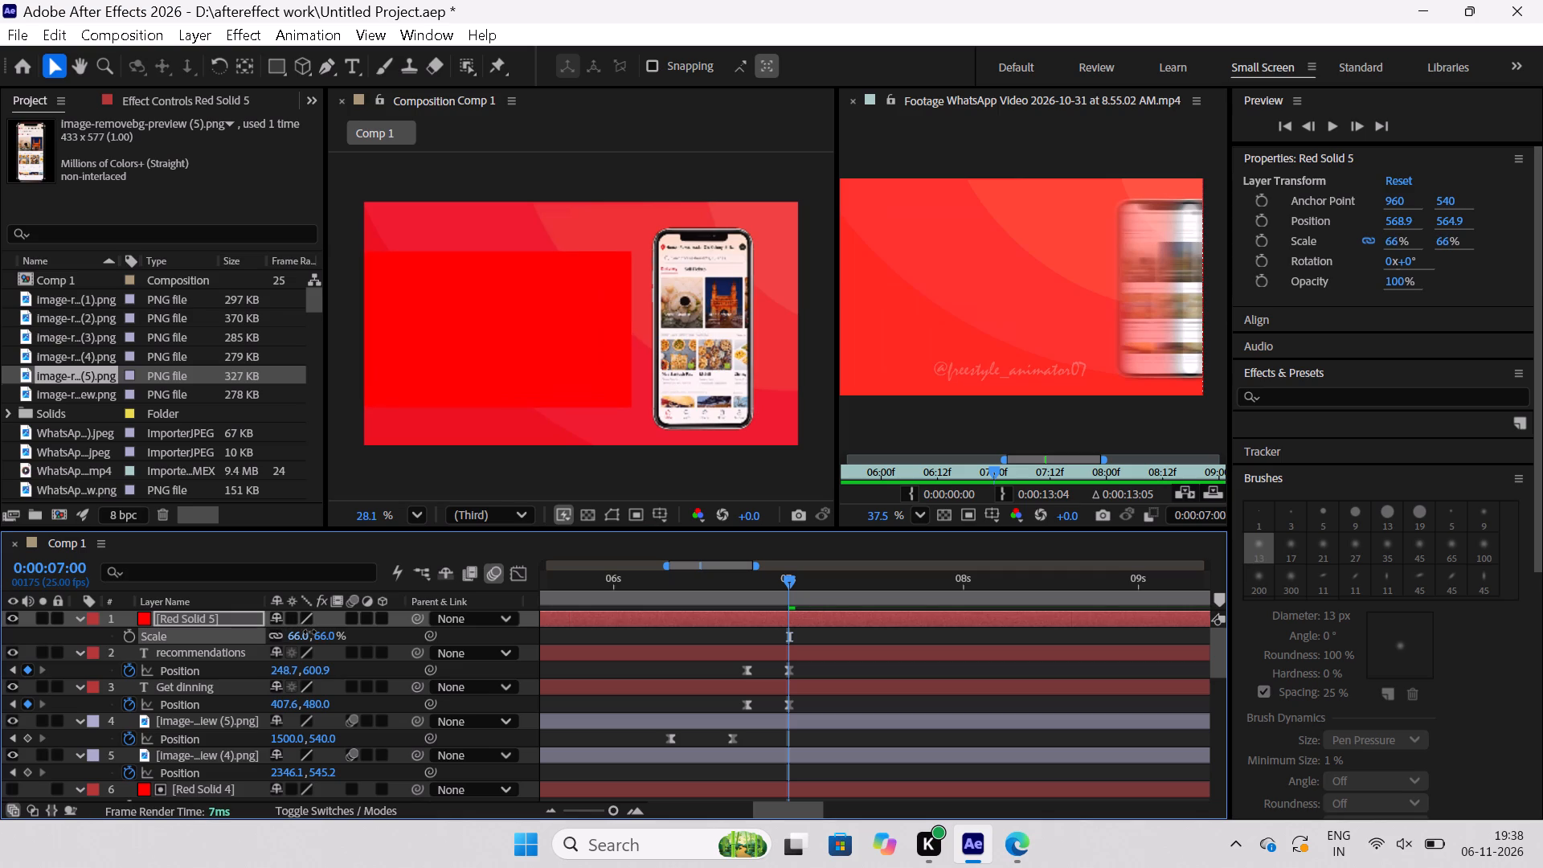
{"action": "left_click_drag", "start_coordinate": [309, 632], "coordinate": [317, 638]}
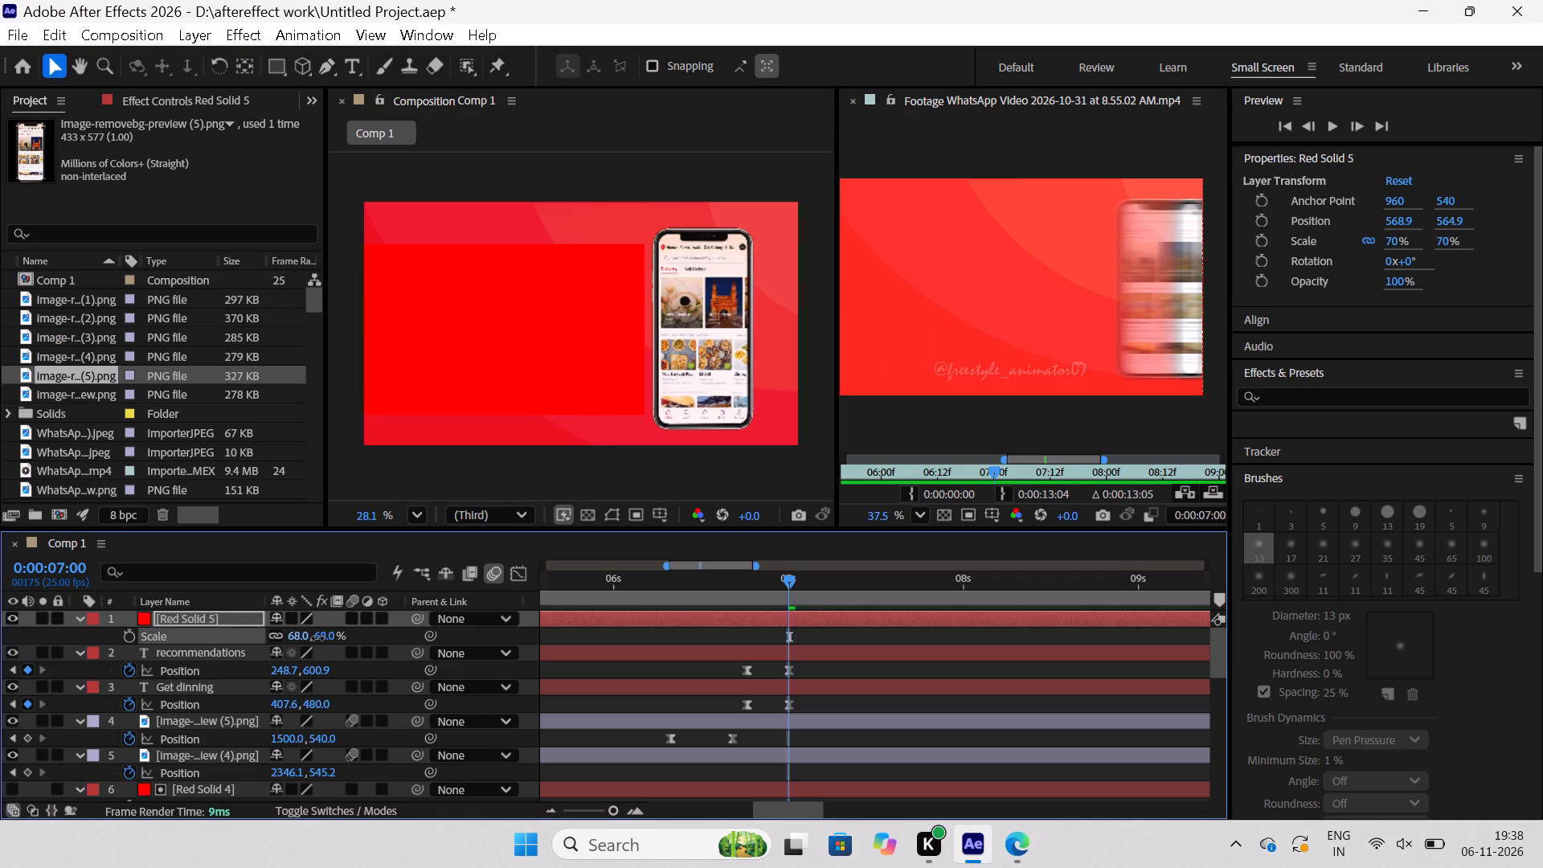
{"action": "left_click_drag", "start_coordinate": [317, 638], "coordinate": [321, 639]}
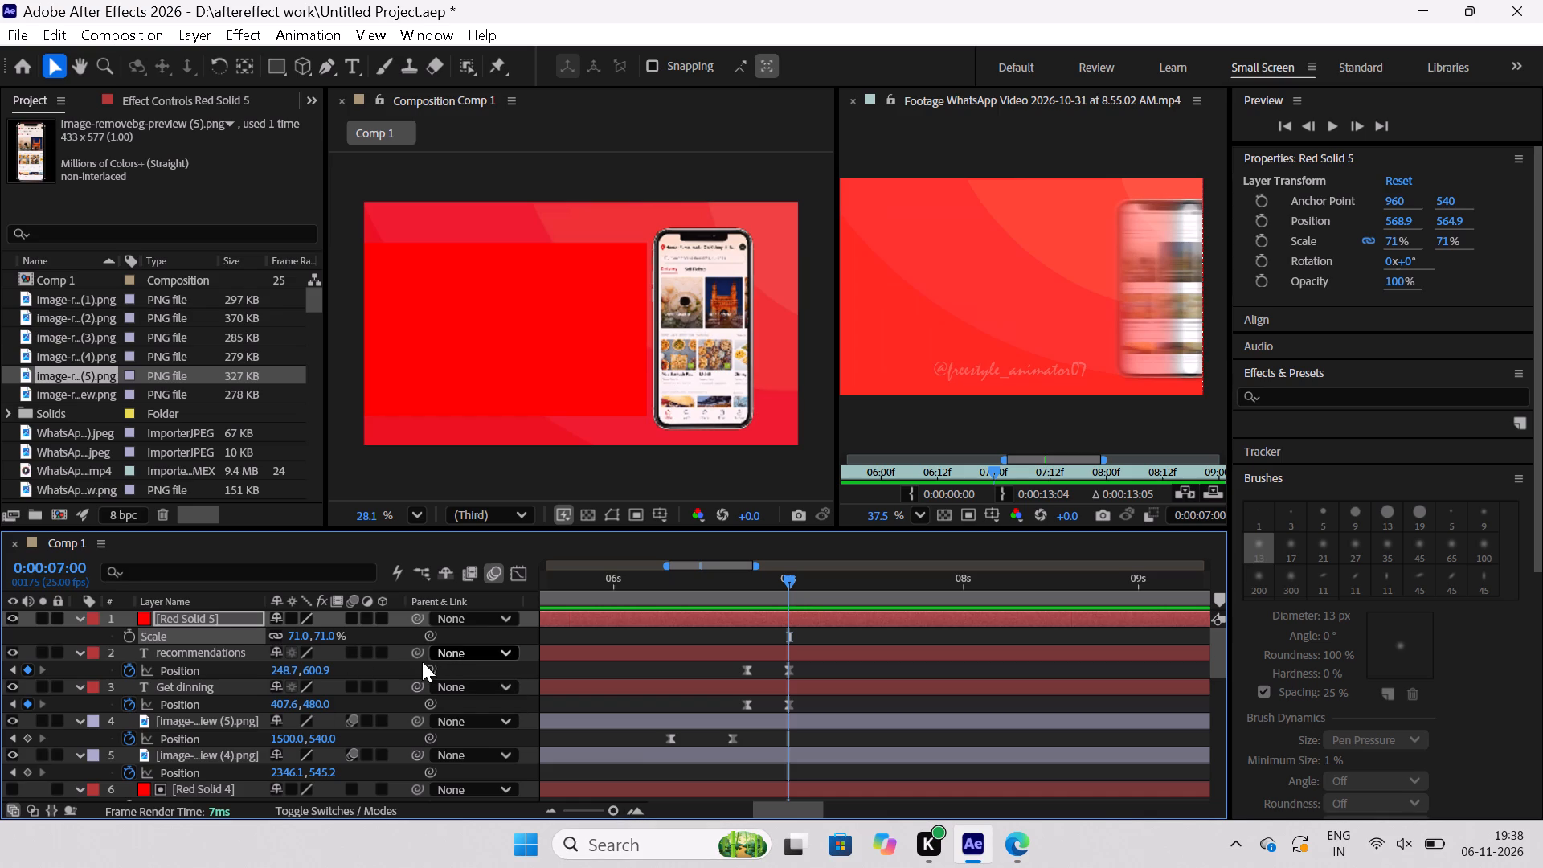
Set the new red solid as track matte for the "recommendations" and "Get dinning" layers and check the caption's motion.
{"action": "left_click", "coordinate": [366, 814]}
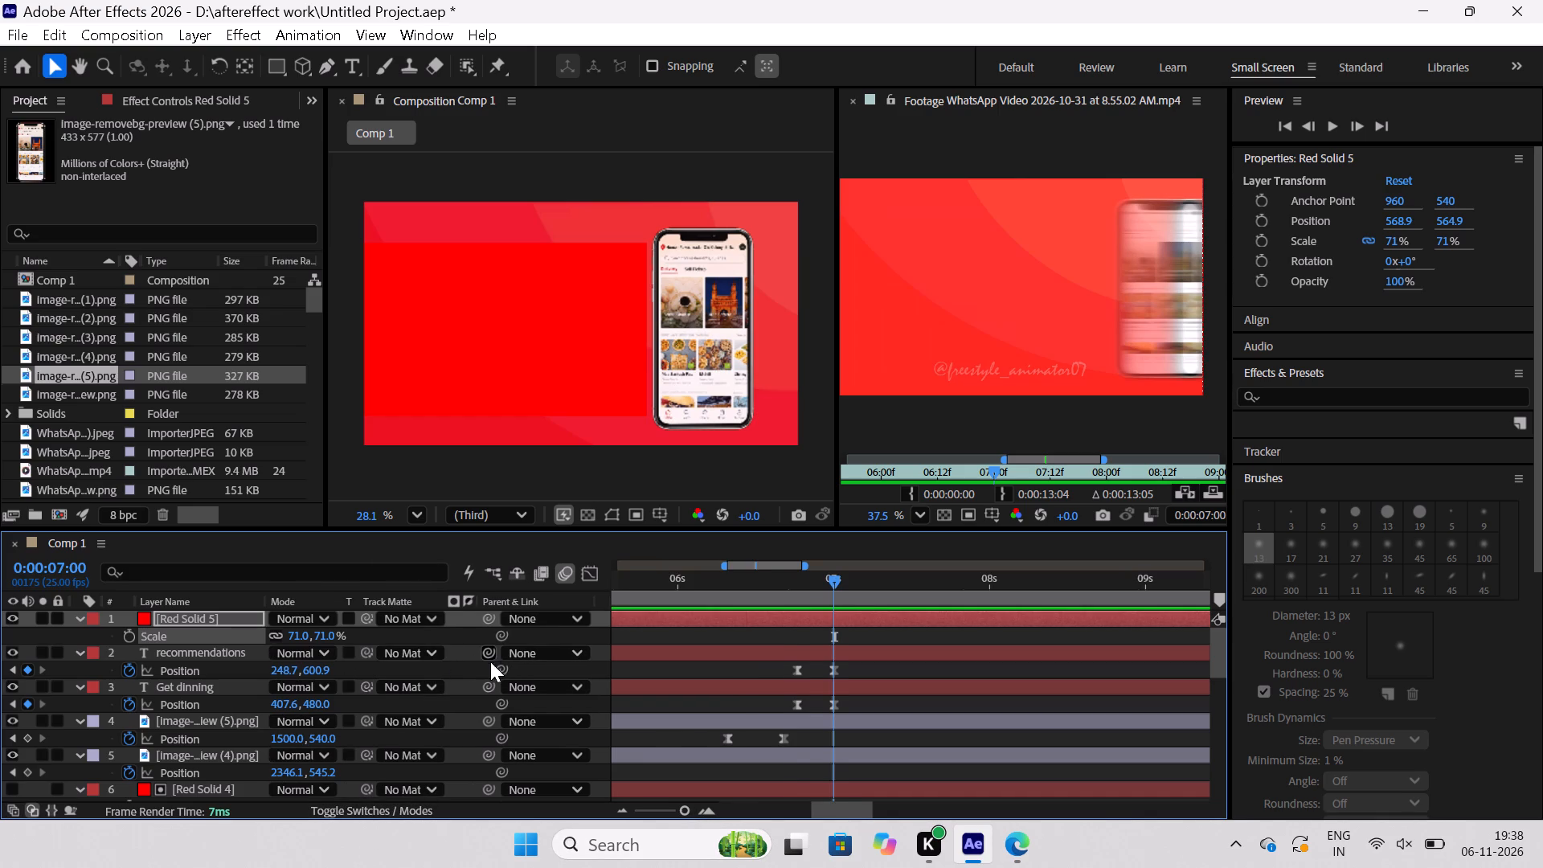
{"action": "left_click_drag", "start_coordinate": [366, 657], "coordinate": [232, 621]}
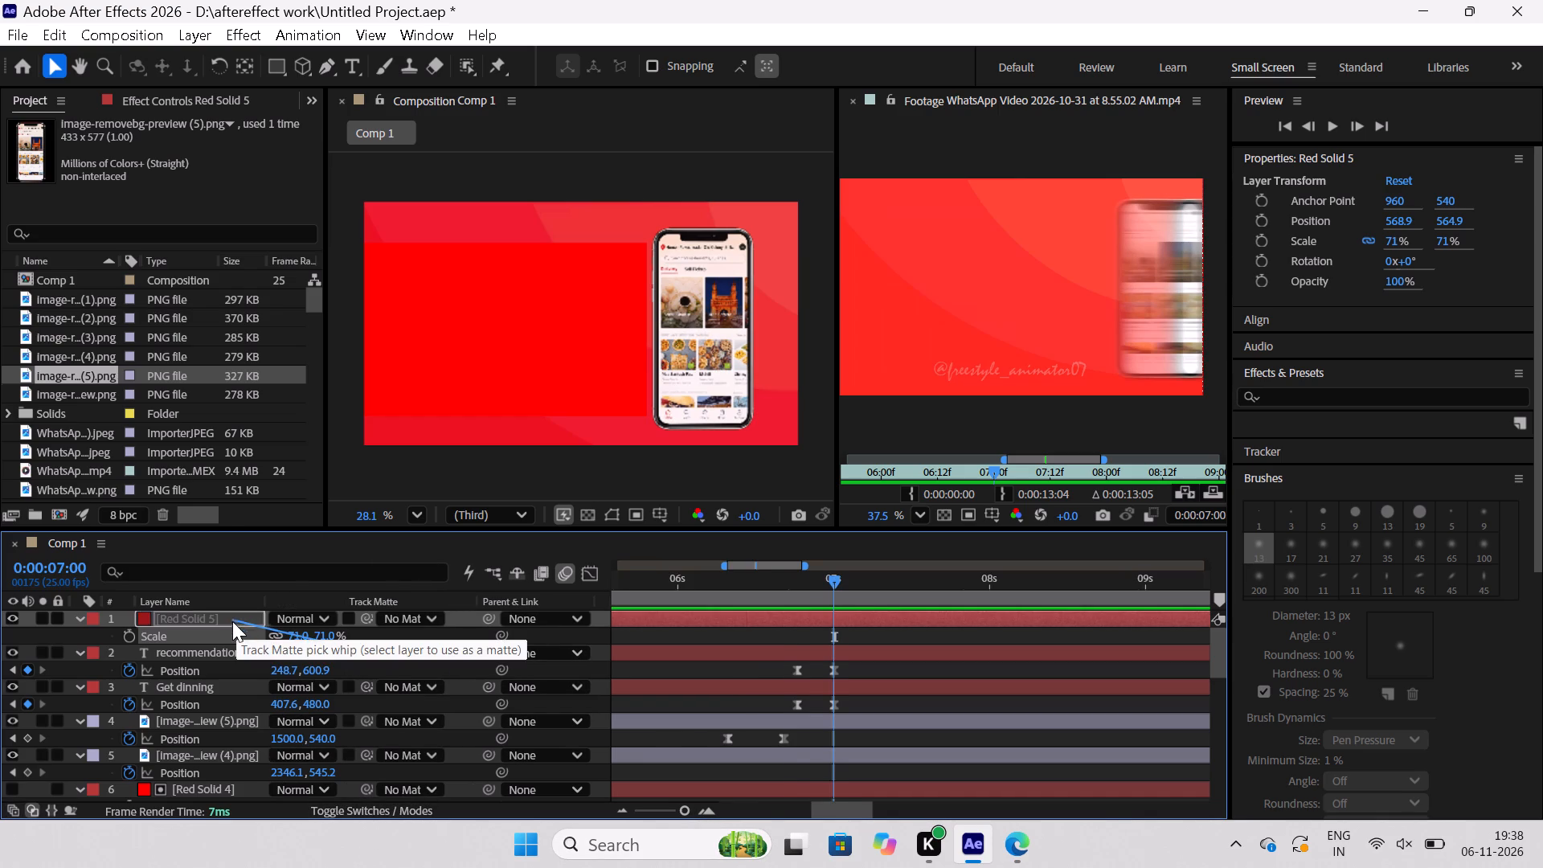
{"action": "left_click_drag", "start_coordinate": [232, 621], "coordinate": [227, 618]}
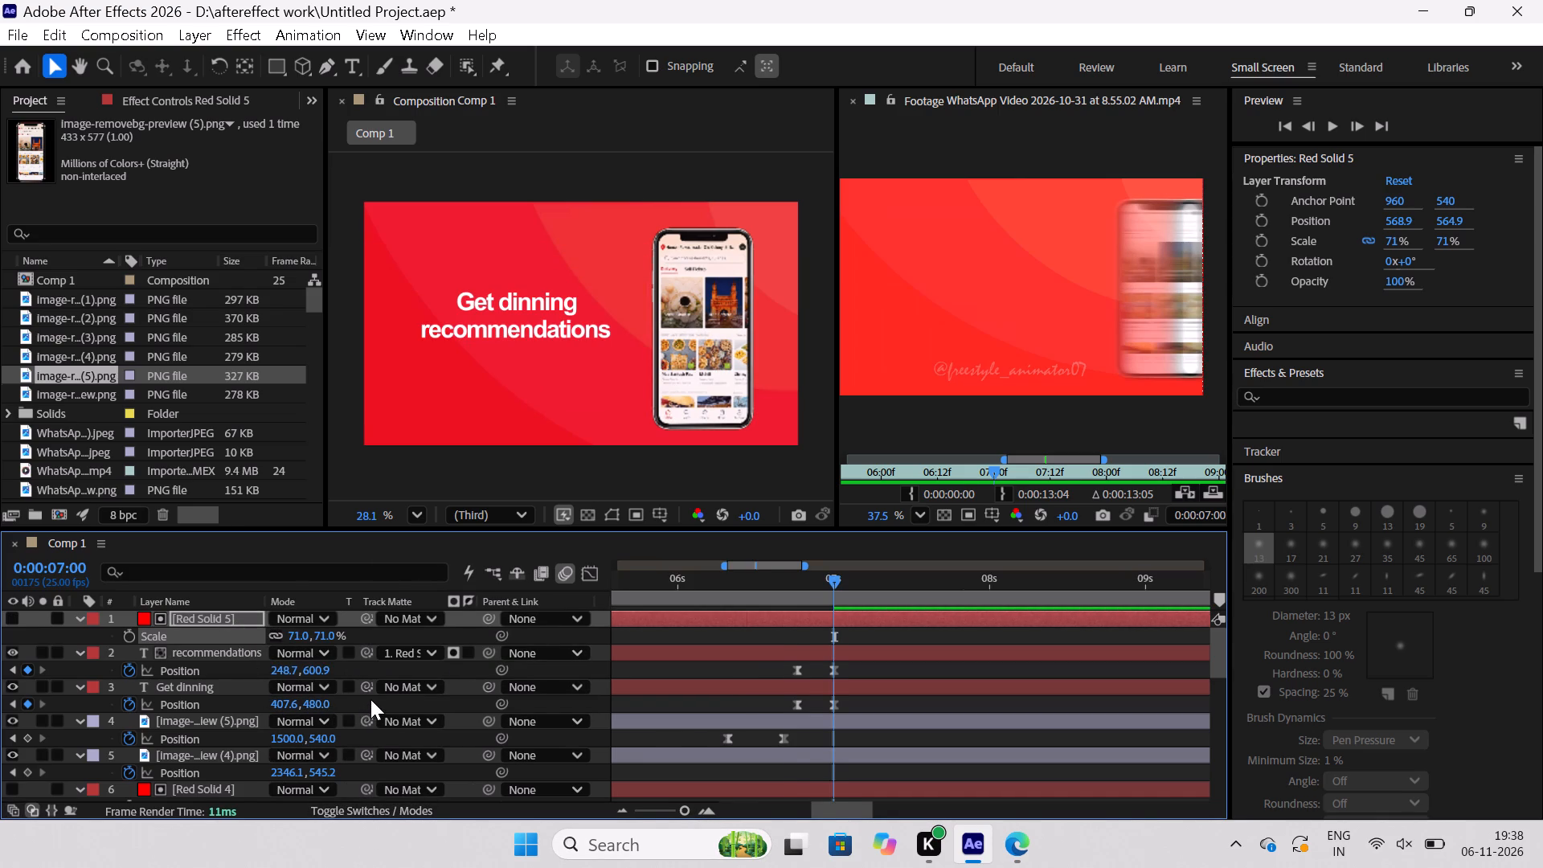
{"action": "left_click_drag", "start_coordinate": [364, 687], "coordinate": [229, 627]}
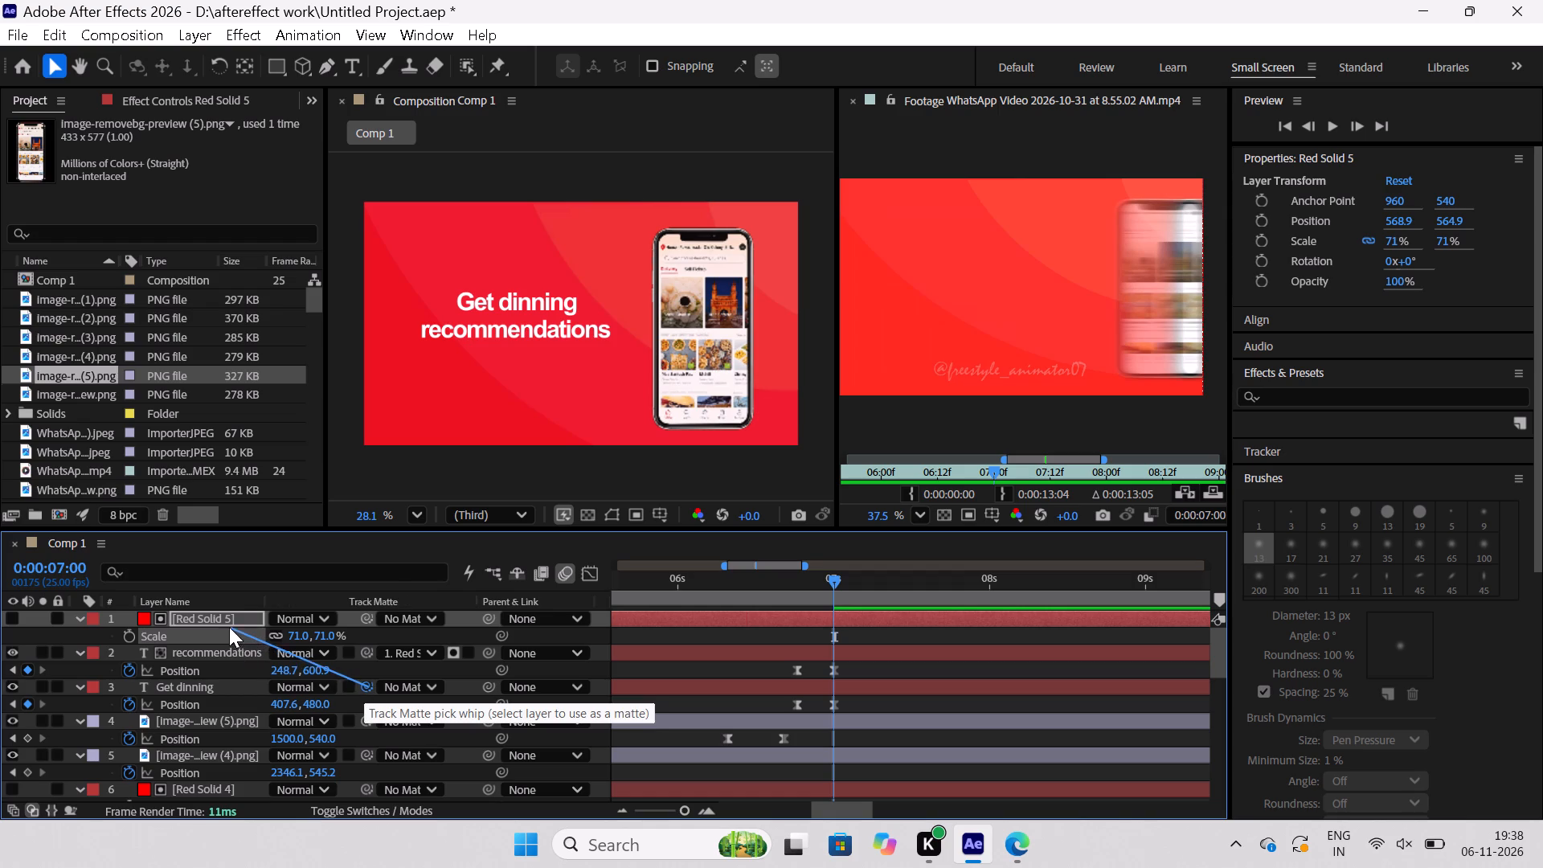
{"action": "left_click_drag", "start_coordinate": [229, 627], "coordinate": [226, 622]}
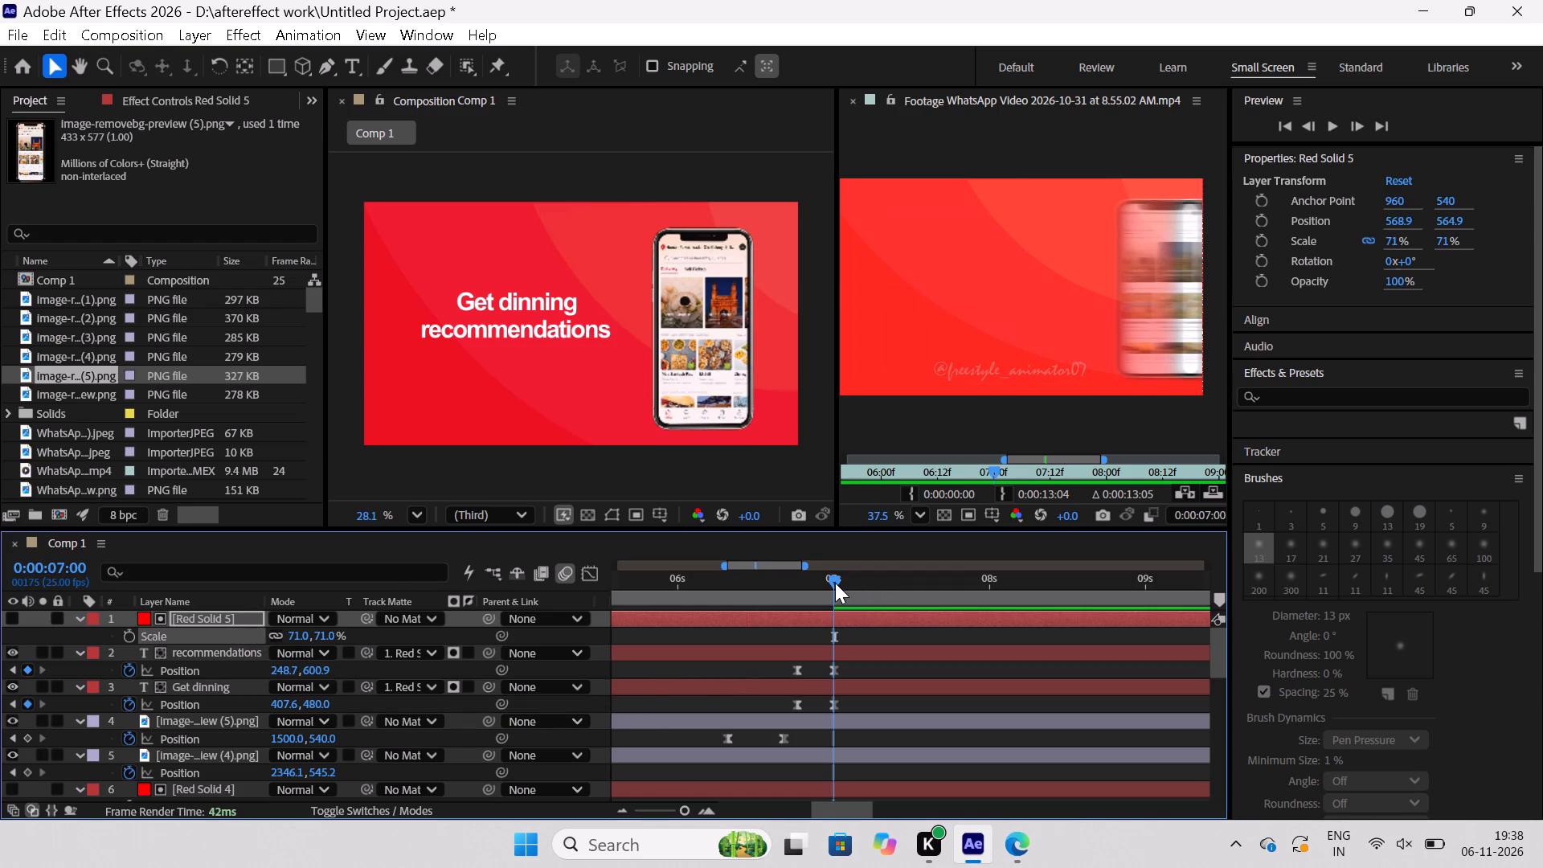
{"action": "left_click_drag", "start_coordinate": [835, 583], "coordinate": [840, 600]}
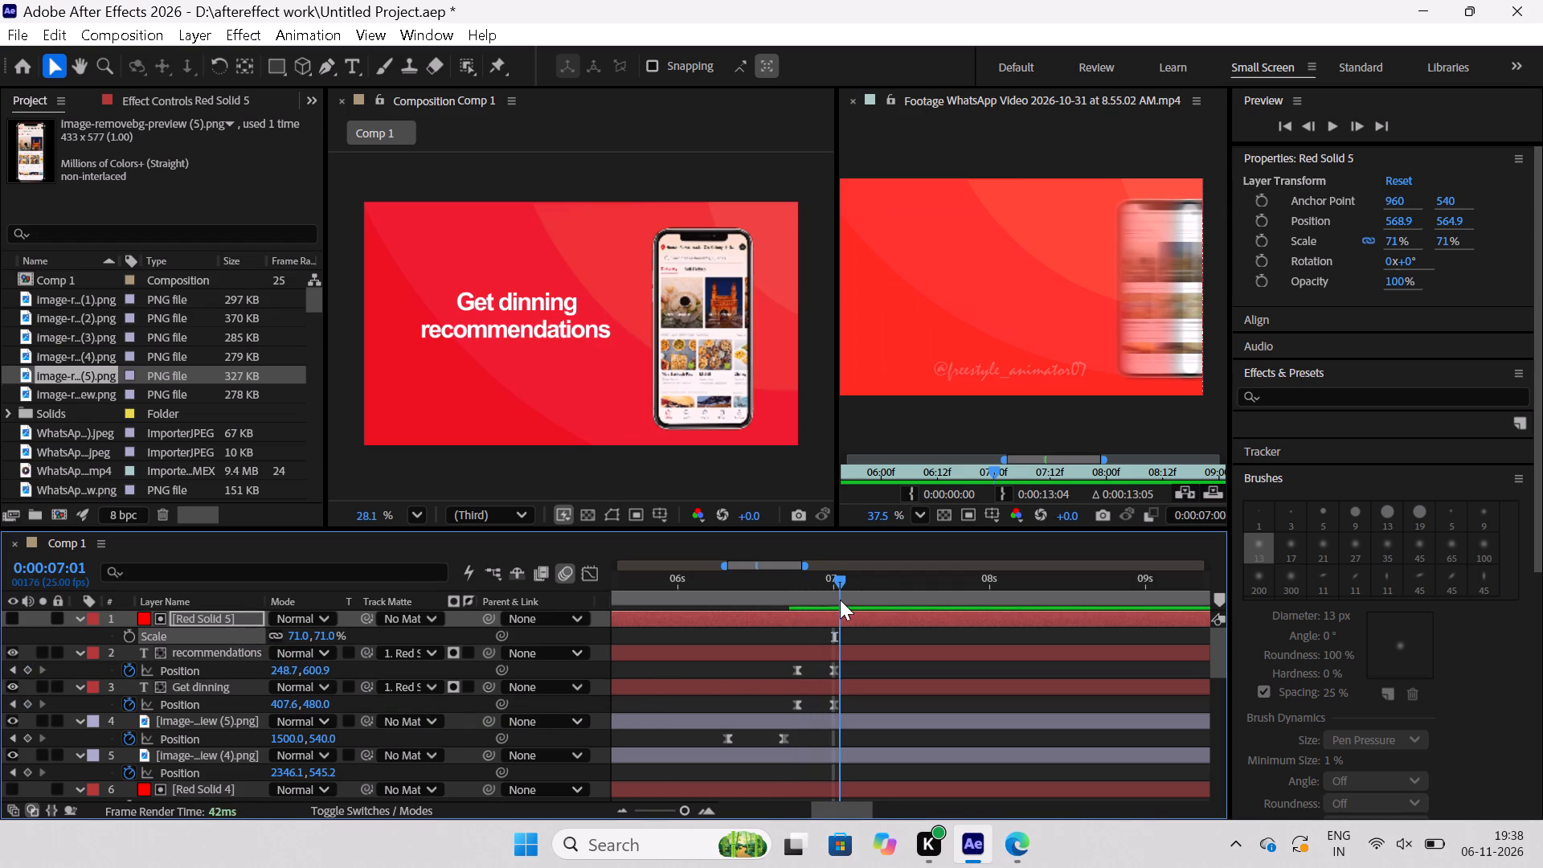
{"action": "left_click_drag", "start_coordinate": [840, 600], "coordinate": [834, 604]}
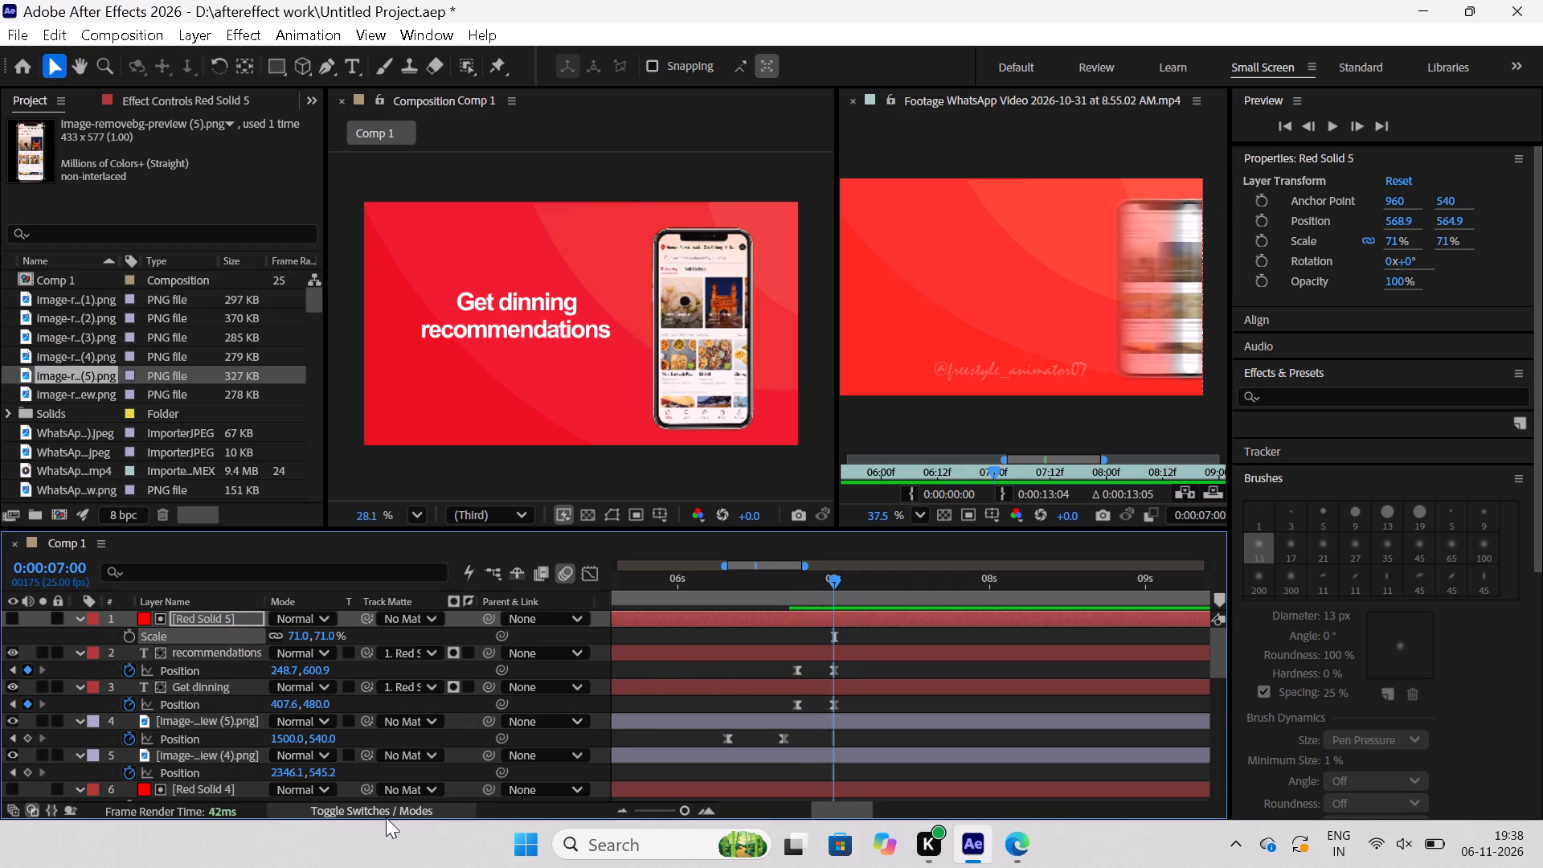
Enable motion blur on the "recommendations" and "Get dinning" layers.
{"action": "left_click", "coordinate": [387, 814]}
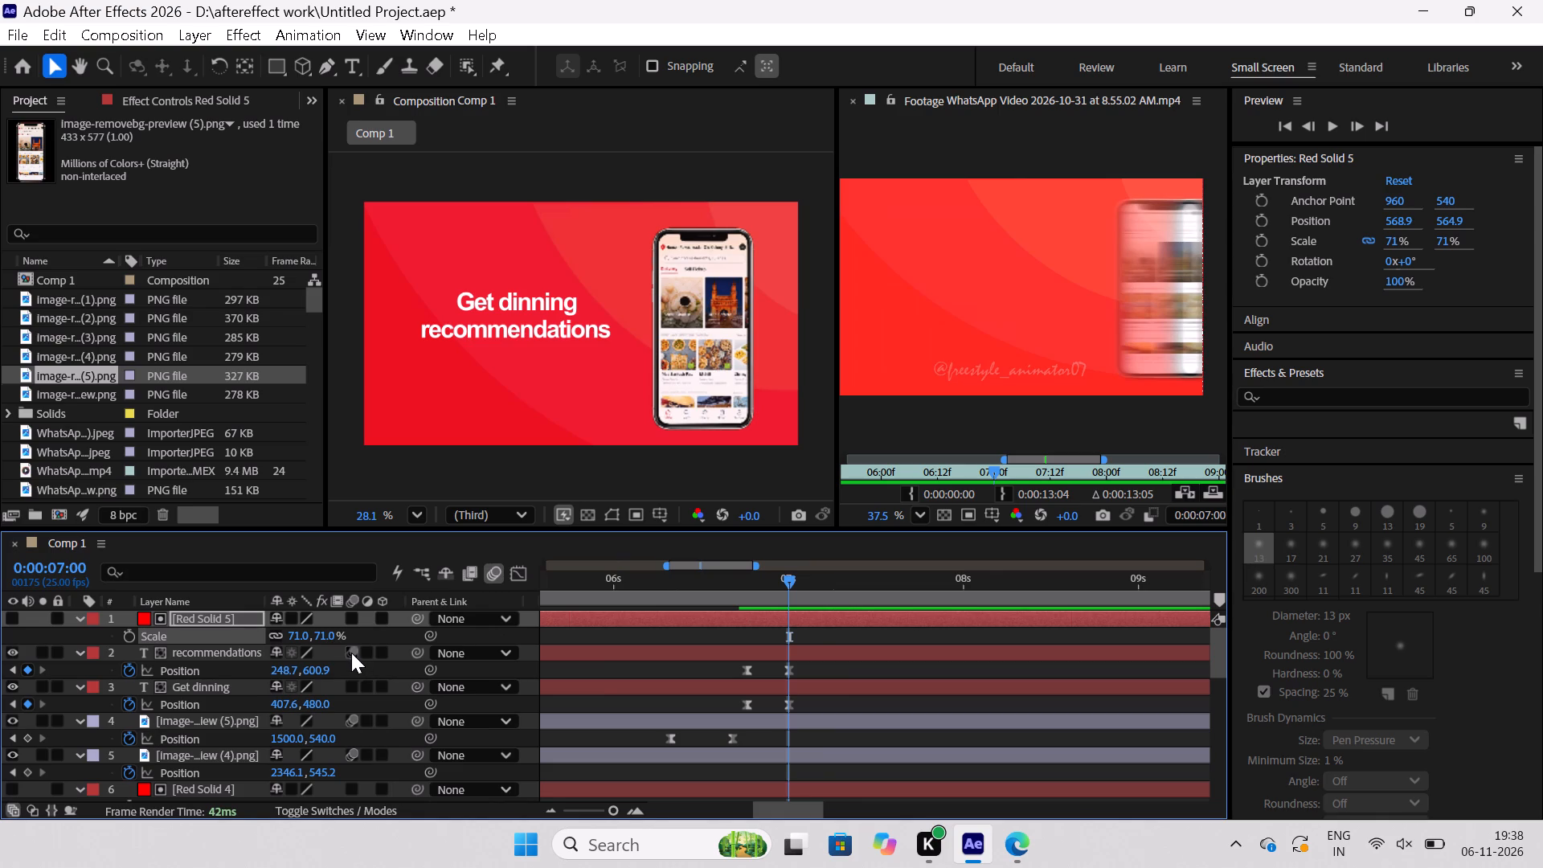
{"action": "left_click", "coordinate": [351, 653]}
{"action": "left_click", "coordinate": [352, 685]}
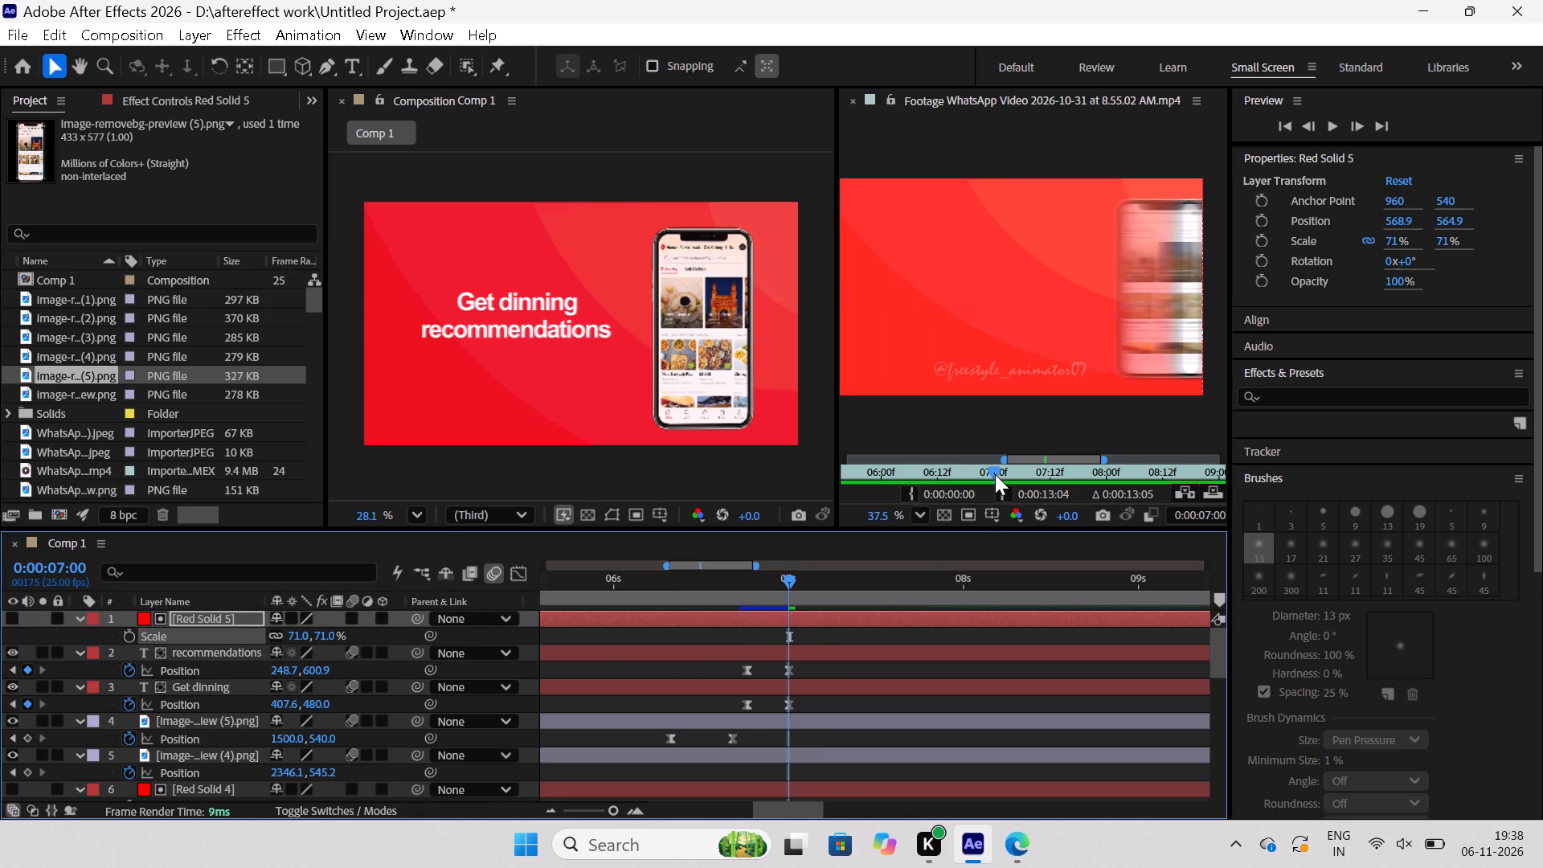
Examine the reference video for how the "Get dinning recommendations" caption and phone enter, hold and exit, and for the scenes that follow.
{"action": "left_click_drag", "start_coordinate": [995, 474], "coordinate": [1036, 480]}
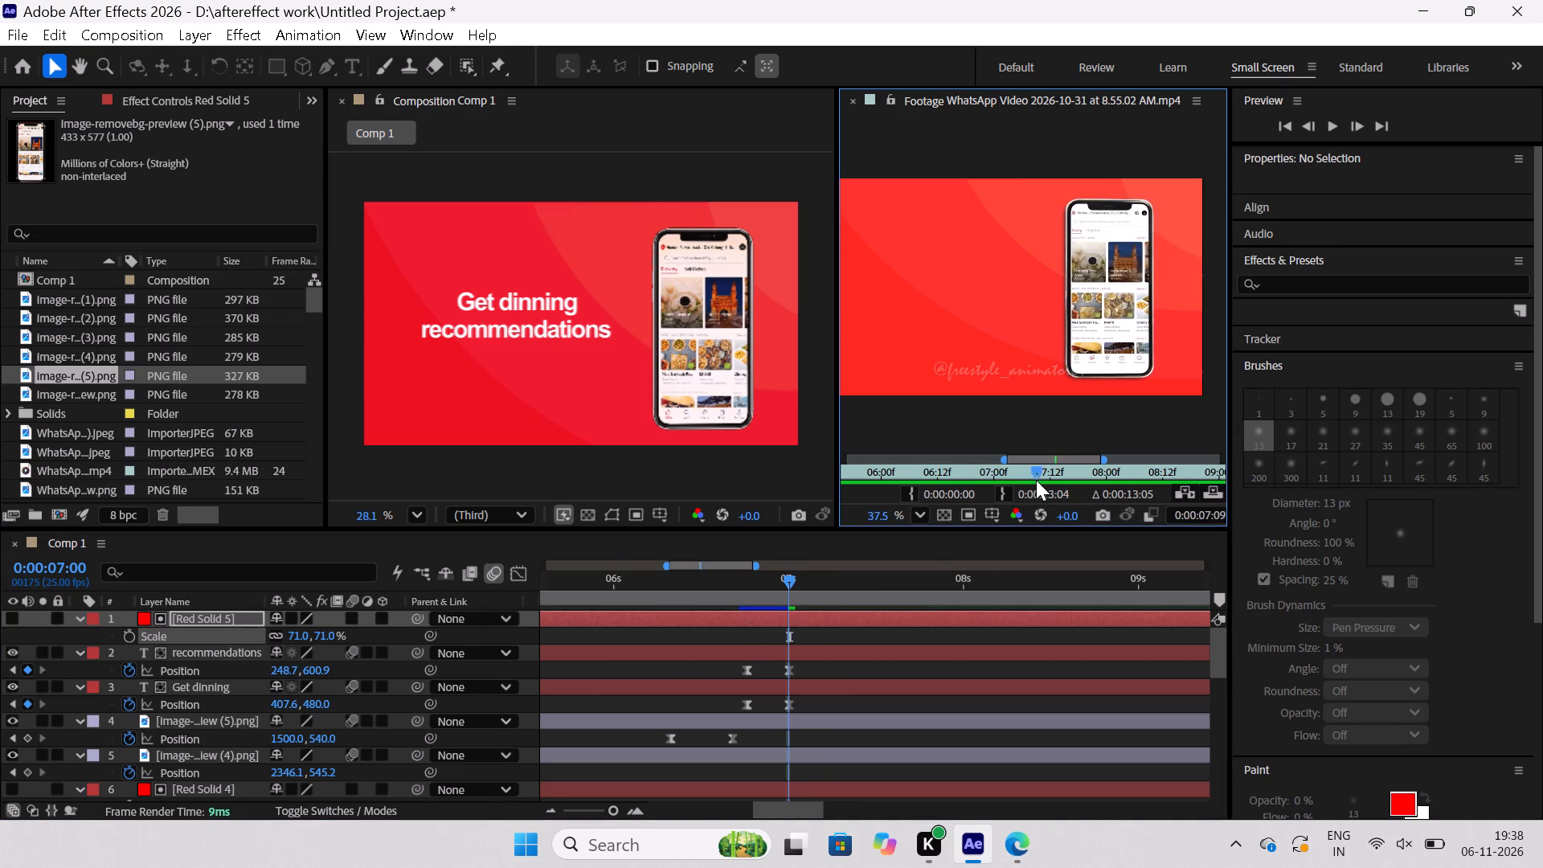
{"action": "left_click_drag", "start_coordinate": [1036, 480], "coordinate": [1081, 484]}
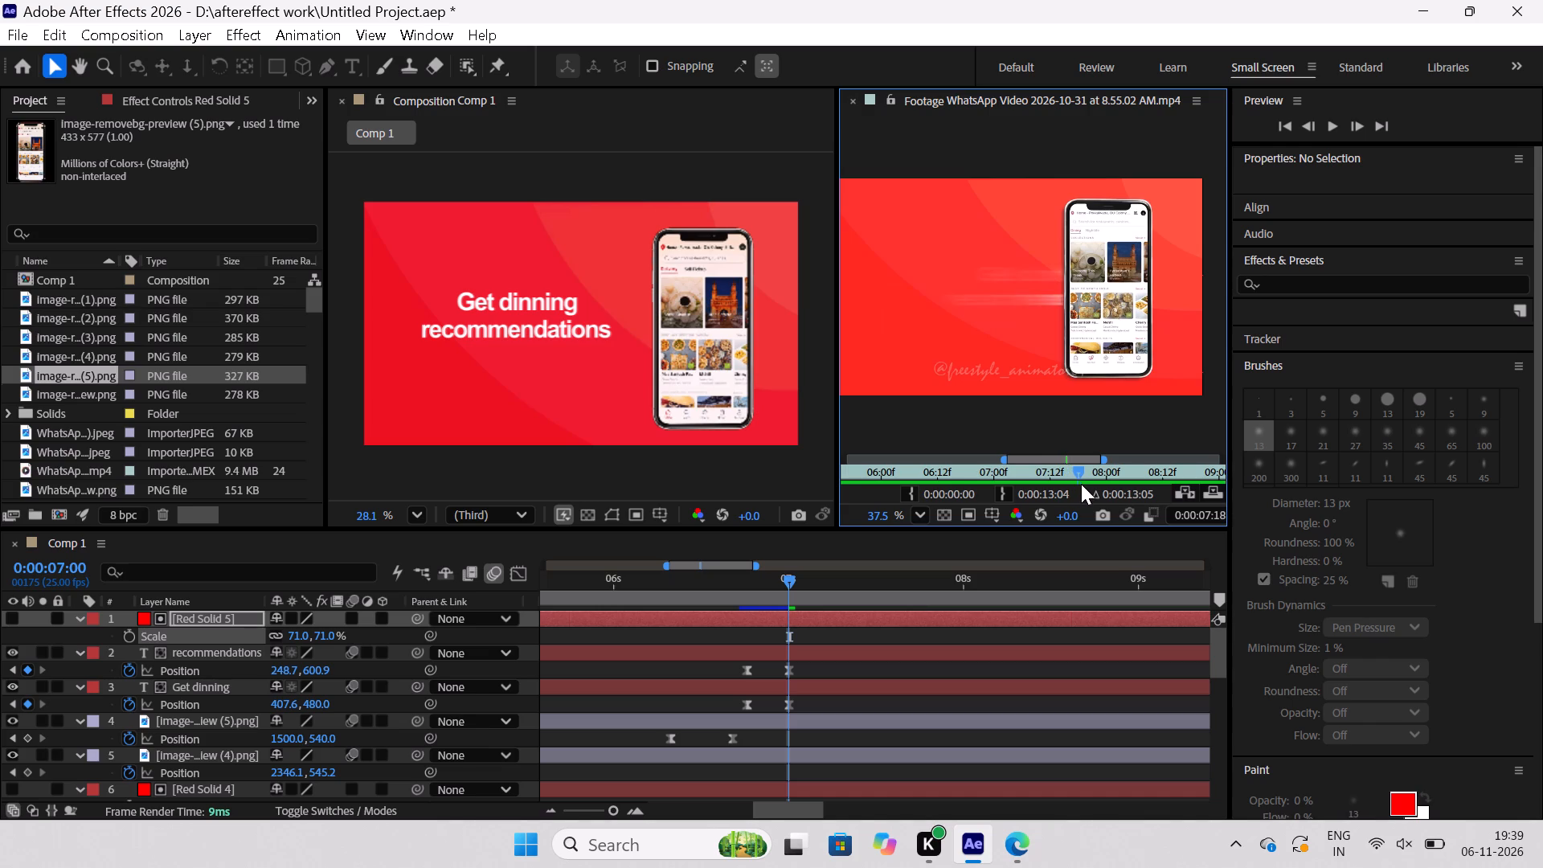
{"action": "left_click_drag", "start_coordinate": [1081, 484], "coordinate": [1142, 501]}
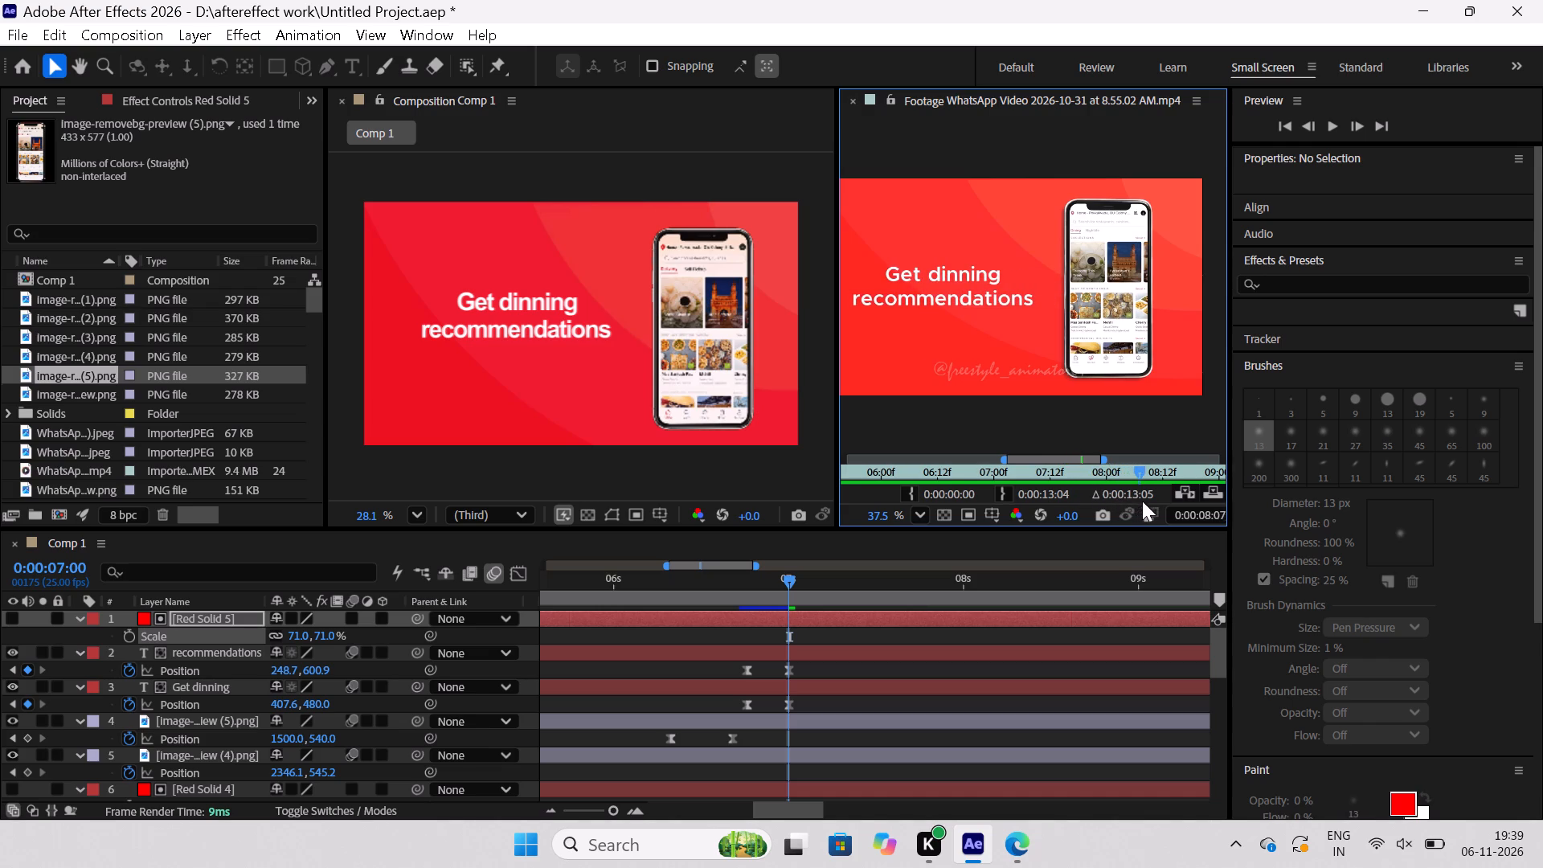
{"action": "left_click_drag", "start_coordinate": [1142, 501], "coordinate": [1222, 510]}
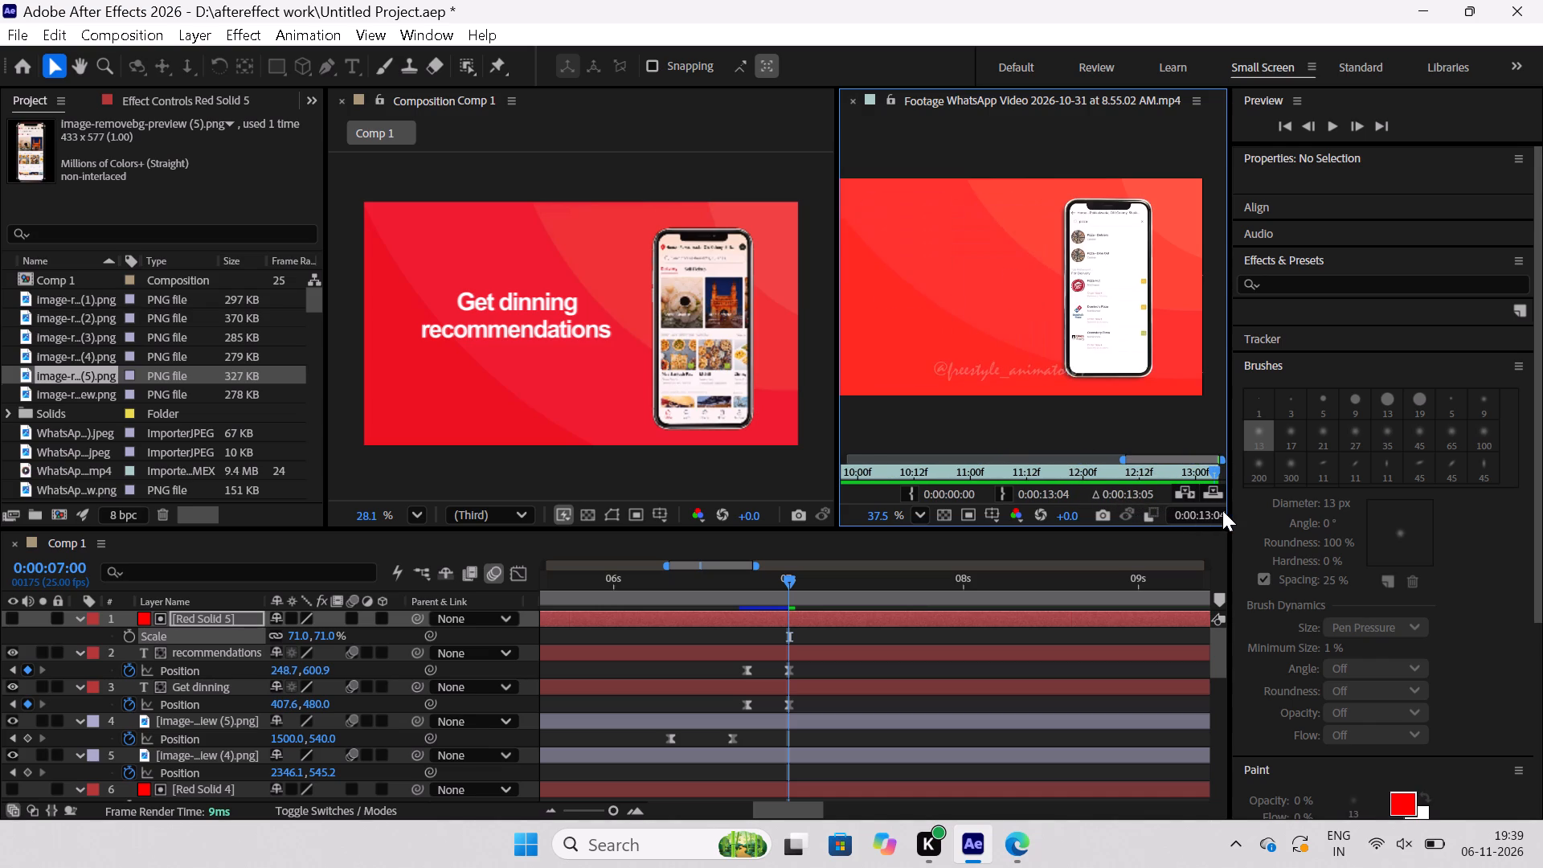
{"action": "left_click_drag", "start_coordinate": [1222, 510], "coordinate": [1185, 517]}
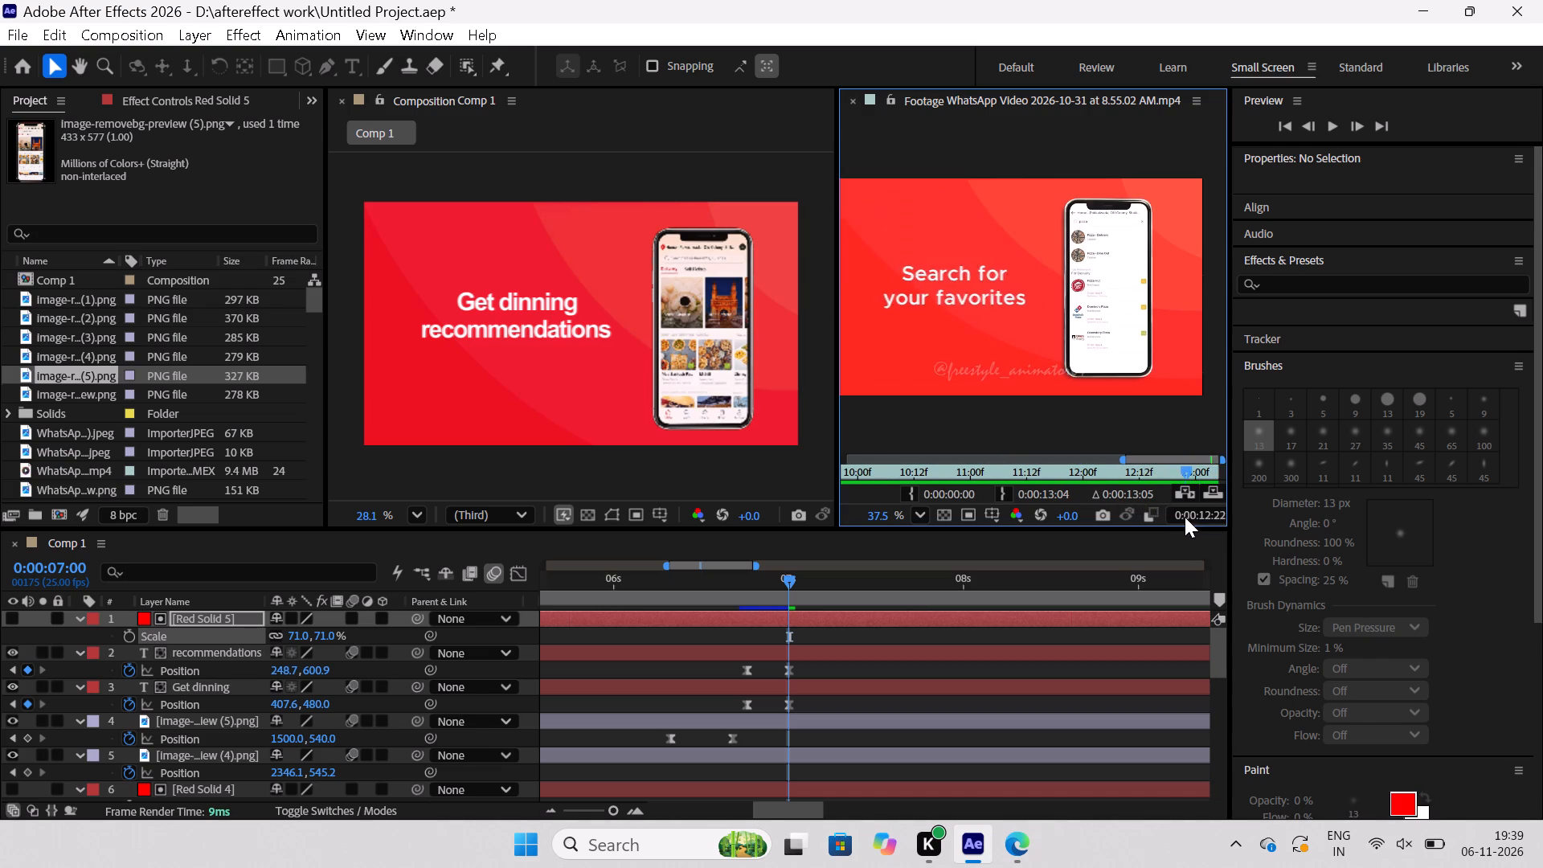
{"action": "left_click_drag", "start_coordinate": [1185, 517], "coordinate": [1117, 541]}
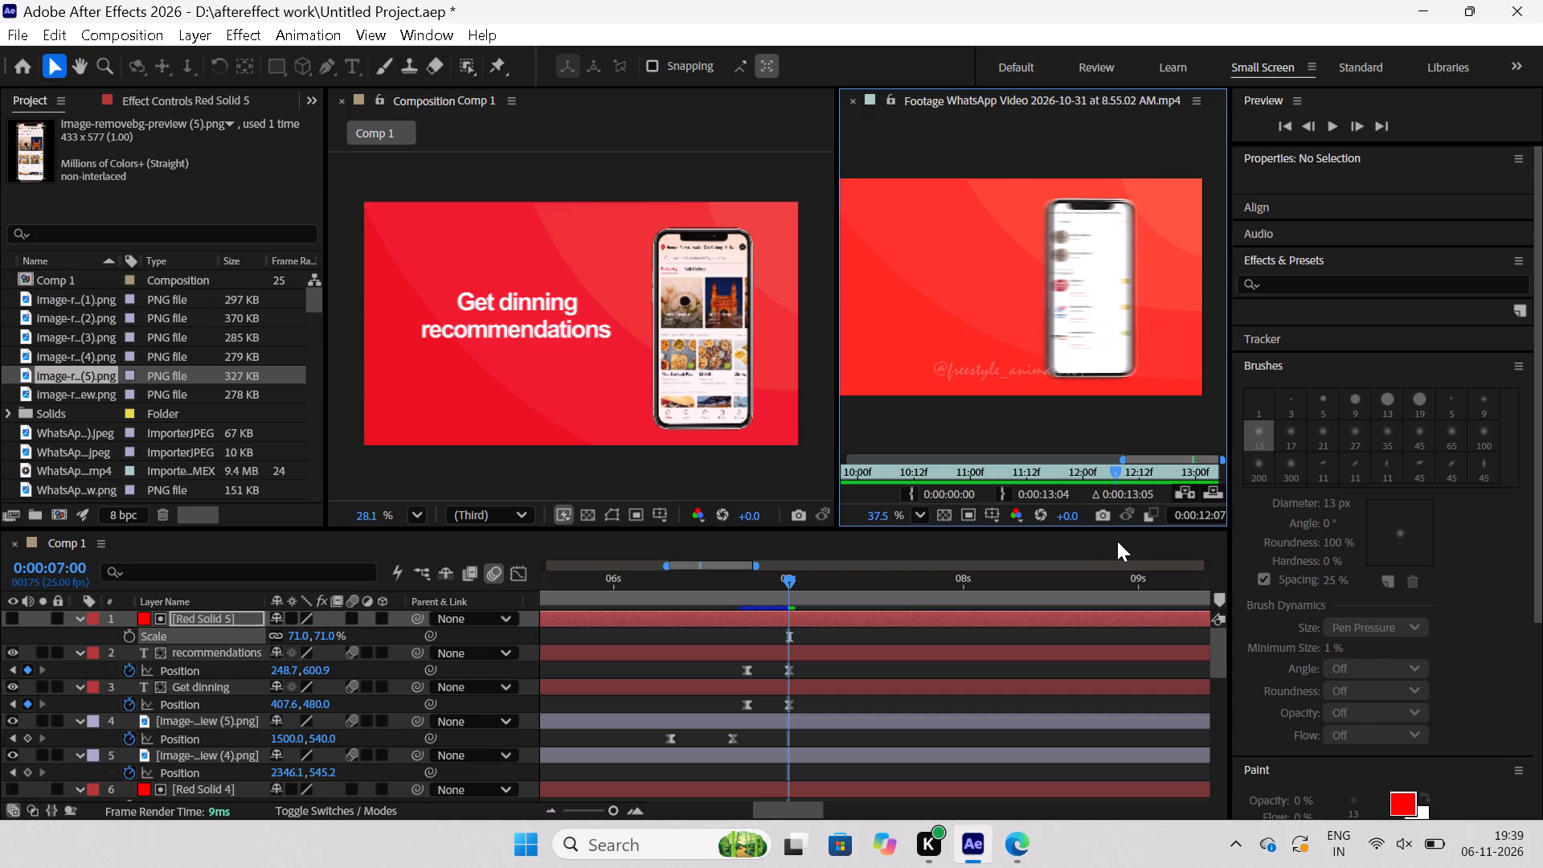
{"action": "left_click_drag", "start_coordinate": [1117, 541], "coordinate": [1053, 558]}
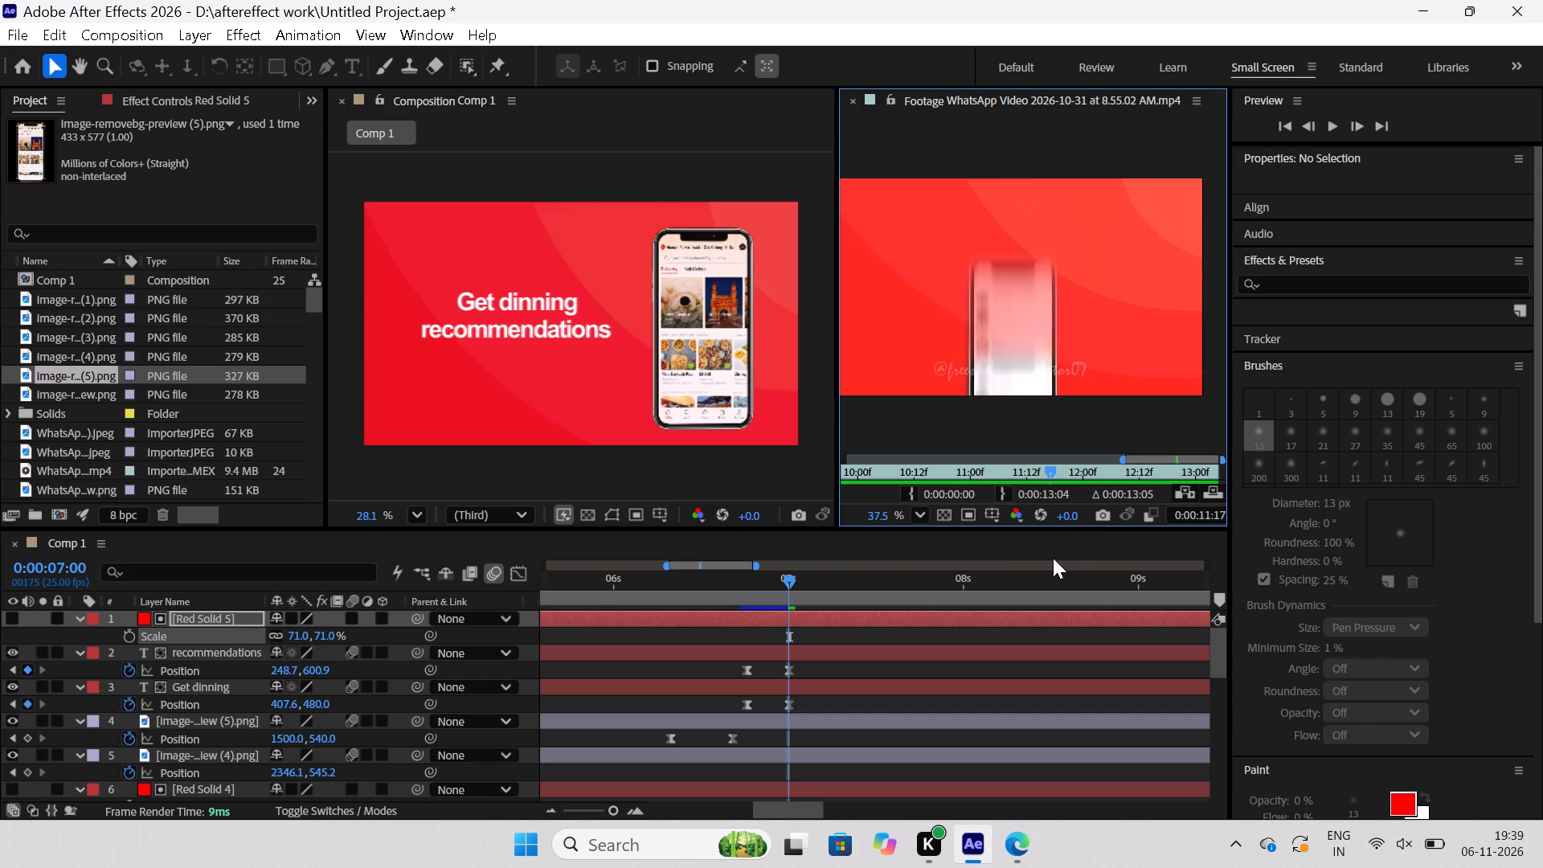
{"action": "left_click_drag", "start_coordinate": [1053, 558], "coordinate": [1014, 558]}
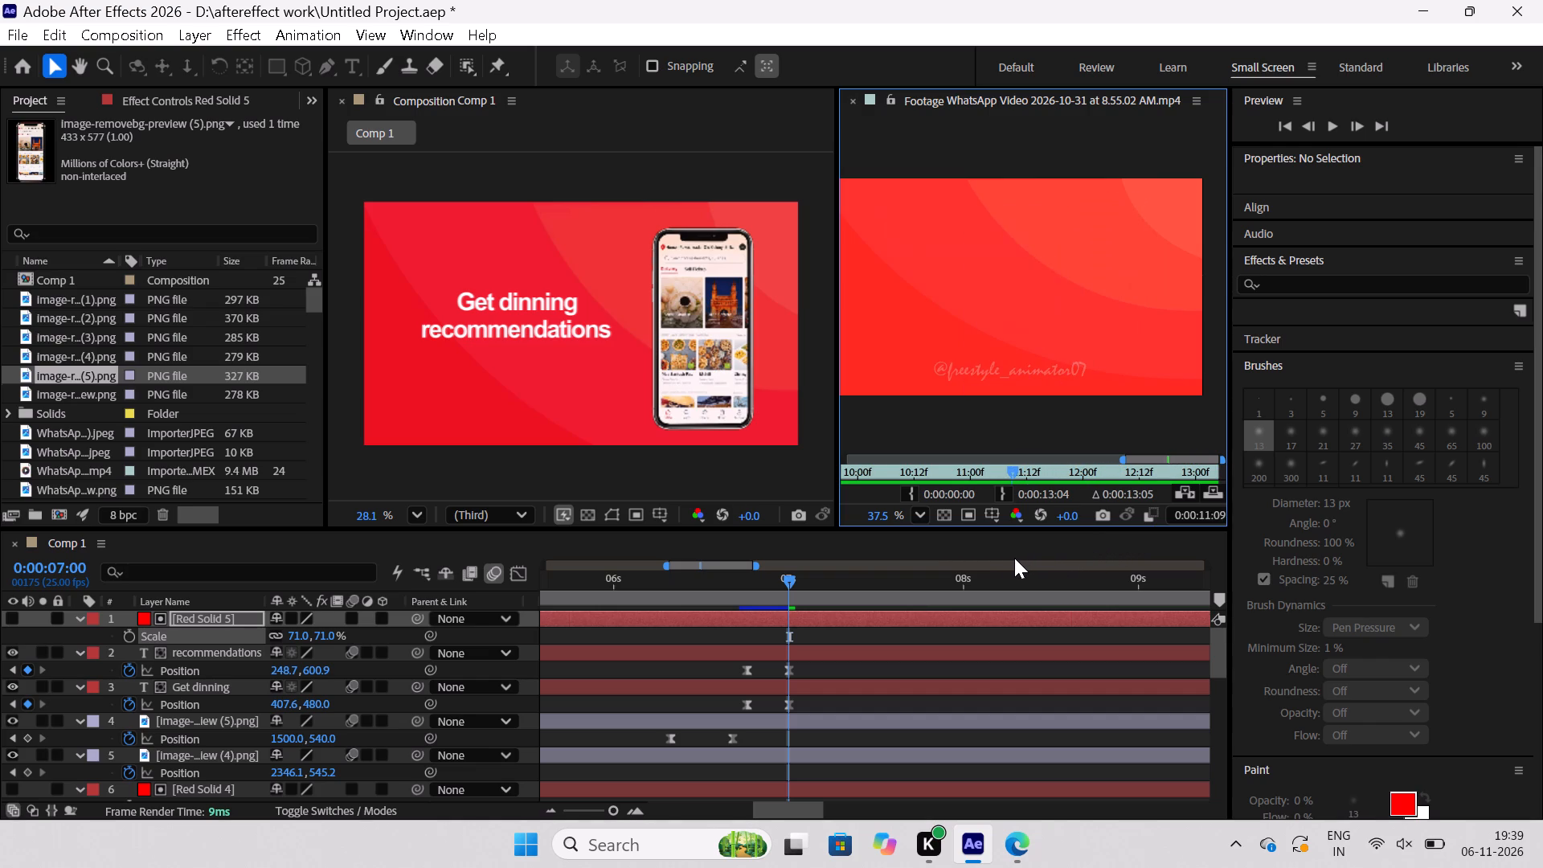
{"action": "left_click_drag", "start_coordinate": [1014, 558], "coordinate": [975, 560]}
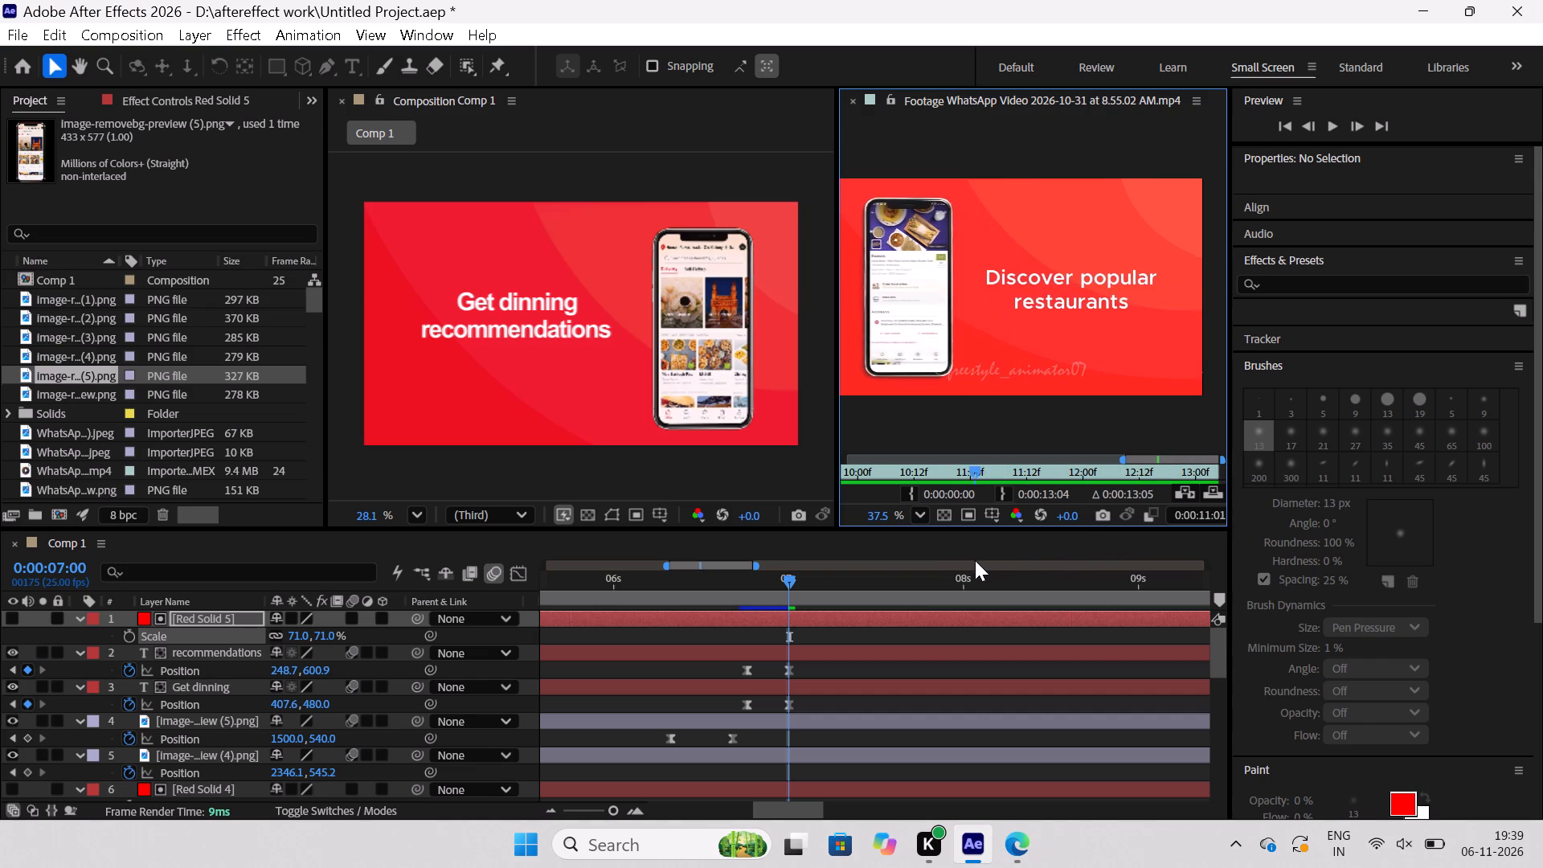
{"action": "left_click_drag", "start_coordinate": [975, 560], "coordinate": [906, 570]}
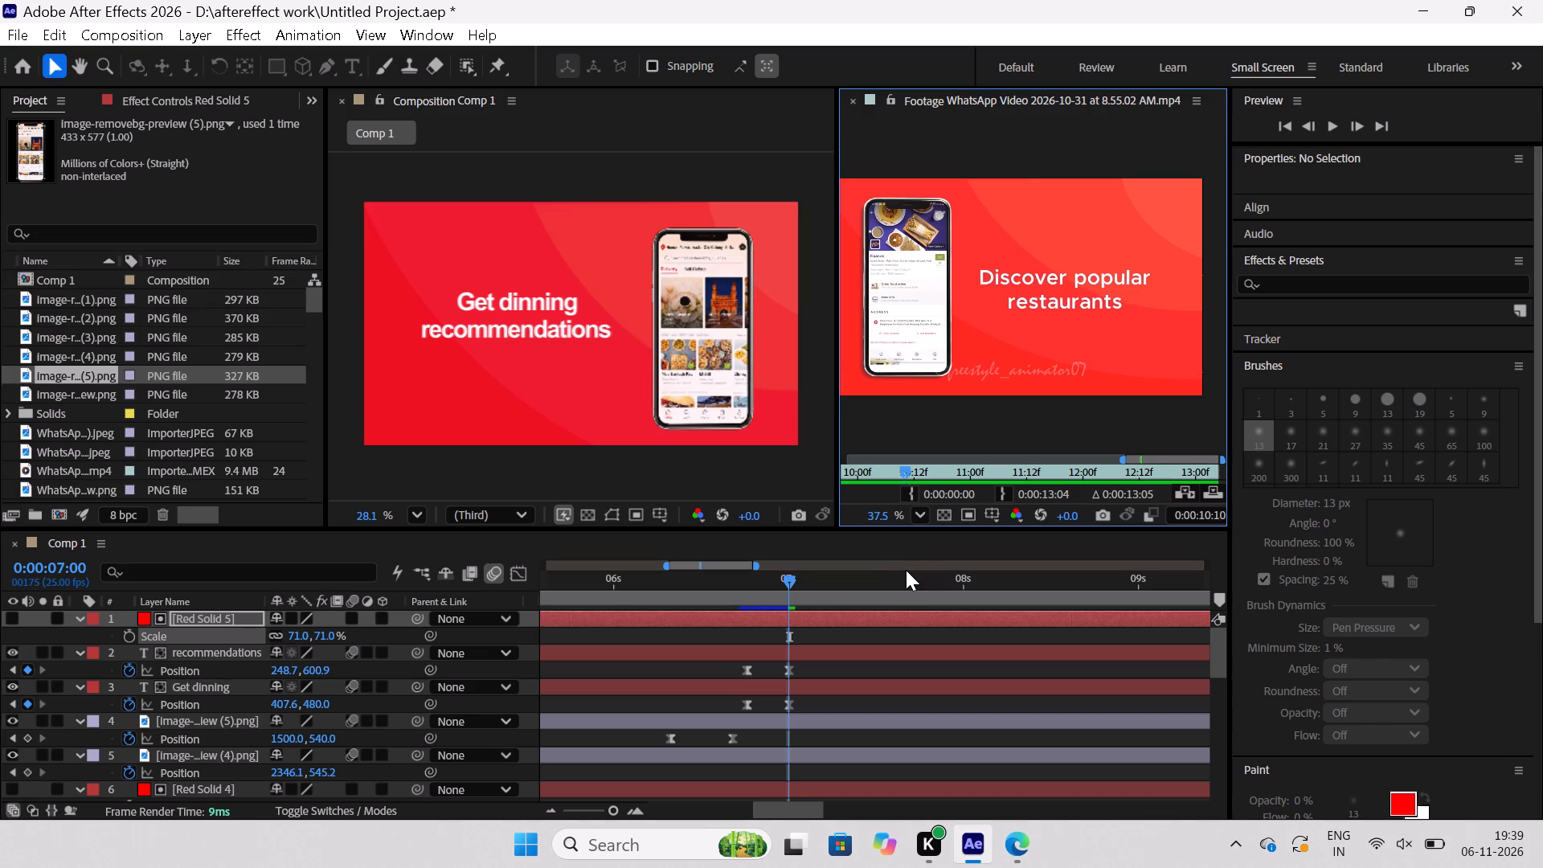
{"action": "left_click_drag", "start_coordinate": [906, 570], "coordinate": [882, 578]}
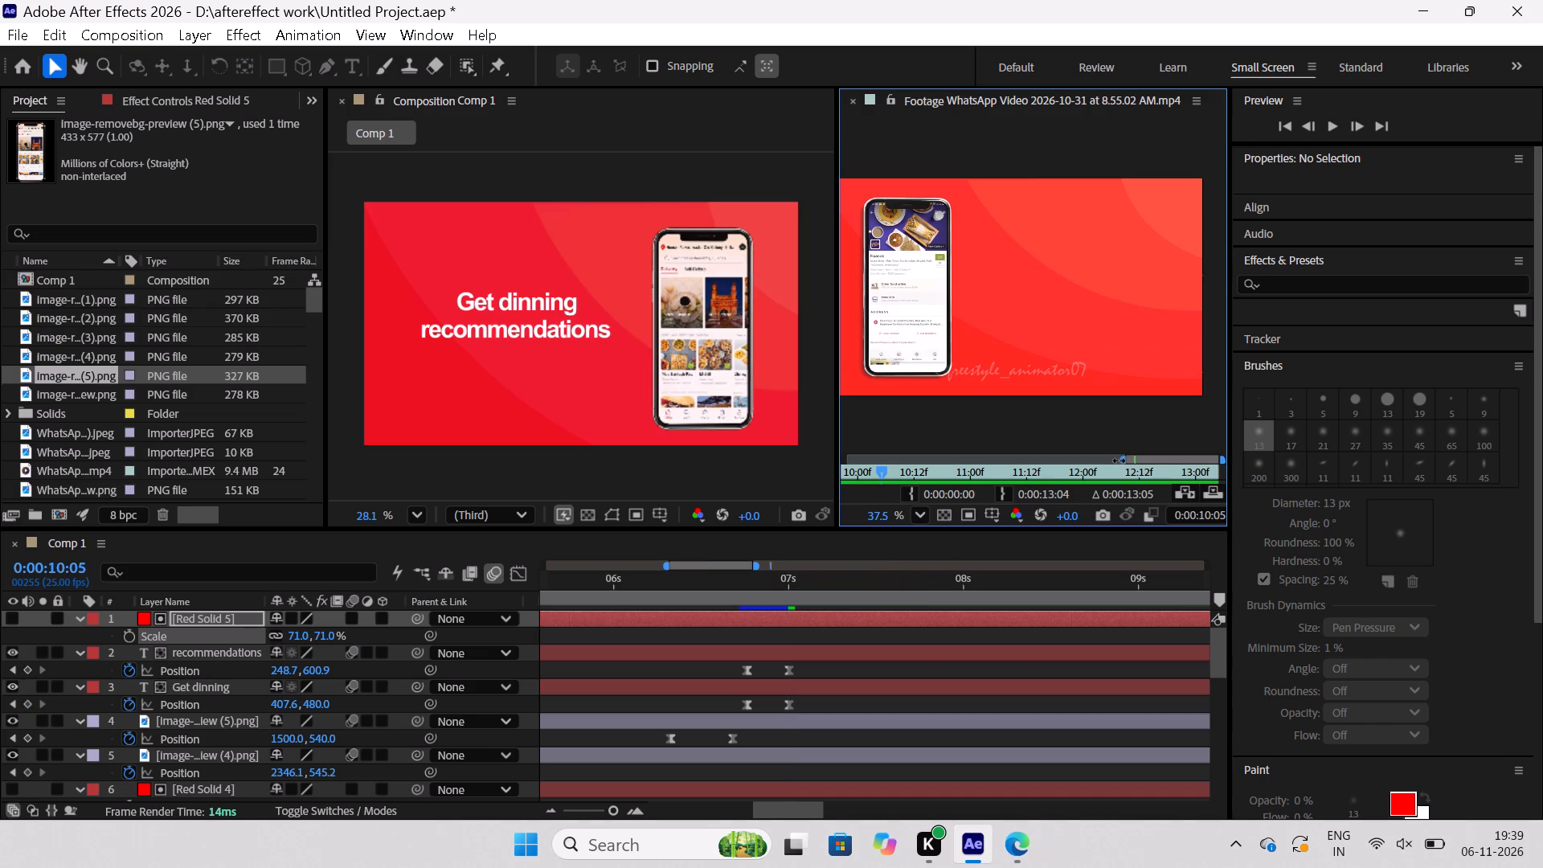
{"action": "left_click_drag", "start_coordinate": [1119, 460], "coordinate": [769, 519]}
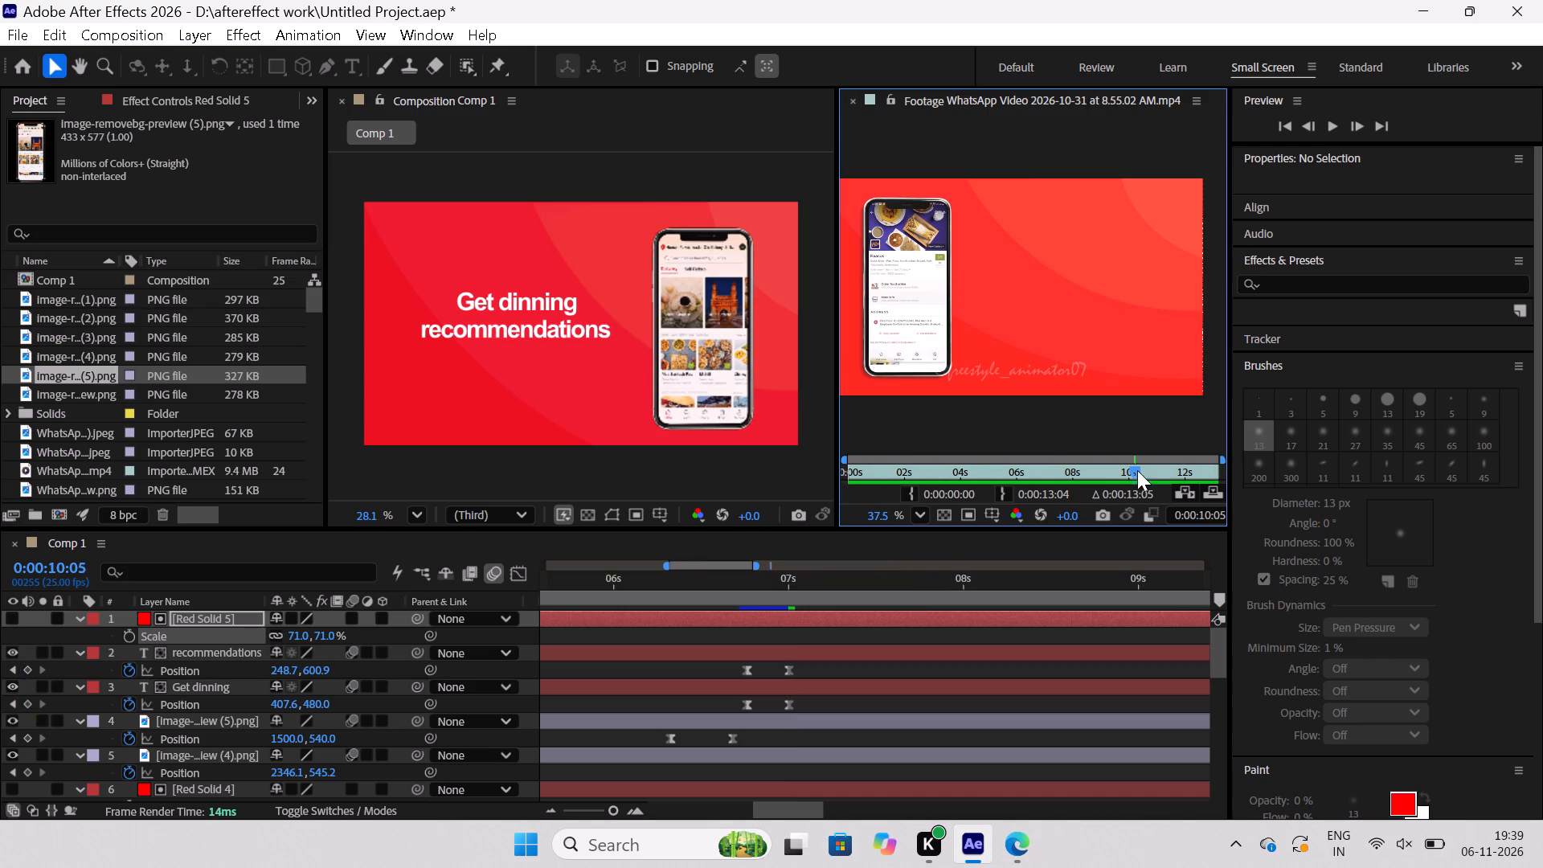
{"action": "left_click_drag", "start_coordinate": [1132, 471], "coordinate": [1095, 475]}
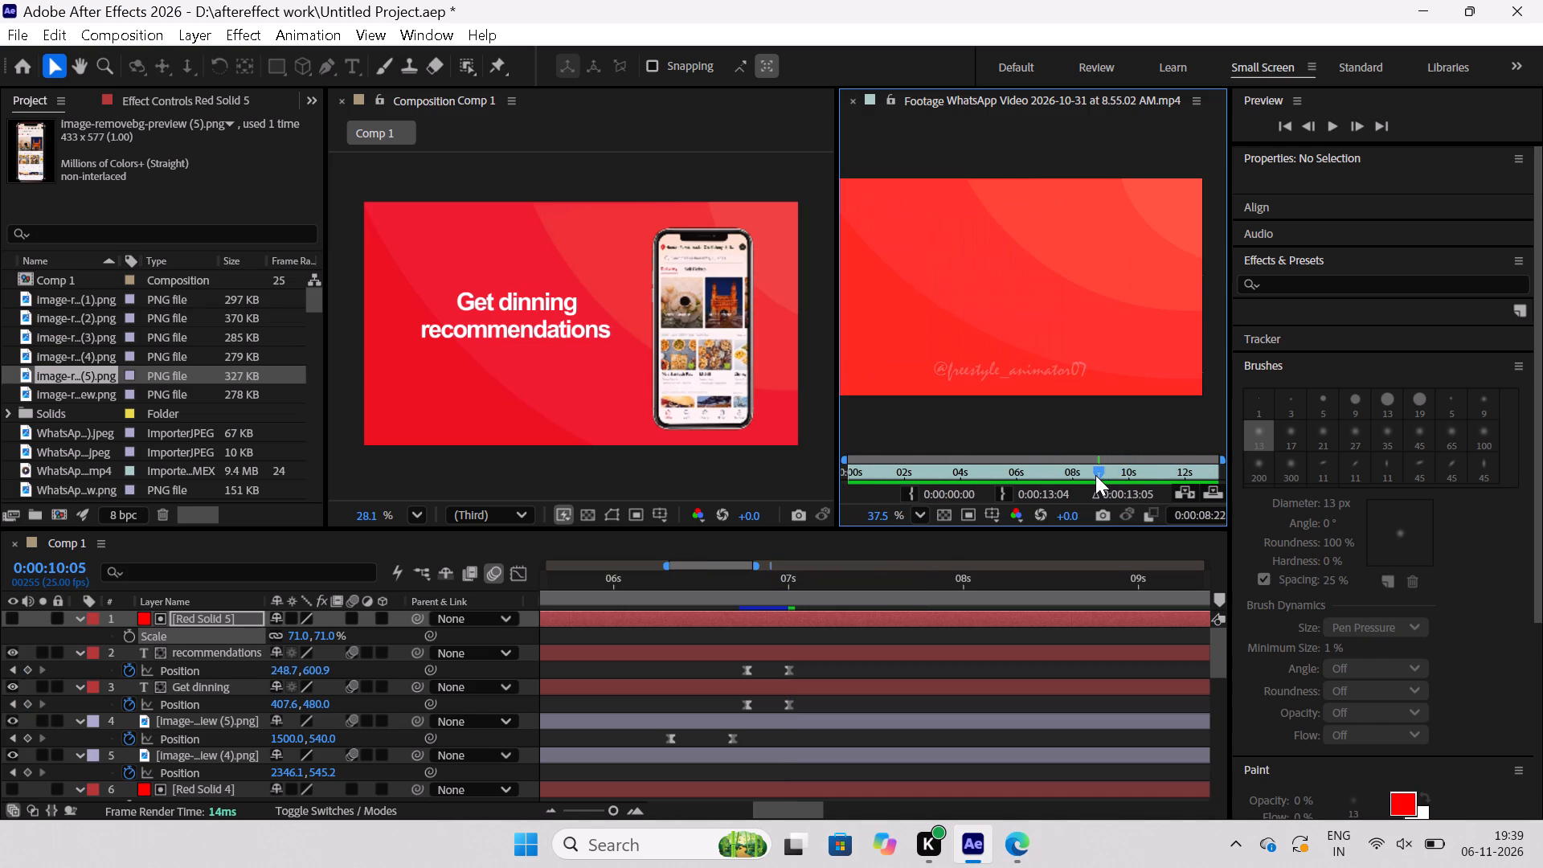
{"action": "left_click_drag", "start_coordinate": [1095, 475], "coordinate": [1080, 477]}
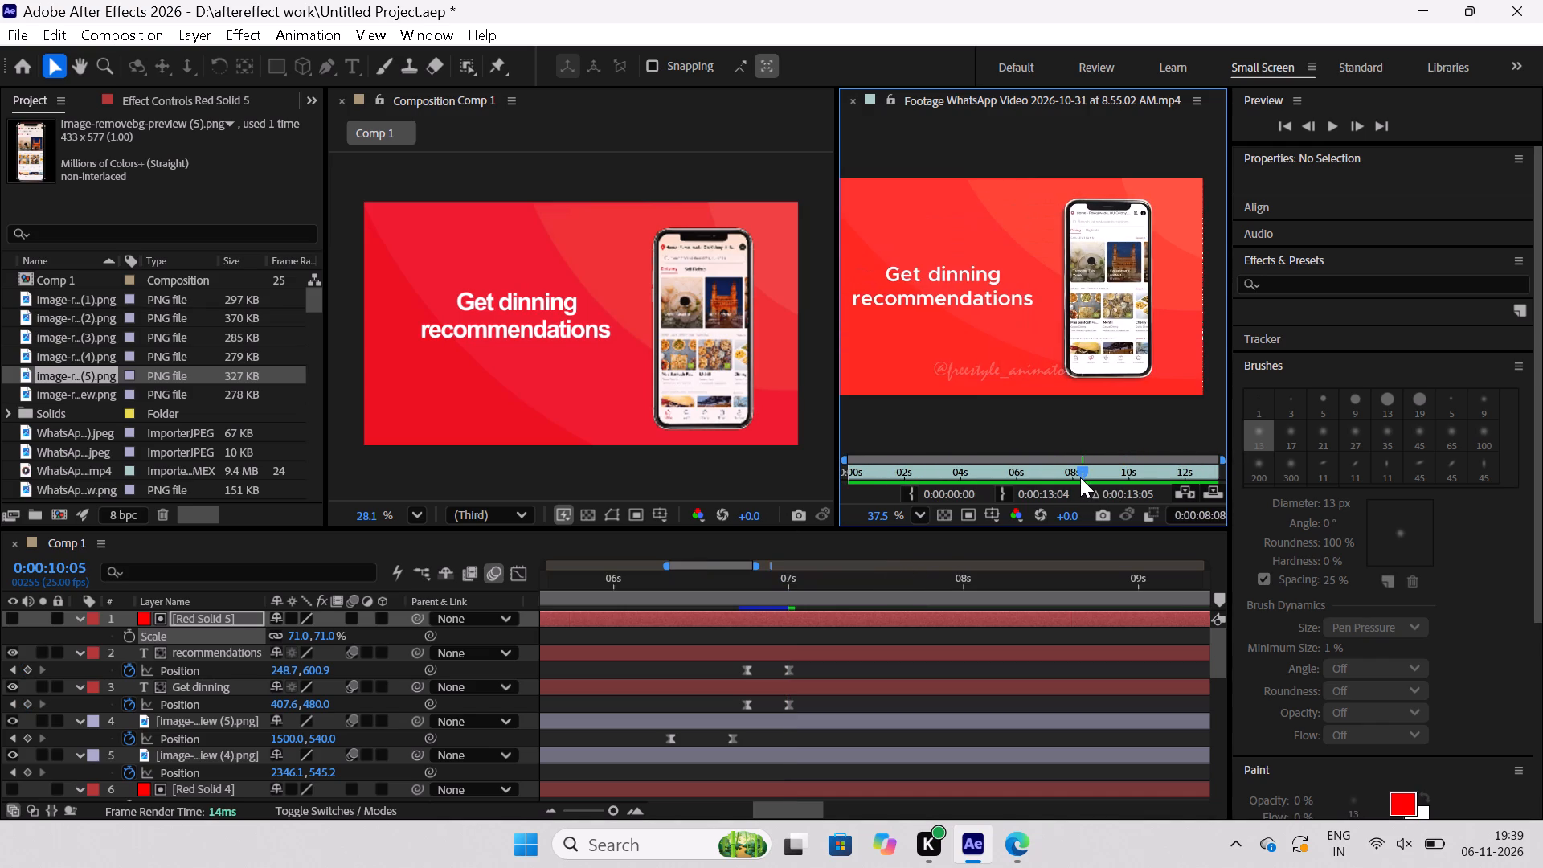
{"action": "left_click_drag", "start_coordinate": [1080, 477], "coordinate": [1092, 482]}
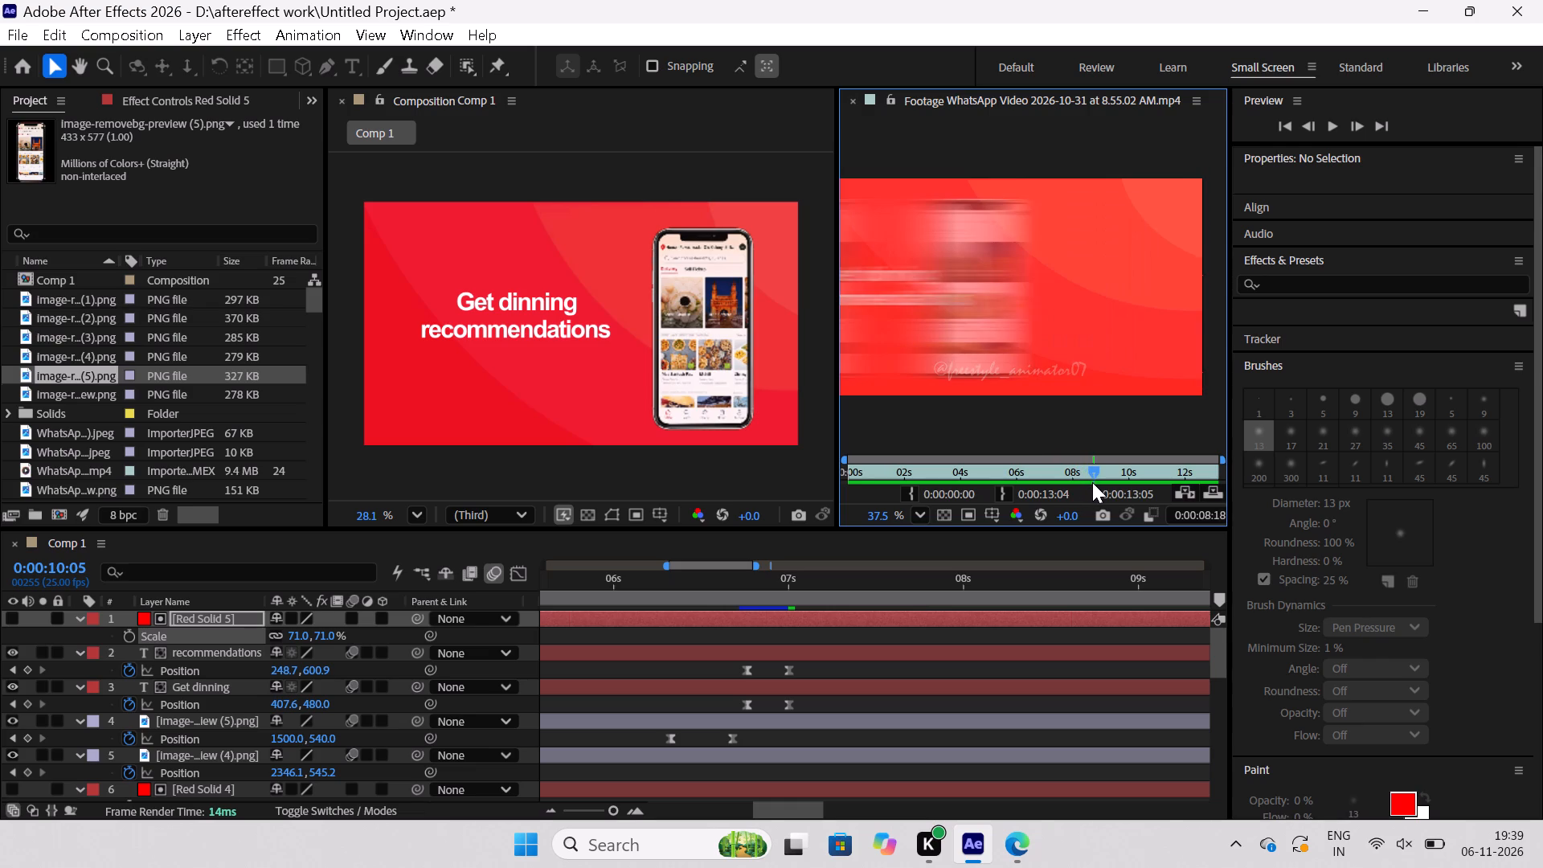
{"action": "left_click_drag", "start_coordinate": [1092, 482], "coordinate": [1095, 481]}
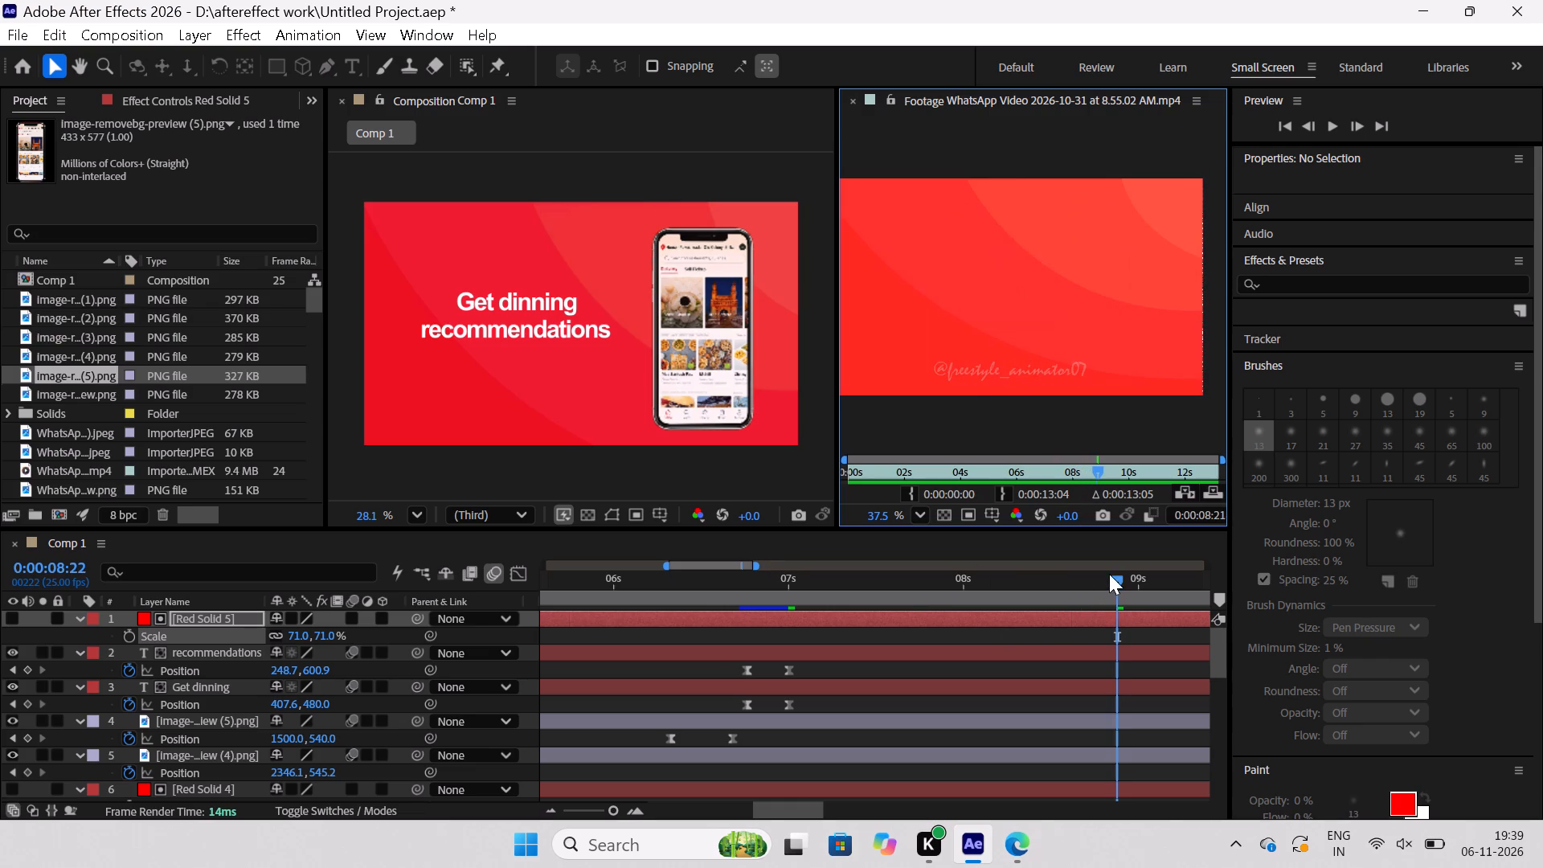
Copy the end Position keyframes of the "recommendations" and "Get dinning" layers and paste them at 7:04, 7:08 and 7:11 to hold the caption.
{"action": "left_click_drag", "start_coordinate": [1113, 575], "coordinate": [788, 677]}
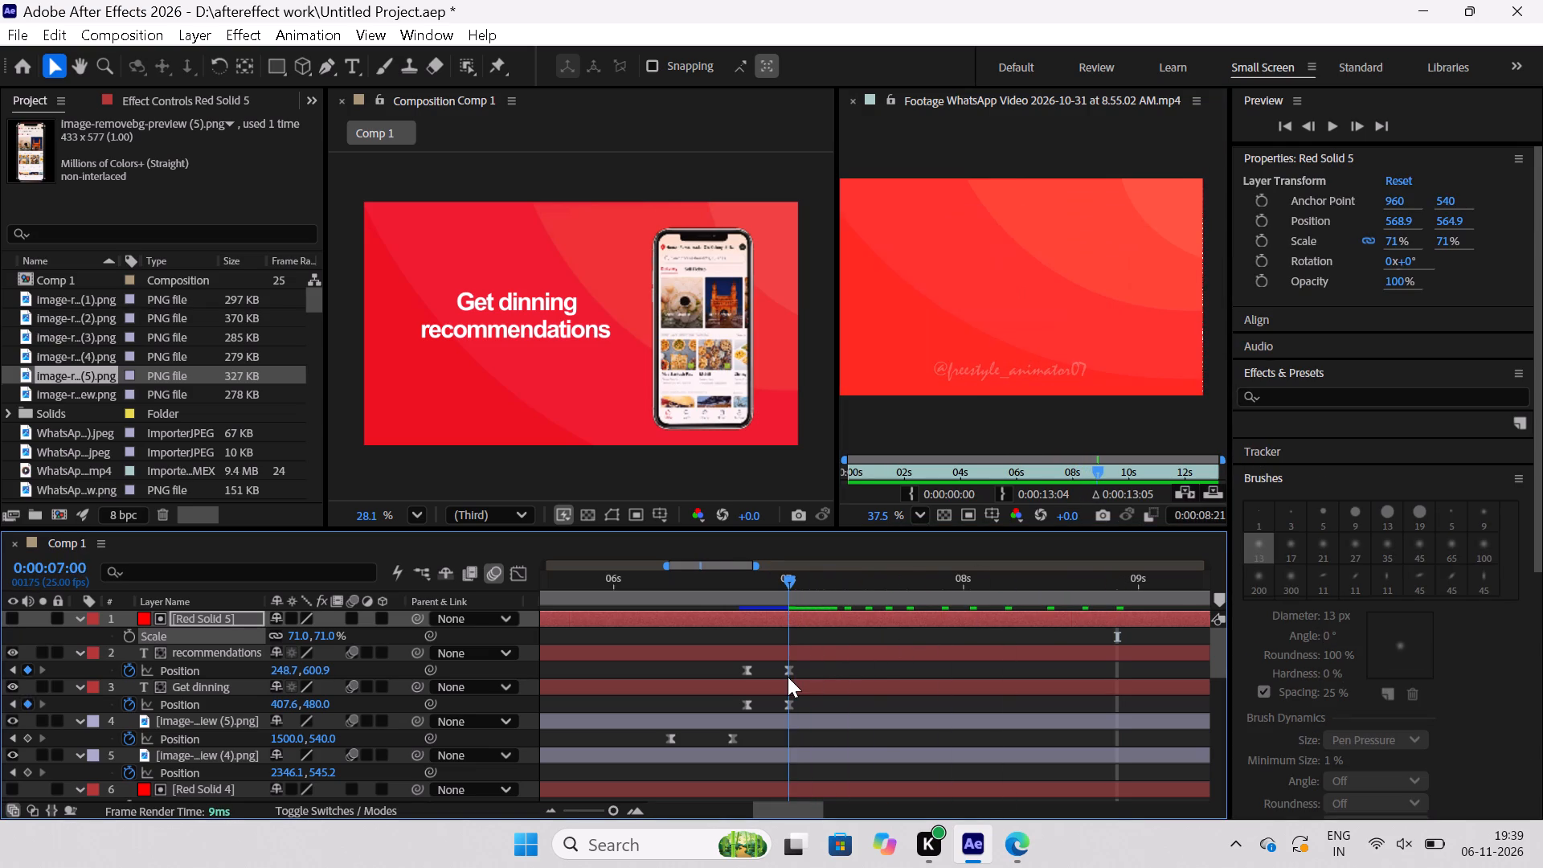
{"action": "left_click_drag", "start_coordinate": [788, 677], "coordinate": [797, 680]}
{"action": "left_click_drag", "start_coordinate": [833, 664], "coordinate": [778, 702]}
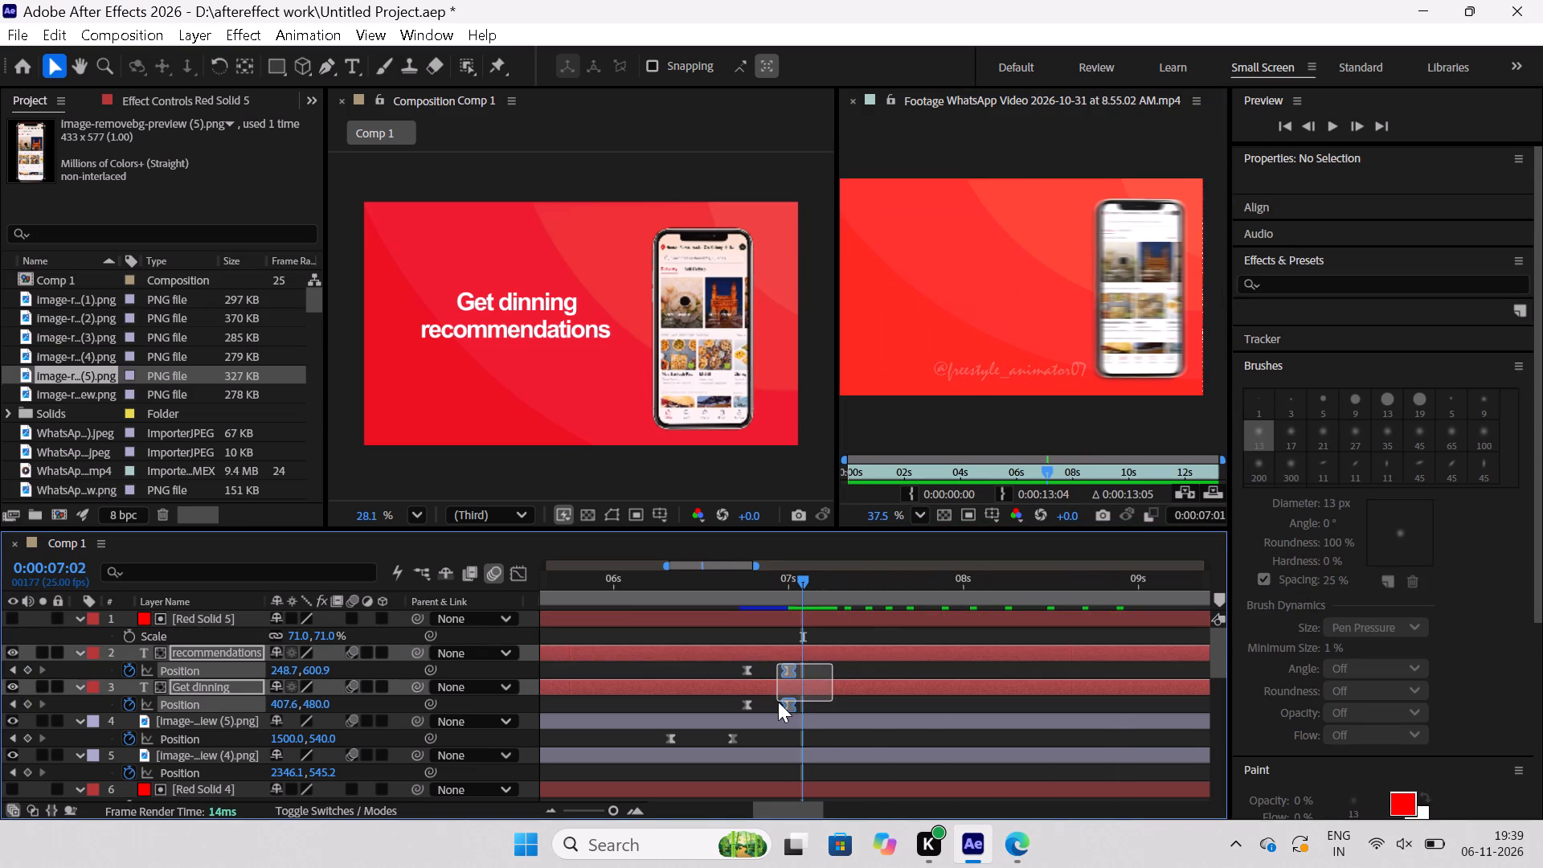
{"action": "left_click_drag", "start_coordinate": [778, 702], "coordinate": [780, 702]}
{"action": "key", "text": "ctrl+c"}
{"action": "key", "text": "ctrl+c"}
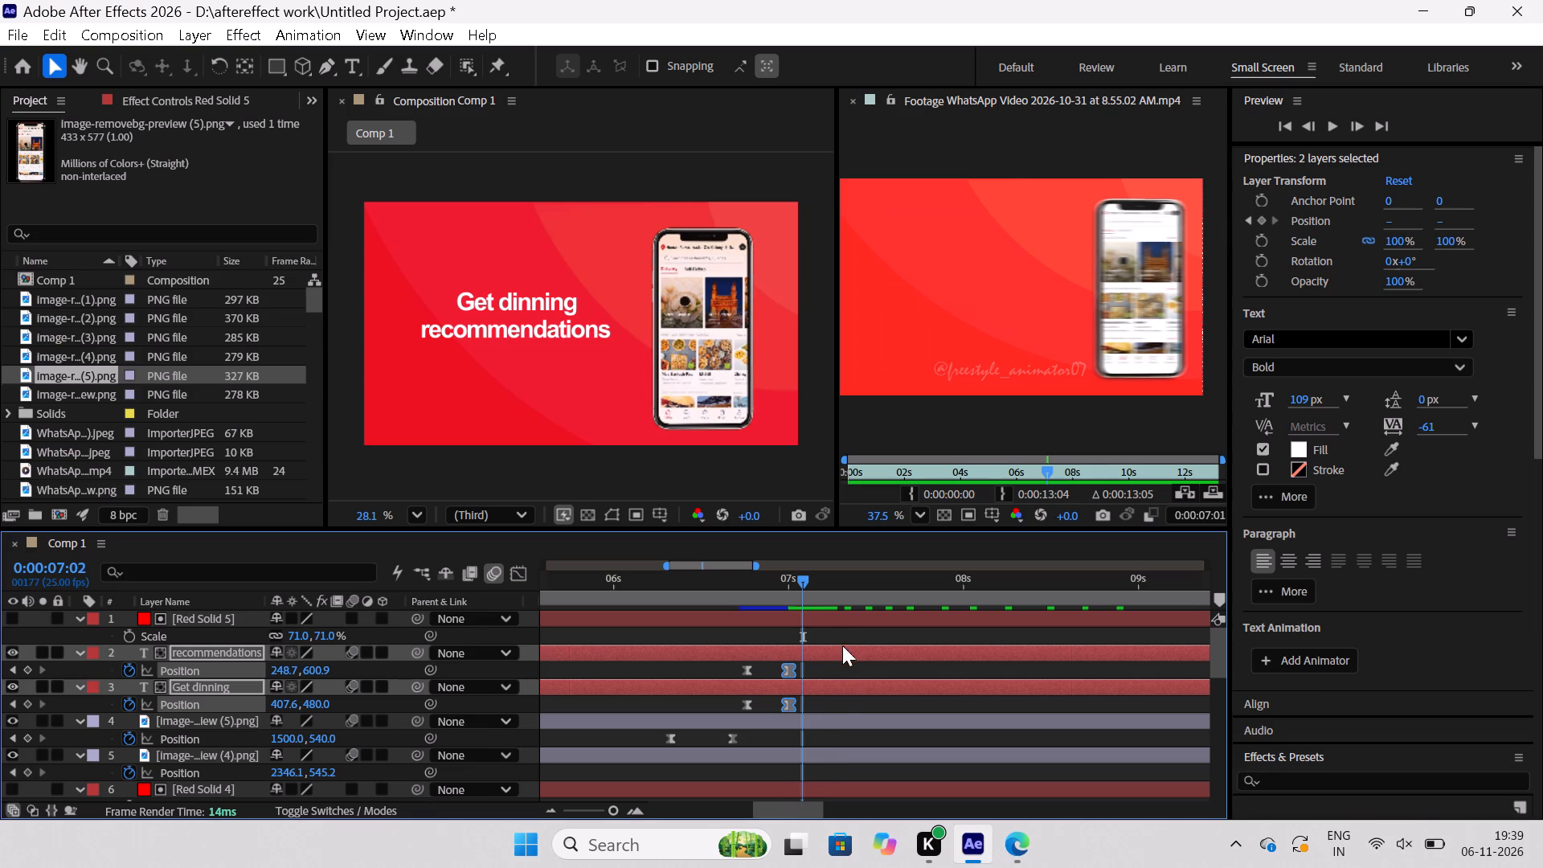
{"action": "left_click_drag", "start_coordinate": [805, 581], "coordinate": [823, 592]}
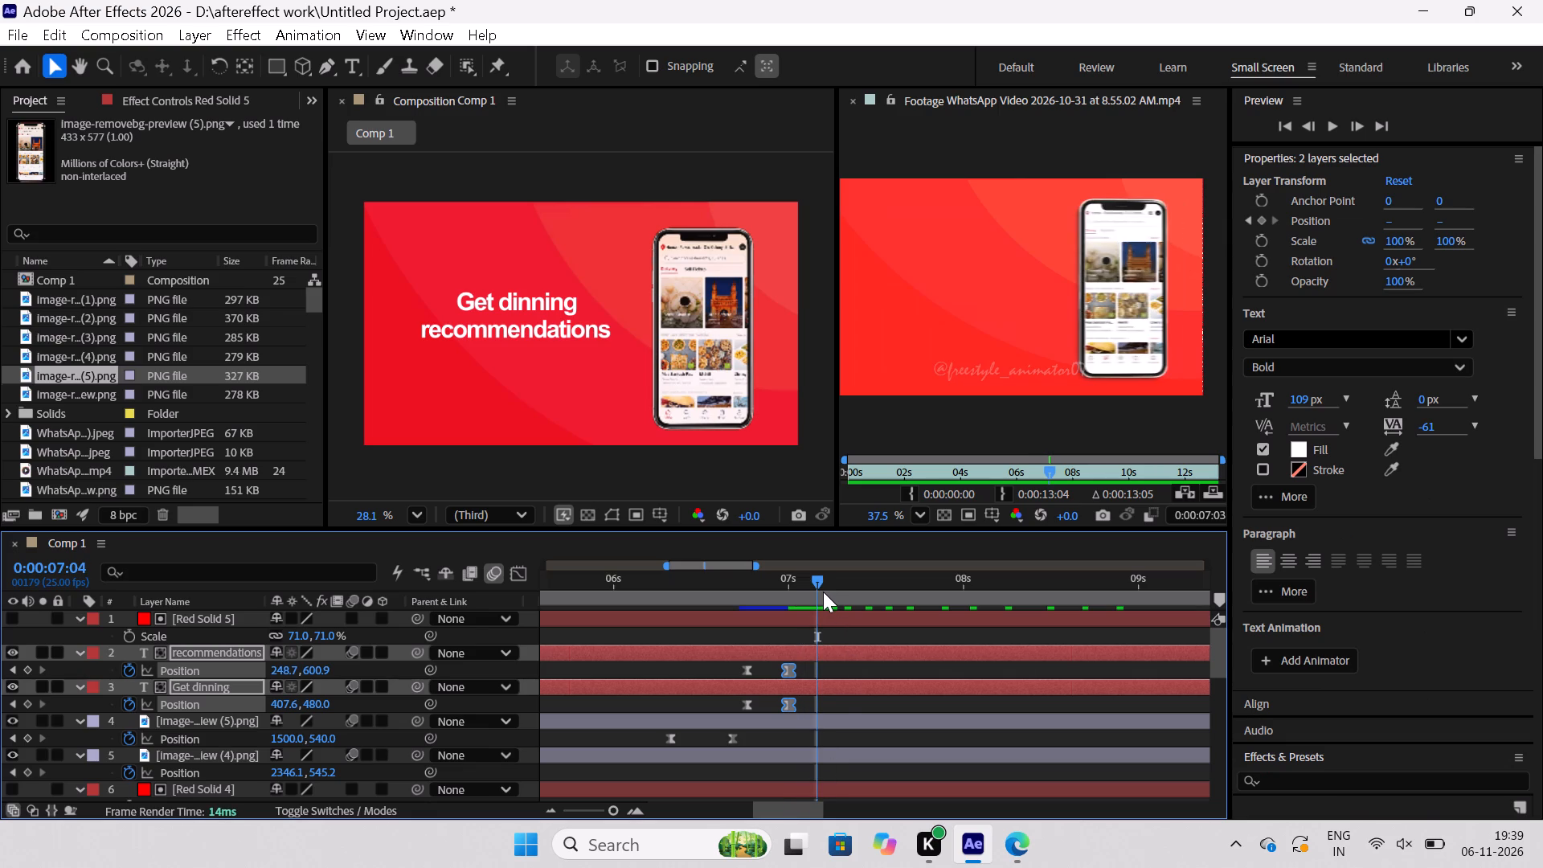
{"action": "key", "text": "ctrl+v"}
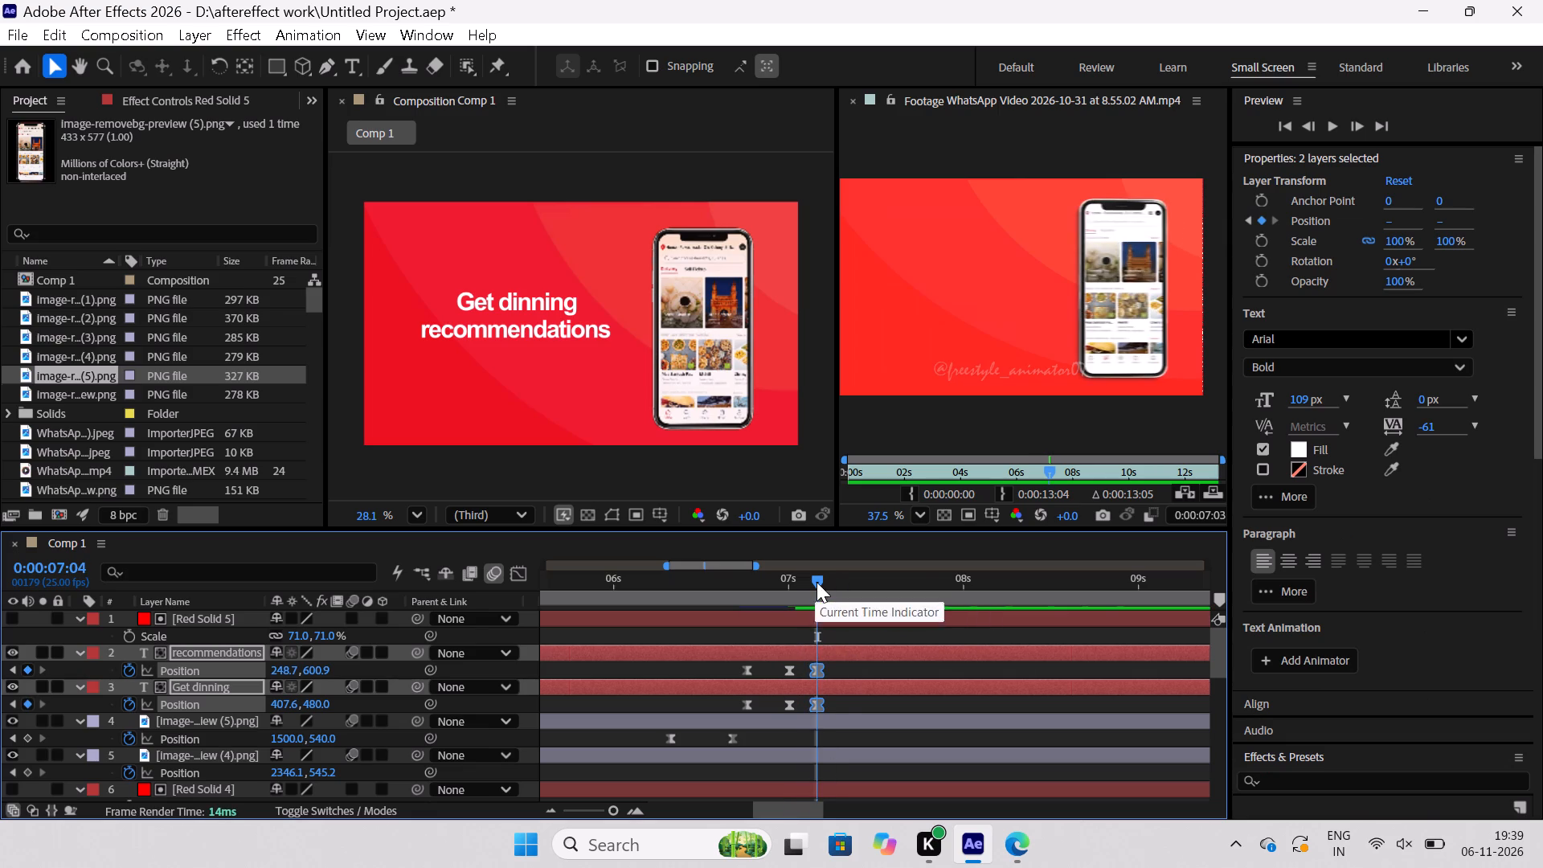
{"action": "left_click_drag", "start_coordinate": [817, 582], "coordinate": [845, 588]}
{"action": "key", "text": "ctrl+v"}
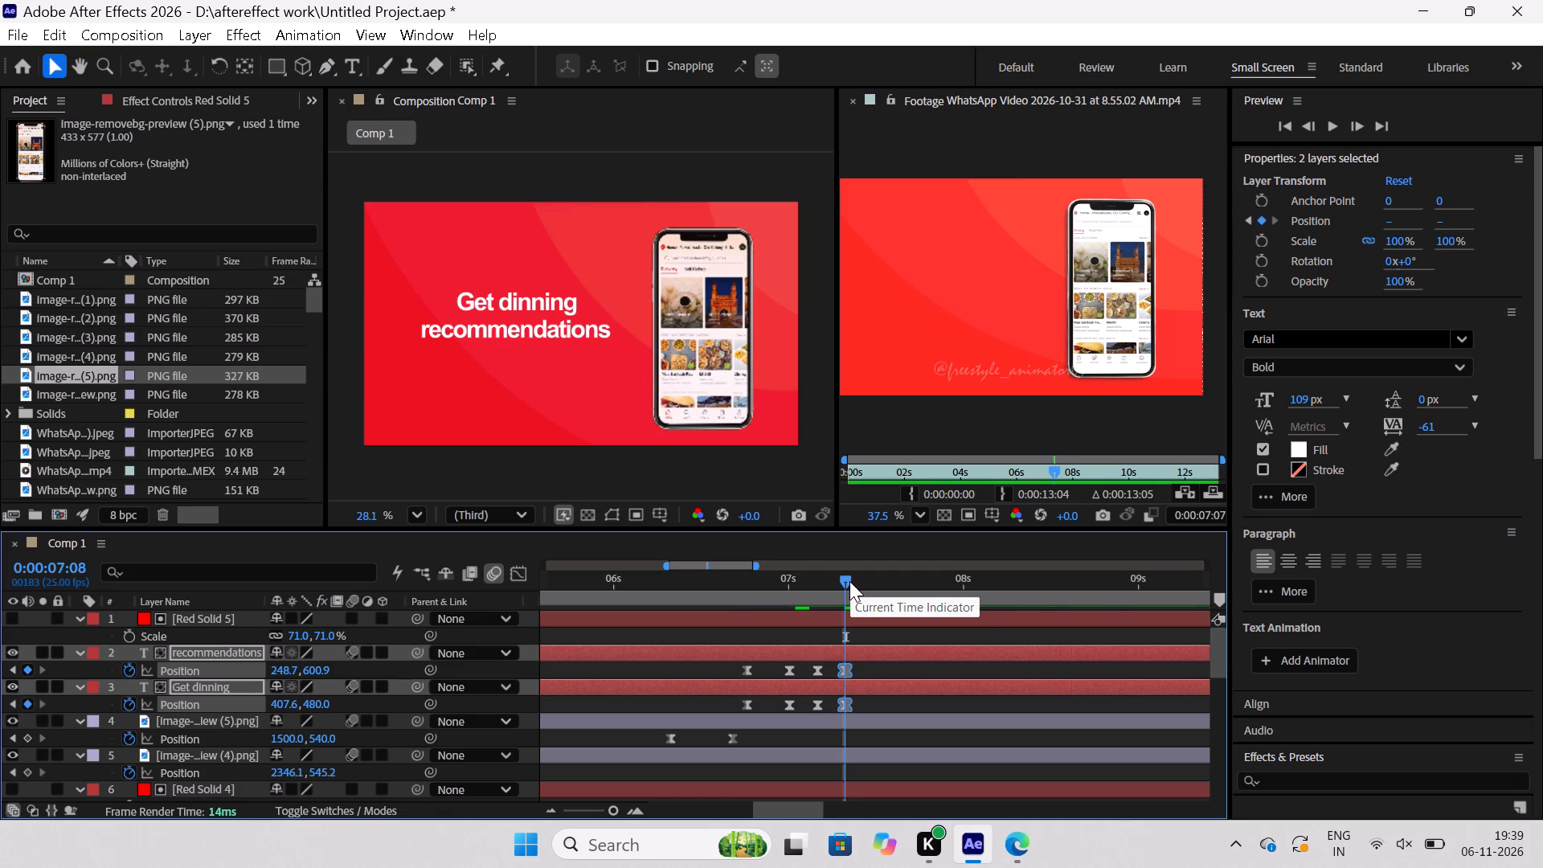
{"action": "left_click_drag", "start_coordinate": [849, 581], "coordinate": [873, 591]}
{"action": "key", "text": "ctrl+v"}
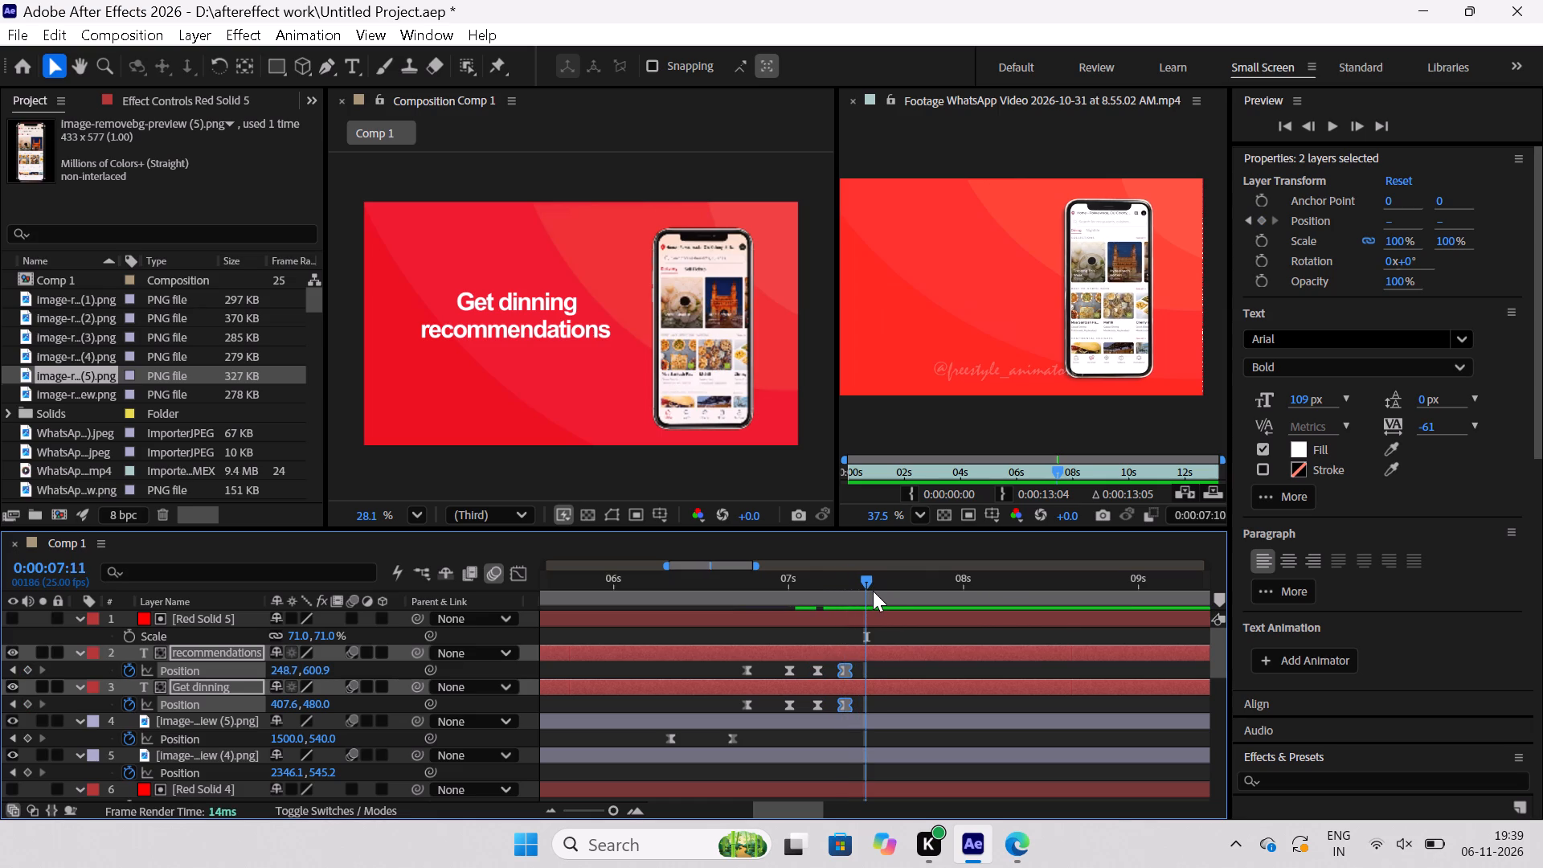
{"action": "left_click_drag", "start_coordinate": [868, 578], "coordinate": [890, 600]}
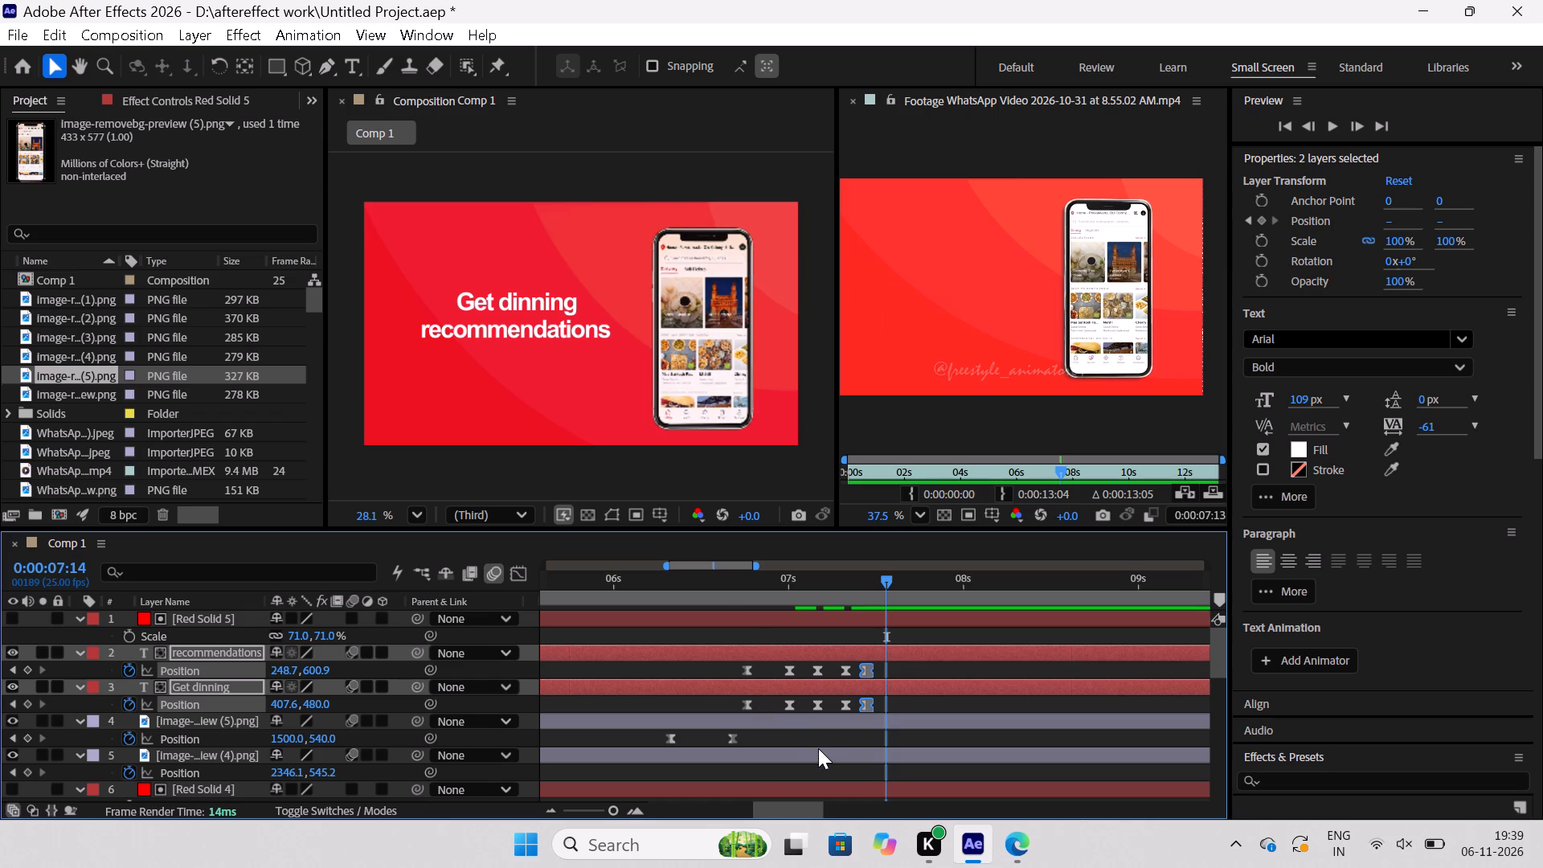
Copy the phone image (5) layer's last Position keyframe and paste it at 6:23, 7:01, 7:06 and 7:11 to hold the phone.
{"action": "left_click_drag", "start_coordinate": [774, 734], "coordinate": [718, 740]}
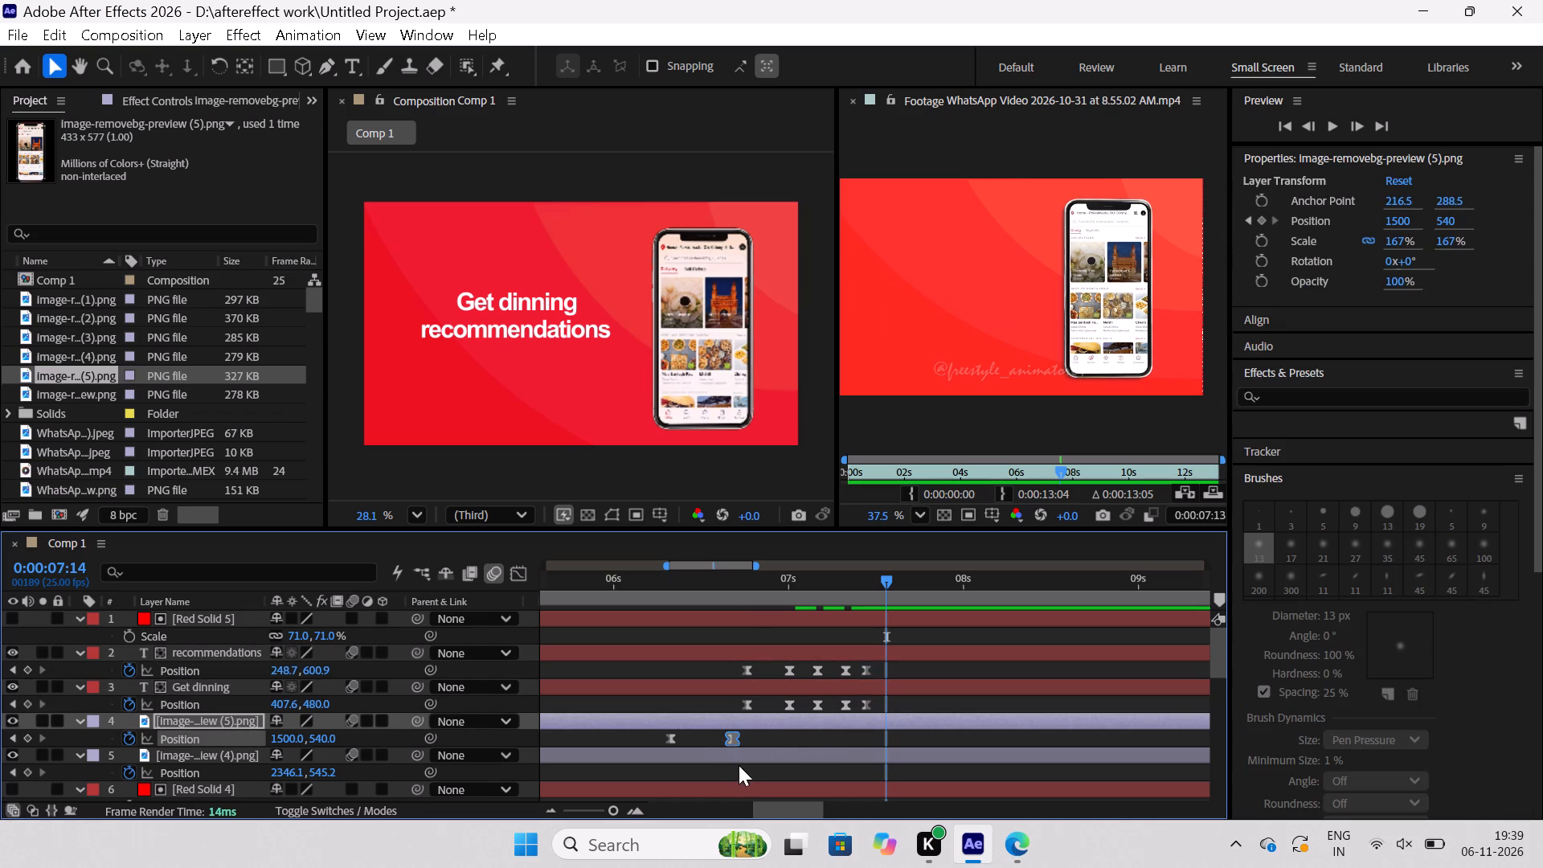
{"action": "key", "text": "ctrl+c"}
{"action": "key", "text": "ctrl+c"}
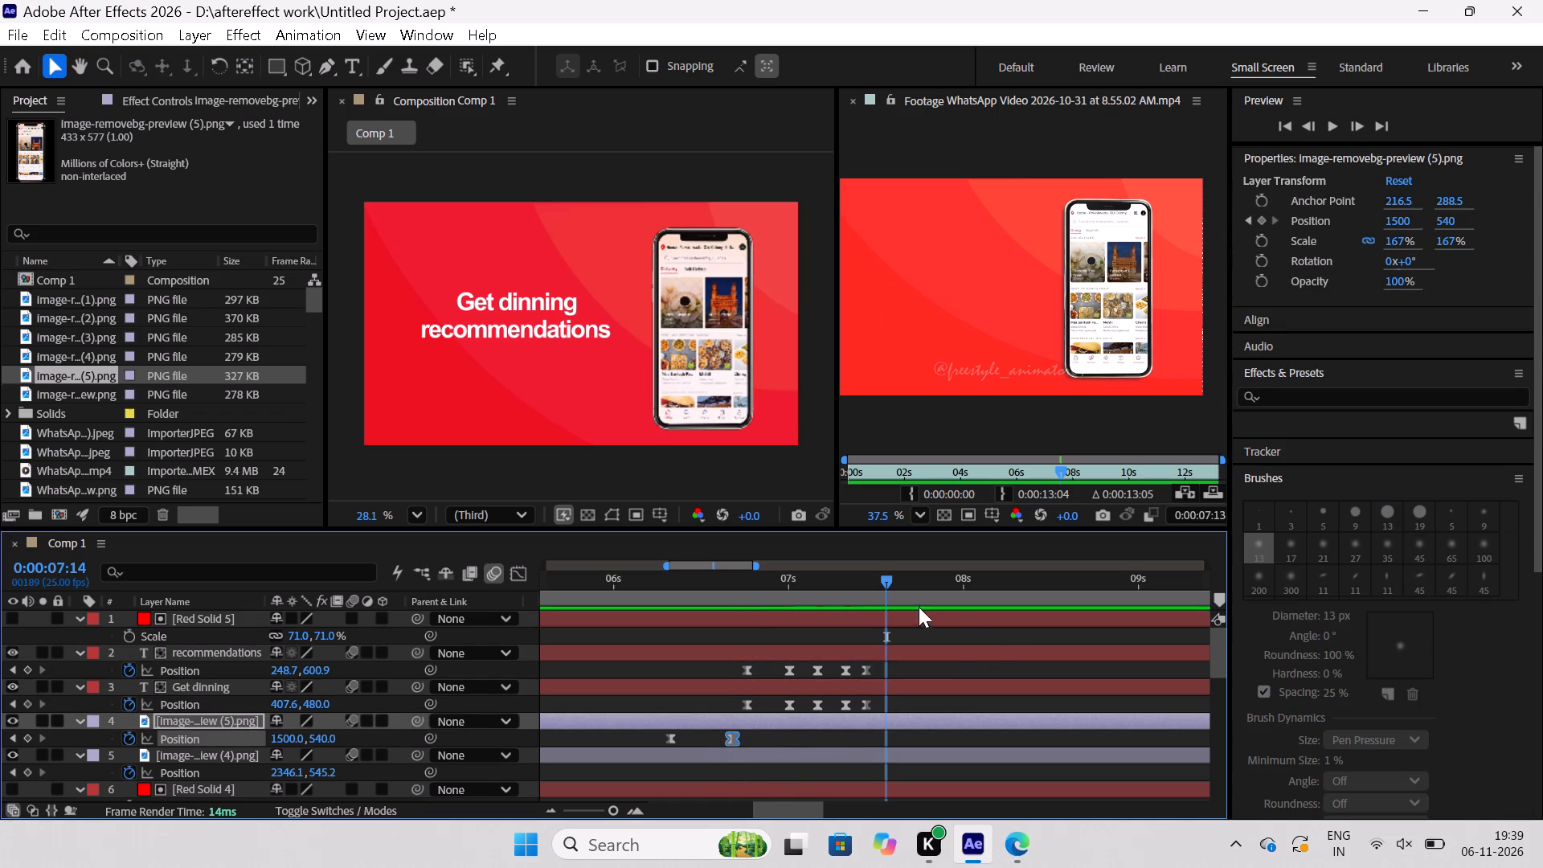
{"action": "left_click_drag", "start_coordinate": [882, 580], "coordinate": [764, 661]}
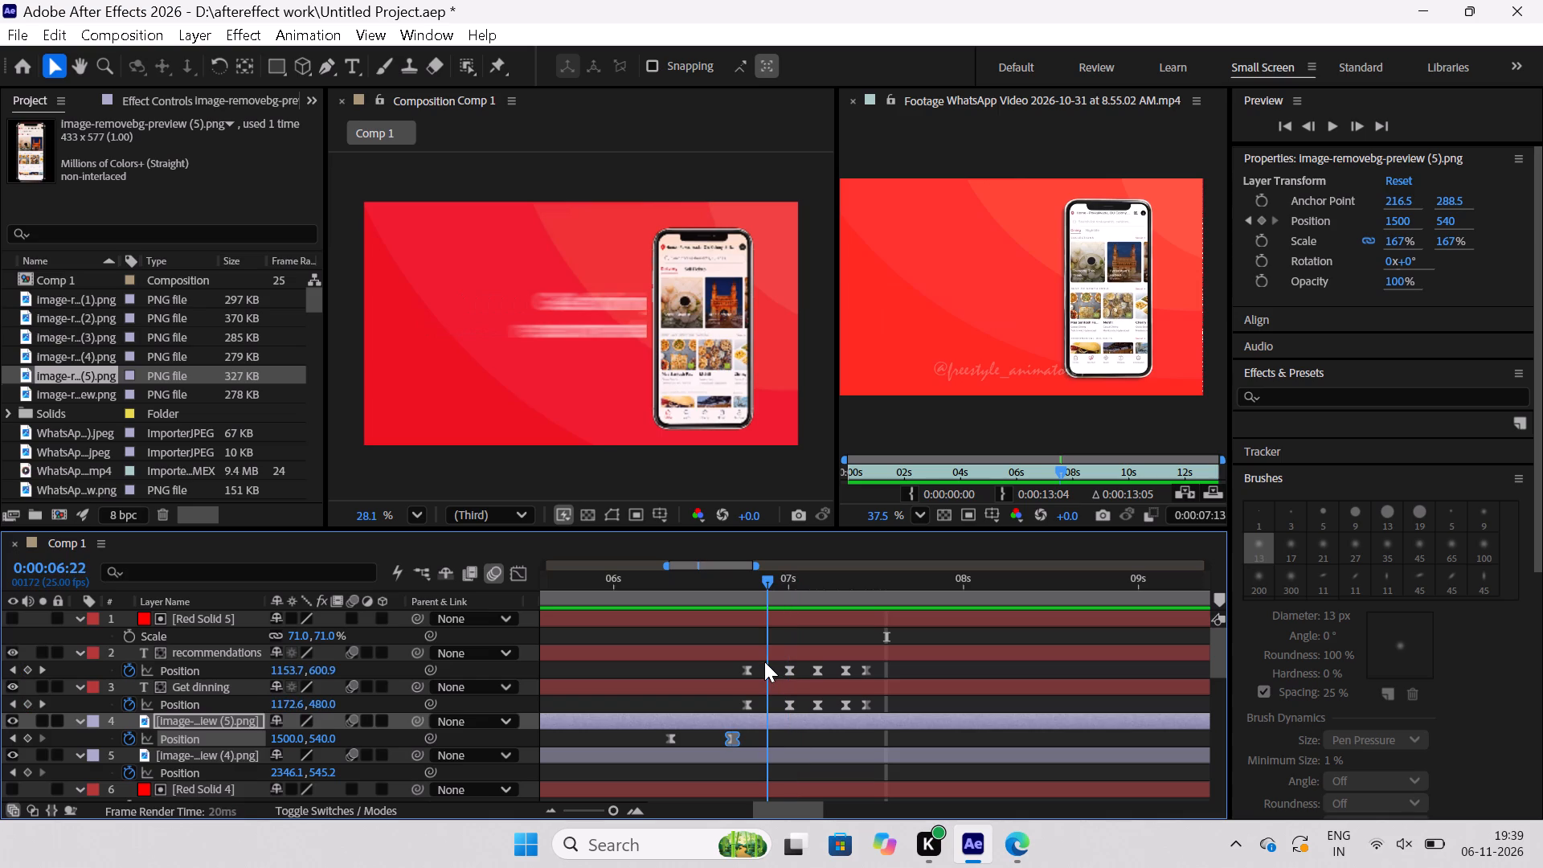
{"action": "left_click_drag", "start_coordinate": [764, 661], "coordinate": [768, 664]}
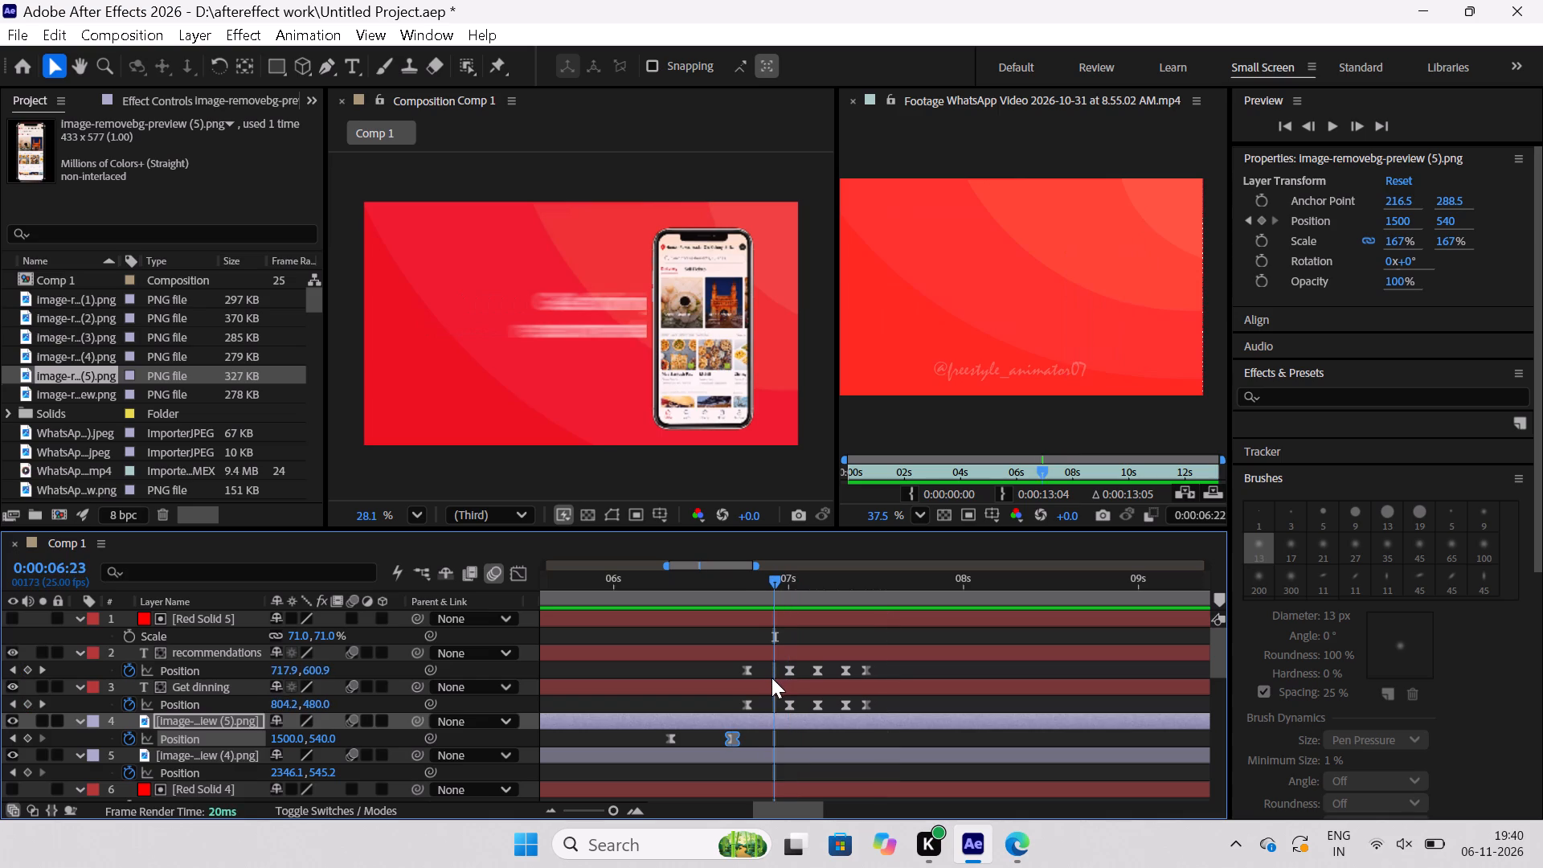
{"action": "key", "text": "ctrl+v"}
{"action": "left_click_drag", "start_coordinate": [774, 583], "coordinate": [798, 595]}
{"action": "key", "text": "ctrl+v"}
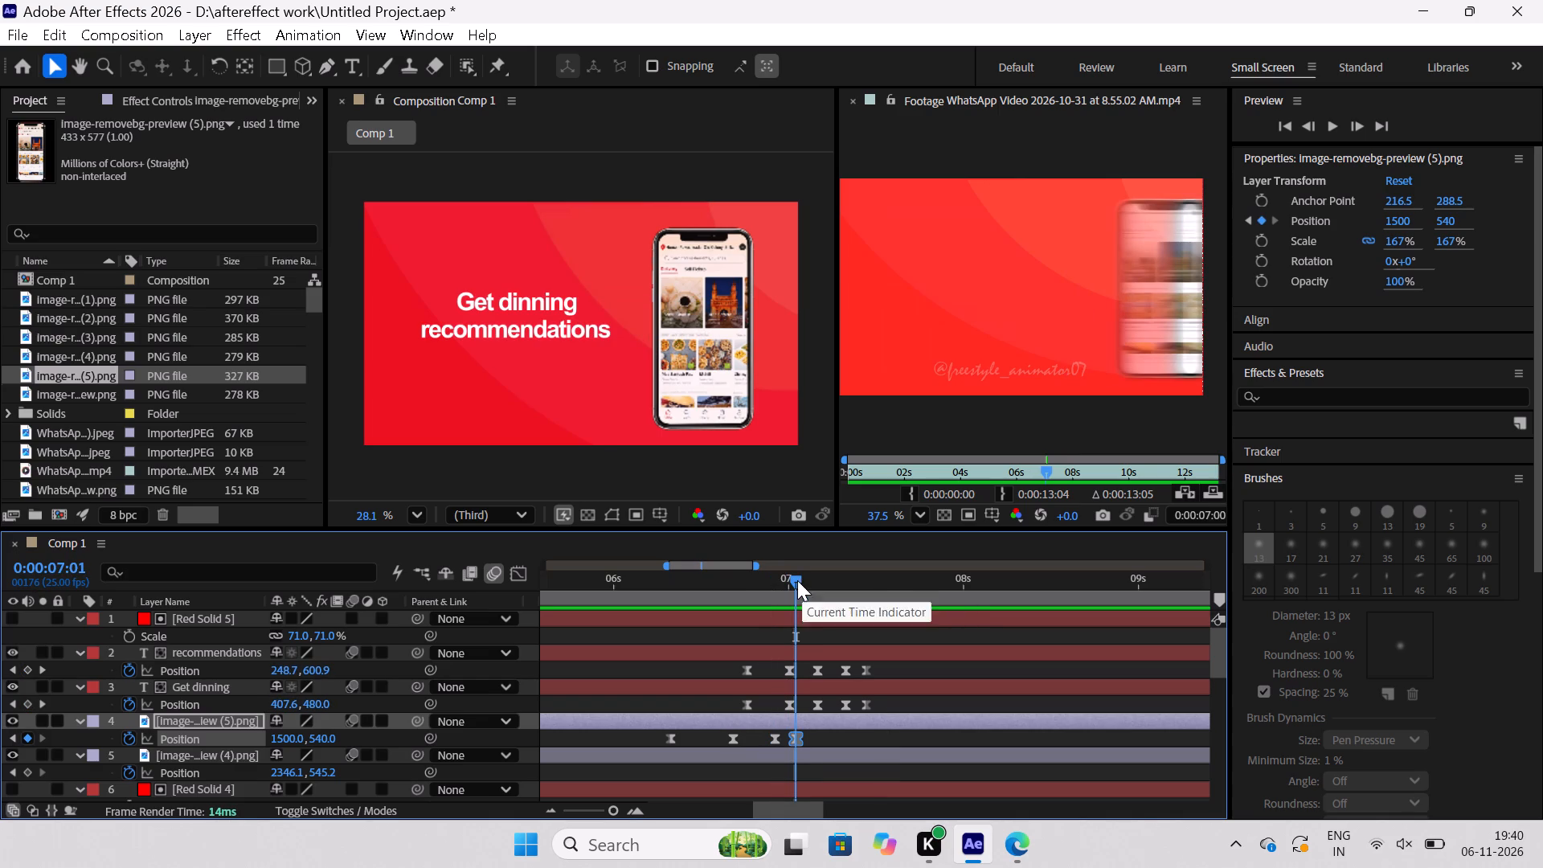
{"action": "left_click_drag", "start_coordinate": [797, 580], "coordinate": [830, 596]}
{"action": "key", "text": "ctrl+v"}
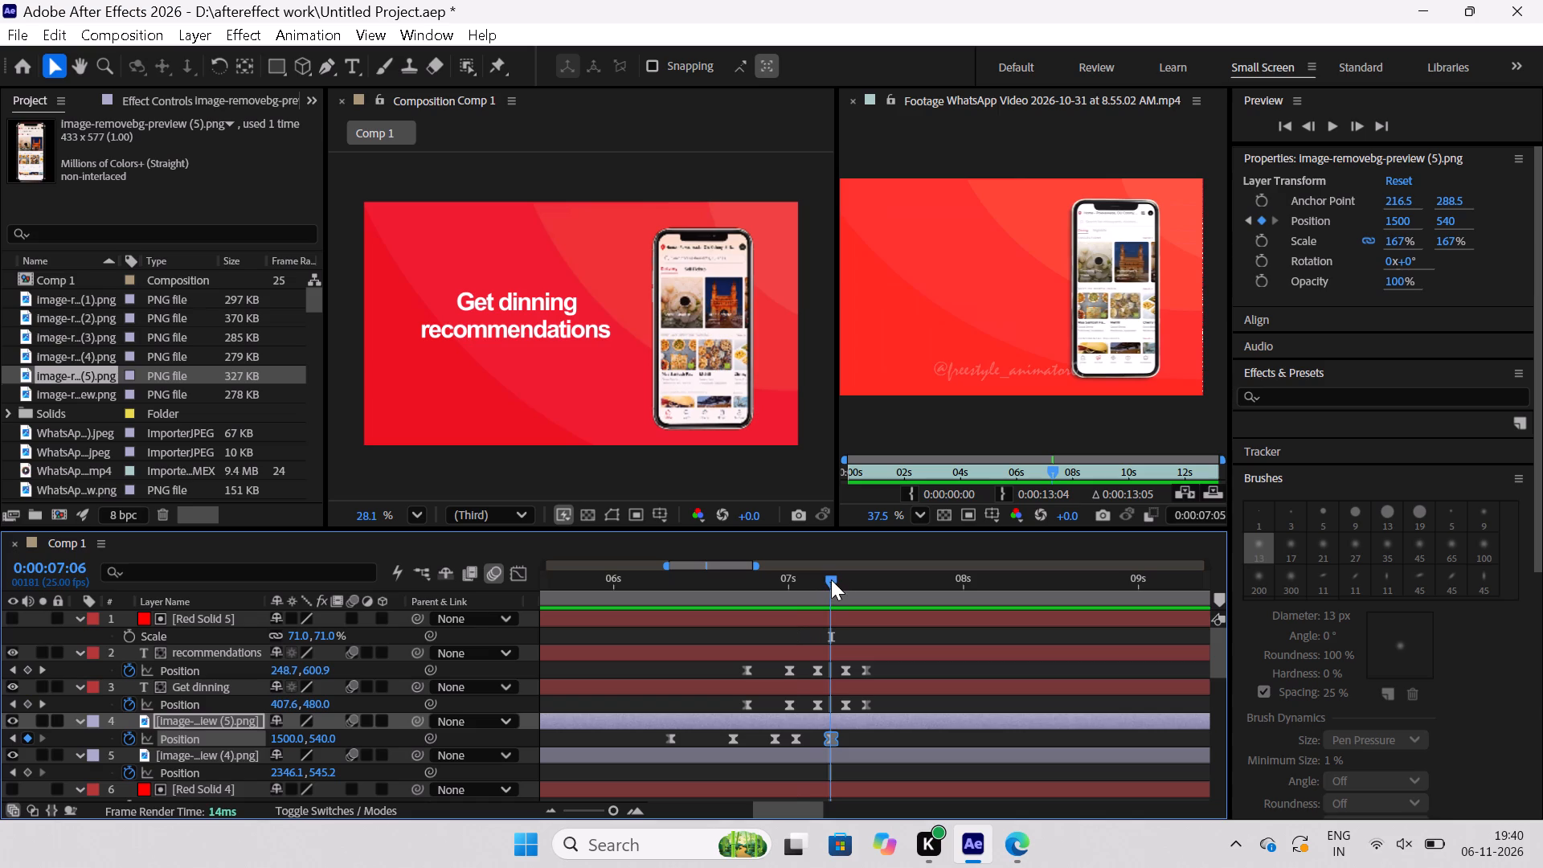
{"action": "left_click_drag", "start_coordinate": [830, 575], "coordinate": [868, 608]}
{"action": "key", "text": "ctrl+v"}
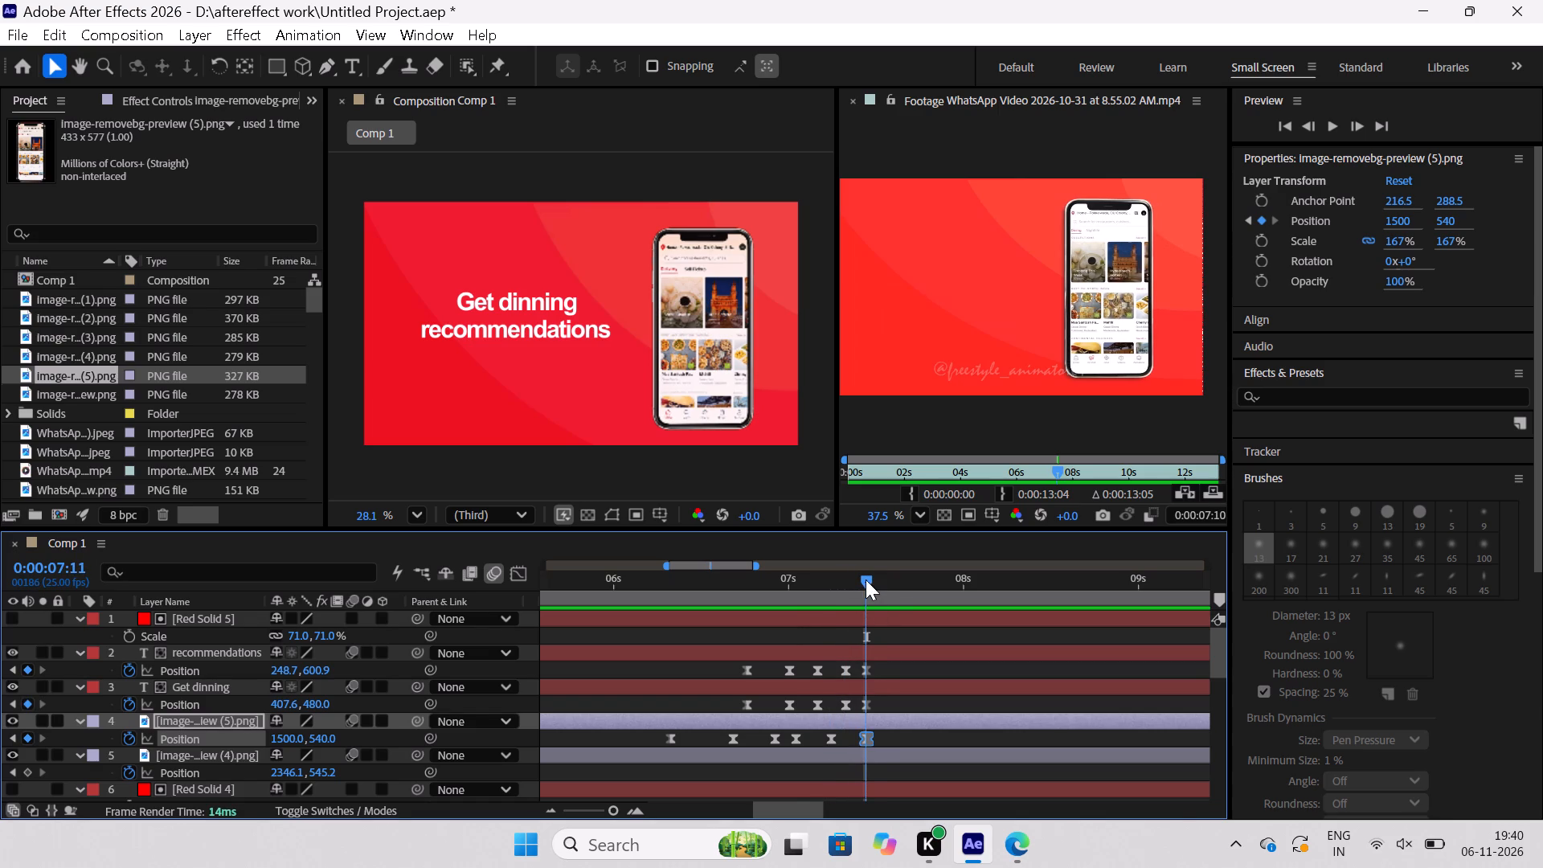
At 7:14, set the phone image (5) layer's Position to -1070, 540 so it exits off the left of the frame.
{"action": "left_click_drag", "start_coordinate": [866, 579], "coordinate": [883, 592]}
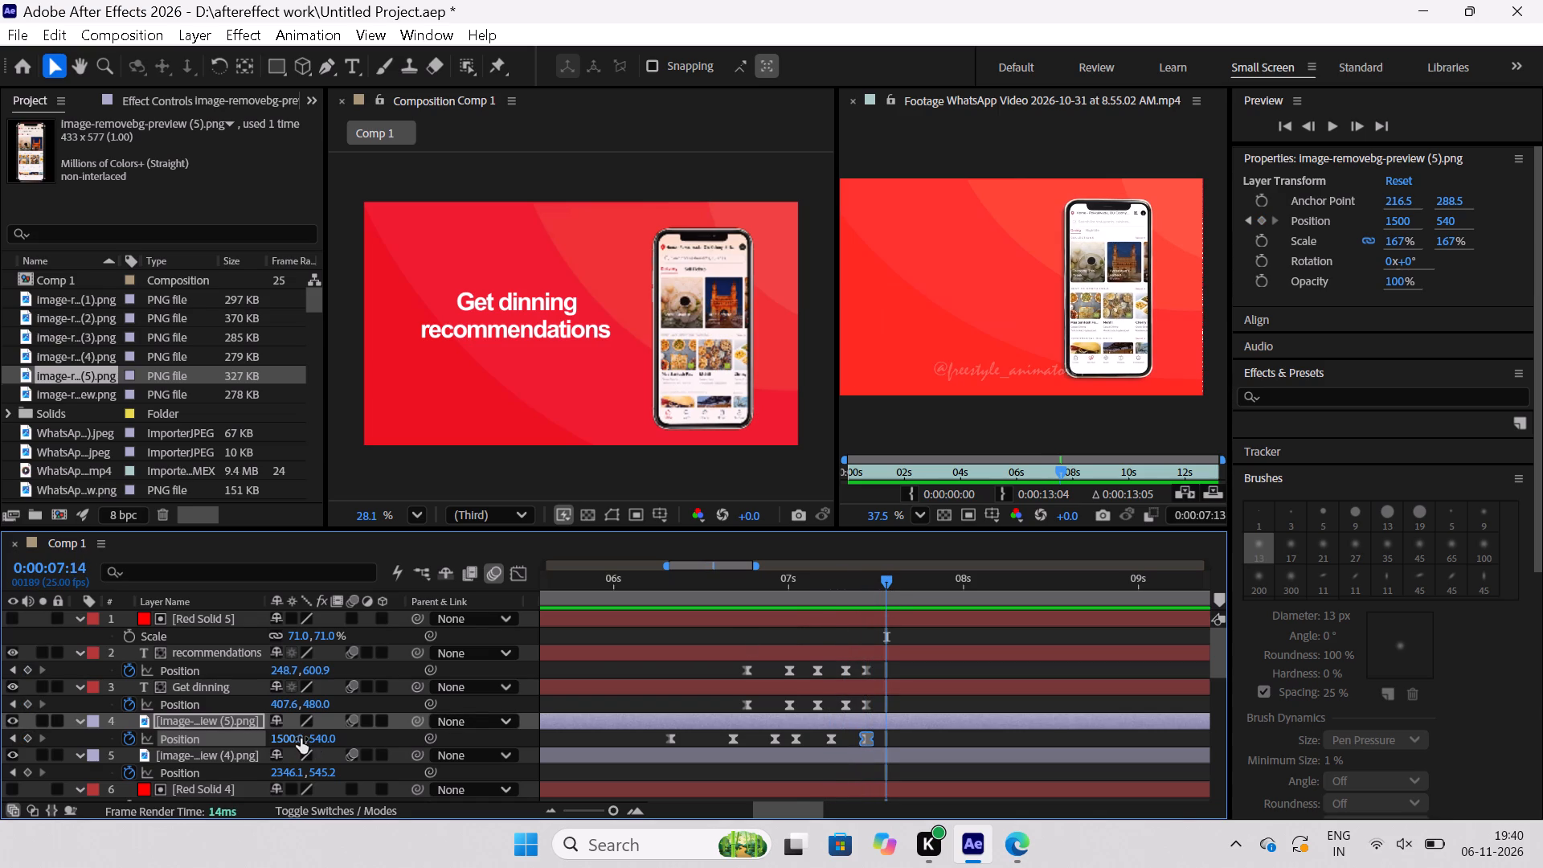
{"action": "left_click_drag", "start_coordinate": [301, 739], "coordinate": [44, 727], "text": "shift"}
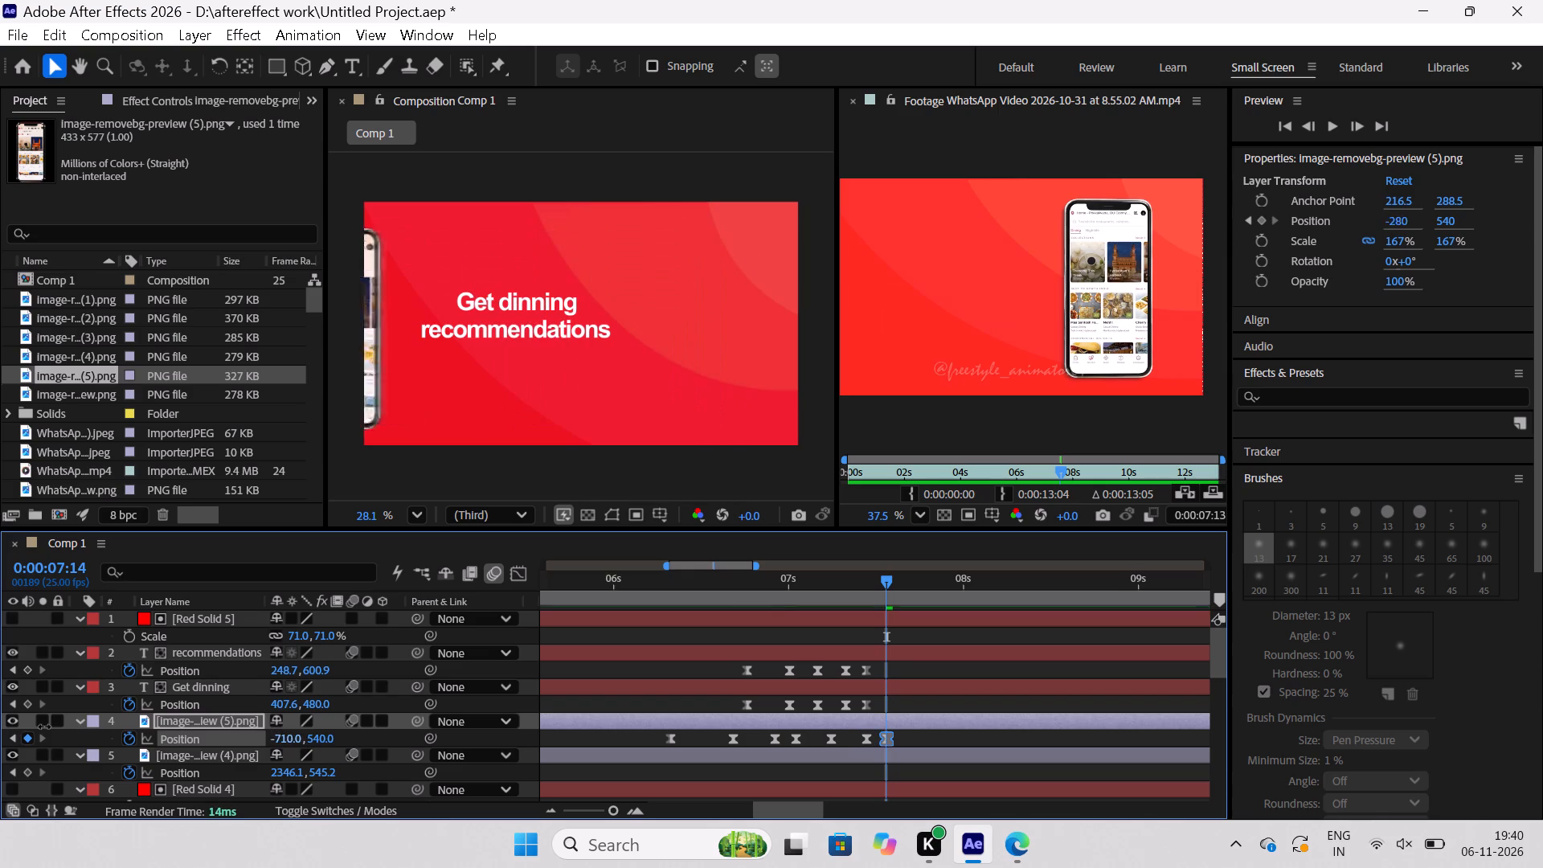
{"action": "left_click_drag", "start_coordinate": [44, 727], "coordinate": [31, 727], "text": "shift"}
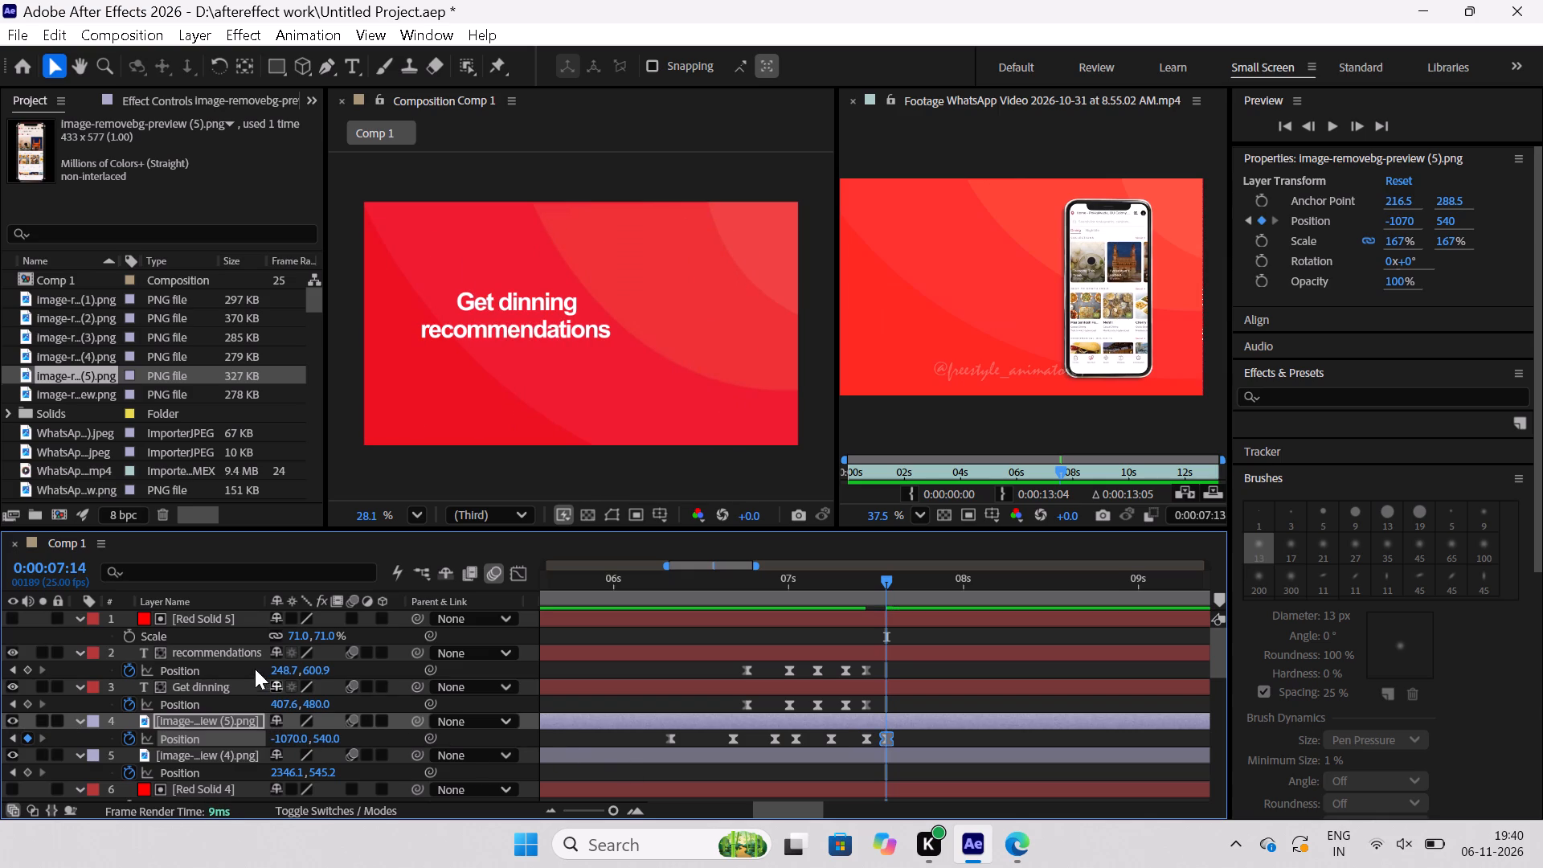
At 7:14, move the "recommendations" and "Get dinning" layers together off the frame's left side, to X positions -1001.3 and -842.4.
{"action": "left_click", "coordinate": [244, 653]}
{"action": "left_click", "coordinate": [240, 684], "text": "shift"}
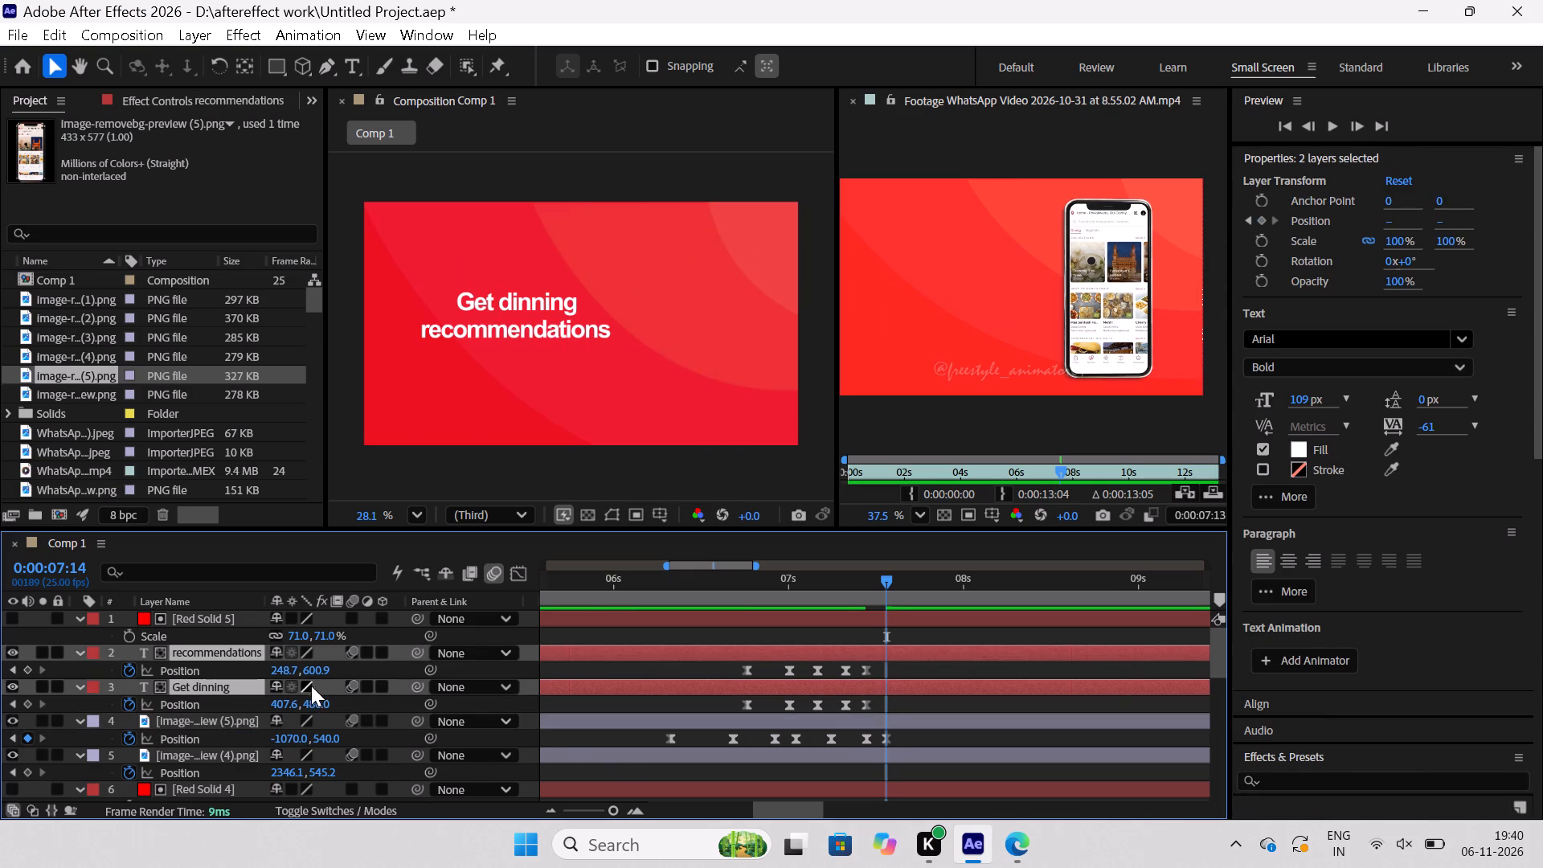
{"action": "left_click_drag", "start_coordinate": [286, 669], "coordinate": [276, 670], "text": "shift"}
{"action": "left_click_drag", "start_coordinate": [276, 670], "coordinate": [174, 682], "text": "shift"}
Play back the composition from about 6:00 to review how the caption and phone enter, hold and exit.
{"action": "left_click_drag", "start_coordinate": [890, 580], "coordinate": [858, 582]}
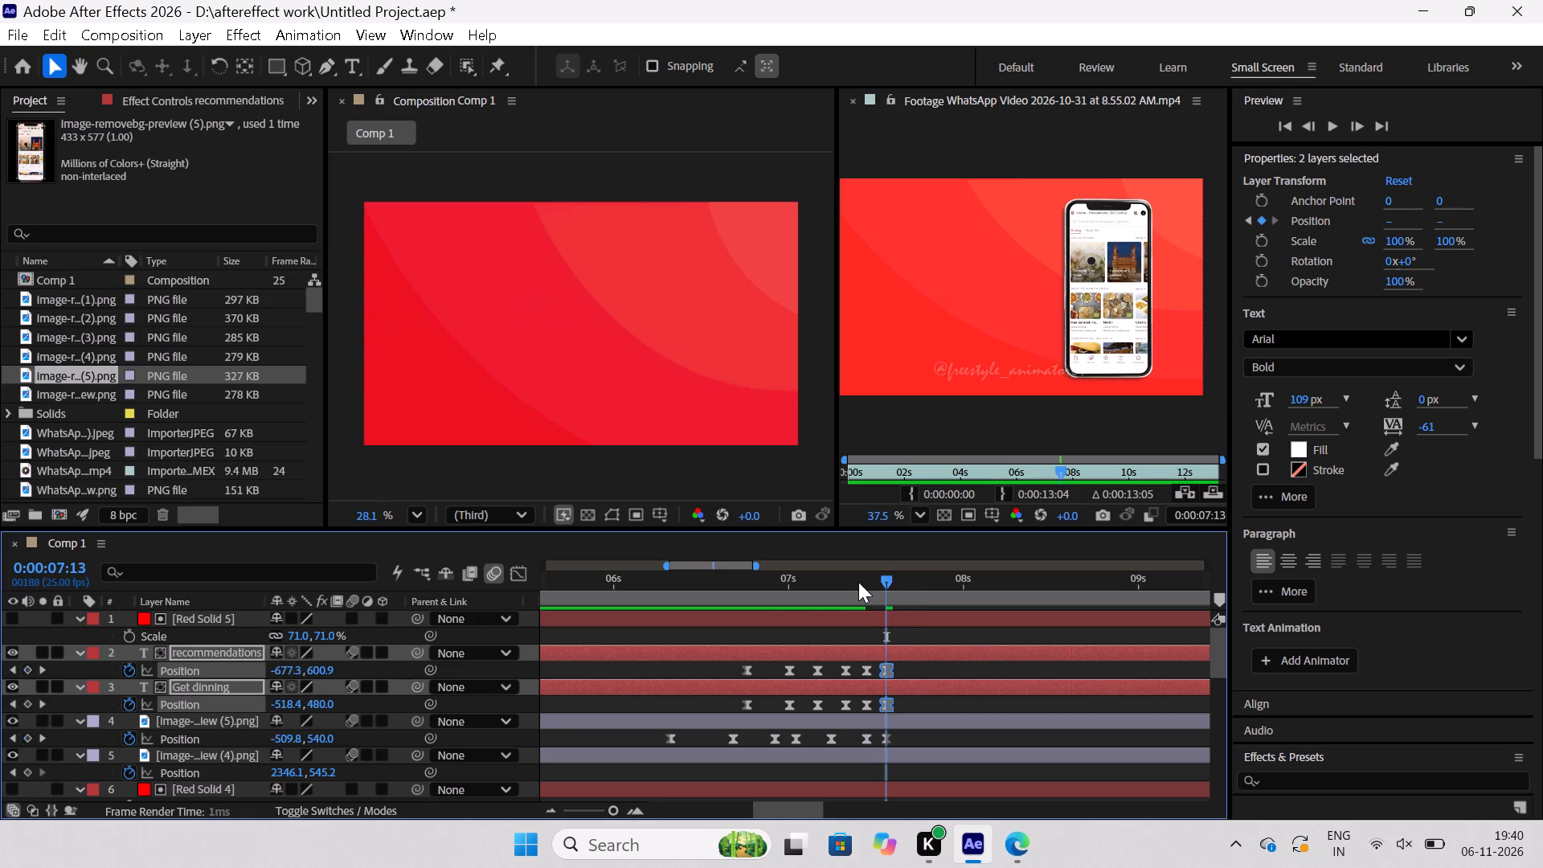
{"action": "left_click_drag", "start_coordinate": [858, 582], "coordinate": [616, 618]}
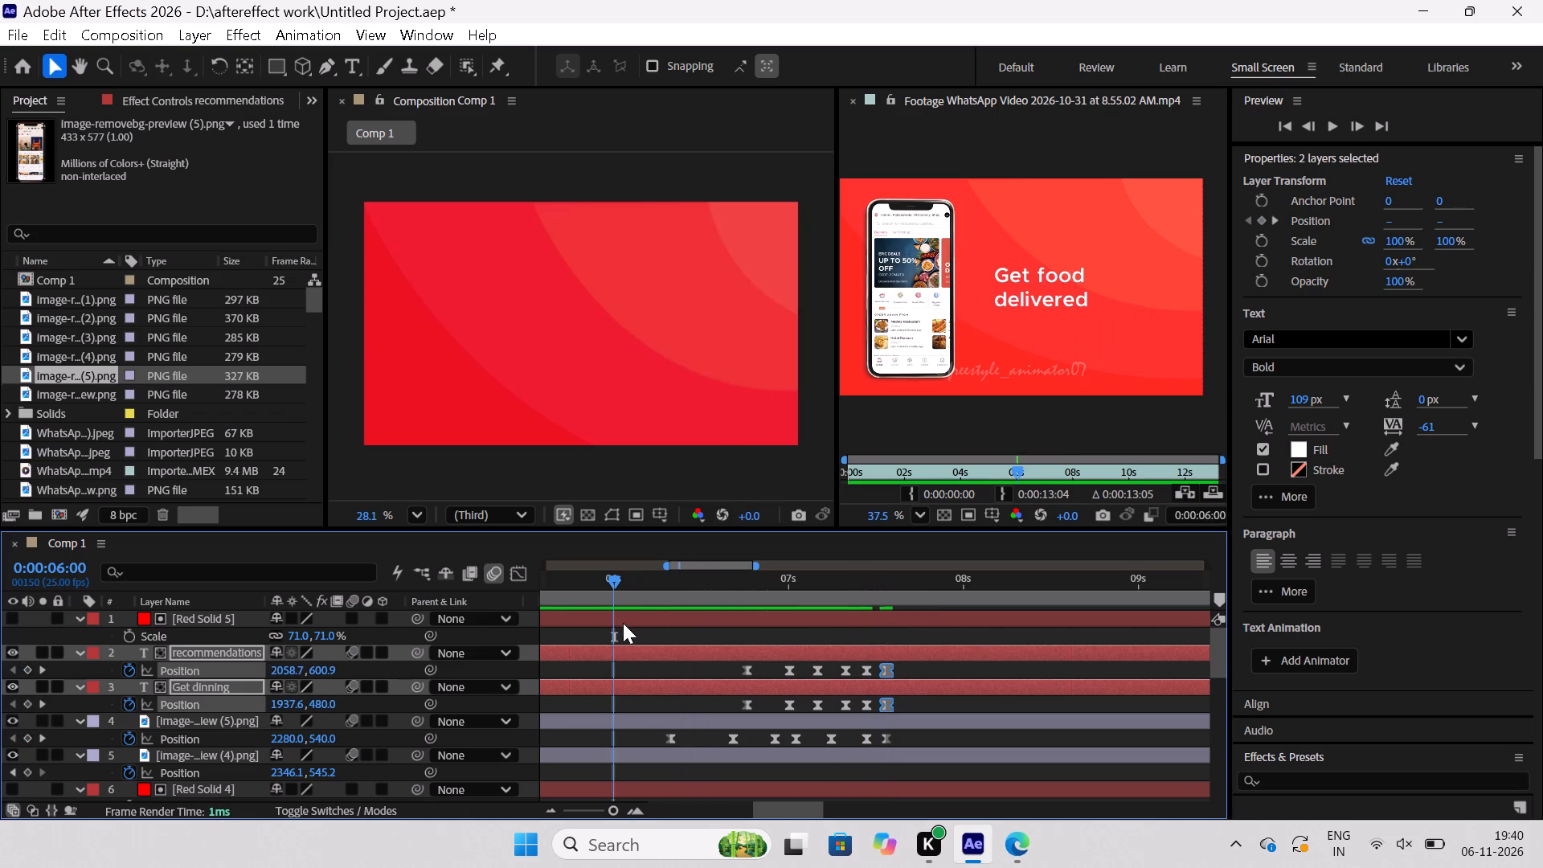
{"action": "key", "text": "space"}
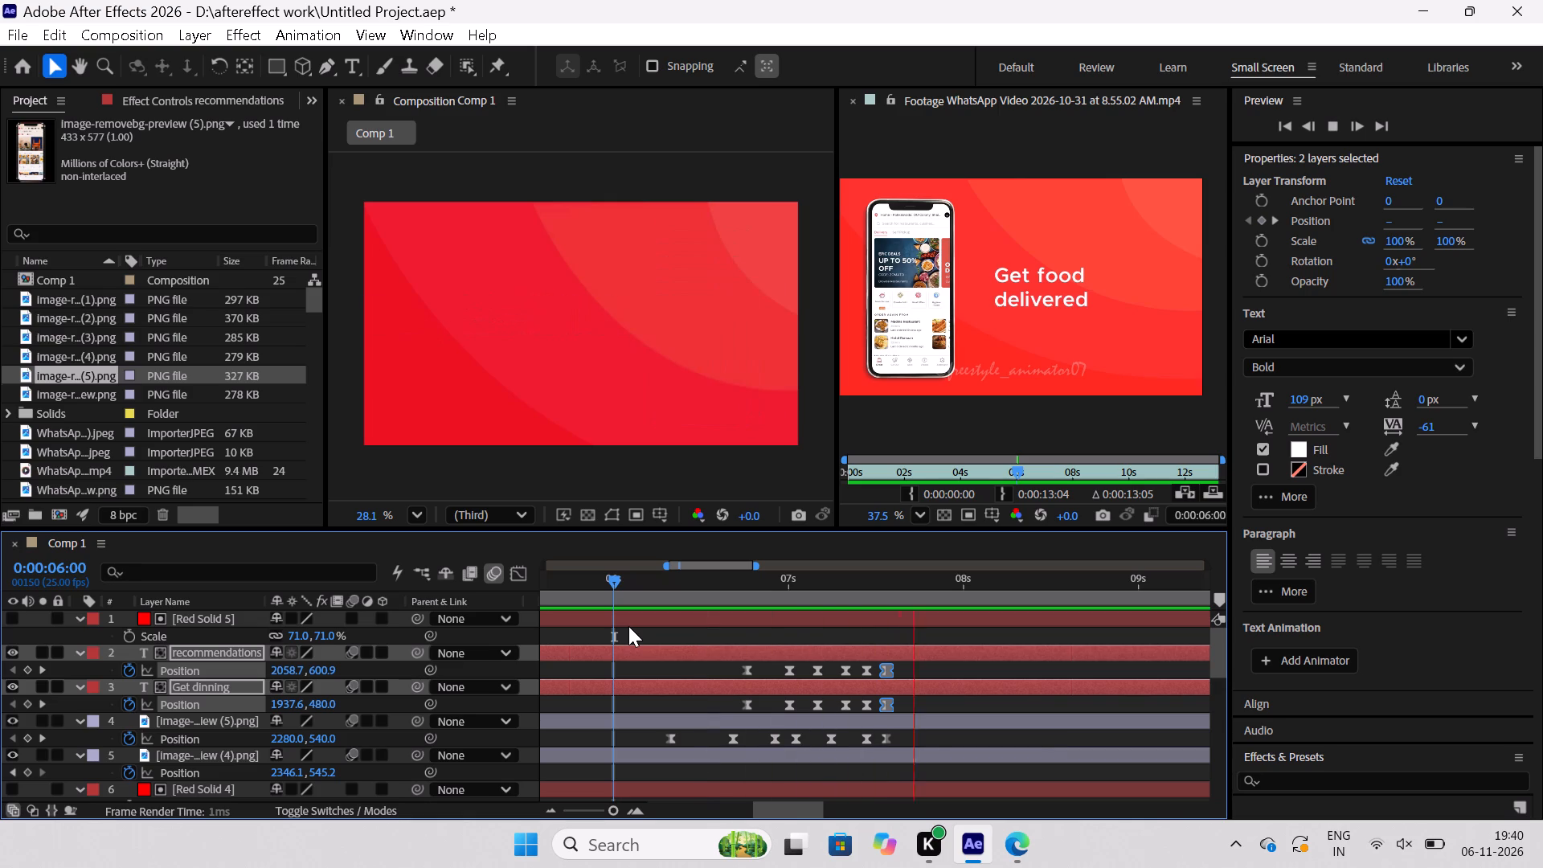
{"action": "key", "text": "space"}
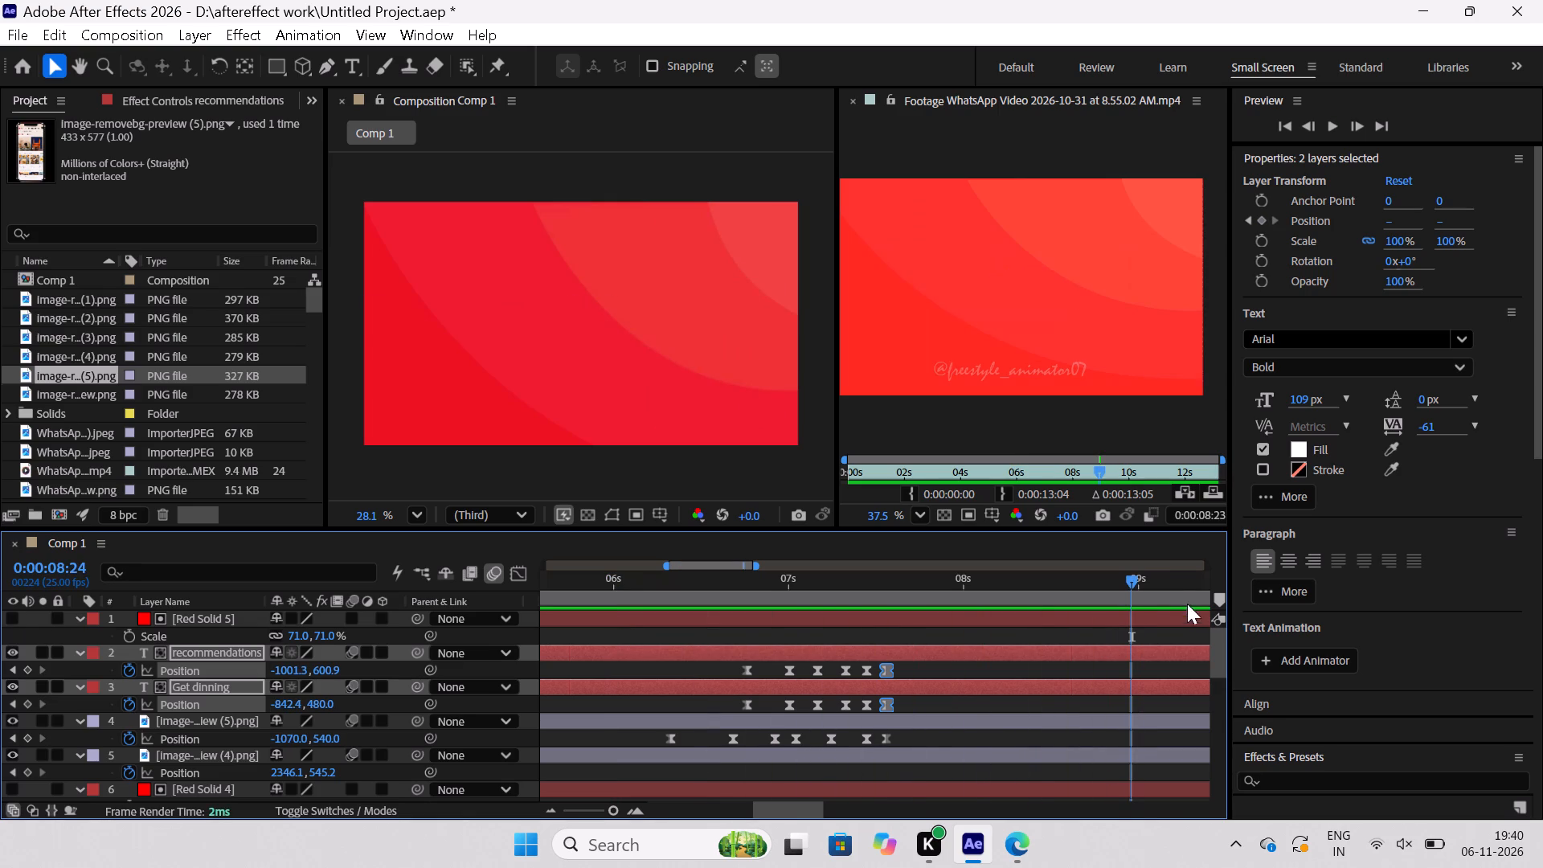
{"action": "left_click_drag", "start_coordinate": [1131, 581], "coordinate": [731, 675]}
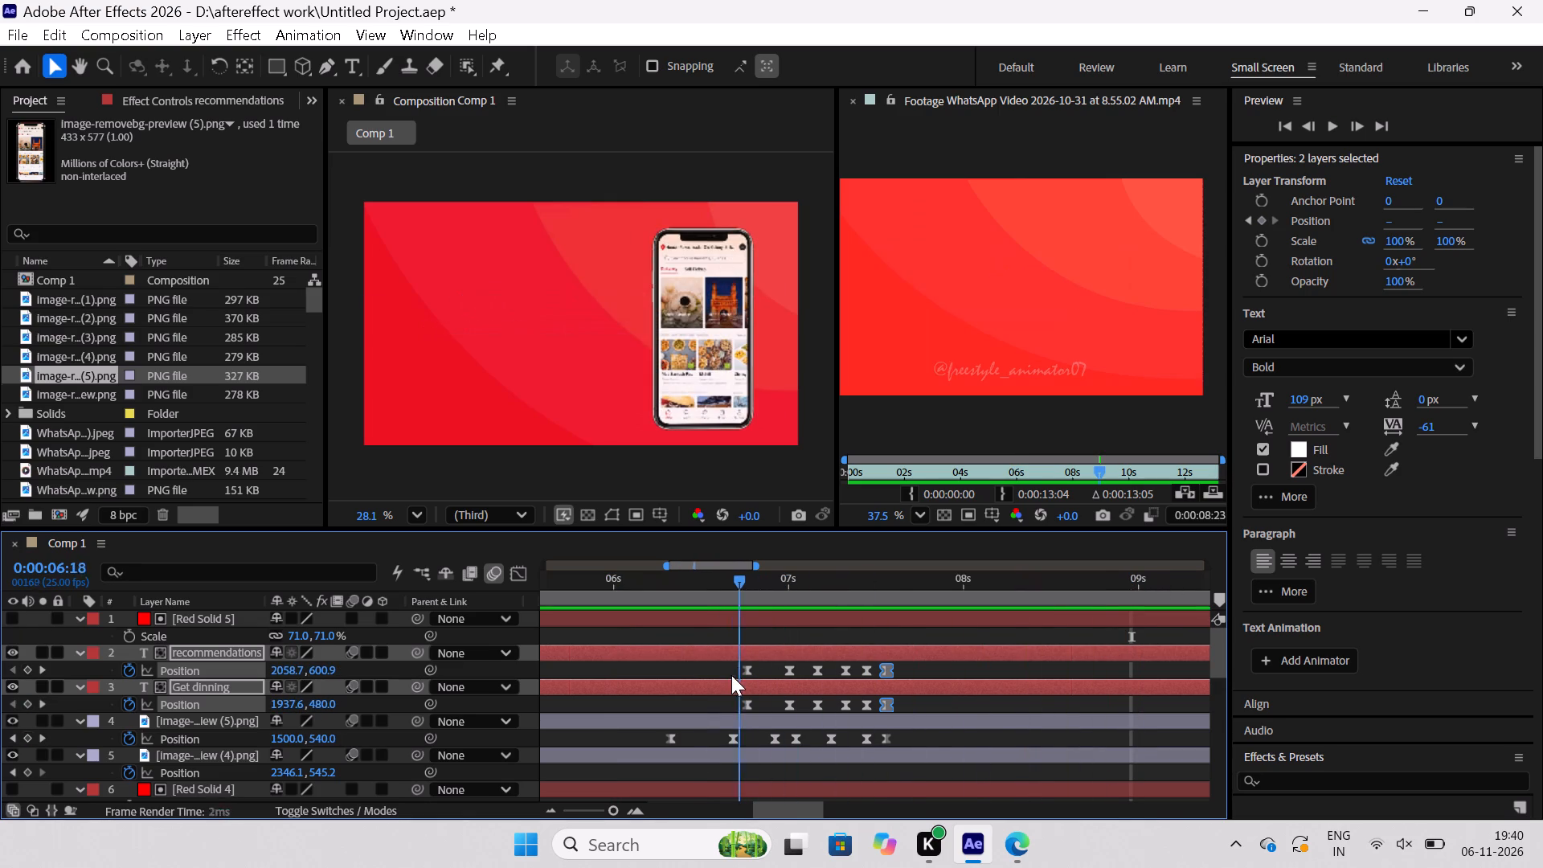
{"action": "left_click_drag", "start_coordinate": [731, 675], "coordinate": [637, 706]}
{"action": "key", "text": "space"}
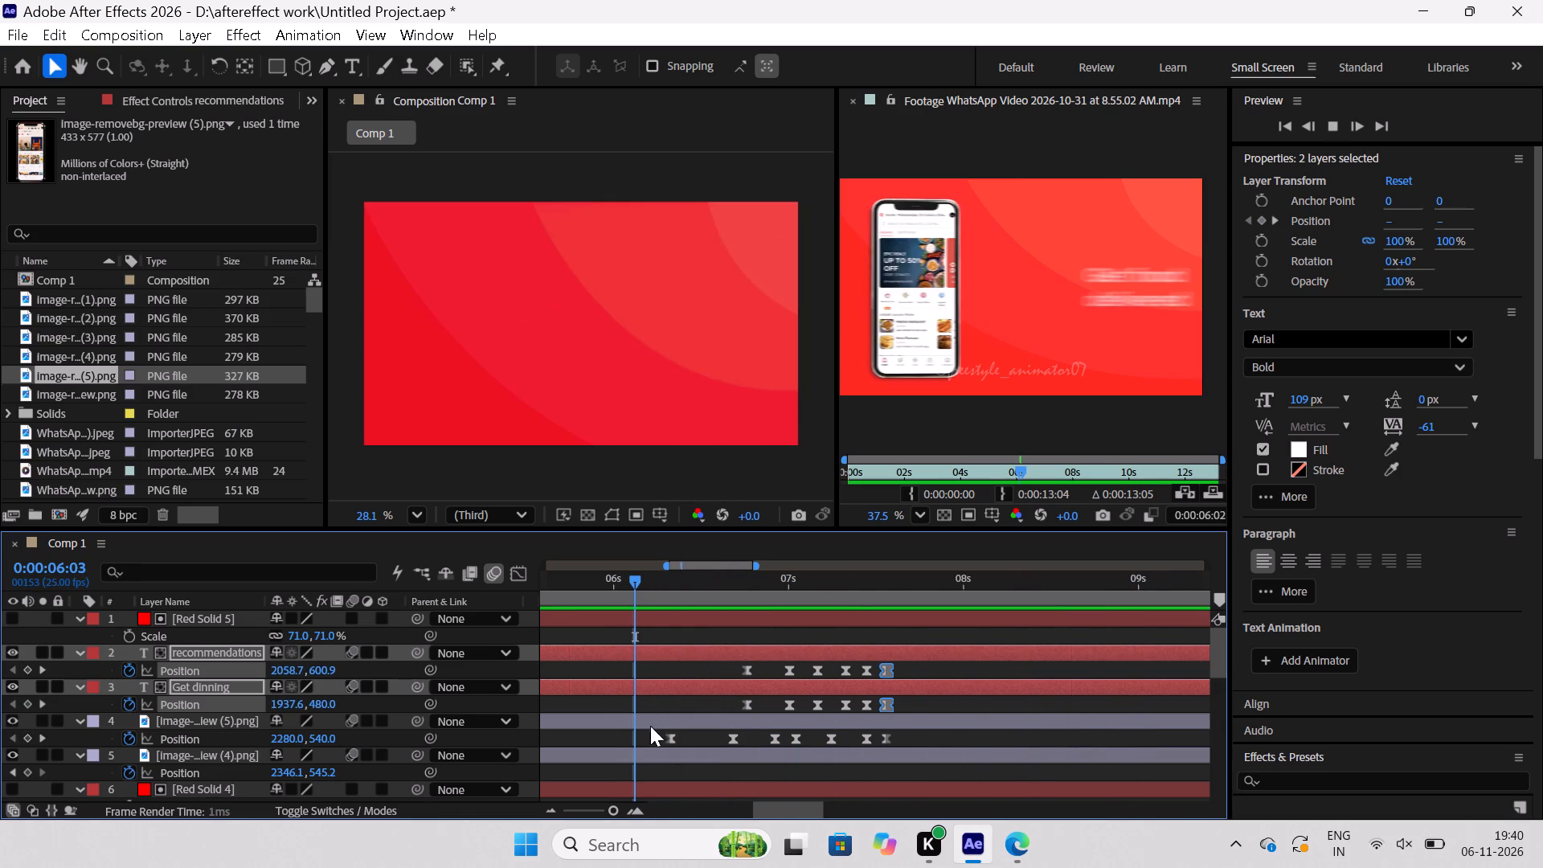
{"action": "key", "text": "space"}
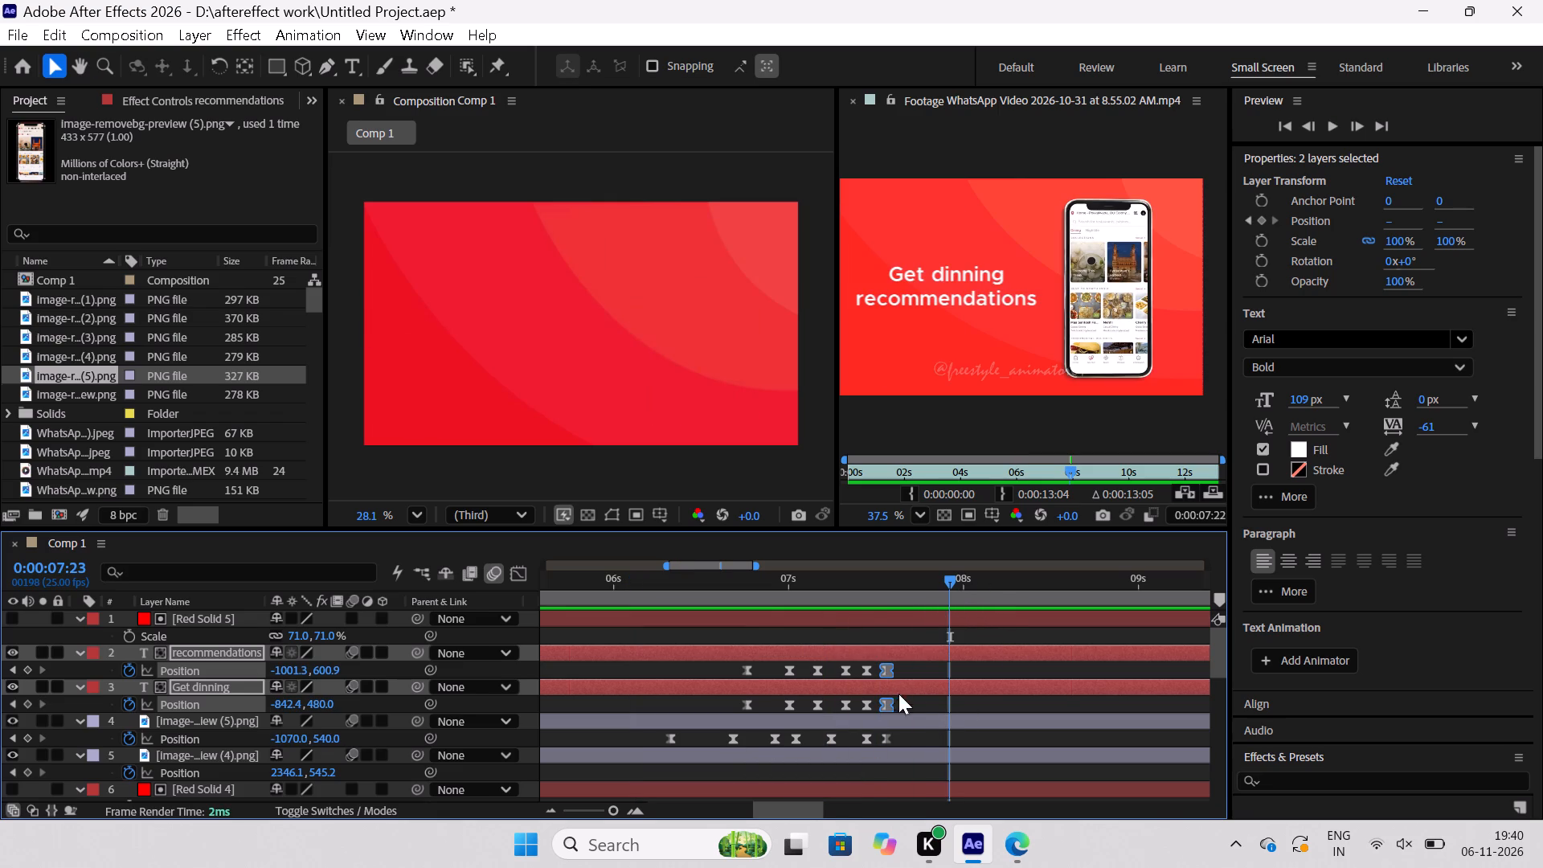
Stretch all Position keyframes of both caption layers and the image (5) layer proportionally from the phone's first keyframe, ending at about 8:04.
{"action": "left_click_drag", "start_coordinate": [918, 667], "coordinate": [820, 721]}
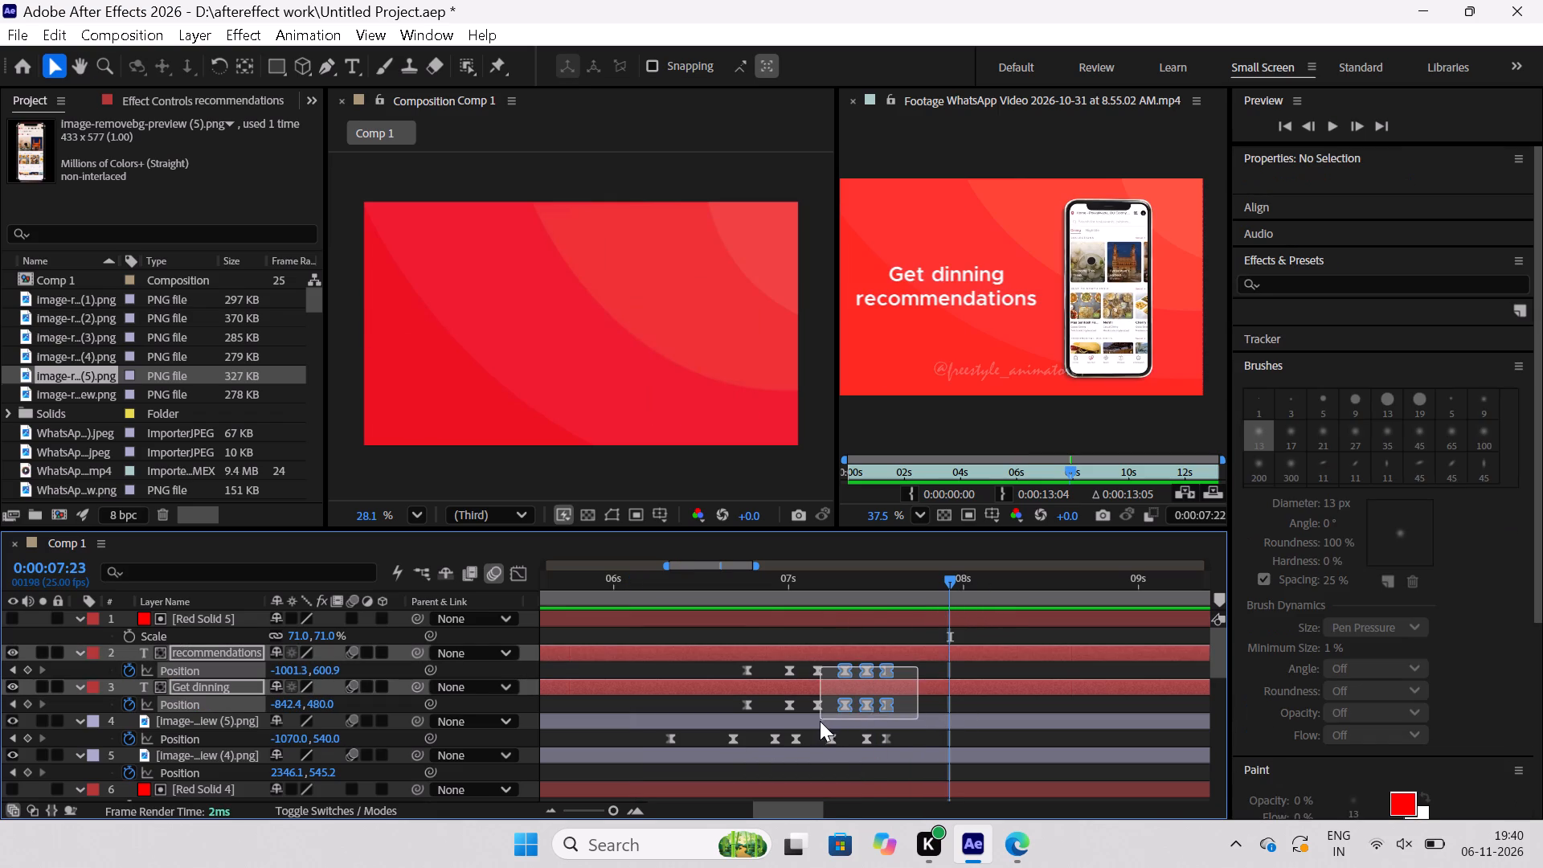
{"action": "left_click_drag", "start_coordinate": [820, 721], "coordinate": [643, 767]}
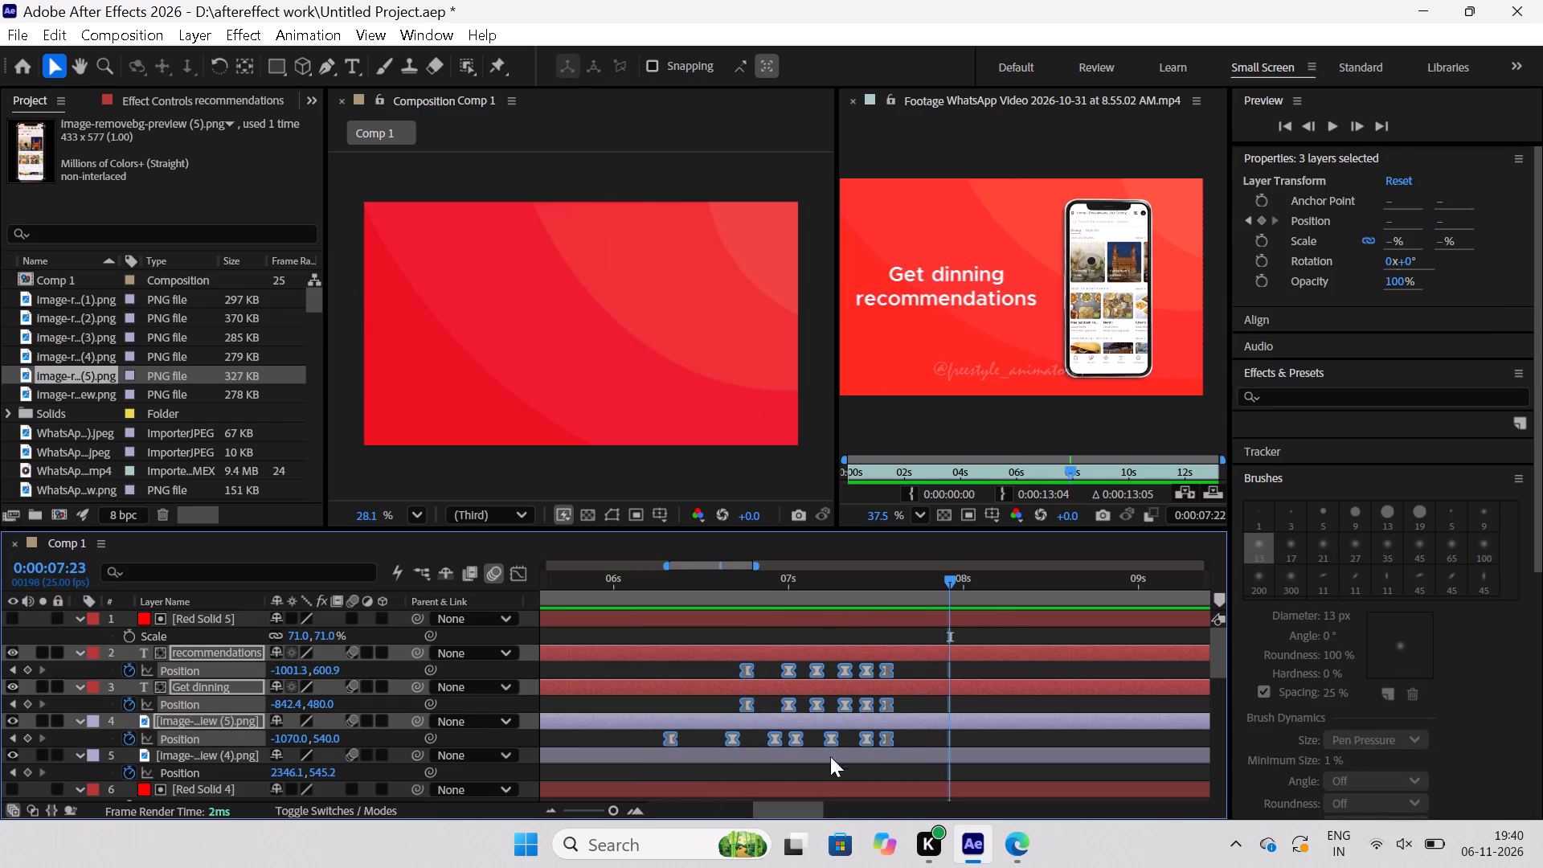
{"action": "left_click_drag", "start_coordinate": [889, 737], "coordinate": [970, 740], "text": "alt"}
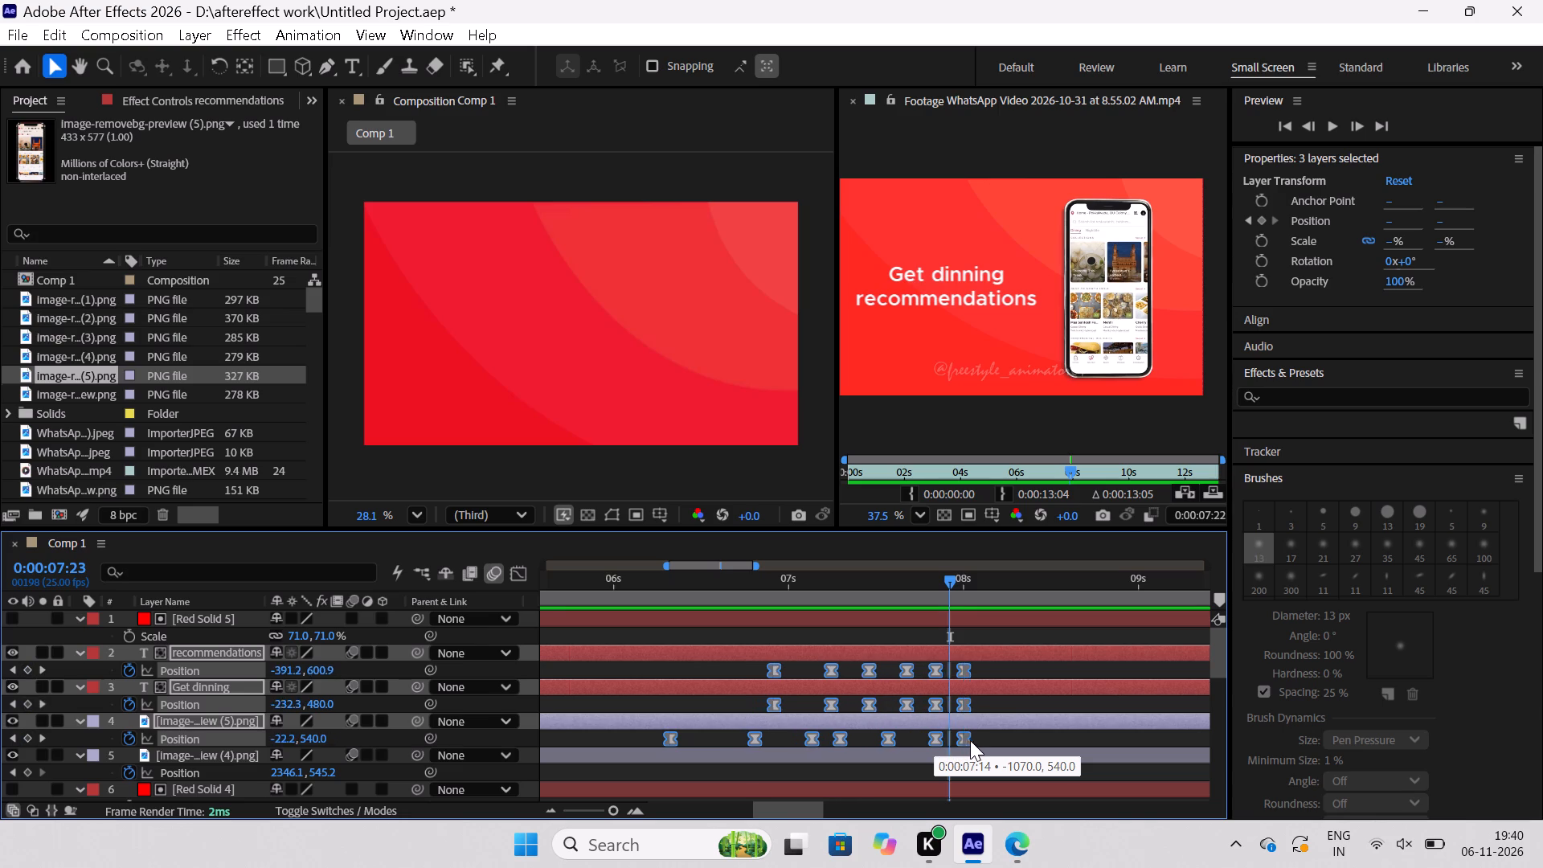
{"action": "left_click_drag", "start_coordinate": [970, 740], "coordinate": [993, 743], "text": "alt"}
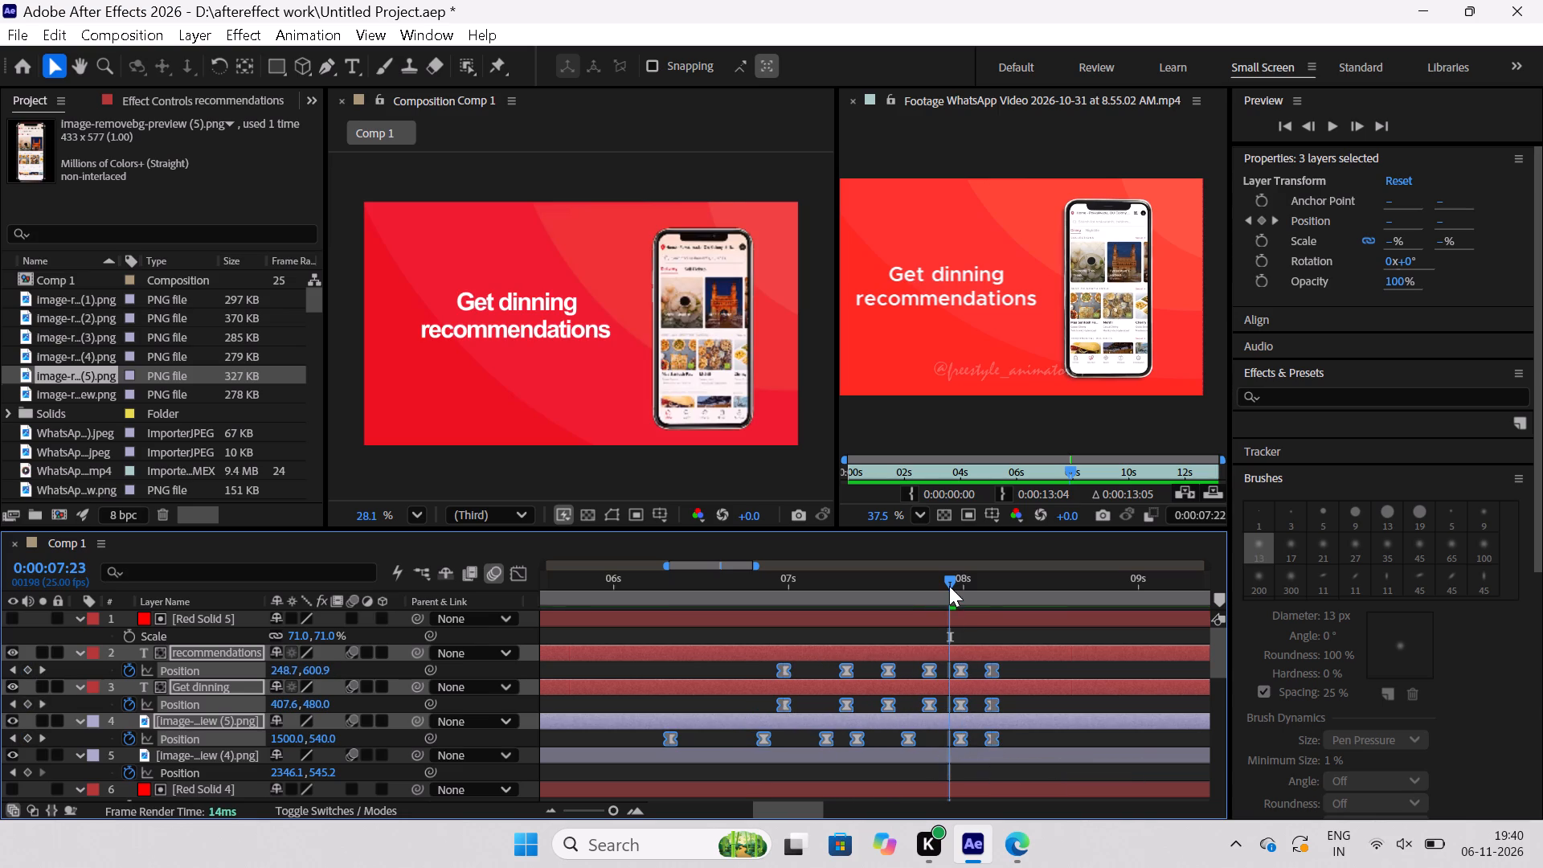
{"action": "left_click_drag", "start_coordinate": [949, 586], "coordinate": [991, 685]}
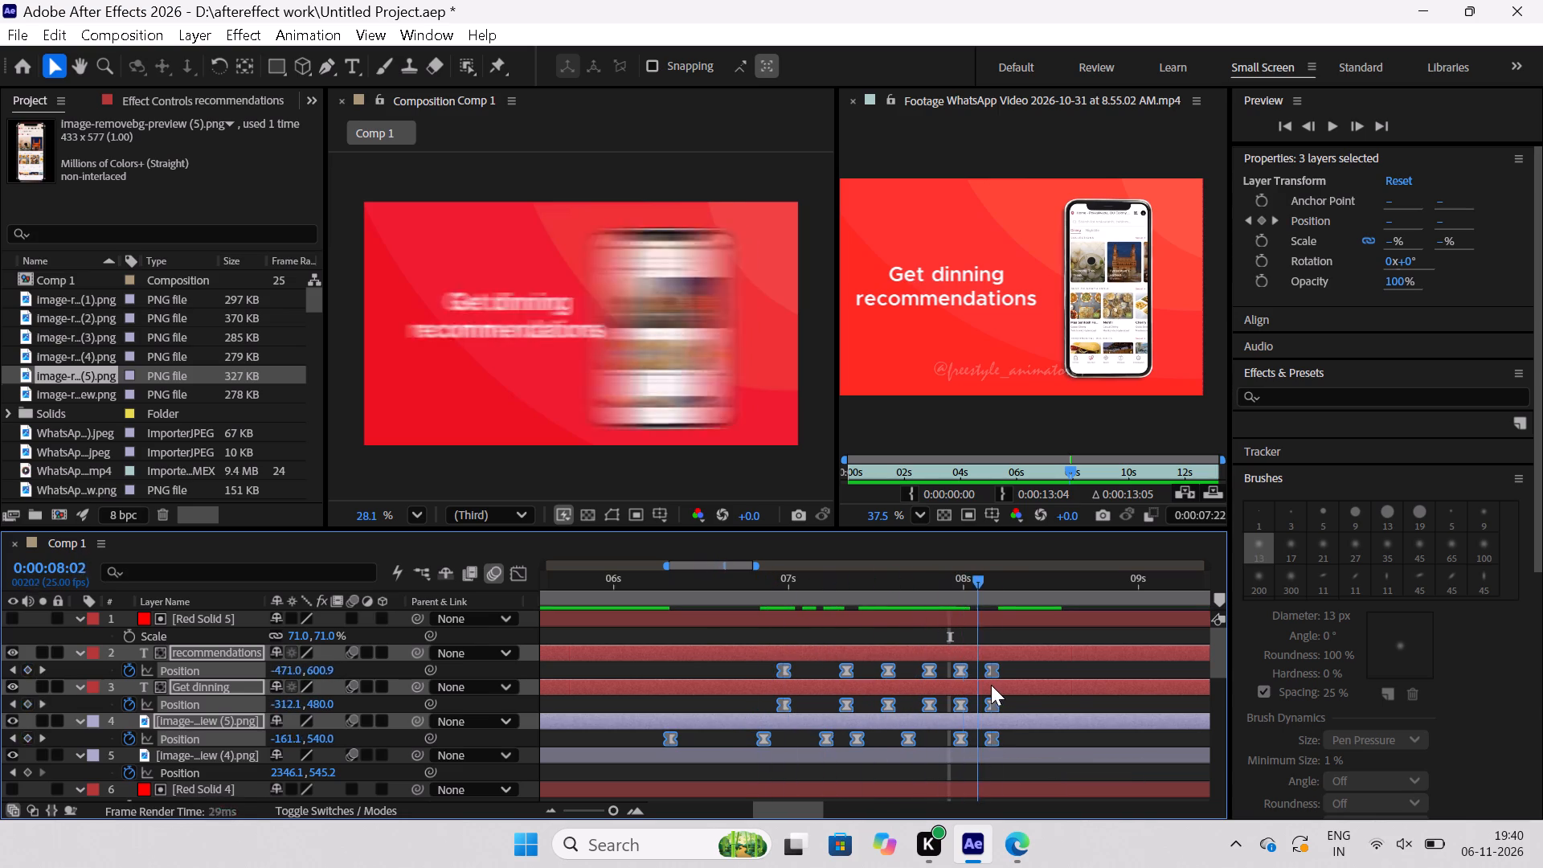
{"action": "left_click_drag", "start_coordinate": [991, 685], "coordinate": [1019, 686]}
Examine the reference video after the caption scene, up to about 9:13, for how the next phone screen appears.
{"action": "scroll", "coordinate": [889, 743], "scroll_direction": "down", "scroll_amount": 6}
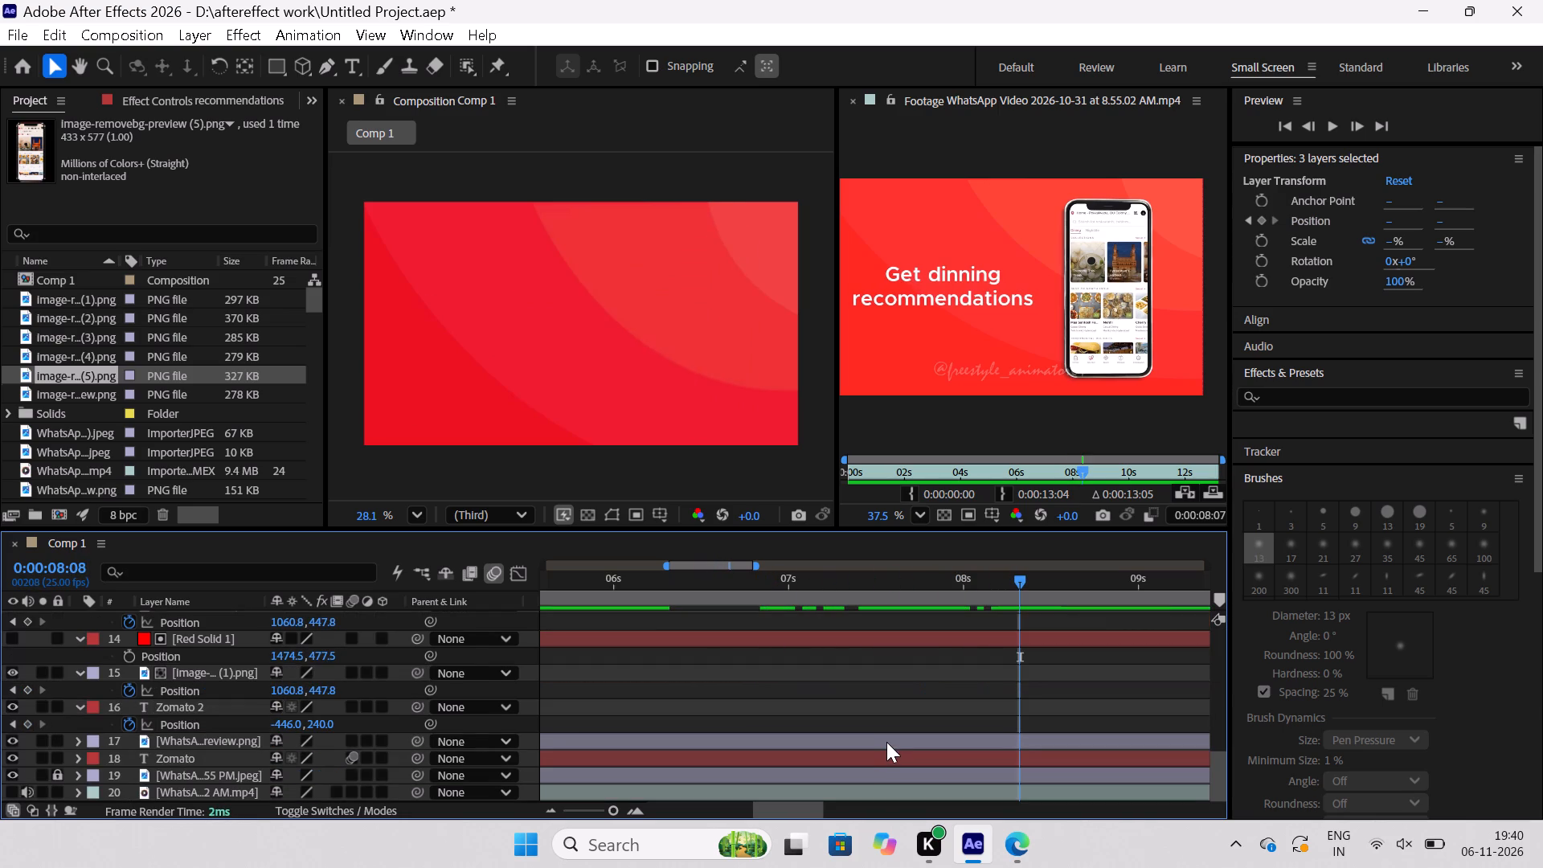
{"action": "scroll", "coordinate": [886, 740], "scroll_direction": "up", "scroll_amount": 6}
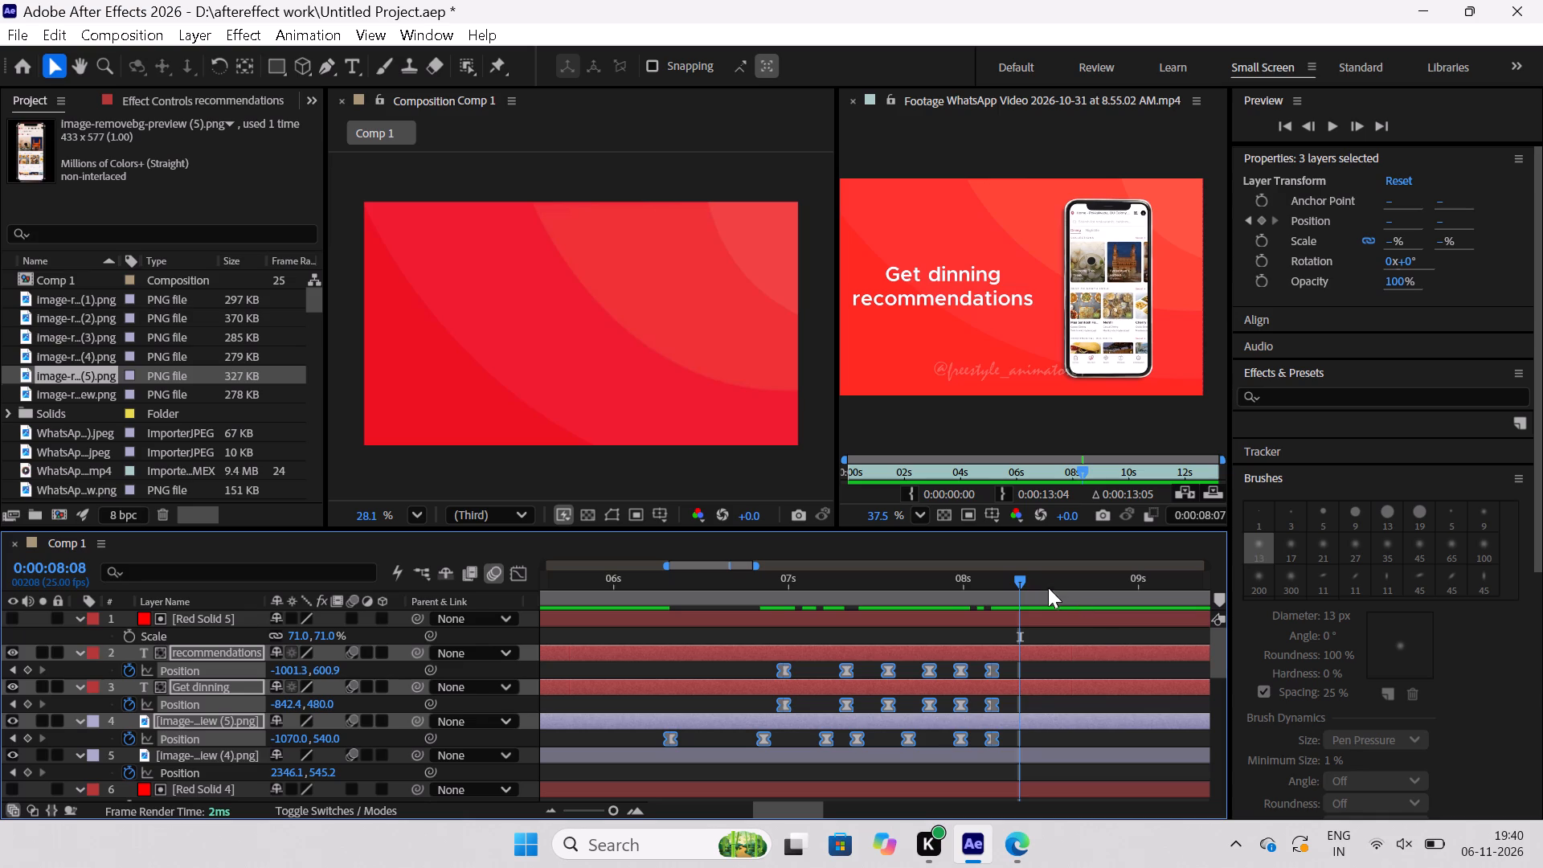
{"action": "left_click_drag", "start_coordinate": [1019, 584], "coordinate": [1021, 603]}
{"action": "left_click_drag", "start_coordinate": [1021, 603], "coordinate": [1015, 608]}
{"action": "left_click_drag", "start_coordinate": [1085, 474], "coordinate": [1107, 491]}
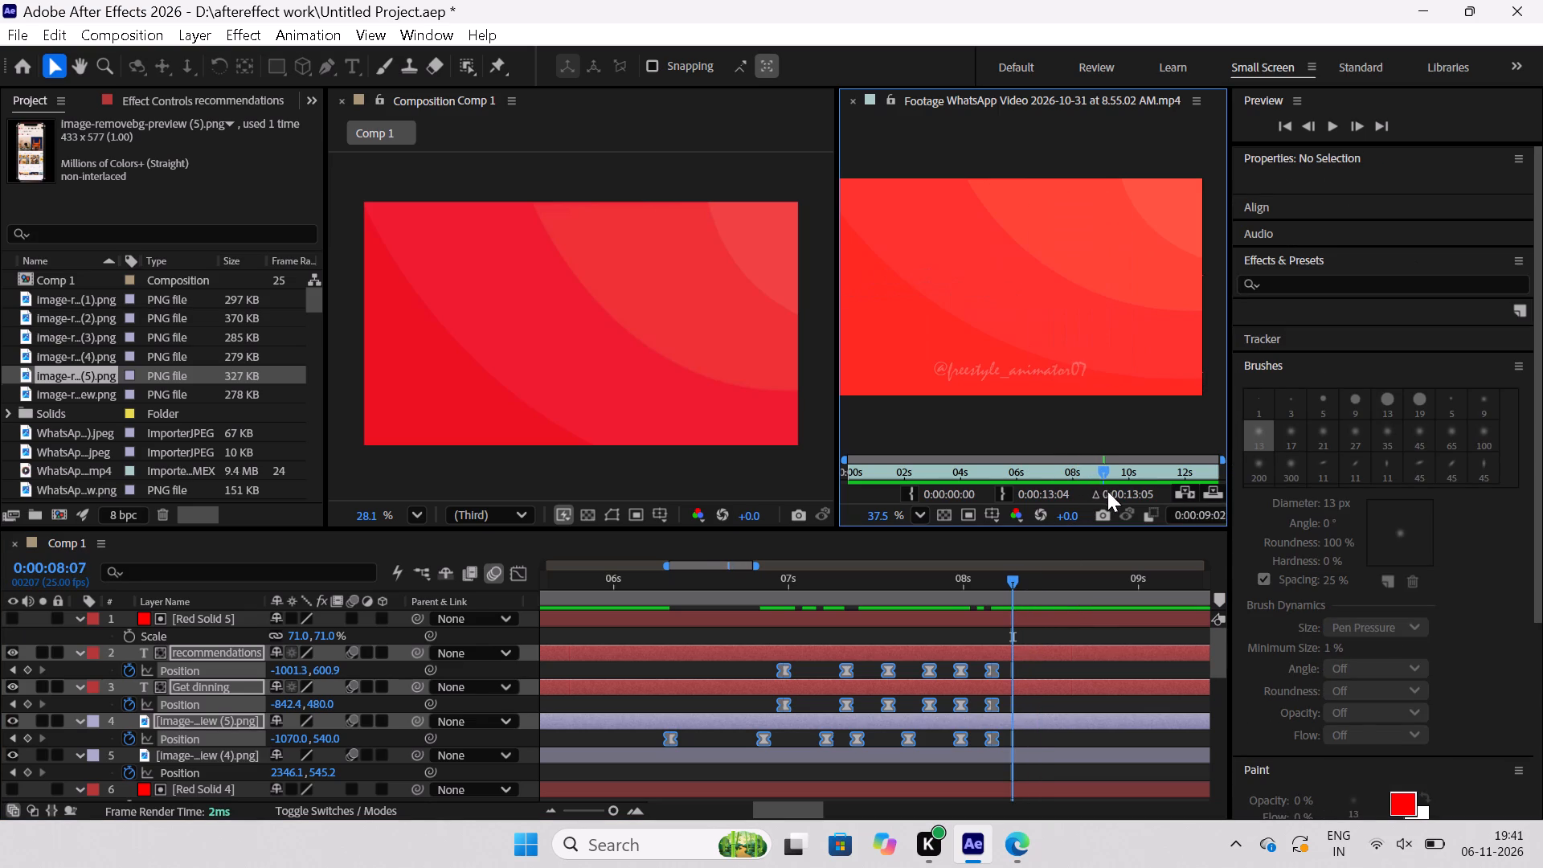
{"action": "left_click_drag", "start_coordinate": [1107, 491], "coordinate": [1119, 502]}
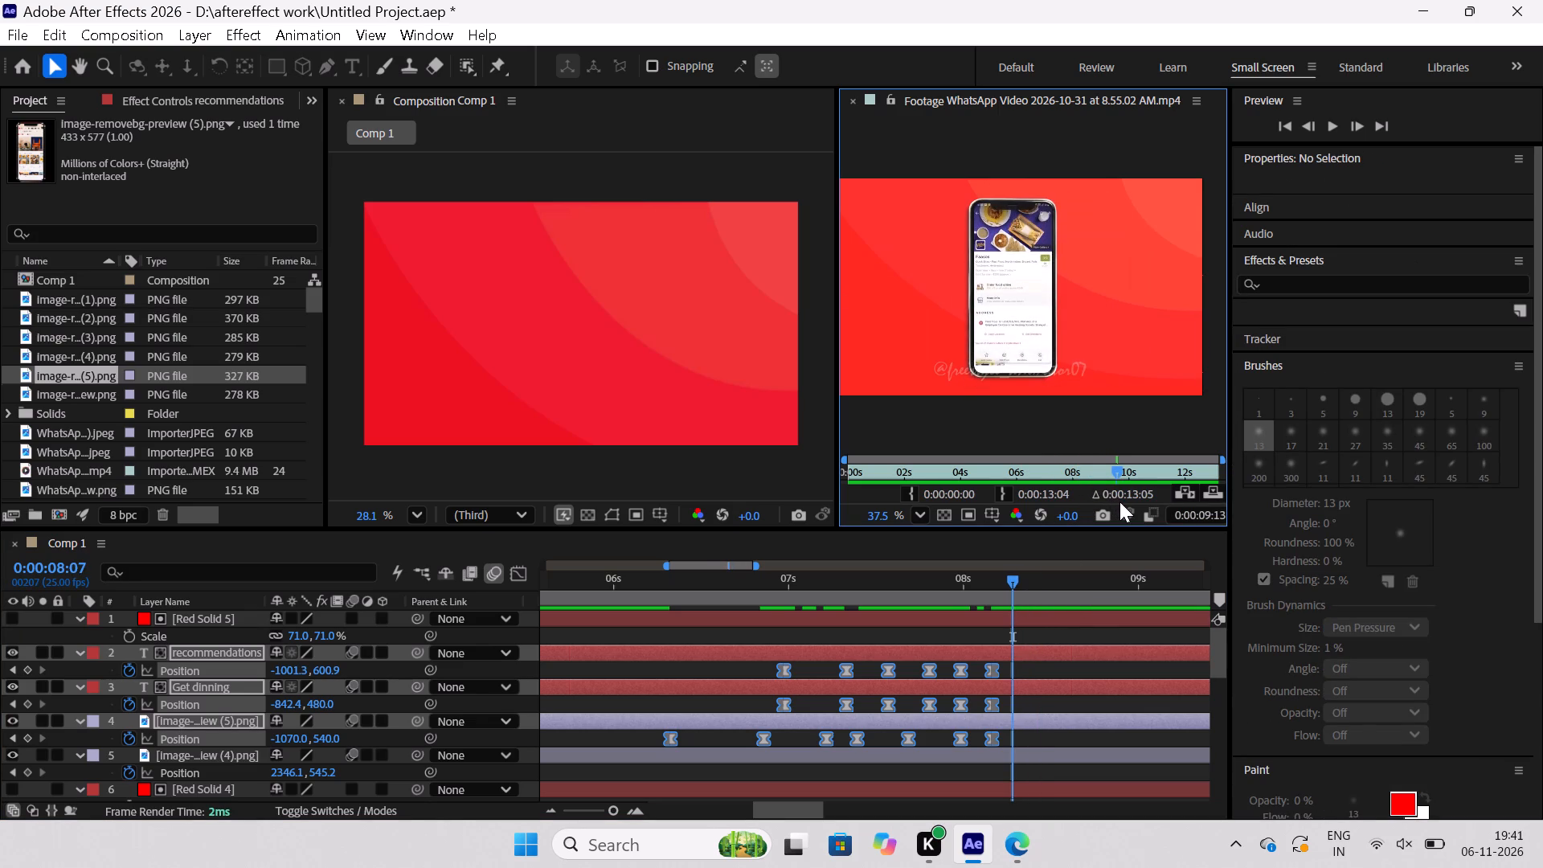
{"action": "left_click_drag", "start_coordinate": [1119, 502], "coordinate": [1116, 502]}
{"action": "scroll", "coordinate": [1045, 322], "scroll_direction": "up", "scroll_amount": 3}
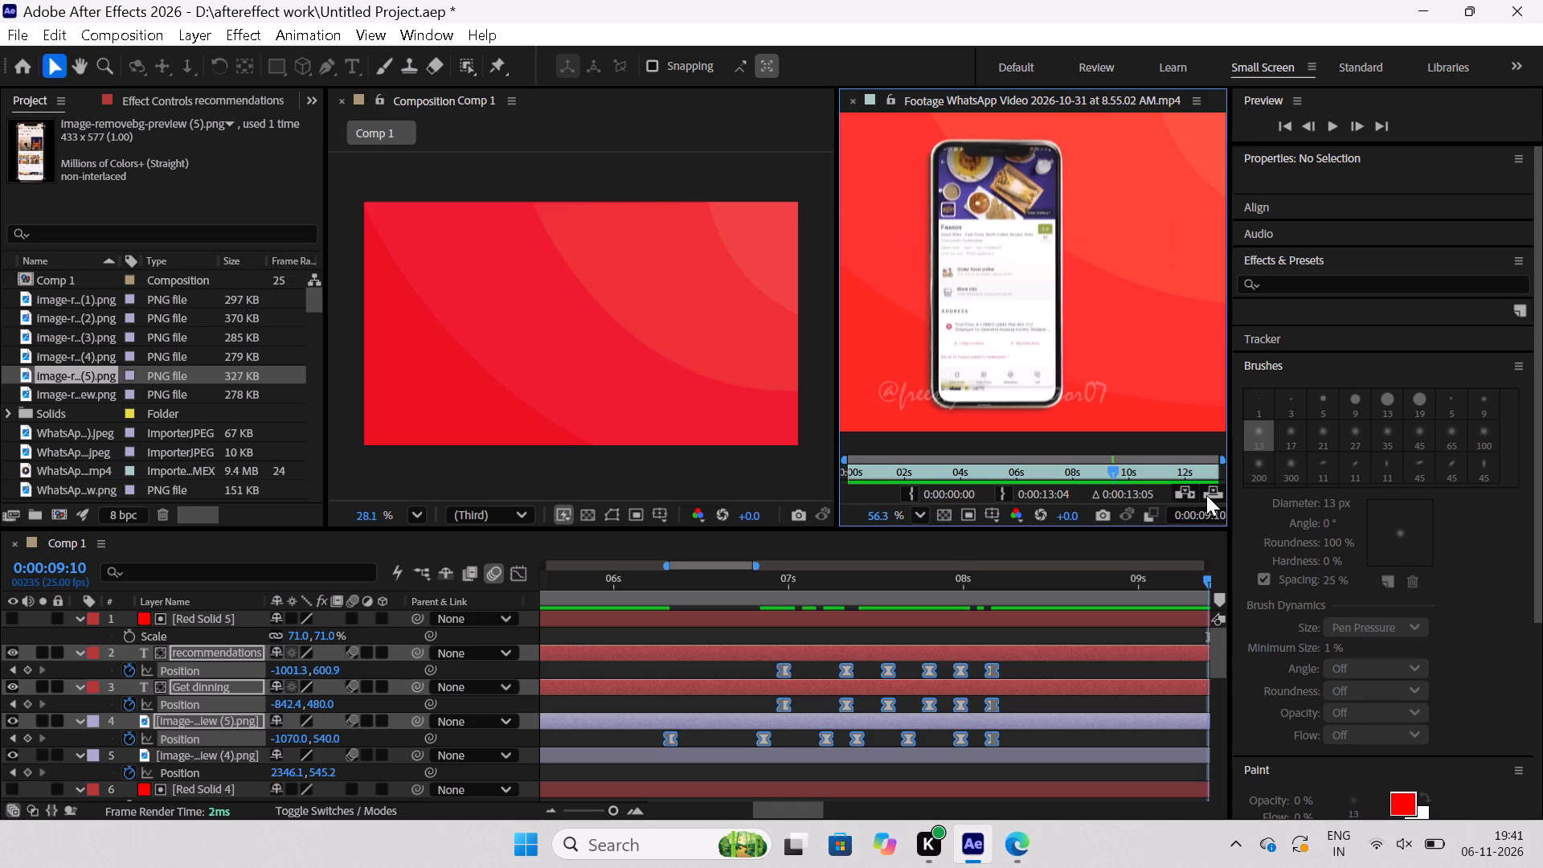
Save the project.
{"action": "key", "text": "ctrl+s"}
Move the composition's current time to 8:08, just after the slide-out, and clear the layer selection.
{"action": "left_click_drag", "start_coordinate": [1205, 581], "coordinate": [971, 640]}
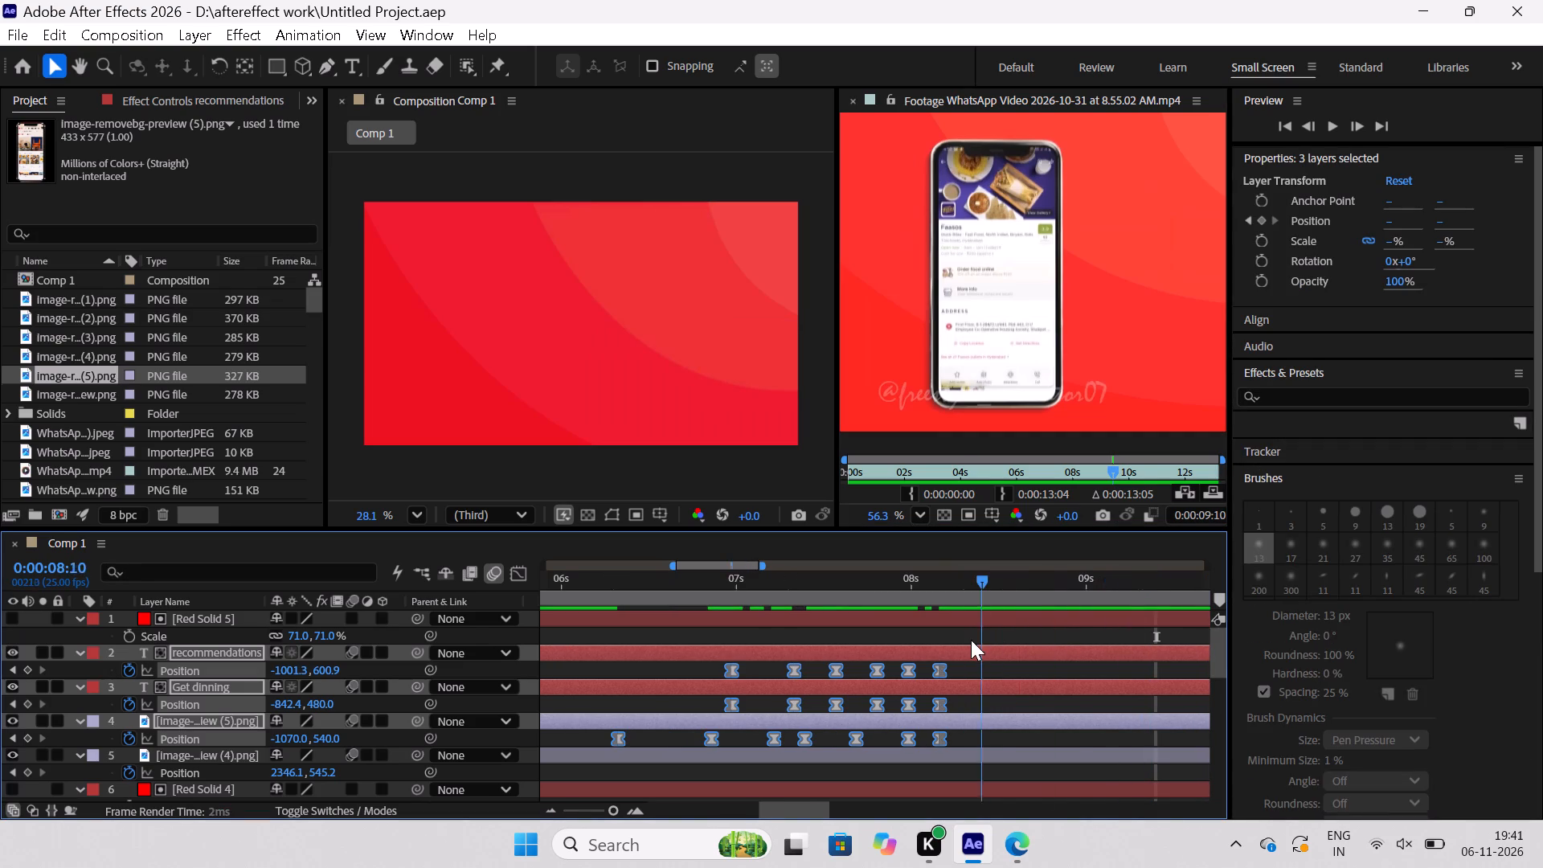
{"action": "left_click_drag", "start_coordinate": [971, 640], "coordinate": [562, 692]}
{"action": "left_click_drag", "start_coordinate": [856, 813], "coordinate": [816, 823]}
{"action": "left_click_drag", "start_coordinate": [936, 580], "coordinate": [890, 587]}
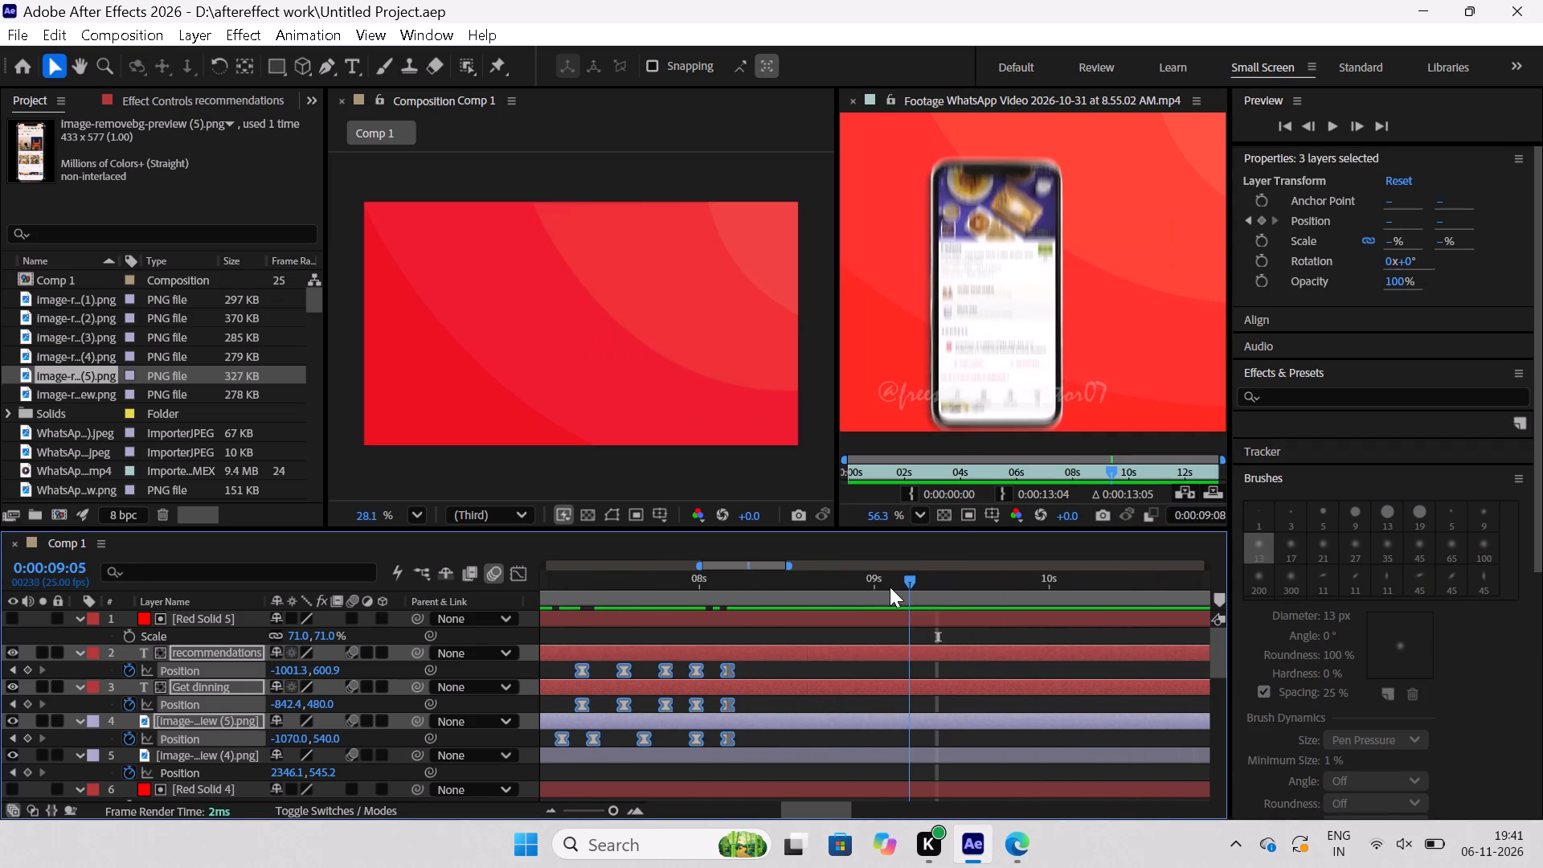
{"action": "left_click_drag", "start_coordinate": [890, 587], "coordinate": [753, 648]}
{"action": "left_click", "coordinate": [810, 635]}
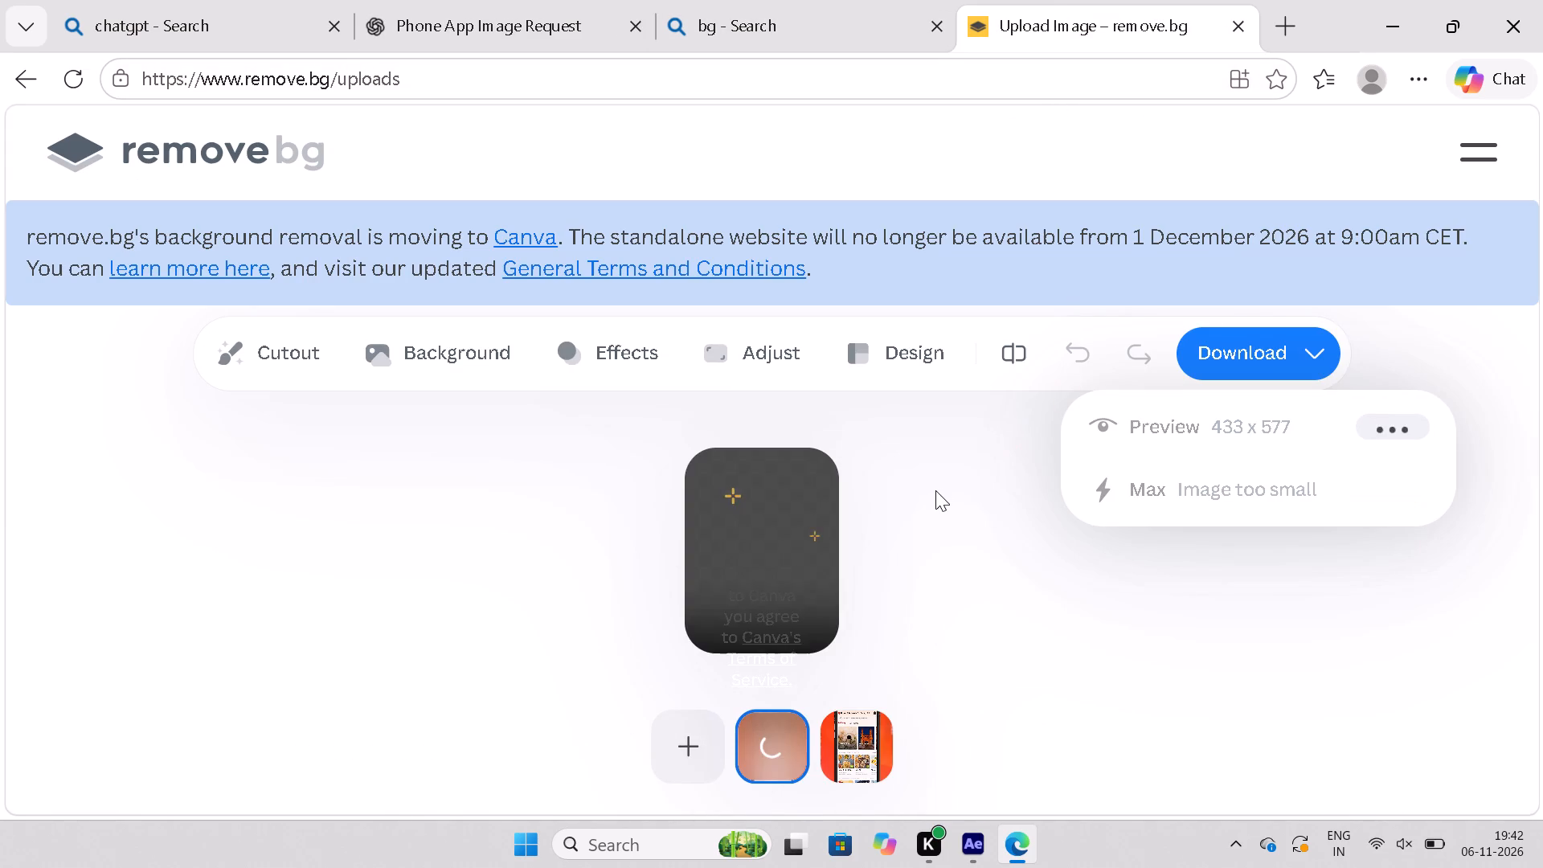
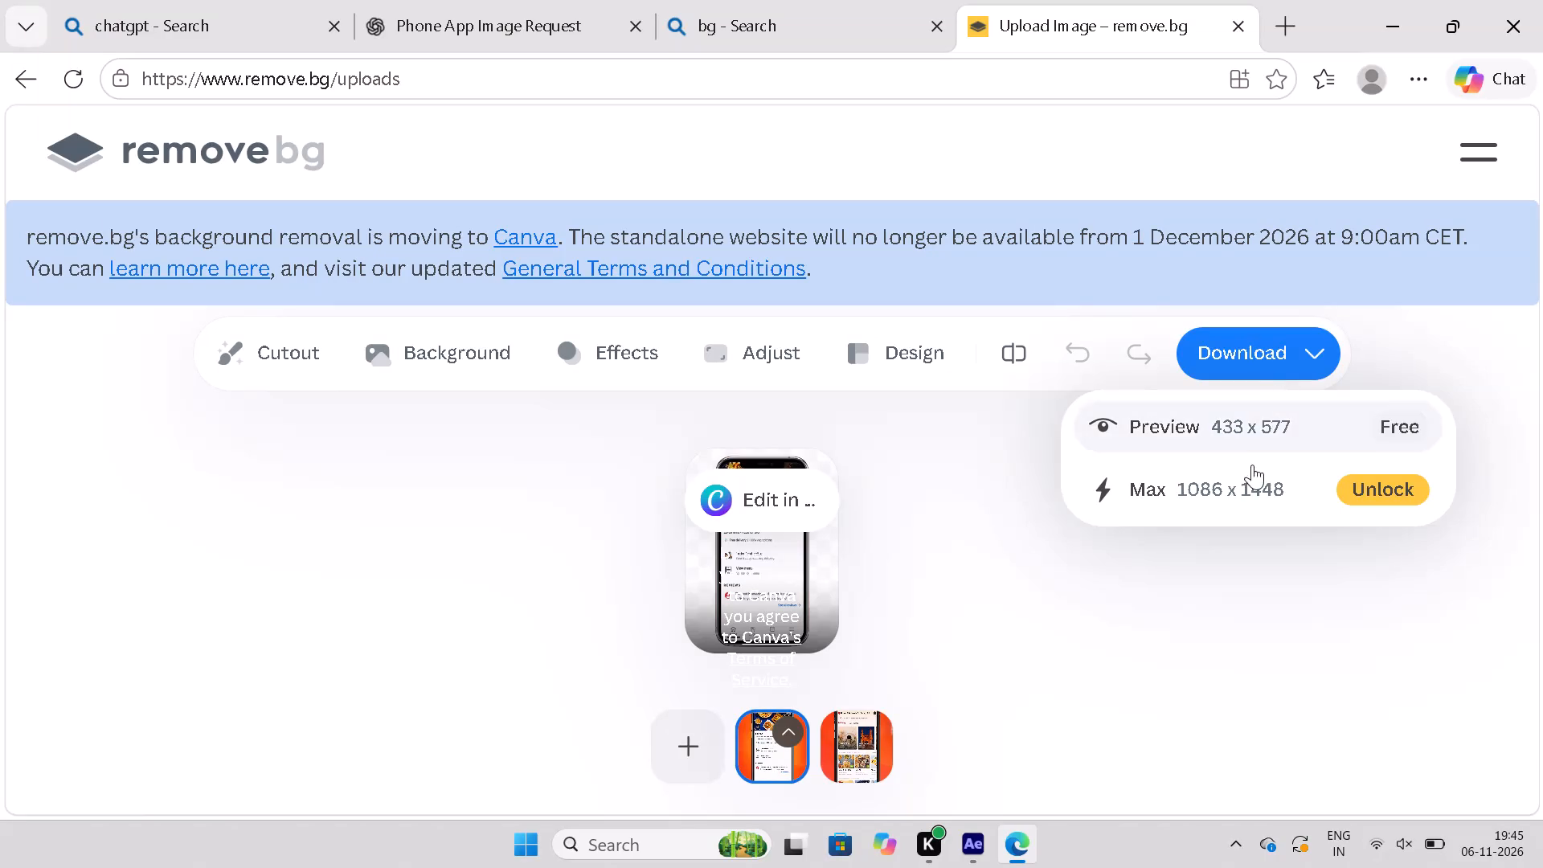
Download the free preview of the "Faasa" phone cutout and import it into the After Effects project.
{"action": "left_click", "coordinate": [1246, 407]}
{"action": "left_click_drag", "start_coordinate": [1134, 226], "coordinate": [960, 579]}
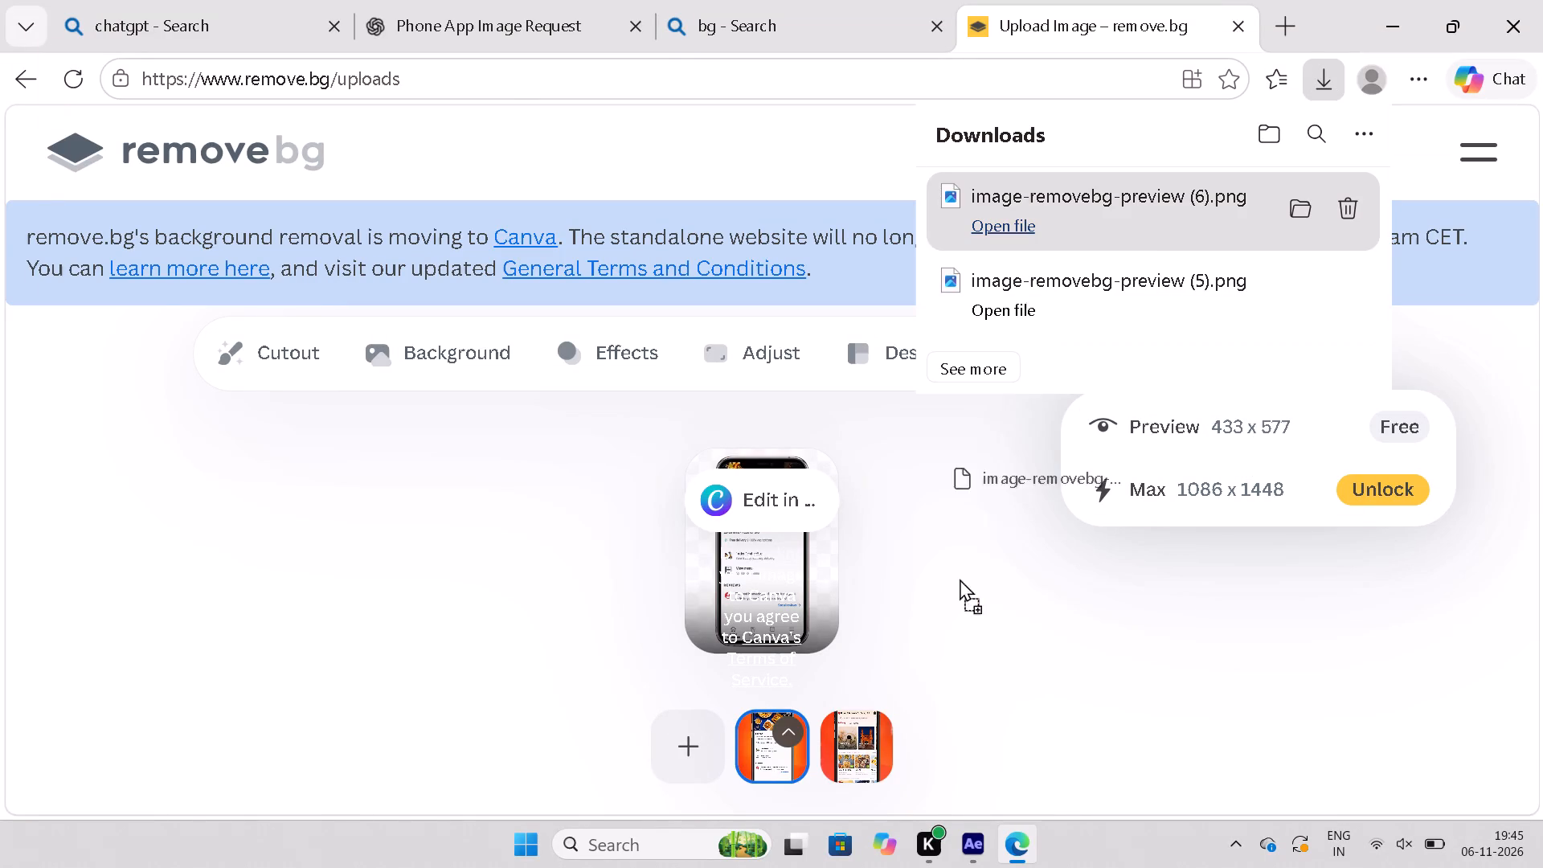
{"action": "left_click_drag", "start_coordinate": [960, 579], "coordinate": [97, 322]}
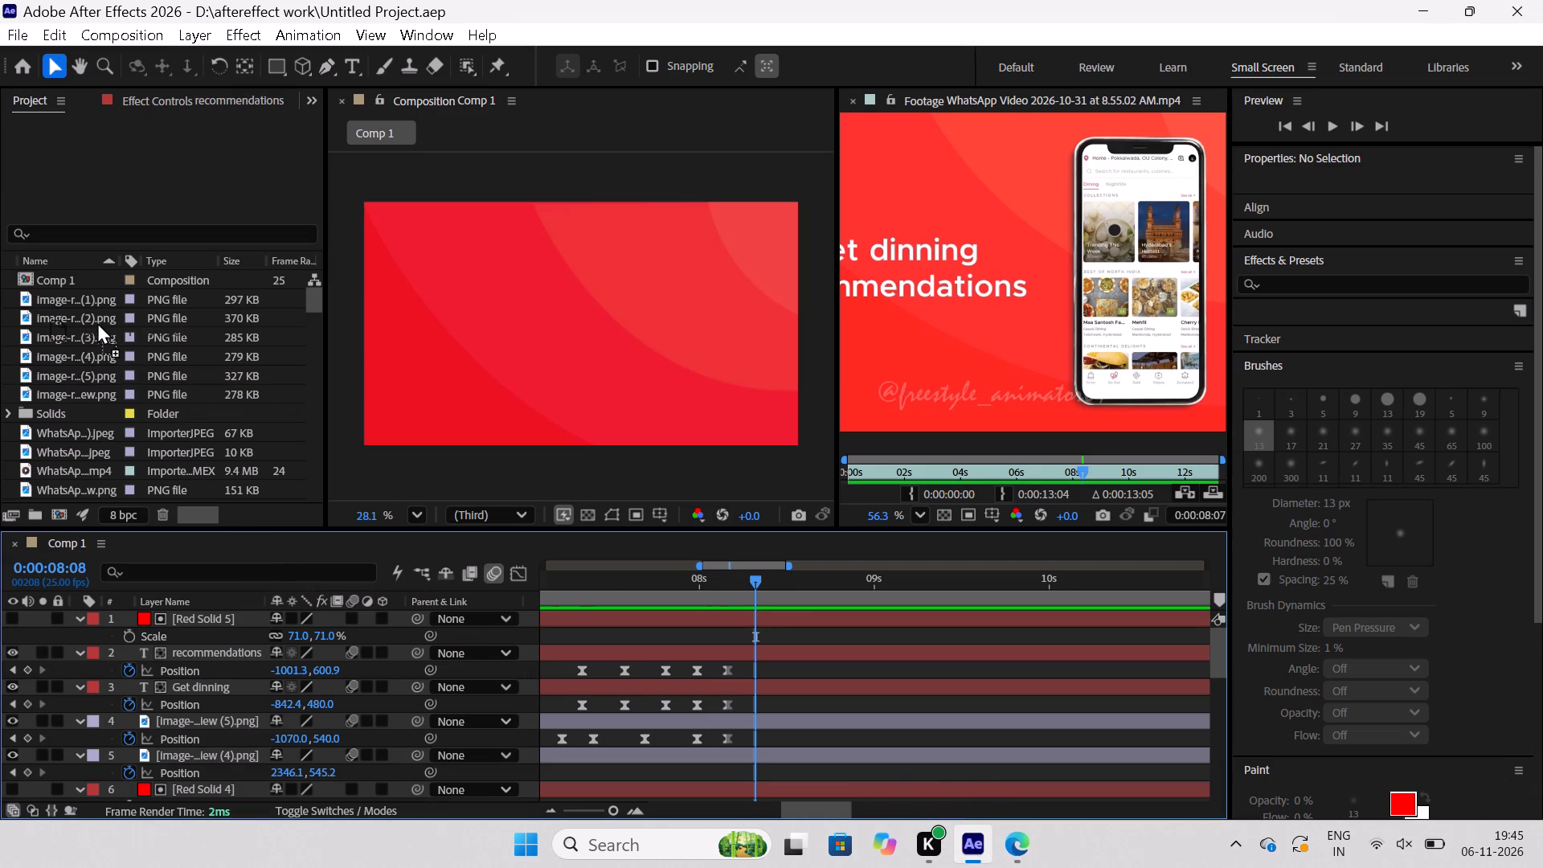
{"action": "left_click_drag", "start_coordinate": [97, 322], "coordinate": [113, 349]}
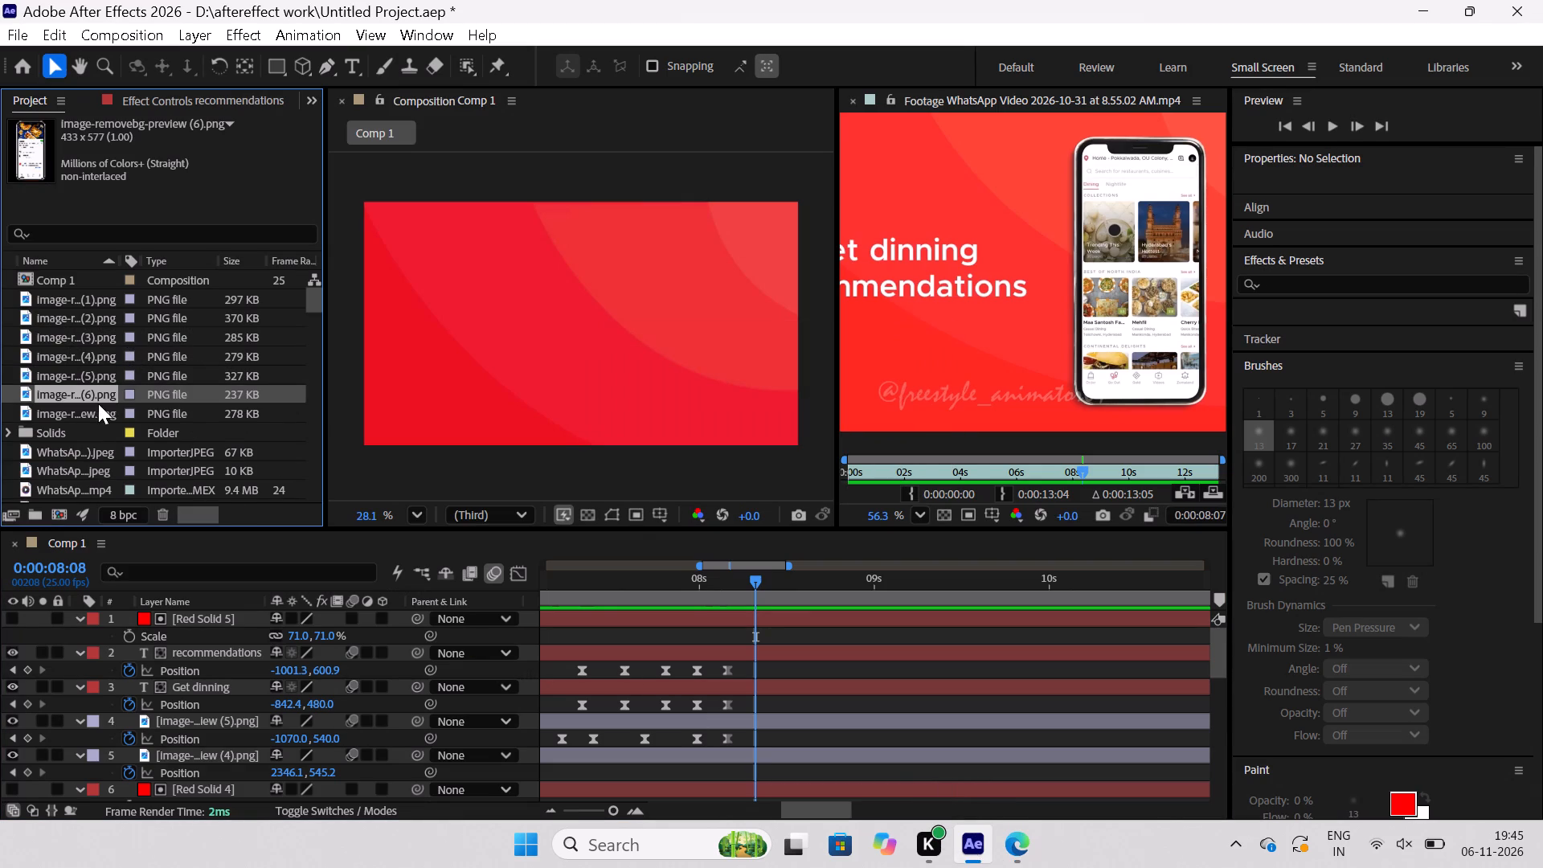
Add the "Faasa" phone image to Comp 1 as the top layer and scale it to 176%.
{"action": "left_click_drag", "start_coordinate": [98, 393], "coordinate": [227, 617]}
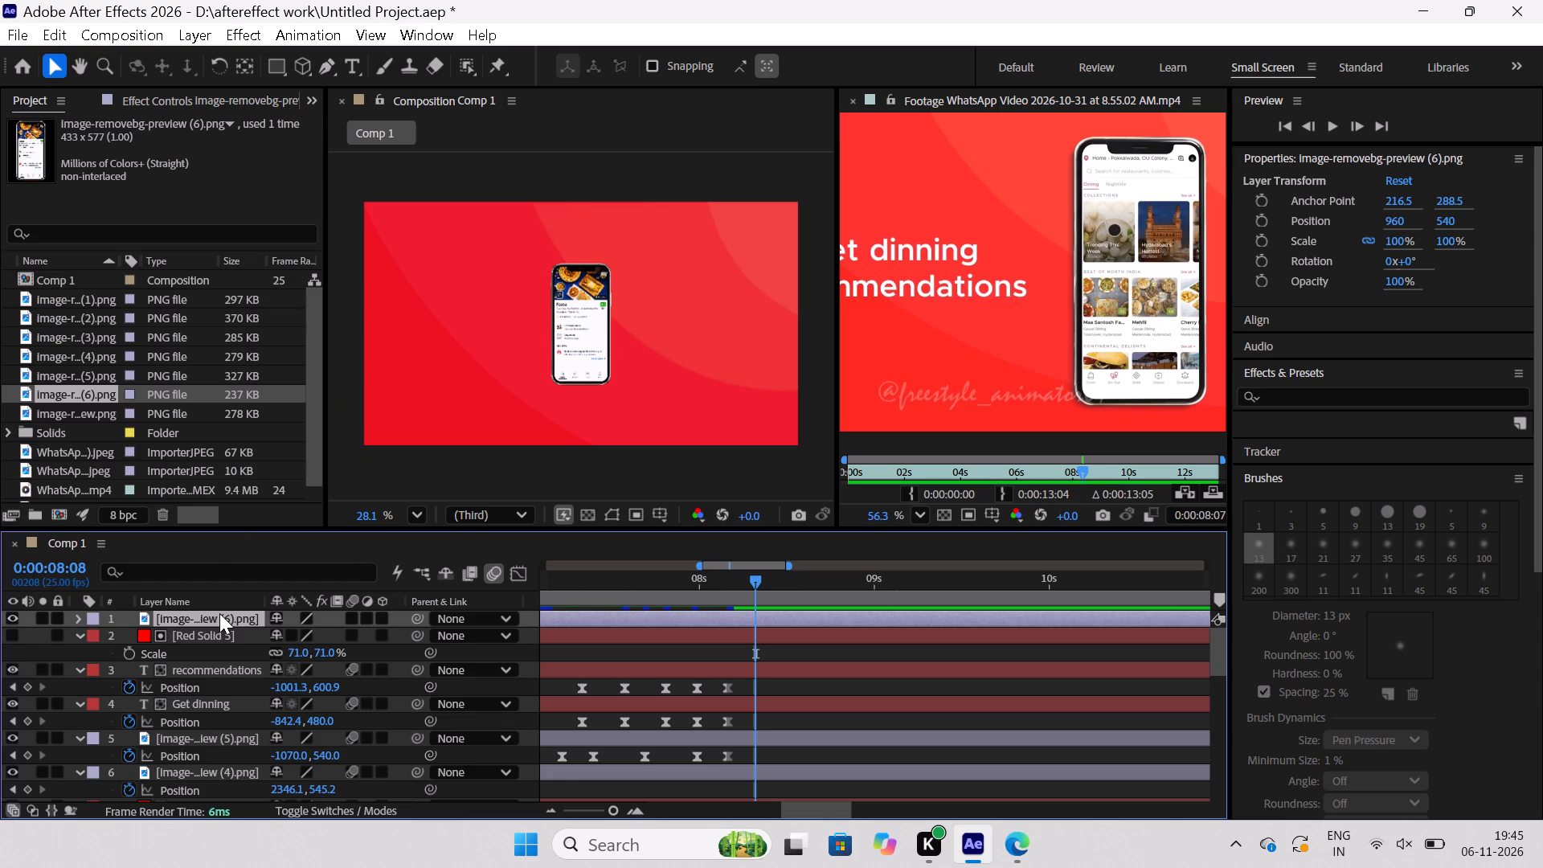
{"action": "key", "text": "s"}
{"action": "left_click_drag", "start_coordinate": [297, 632], "coordinate": [318, 638]}
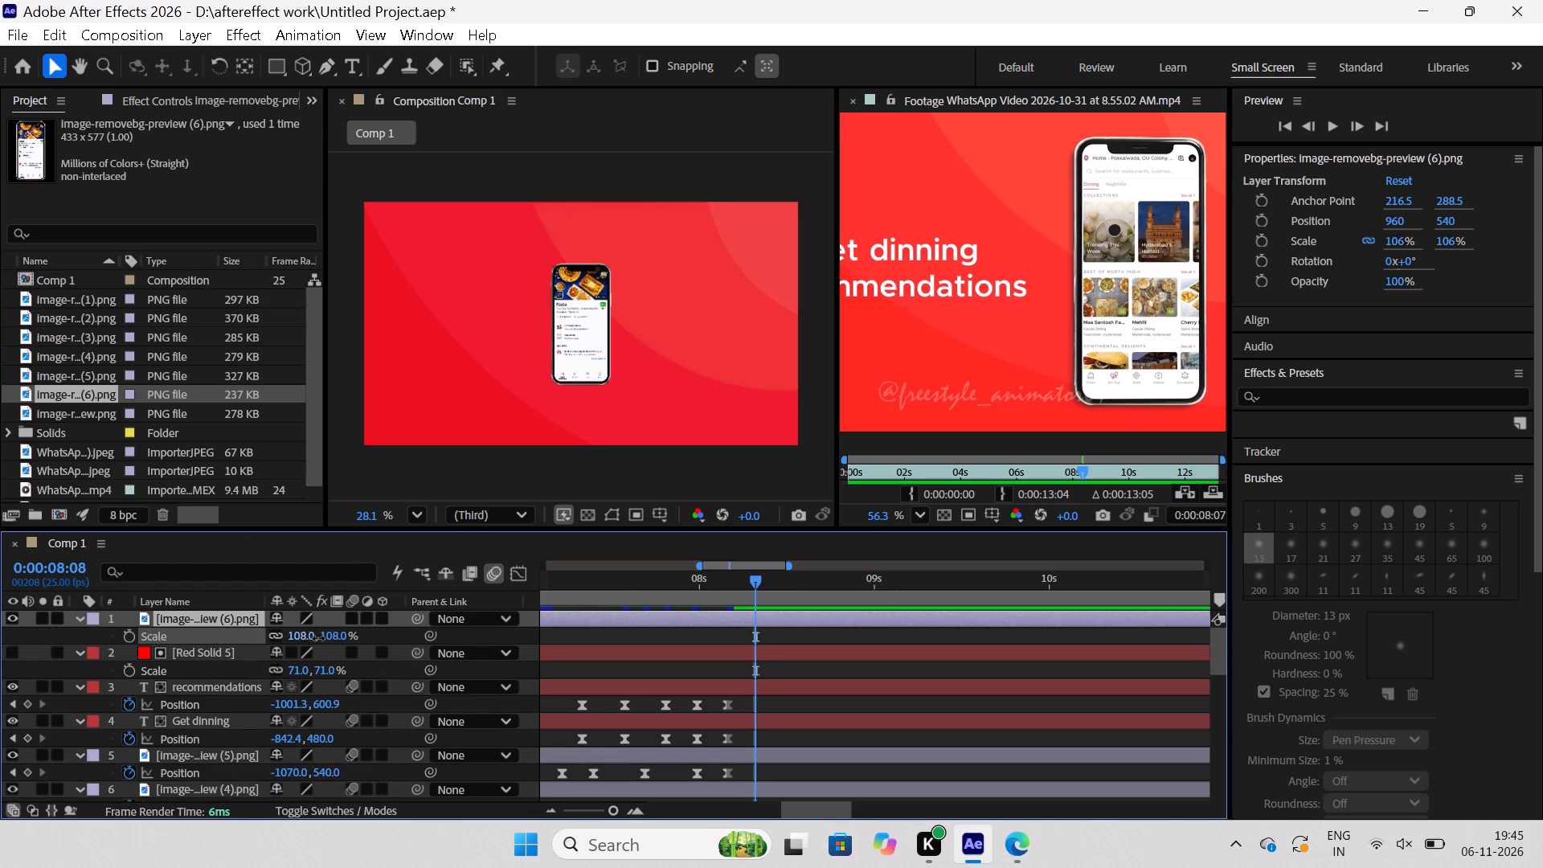
{"action": "left_click_drag", "start_coordinate": [318, 638], "coordinate": [393, 652]}
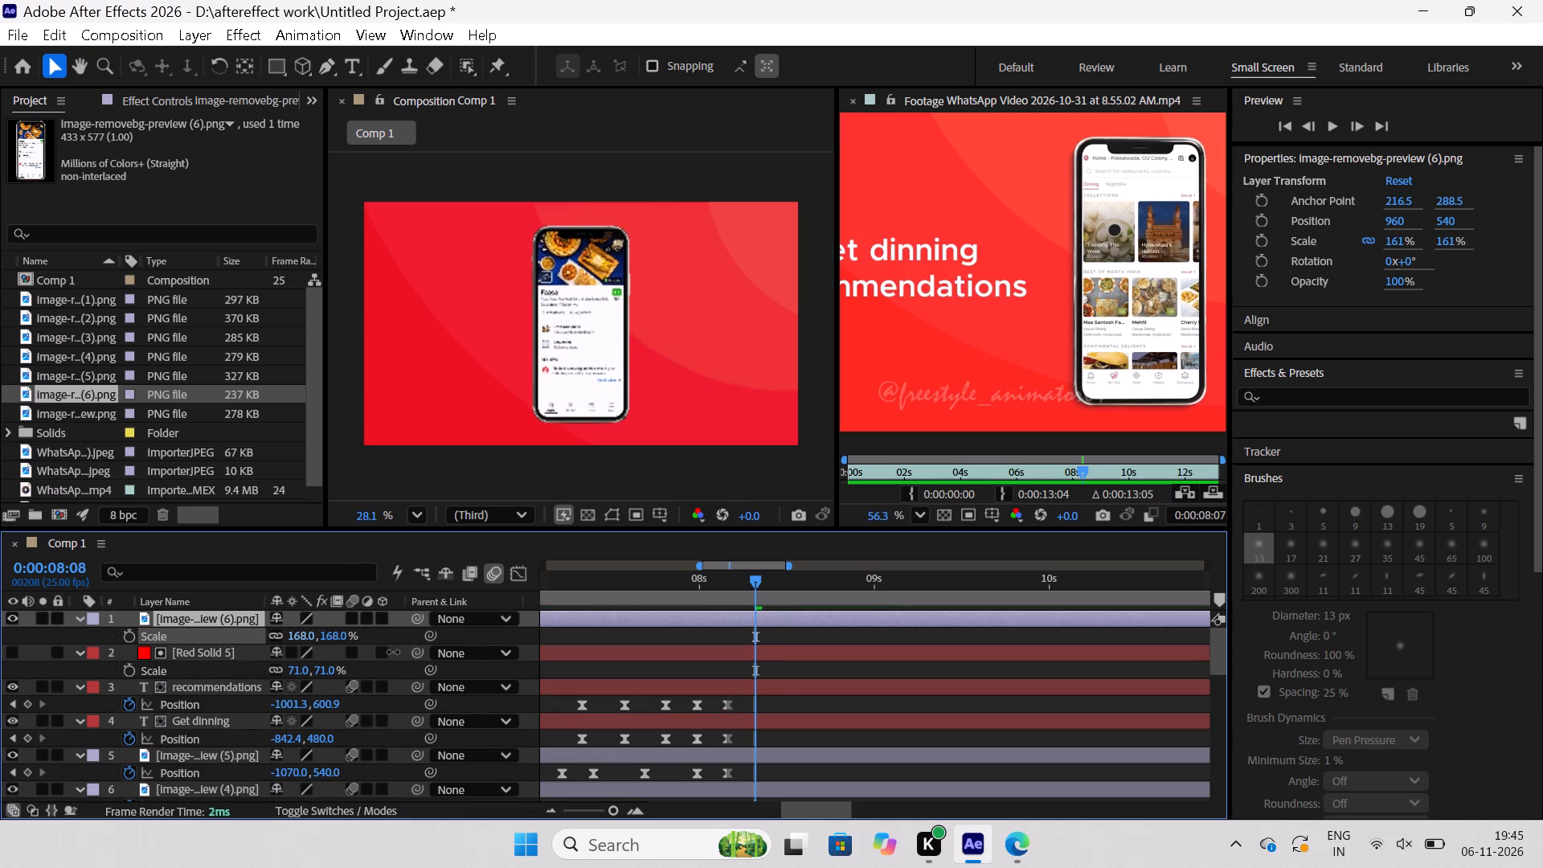
{"action": "left_click_drag", "start_coordinate": [393, 652], "coordinate": [370, 649]}
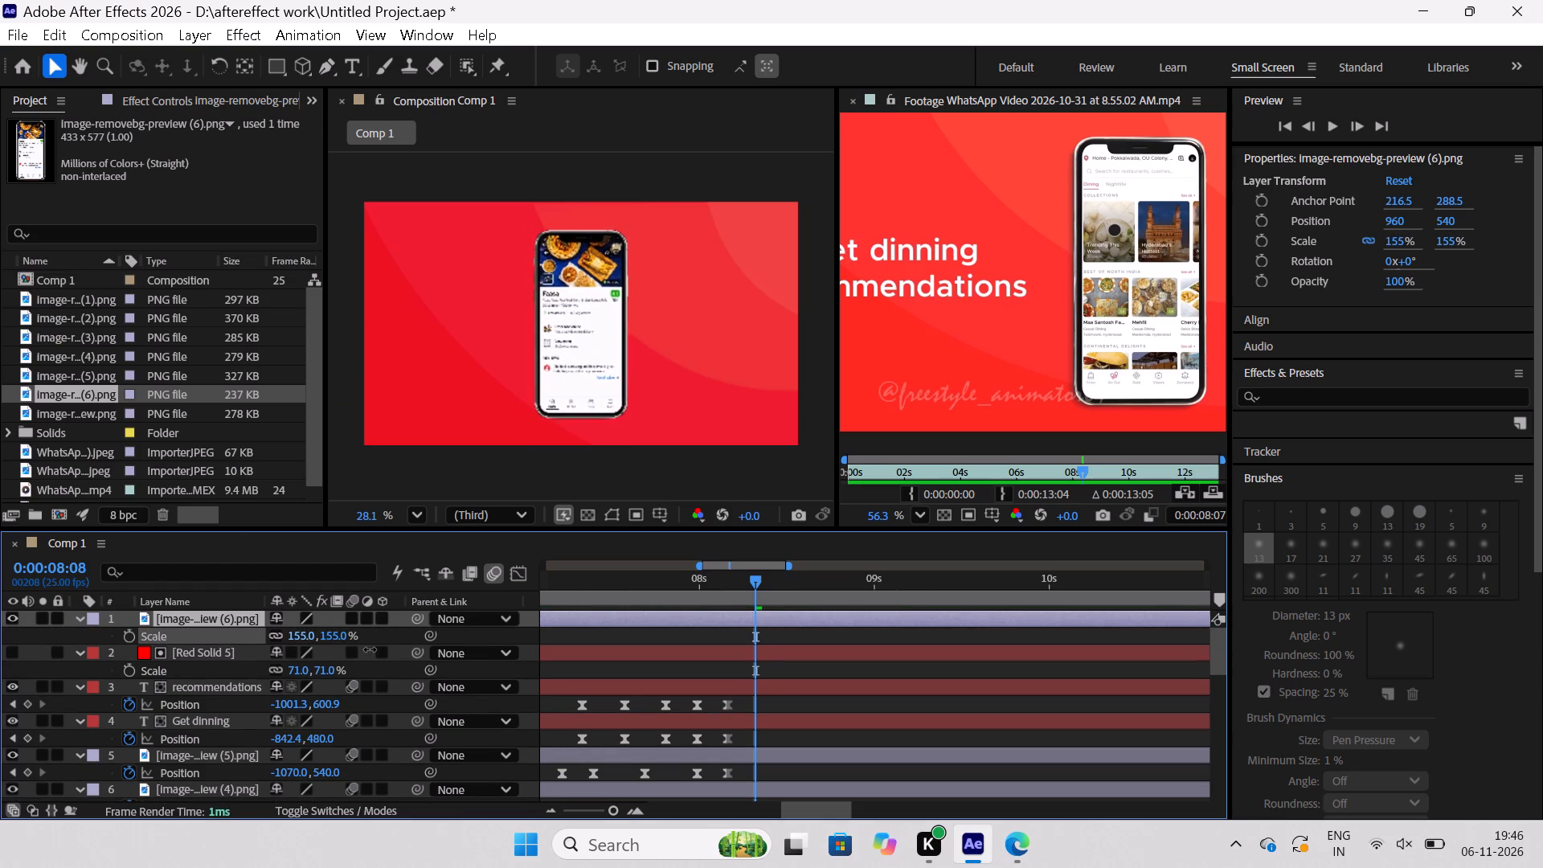
{"action": "left_click_drag", "start_coordinate": [370, 649], "coordinate": [397, 652]}
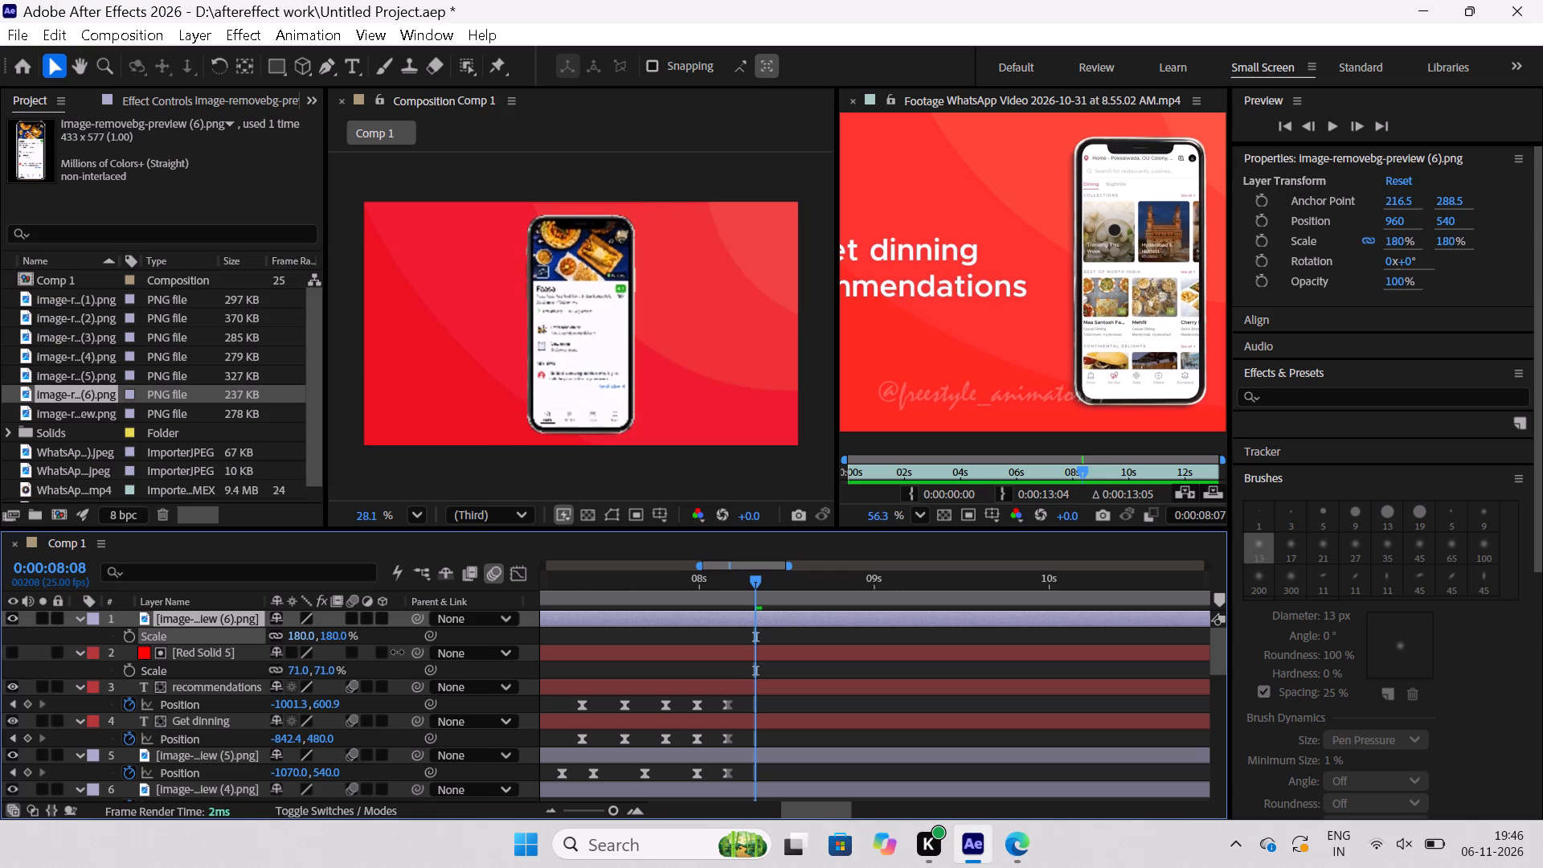
{"action": "left_click_drag", "start_coordinate": [397, 652], "coordinate": [394, 652]}
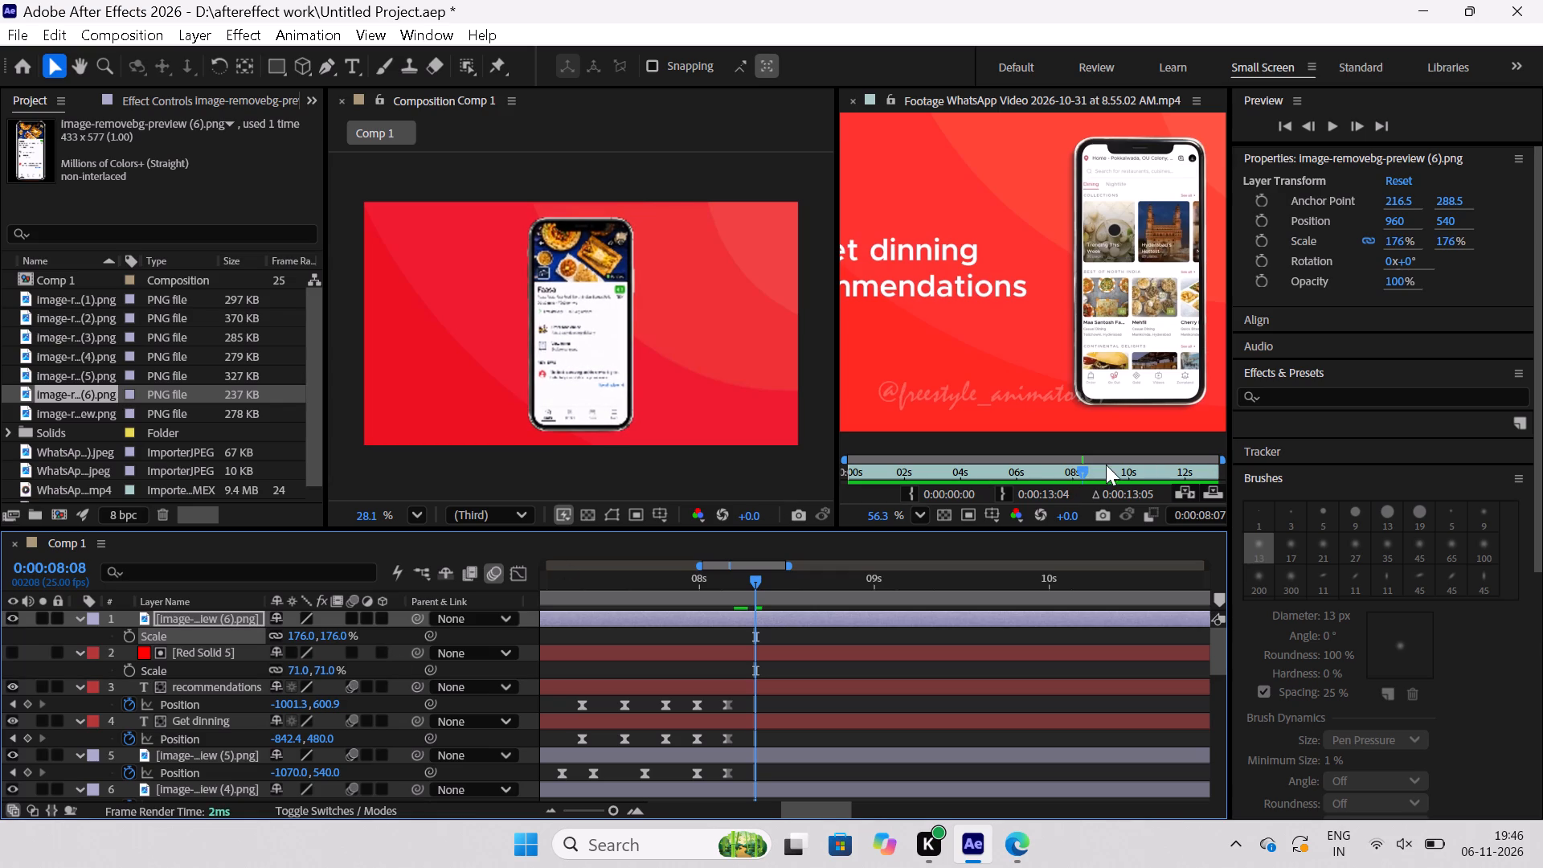
Following the reference, move the "Faasa" phone below the frame to position 960, 1600 and set a starting Position keyframe at 8:10.
{"action": "left_click_drag", "start_coordinate": [1083, 465], "coordinate": [1091, 476]}
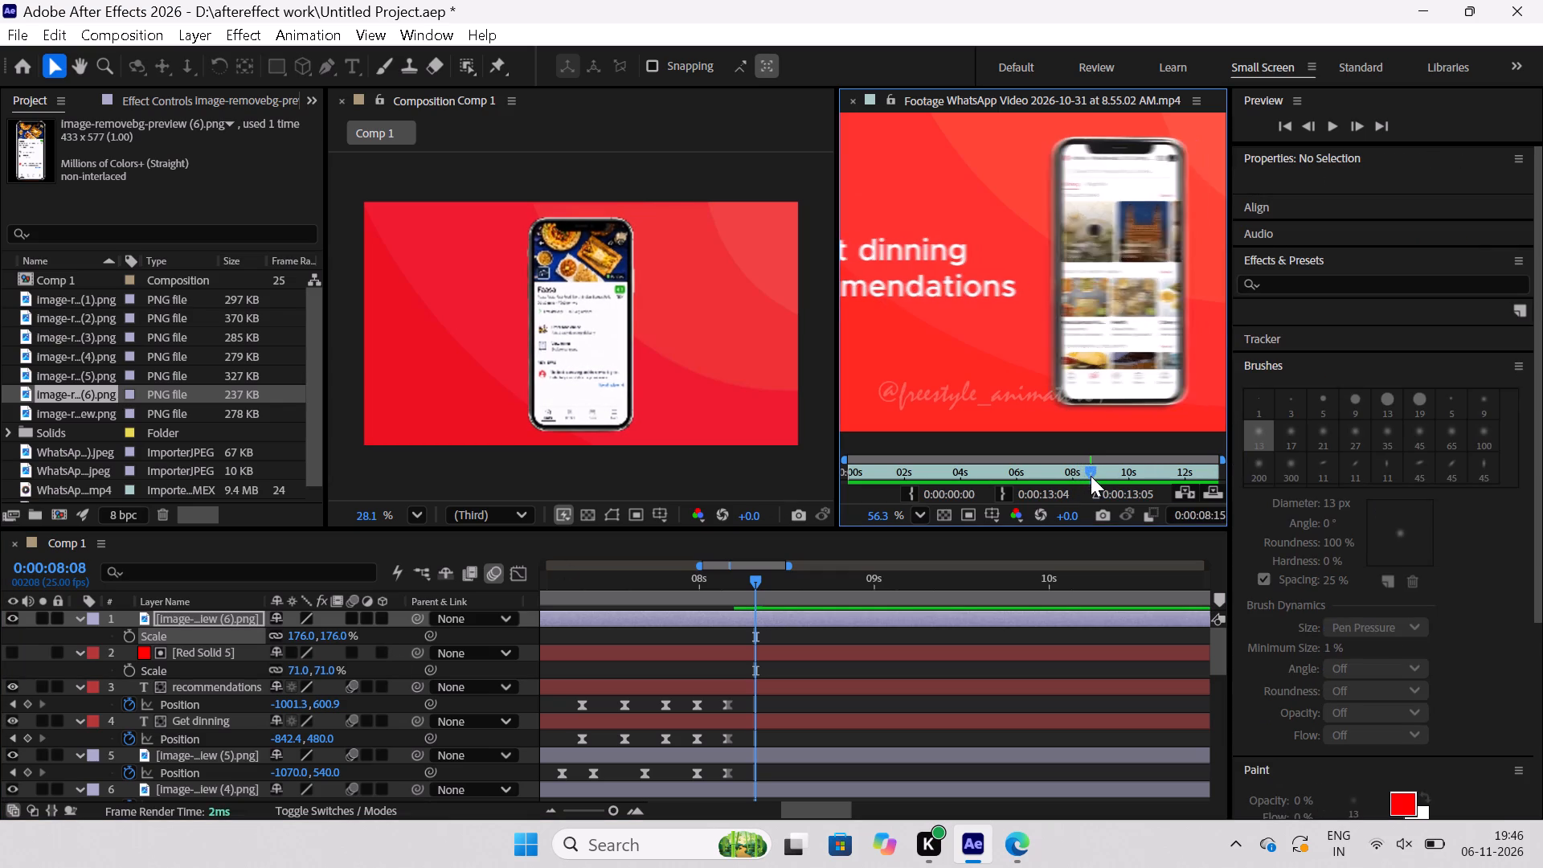
{"action": "left_click_drag", "start_coordinate": [1091, 476], "coordinate": [1112, 493]}
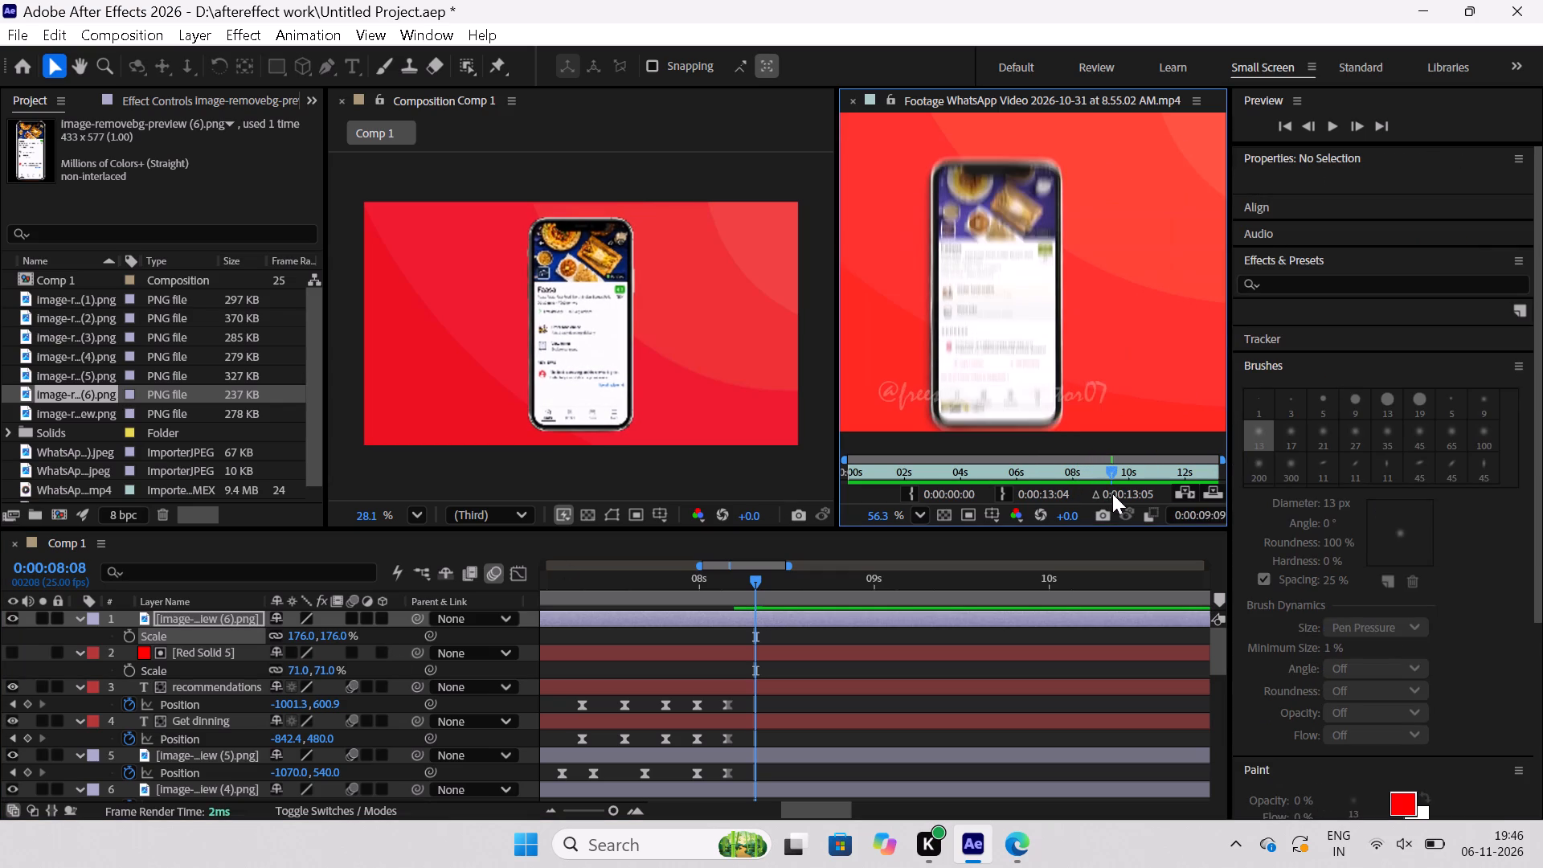
{"action": "left_click_drag", "start_coordinate": [1112, 493], "coordinate": [1115, 494]}
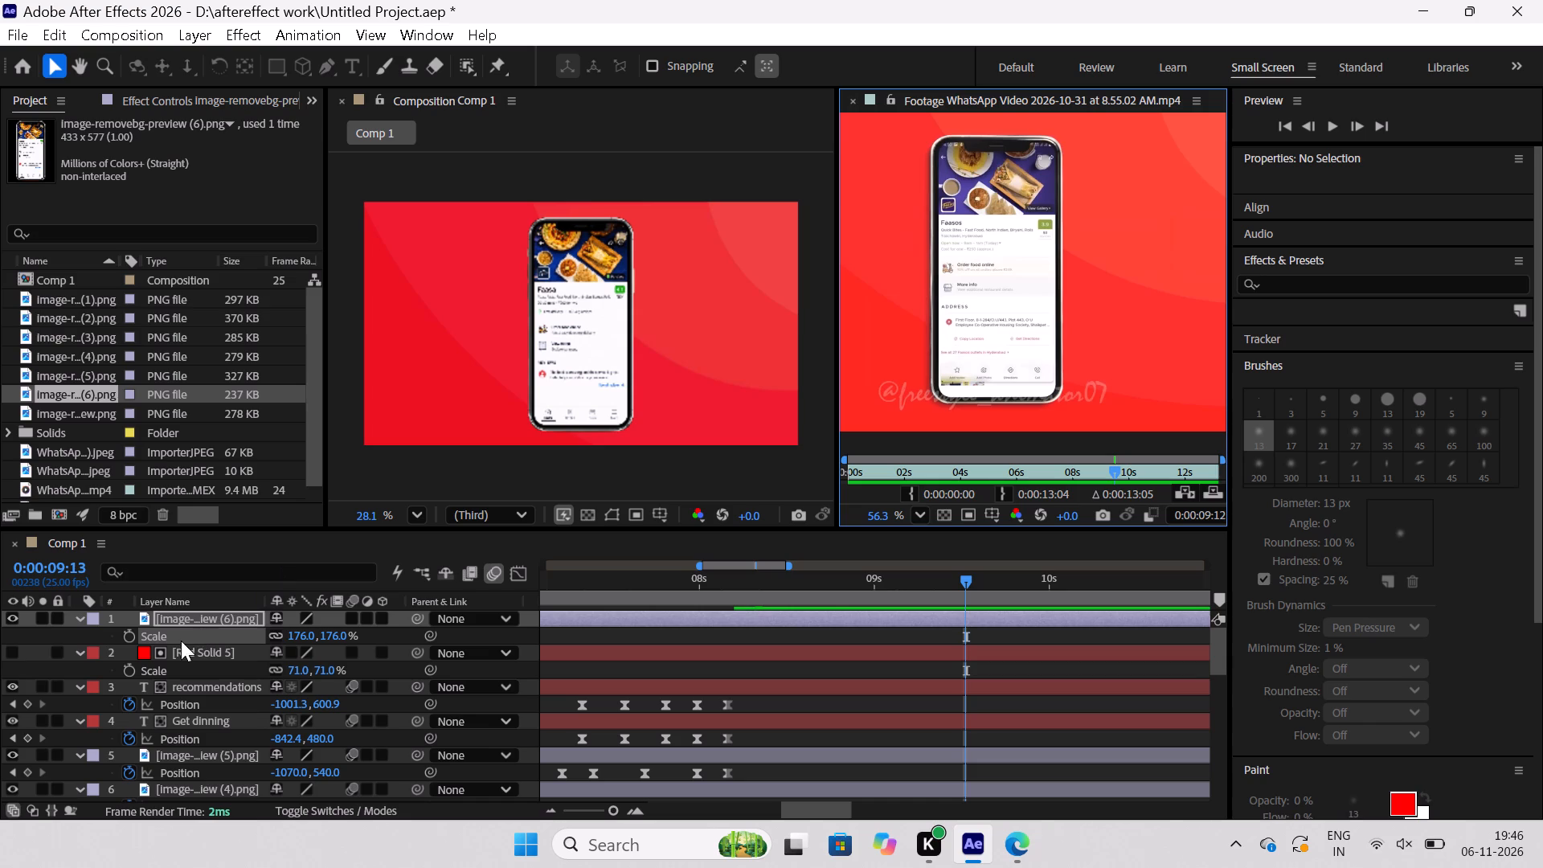
{"action": "key", "text": "p"}
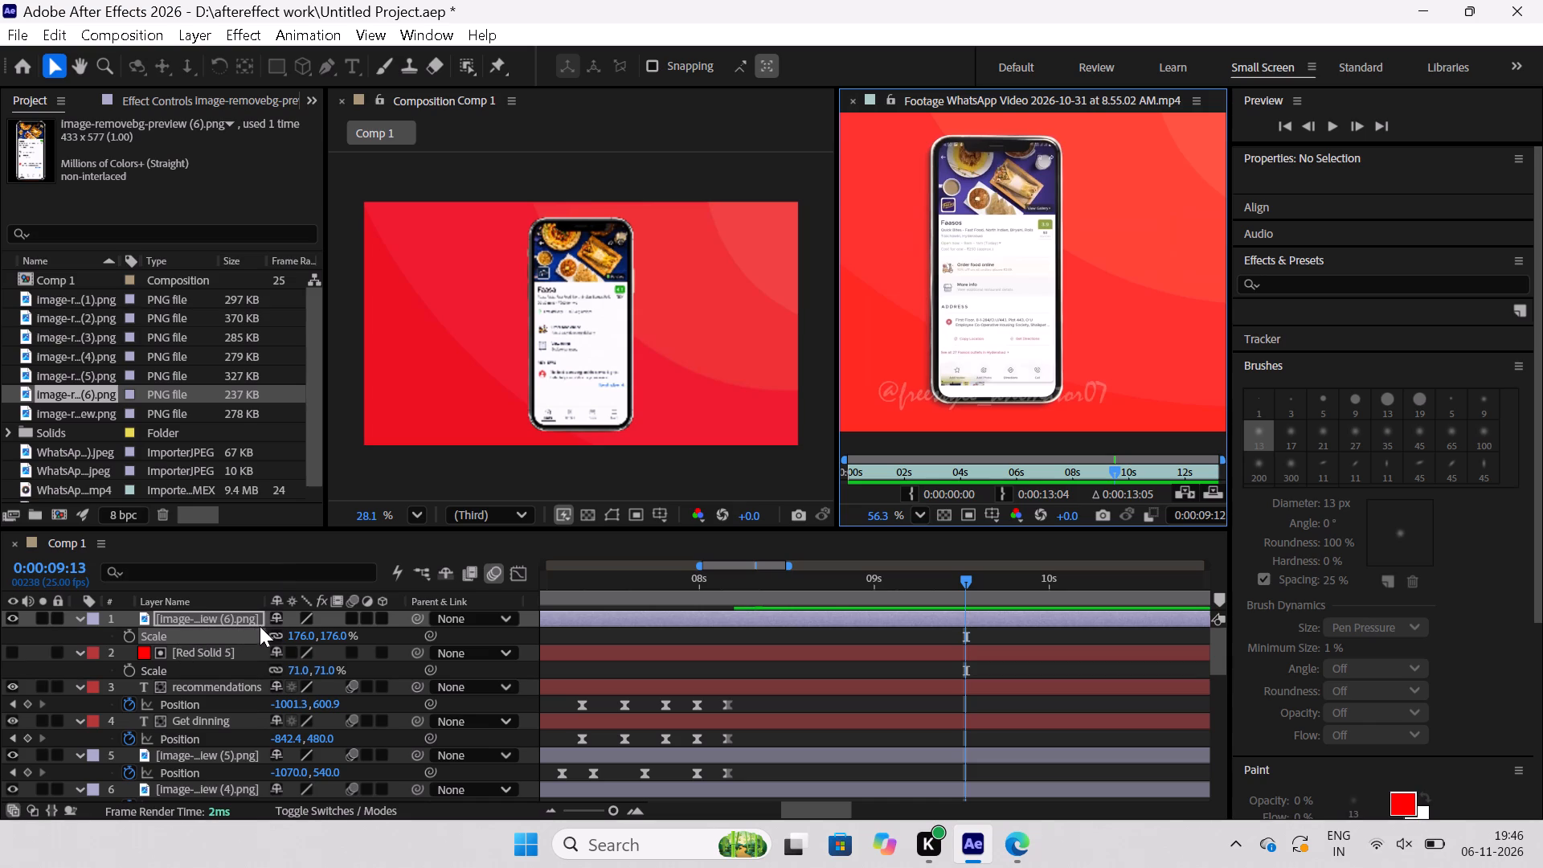
{"action": "left_click", "coordinate": [252, 621]}
{"action": "key", "text": "p"}
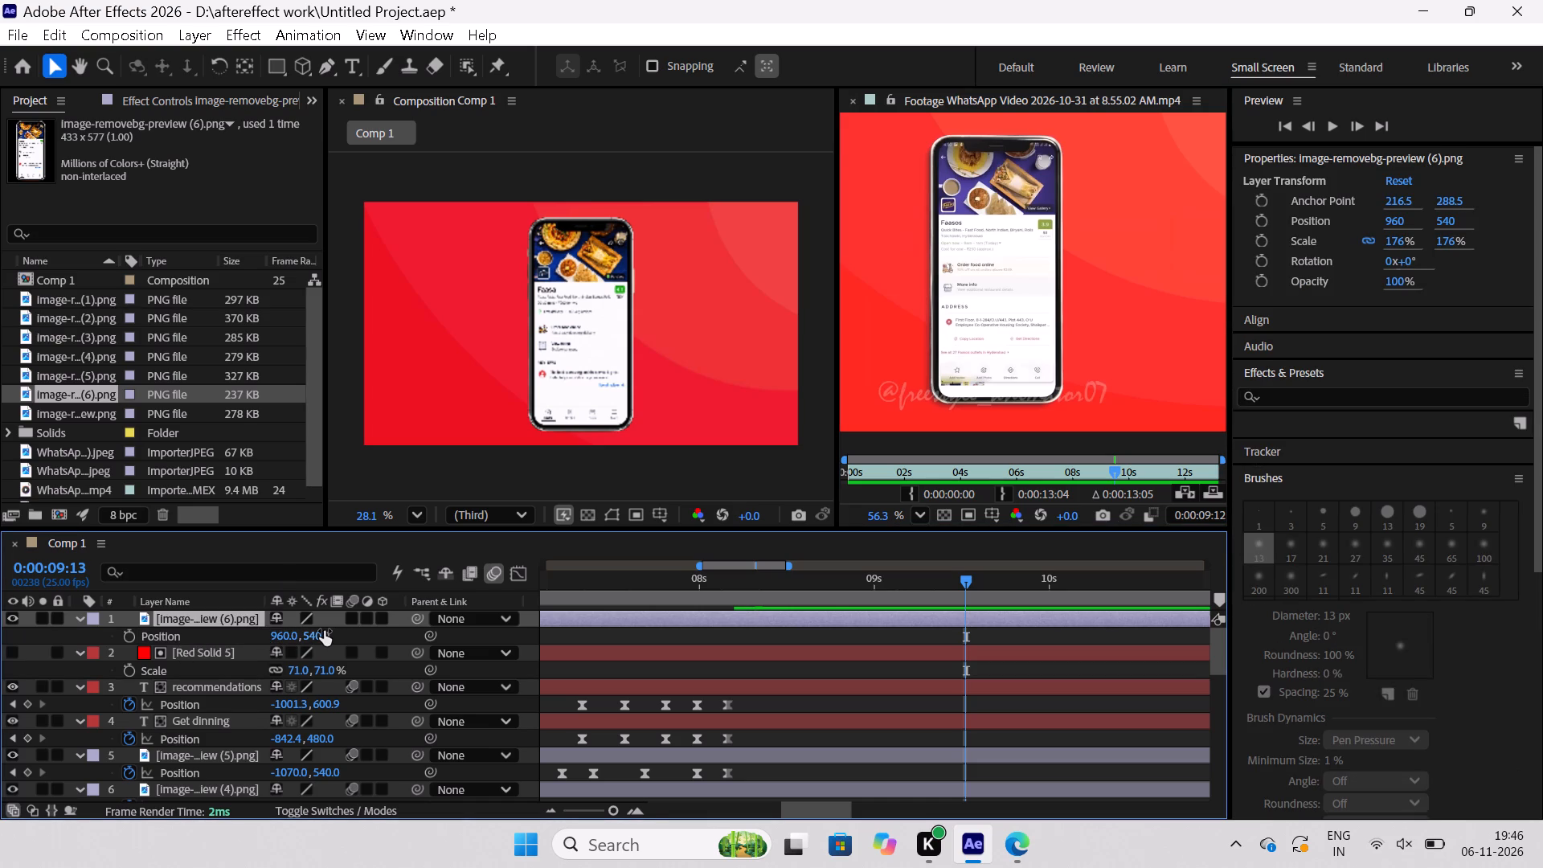
{"action": "left_click_drag", "start_coordinate": [324, 631], "coordinate": [332, 689], "text": "shift"}
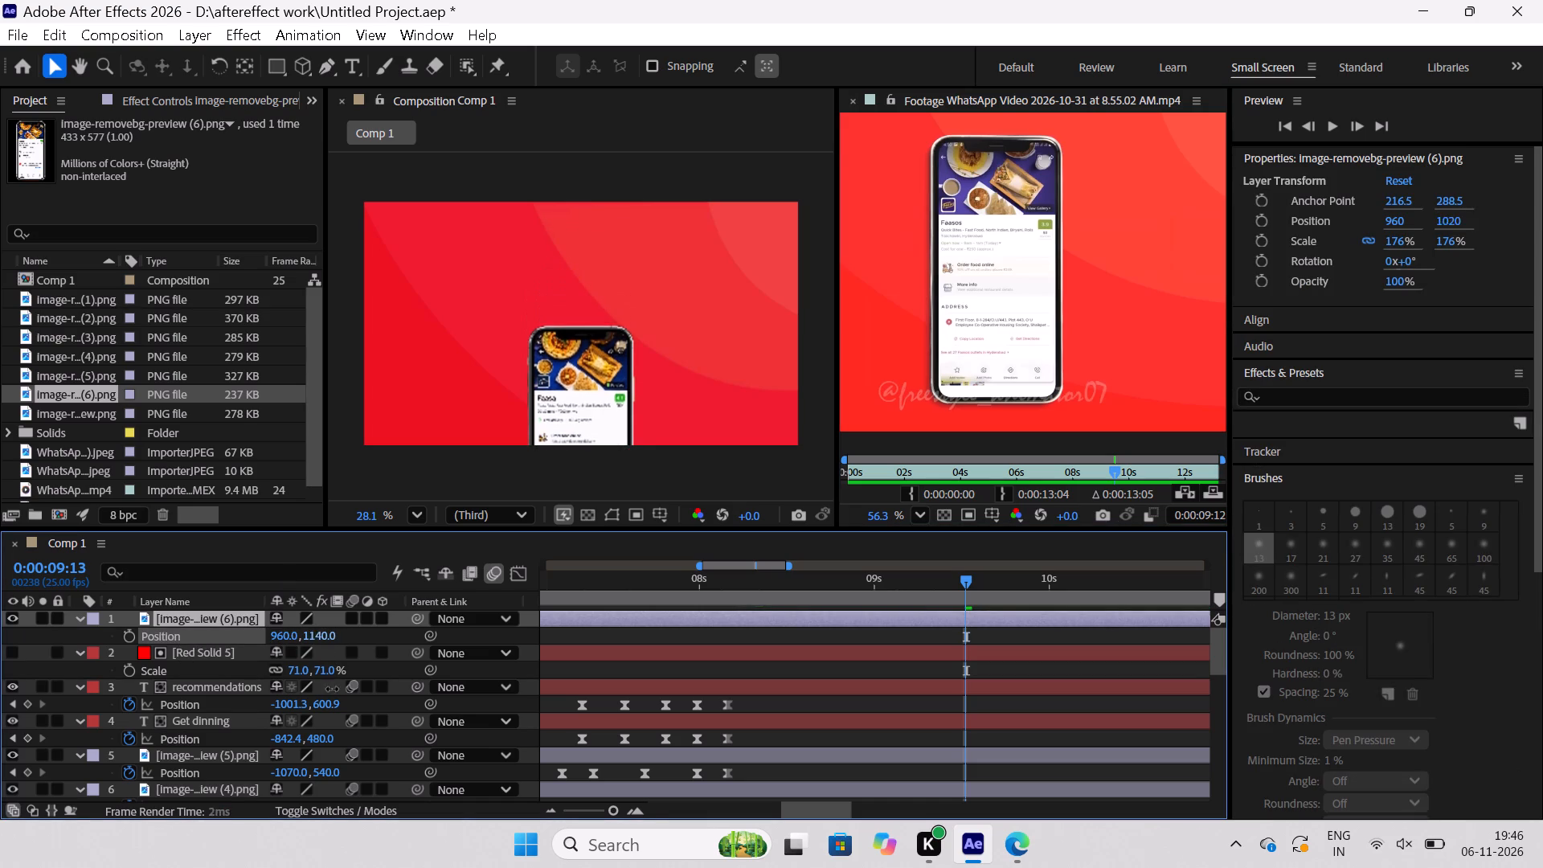
{"action": "left_click_drag", "start_coordinate": [332, 689], "coordinate": [335, 726], "text": "shift"}
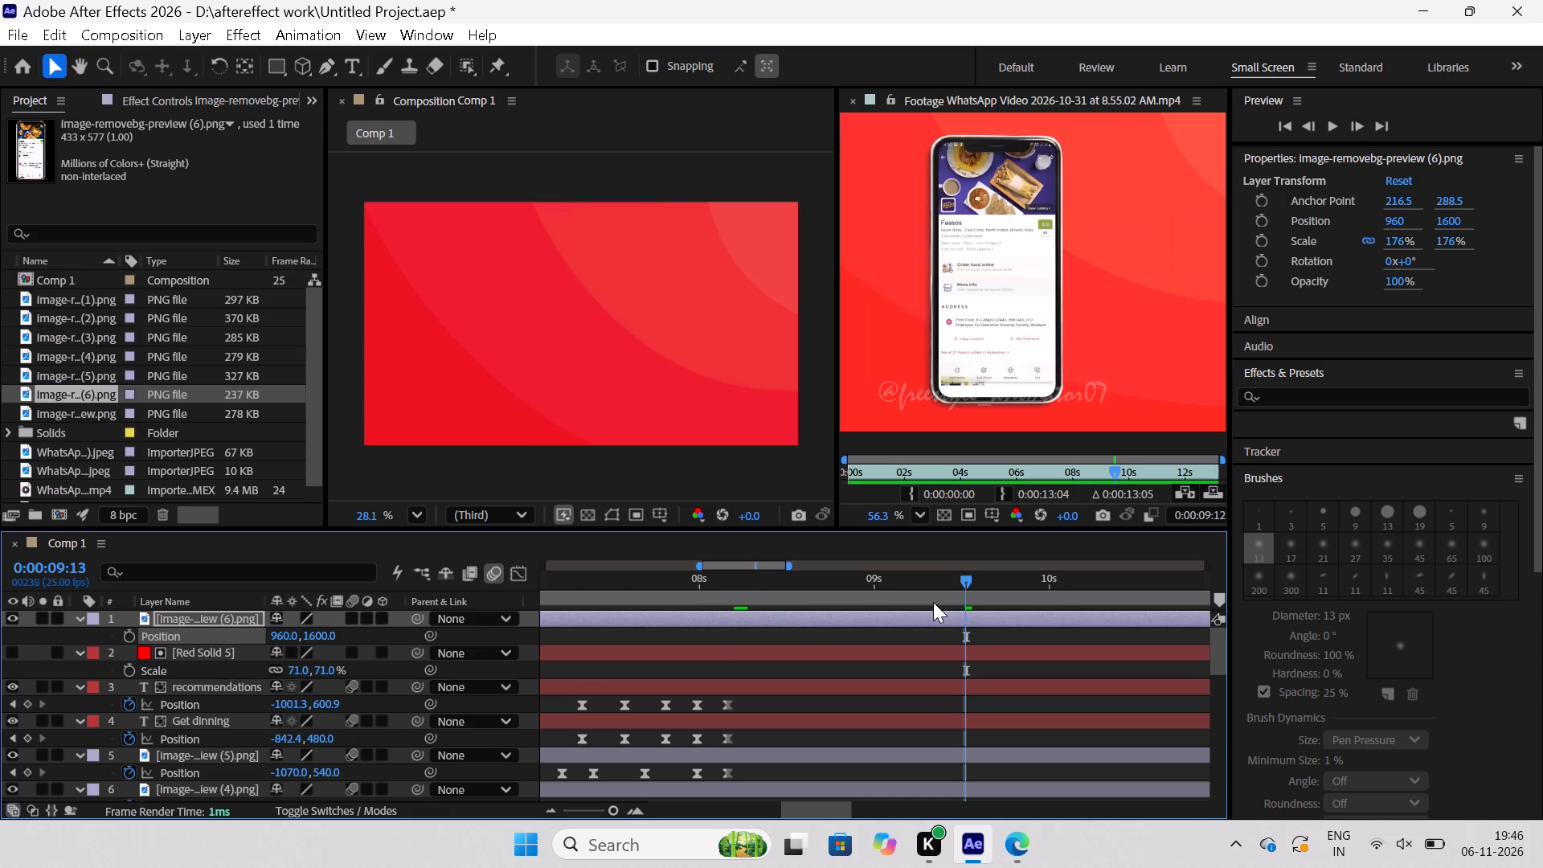
{"action": "left_click_drag", "start_coordinate": [967, 580], "coordinate": [751, 632]}
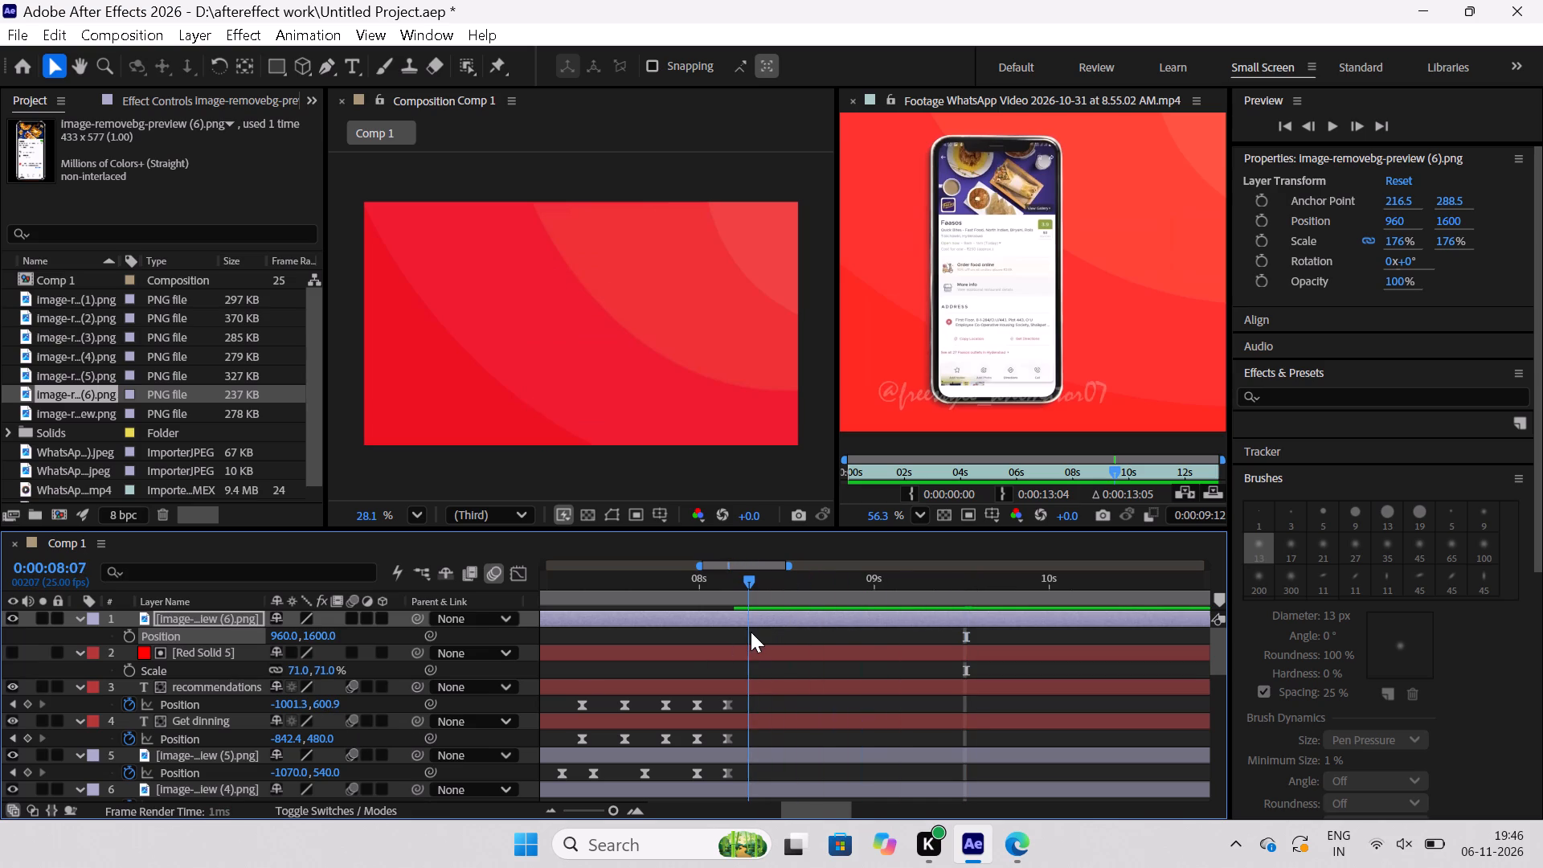
{"action": "left_click_drag", "start_coordinate": [751, 632], "coordinate": [772, 640]}
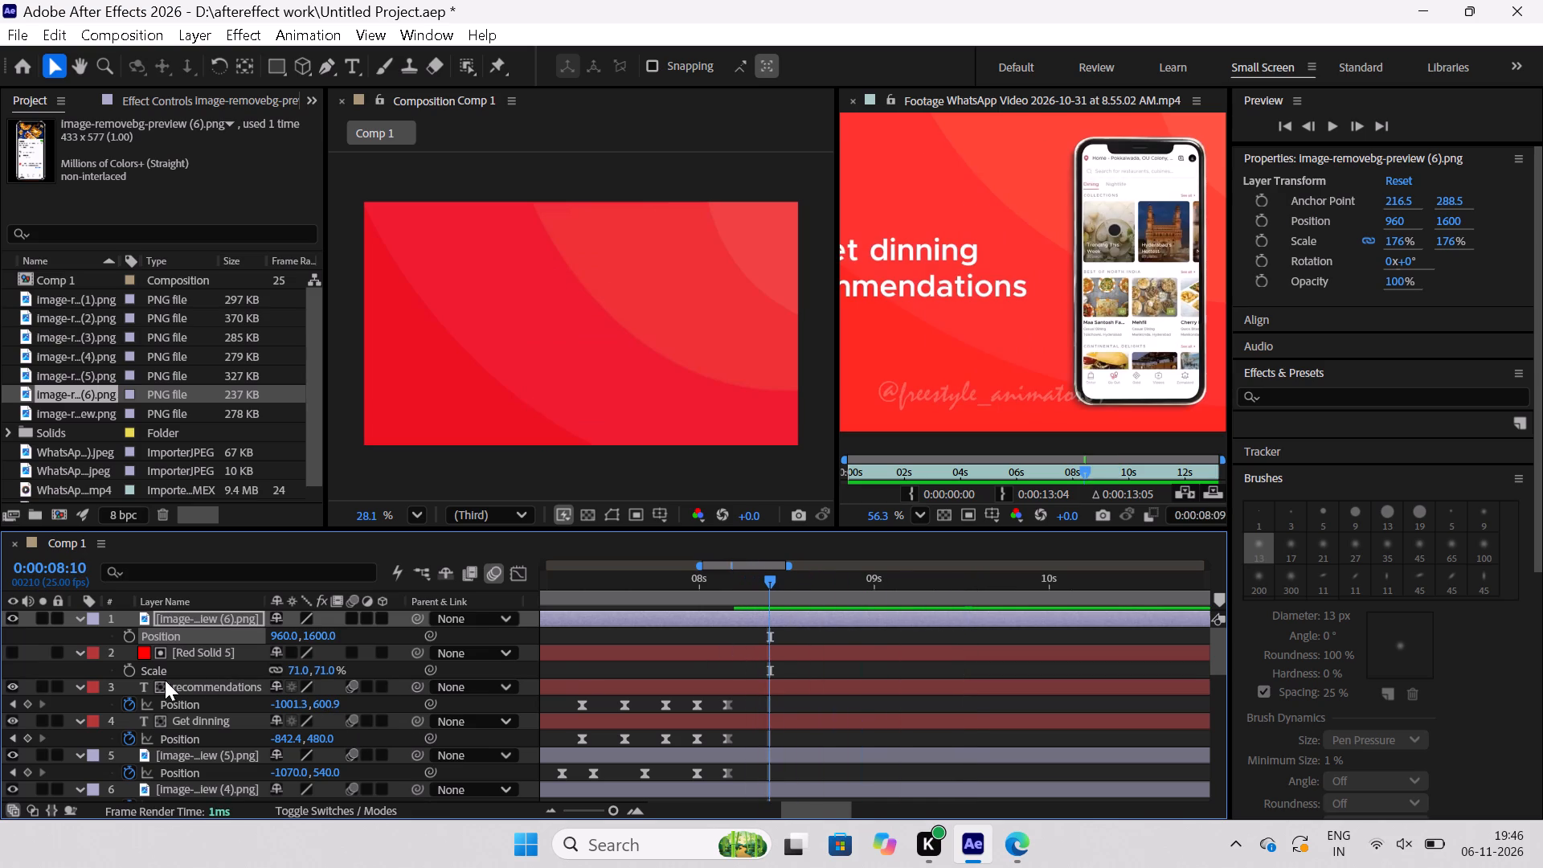
{"action": "left_click", "coordinate": [132, 637]}
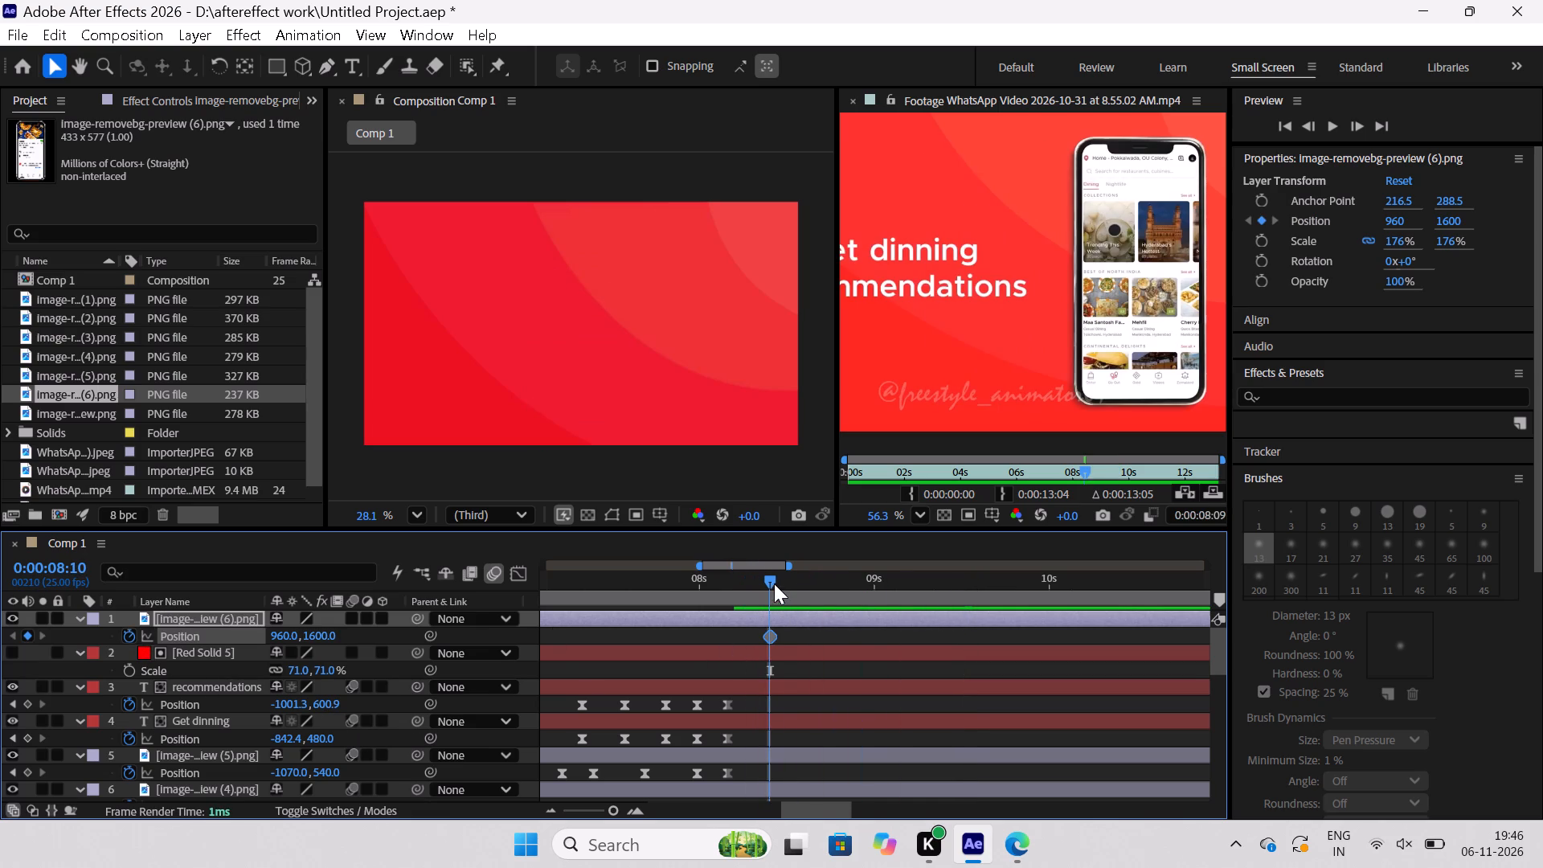
At 8:16, raise the "Faasa" phone to position 960, 530 to keyframe its slide-in from below.
{"action": "left_click_drag", "start_coordinate": [774, 583], "coordinate": [817, 601]}
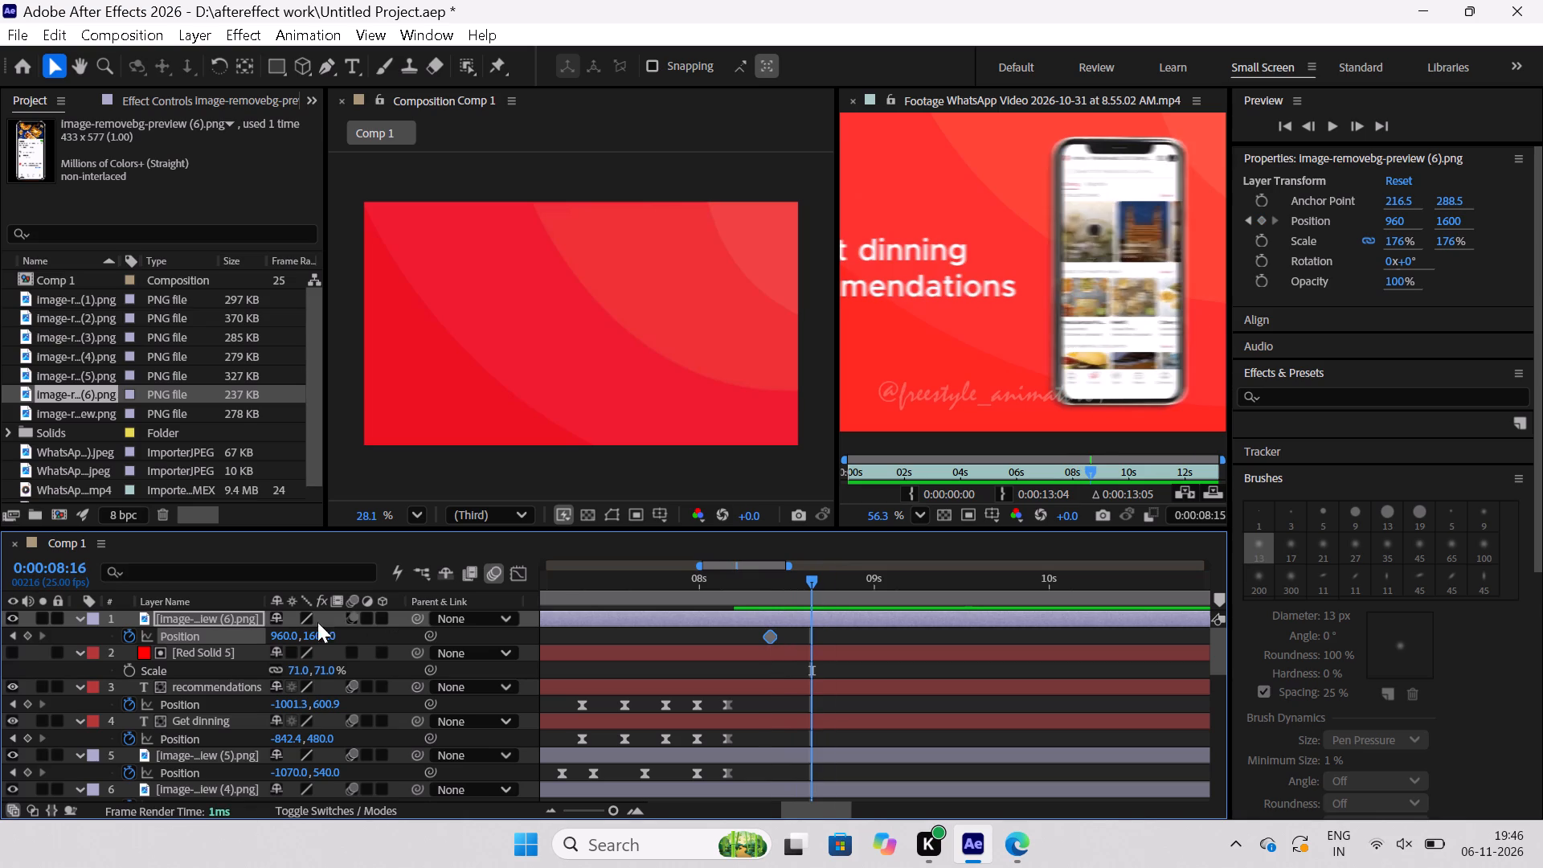
{"action": "left_click", "coordinate": [290, 638], "text": "shift"}
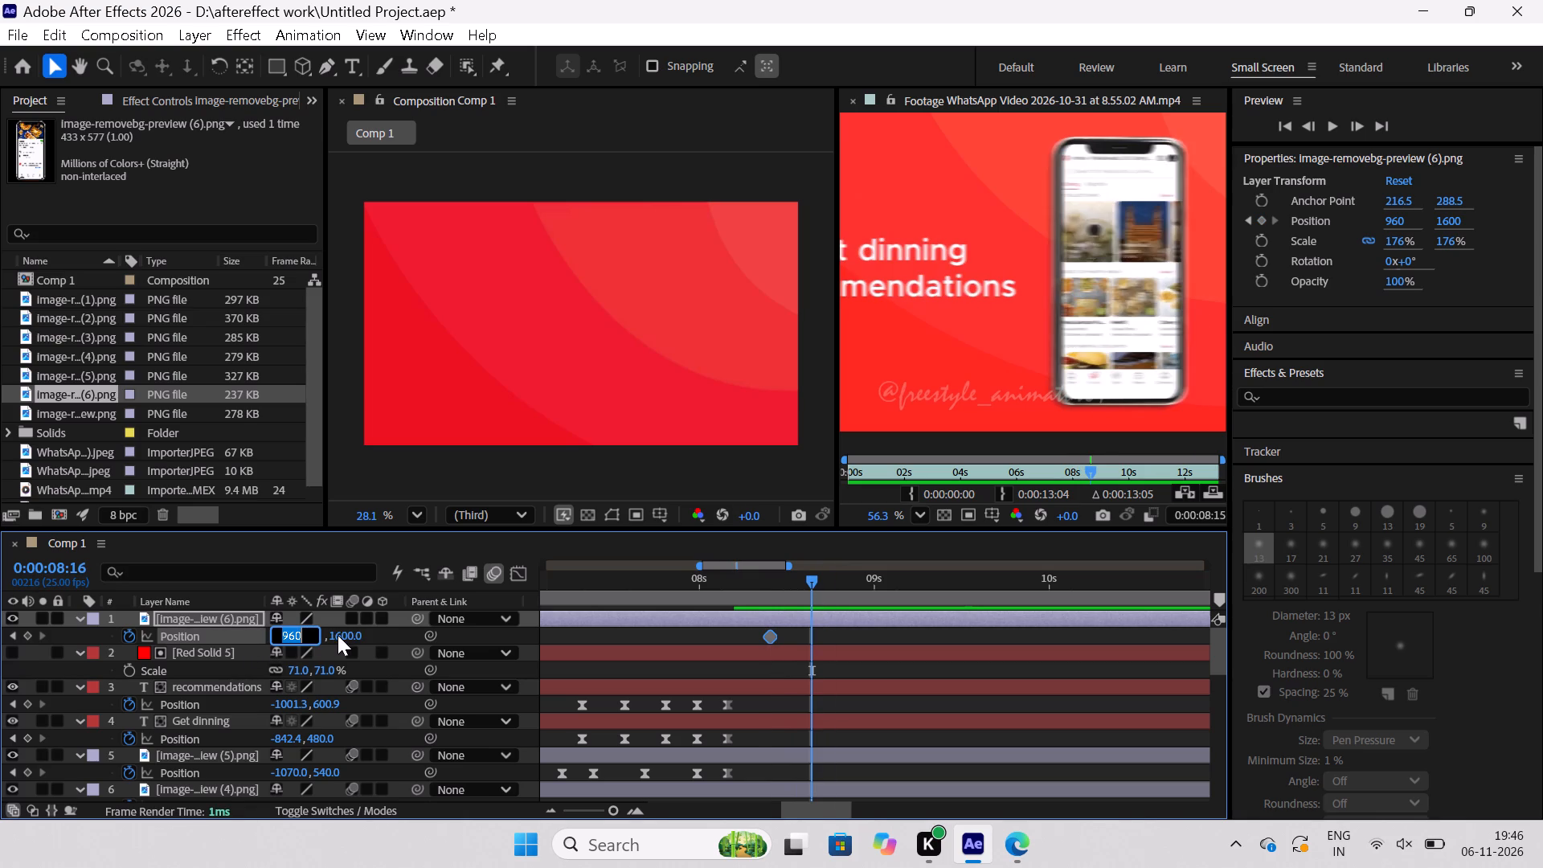
{"action": "left_click", "coordinate": [338, 637], "text": "shift"}
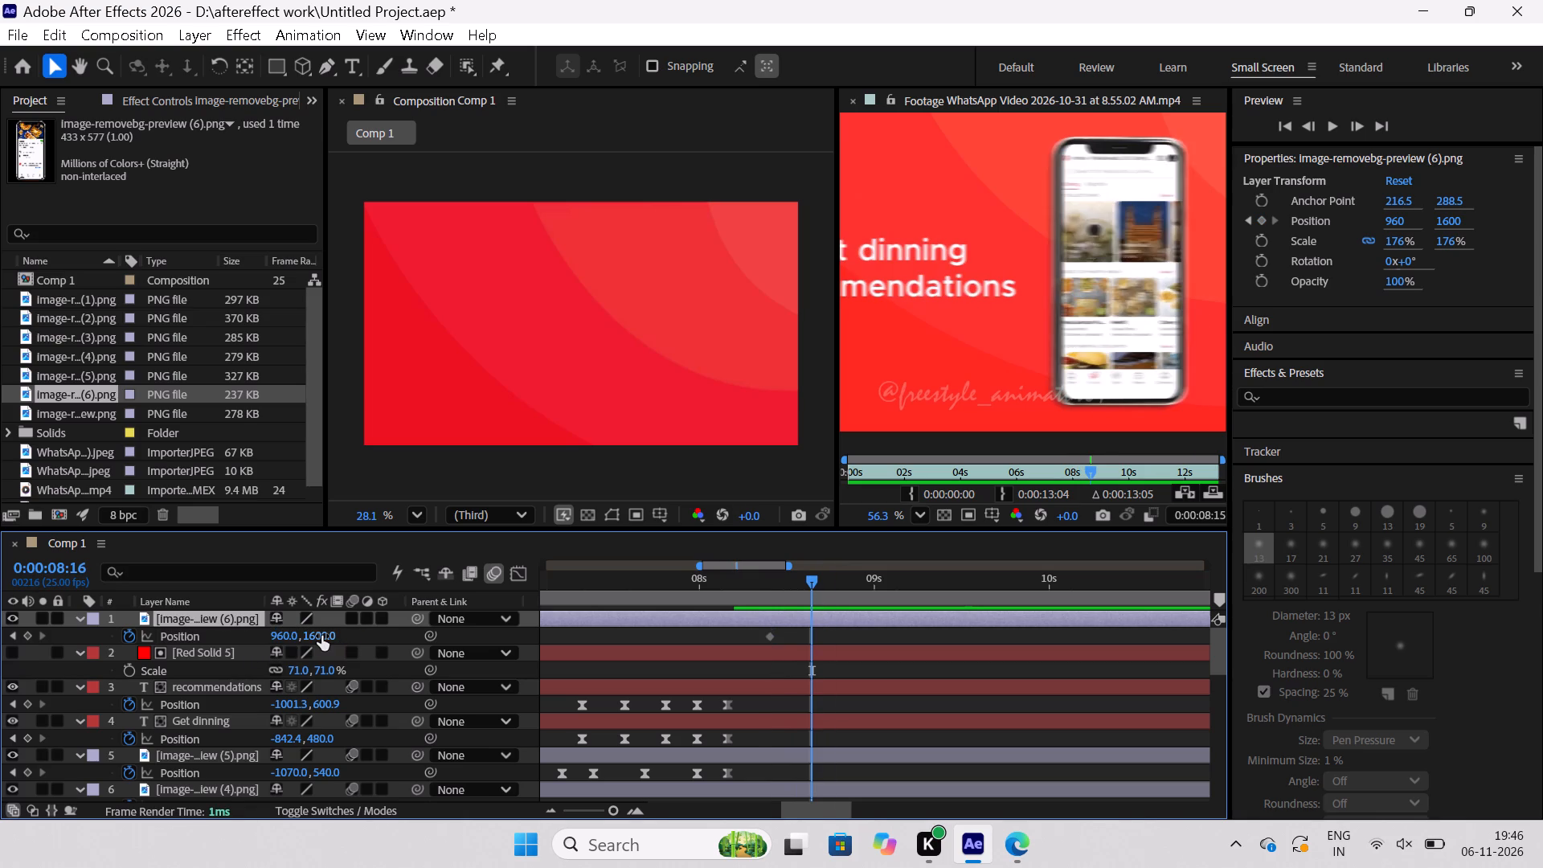
{"action": "left_click_drag", "start_coordinate": [321, 636], "coordinate": [358, 494], "text": "shift"}
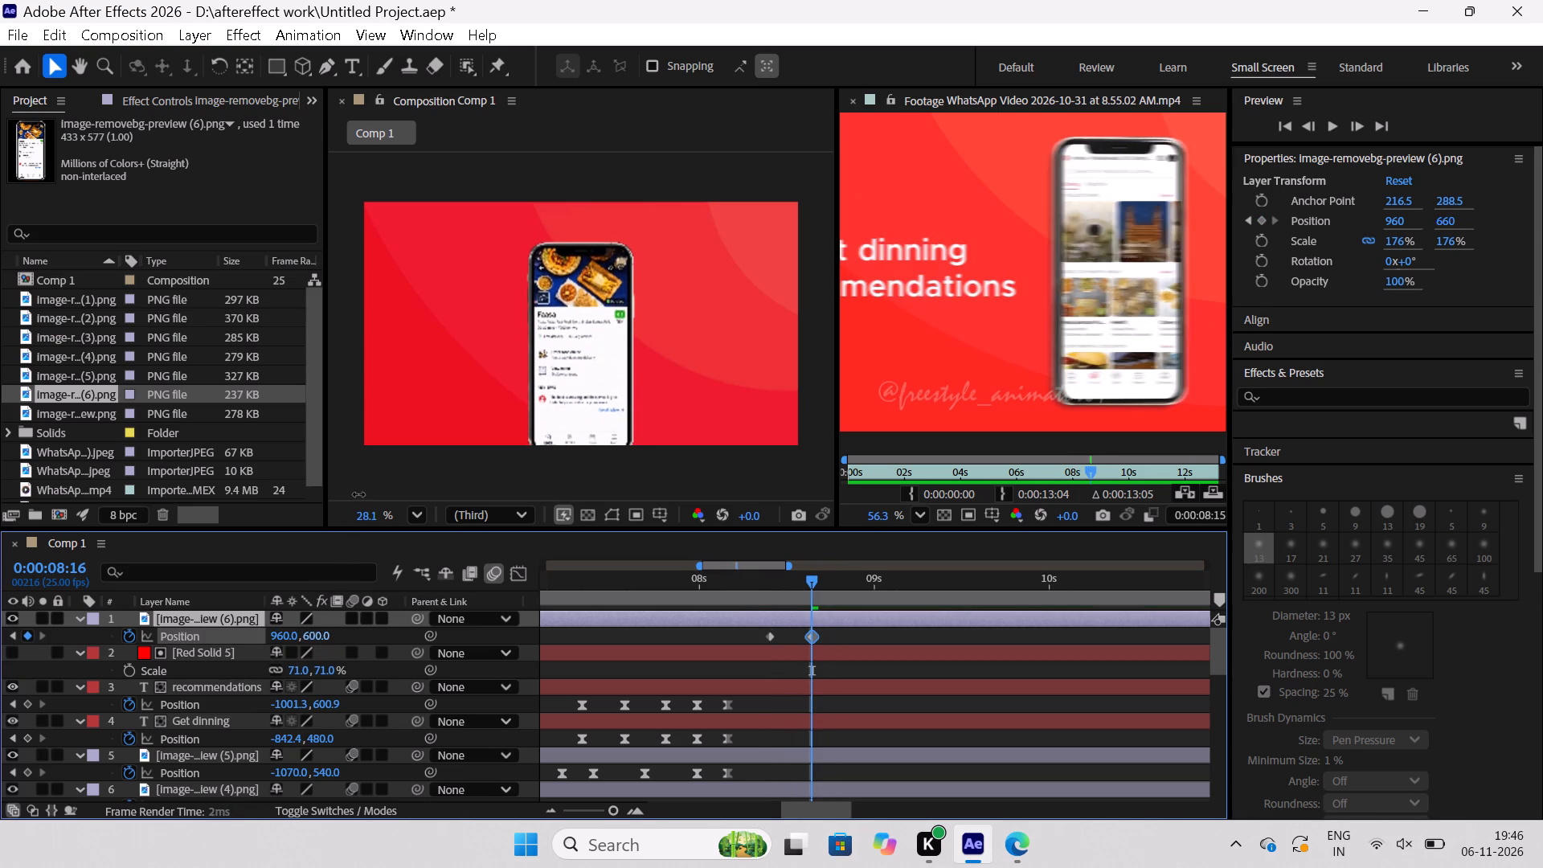
{"action": "left_click_drag", "start_coordinate": [358, 494], "coordinate": [366, 485], "text": "shift"}
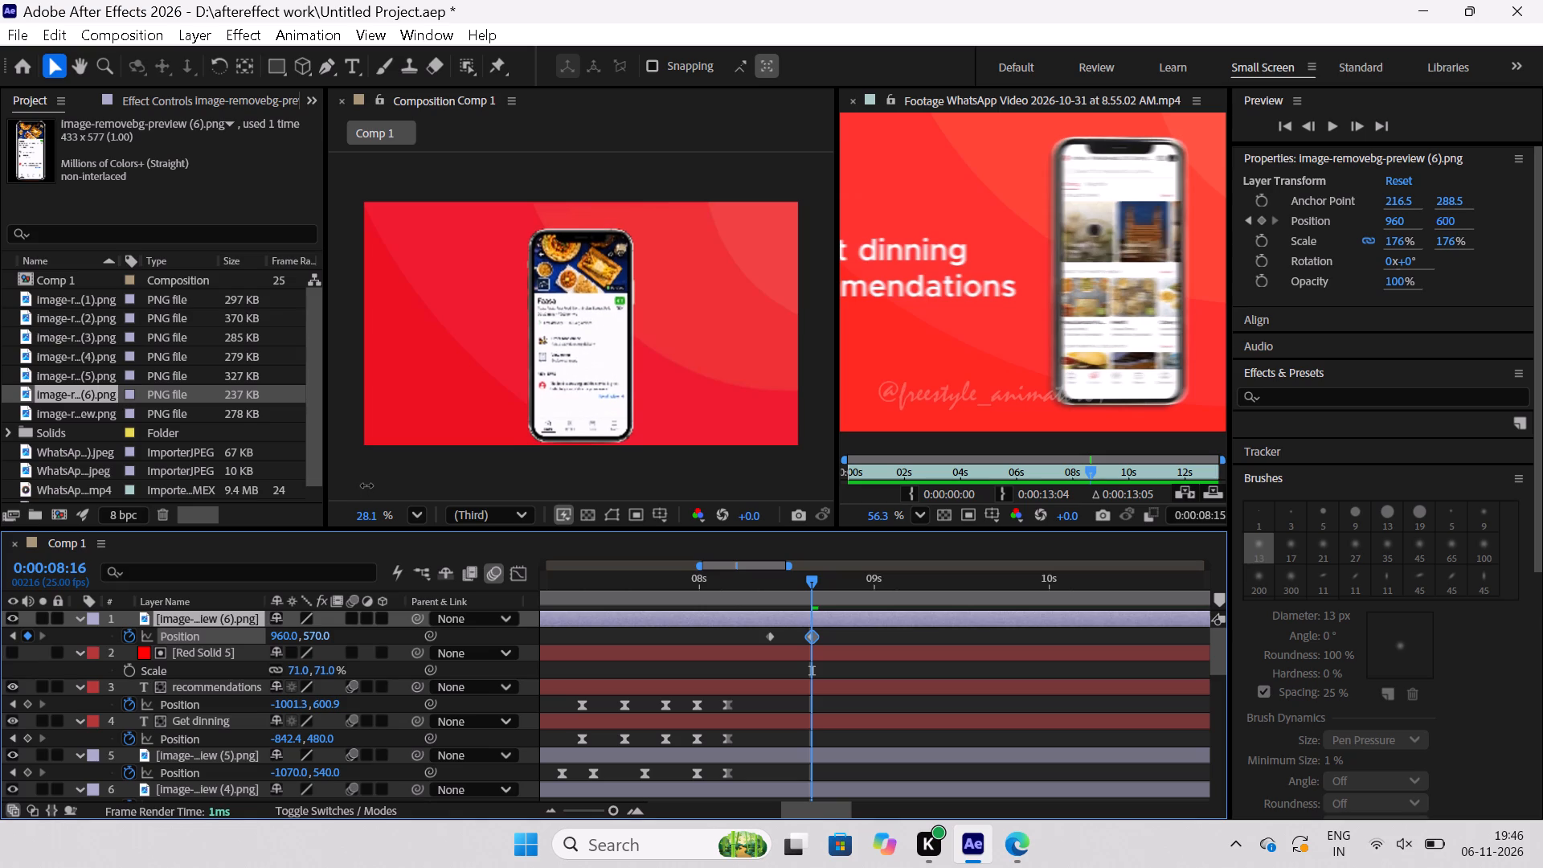
{"action": "left_click_drag", "start_coordinate": [366, 485], "coordinate": [369, 480], "text": "shift"}
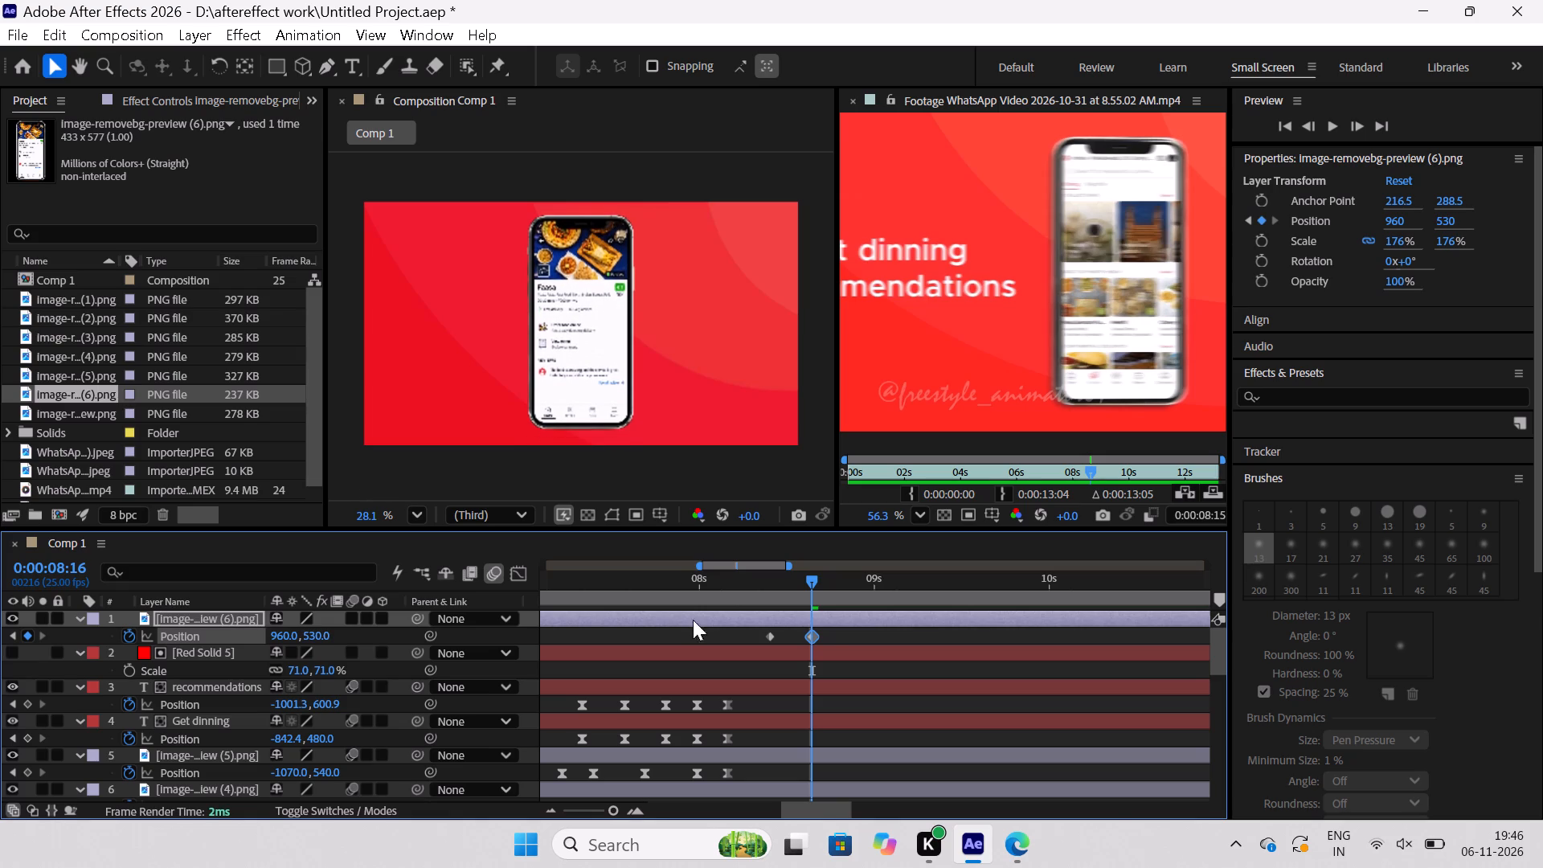
Apply Easy Ease to both Position keyframes of the "Faasa" phone and enable motion blur on its layer.
{"action": "left_click_drag", "start_coordinate": [869, 638], "coordinate": [754, 633]}
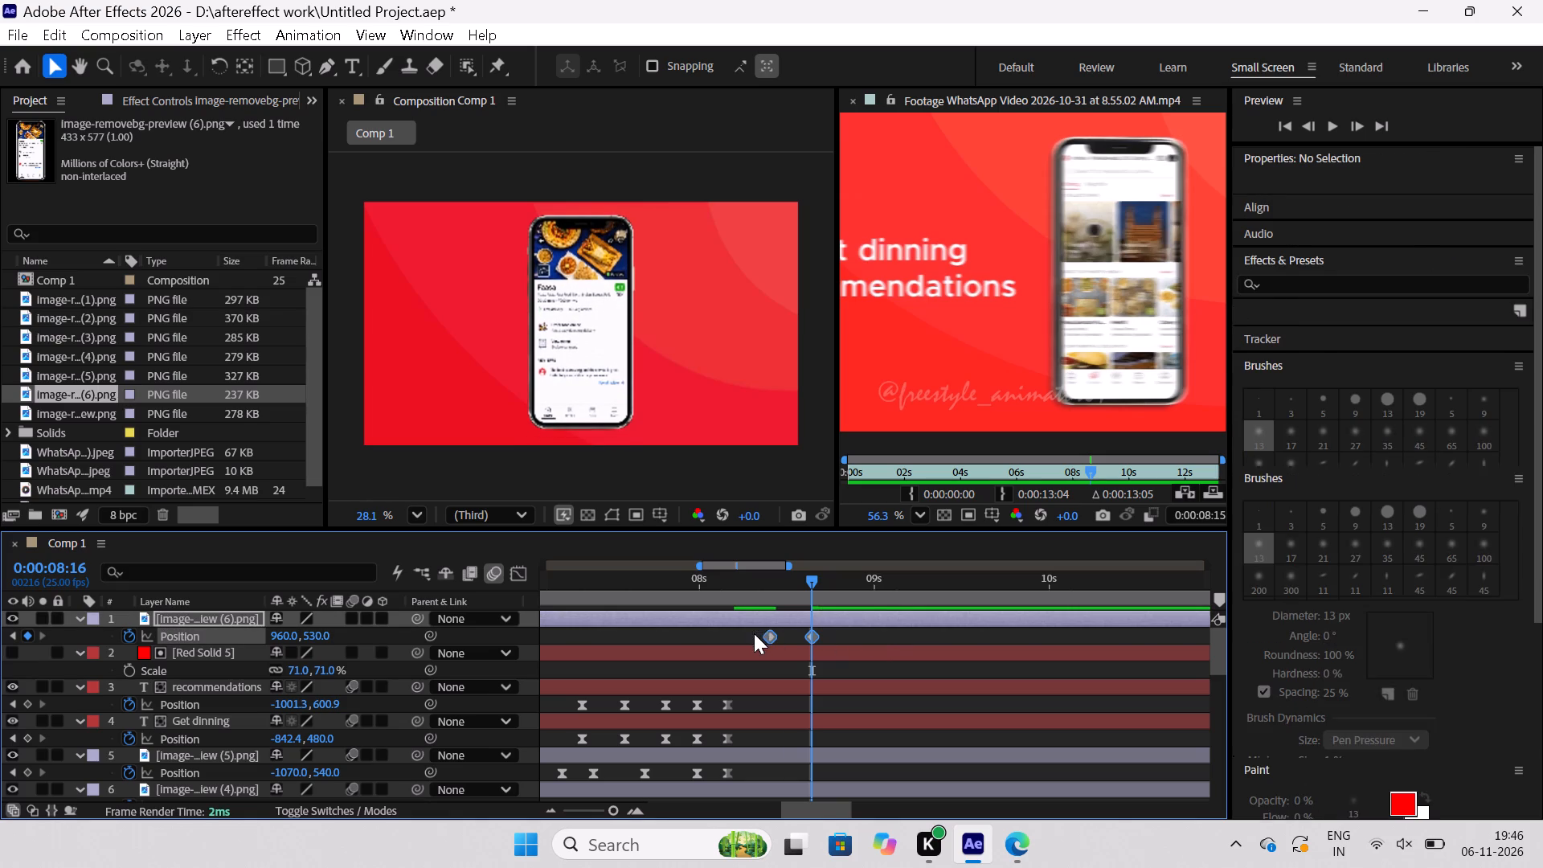
{"action": "key", "text": "F9"}
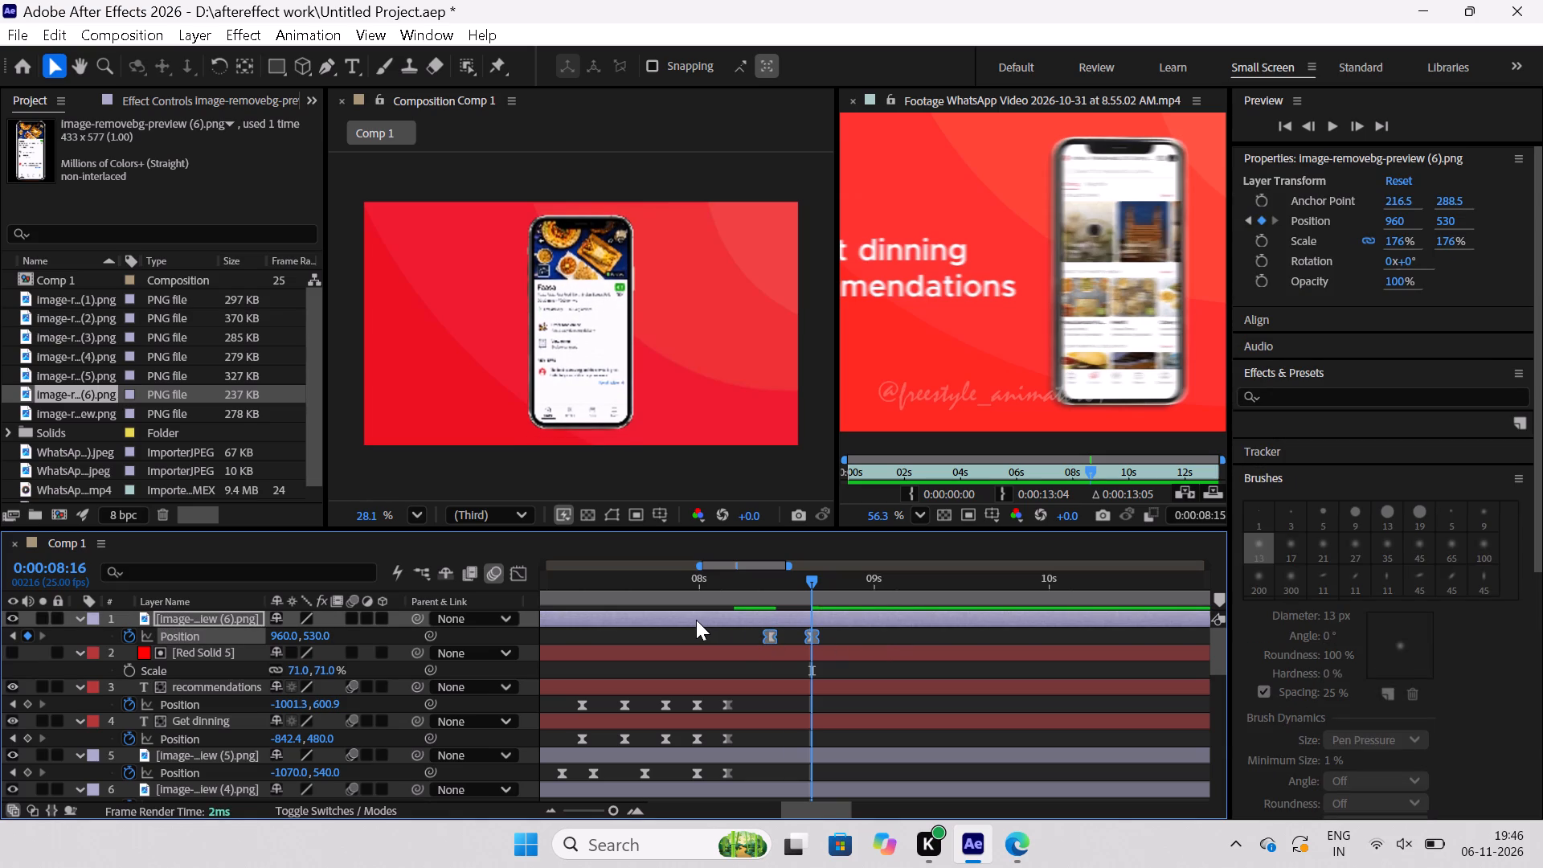
{"action": "left_click", "coordinate": [354, 621]}
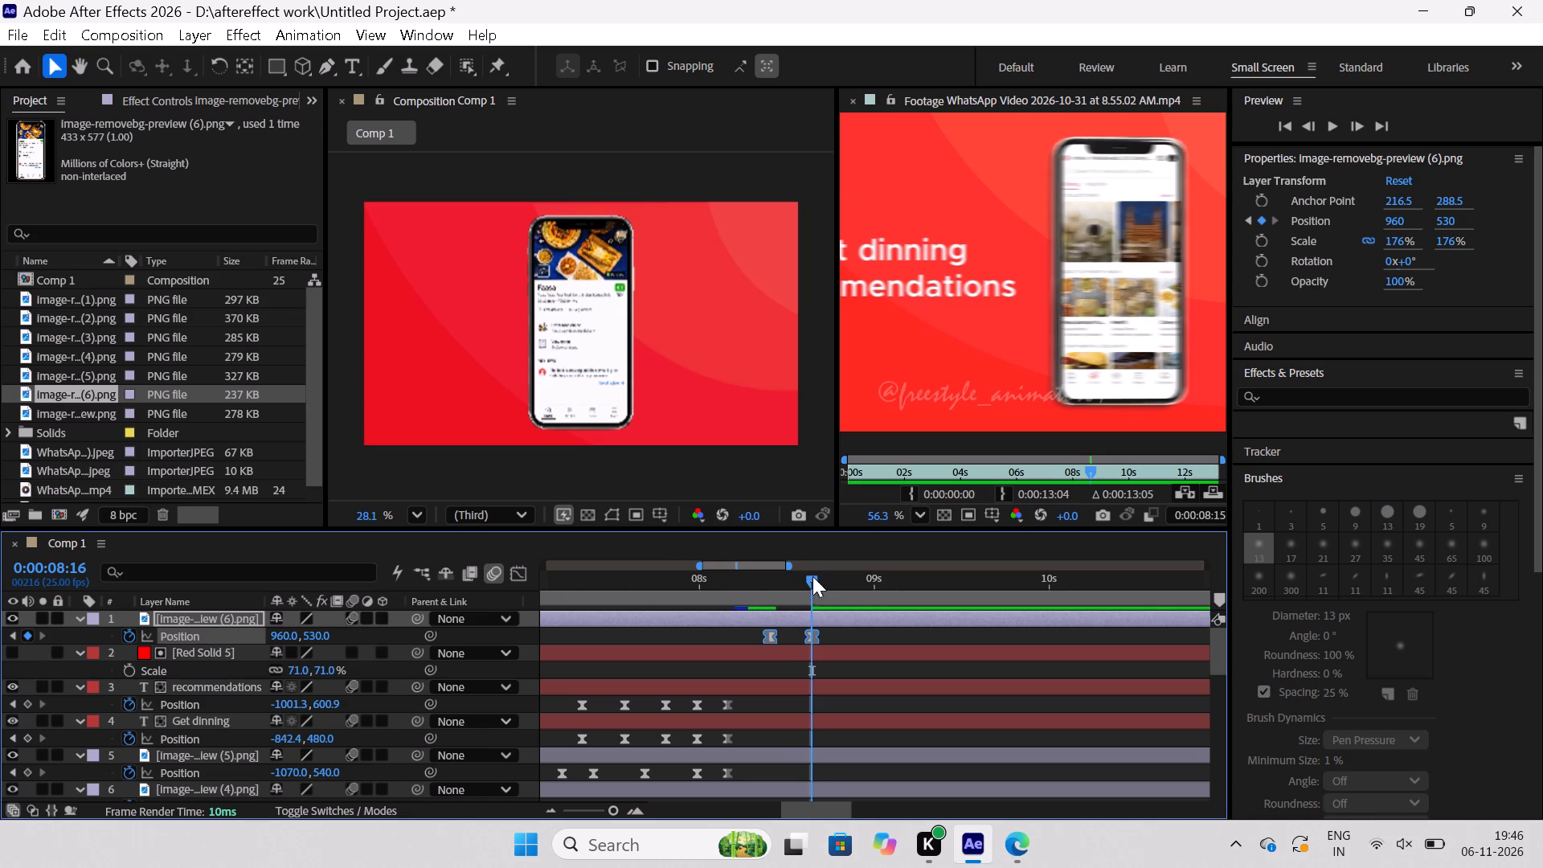
Preview the transition into the "Faasa" phone's slide-in from 7:24.
{"action": "left_click_drag", "start_coordinate": [812, 576], "coordinate": [694, 633]}
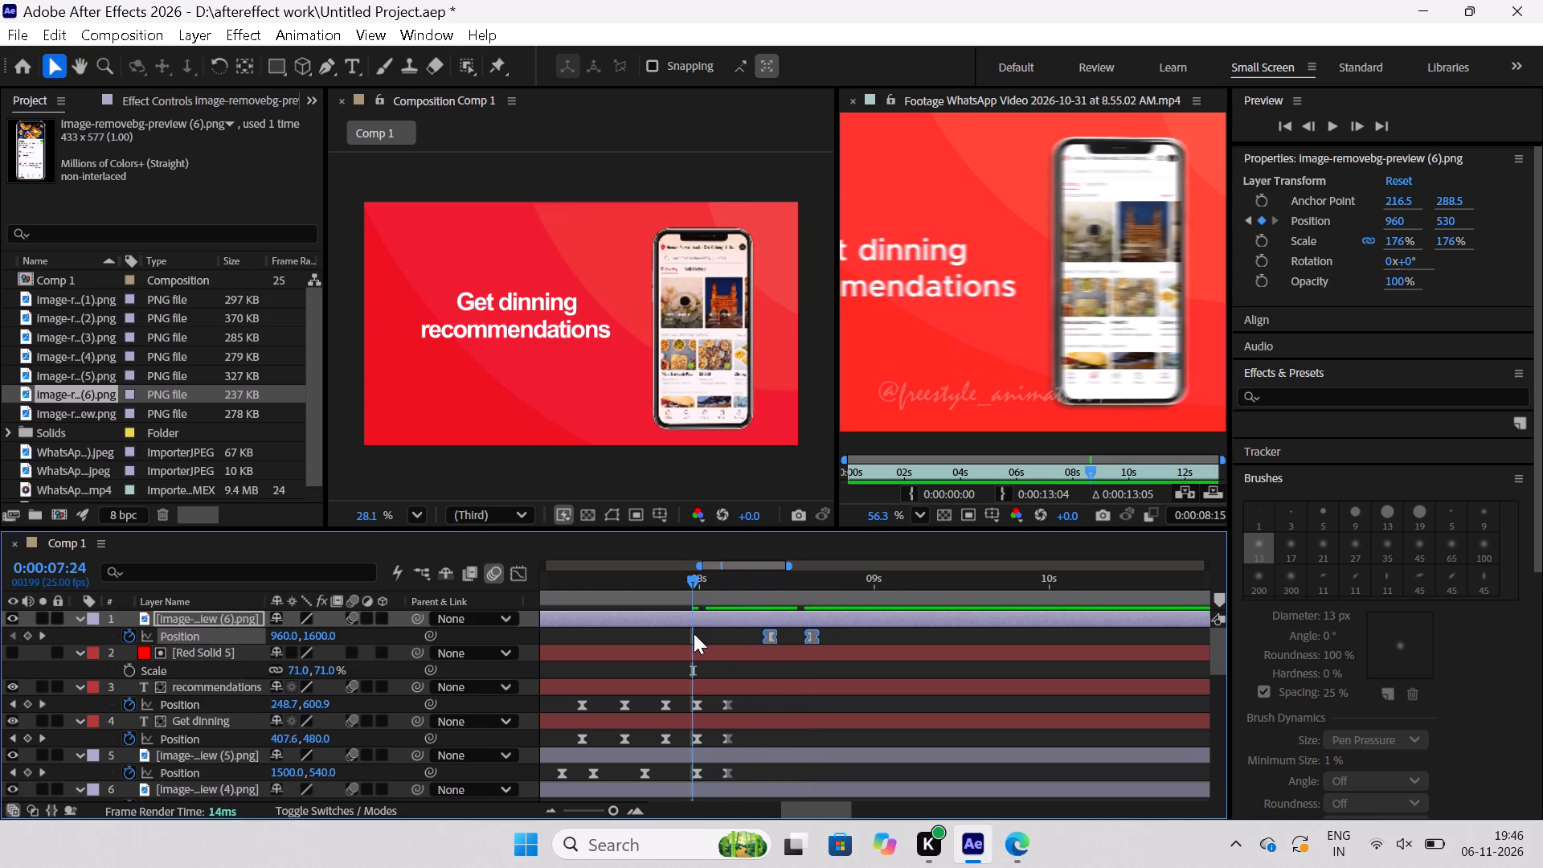
{"action": "key", "text": "space"}
{"action": "key", "text": "space"}
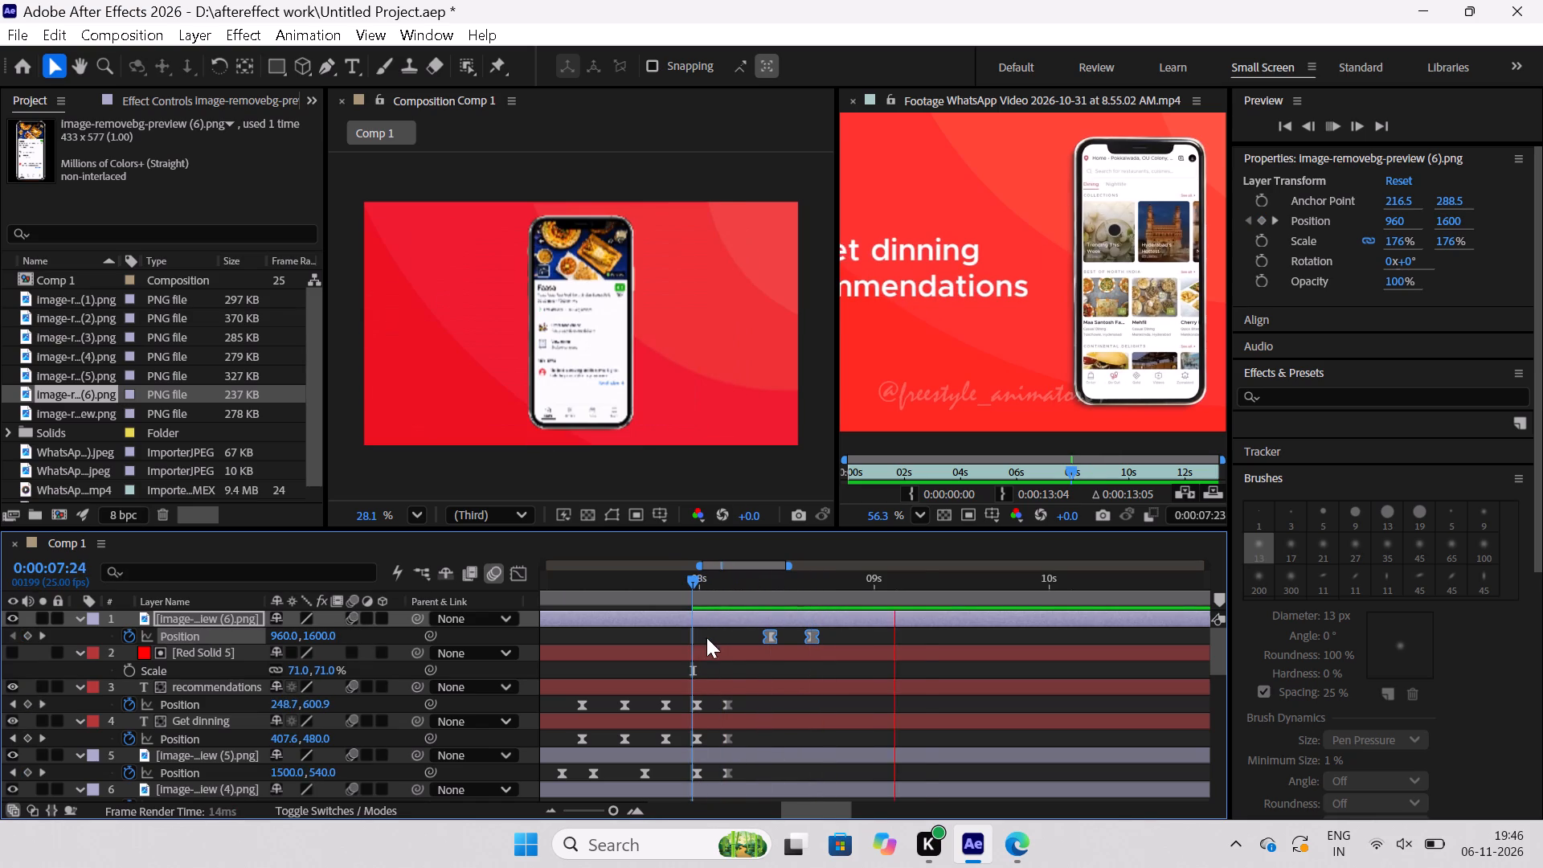
Examine the reference between about 8:15 and 10:12 for the "Faasa" phone's sideways move and its headline's entrance.
{"action": "left_click_drag", "start_coordinate": [928, 583], "coordinate": [813, 613]}
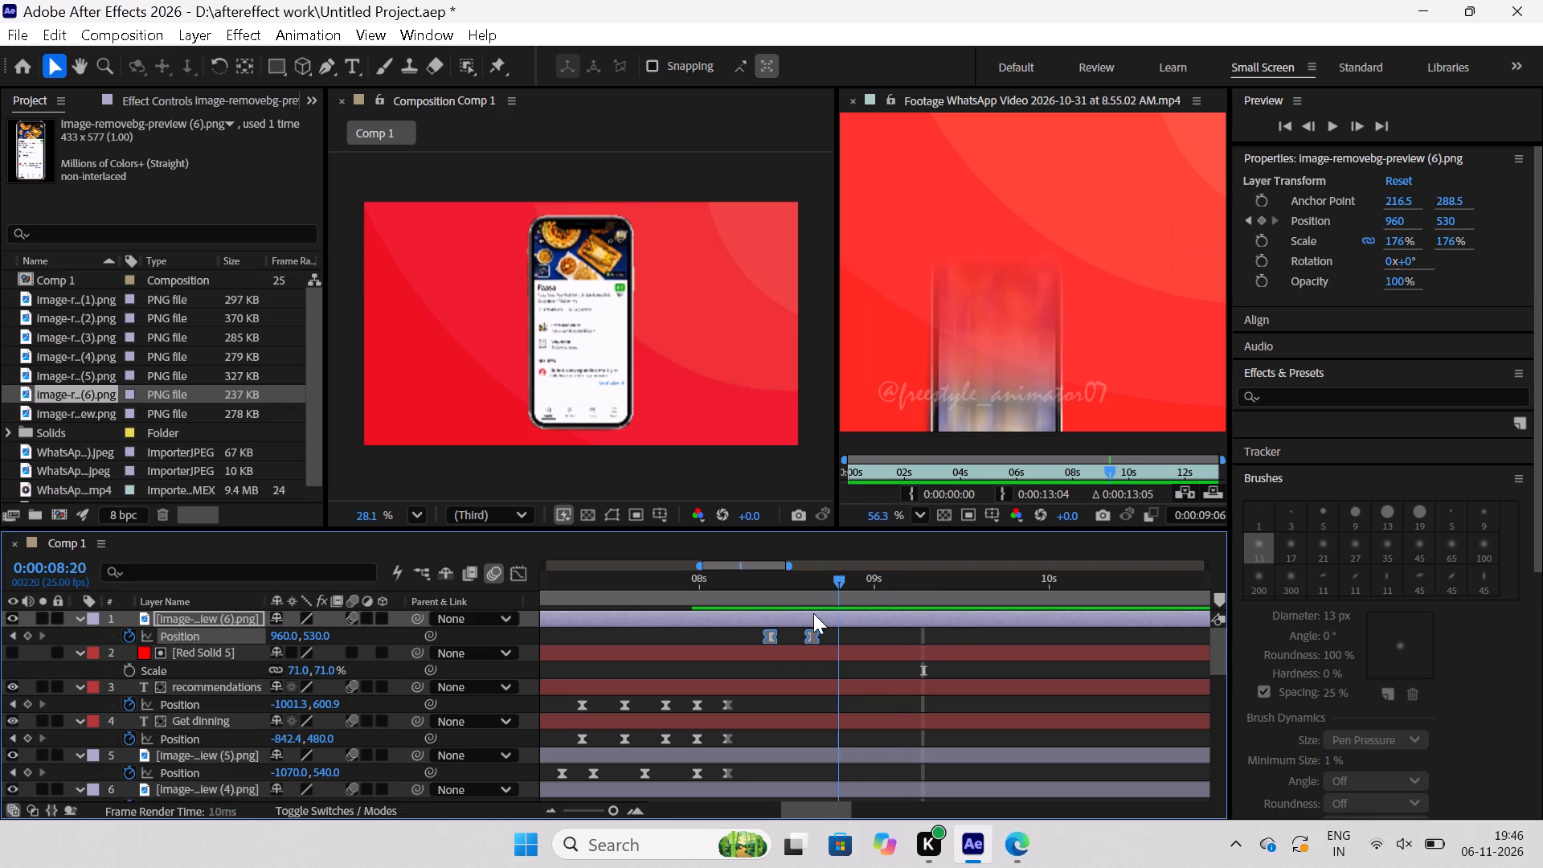
{"action": "left_click_drag", "start_coordinate": [813, 613], "coordinate": [818, 633]}
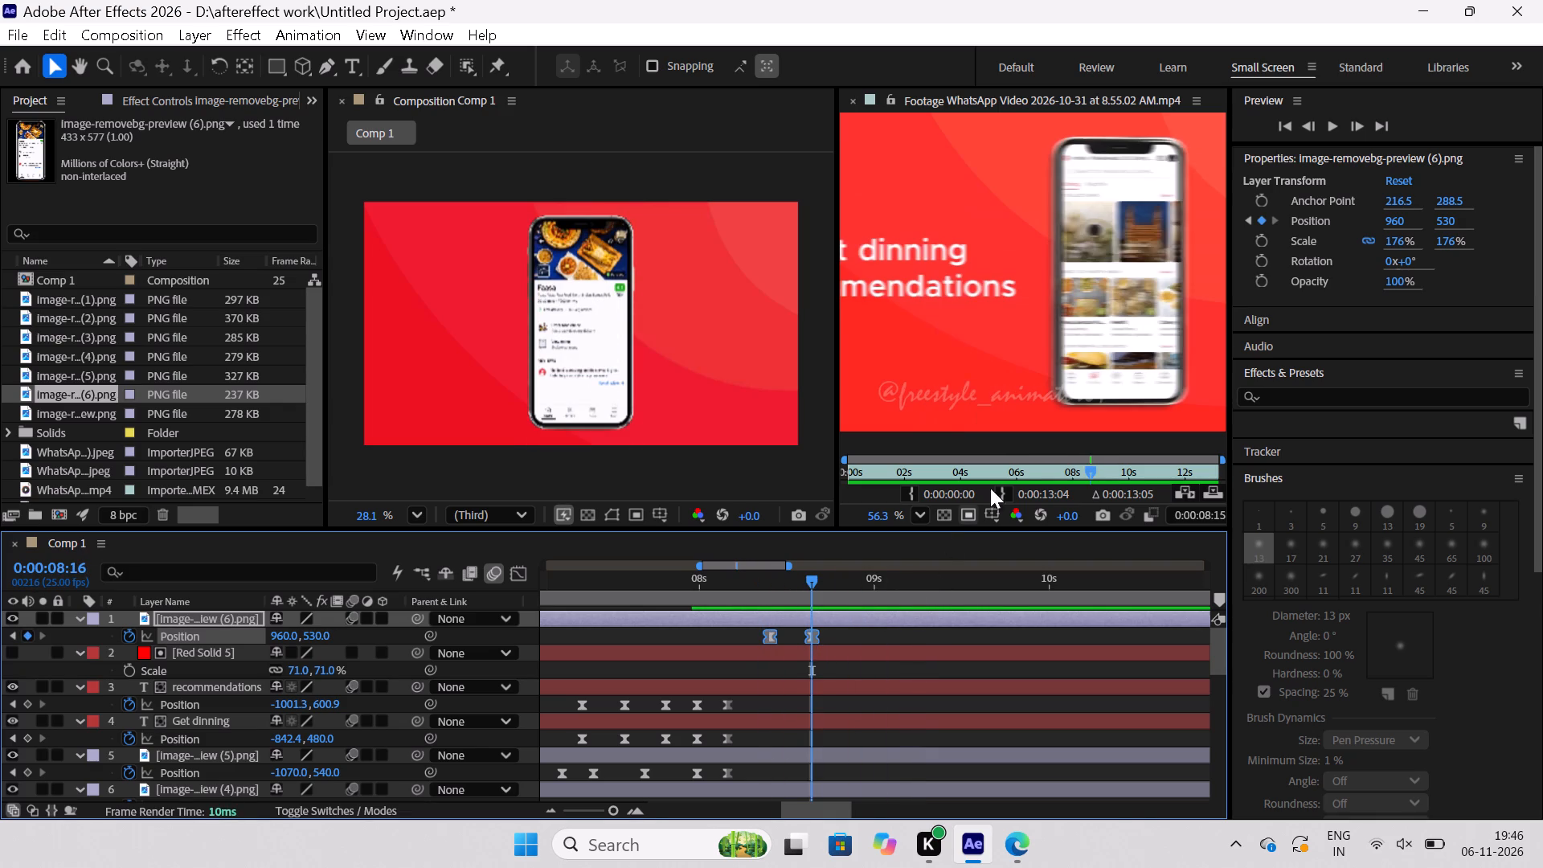
{"action": "left_click_drag", "start_coordinate": [1090, 475], "coordinate": [1113, 481]}
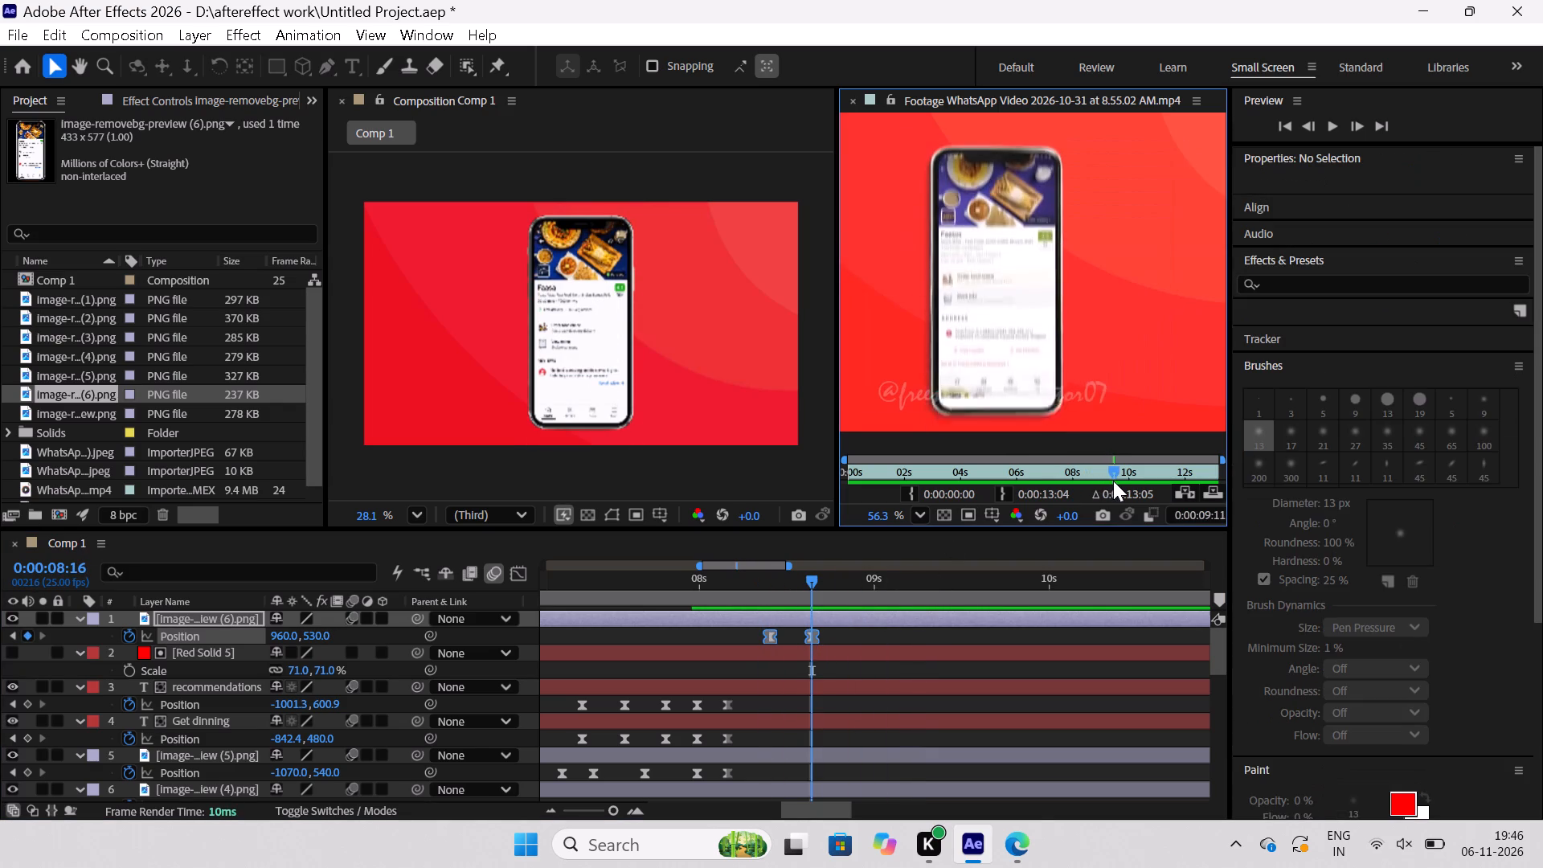
{"action": "left_click_drag", "start_coordinate": [1113, 481], "coordinate": [1136, 488]}
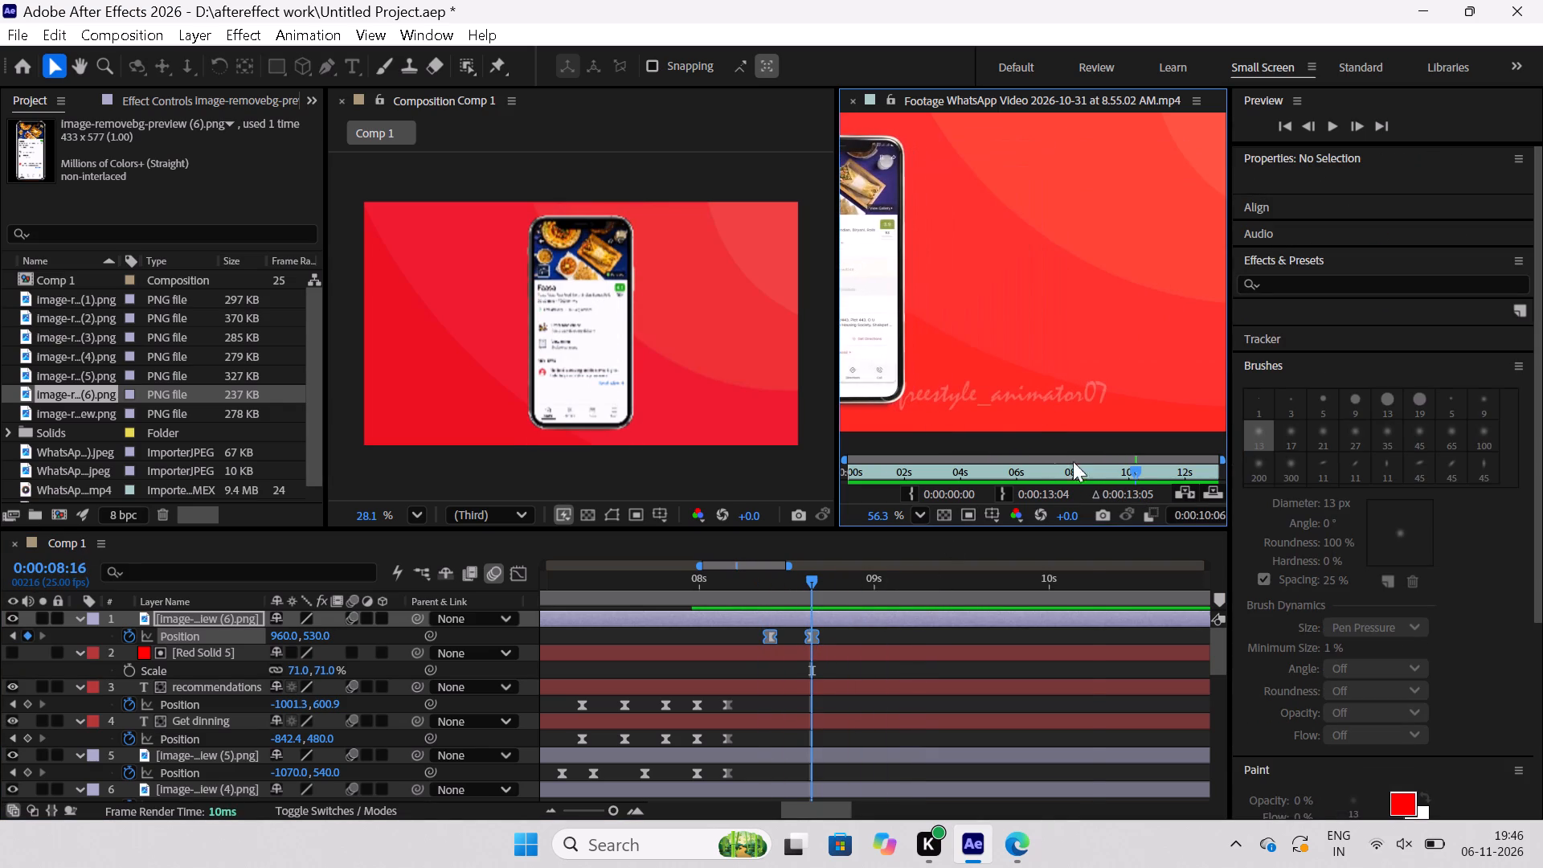
{"action": "scroll", "coordinate": [945, 340], "scroll_direction": "down", "scroll_amount": 4}
{"action": "scroll", "coordinate": [1187, 255], "scroll_direction": "down", "scroll_amount": 2}
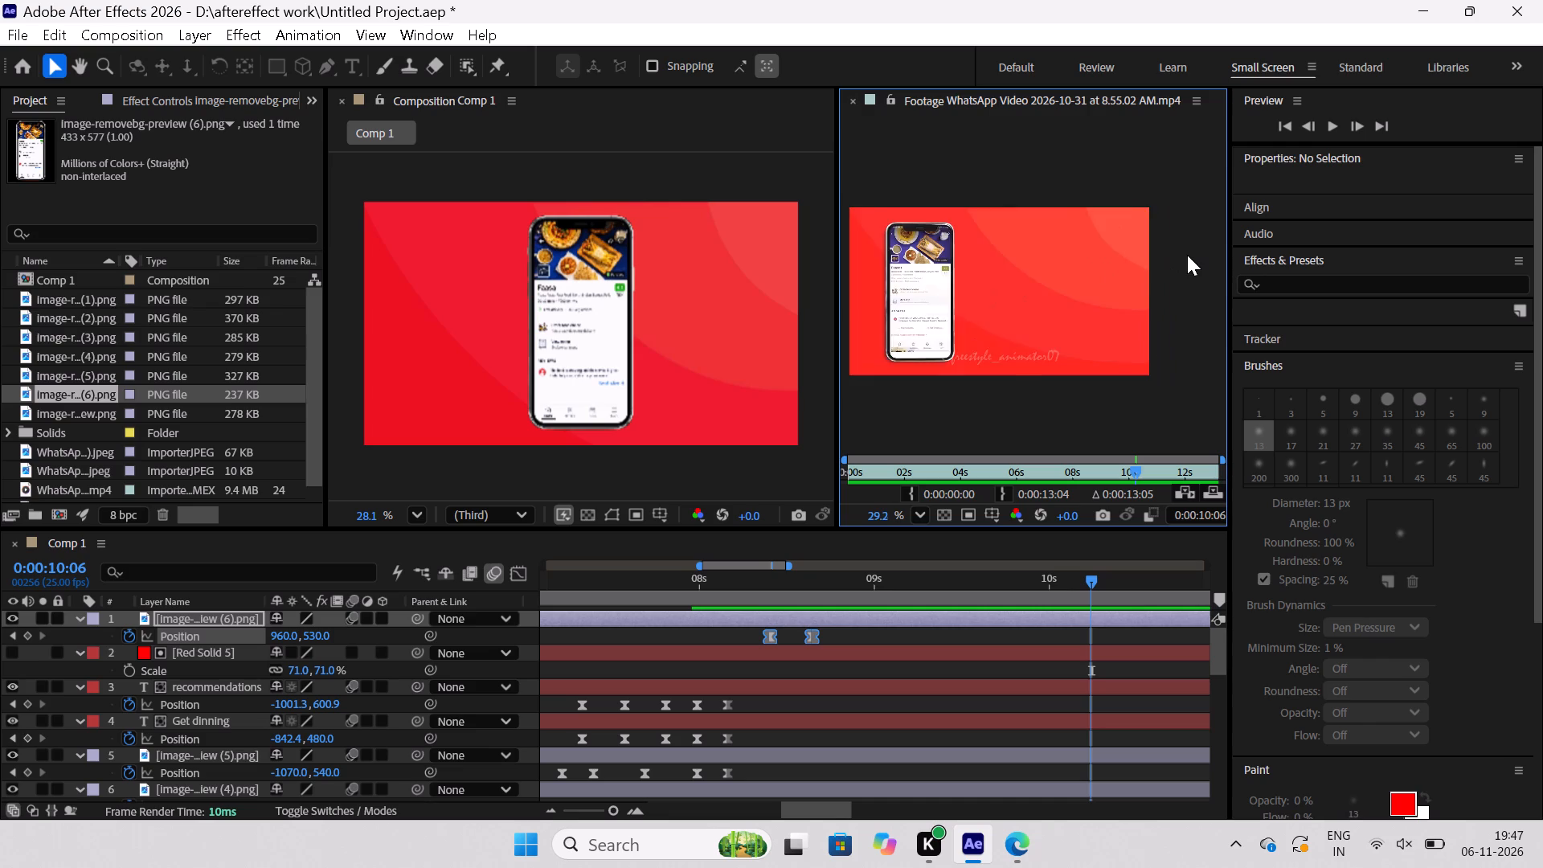
{"action": "scroll", "coordinate": [1187, 255], "scroll_direction": "down", "scroll_amount": 1}
{"action": "scroll", "coordinate": [1001, 295], "scroll_direction": "up", "scroll_amount": 3}
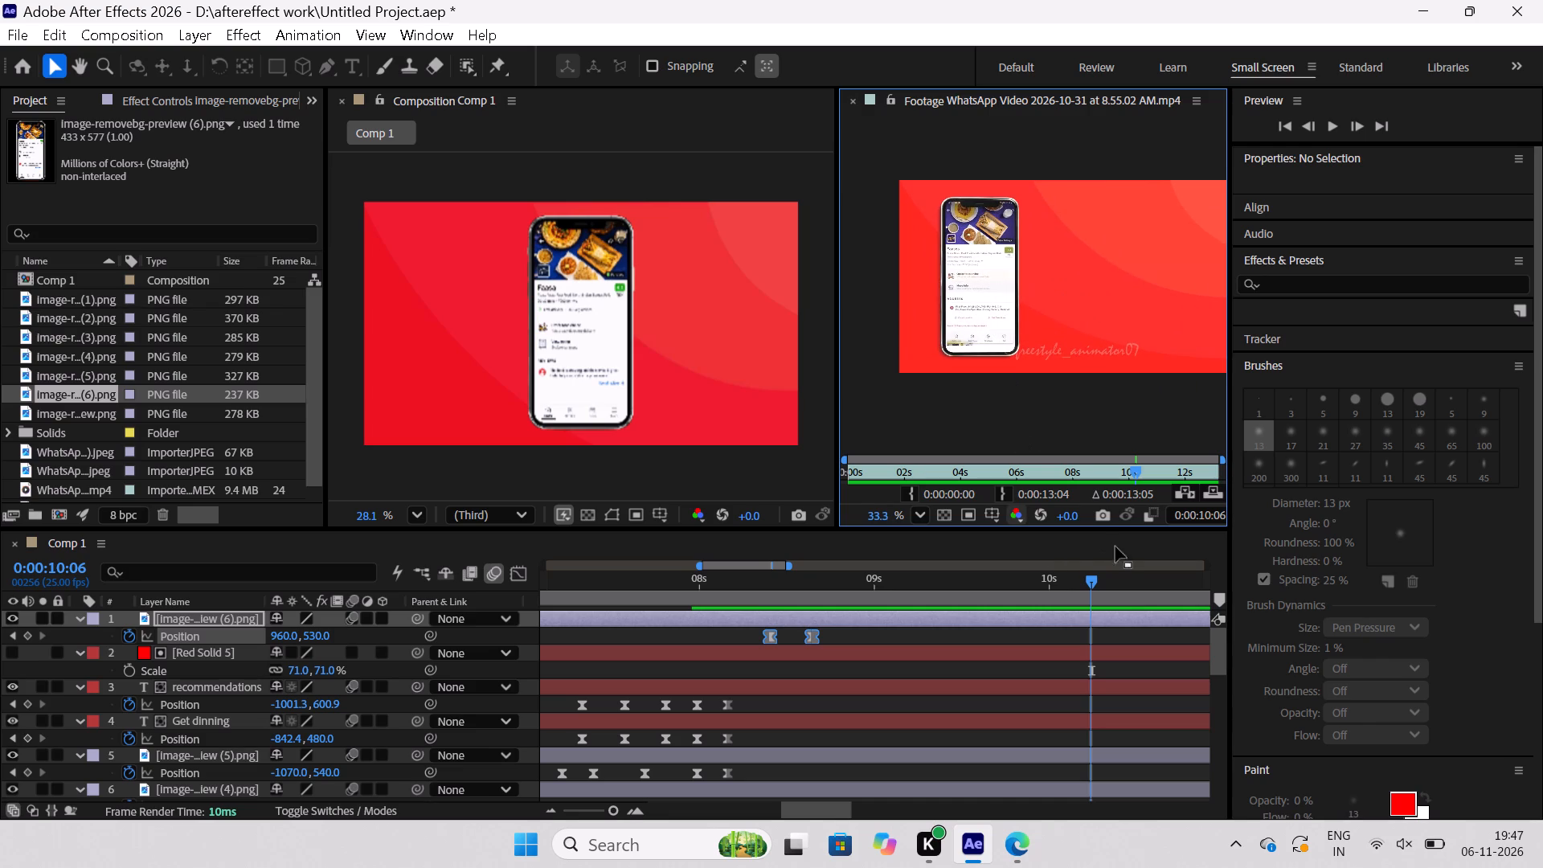
{"action": "left_click_drag", "start_coordinate": [1132, 474], "coordinate": [1091, 493]}
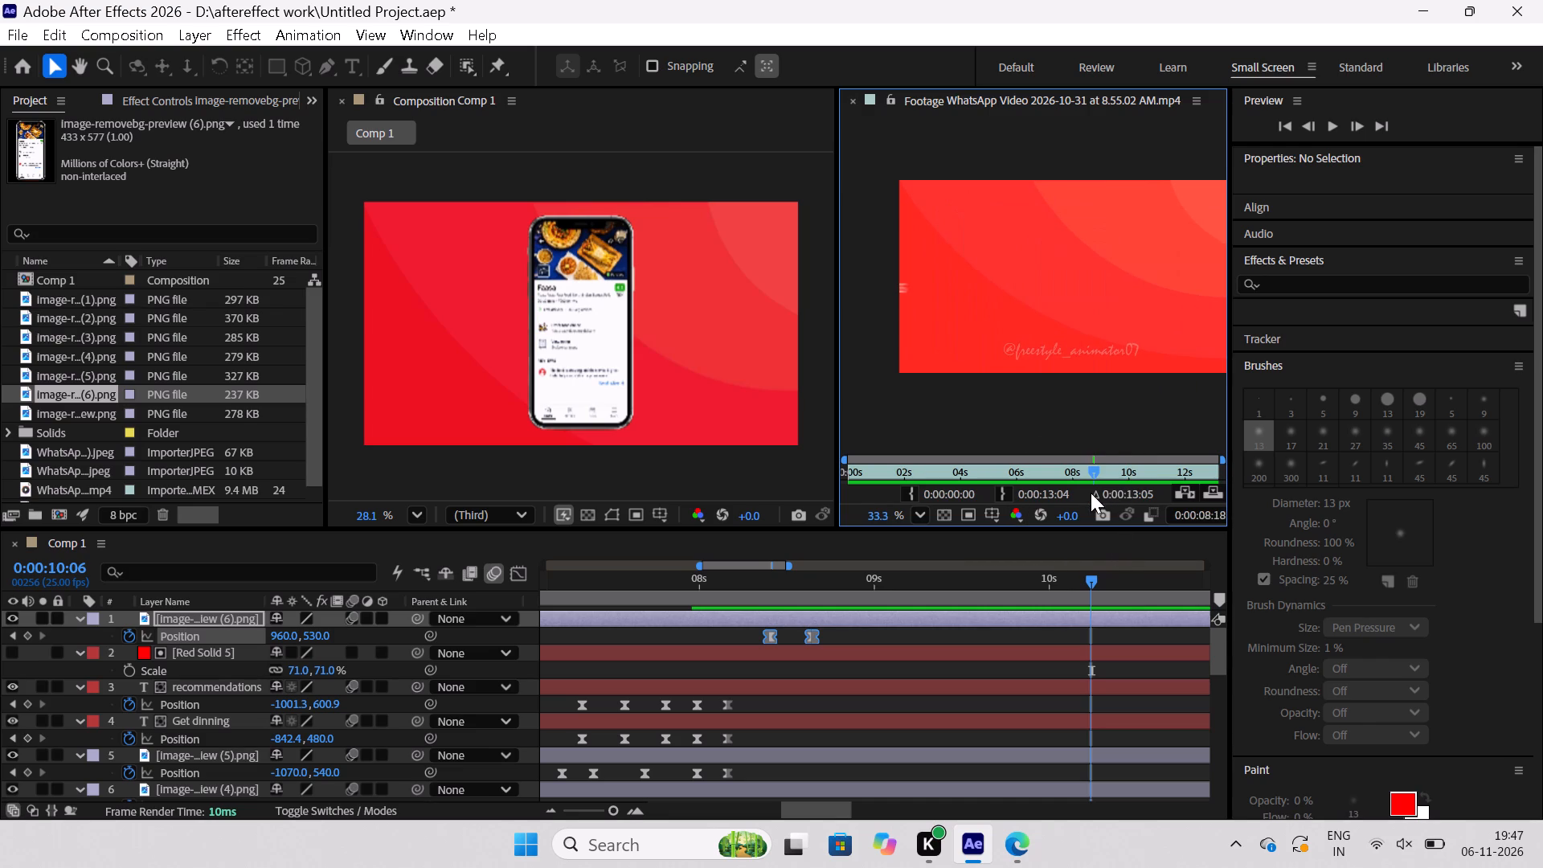
{"action": "left_click_drag", "start_coordinate": [1091, 493], "coordinate": [1139, 493]}
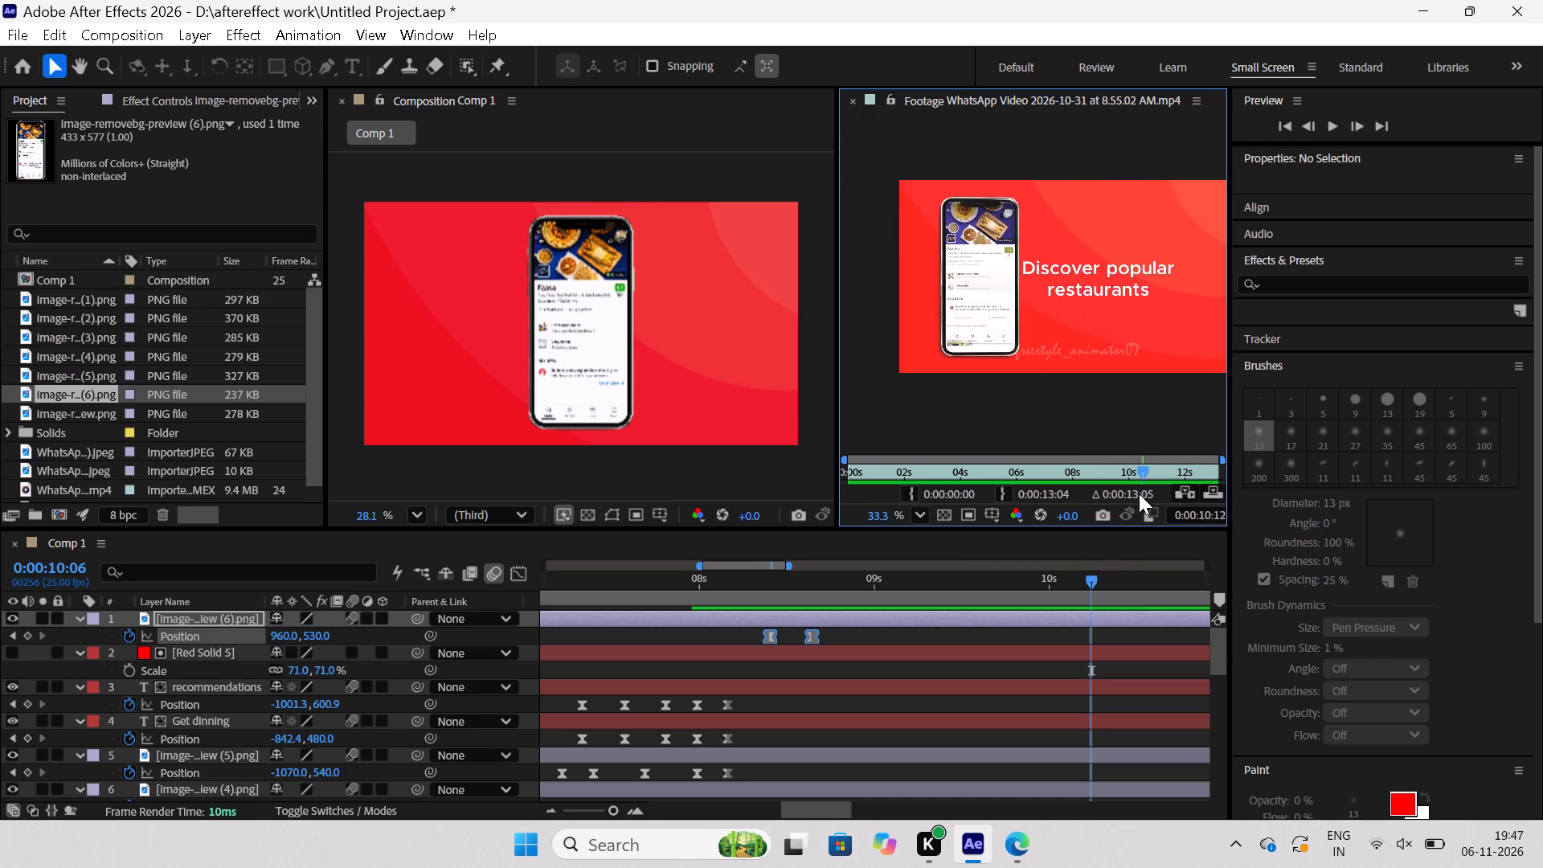
{"action": "left_click_drag", "start_coordinate": [1139, 493], "coordinate": [1128, 497]}
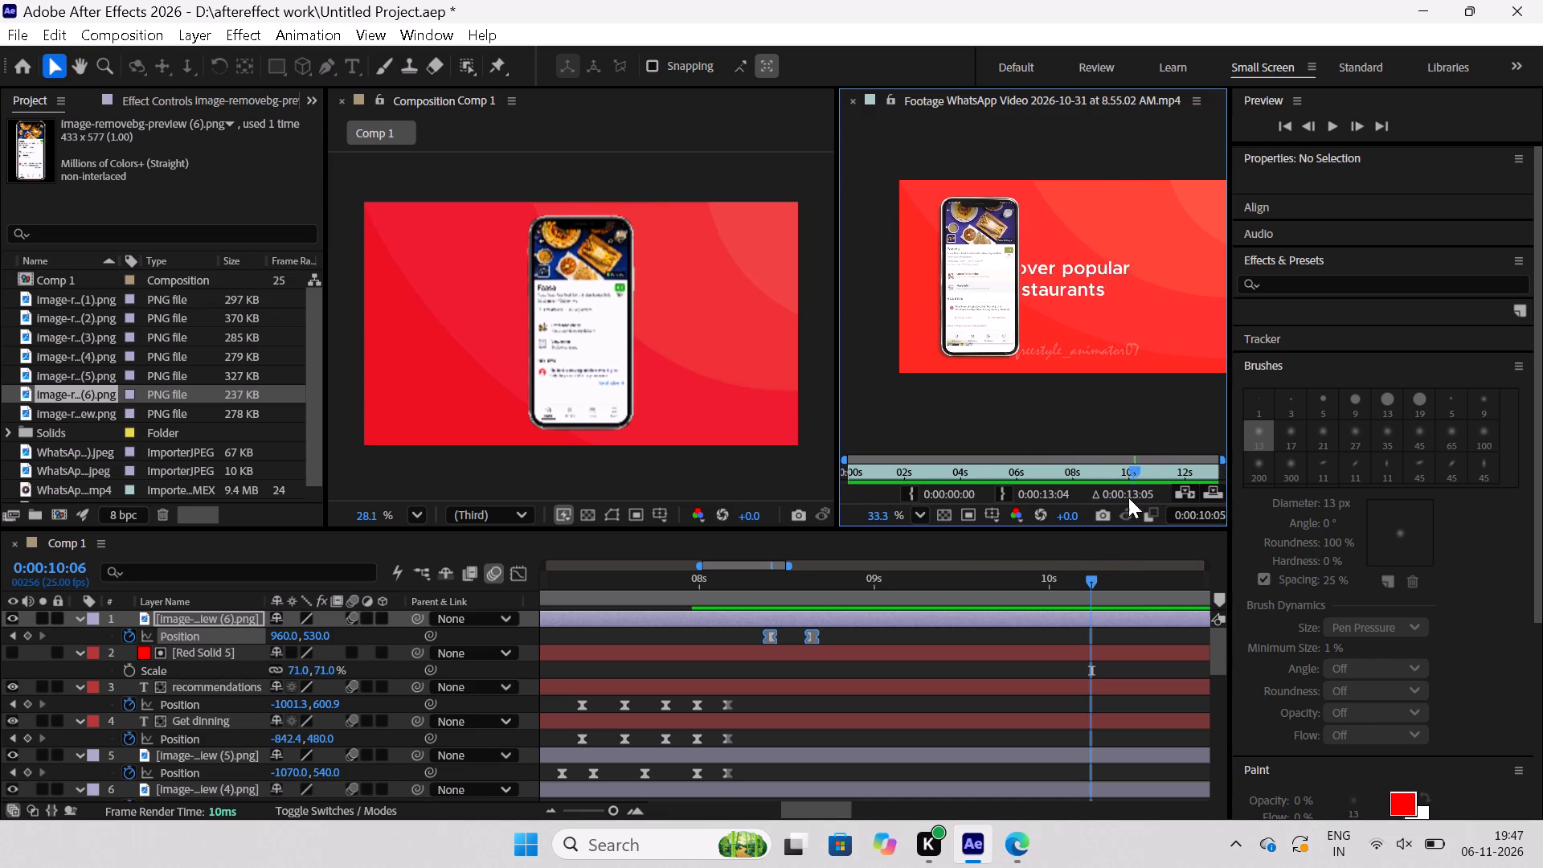
{"action": "left_click_drag", "start_coordinate": [1128, 497], "coordinate": [1119, 501]}
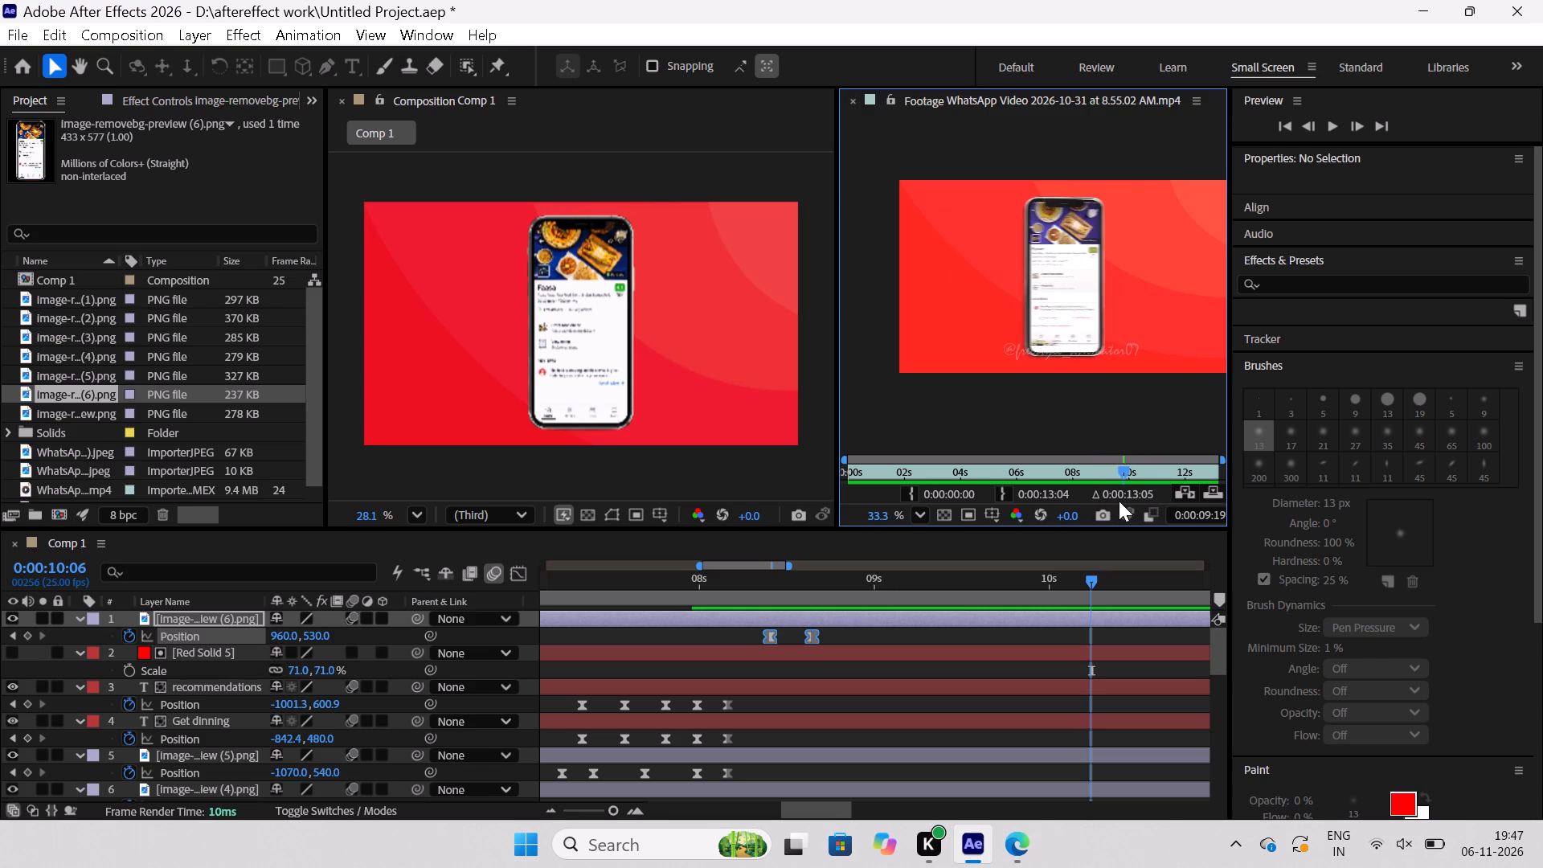
{"action": "left_click_drag", "start_coordinate": [1119, 501], "coordinate": [1122, 501]}
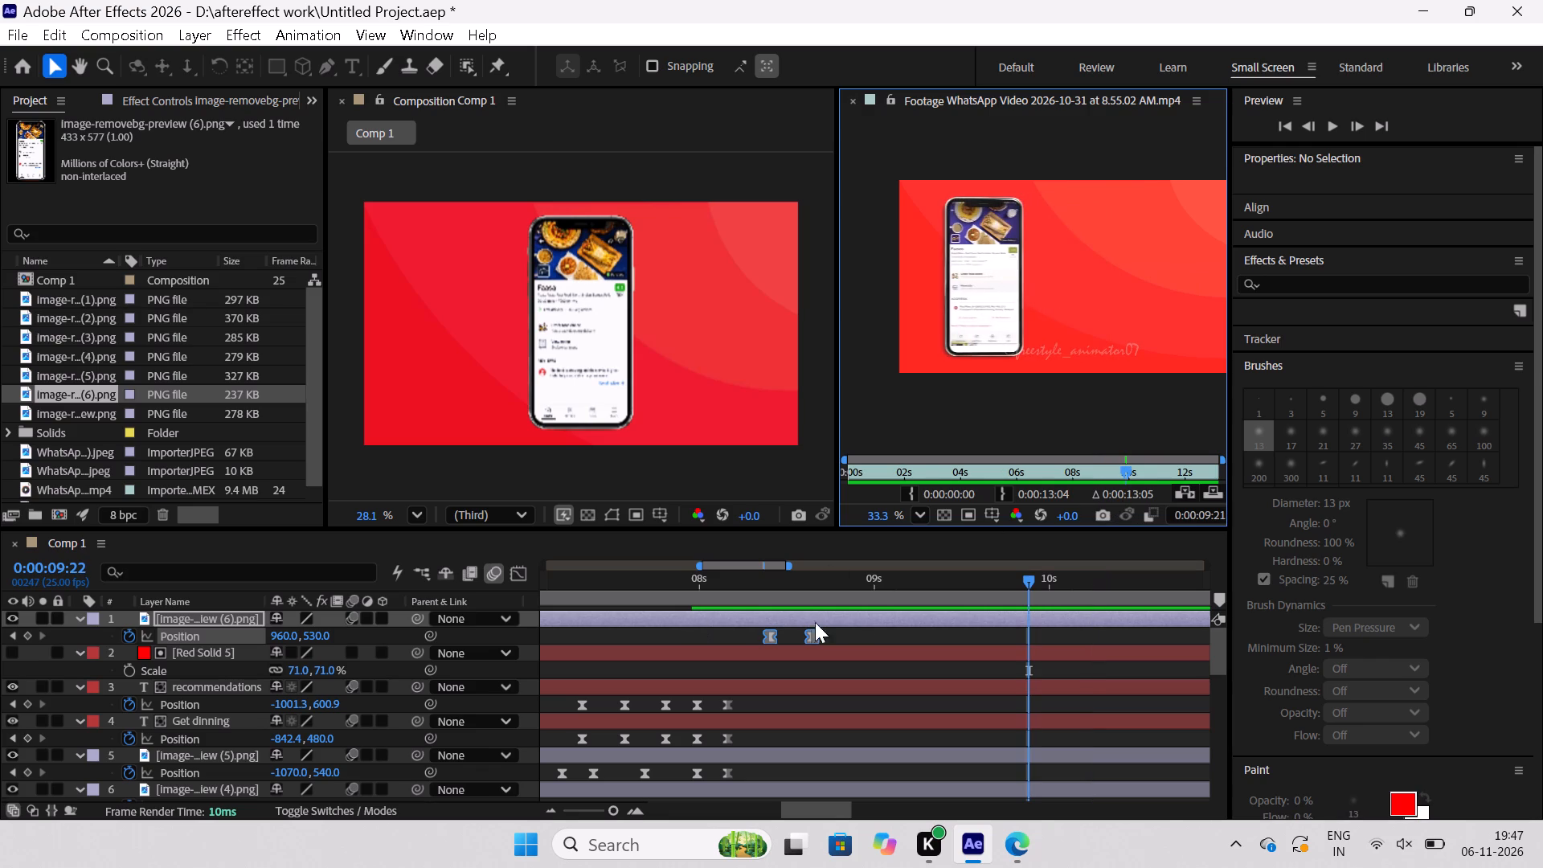
At 8:20, move the "Faasa" phone to position 360, 530 to keyframe its slide to the left side, and check the motion.
{"action": "left_click_drag", "start_coordinate": [1031, 576], "coordinate": [846, 609]}
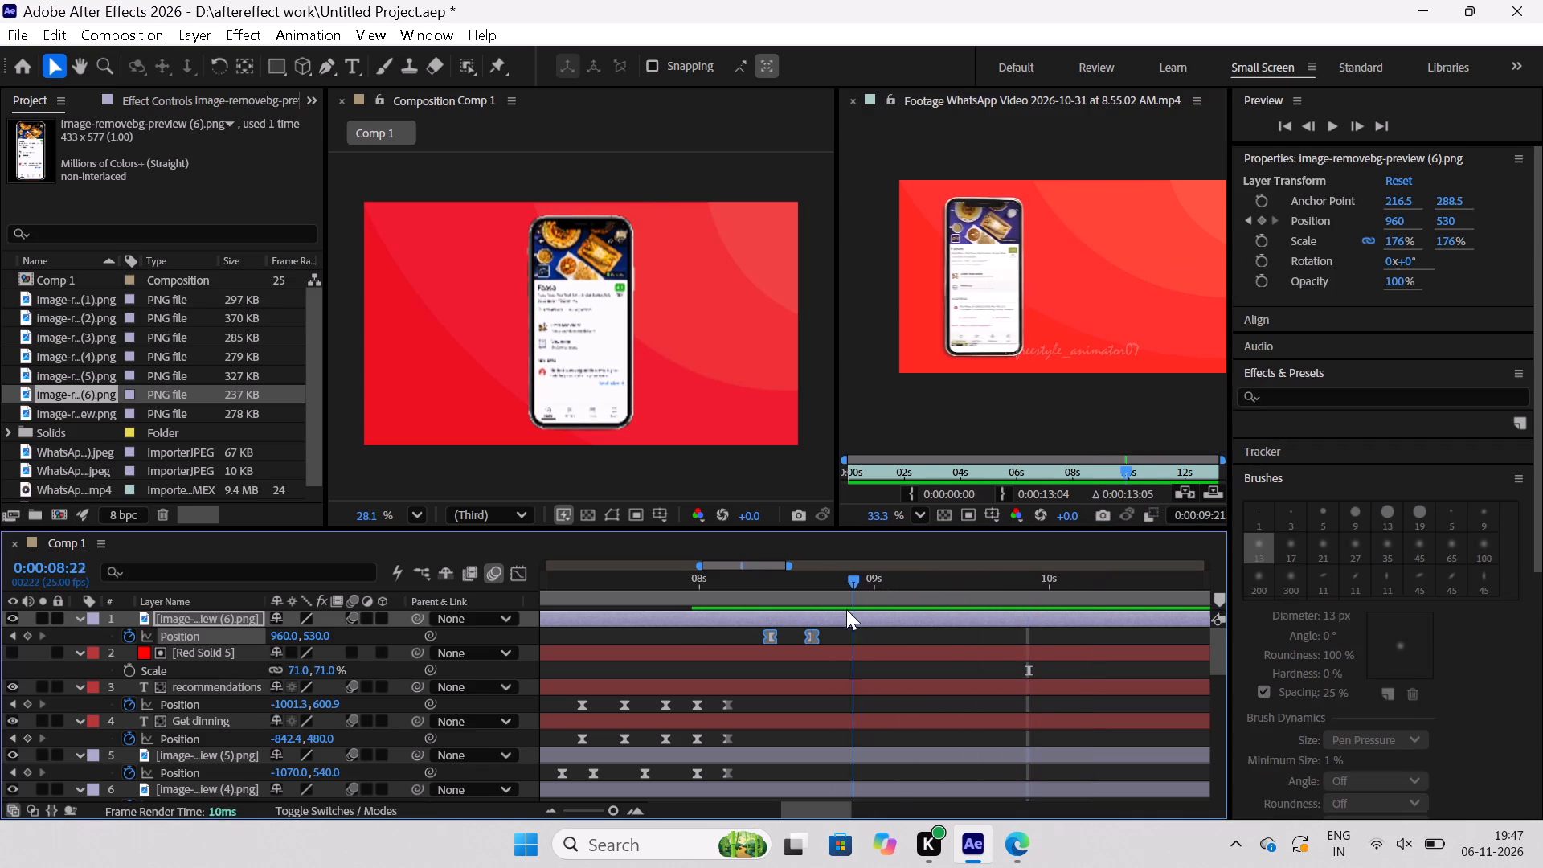
{"action": "left_click_drag", "start_coordinate": [846, 609], "coordinate": [846, 629]}
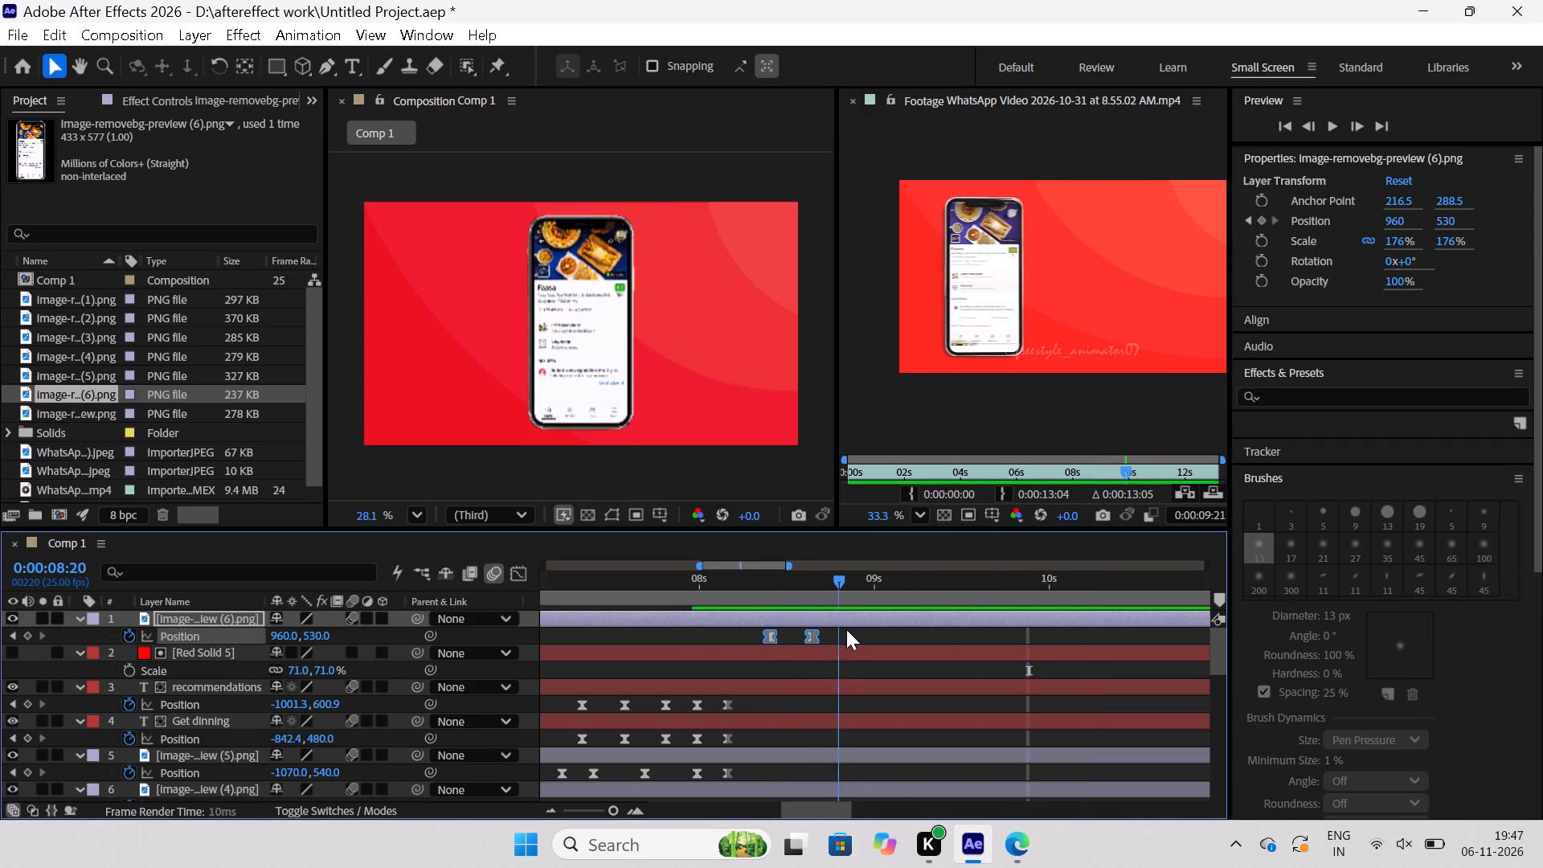
{"action": "left_click_drag", "start_coordinate": [846, 629], "coordinate": [844, 632]}
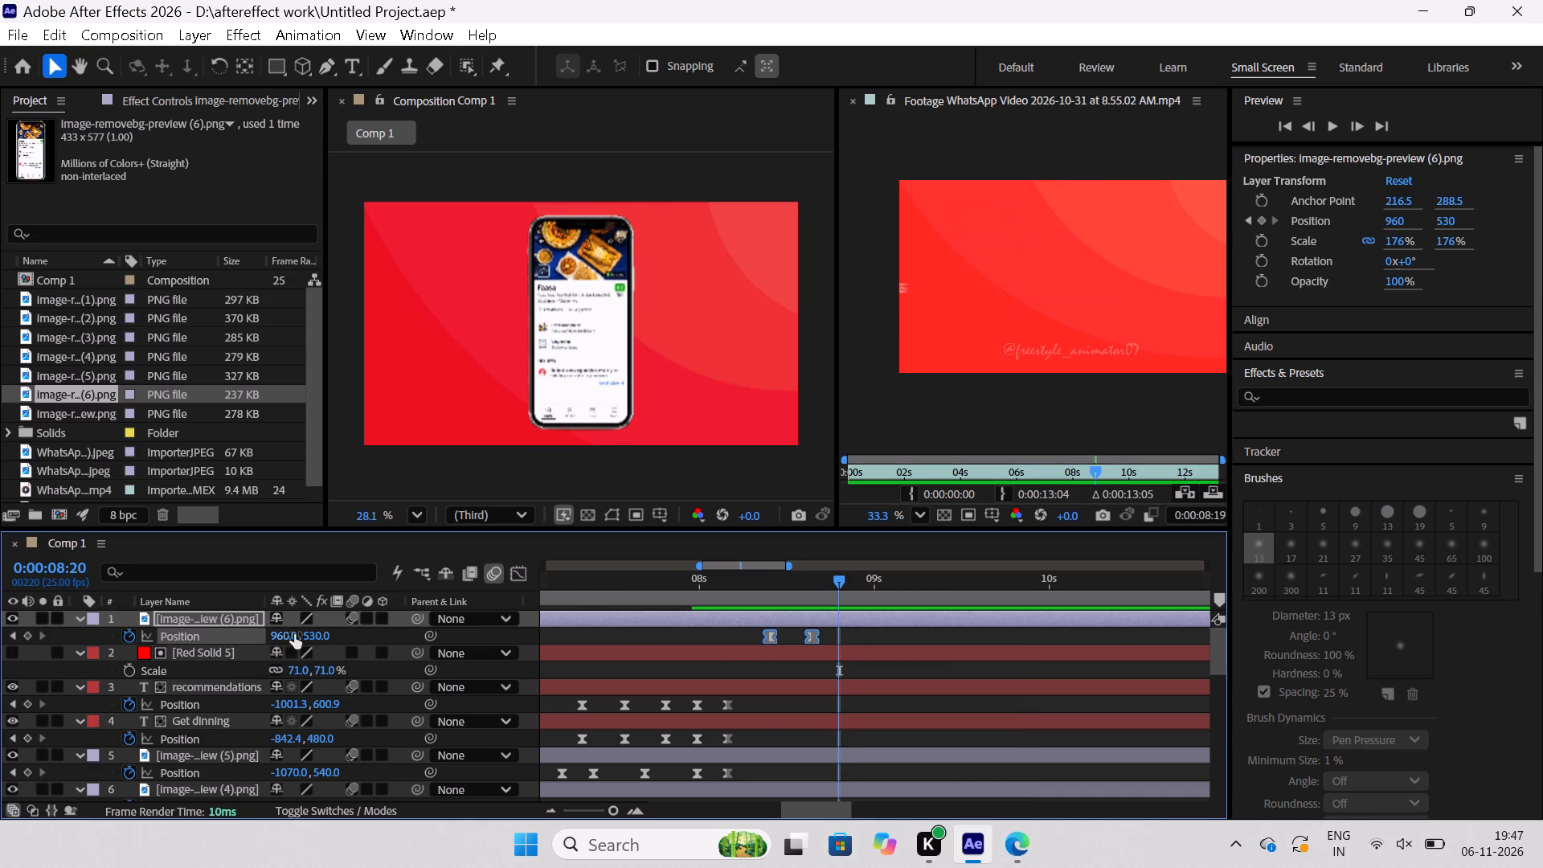
{"action": "left_click_drag", "start_coordinate": [292, 633], "coordinate": [233, 635]}
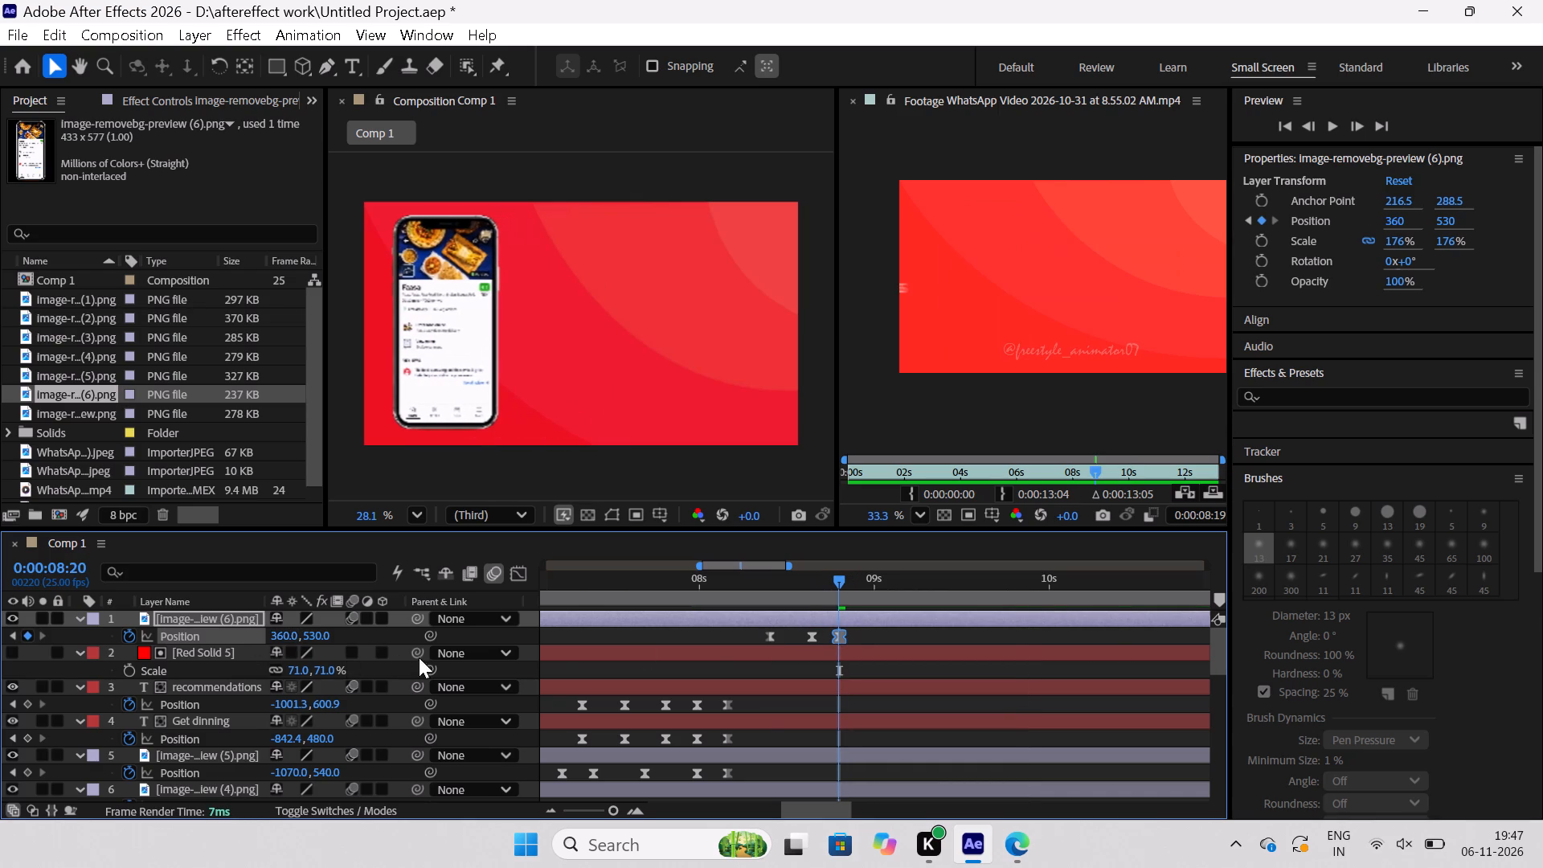
{"action": "left_click_drag", "start_coordinate": [841, 583], "coordinate": [762, 620]}
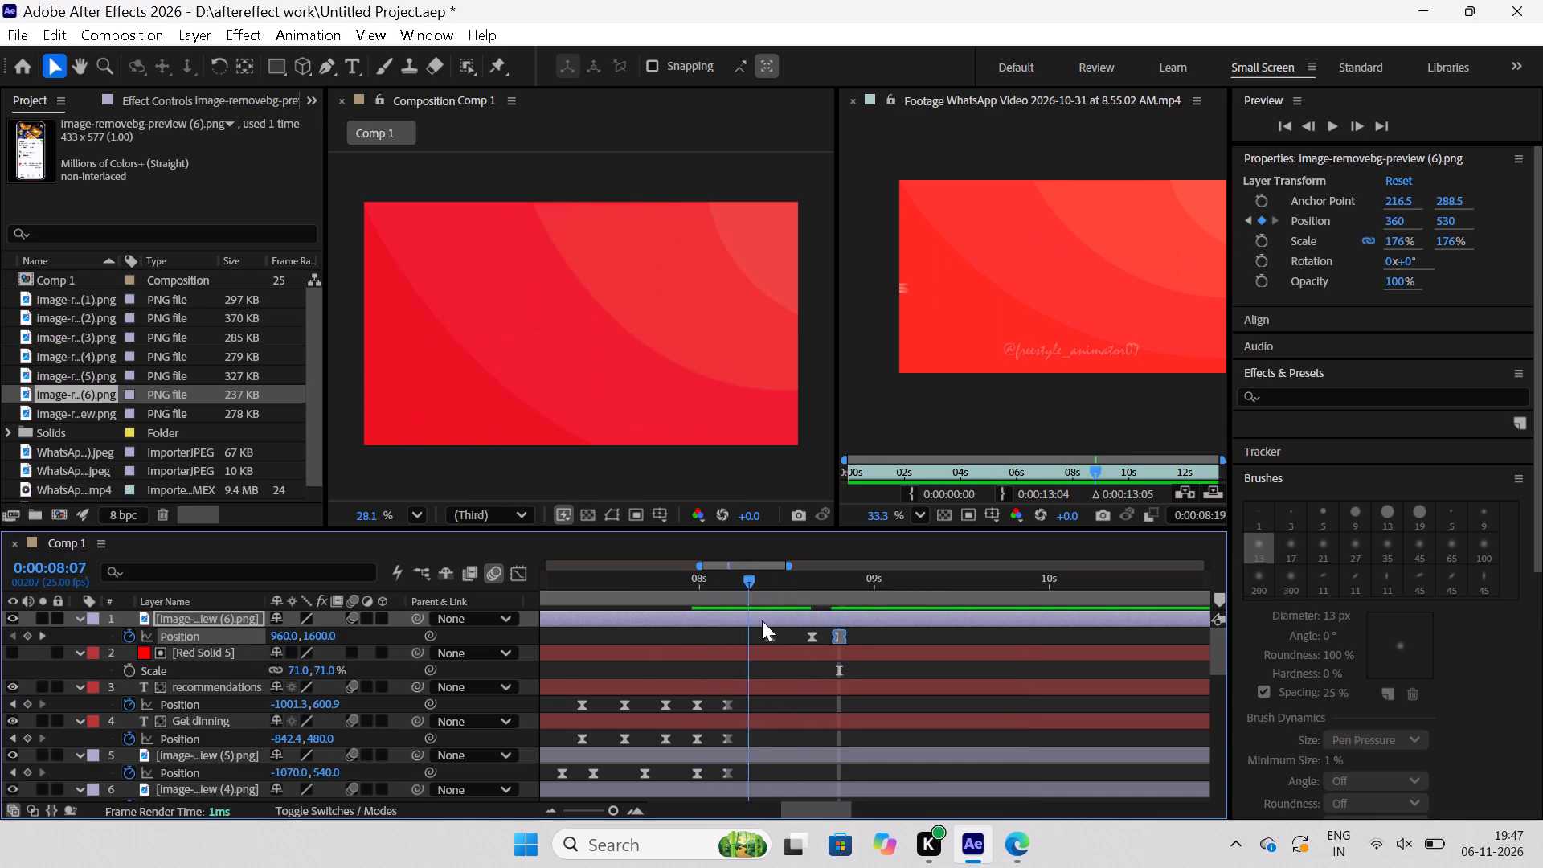
{"action": "left_click_drag", "start_coordinate": [762, 620], "coordinate": [845, 633]}
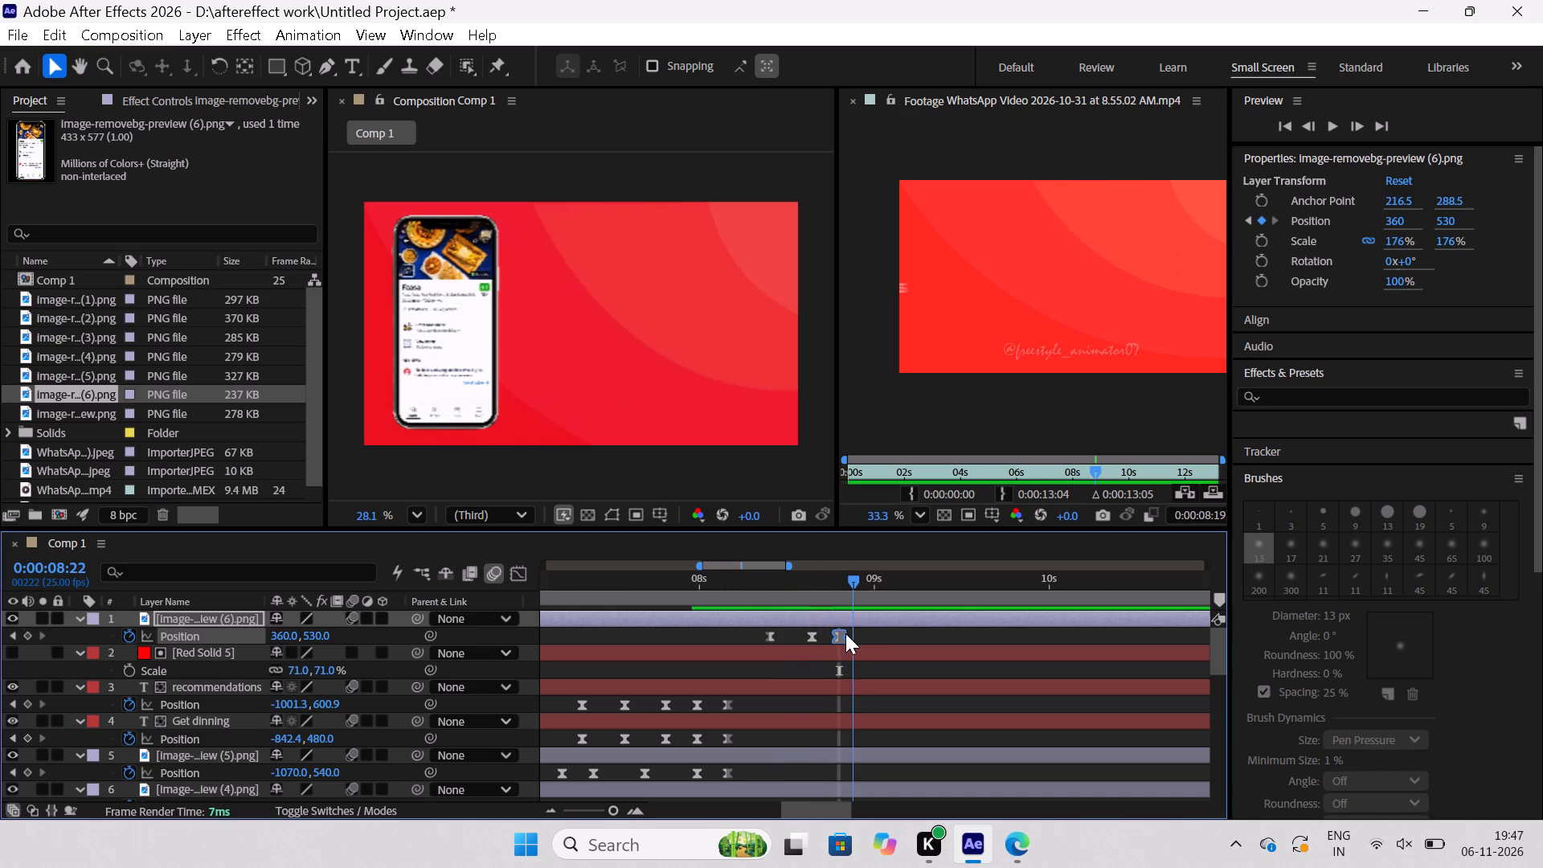
{"action": "left_click_drag", "start_coordinate": [845, 633], "coordinate": [840, 633]}
Following the reference headline, add the text "Discover popular" beside the "Faasa" phone, starting at about position 804, 277, with the playhead at 10:14.
{"action": "left_click_drag", "start_coordinate": [1095, 470], "coordinate": [1116, 478]}
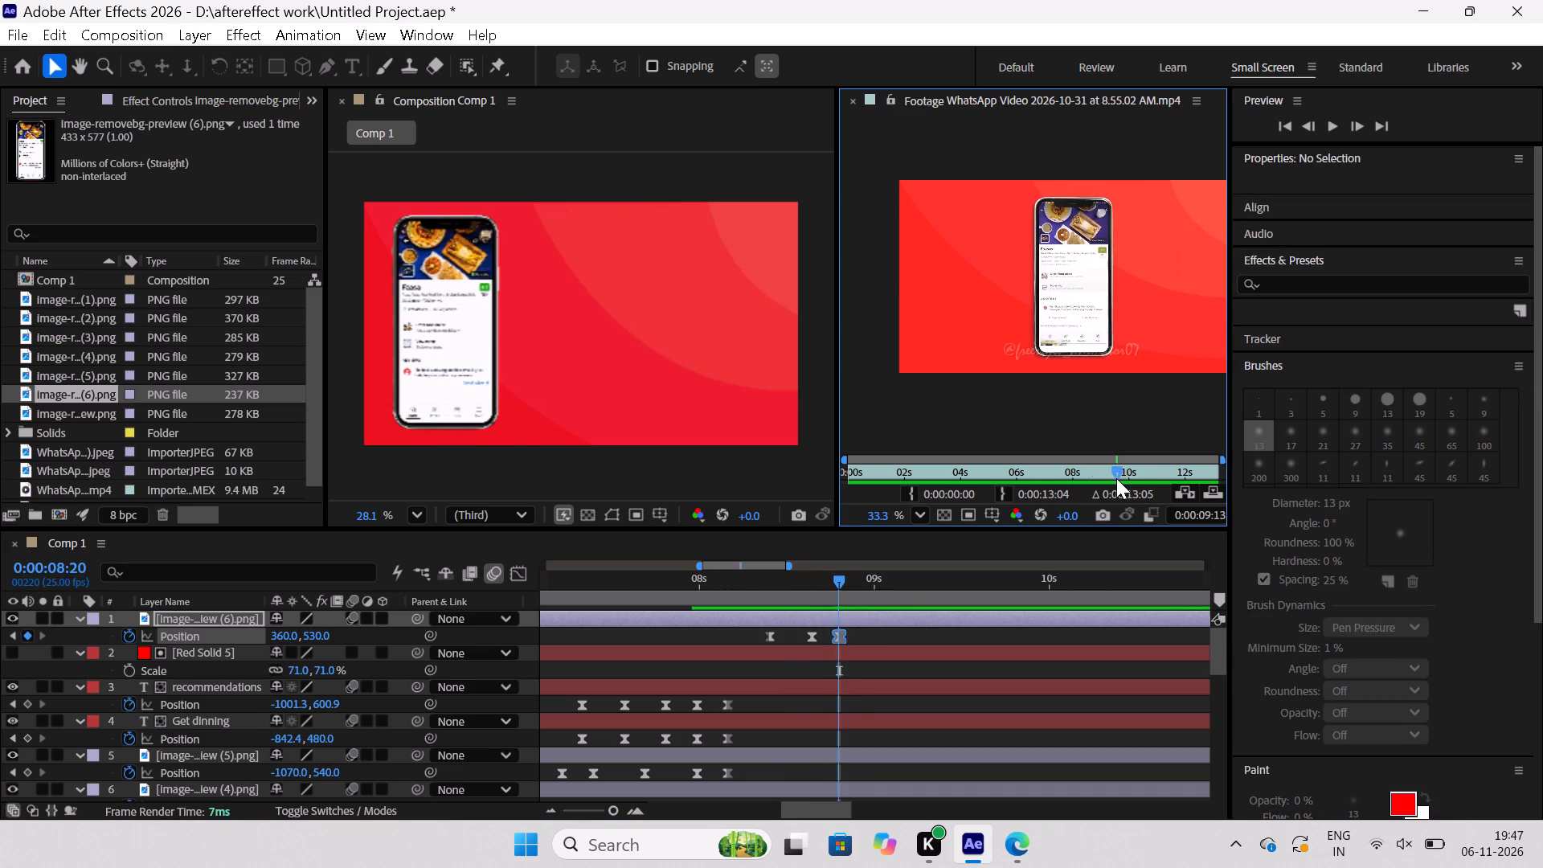
{"action": "left_click_drag", "start_coordinate": [1116, 478], "coordinate": [1145, 485]}
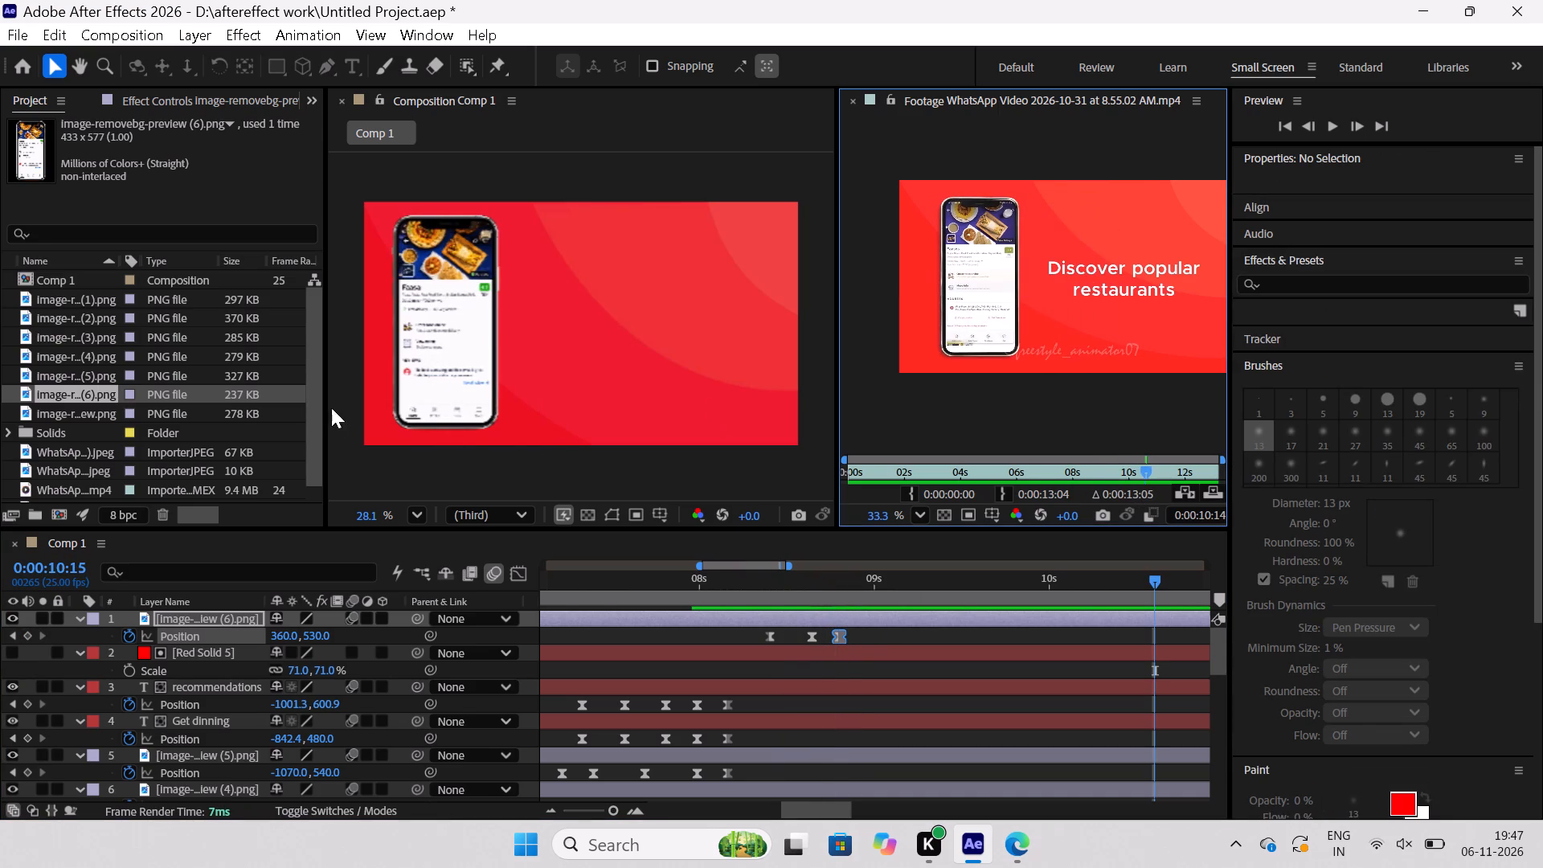
{"action": "left_click", "coordinate": [466, 175]}
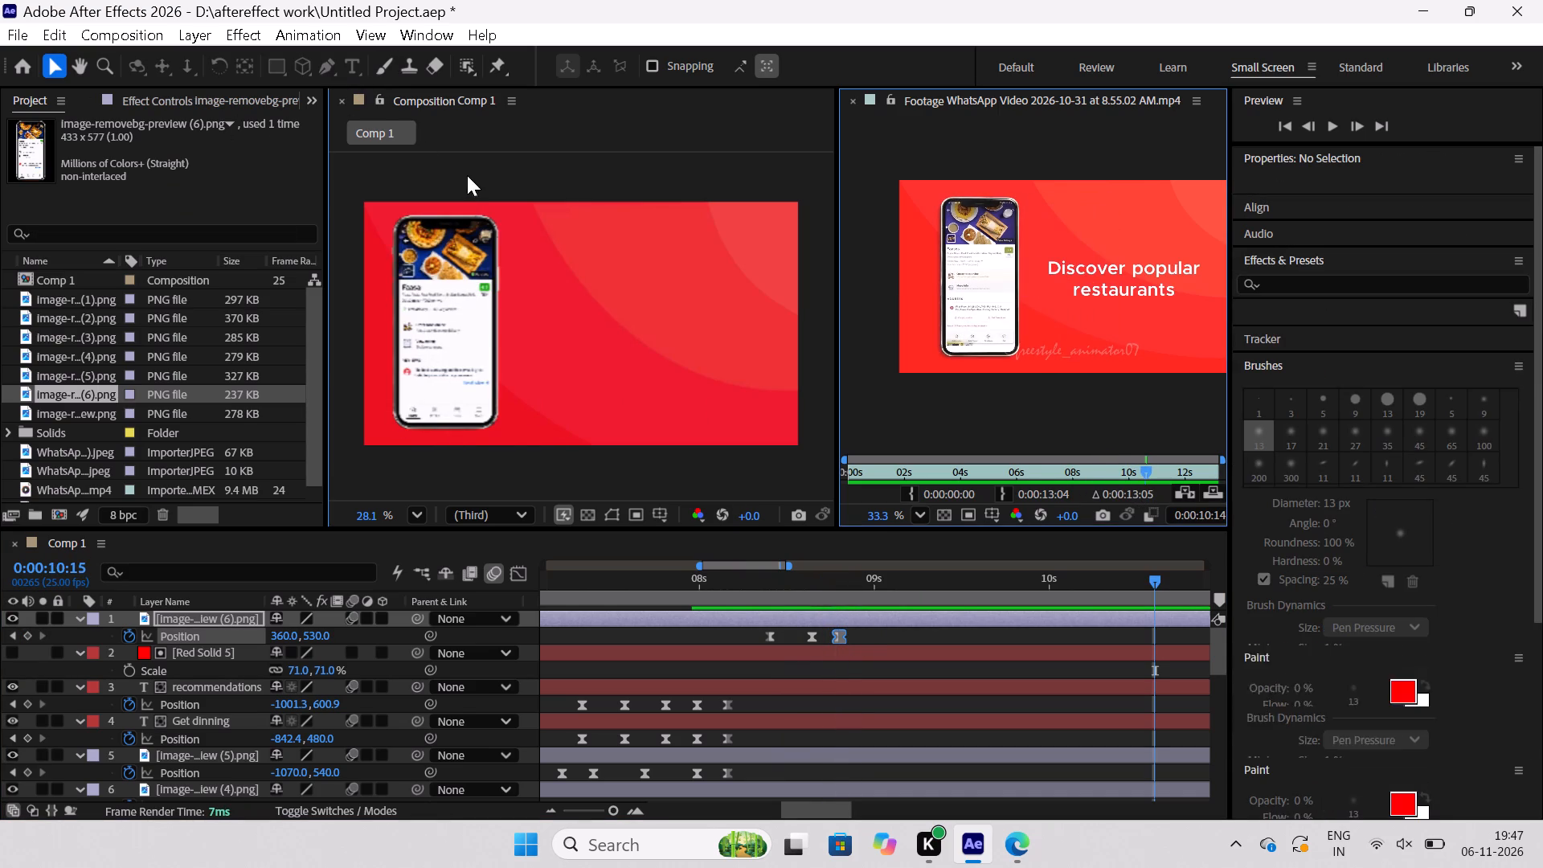
{"action": "left_click", "coordinate": [352, 75]}
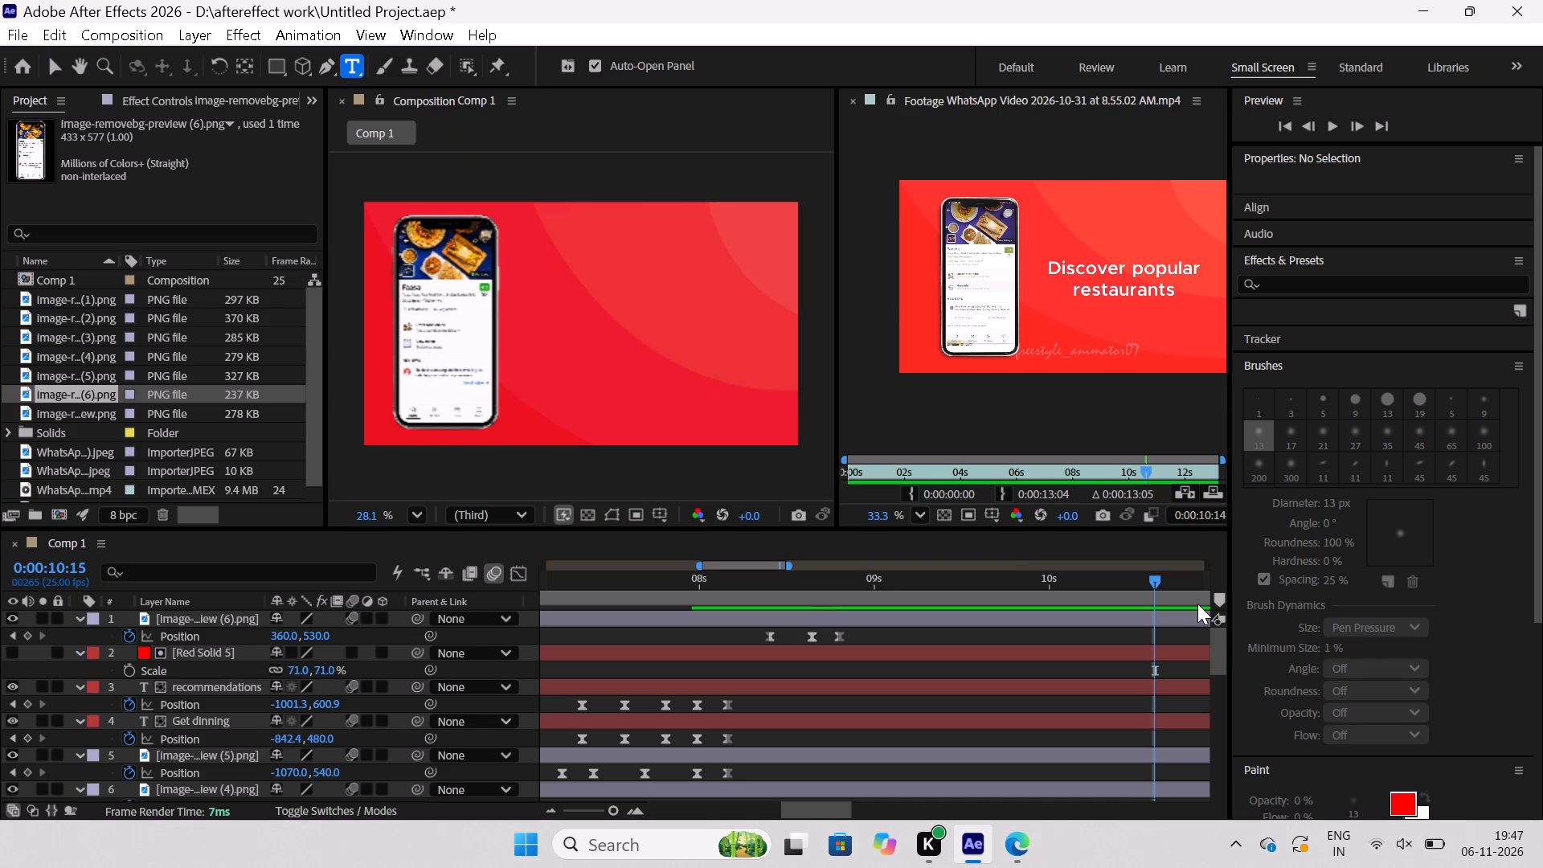
{"action": "left_click_drag", "start_coordinate": [1155, 582], "coordinate": [873, 632]}
{"action": "left_click_drag", "start_coordinate": [1103, 474], "coordinate": [1128, 481]}
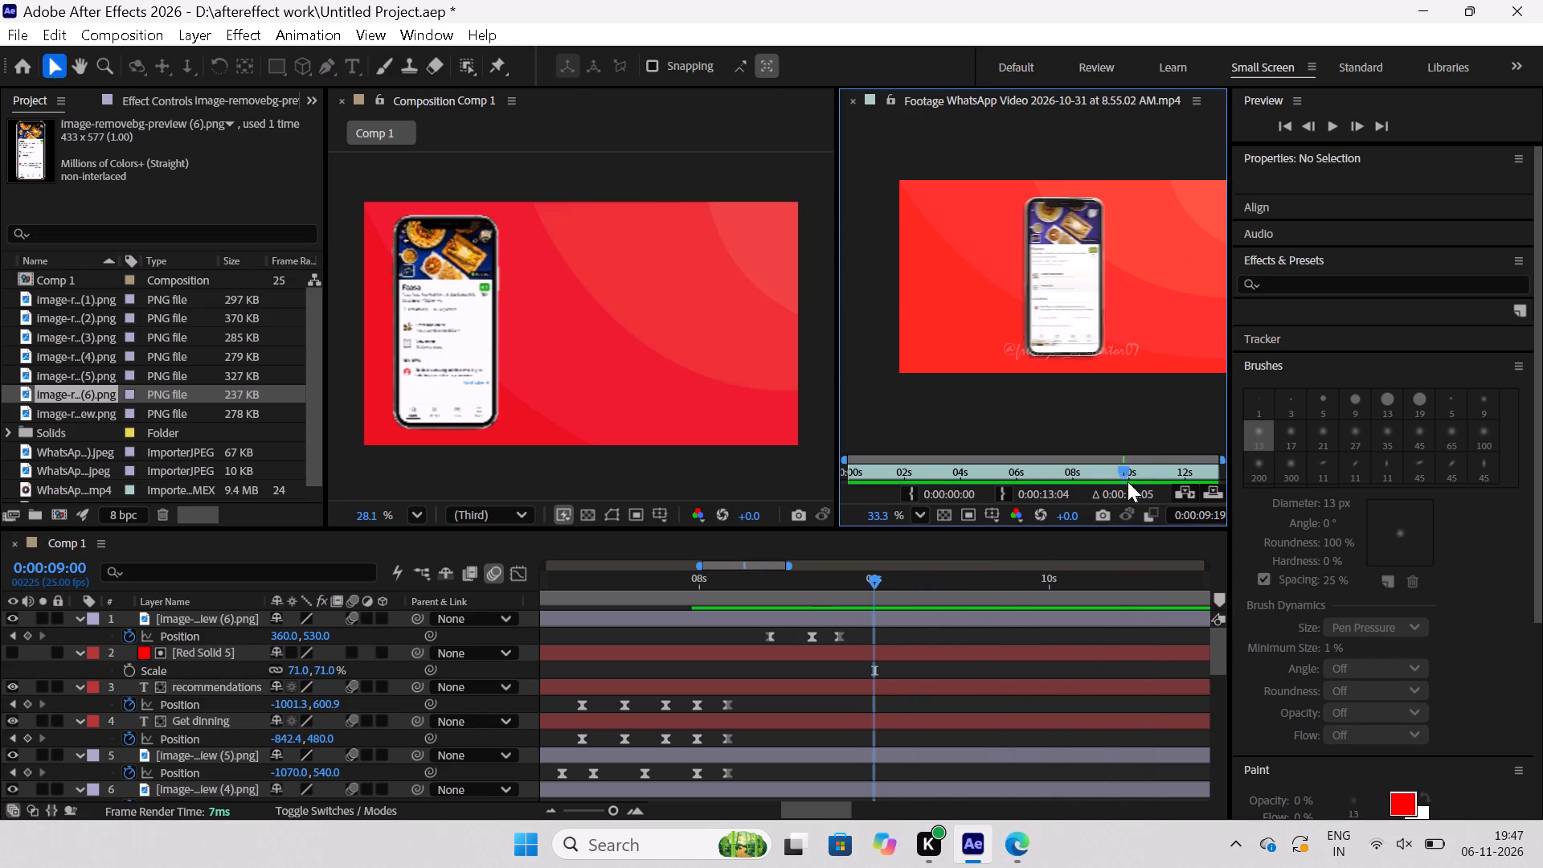
{"action": "left_click_drag", "start_coordinate": [1128, 481], "coordinate": [1147, 489]}
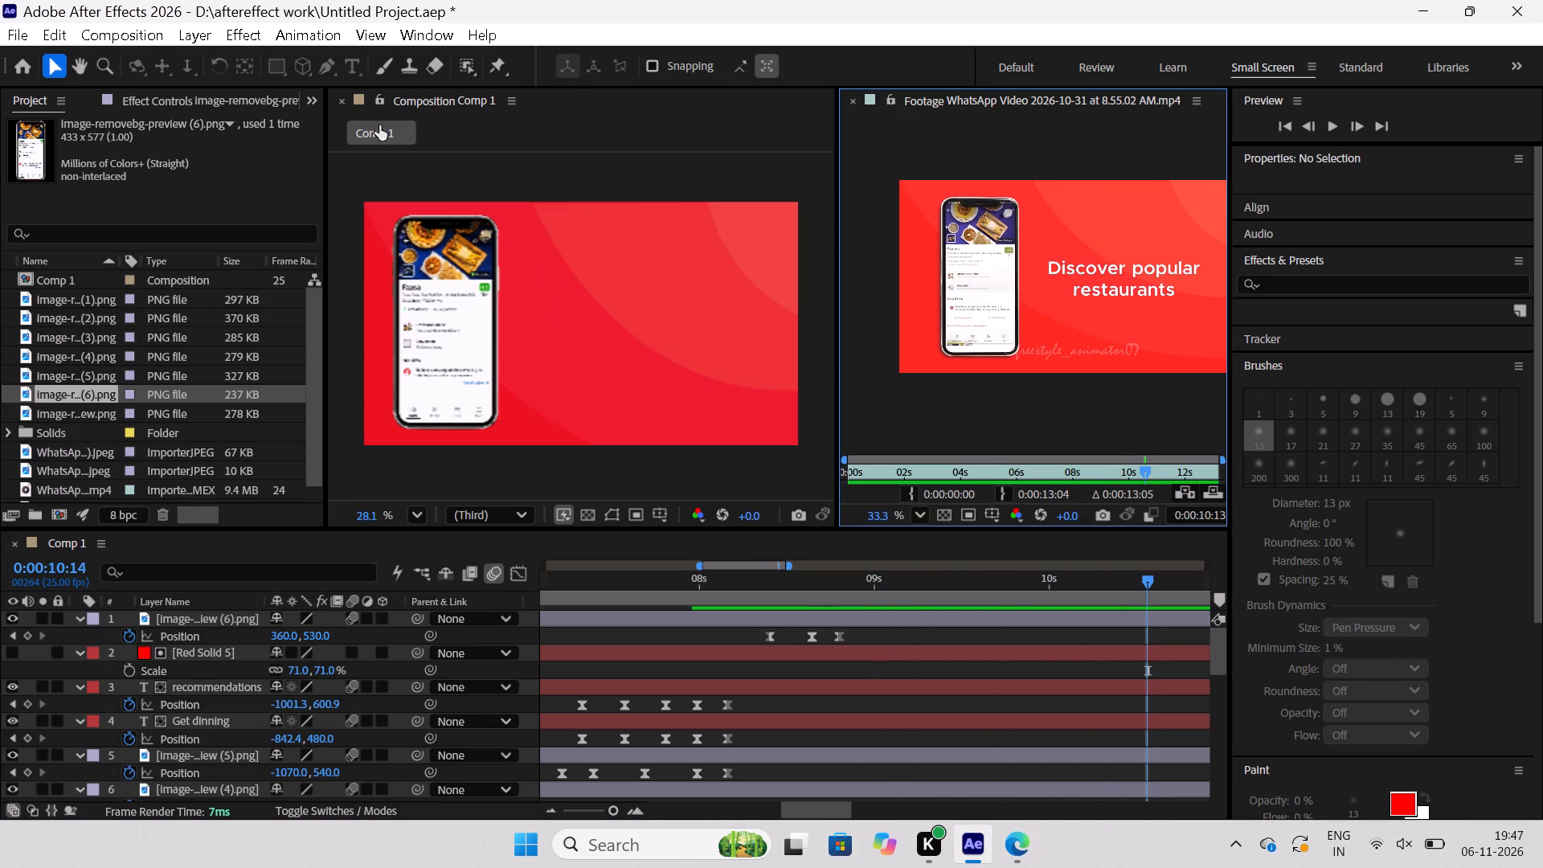
{"action": "left_click", "coordinate": [485, 176]}
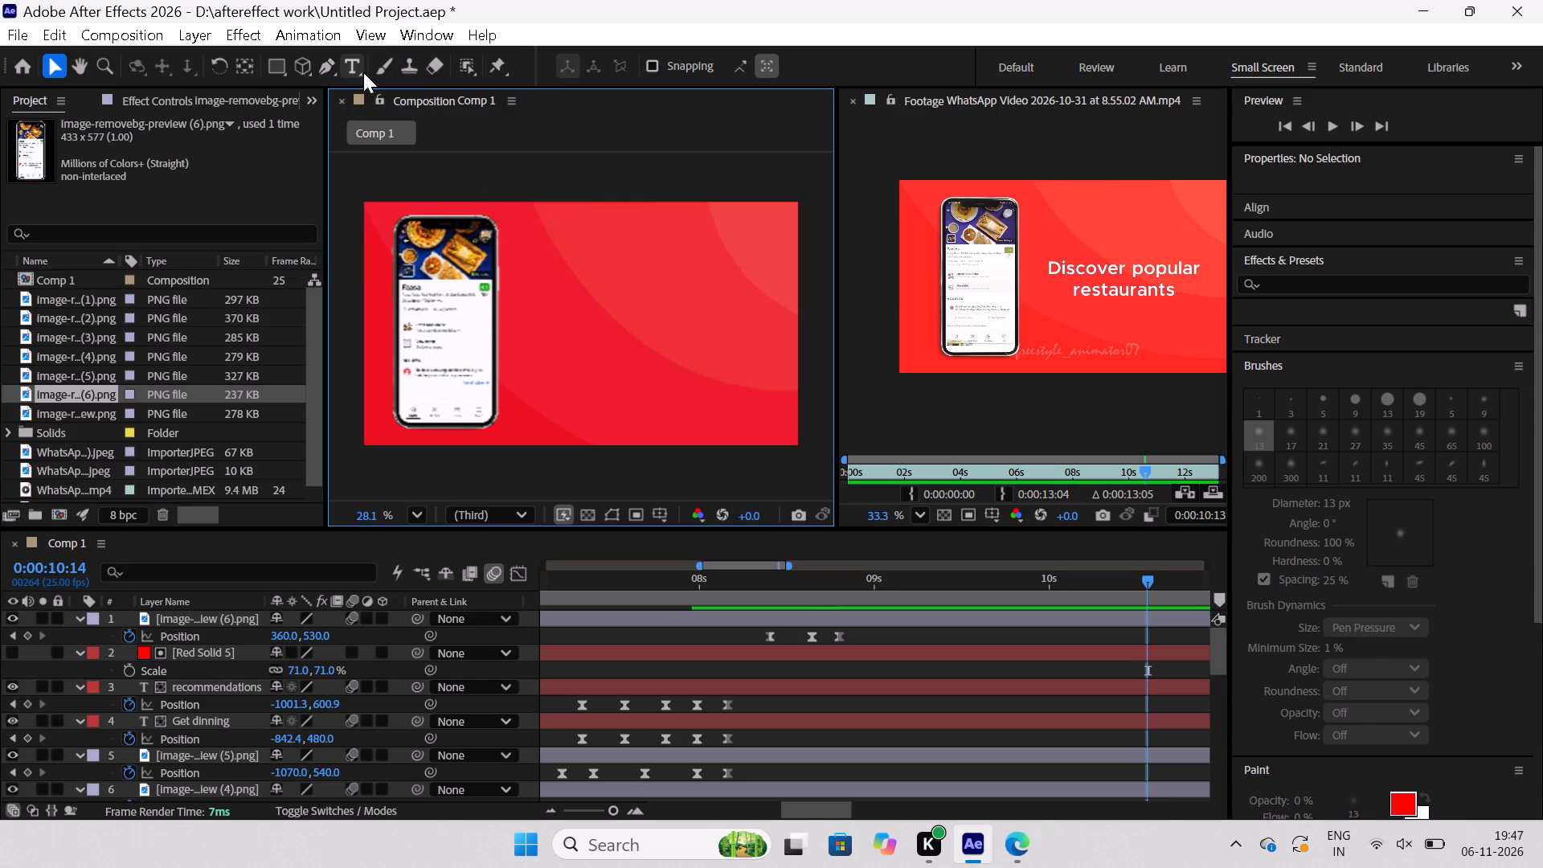
{"action": "left_click", "coordinate": [360, 72]}
{"action": "left_click", "coordinate": [546, 264]}
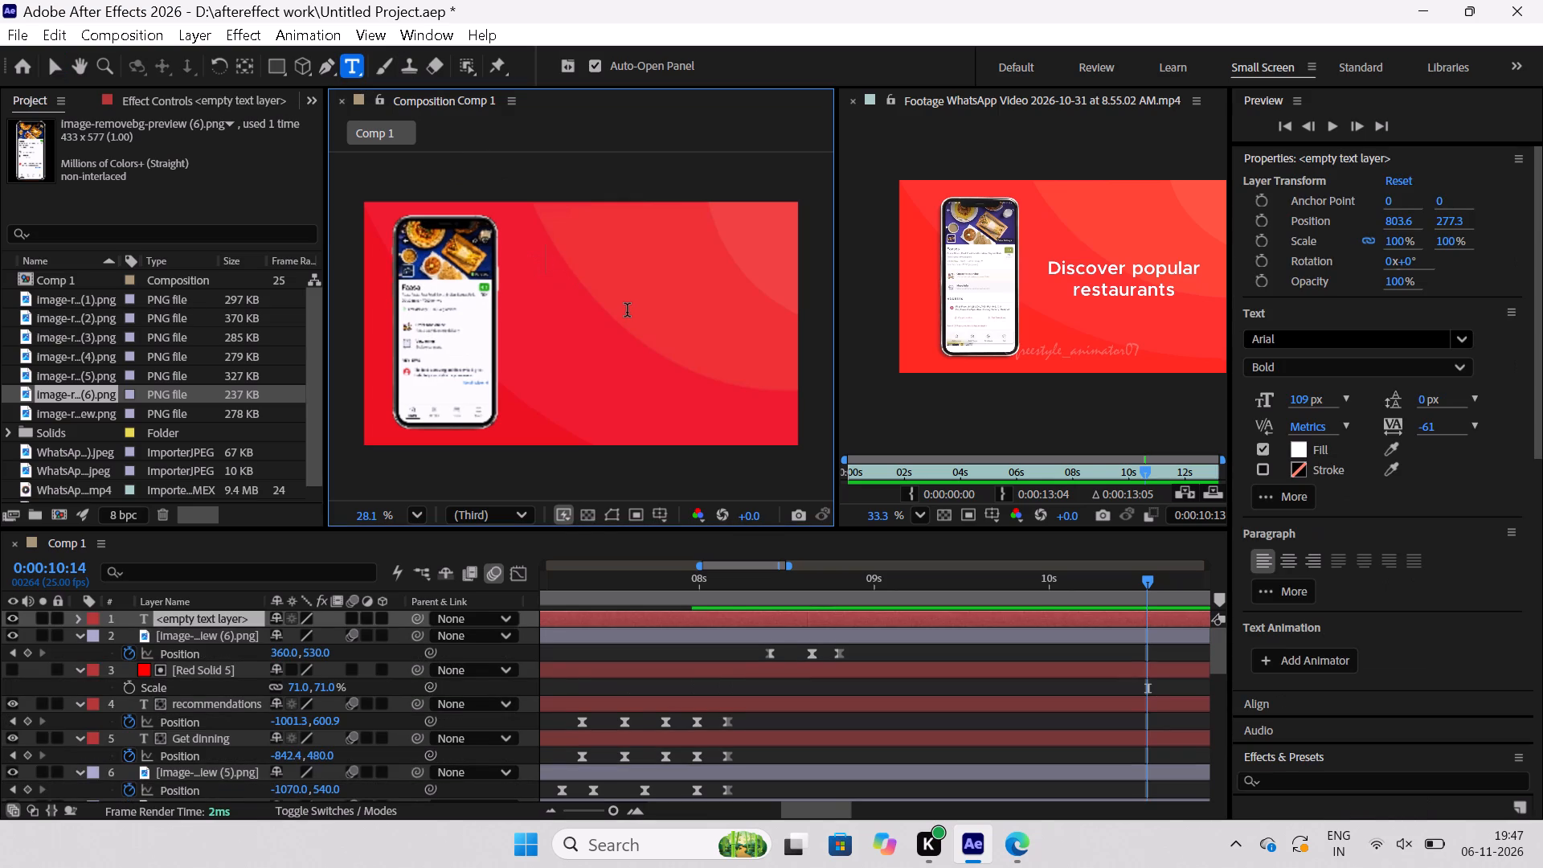
{"action": "key", "text": "shift+d"}
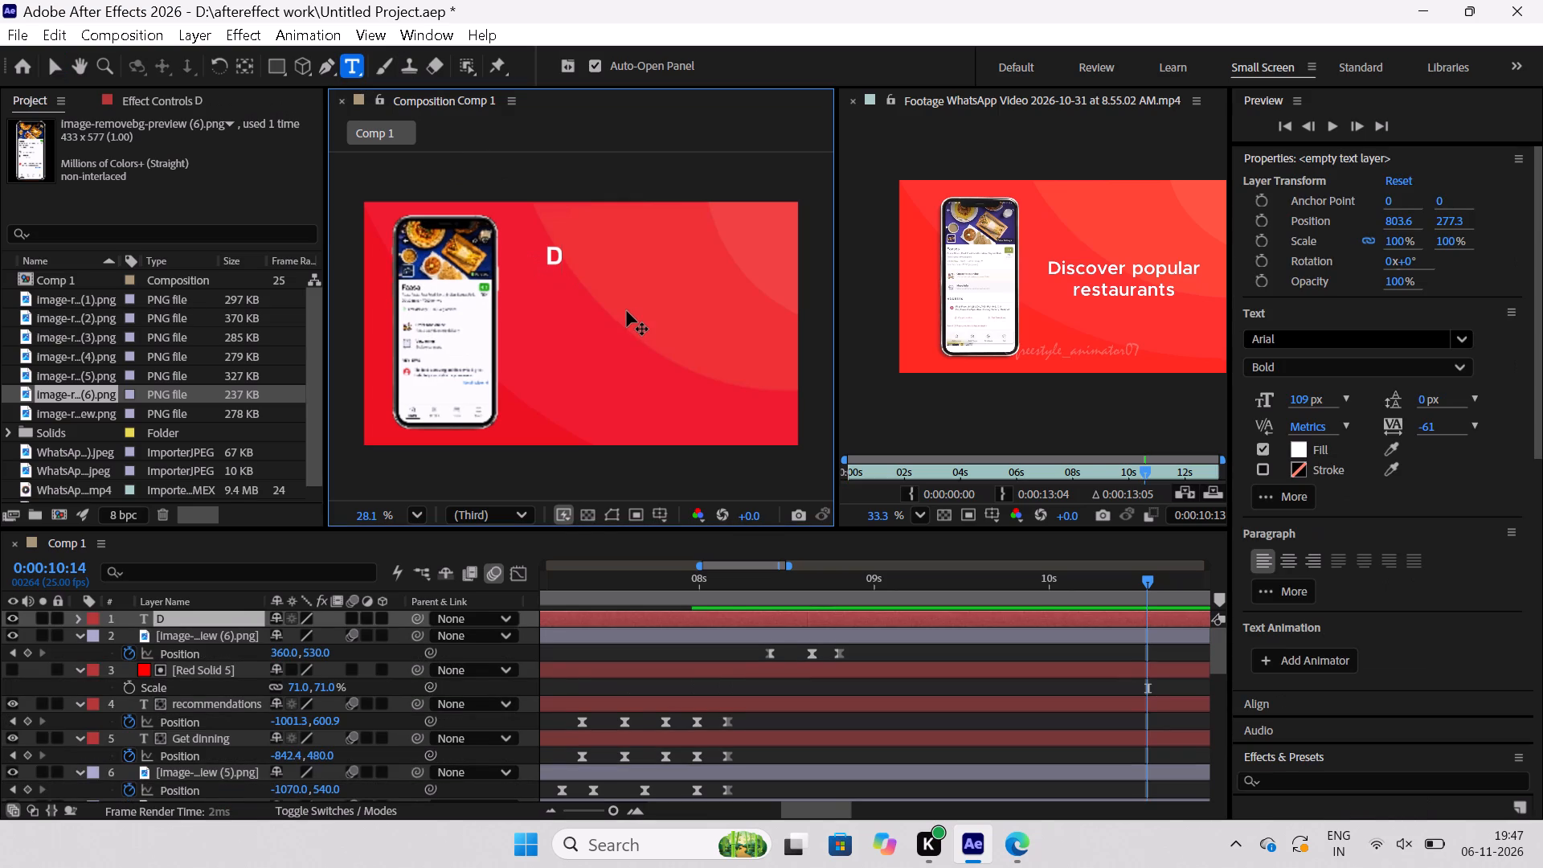
{"action": "type", "text": "is"}
{"action": "type", "text": "cover"}
{"action": "key", "text": "space"}
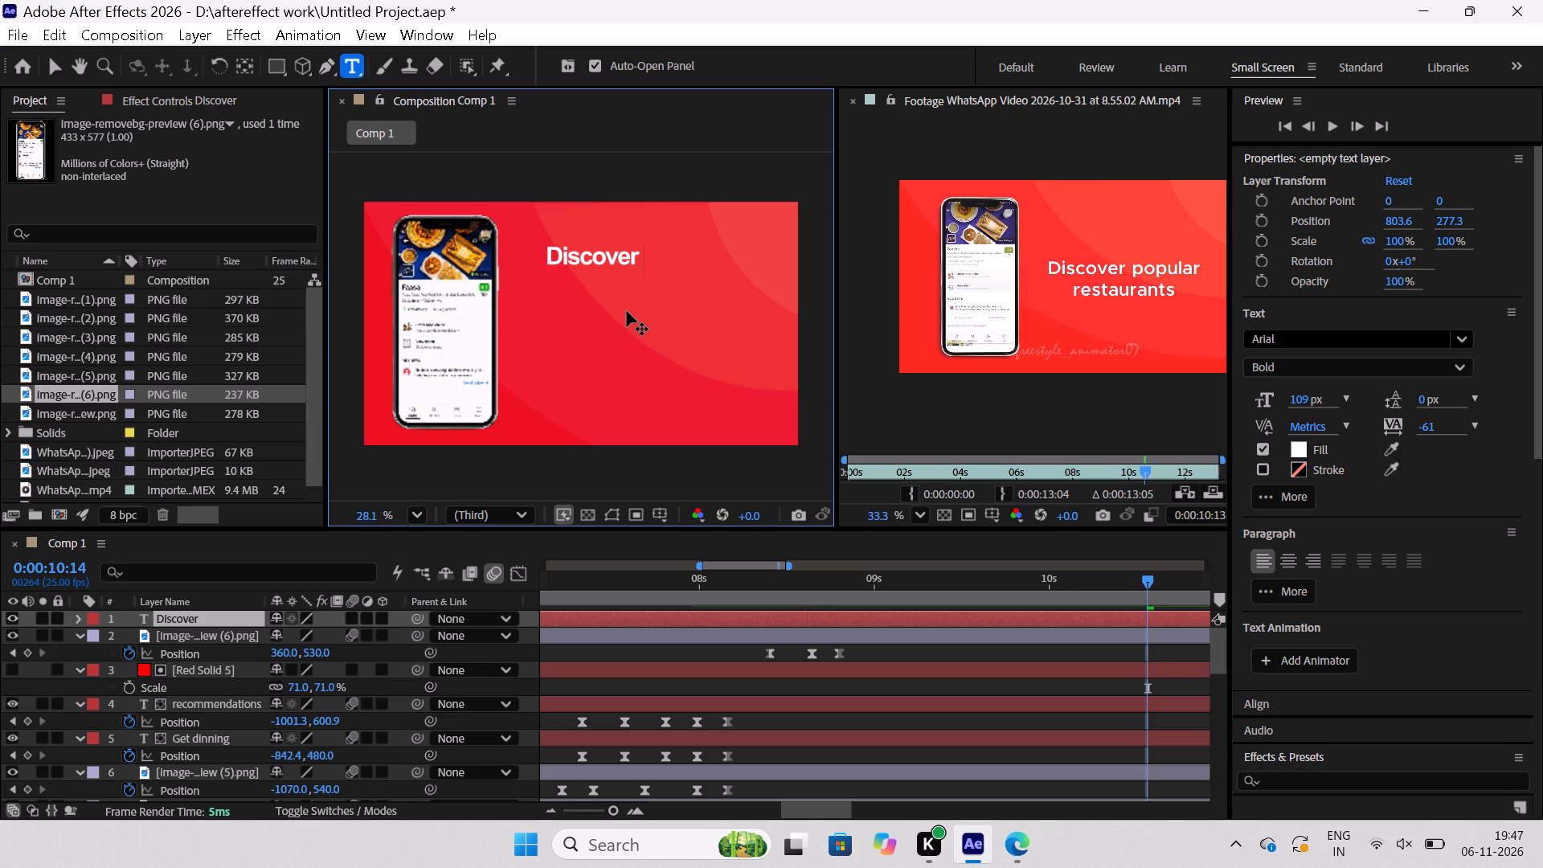
{"action": "type", "text": "pop"}
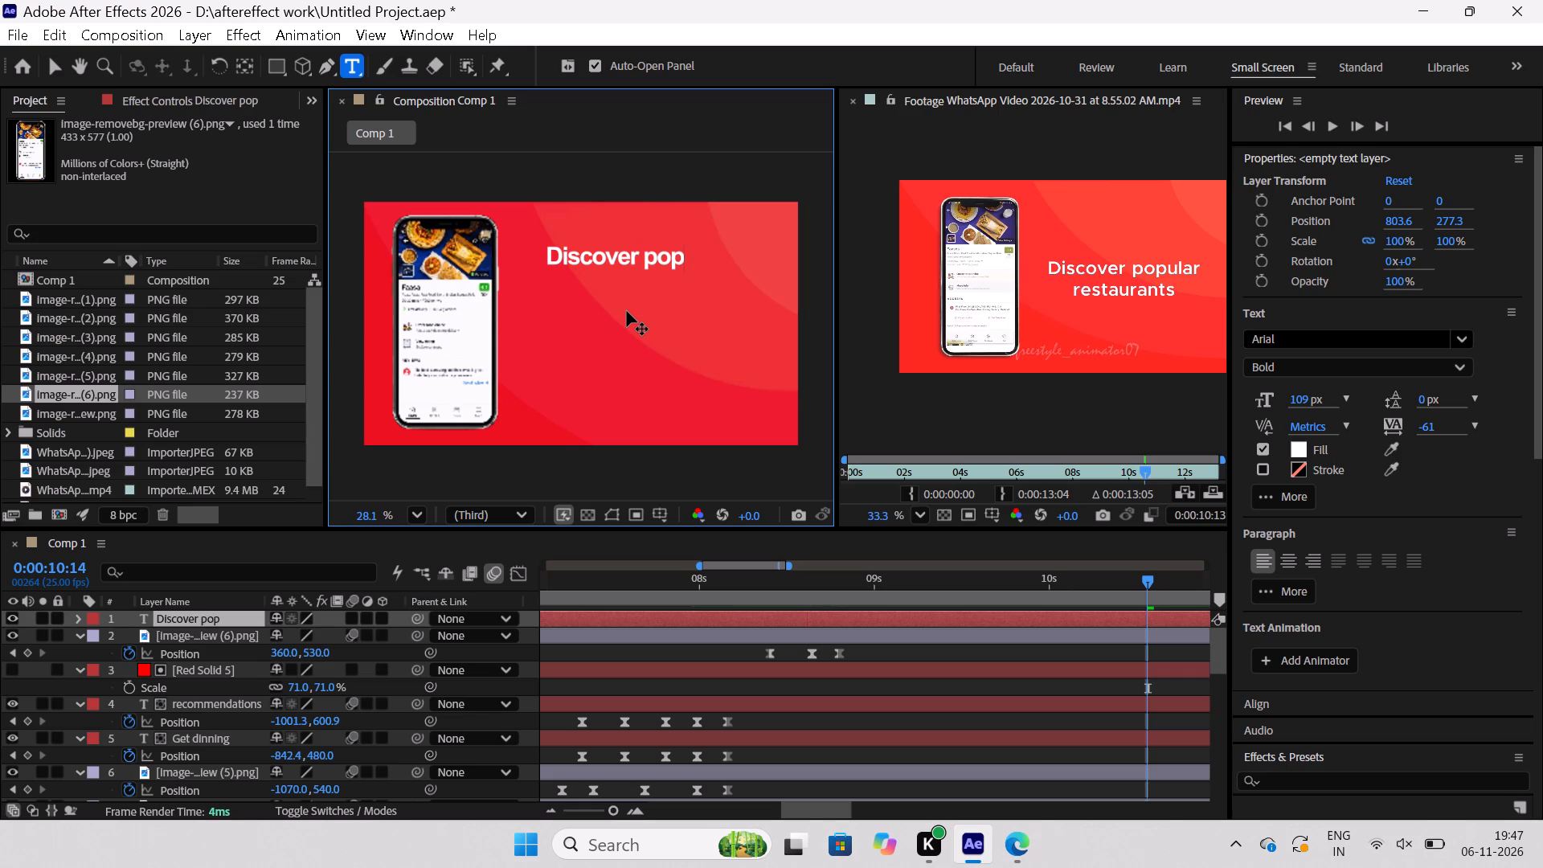
{"action": "type", "text": "ular"}
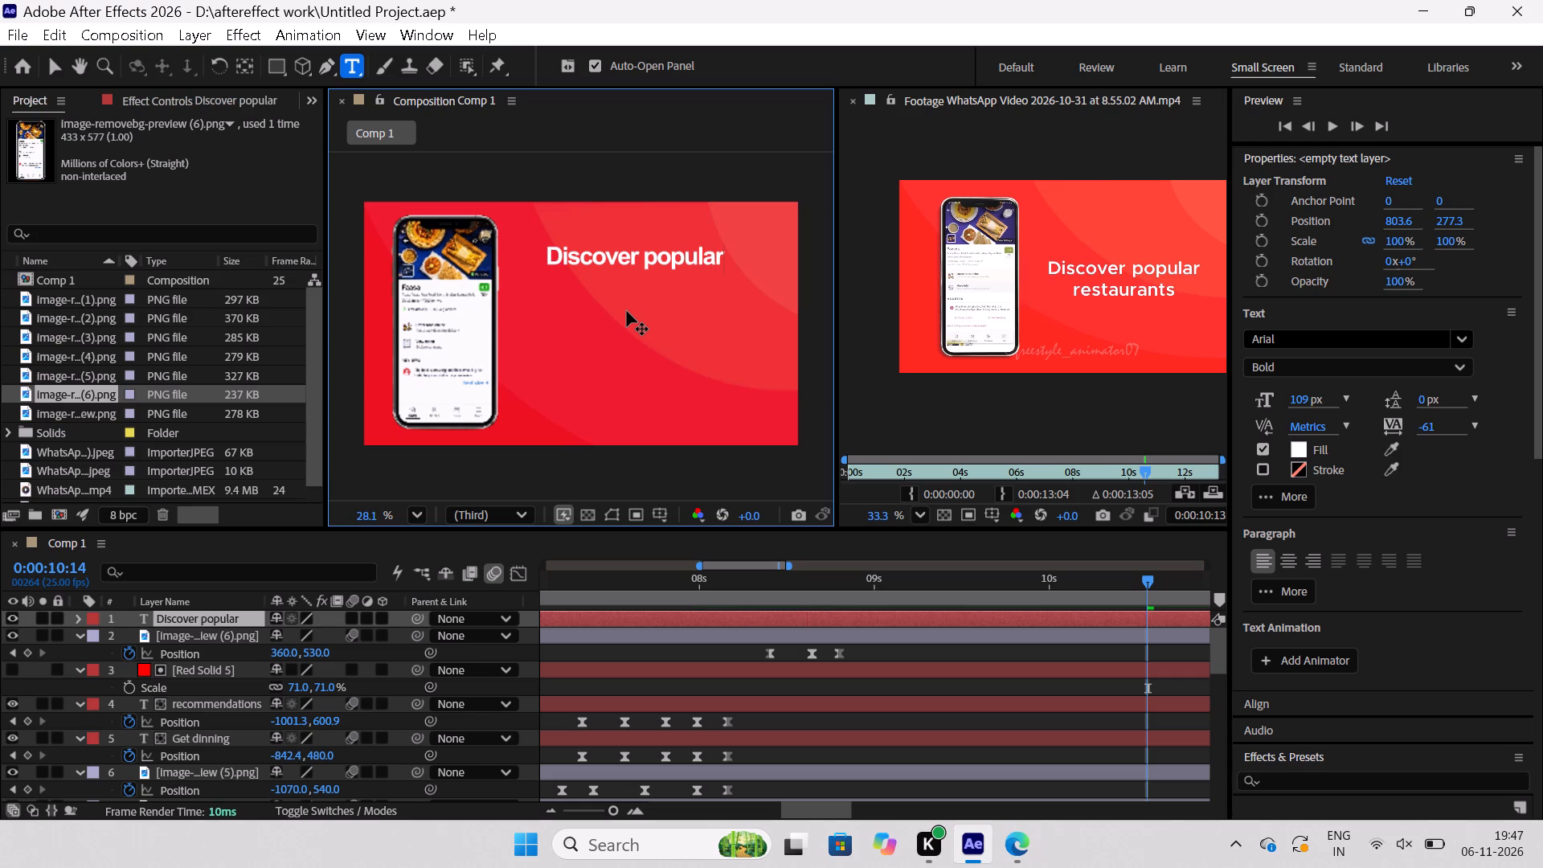
{"action": "key", "text": "space"}
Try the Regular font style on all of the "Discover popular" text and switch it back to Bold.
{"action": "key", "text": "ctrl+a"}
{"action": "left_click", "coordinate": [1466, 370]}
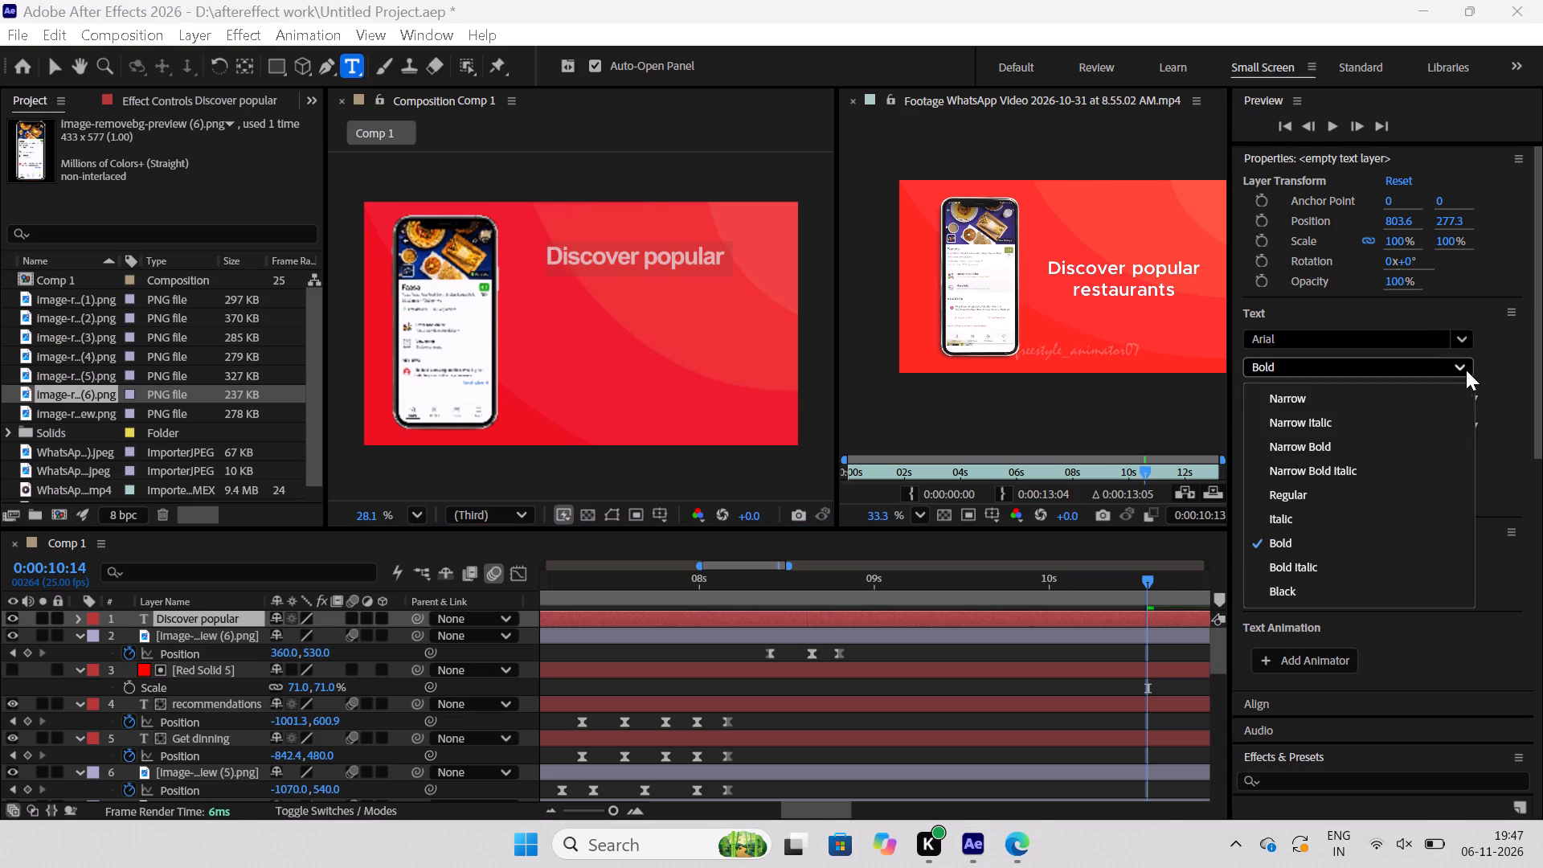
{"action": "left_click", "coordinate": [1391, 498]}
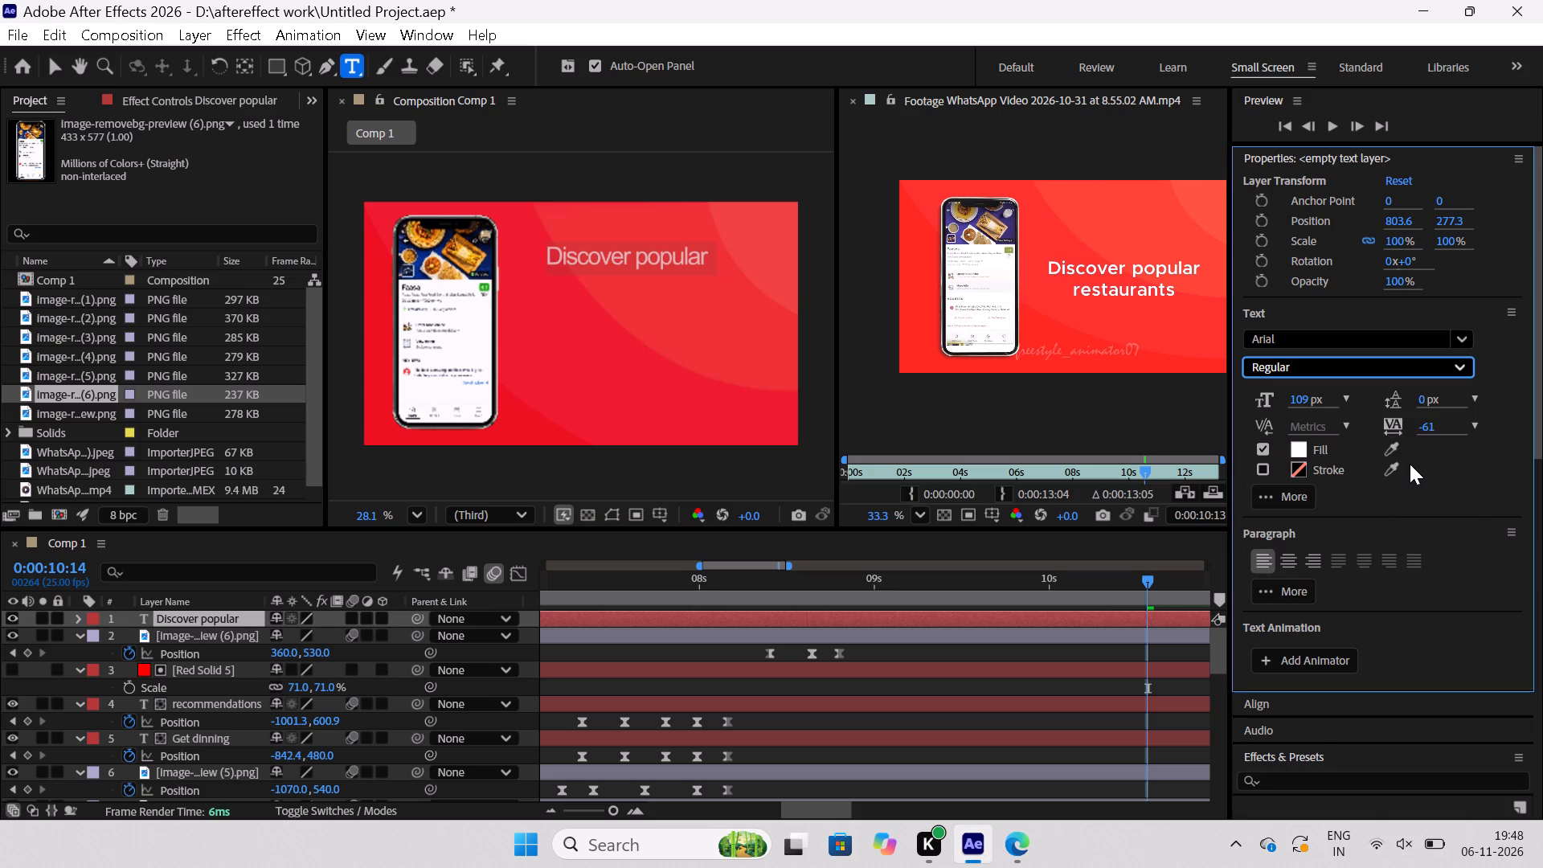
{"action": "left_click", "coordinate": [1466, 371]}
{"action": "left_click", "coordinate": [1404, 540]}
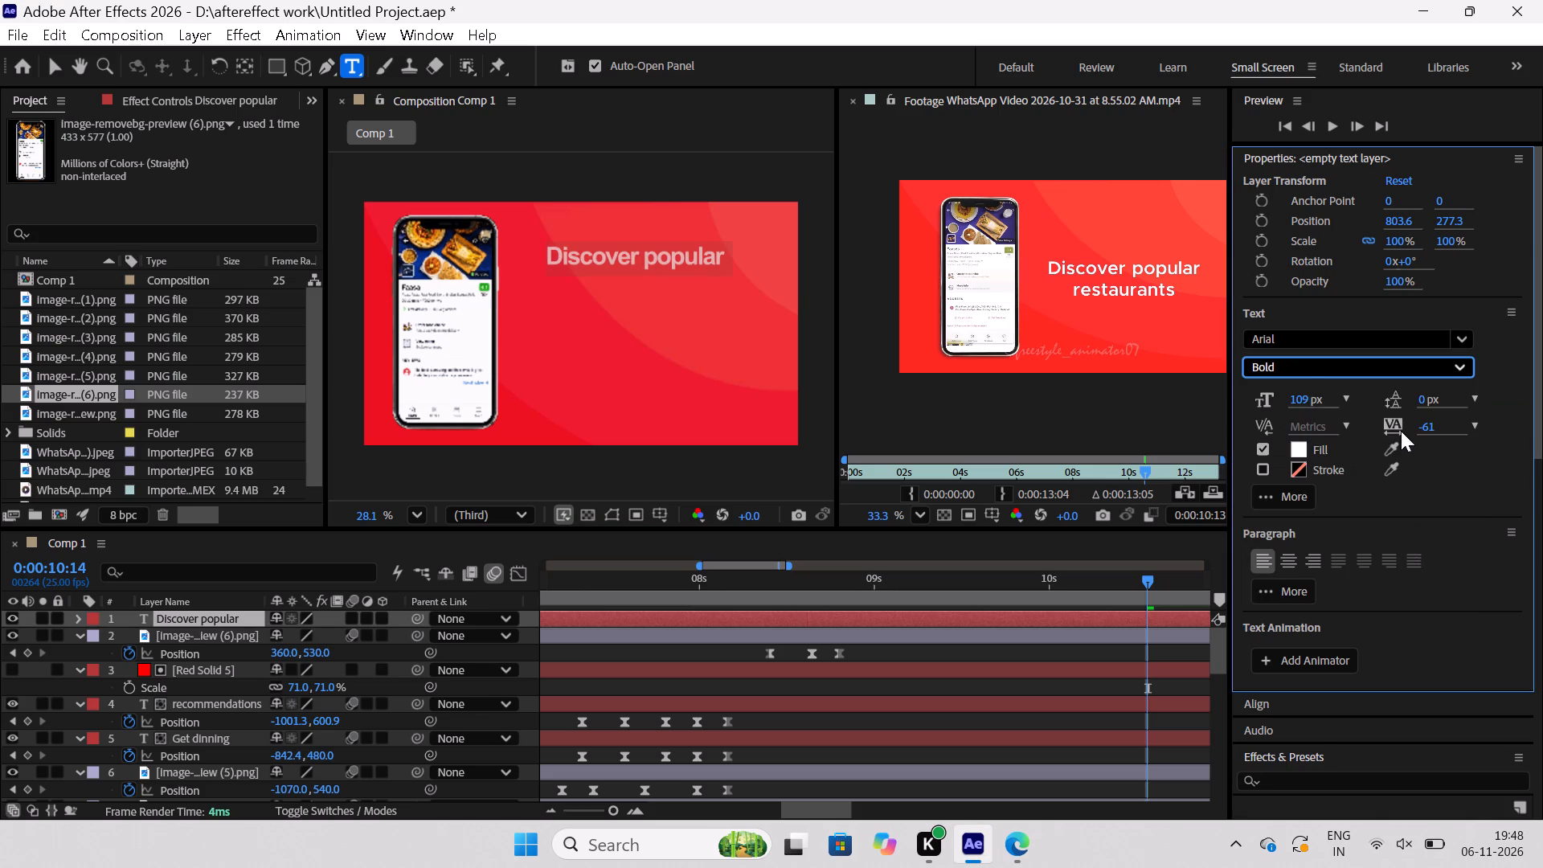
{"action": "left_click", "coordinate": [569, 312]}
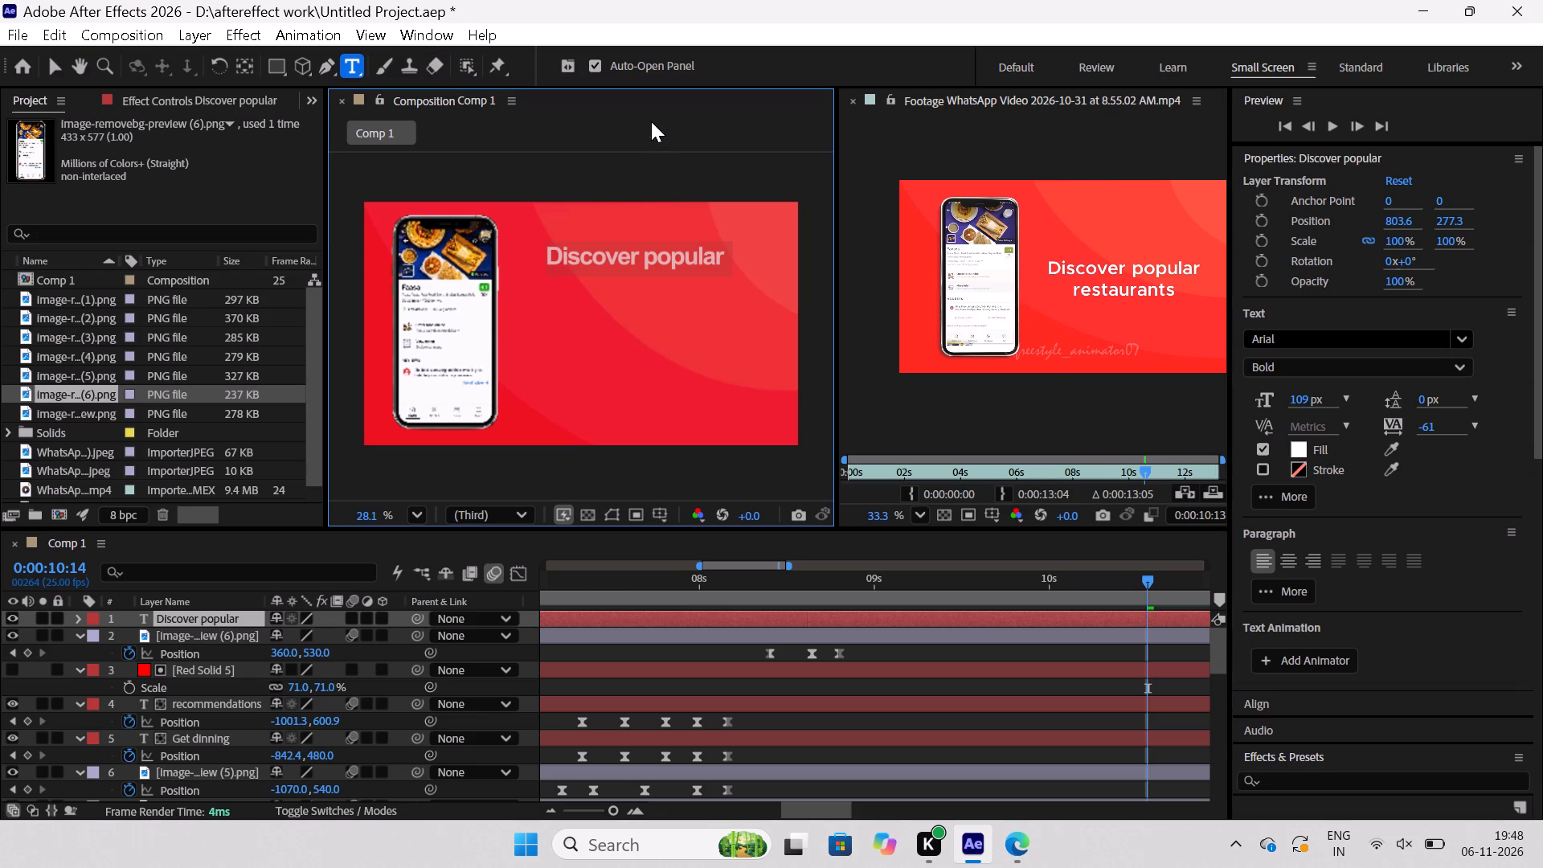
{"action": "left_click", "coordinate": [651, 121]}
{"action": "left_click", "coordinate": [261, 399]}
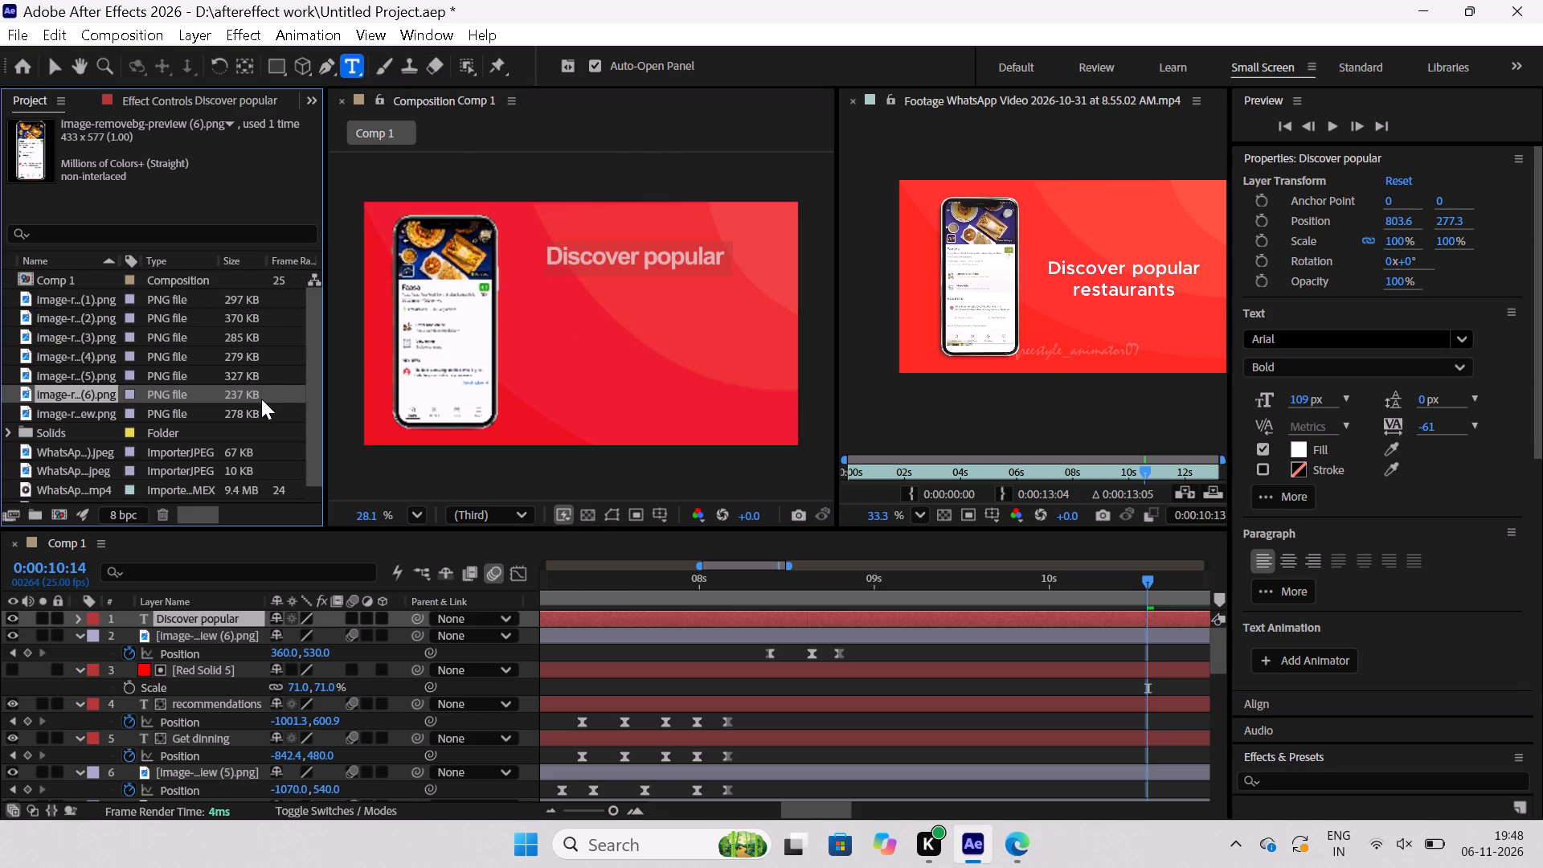
Add a separate text layer "restaurants" beneath "Discover popular", starting at about position 900, 409.
{"action": "left_click", "coordinate": [457, 635]}
{"action": "left_click", "coordinate": [364, 492]}
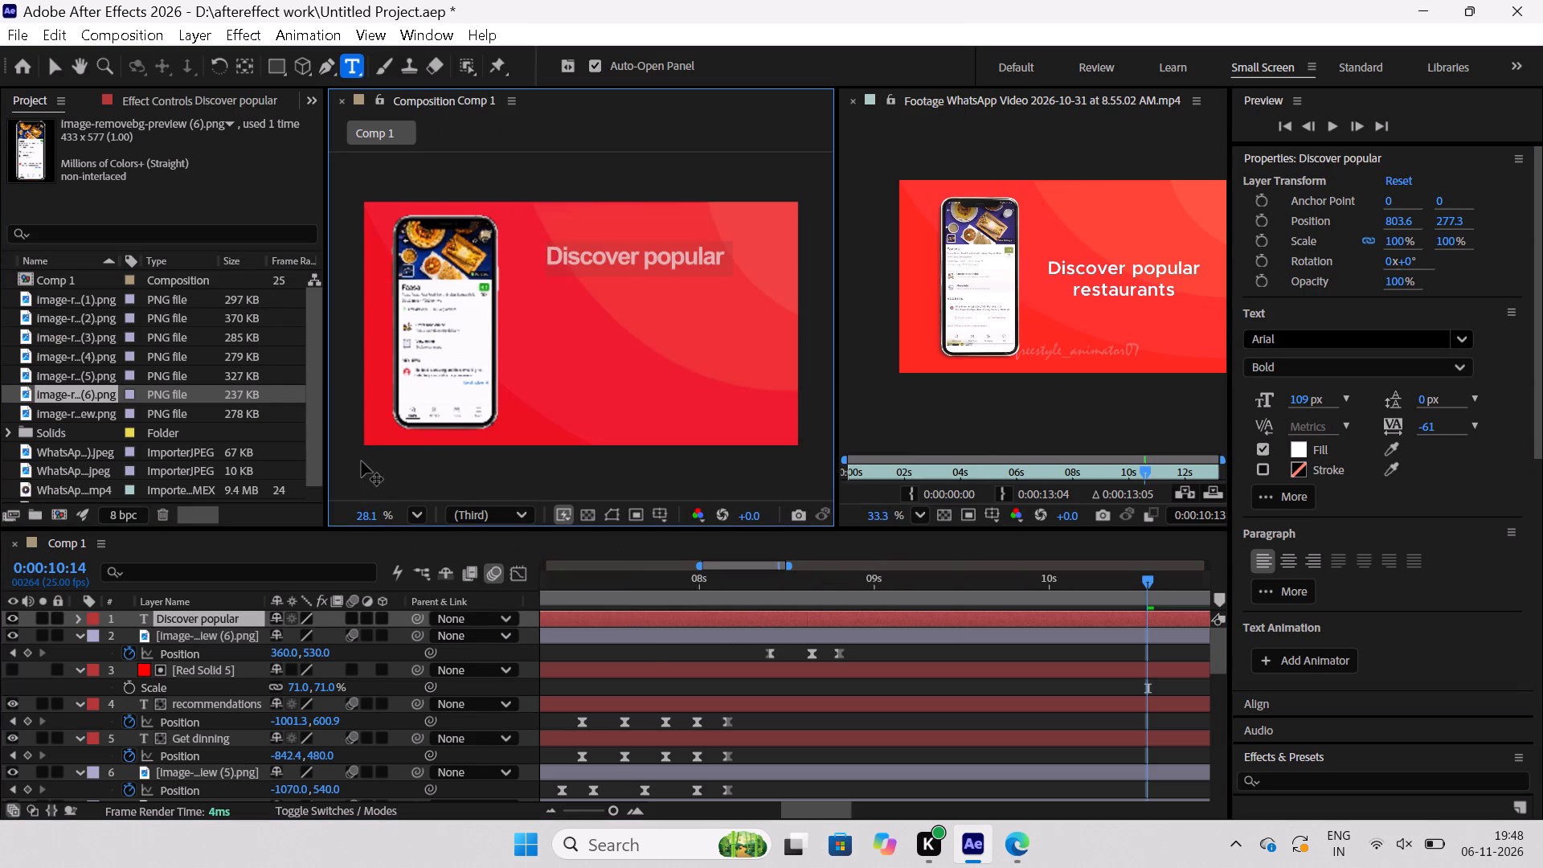
{"action": "left_click", "coordinate": [669, 472]}
{"action": "left_click", "coordinate": [59, 68]}
{"action": "left_click", "coordinate": [585, 468]}
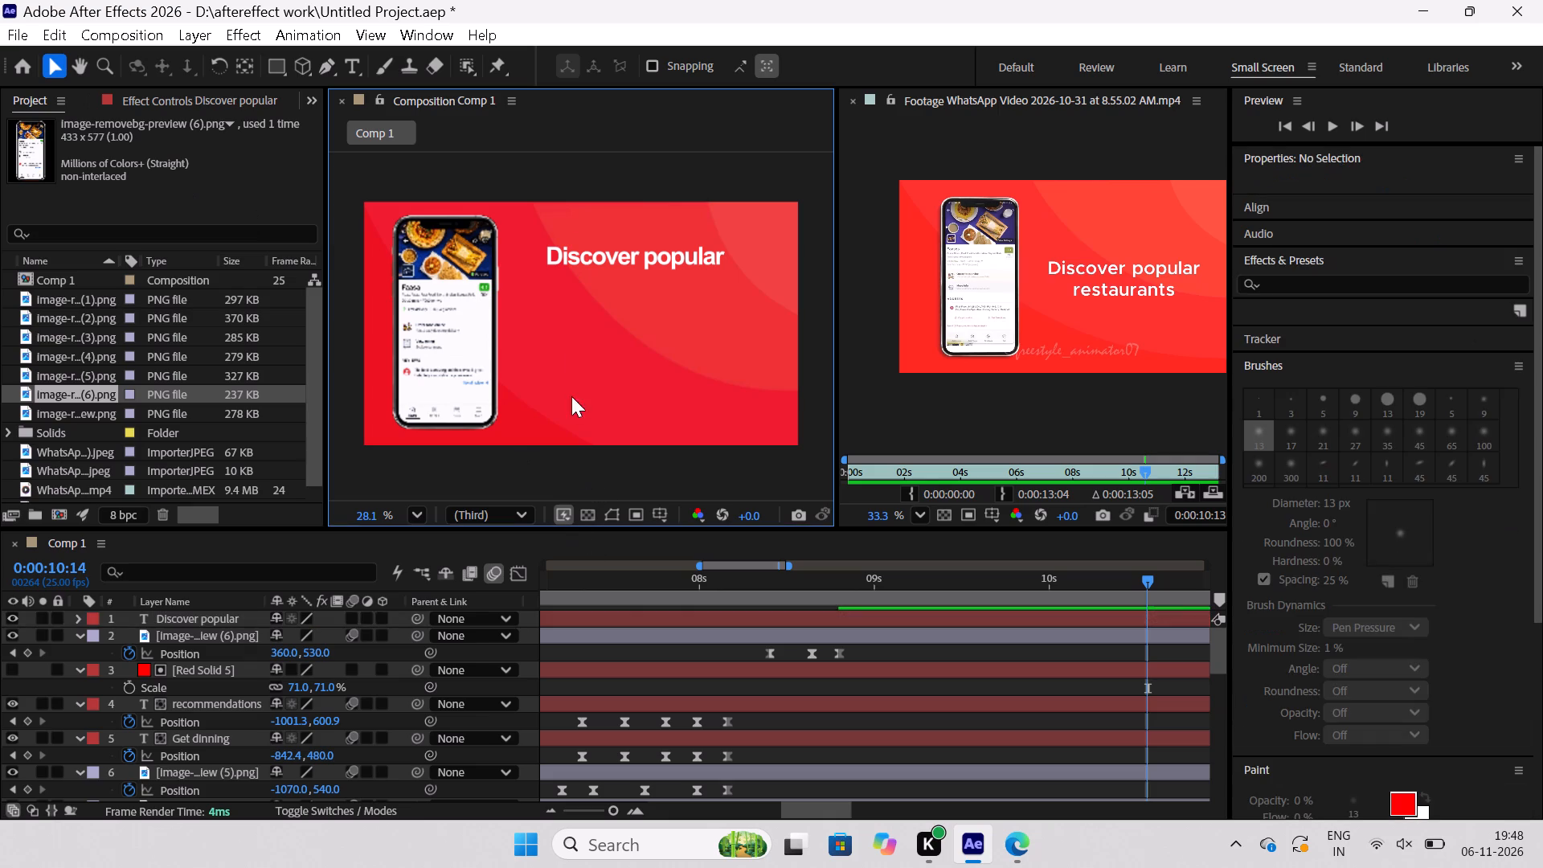
{"action": "left_click", "coordinate": [346, 68]}
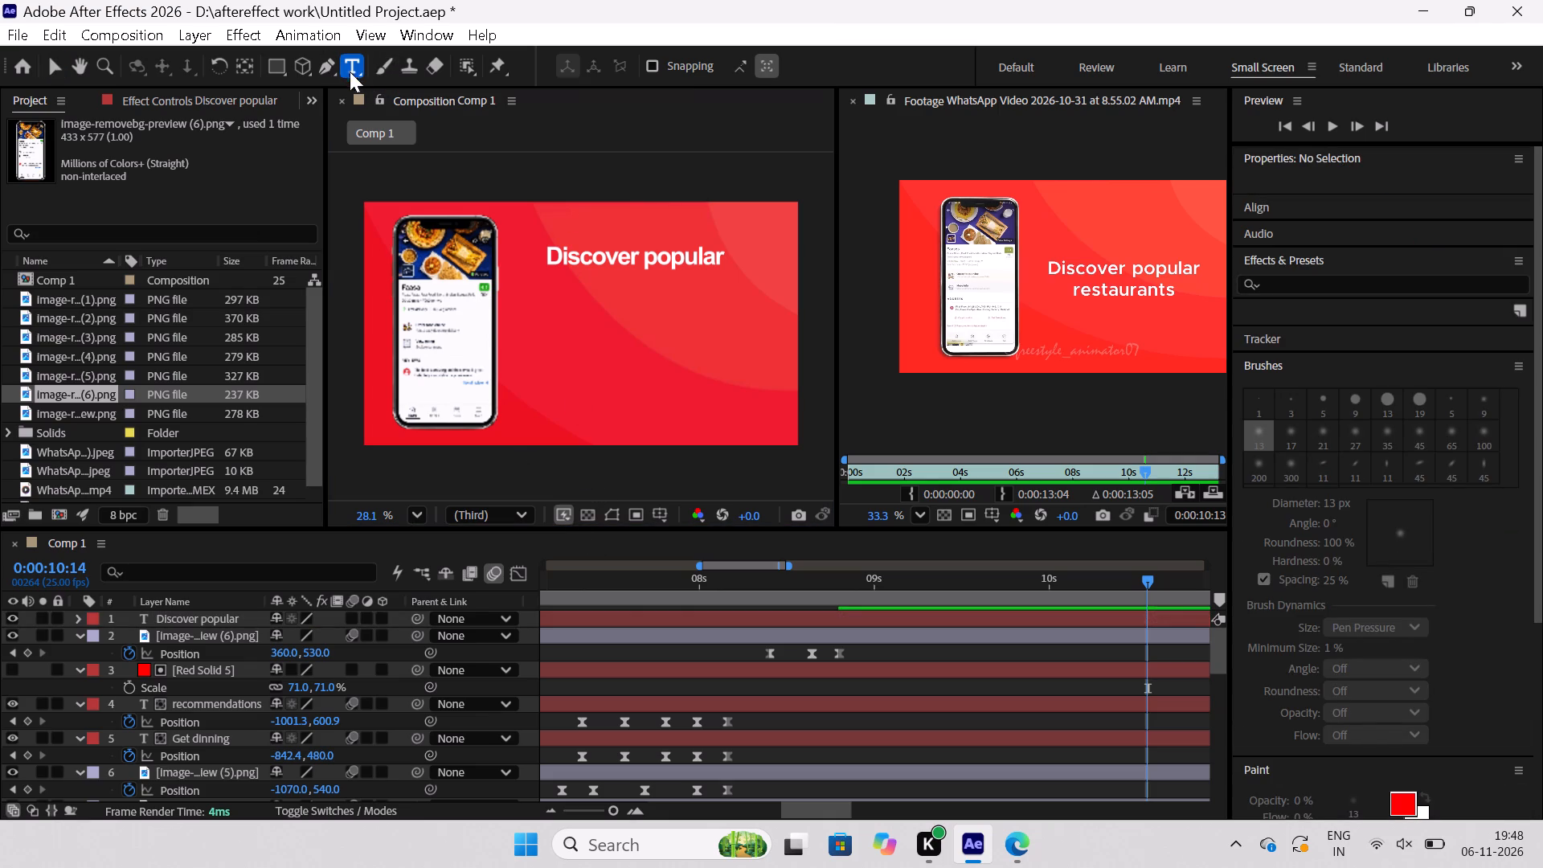
{"action": "left_click", "coordinate": [567, 294]}
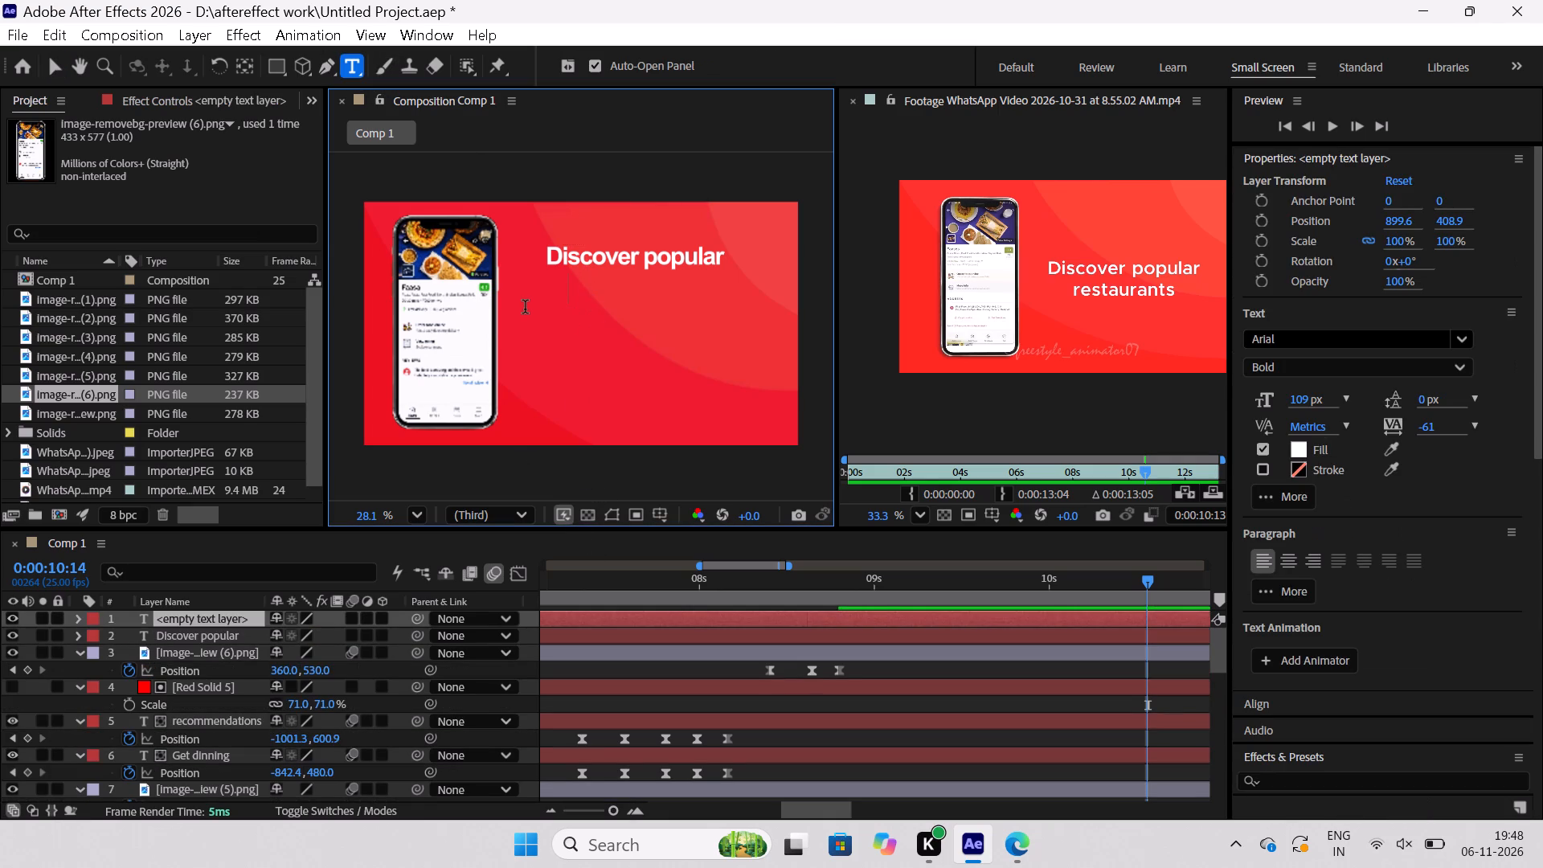
{"action": "type", "text": "res"}
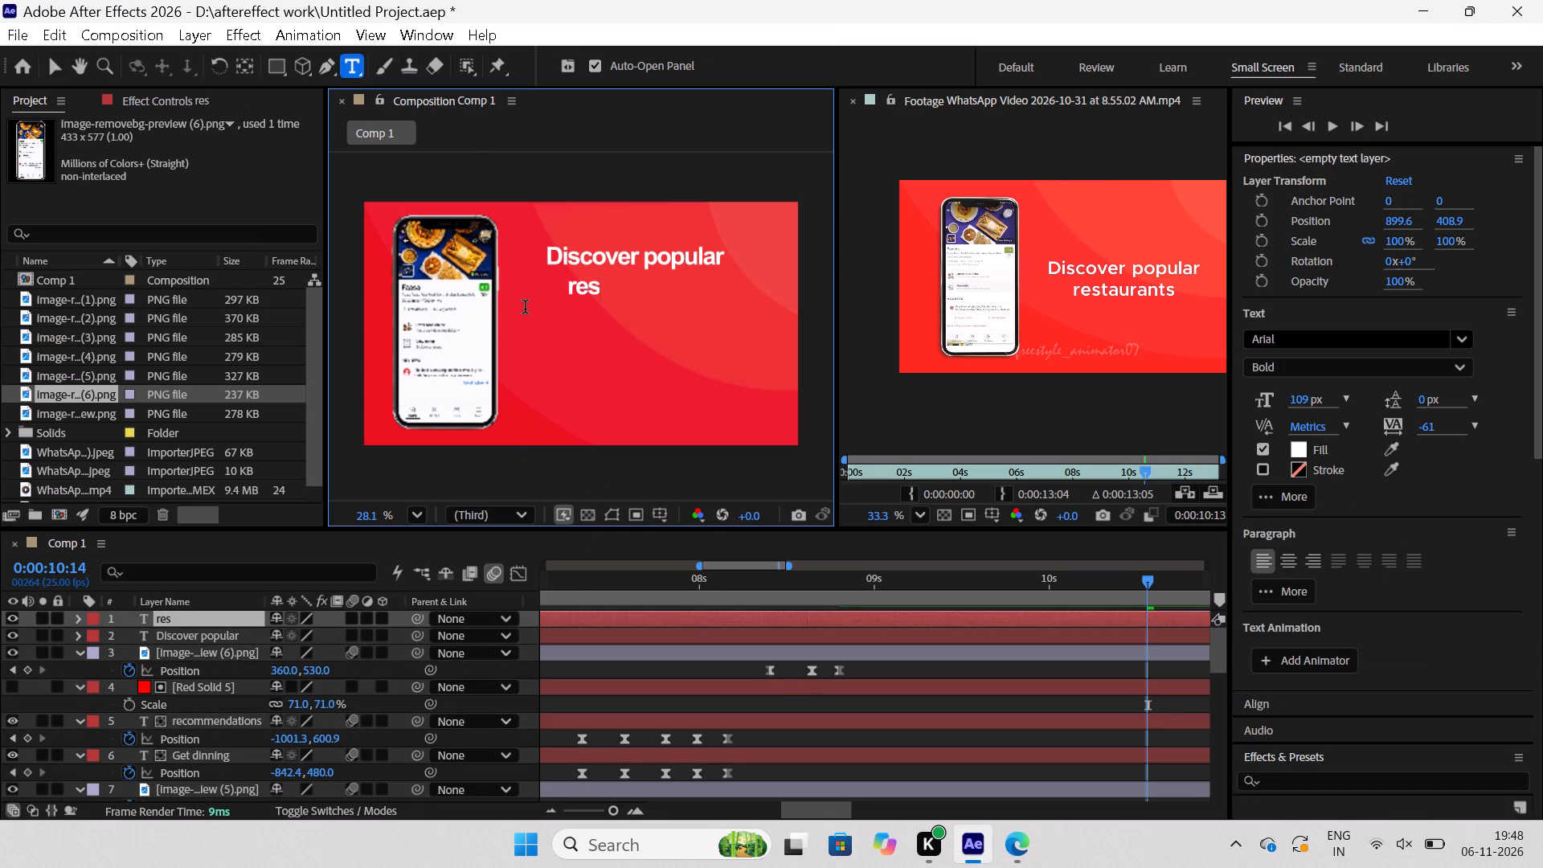
{"action": "type", "text": "ta"}
{"action": "key", "text": "u"}
{"action": "type", "text": "ran"}
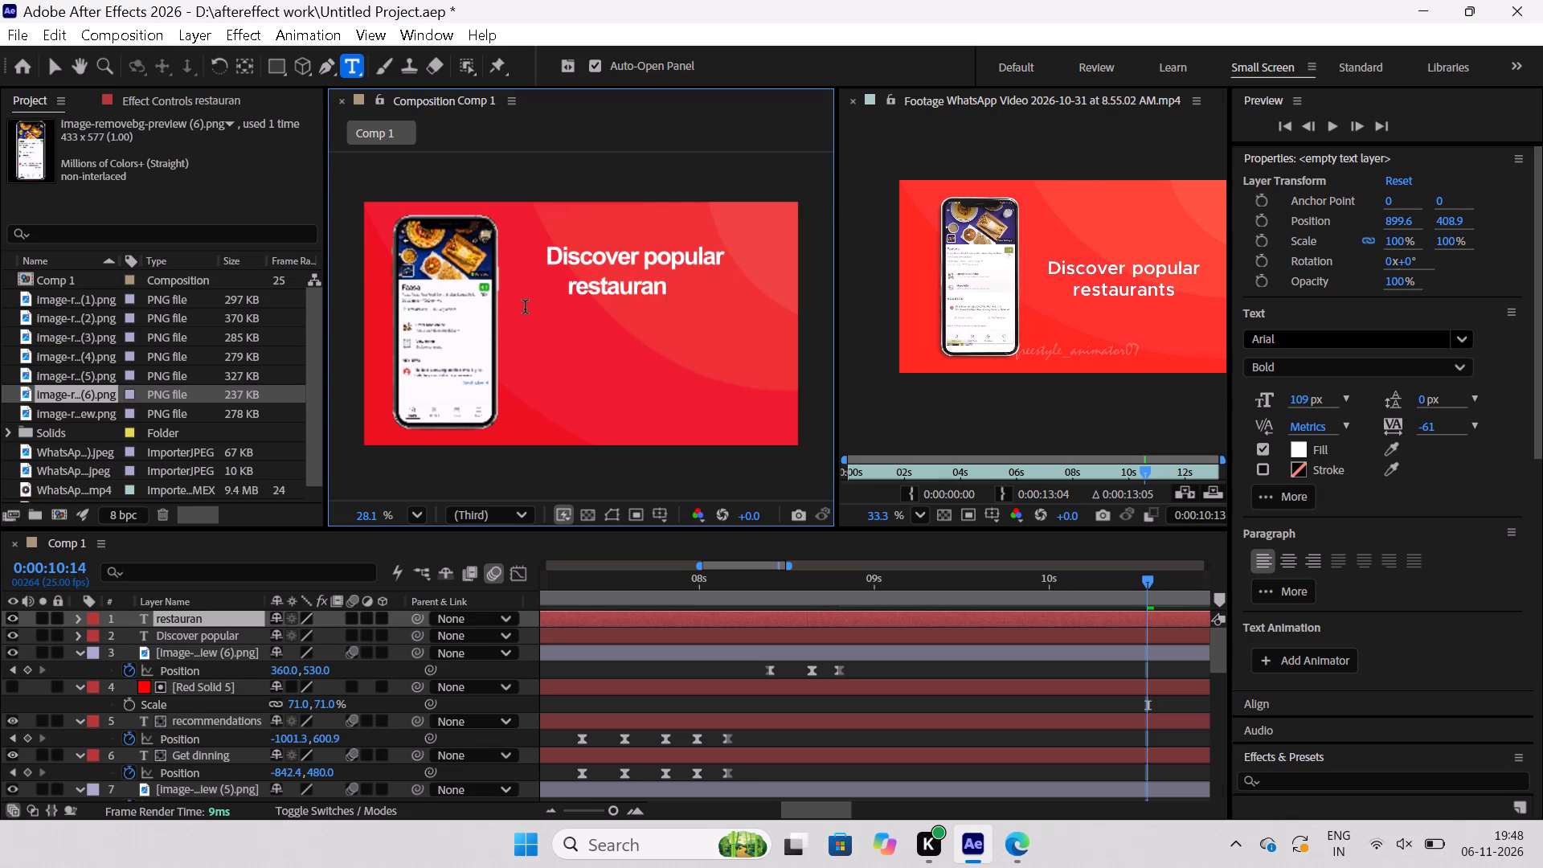
{"action": "type", "text": "ts"}
Move both headline lines down together beside the phone's middle, with "Discover popular" at about 754, 473 and "restaurants" at about 850, 604.
{"action": "left_click", "coordinate": [55, 69]}
{"action": "left_click_drag", "start_coordinate": [546, 215], "coordinate": [732, 337]}
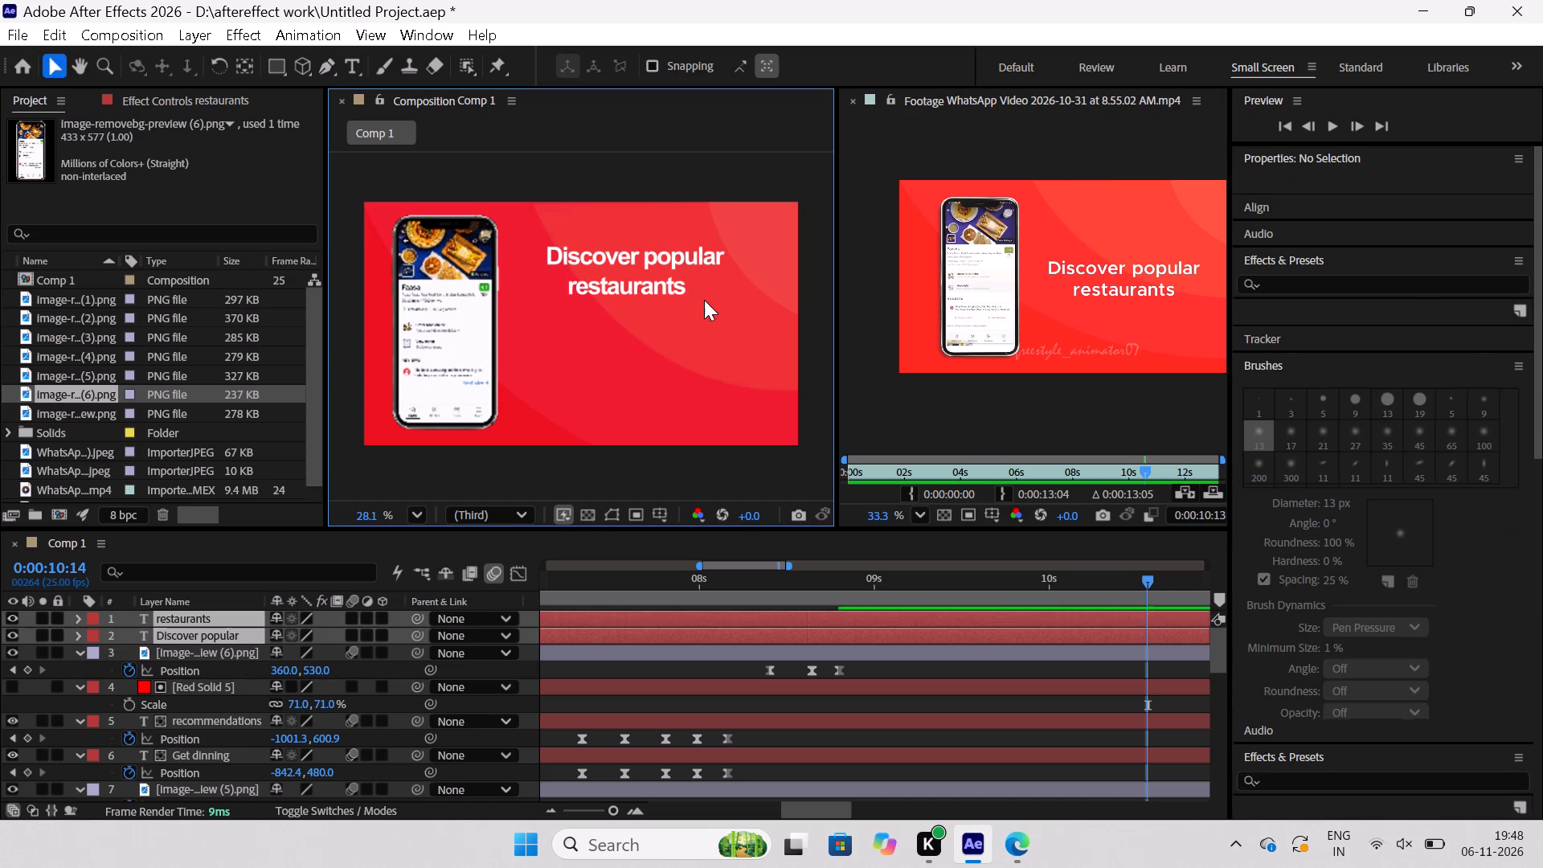
{"action": "left_click_drag", "start_coordinate": [661, 288], "coordinate": [656, 338]}
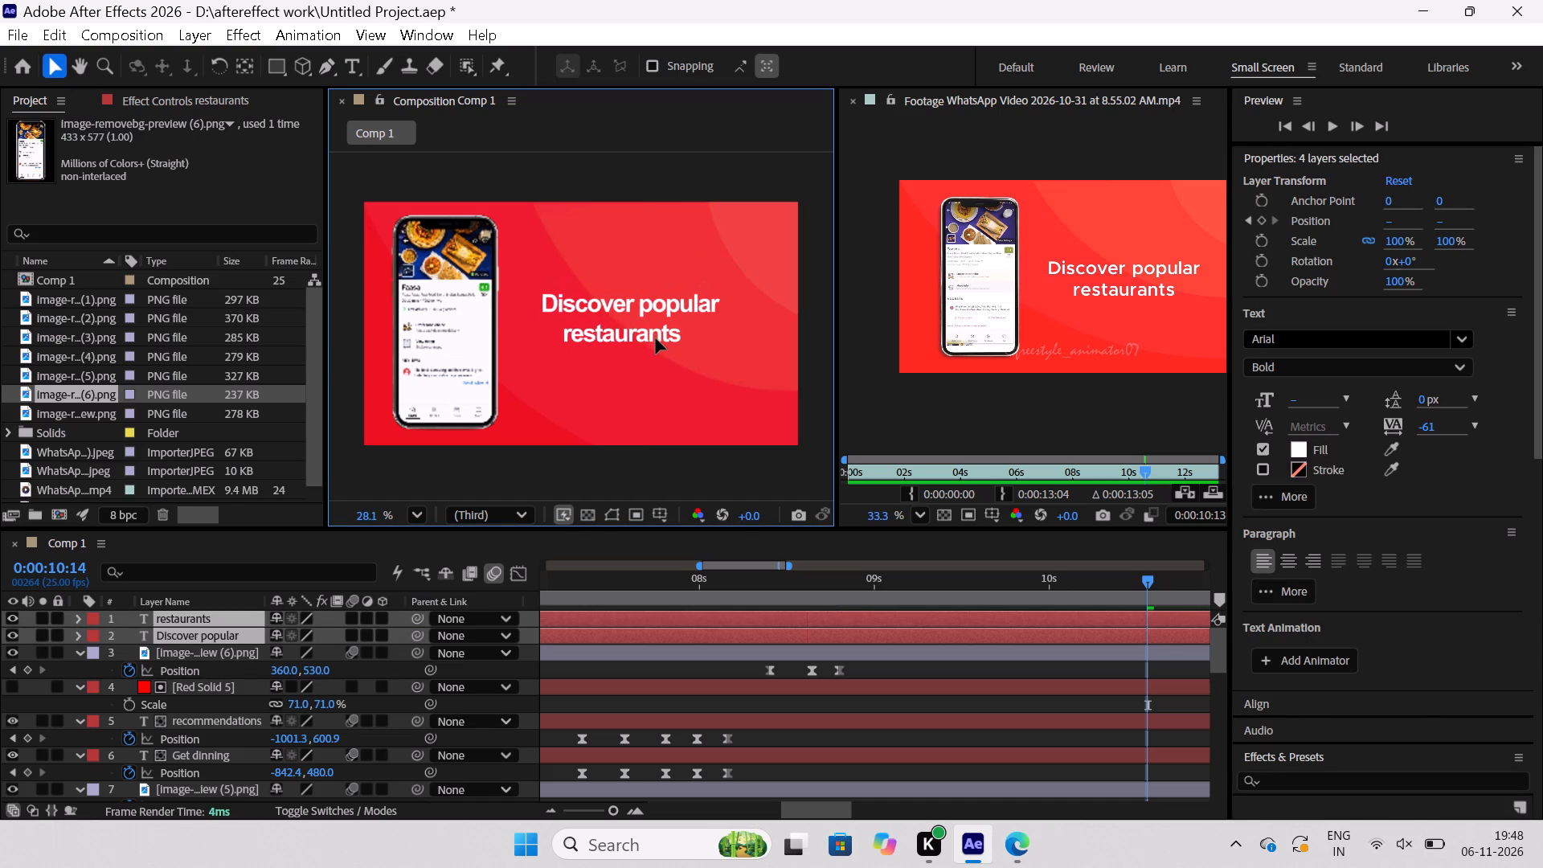
{"action": "left_click_drag", "start_coordinate": [656, 338], "coordinate": [649, 332]}
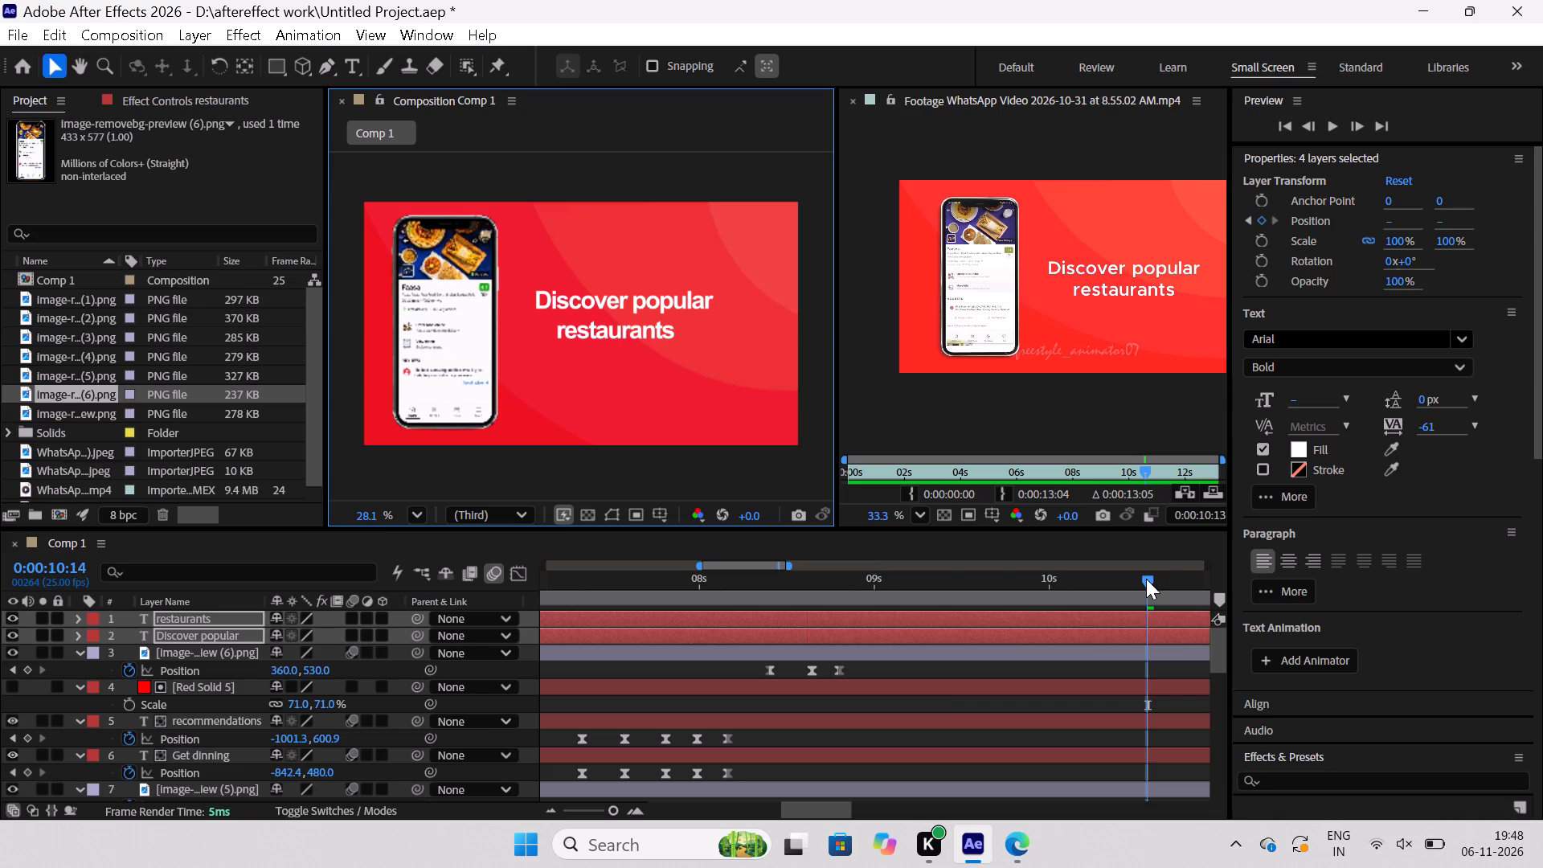
Bring the playhead to 8:23 and collapse the "recommendations", "Get dinning" and preview (5) phone layers in the timeline.
{"action": "left_click_drag", "start_coordinate": [1146, 579], "coordinate": [861, 633]}
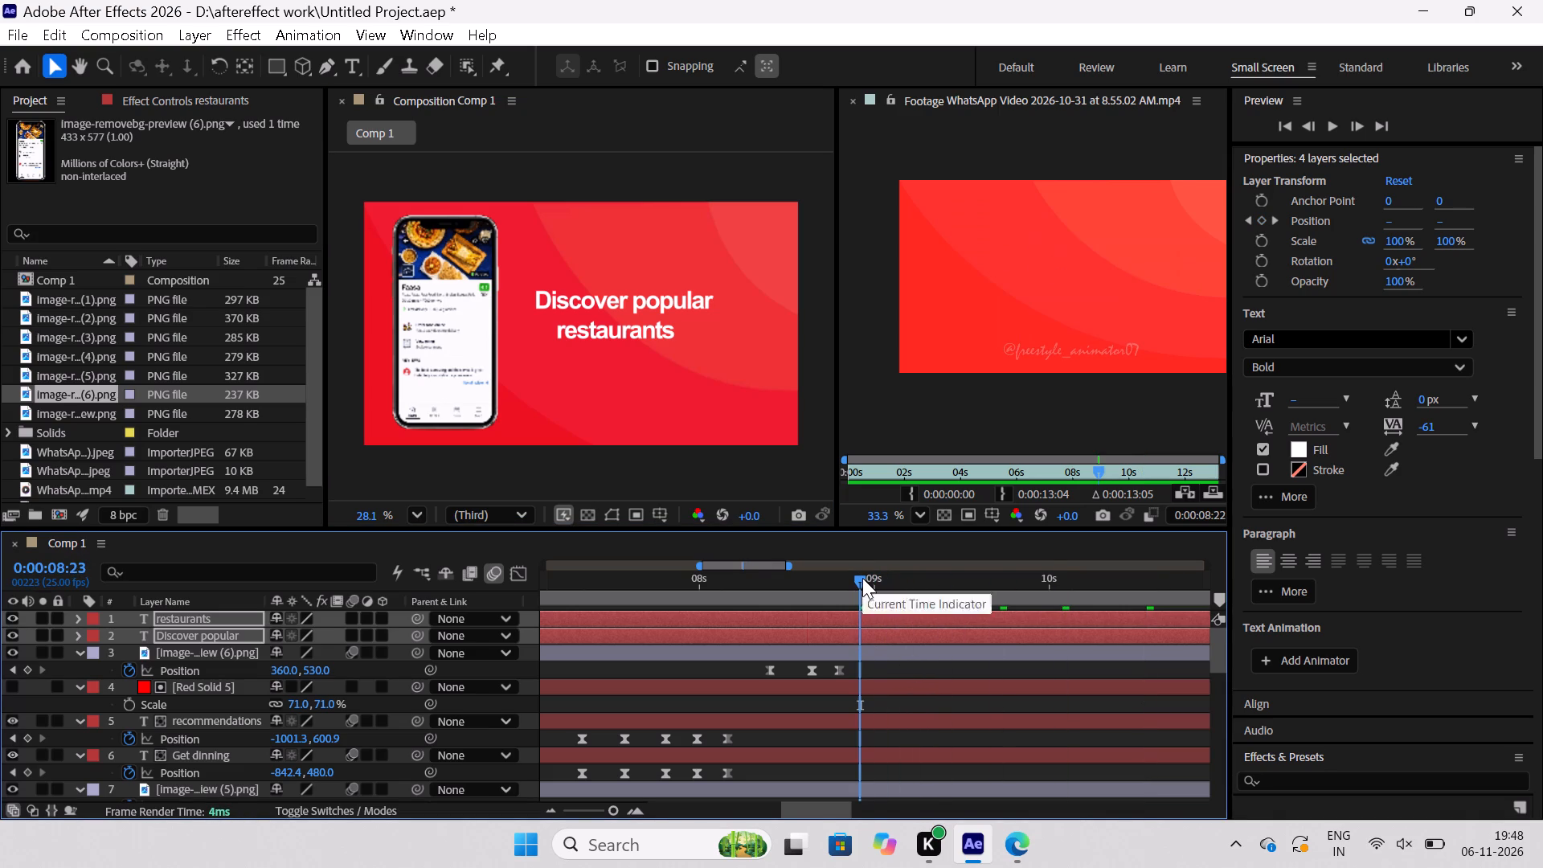
{"action": "left_click_drag", "start_coordinate": [862, 578], "coordinate": [862, 602]}
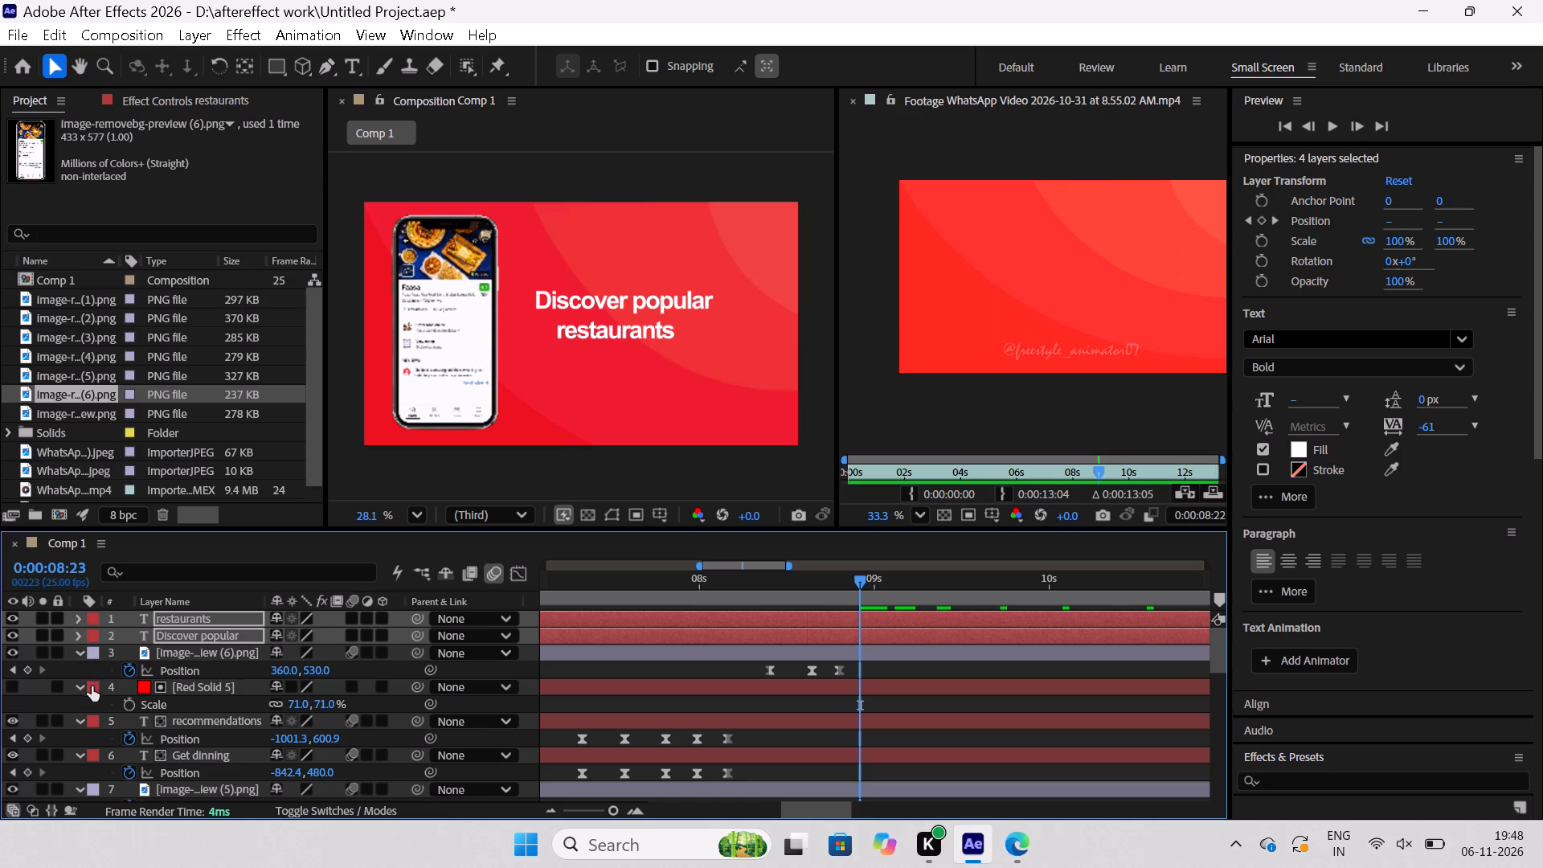
{"action": "left_click", "coordinate": [80, 756]}
{"action": "left_click", "coordinate": [78, 724]}
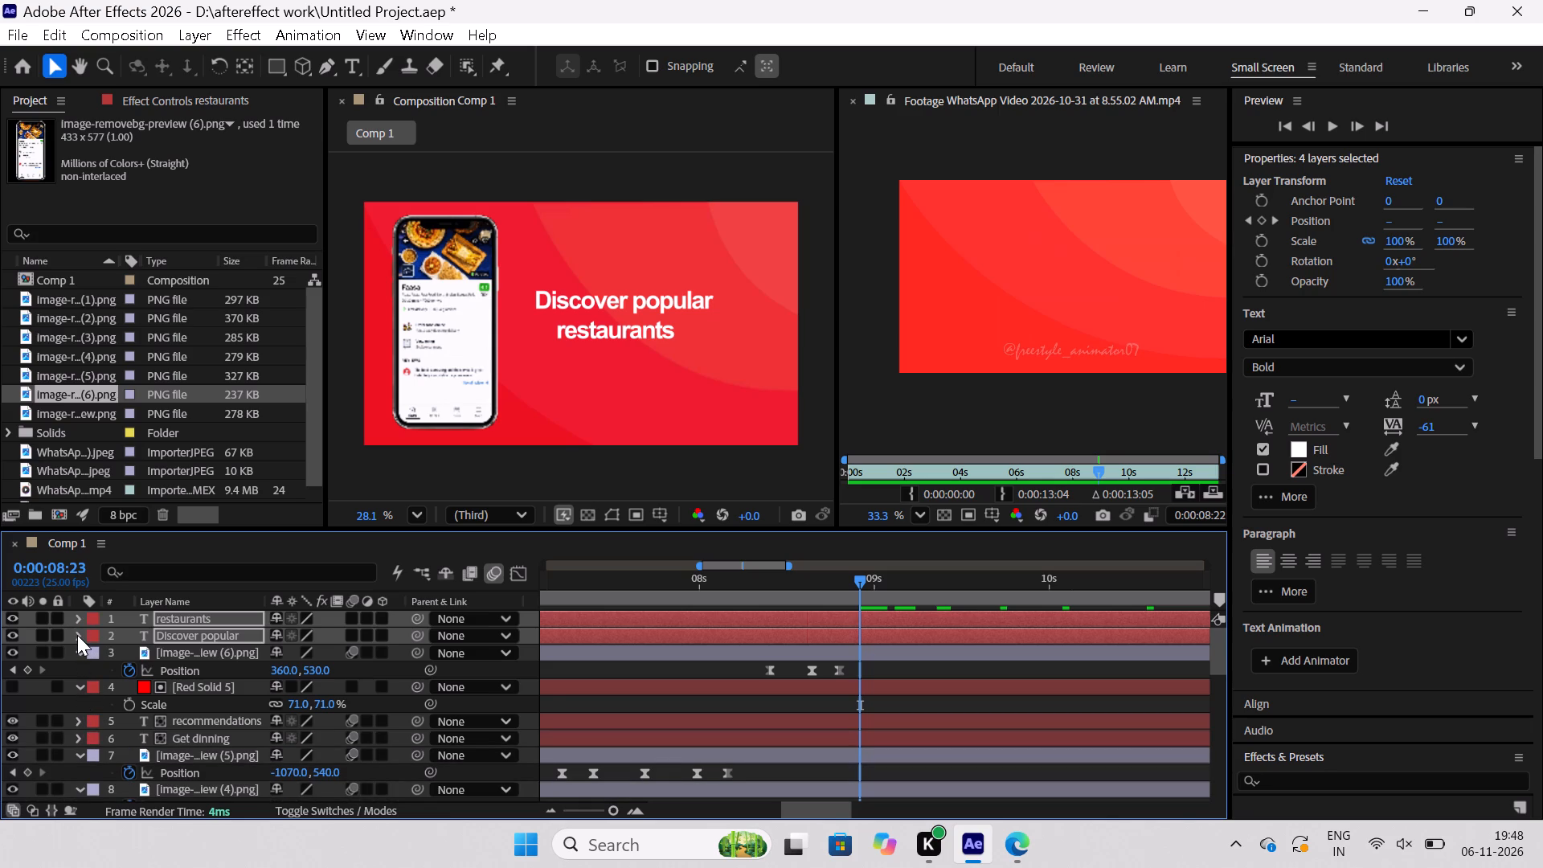
{"action": "left_click", "coordinate": [78, 755]}
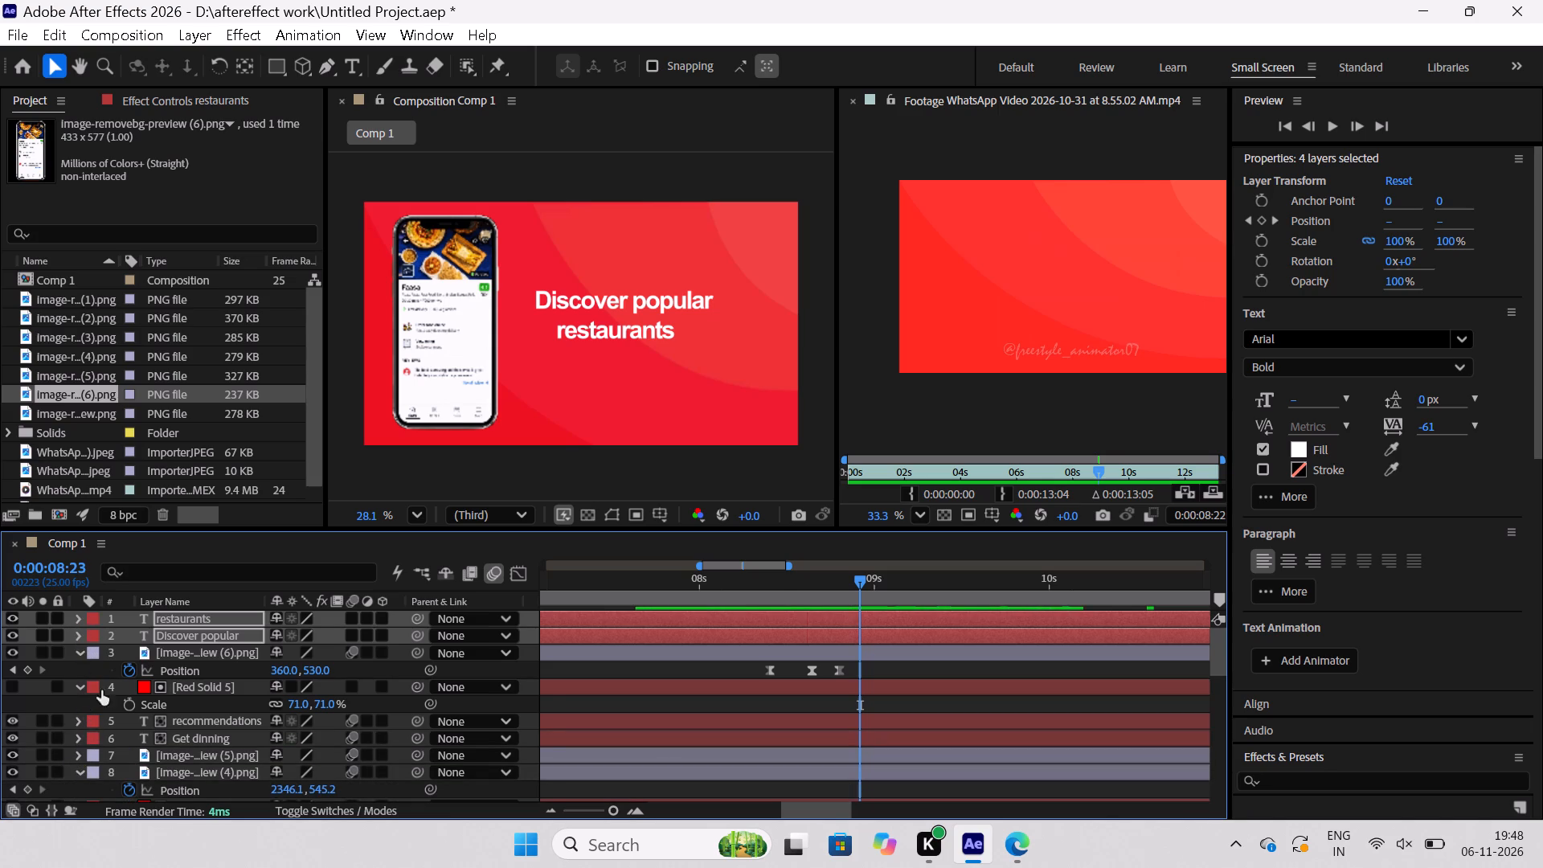
{"action": "left_click", "coordinate": [80, 635]}
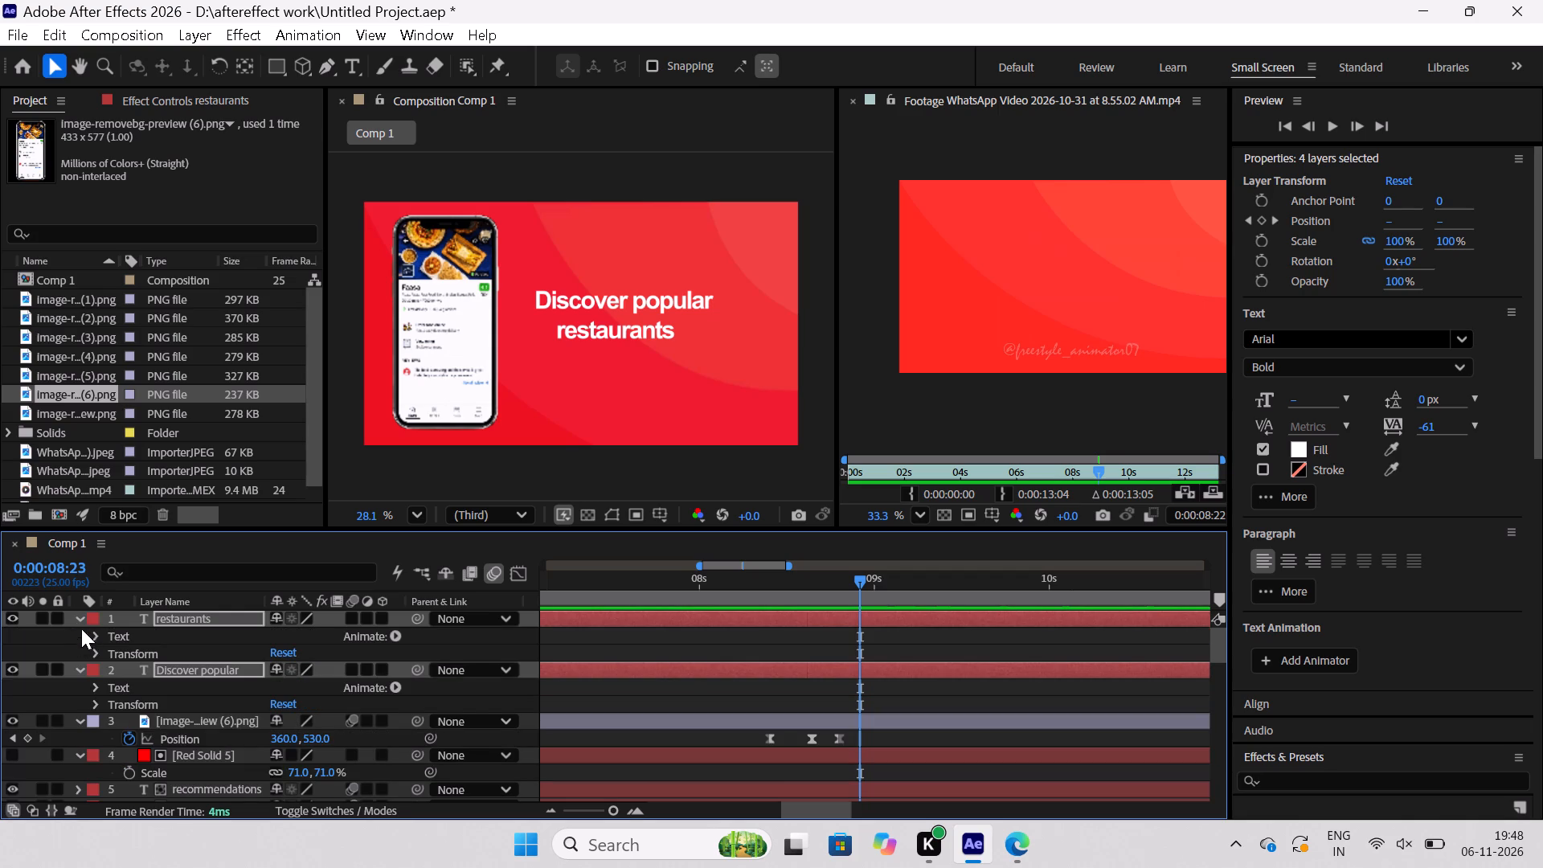
{"action": "left_click", "coordinate": [79, 669]}
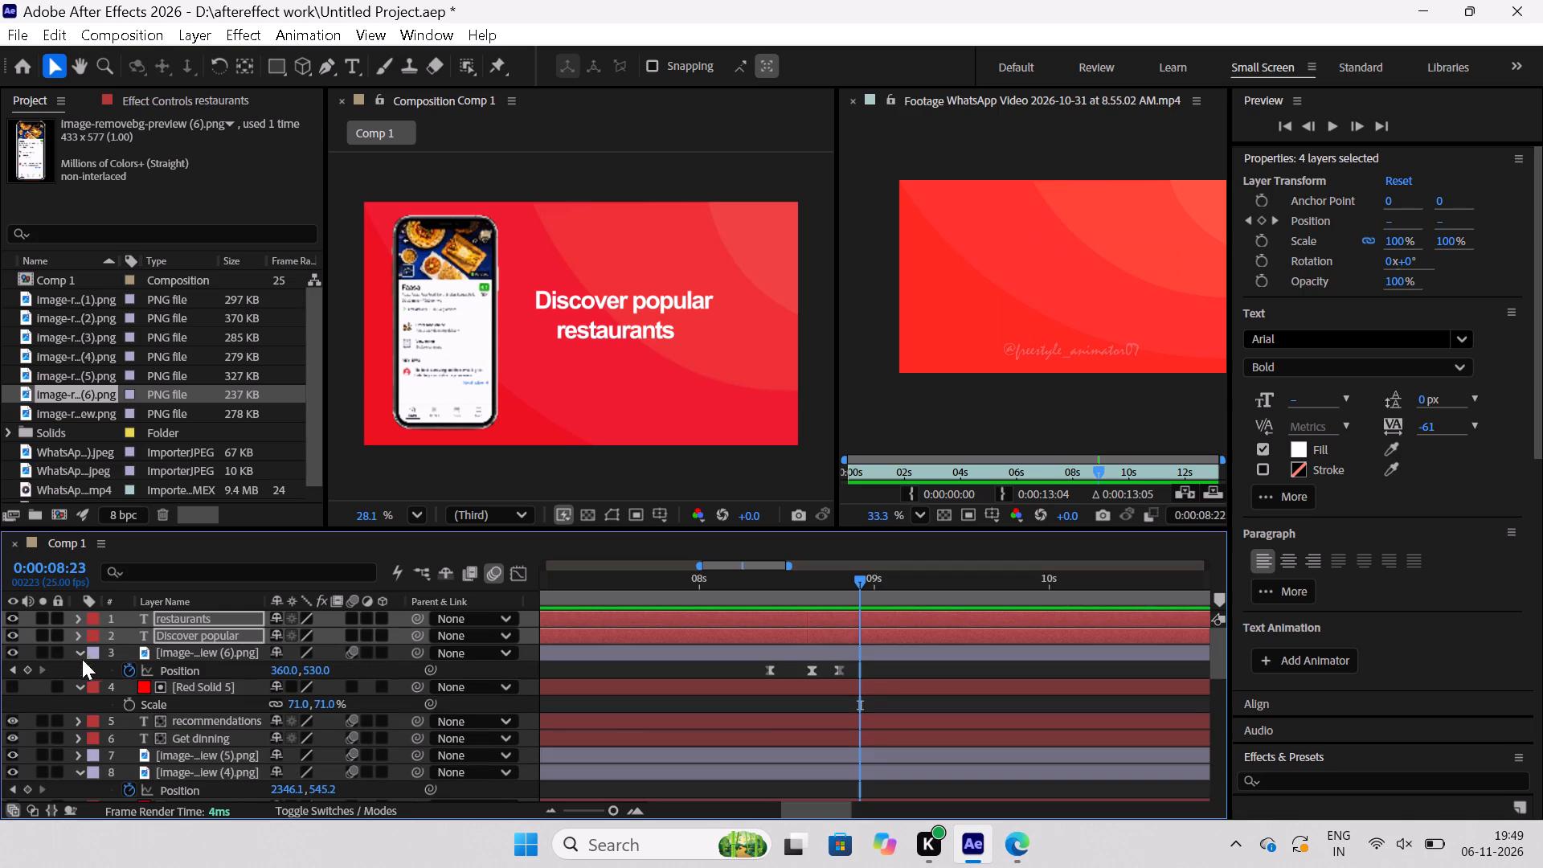
Keyframe "Discover popular" sliding in from off-screen, from position -1036.2, 472.9 at 8:23 to 743.8, 472.9 at 9:01.
{"action": "left_click", "coordinate": [185, 632]}
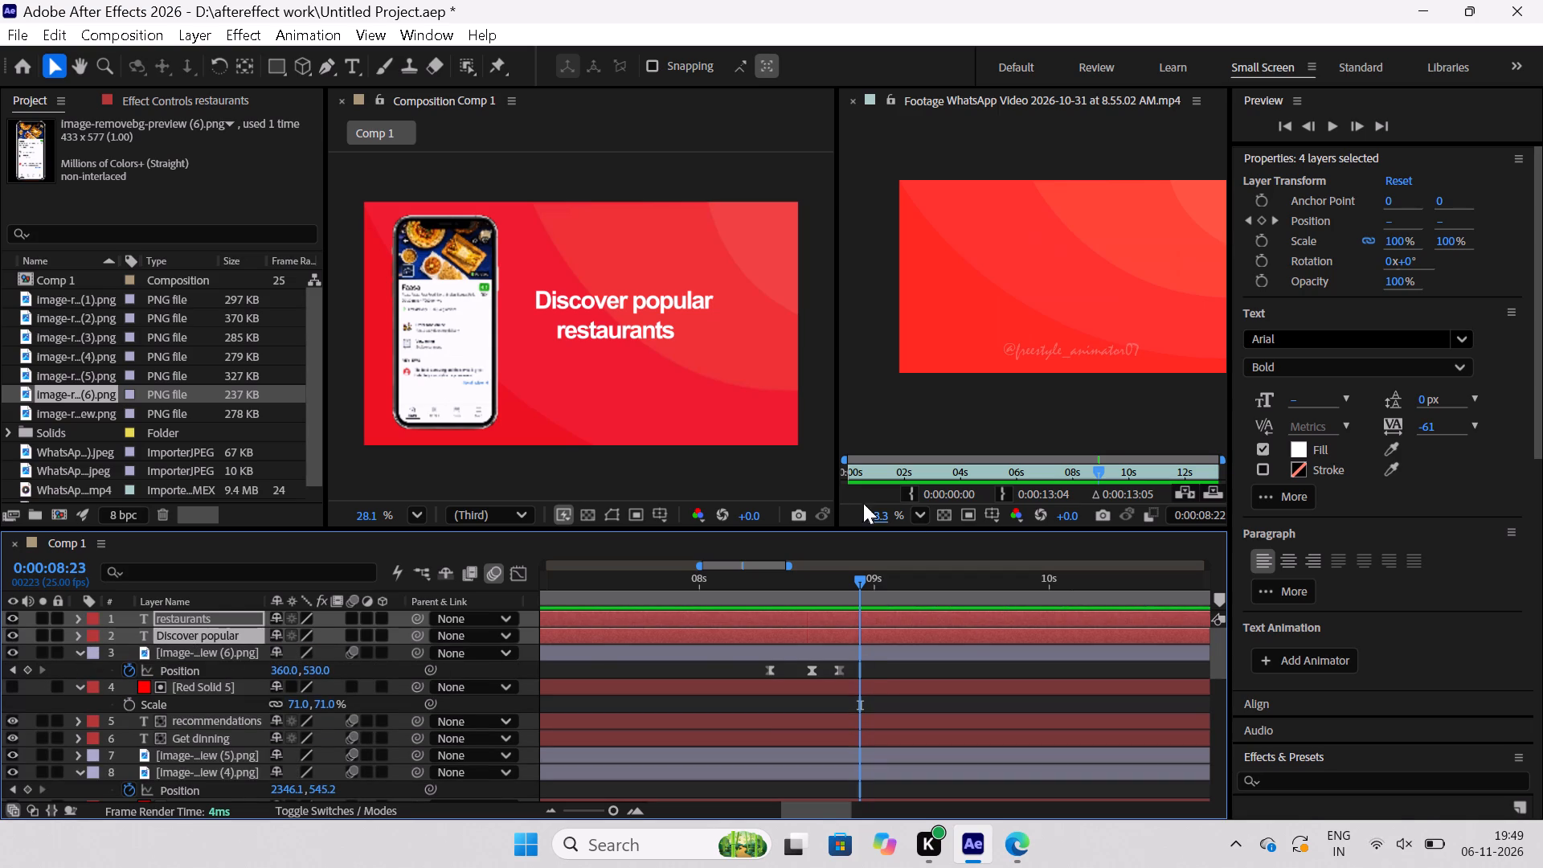
{"action": "left_click", "coordinate": [804, 463]}
{"action": "left_click", "coordinate": [219, 629]}
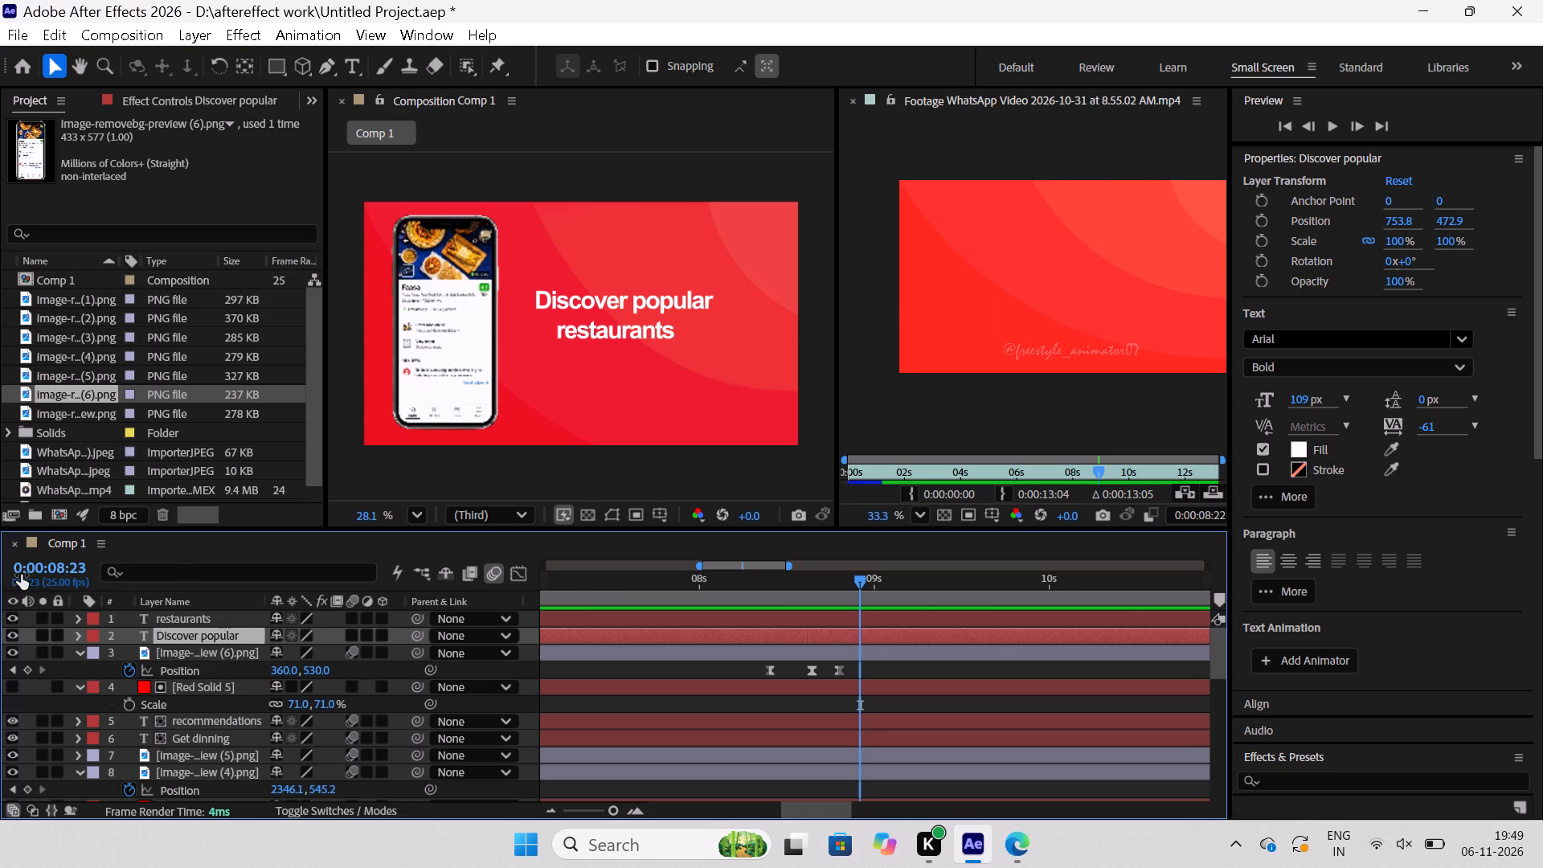
{"action": "key", "text": "p"}
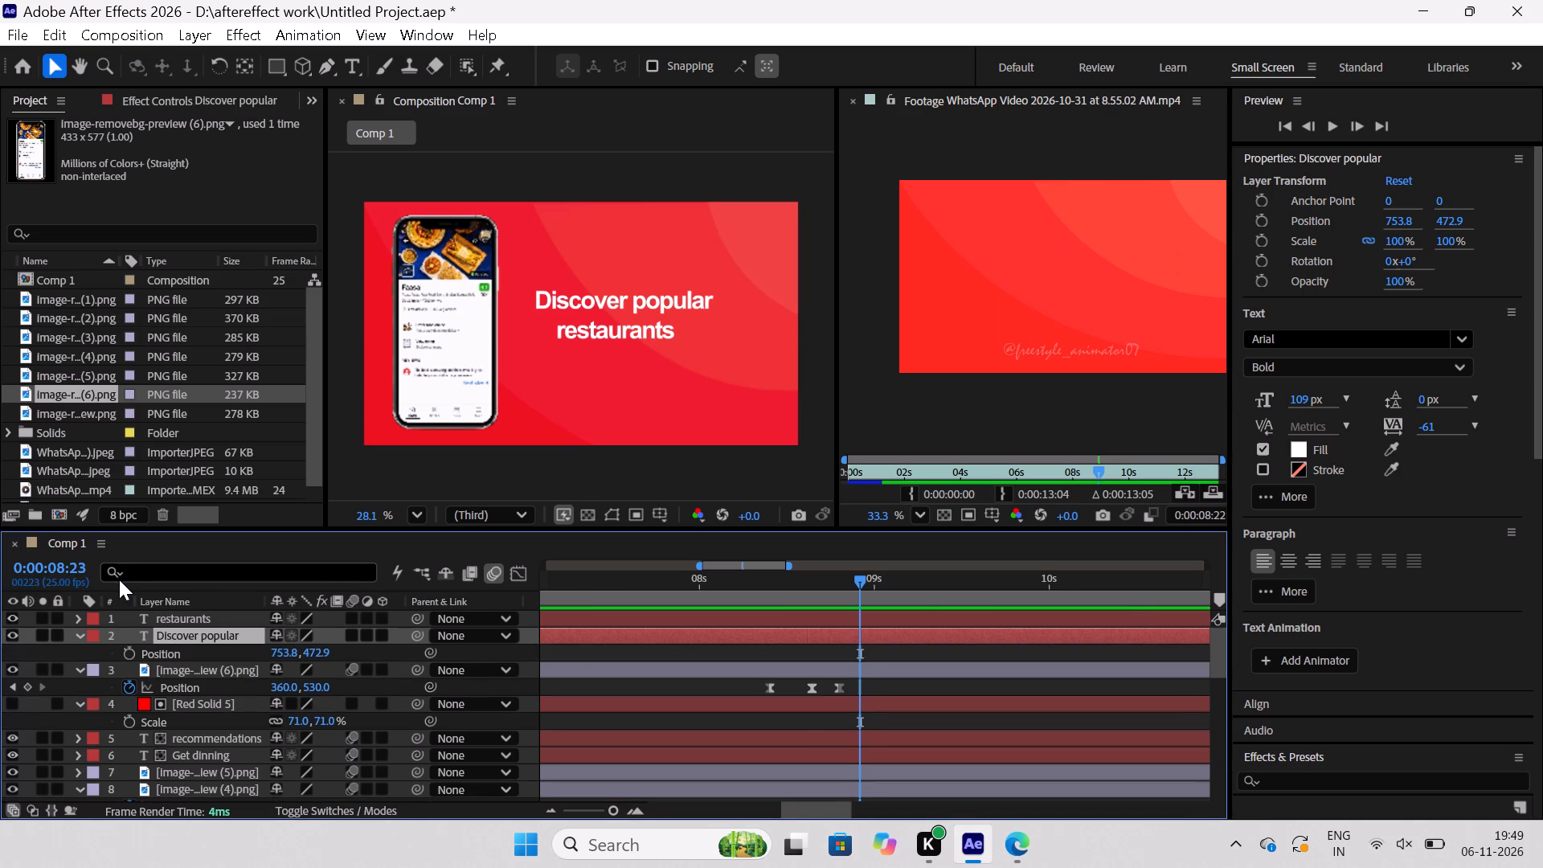
{"action": "left_click", "coordinate": [129, 656]}
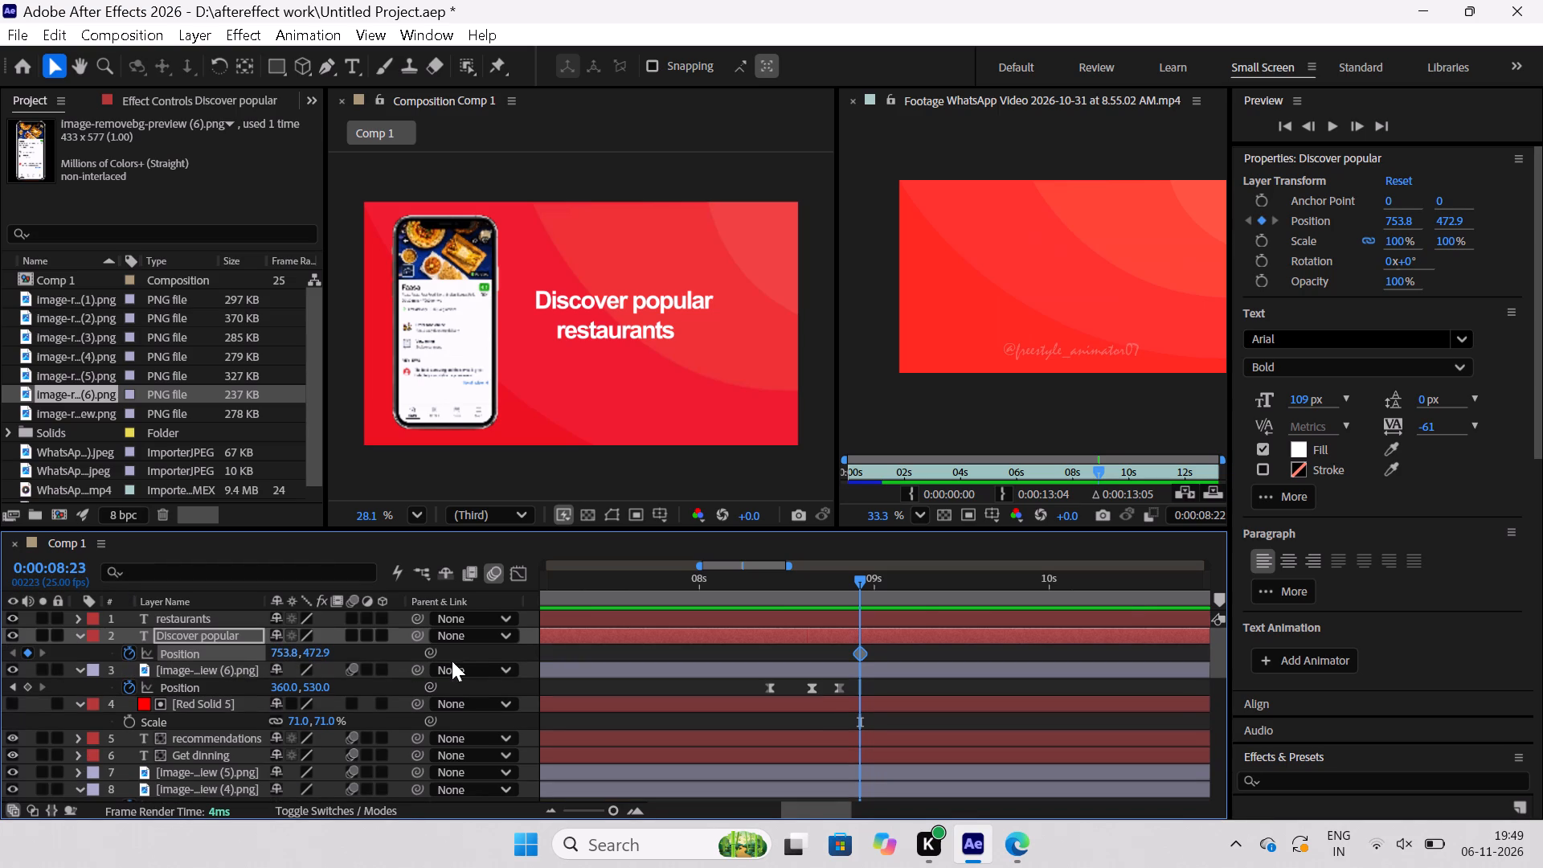
{"action": "left_click_drag", "start_coordinate": [293, 655], "coordinate": [274, 654], "text": "shift"}
{"action": "left_click_drag", "start_coordinate": [274, 654], "coordinate": [98, 640], "text": "shift"}
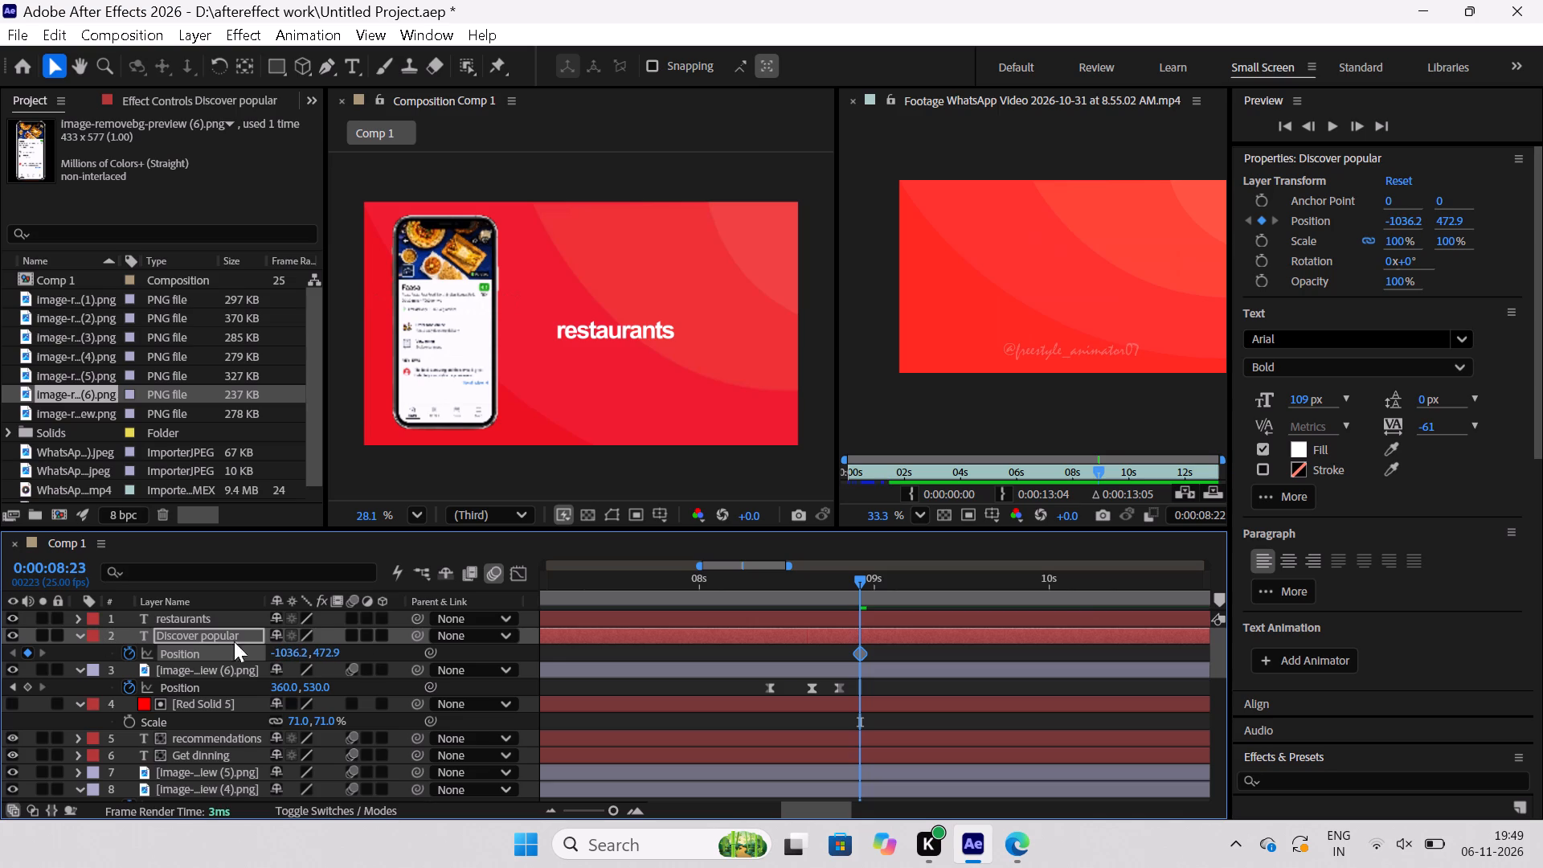
{"action": "left_click_drag", "start_coordinate": [858, 575], "coordinate": [880, 596]}
{"action": "left_click_drag", "start_coordinate": [282, 653], "coordinate": [365, 669], "text": "shift"}
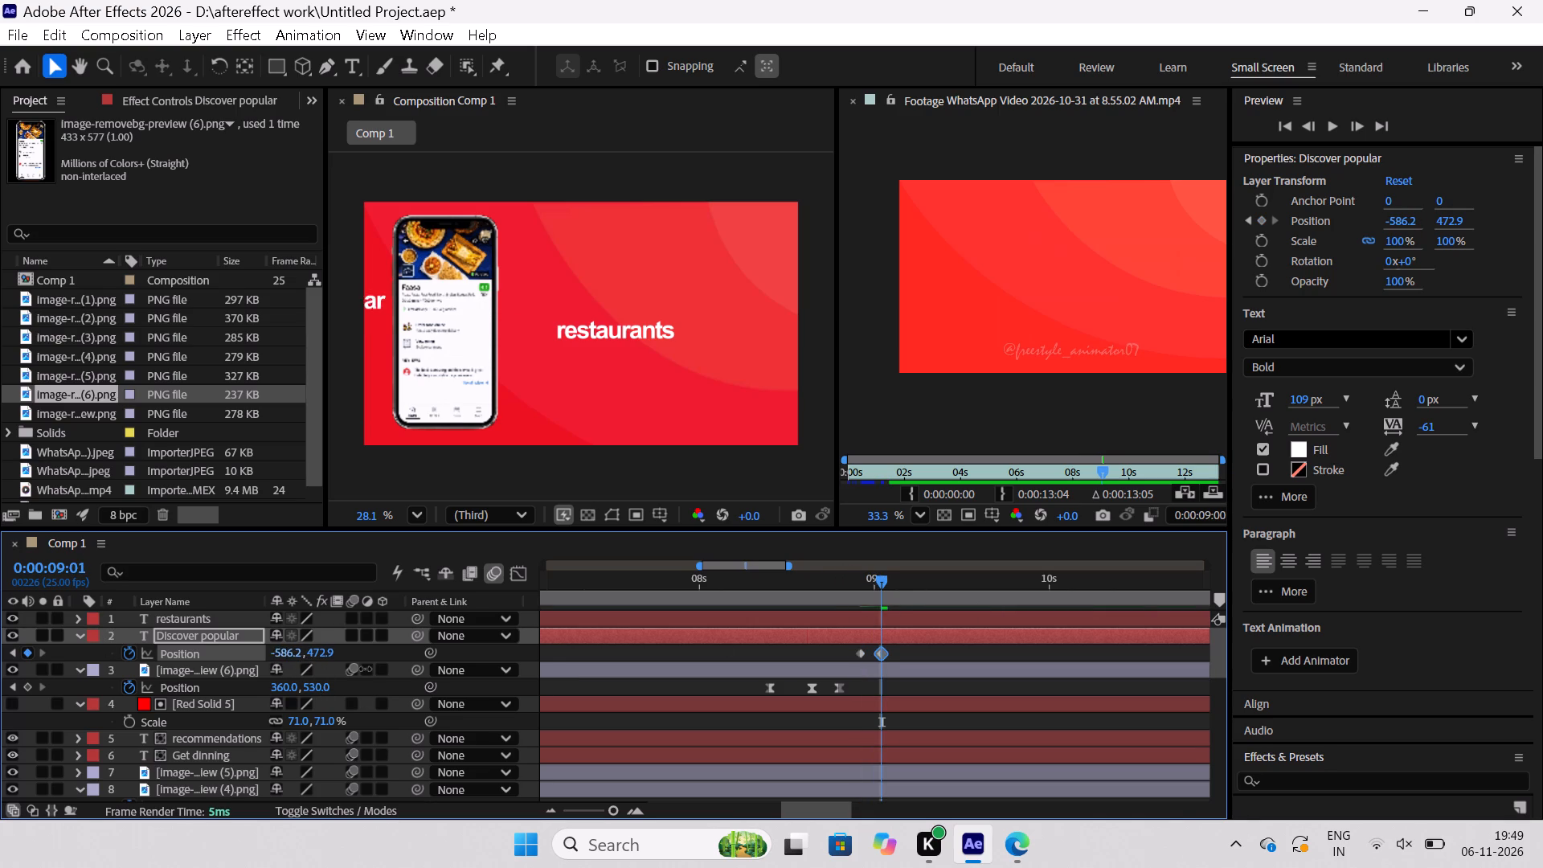
{"action": "left_click_drag", "start_coordinate": [365, 669], "coordinate": [488, 680], "text": "shift"}
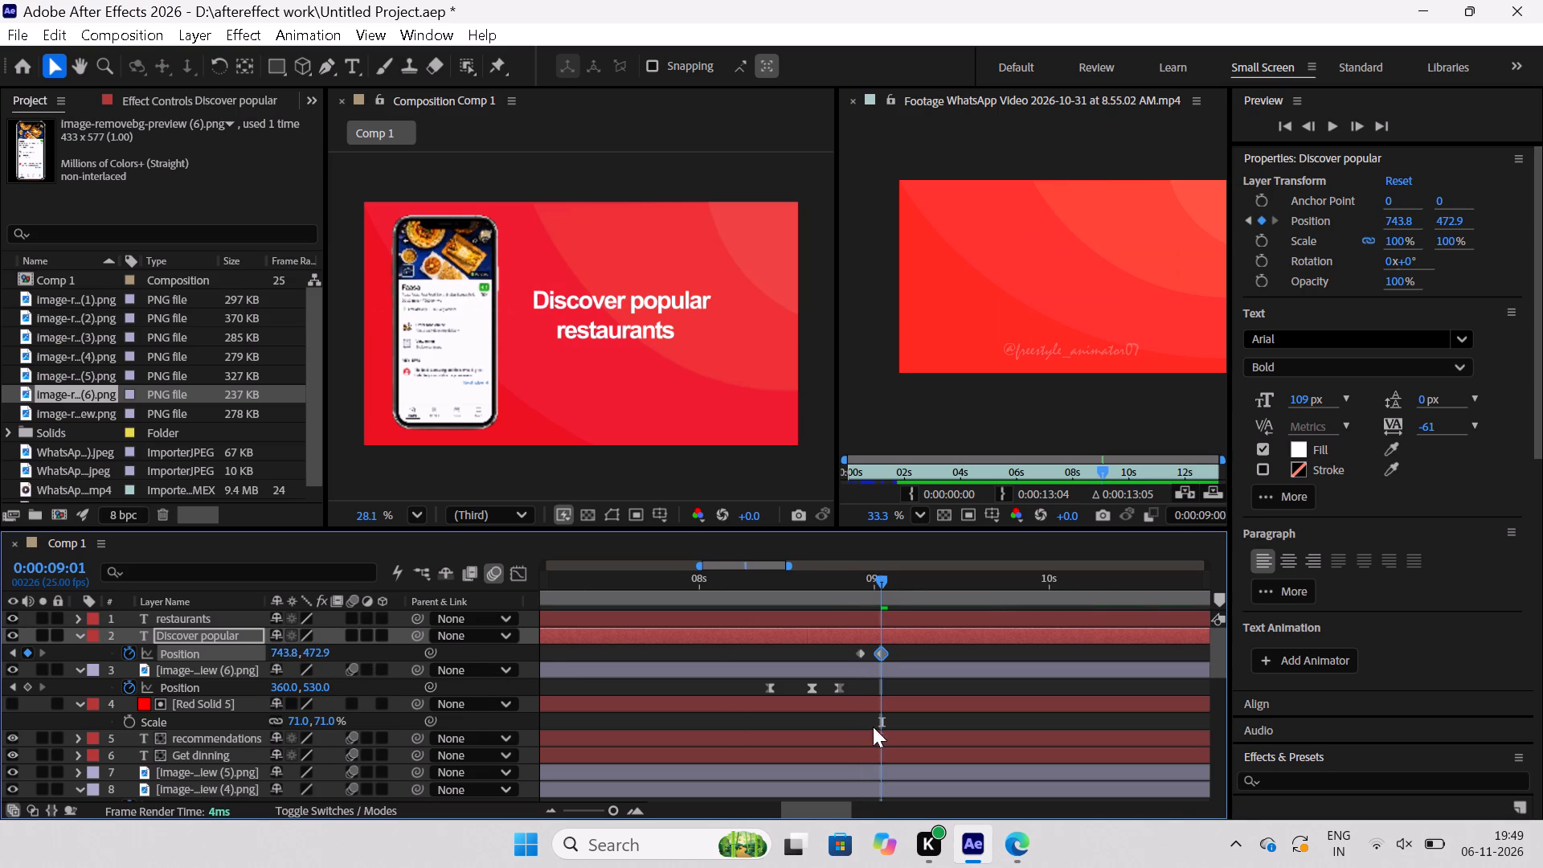
Keyframe "restaurants" sliding in over the same frames, from position -740.2, 604.4 at 8:23 to 859.8, 604.4 at 9:01.
{"action": "left_click", "coordinate": [219, 618]}
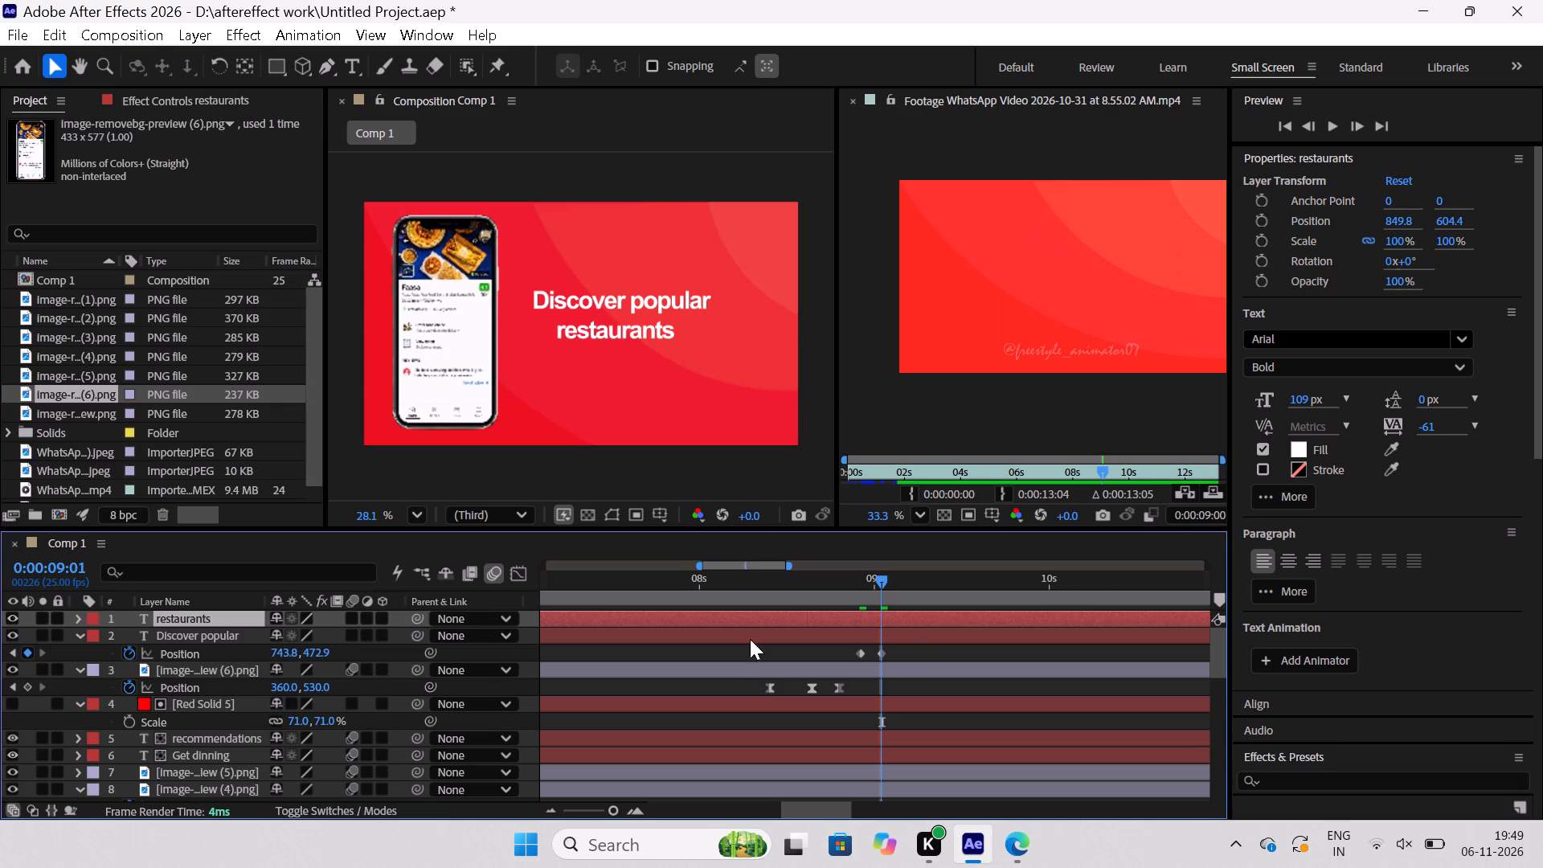
{"action": "left_click", "coordinate": [10, 650]}
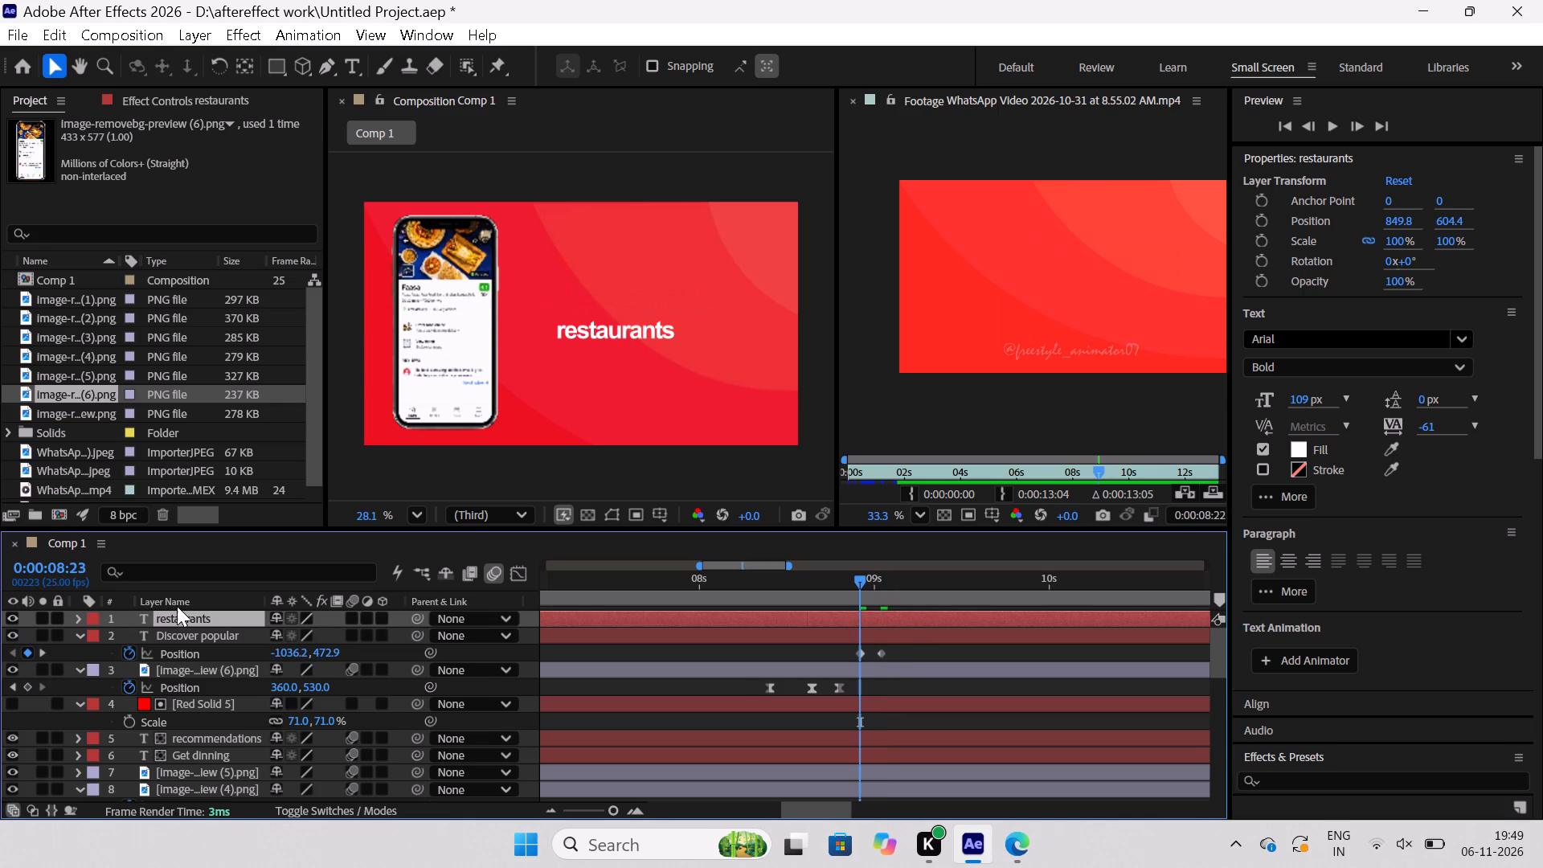
{"action": "key", "text": "p"}
{"action": "left_click", "coordinate": [123, 629]}
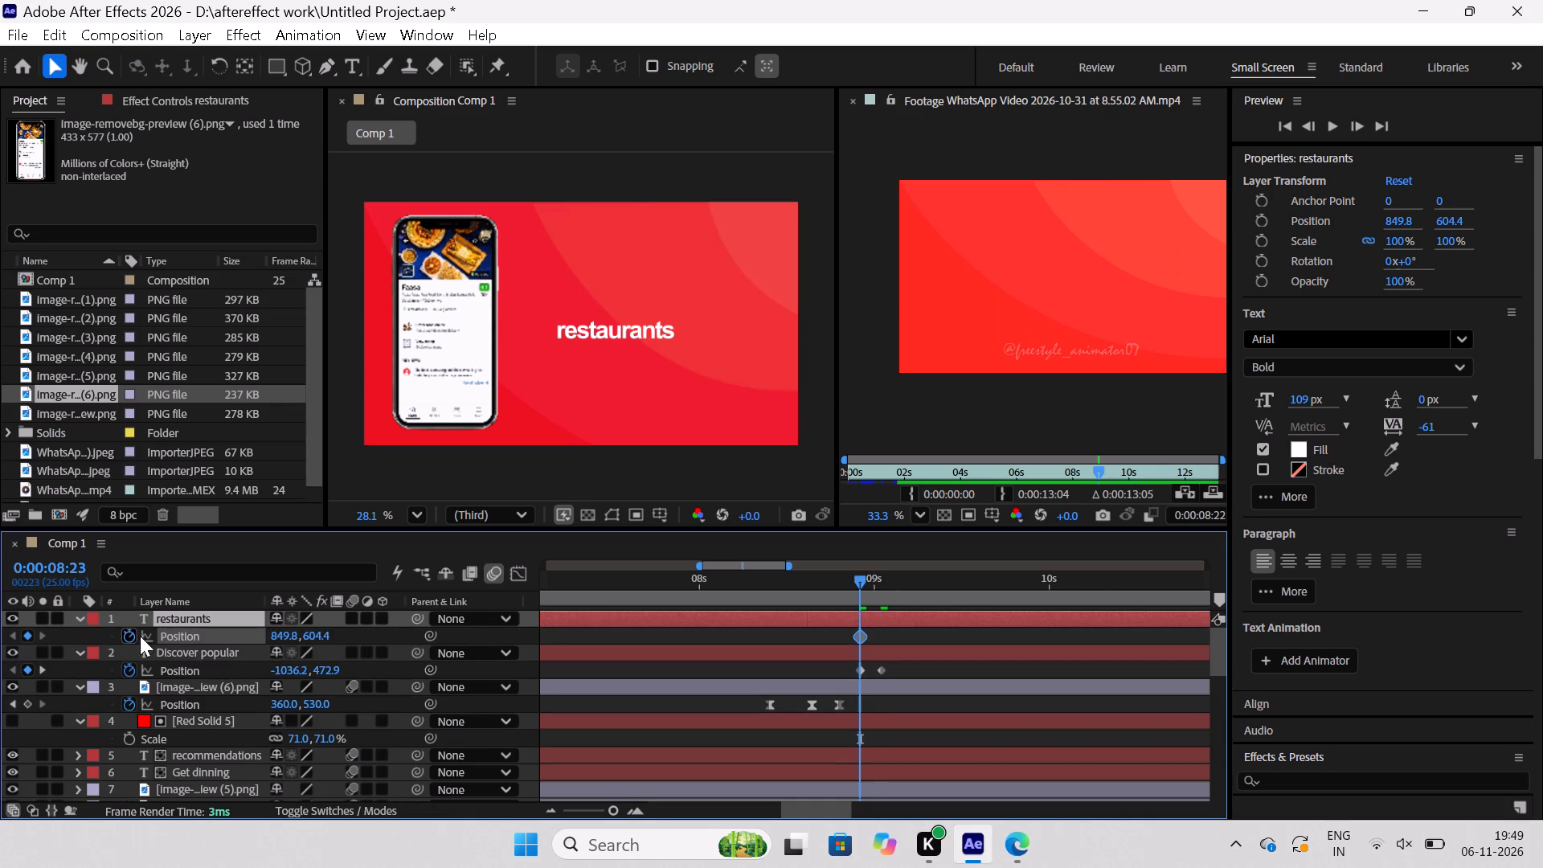
{"action": "left_click_drag", "start_coordinate": [284, 636], "coordinate": [235, 630], "text": "shift"}
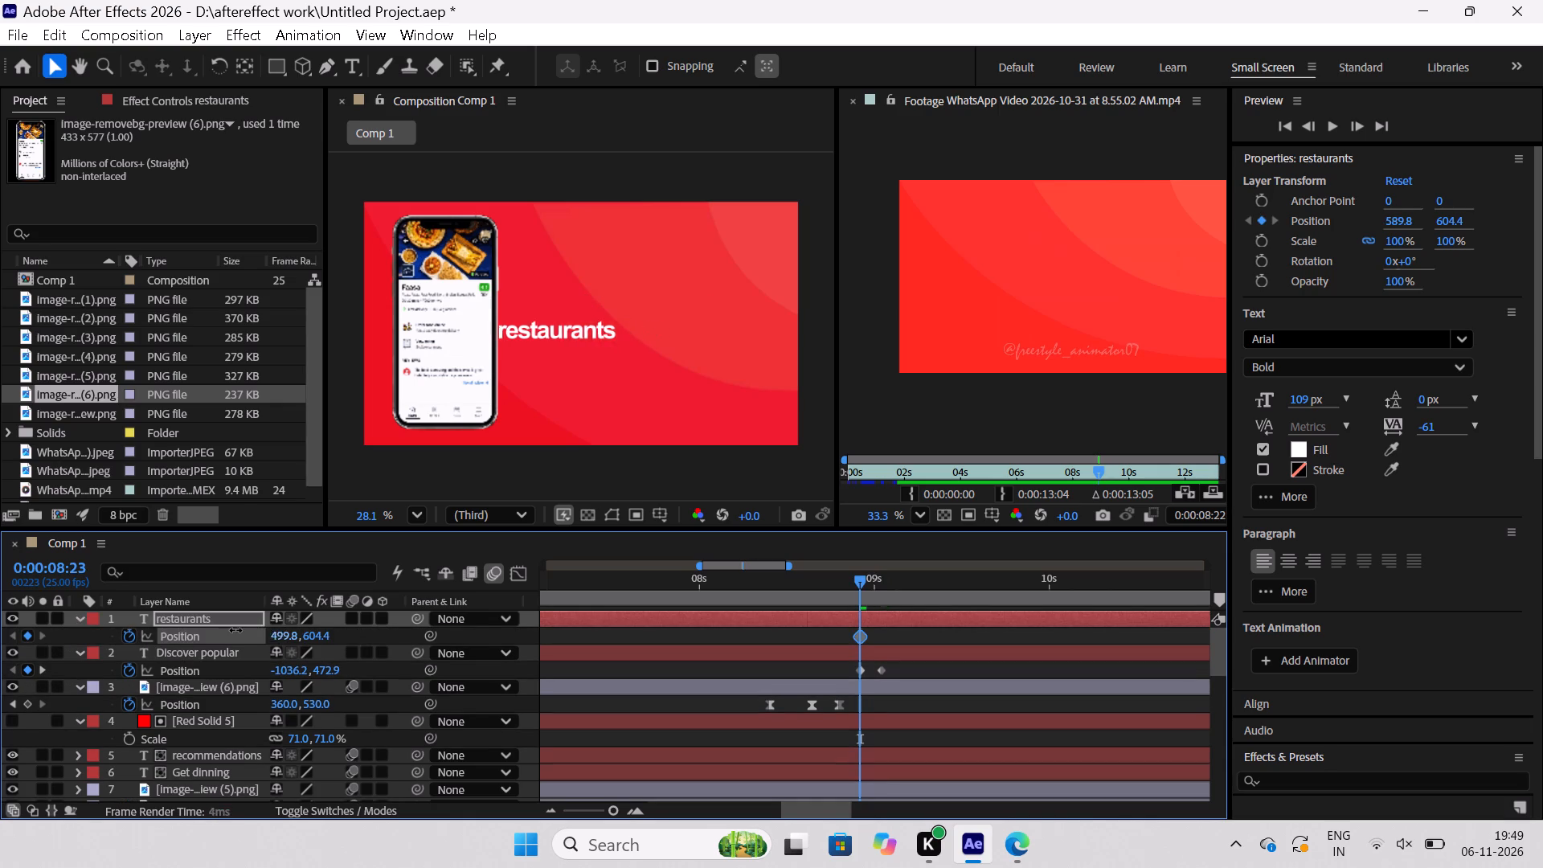
{"action": "left_click_drag", "start_coordinate": [235, 630], "coordinate": [118, 630], "text": "shift"}
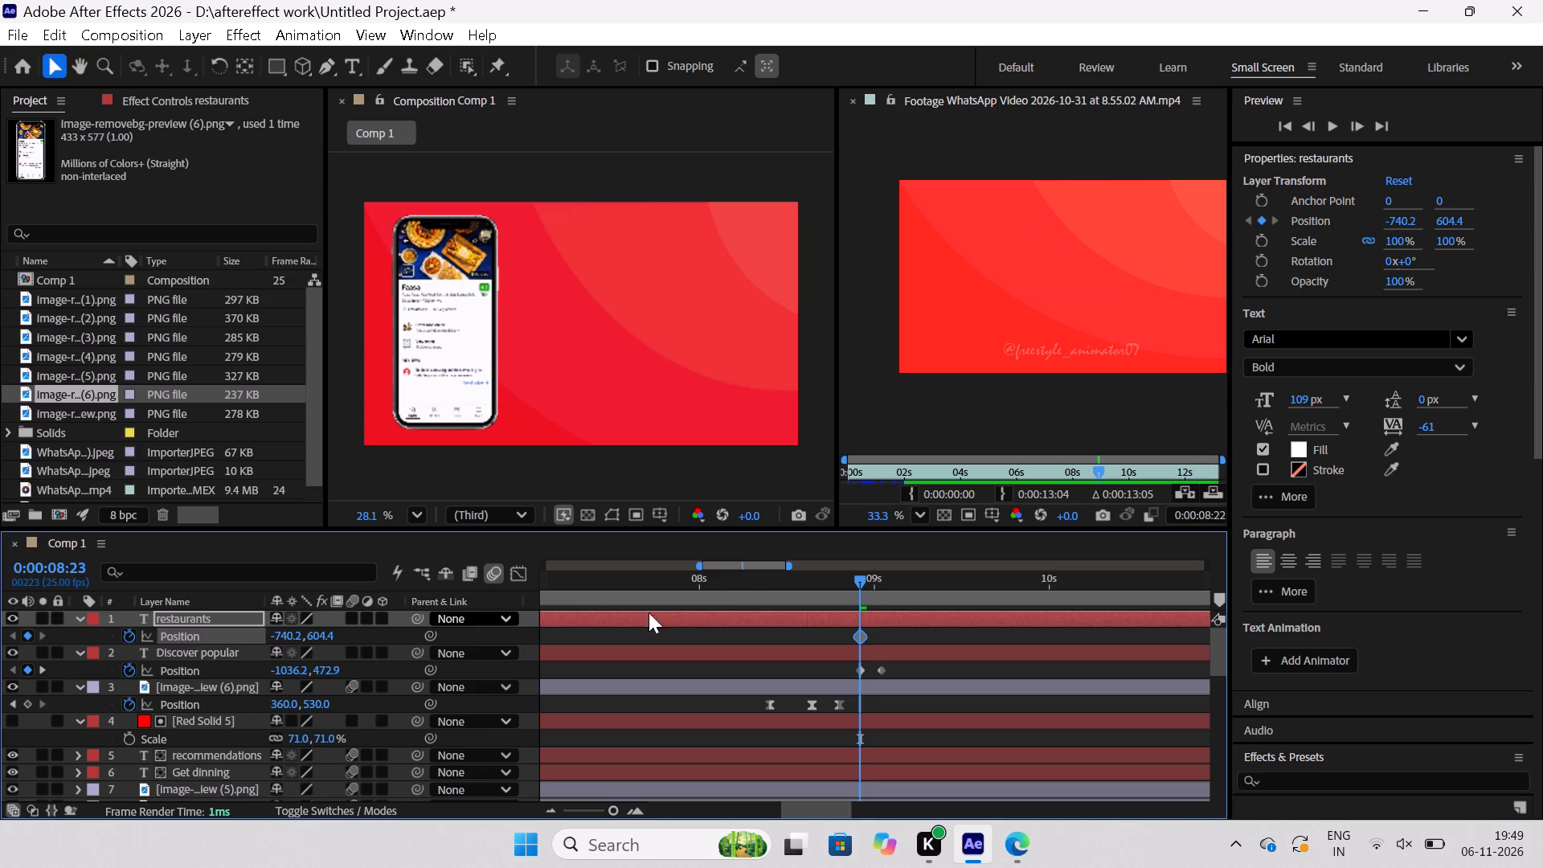
{"action": "left_click", "coordinate": [48, 666]}
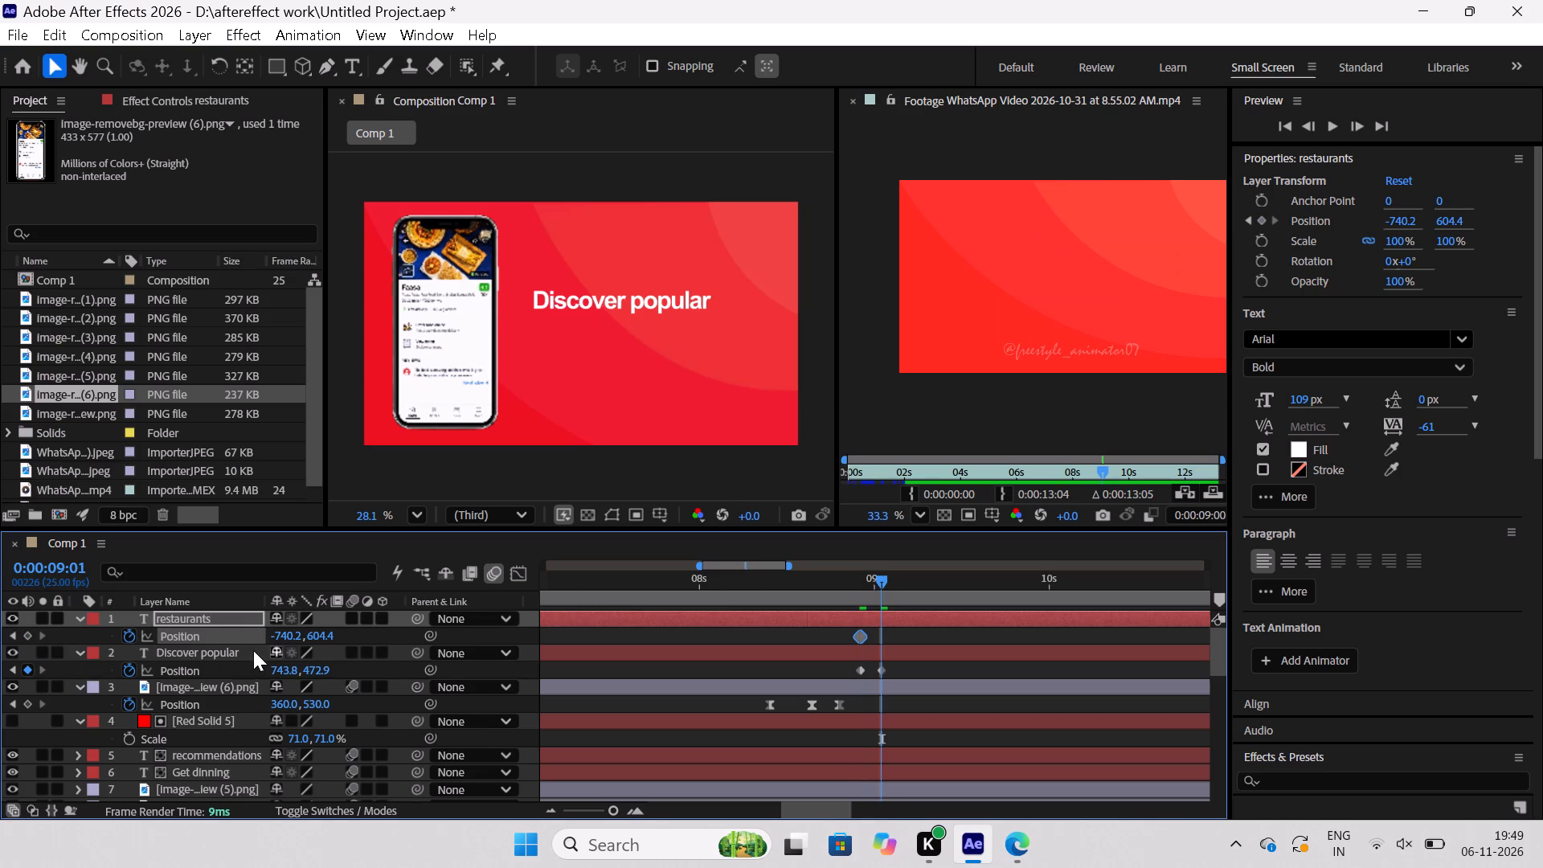
{"action": "left_click_drag", "start_coordinate": [276, 637], "coordinate": [477, 648], "text": "shift"}
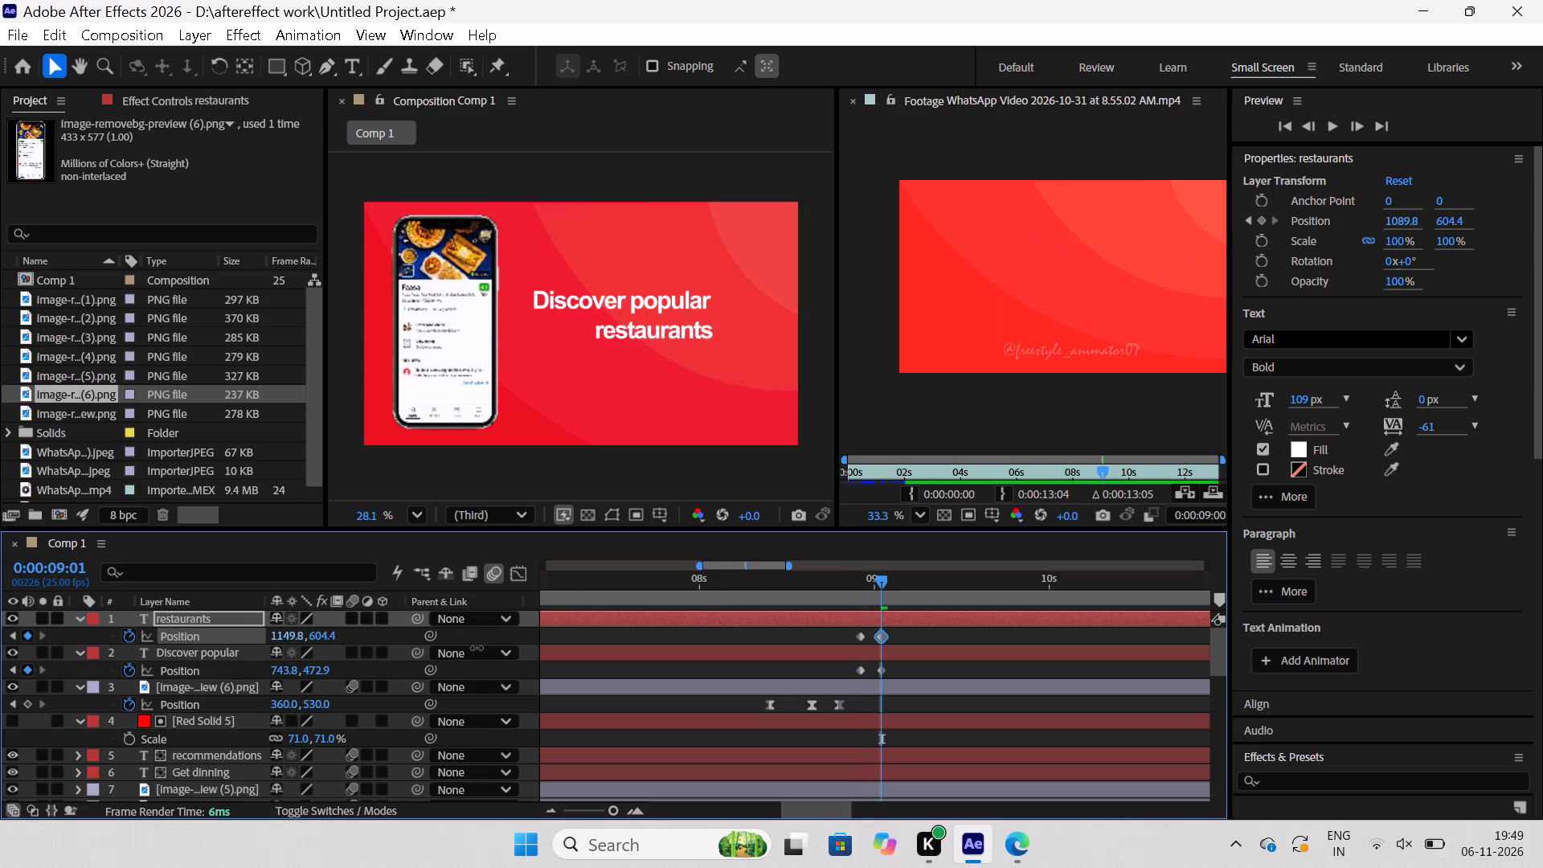
{"action": "left_click_drag", "start_coordinate": [477, 648], "coordinate": [452, 655], "text": "shift"}
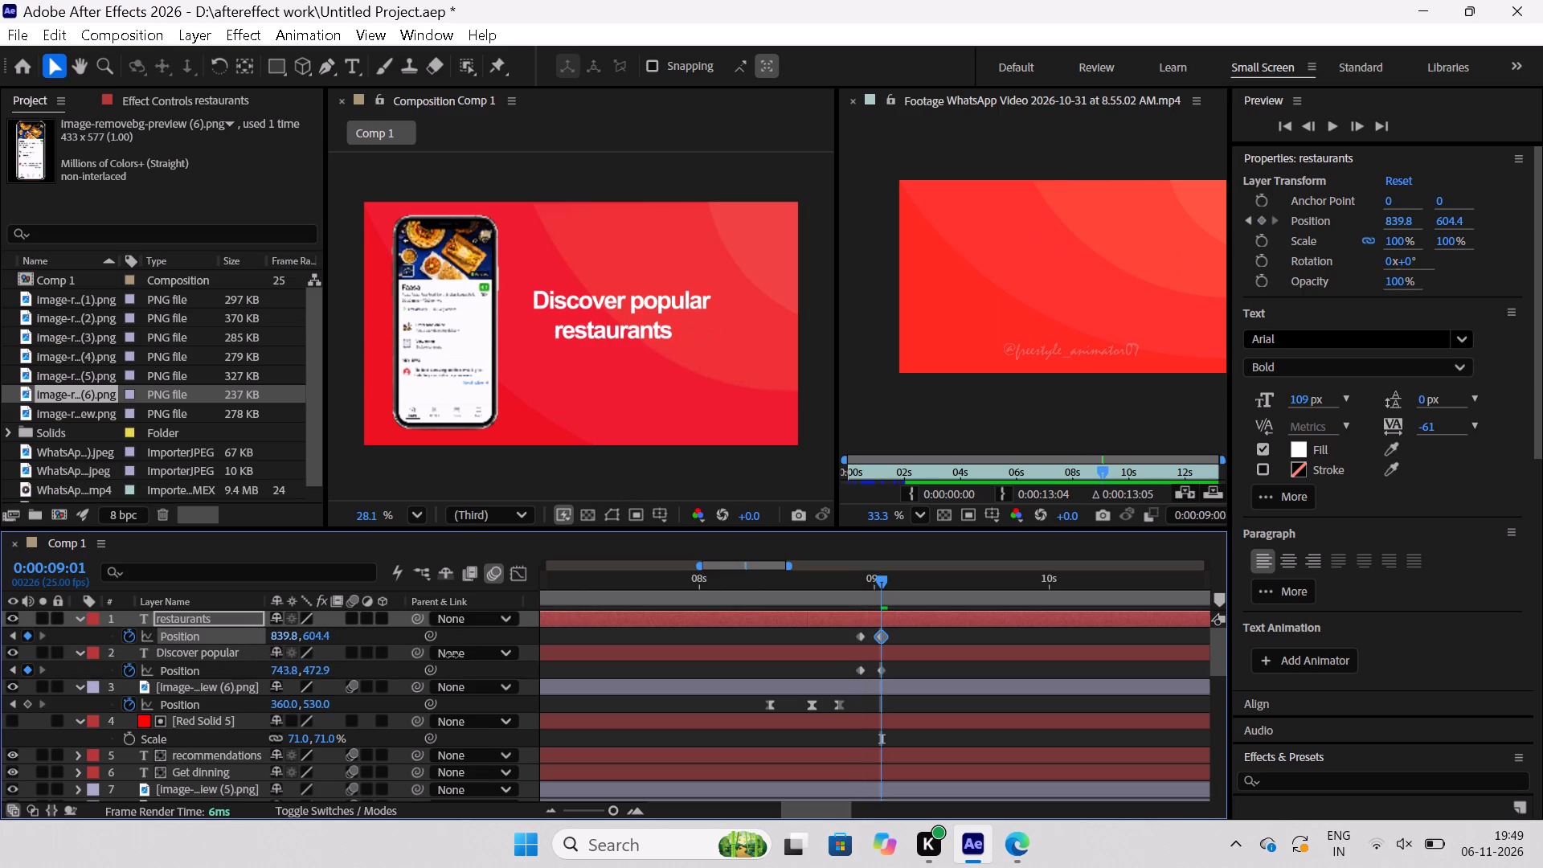
{"action": "left_click_drag", "start_coordinate": [452, 655], "coordinate": [454, 655], "text": "shift"}
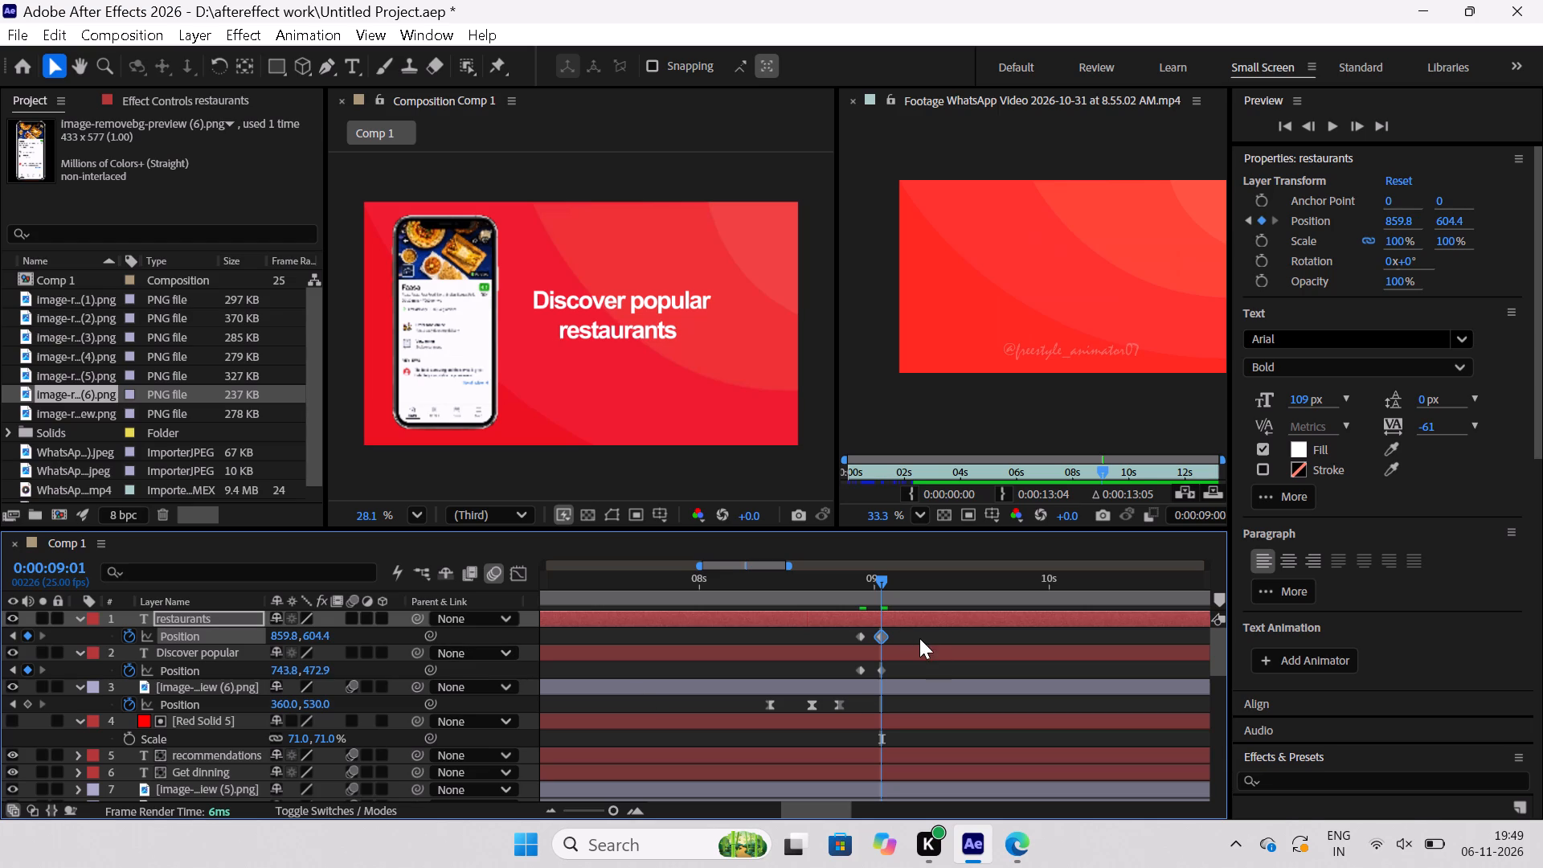
Apply Easy Ease to all four position keyframes of the two headline lines and save the project.
{"action": "left_click_drag", "start_coordinate": [918, 633], "coordinate": [844, 677]}
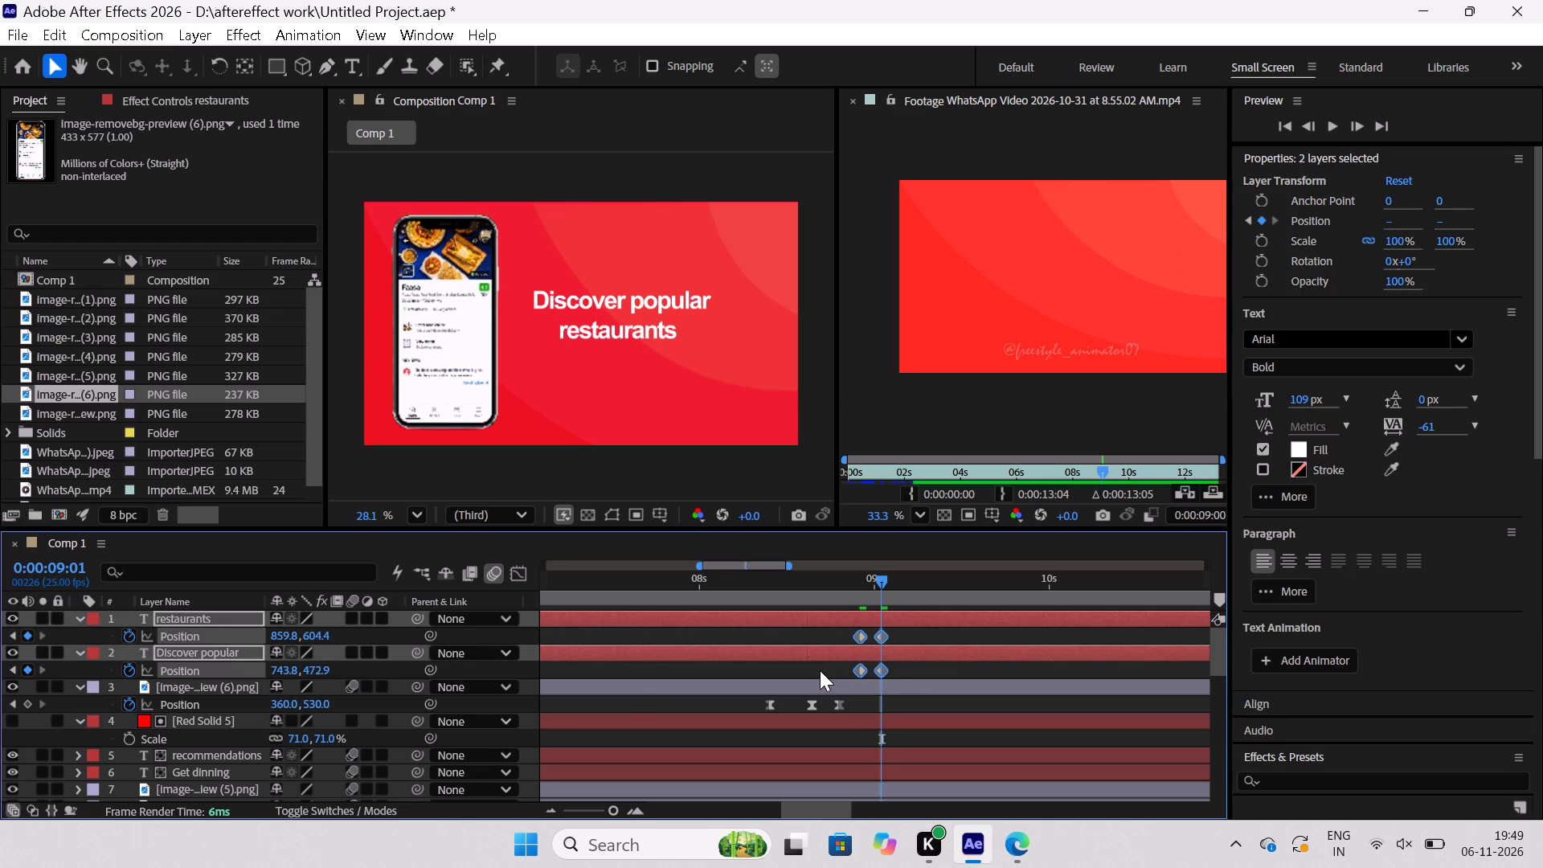
{"action": "key", "text": "F9"}
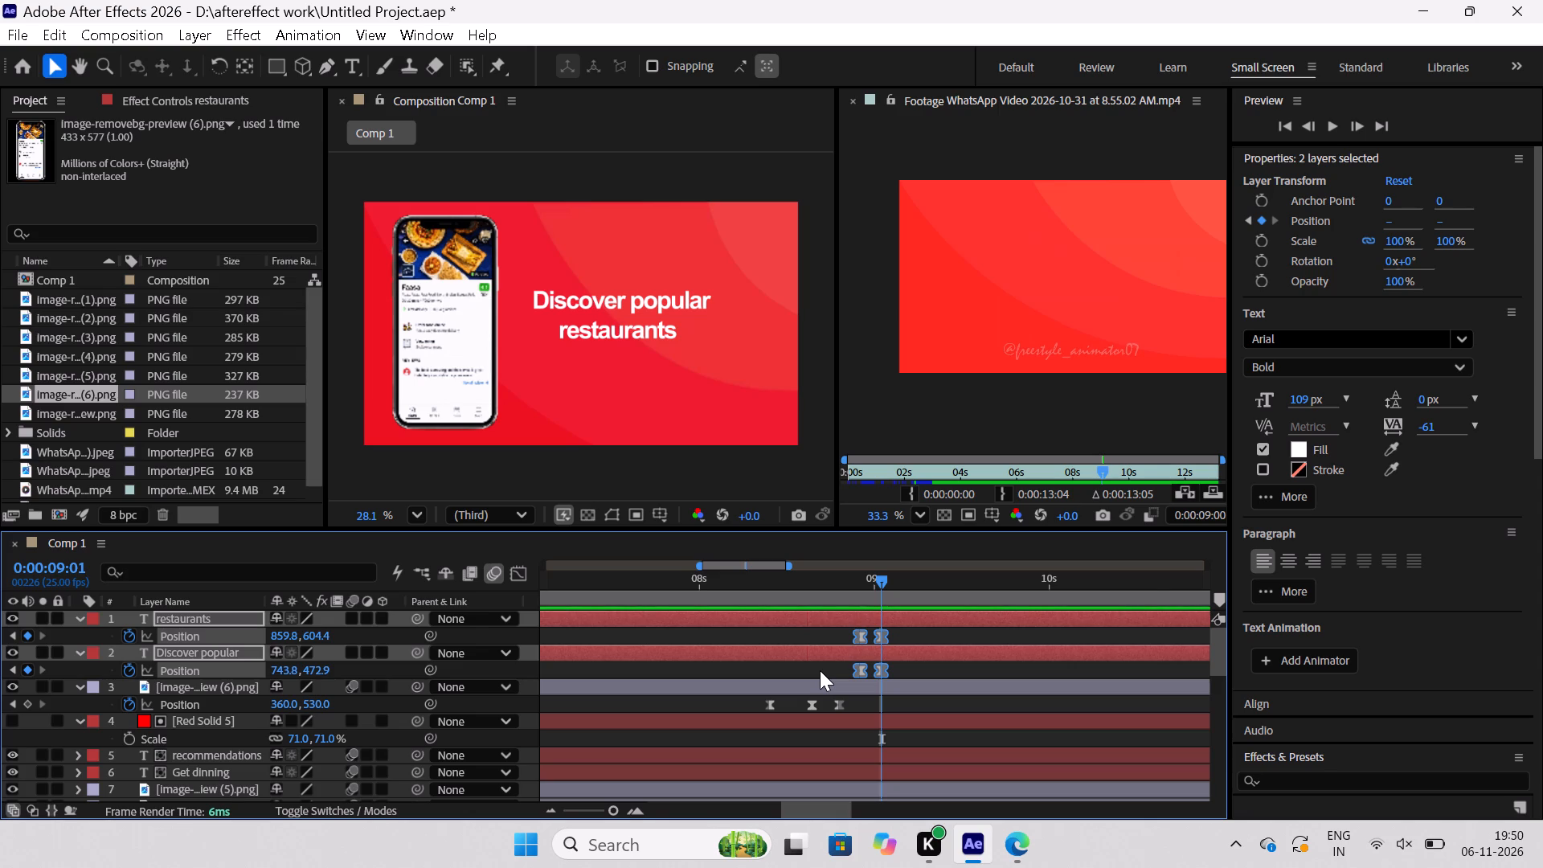
{"action": "key", "text": "ctrl+s"}
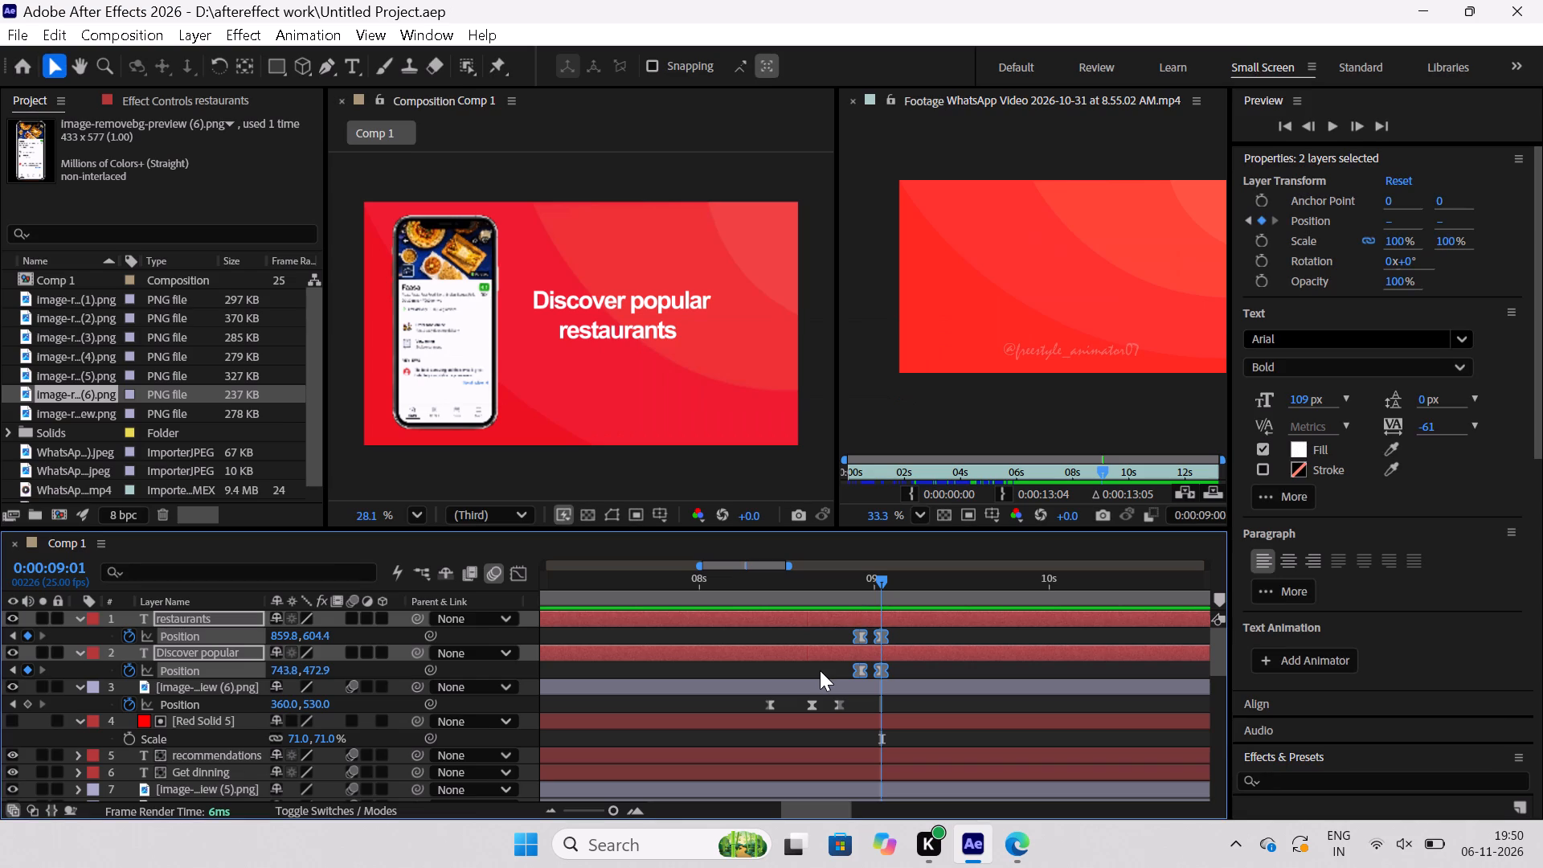
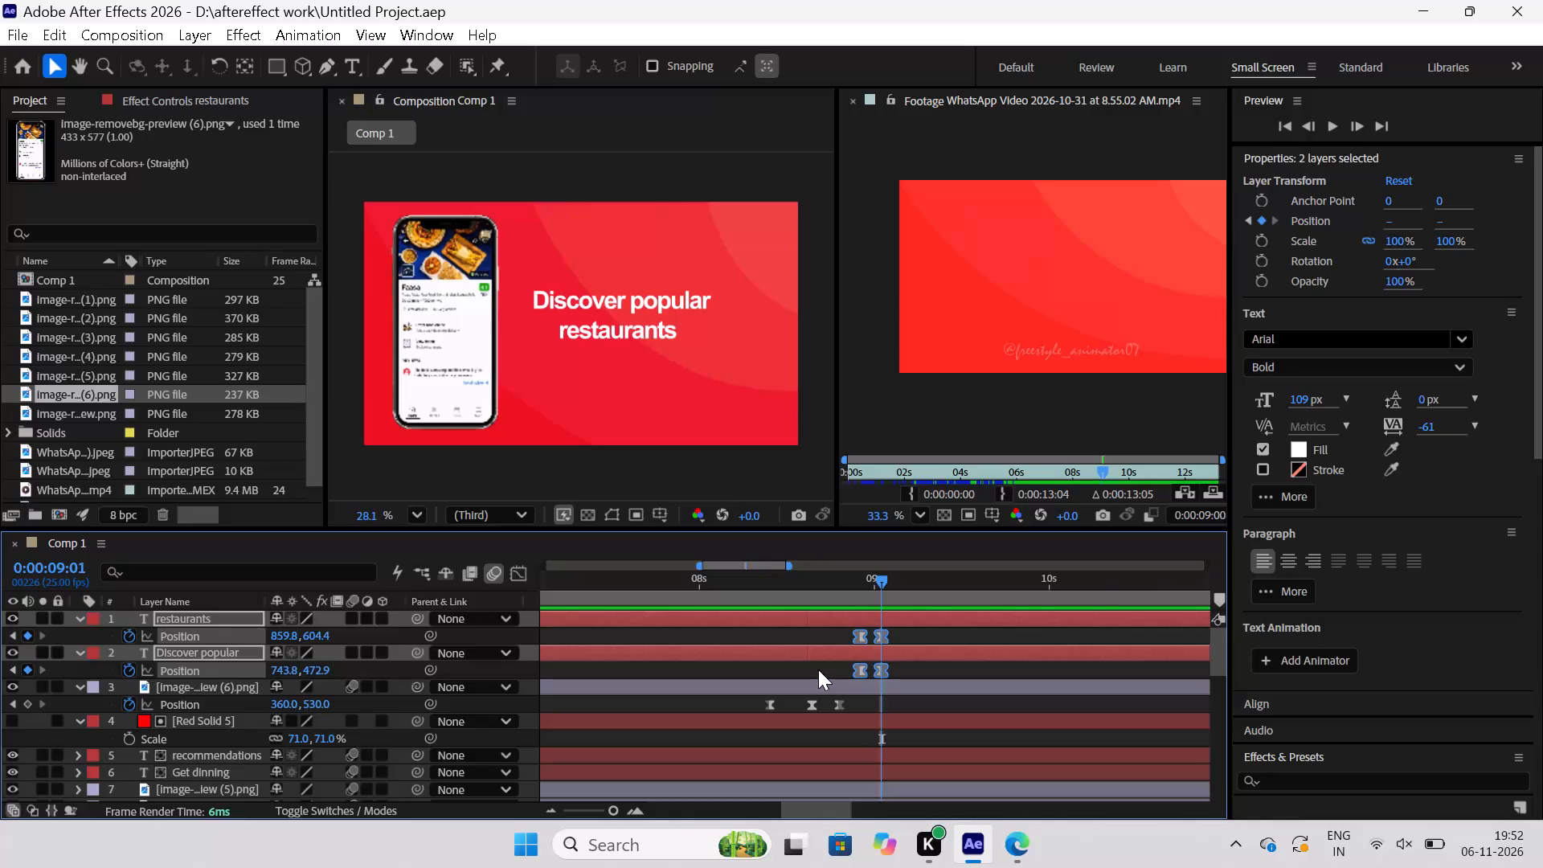
Check the heading text's slide-in around 0:00:09:01 and create a red 1920 × 1080 px solid layer.
{"action": "left_click", "coordinate": [752, 627]}
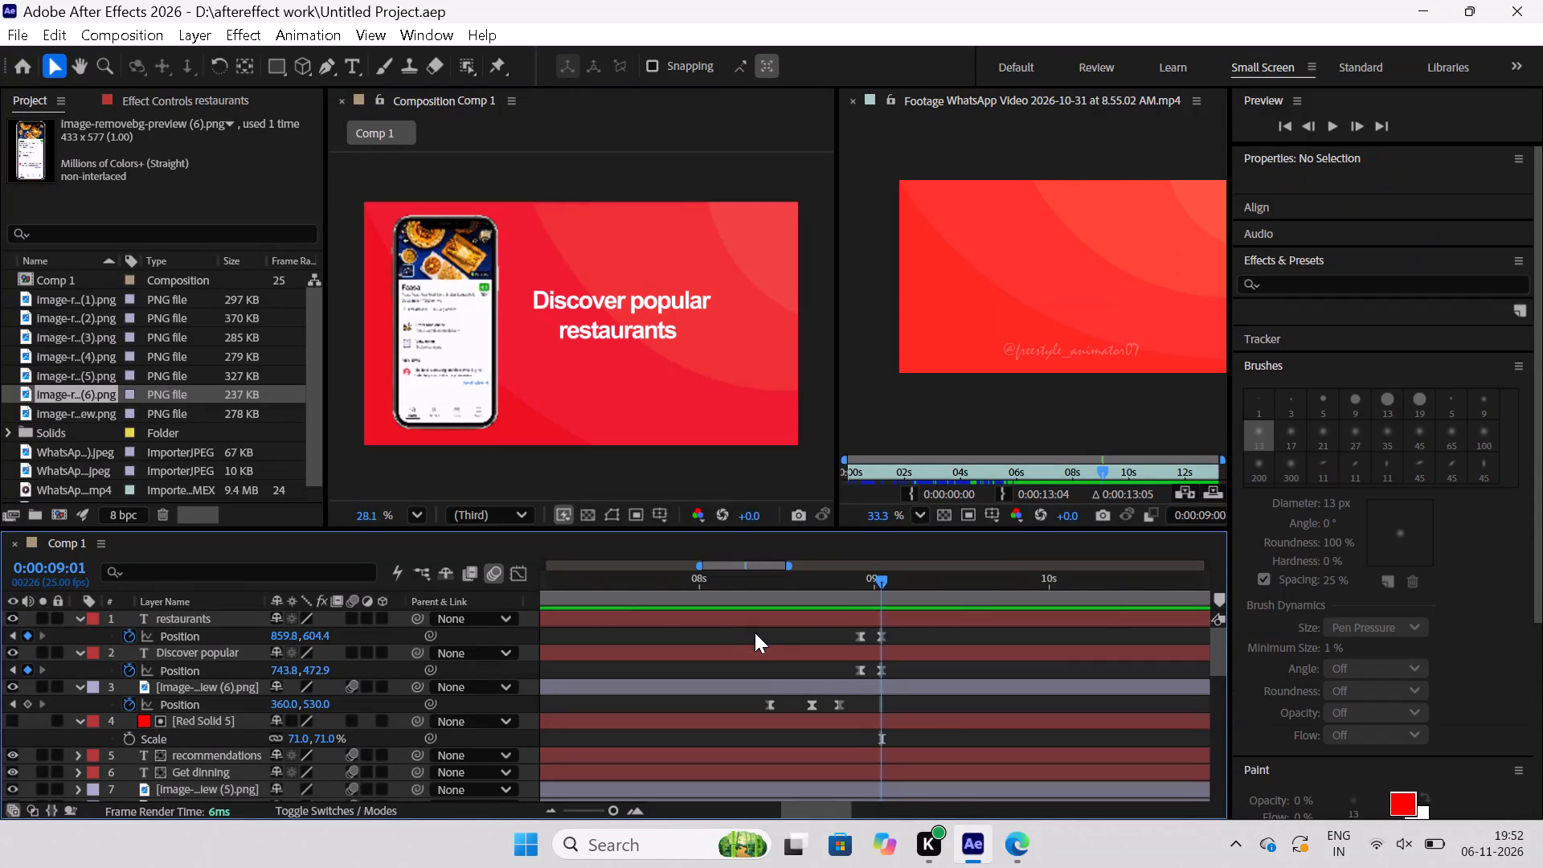
{"action": "left_click_drag", "start_coordinate": [882, 577], "coordinate": [847, 600]}
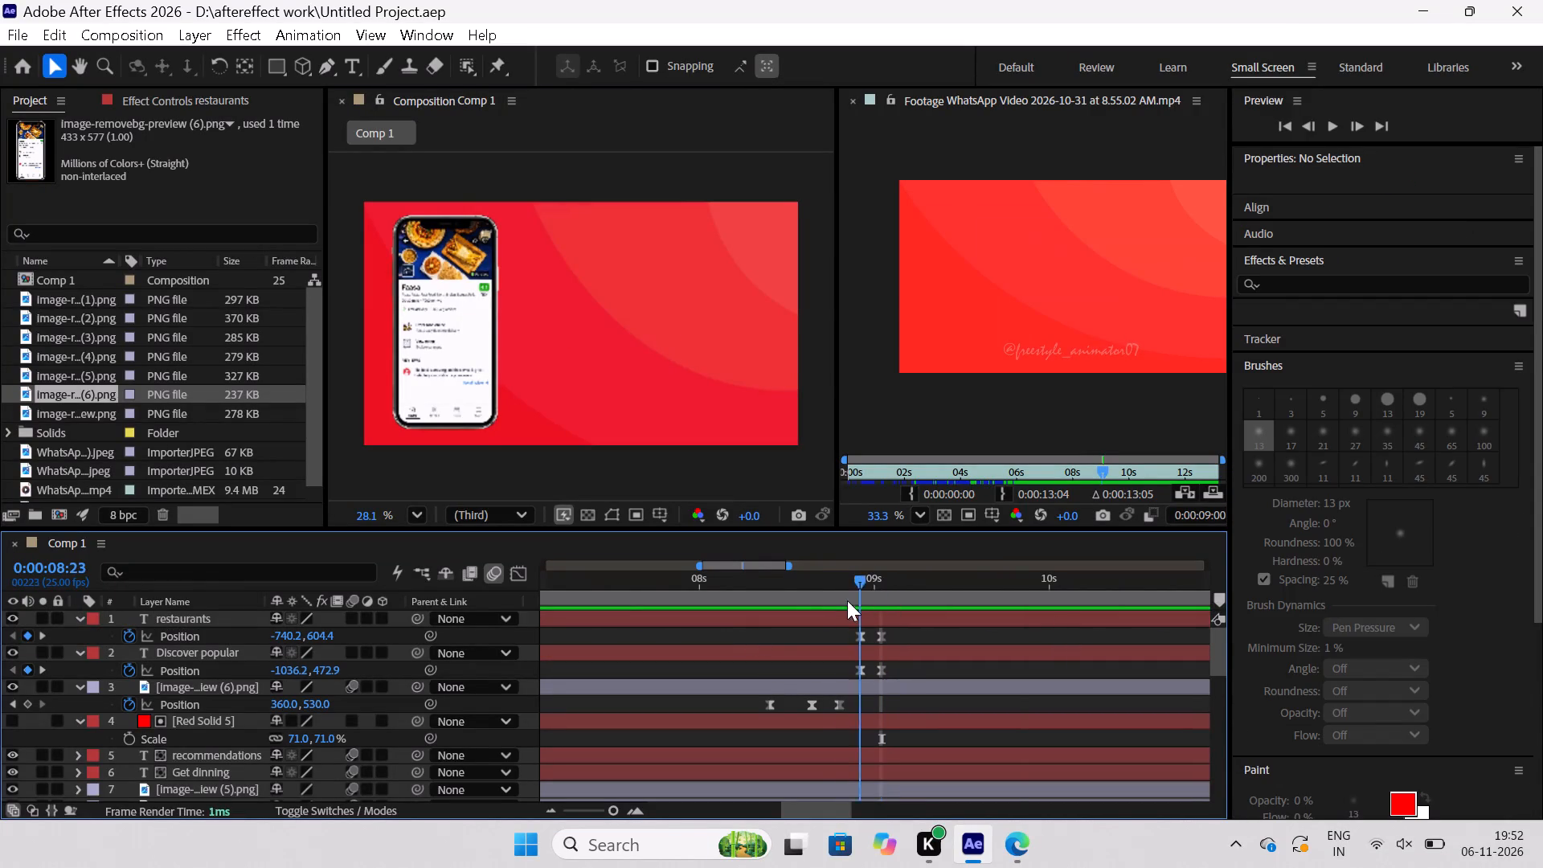
{"action": "left_click_drag", "start_coordinate": [847, 600], "coordinate": [862, 645]}
{"action": "left_click_drag", "start_coordinate": [862, 645], "coordinate": [882, 660]}
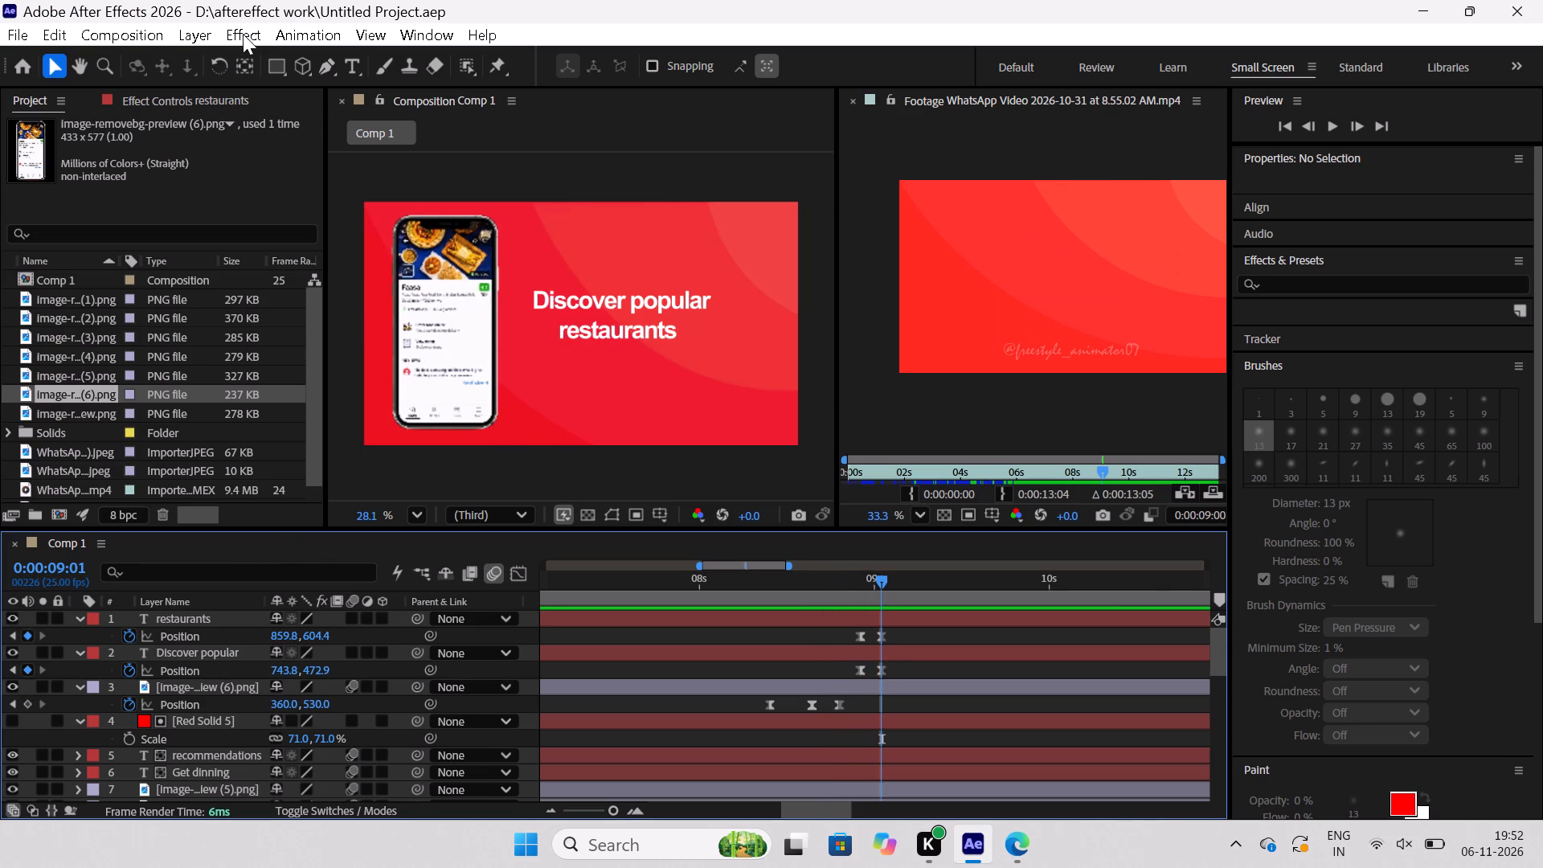
{"action": "left_click", "coordinate": [193, 42]}
{"action": "left_click", "coordinate": [299, 62]}
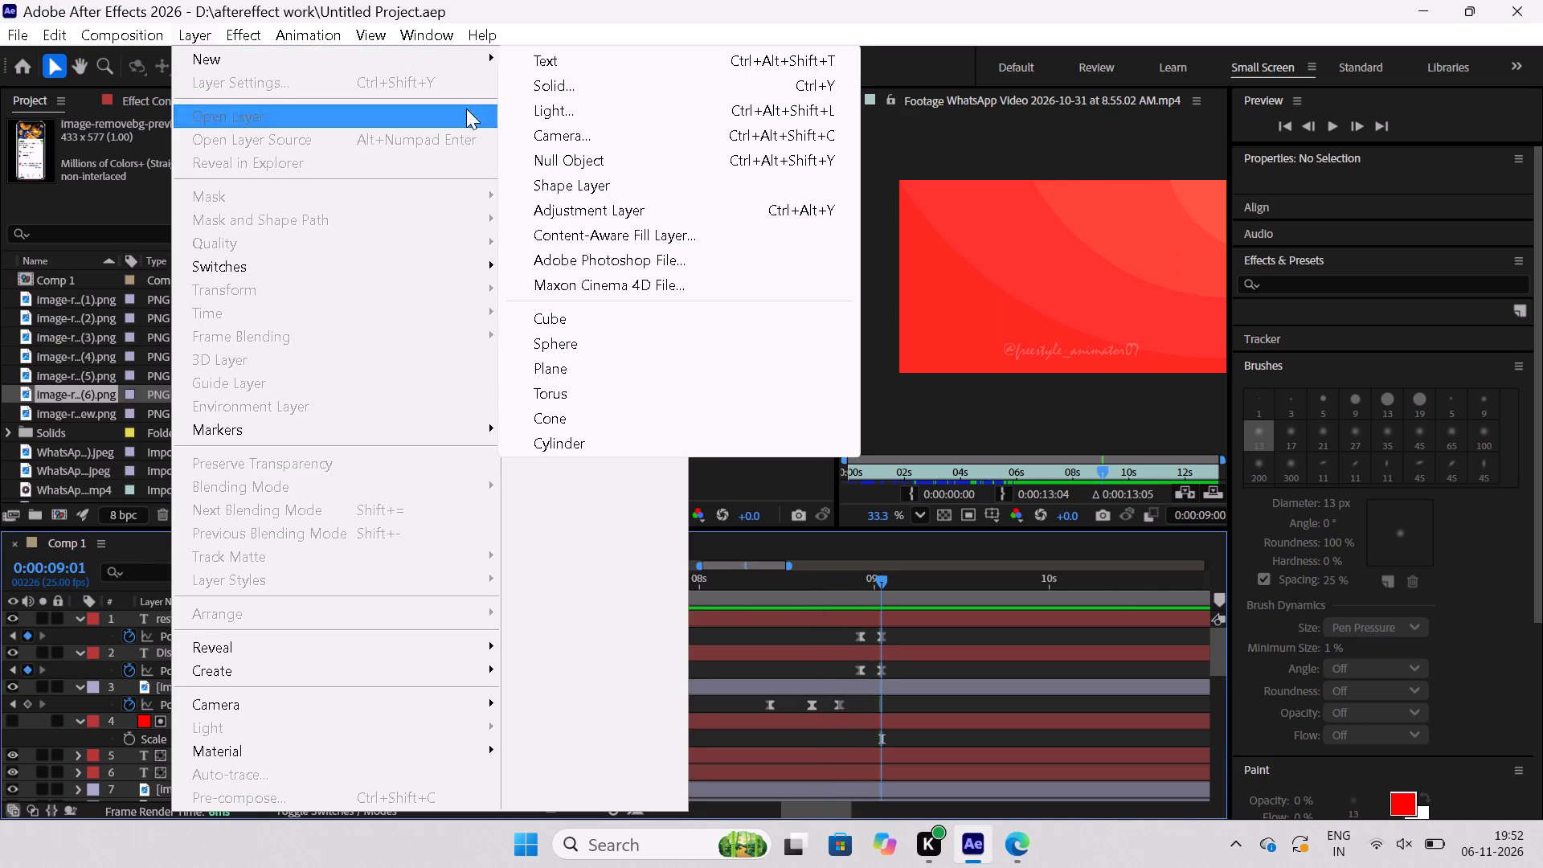
{"action": "left_click", "coordinate": [599, 85]}
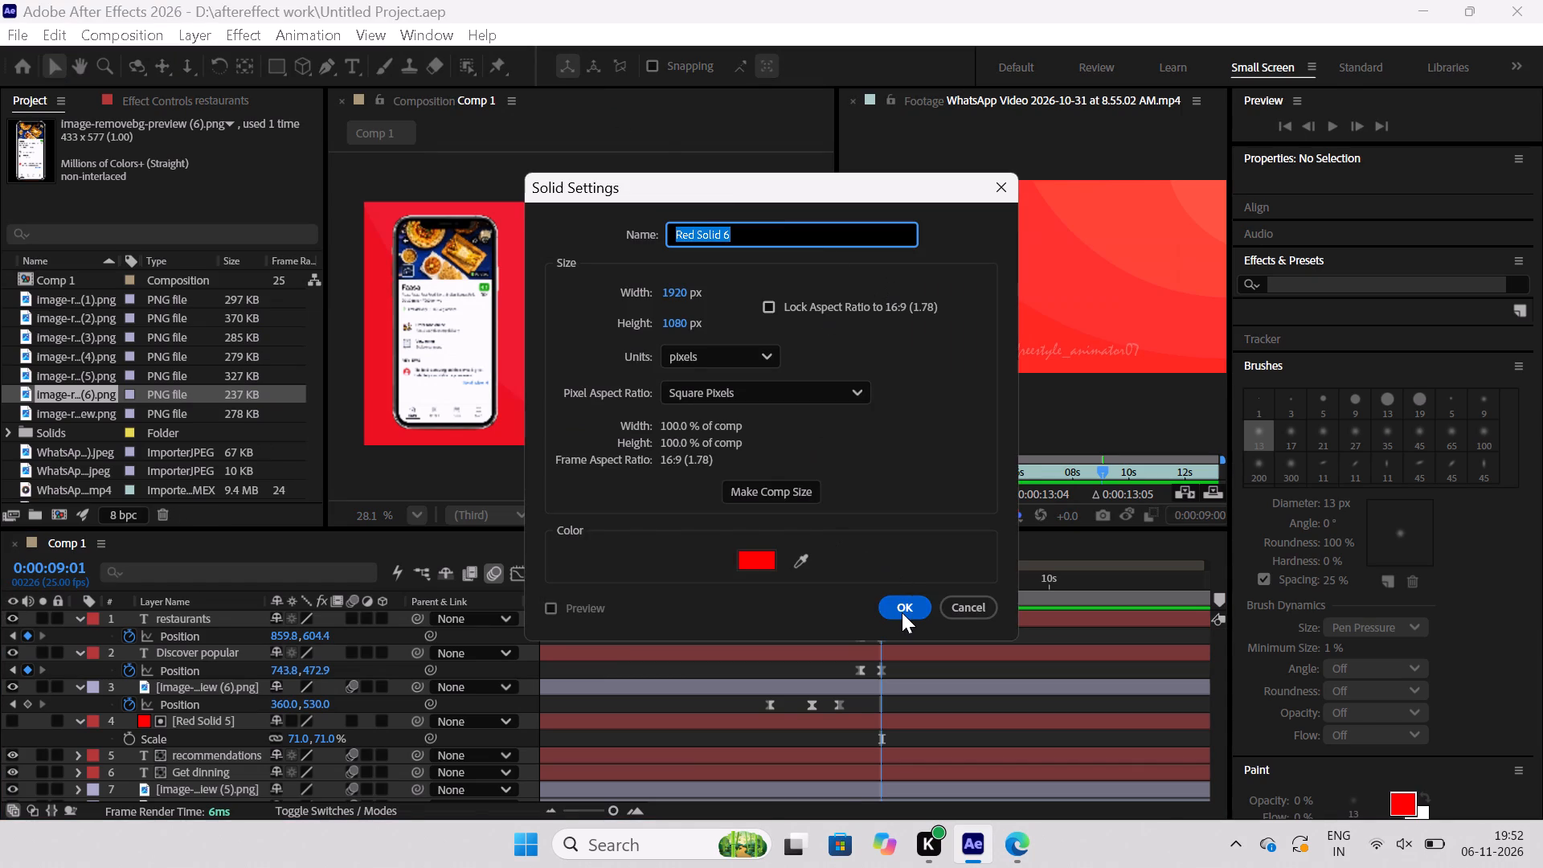
{"action": "left_click", "coordinate": [902, 612]}
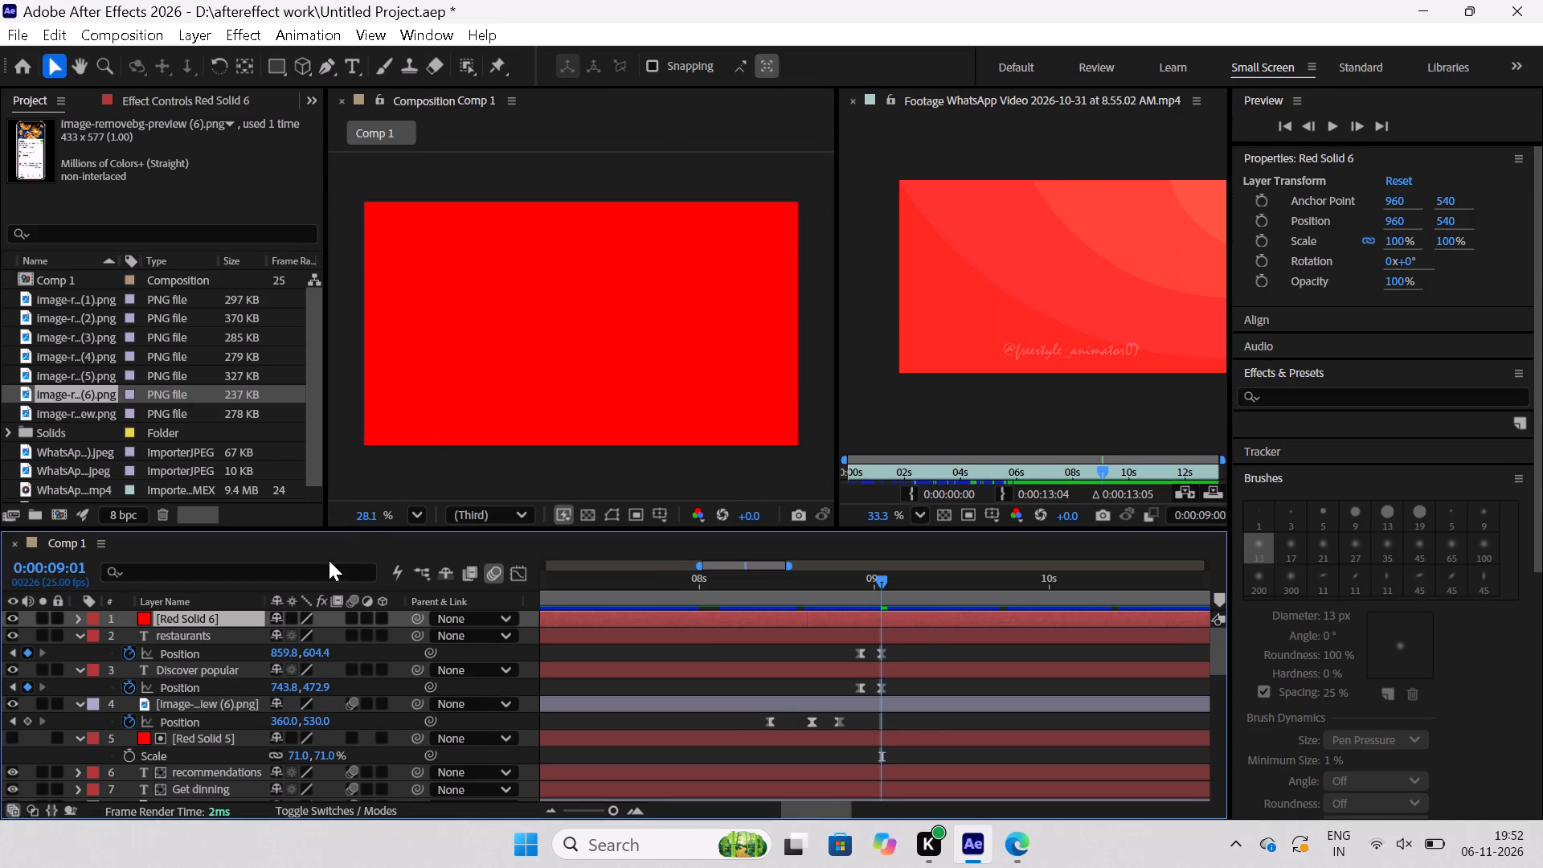
Scale the new red solid to 67% and place it over the heading text at about 1290.7, 522.2.
{"action": "key", "text": "s"}
{"action": "left_click_drag", "start_coordinate": [305, 633], "coordinate": [277, 641]}
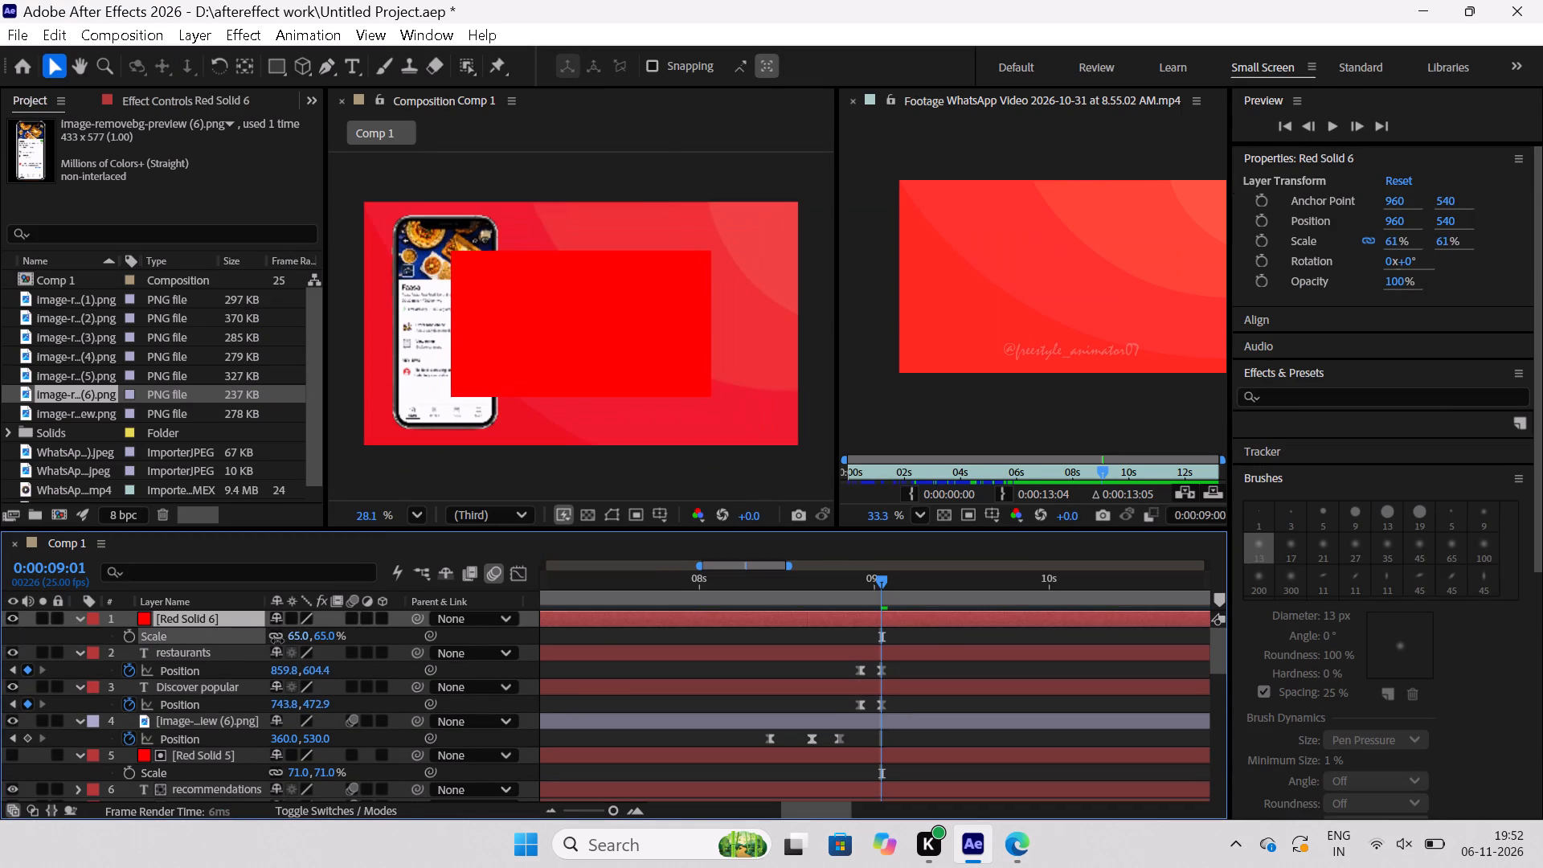
{"action": "left_click_drag", "start_coordinate": [277, 641], "coordinate": [280, 641]}
{"action": "left_click_drag", "start_coordinate": [587, 350], "coordinate": [696, 350]}
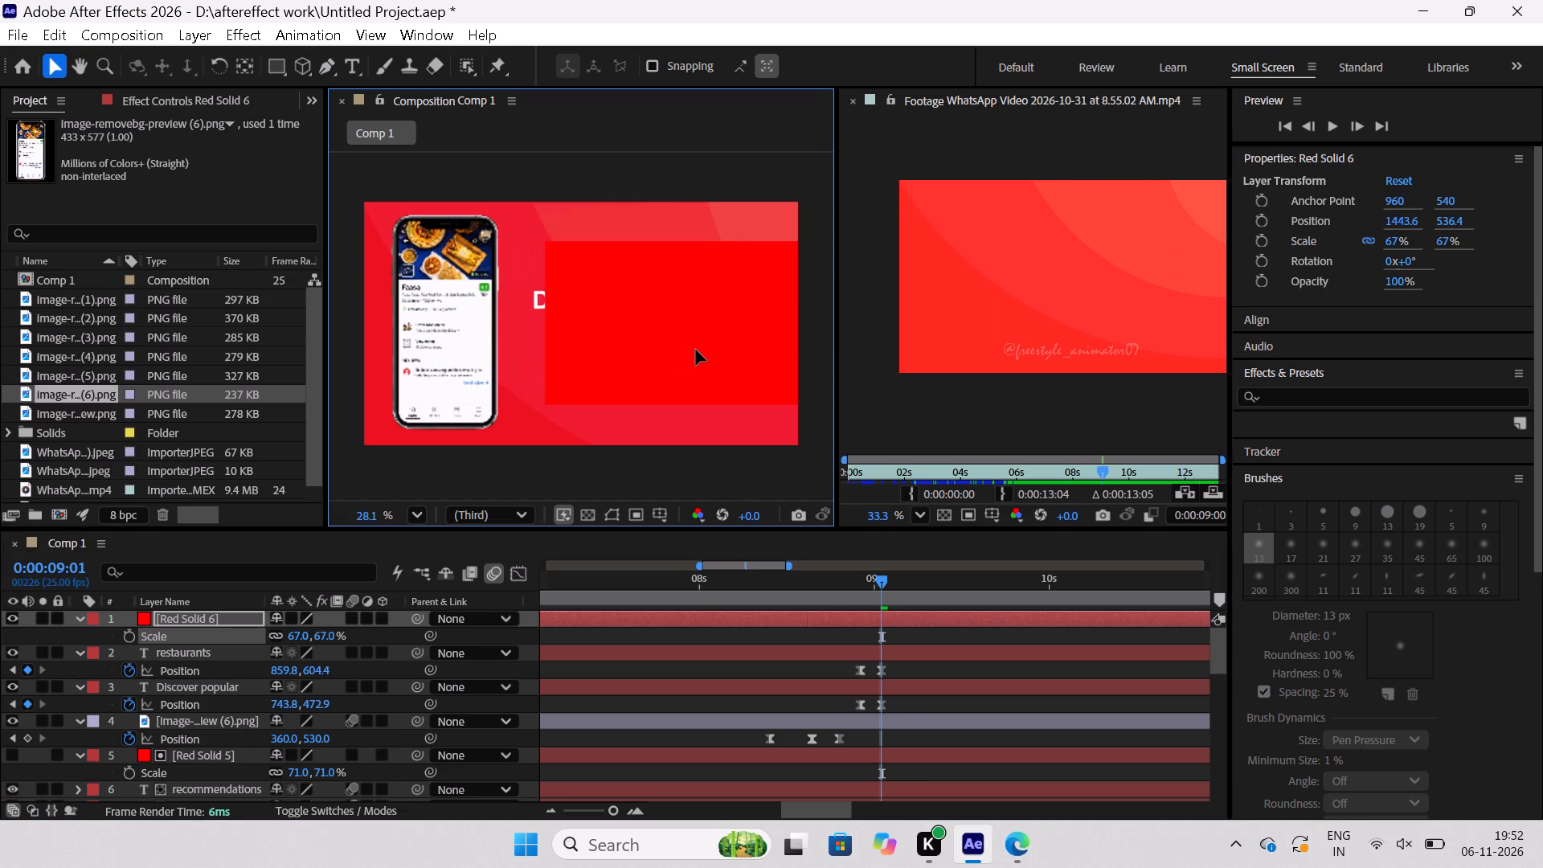
{"action": "left_click_drag", "start_coordinate": [696, 350], "coordinate": [669, 350]}
{"action": "left_click_drag", "start_coordinate": [669, 350], "coordinate": [667, 346]}
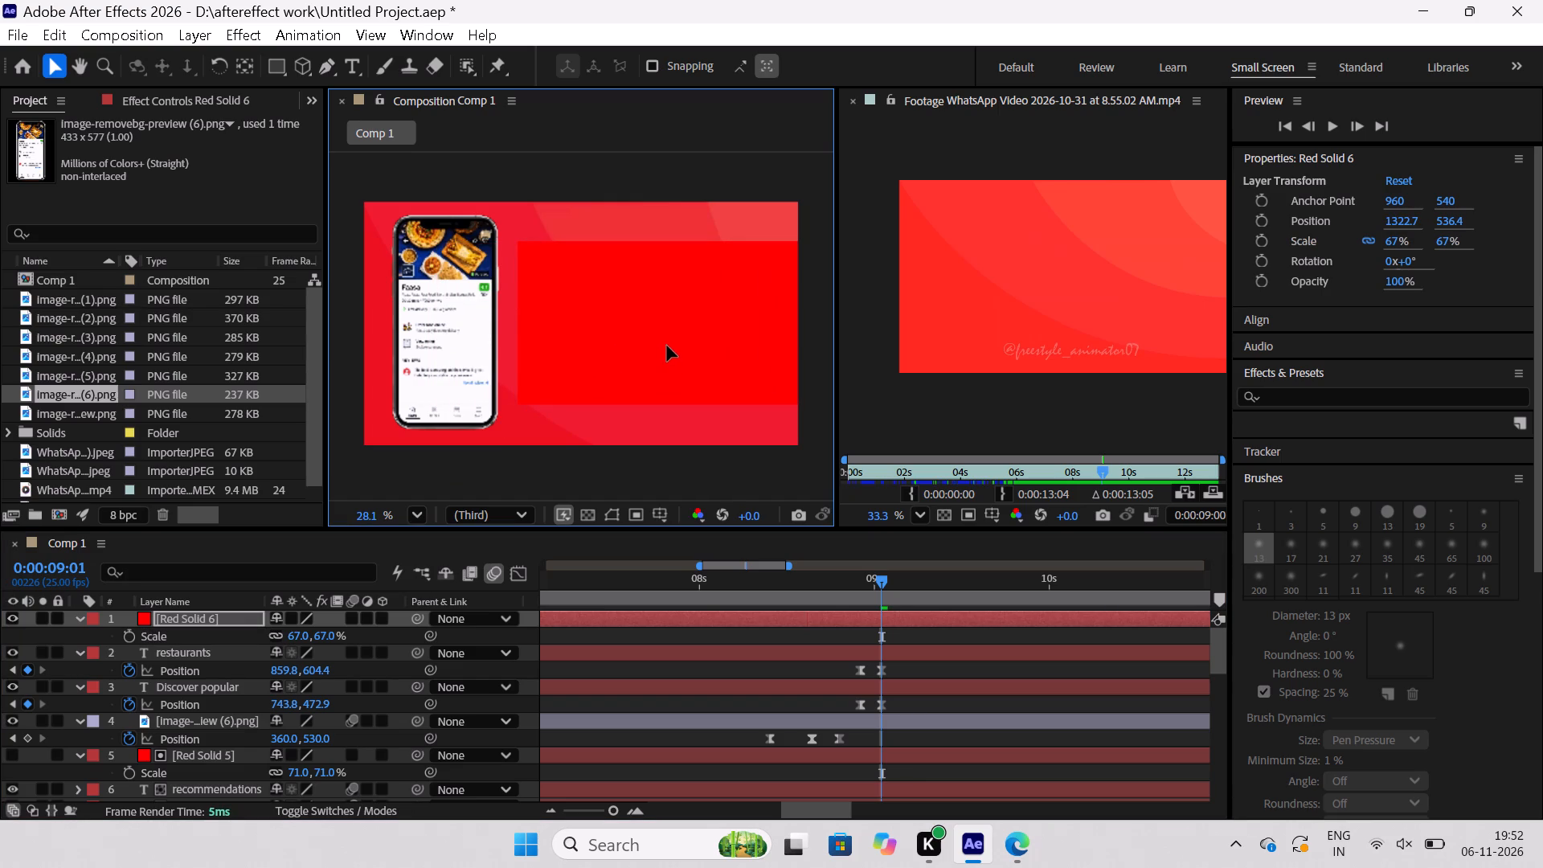
{"action": "left_click_drag", "start_coordinate": [667, 346], "coordinate": [659, 346]}
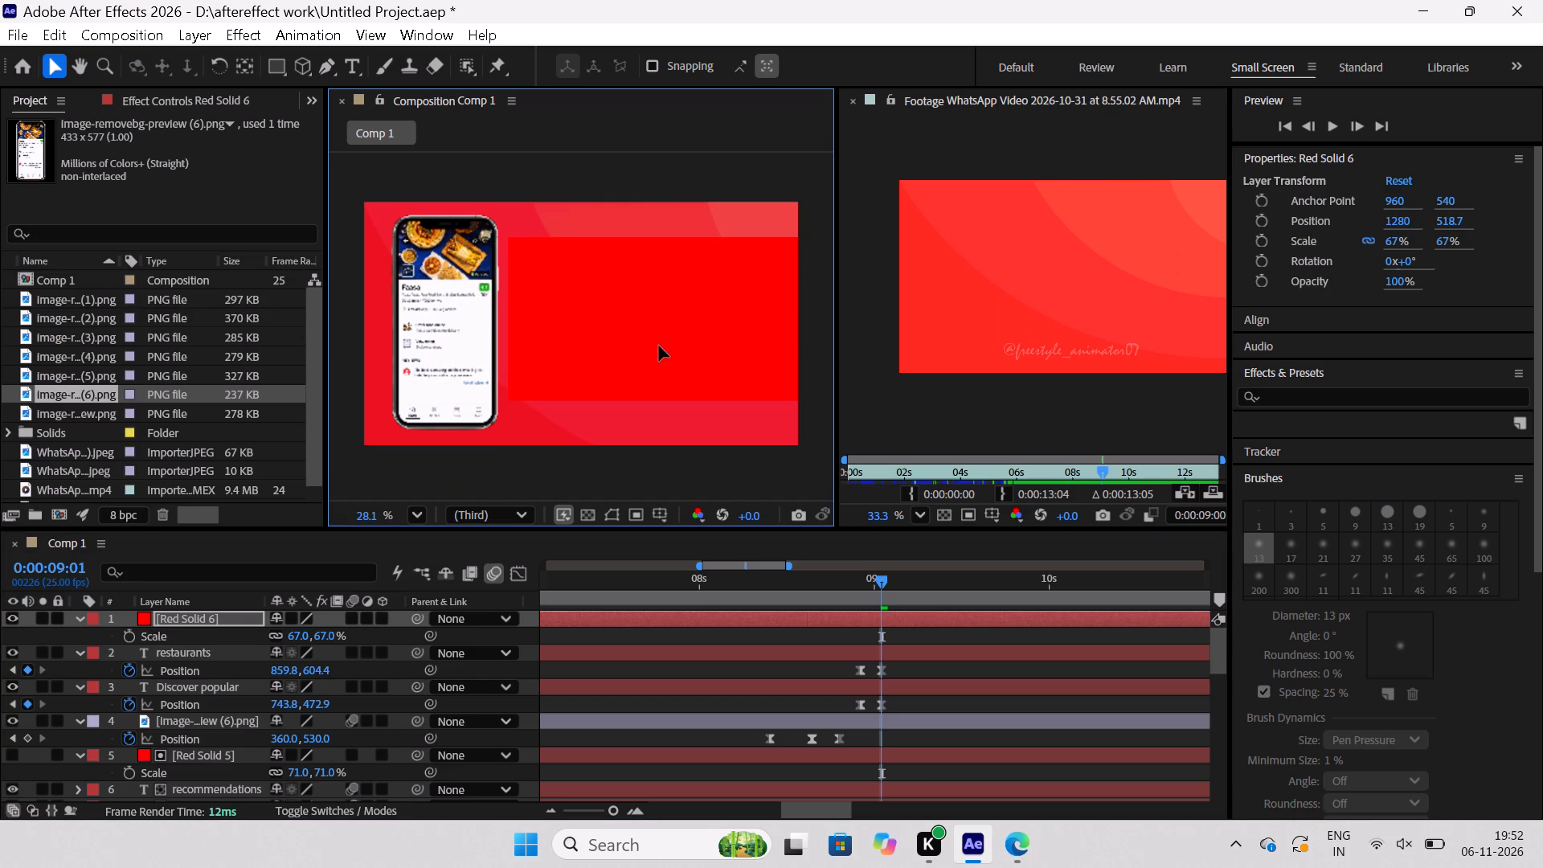
{"action": "left_click_drag", "start_coordinate": [659, 346], "coordinate": [661, 346]}
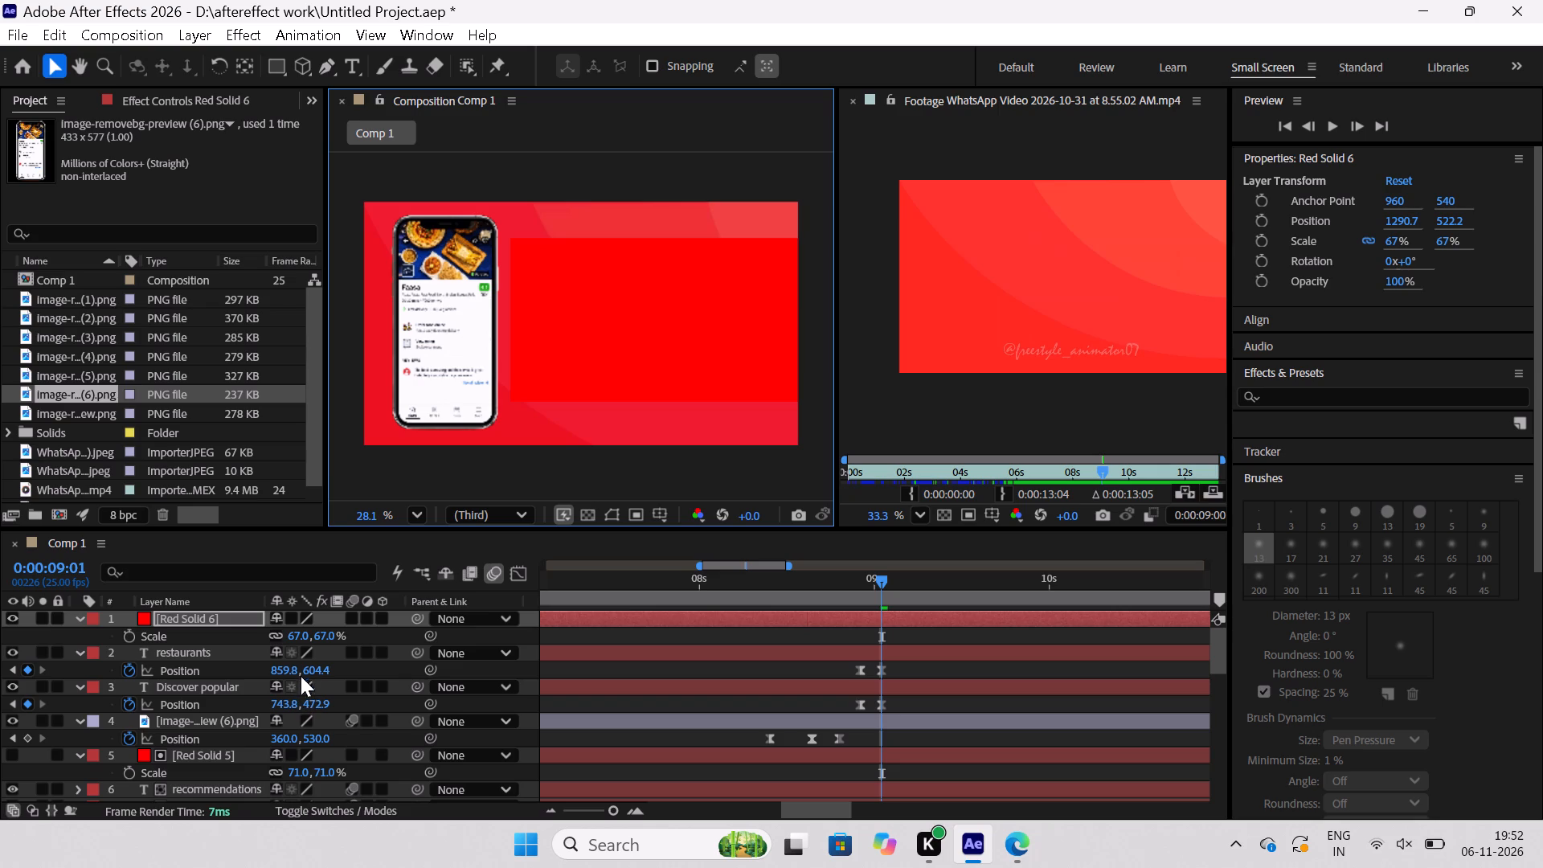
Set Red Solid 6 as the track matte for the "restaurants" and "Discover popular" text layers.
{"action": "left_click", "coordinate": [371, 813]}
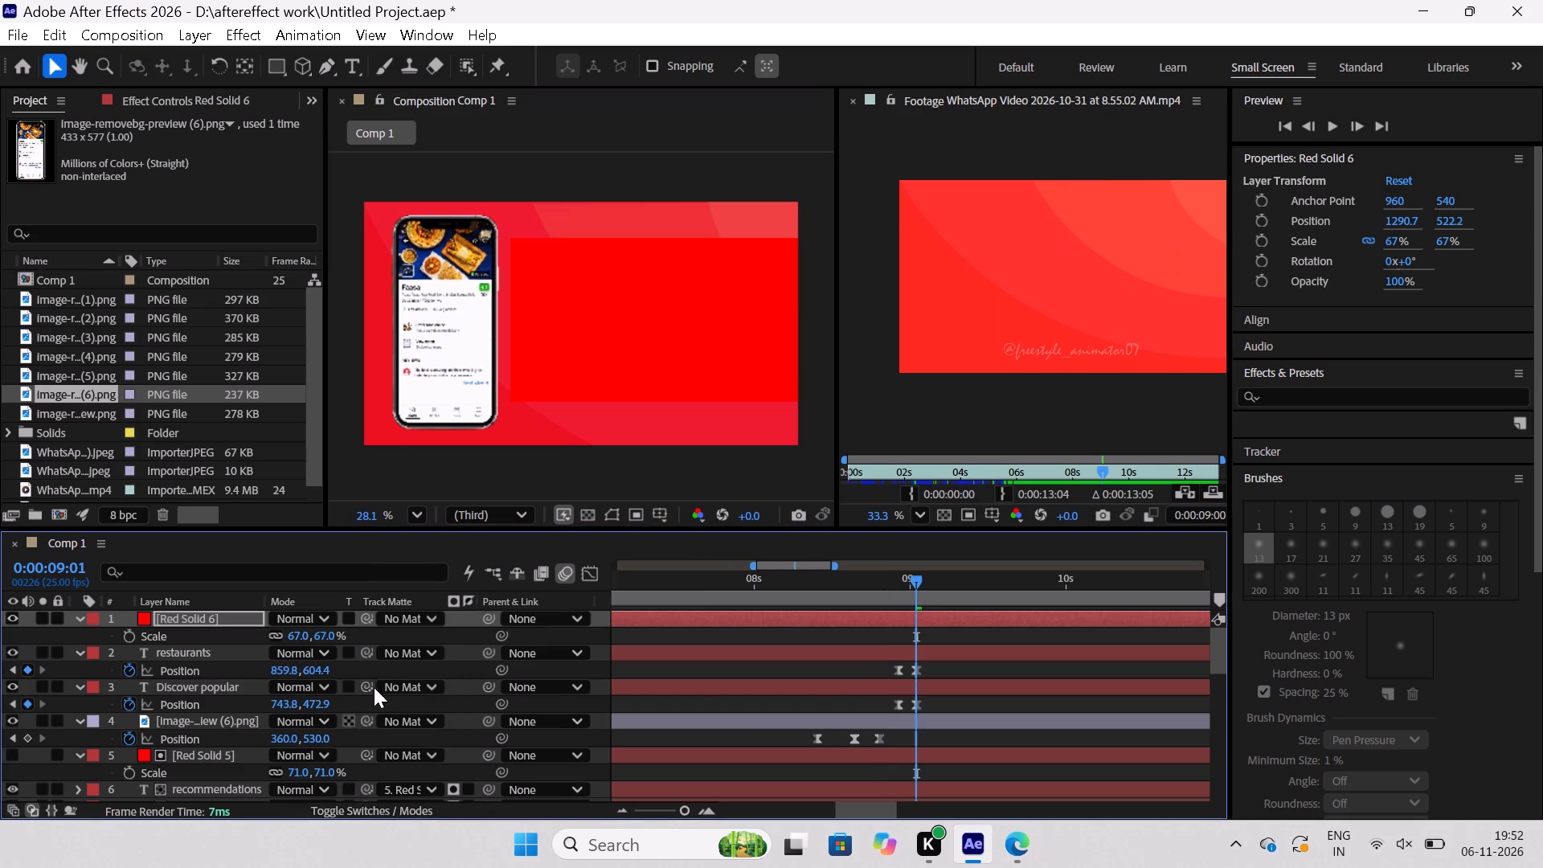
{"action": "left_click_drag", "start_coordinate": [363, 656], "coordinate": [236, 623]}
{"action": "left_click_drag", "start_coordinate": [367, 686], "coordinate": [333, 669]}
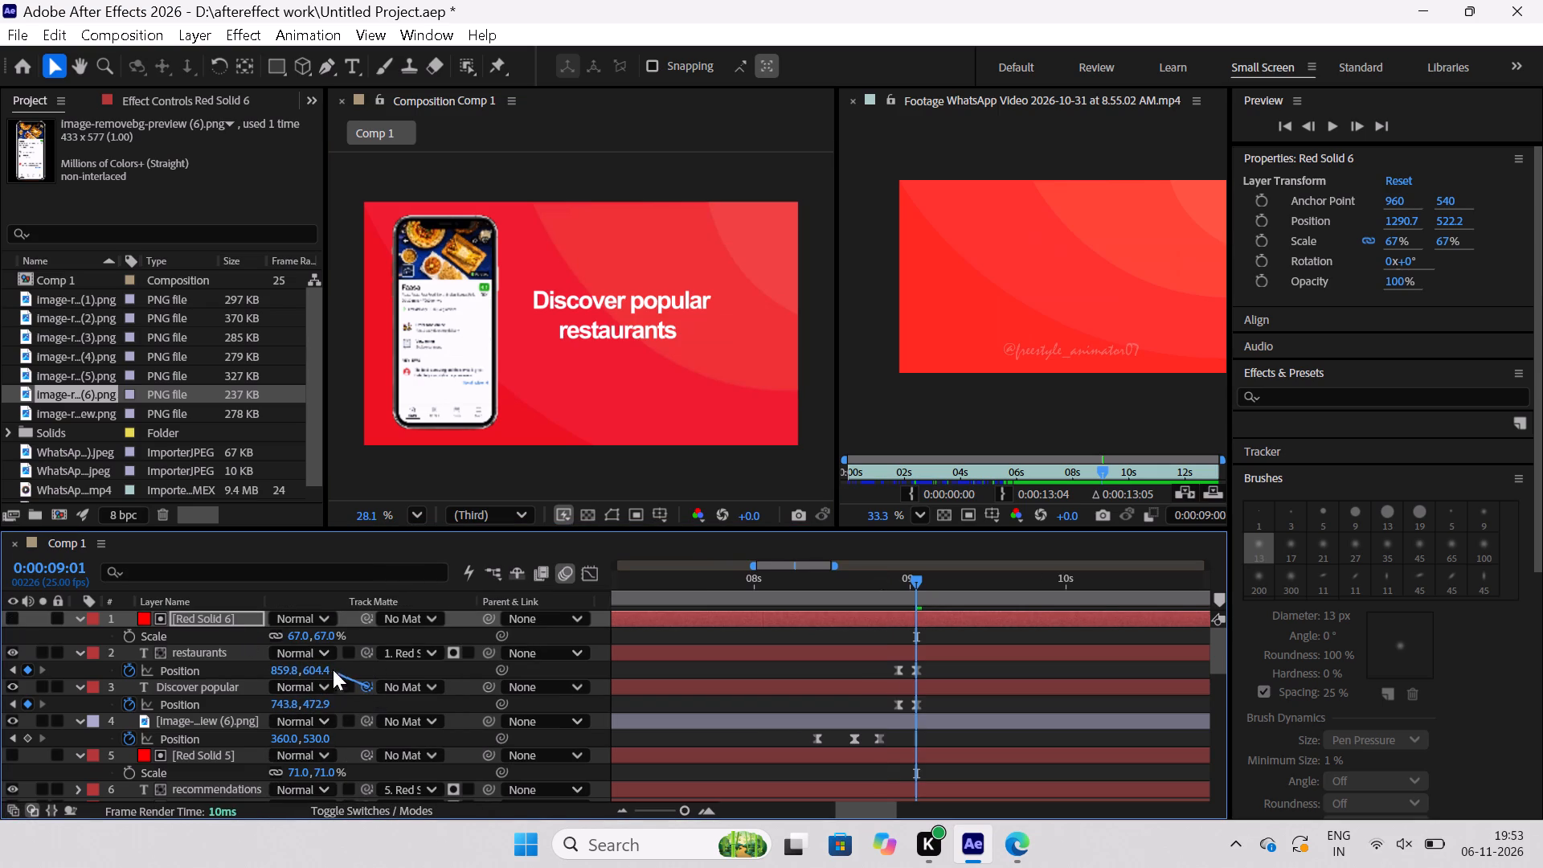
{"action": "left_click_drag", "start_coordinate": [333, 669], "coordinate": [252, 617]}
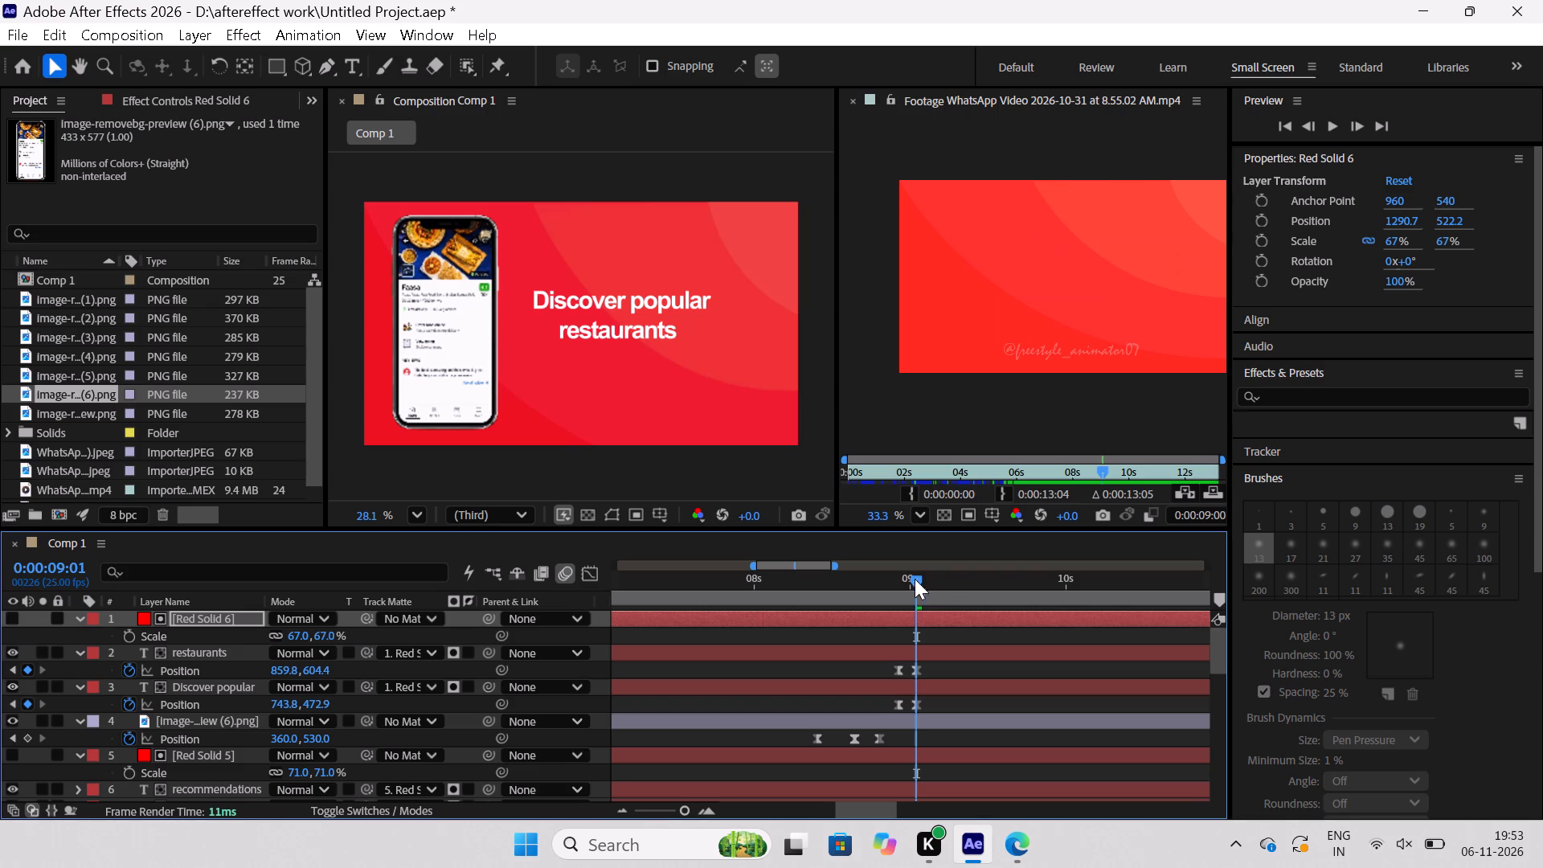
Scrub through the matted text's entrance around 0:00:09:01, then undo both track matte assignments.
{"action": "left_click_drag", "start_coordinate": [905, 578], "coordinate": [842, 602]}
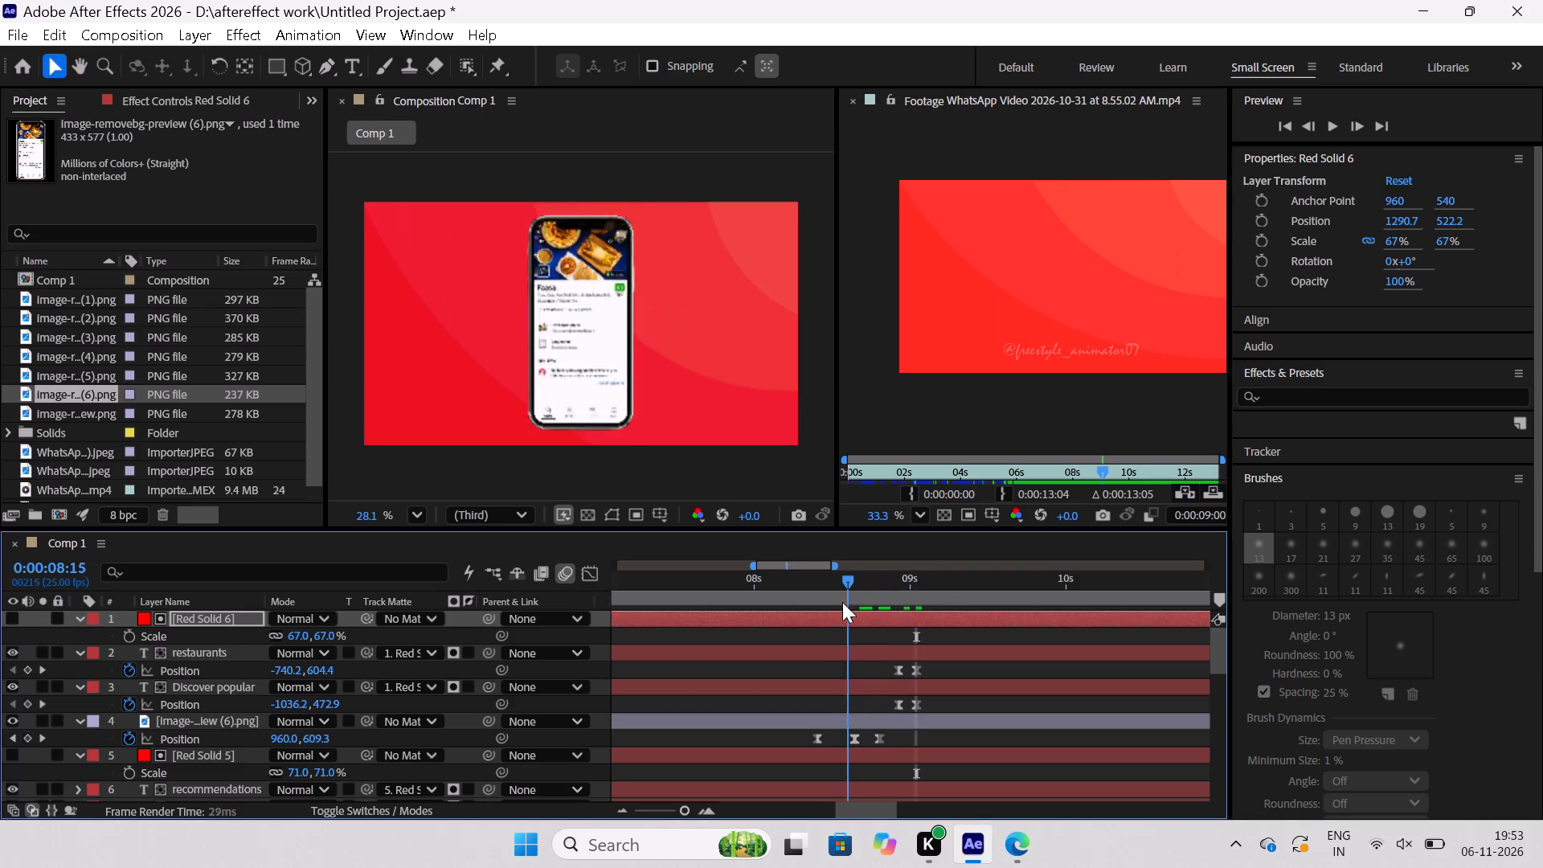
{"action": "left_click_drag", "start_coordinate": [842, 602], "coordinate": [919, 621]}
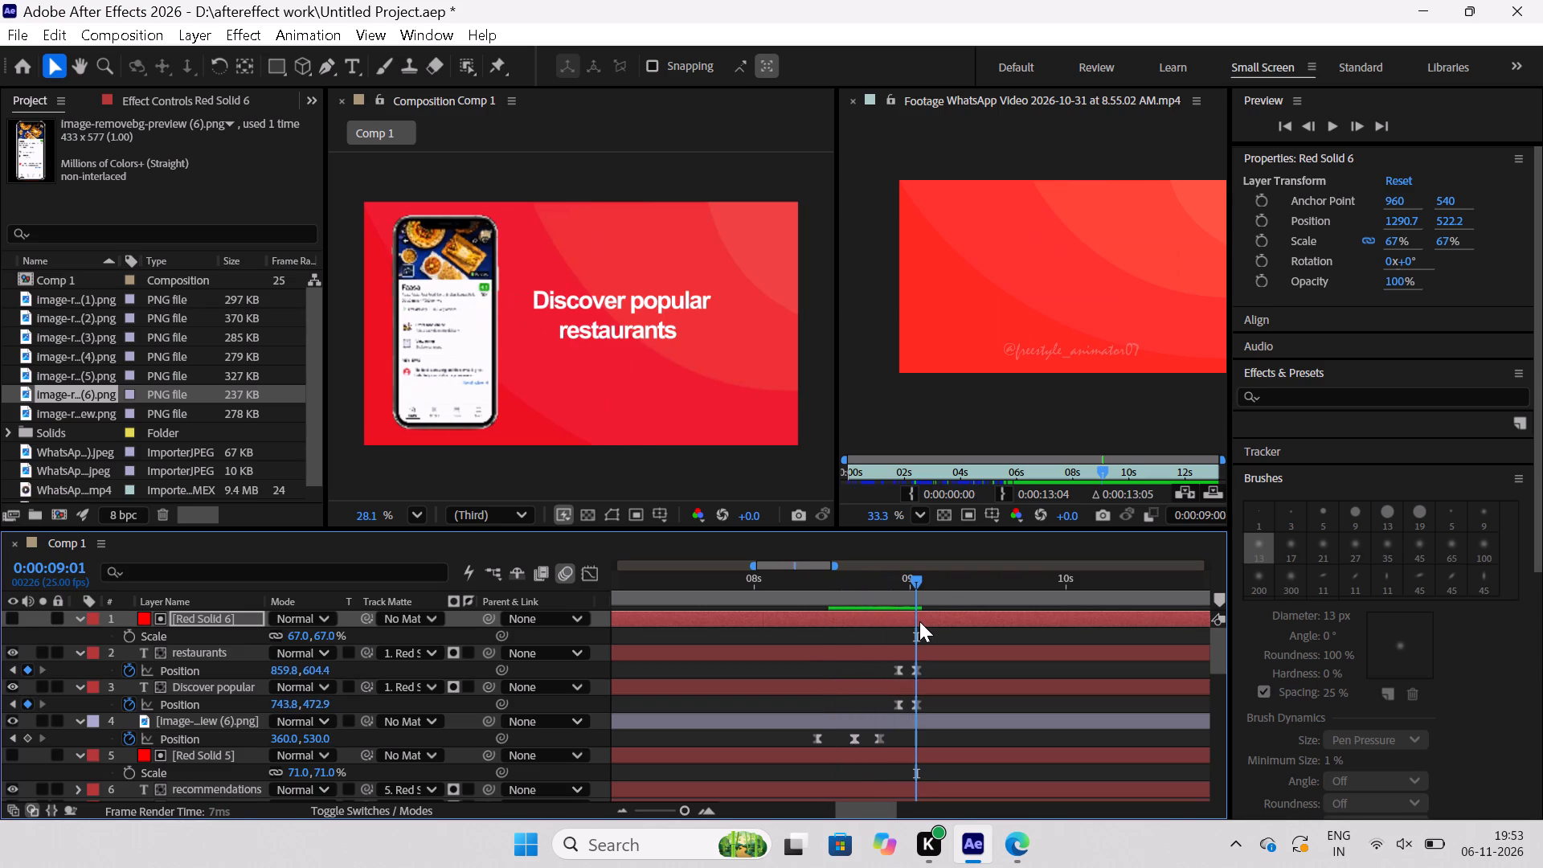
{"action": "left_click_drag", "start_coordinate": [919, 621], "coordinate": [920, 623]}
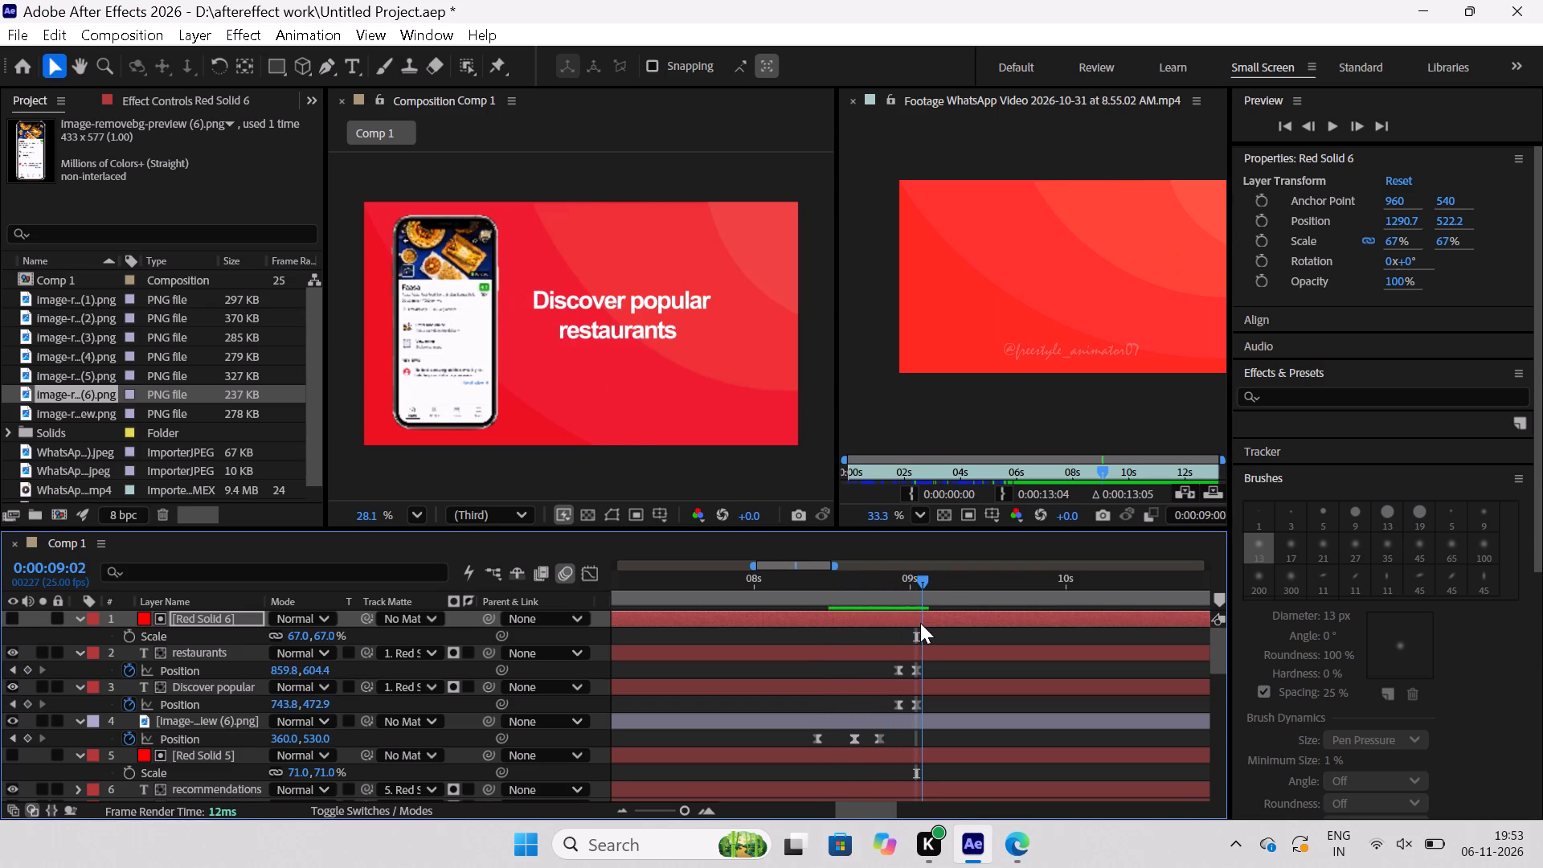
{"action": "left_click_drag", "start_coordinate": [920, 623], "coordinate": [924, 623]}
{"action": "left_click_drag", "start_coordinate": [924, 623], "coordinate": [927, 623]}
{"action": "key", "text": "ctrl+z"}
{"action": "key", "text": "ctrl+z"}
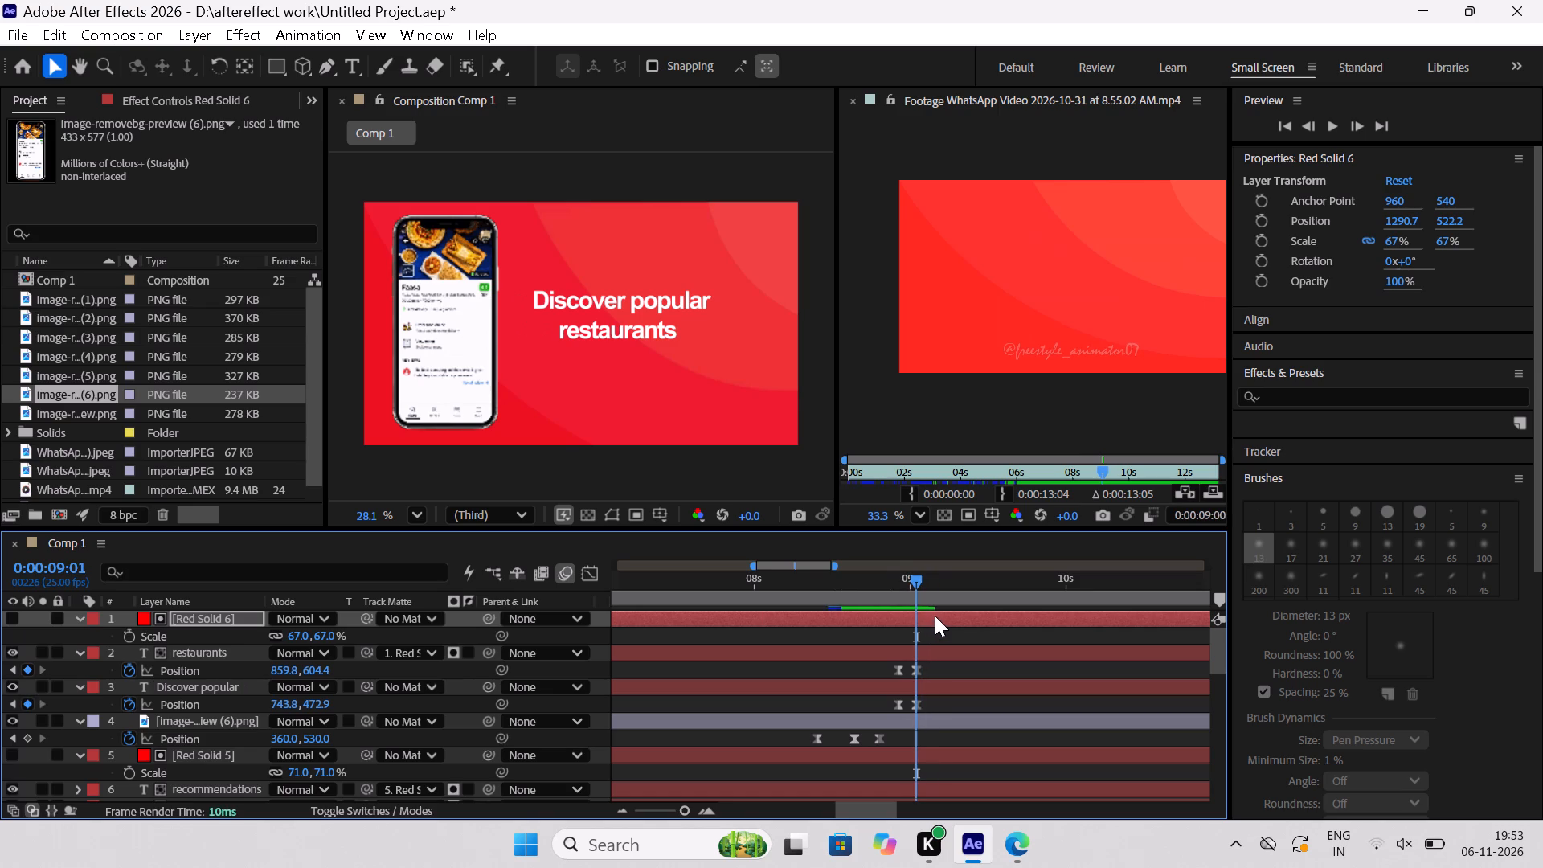
Move Red Solid 6 closer to the phone image, to about 1244.4, 543.6.
{"action": "left_click_drag", "start_coordinate": [689, 356], "coordinate": [681, 358]}
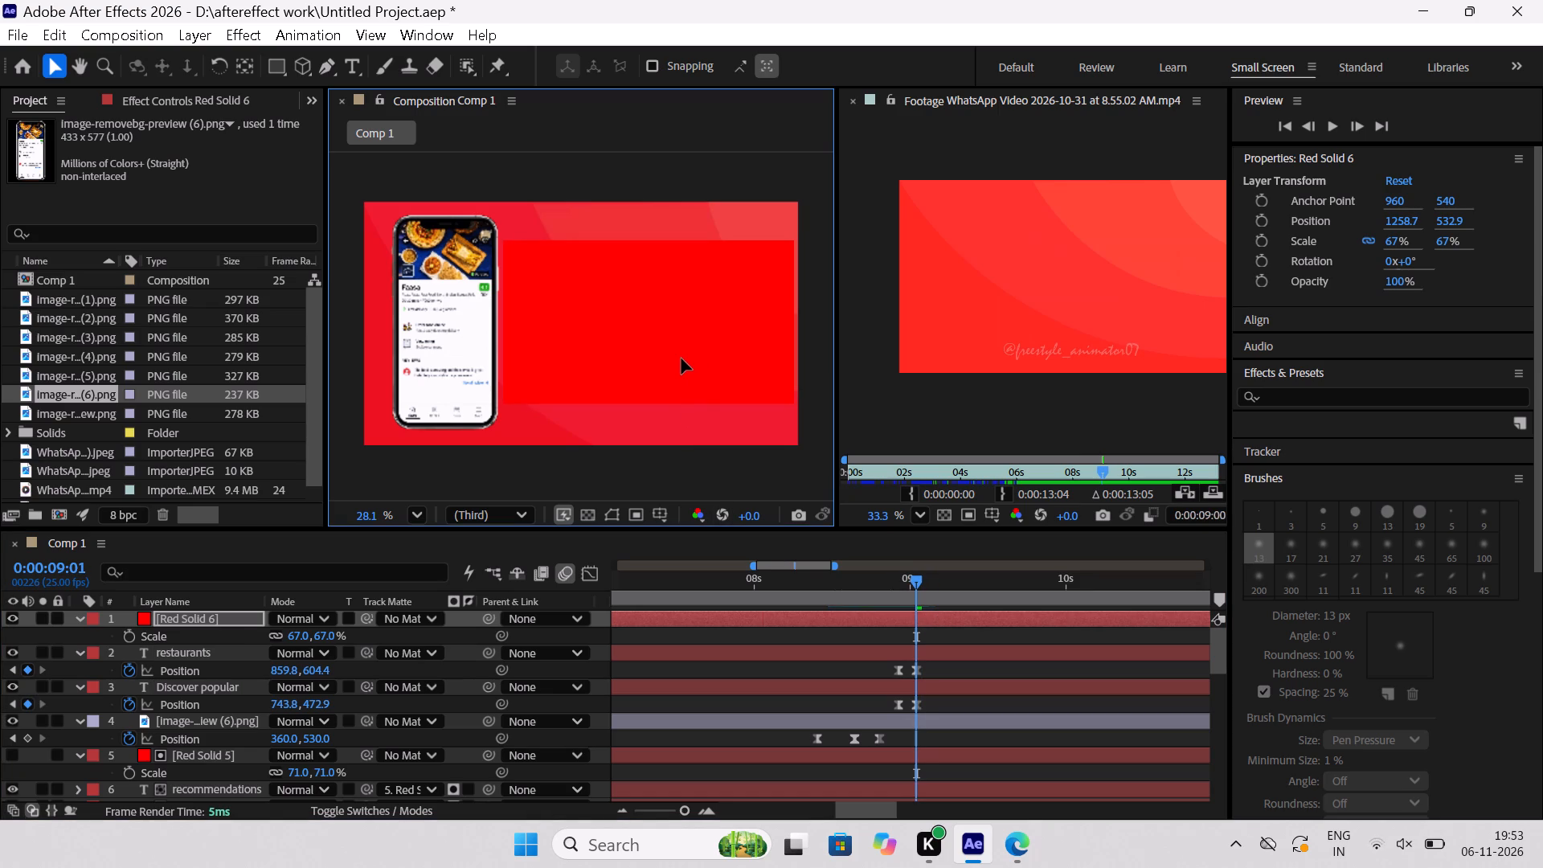
{"action": "left_click_drag", "start_coordinate": [681, 358], "coordinate": [681, 360]}
{"action": "left_click_drag", "start_coordinate": [681, 360], "coordinate": [679, 361]}
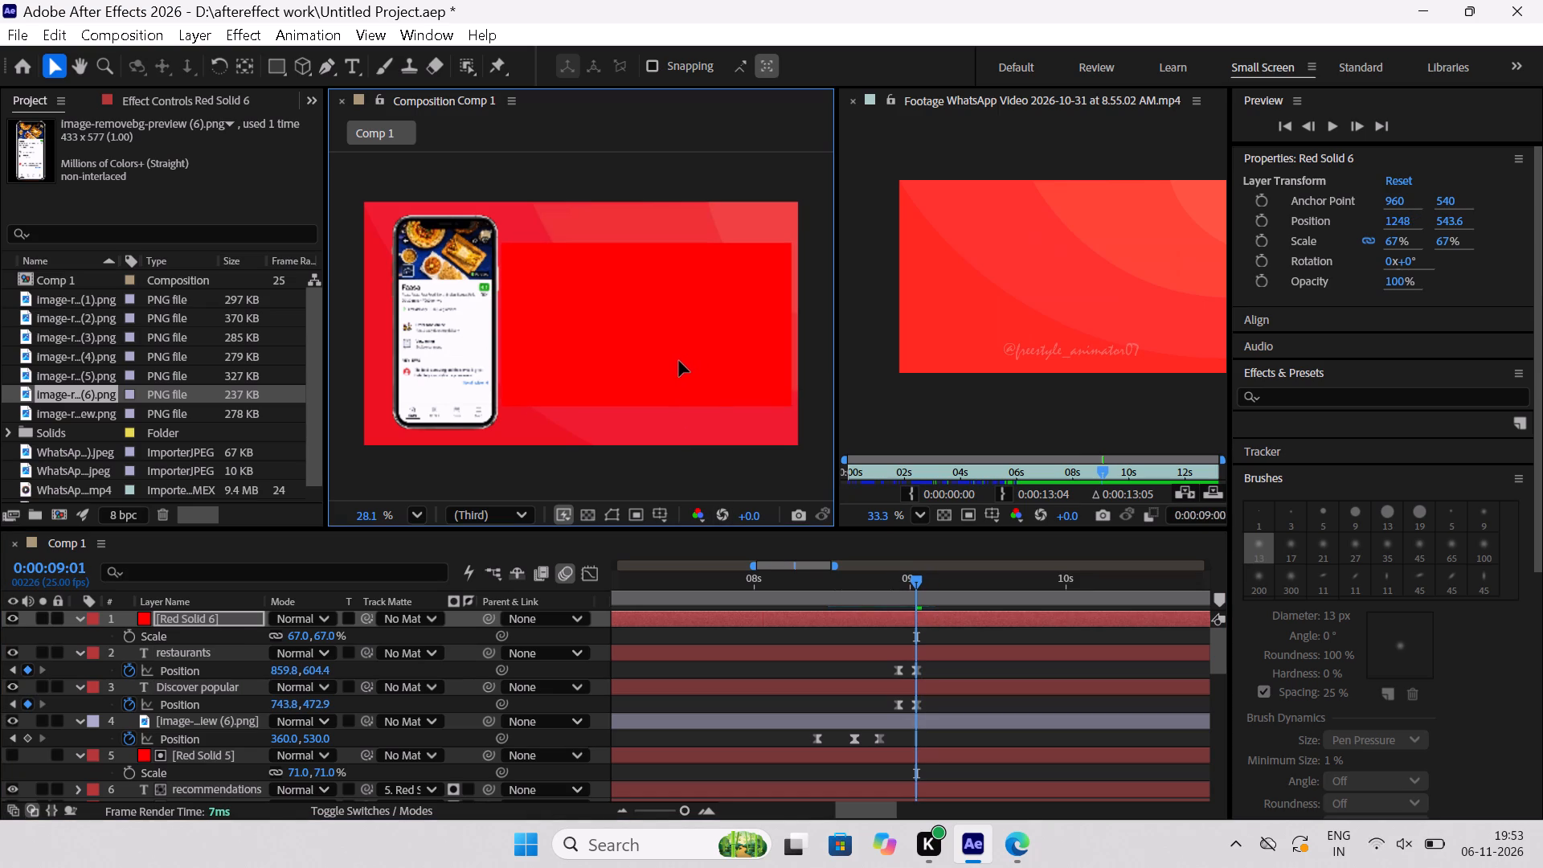
{"action": "left_click_drag", "start_coordinate": [679, 361], "coordinate": [678, 361]}
Assign Red Solid 6 as the track matte of both the "restaurants" and "Discover popular" text layers.
{"action": "left_click_drag", "start_coordinate": [358, 652], "coordinate": [324, 637]}
{"action": "left_click", "coordinate": [693, 706]}
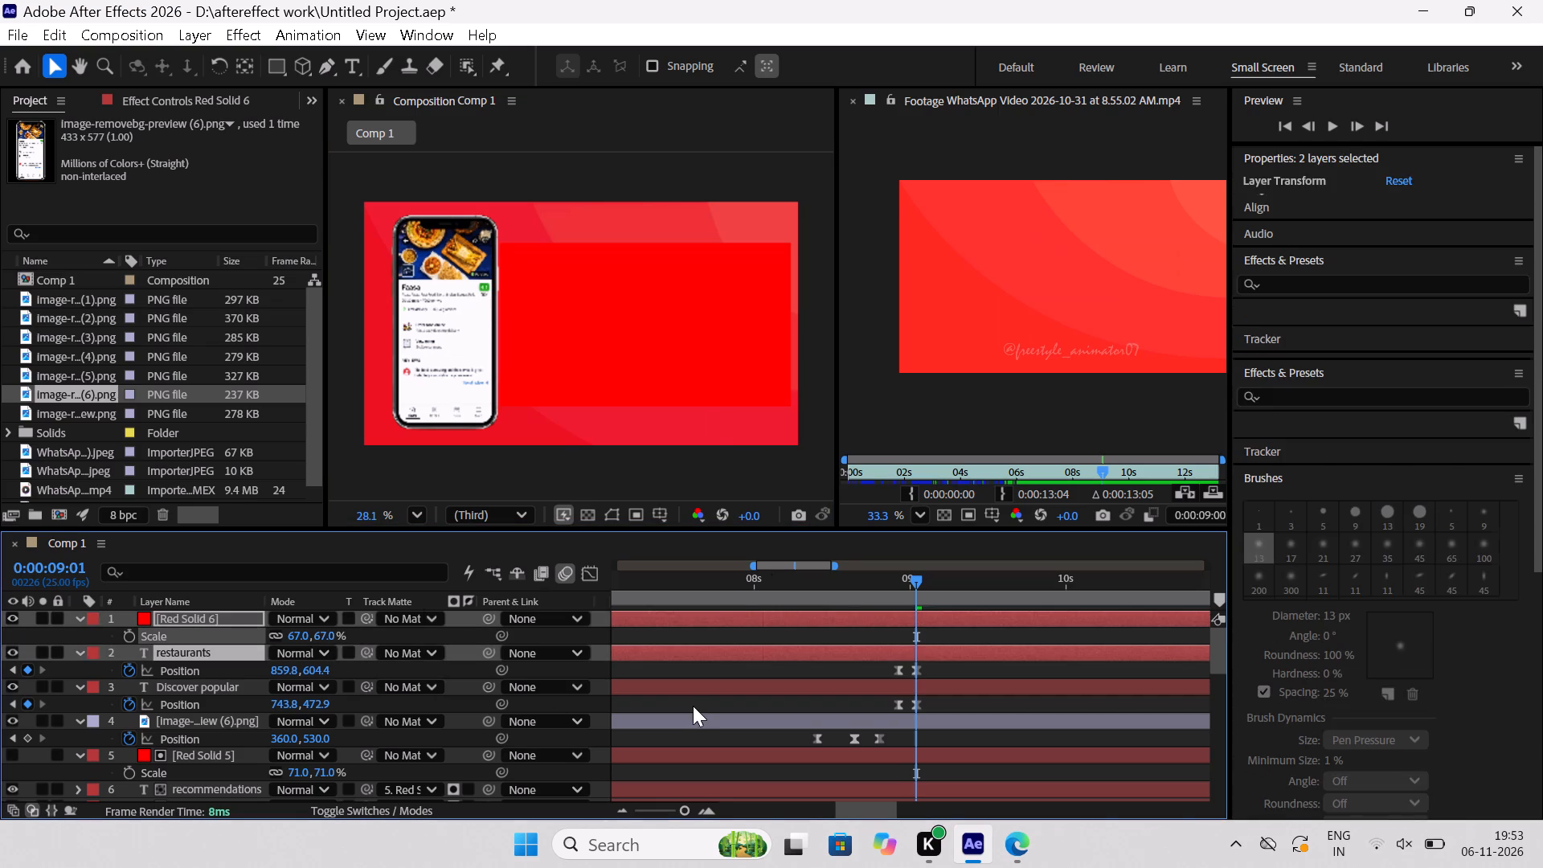
{"action": "left_click_drag", "start_coordinate": [369, 655], "coordinate": [257, 620]}
{"action": "left_click_drag", "start_coordinate": [366, 693], "coordinate": [256, 627]}
Preview the composition from 0:00:07:11 through the phone and heading text entrance.
{"action": "left_click_drag", "start_coordinate": [913, 579], "coordinate": [882, 579]}
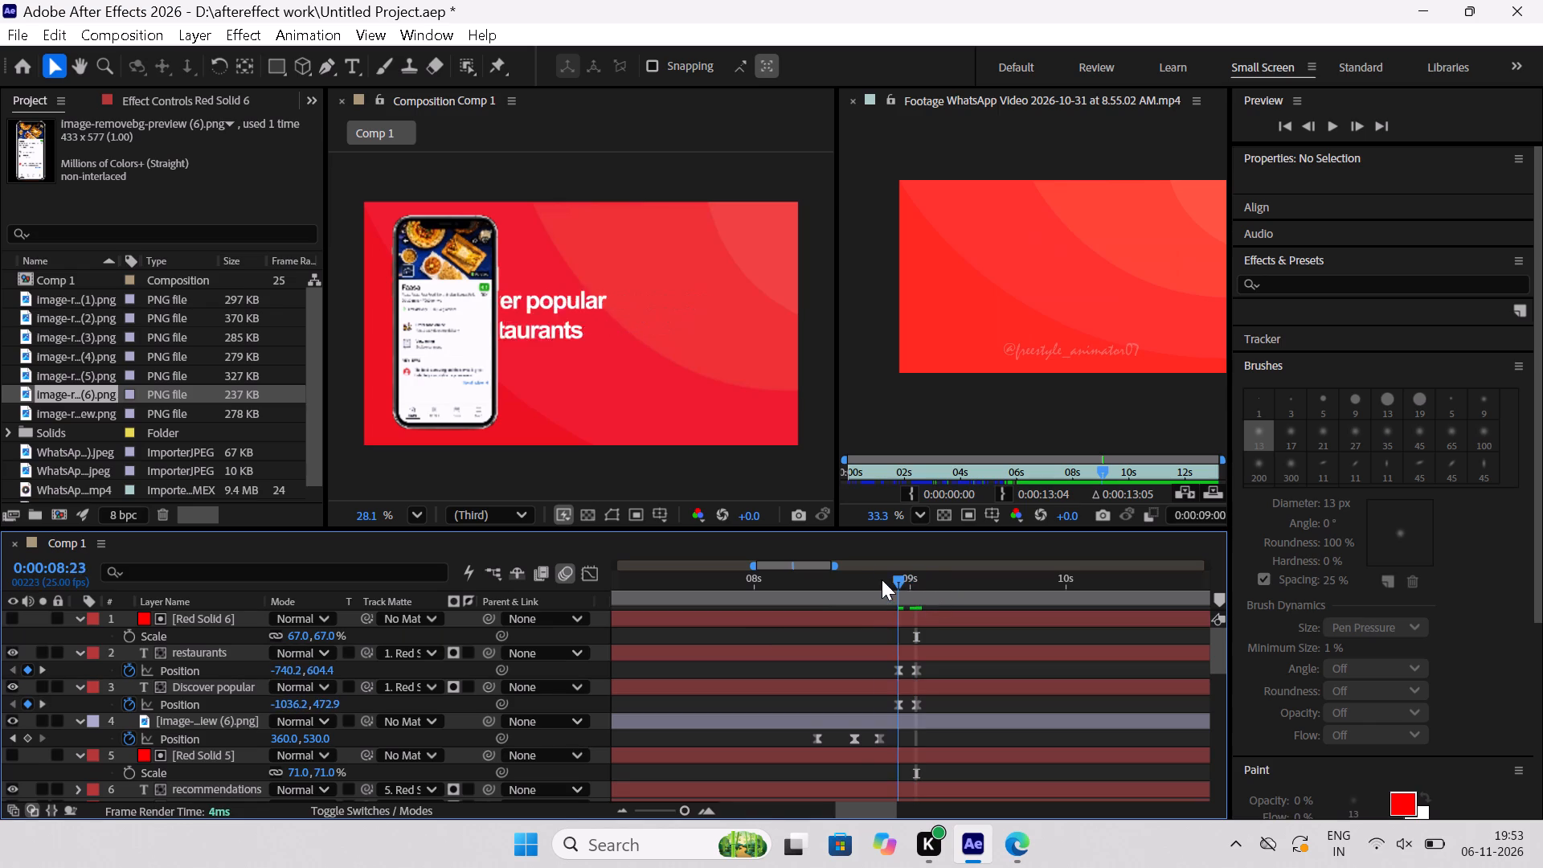
{"action": "left_click_drag", "start_coordinate": [882, 579], "coordinate": [663, 596]}
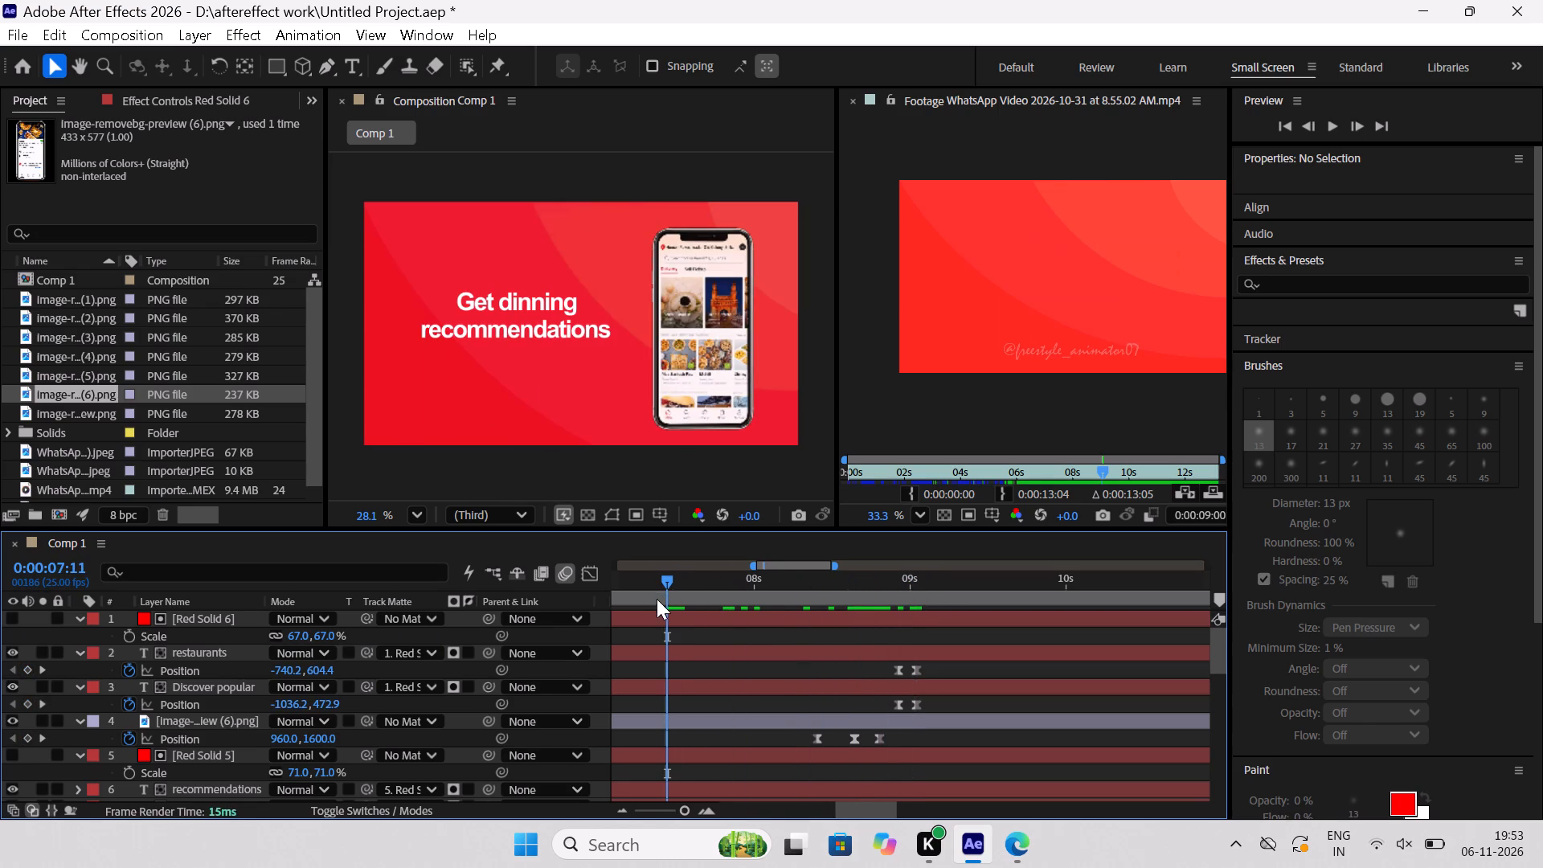
{"action": "key", "text": "space"}
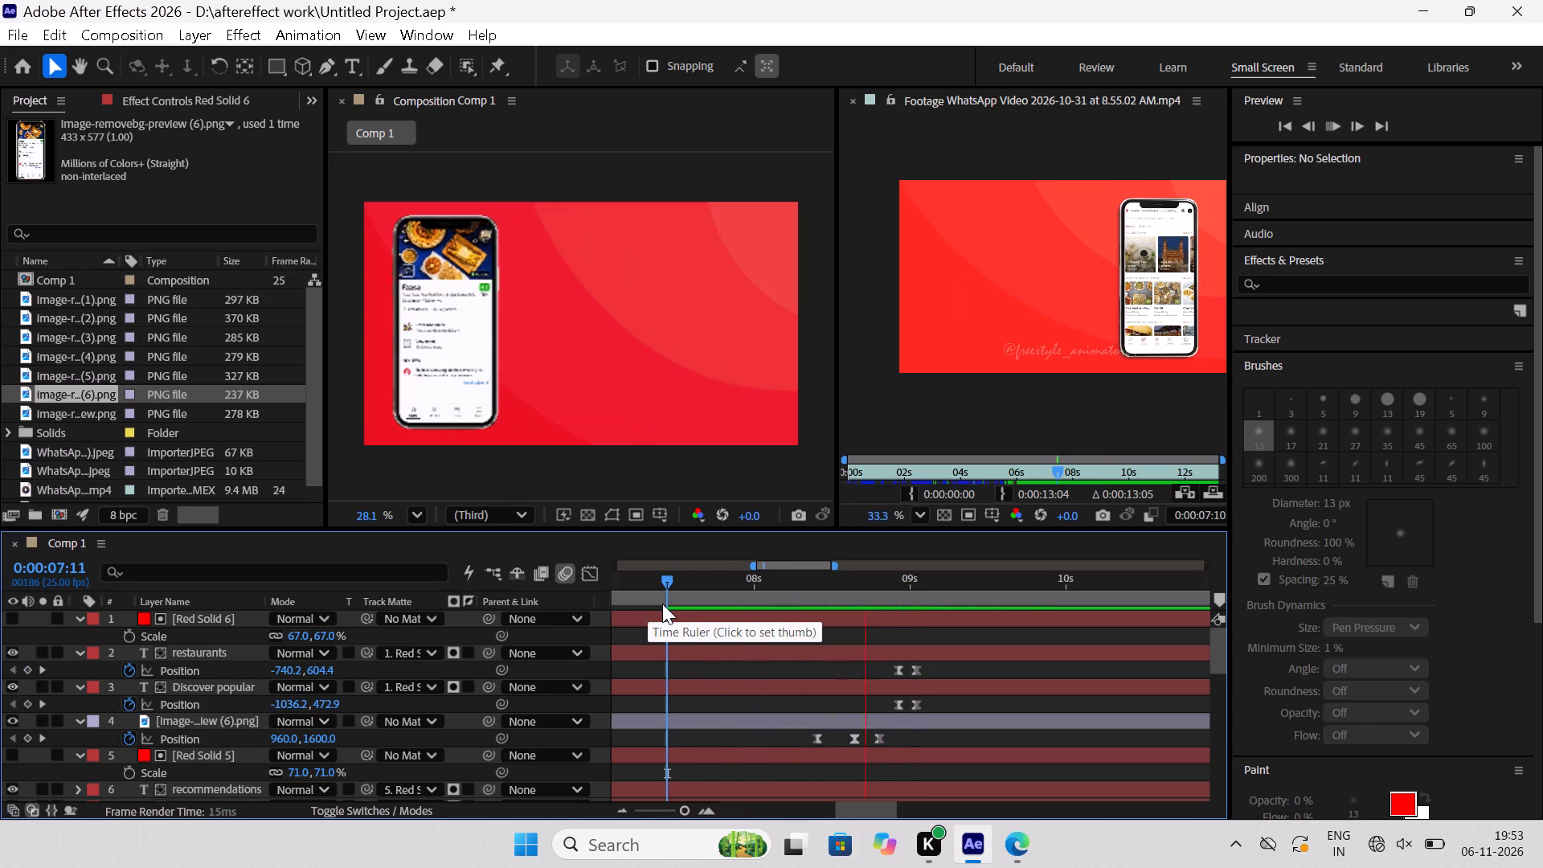
{"action": "key", "text": "space"}
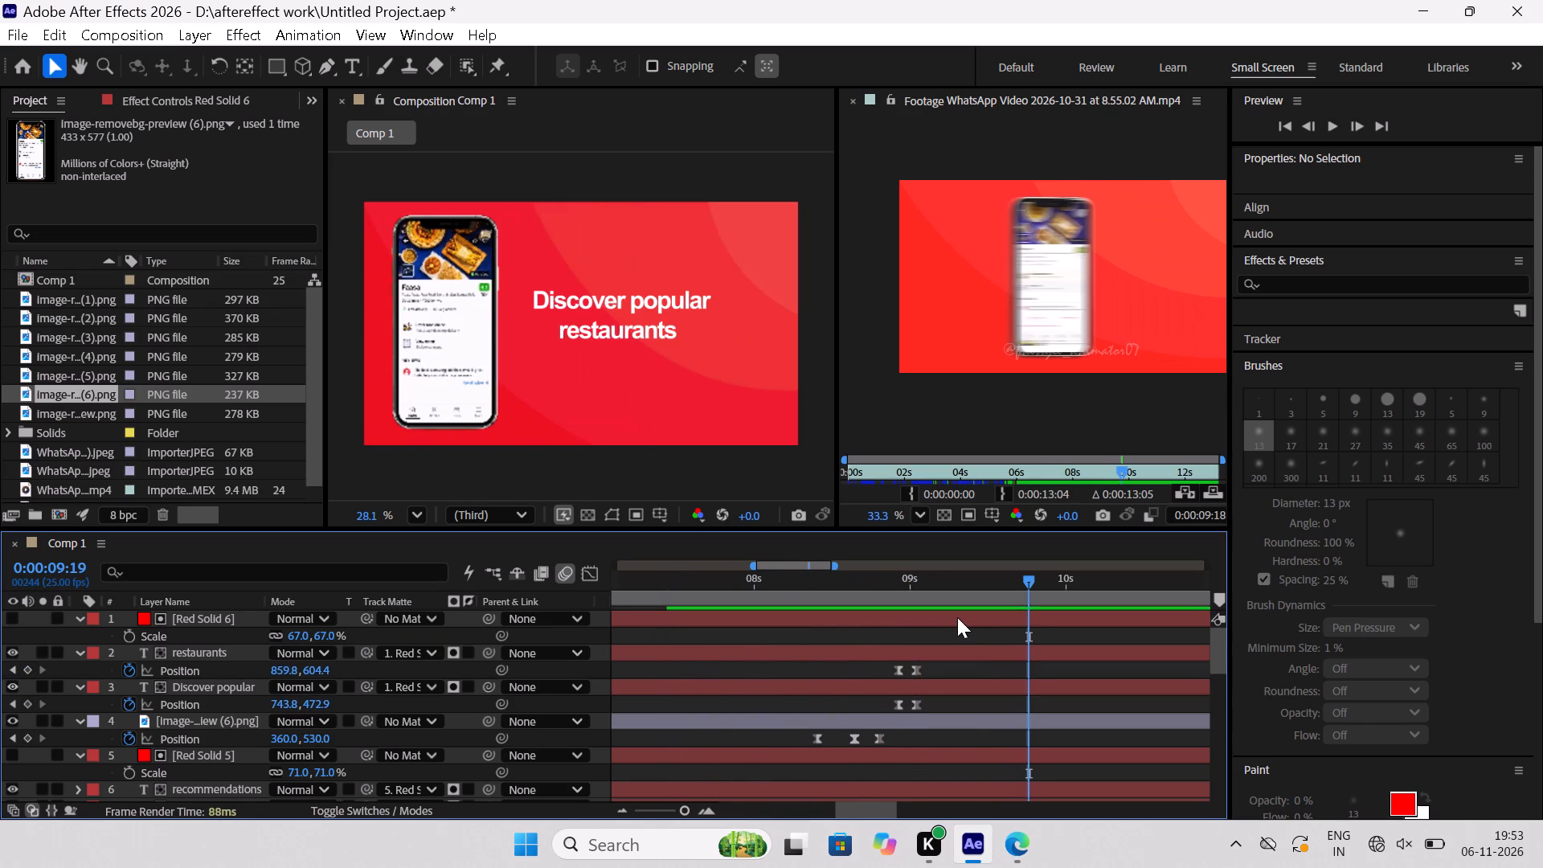
Scrub the reference footage through its "Discover popular restaurants" scene and play the composition's later section to compare timing.
{"action": "left_click_drag", "start_coordinate": [1126, 469], "coordinate": [1140, 477]}
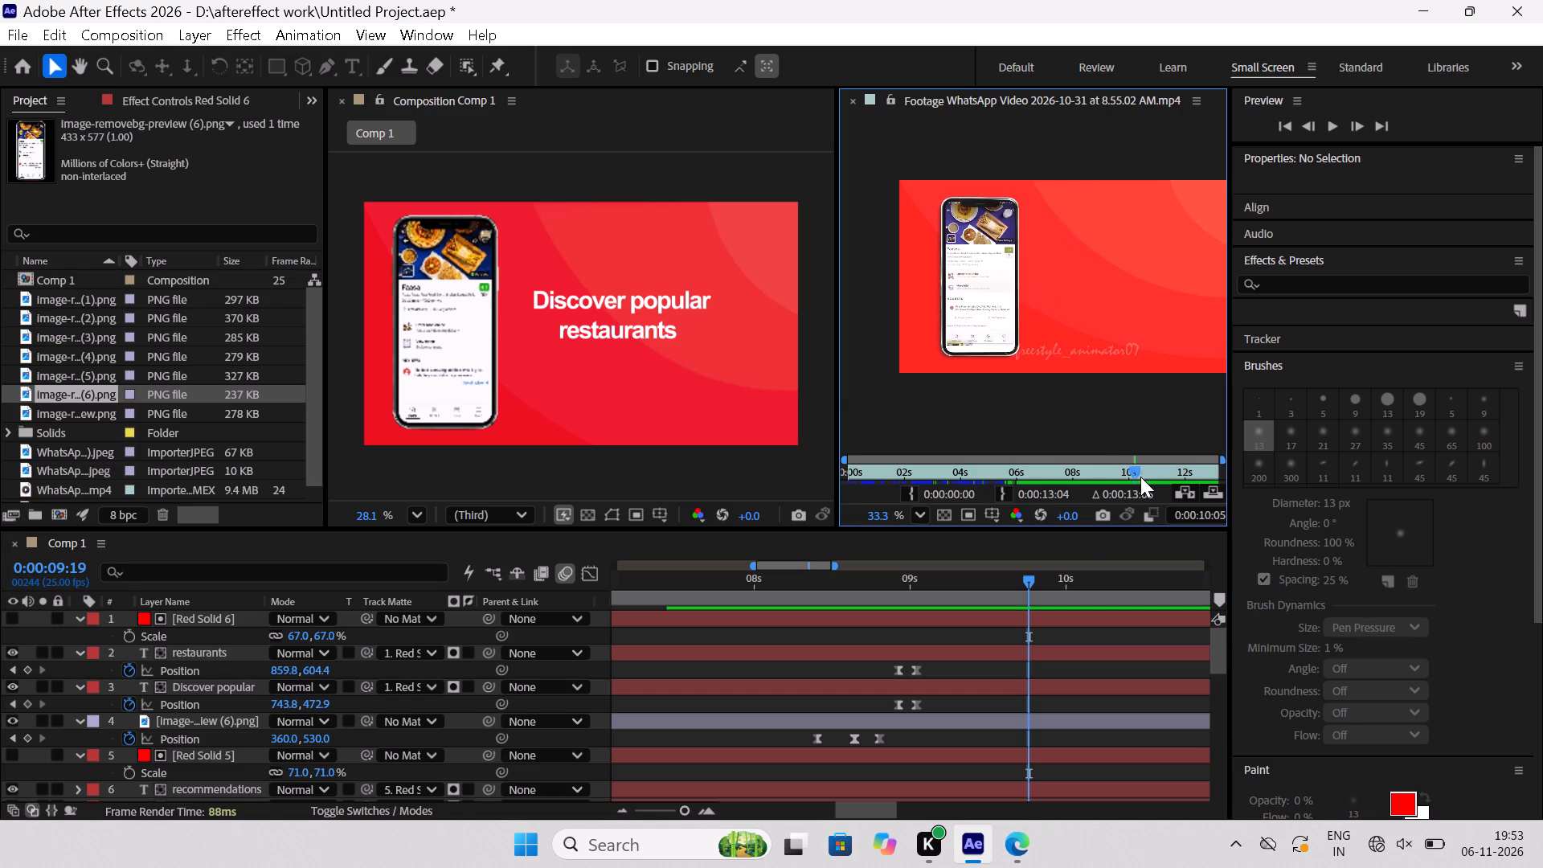
{"action": "left_click_drag", "start_coordinate": [1140, 477], "coordinate": [1175, 489]}
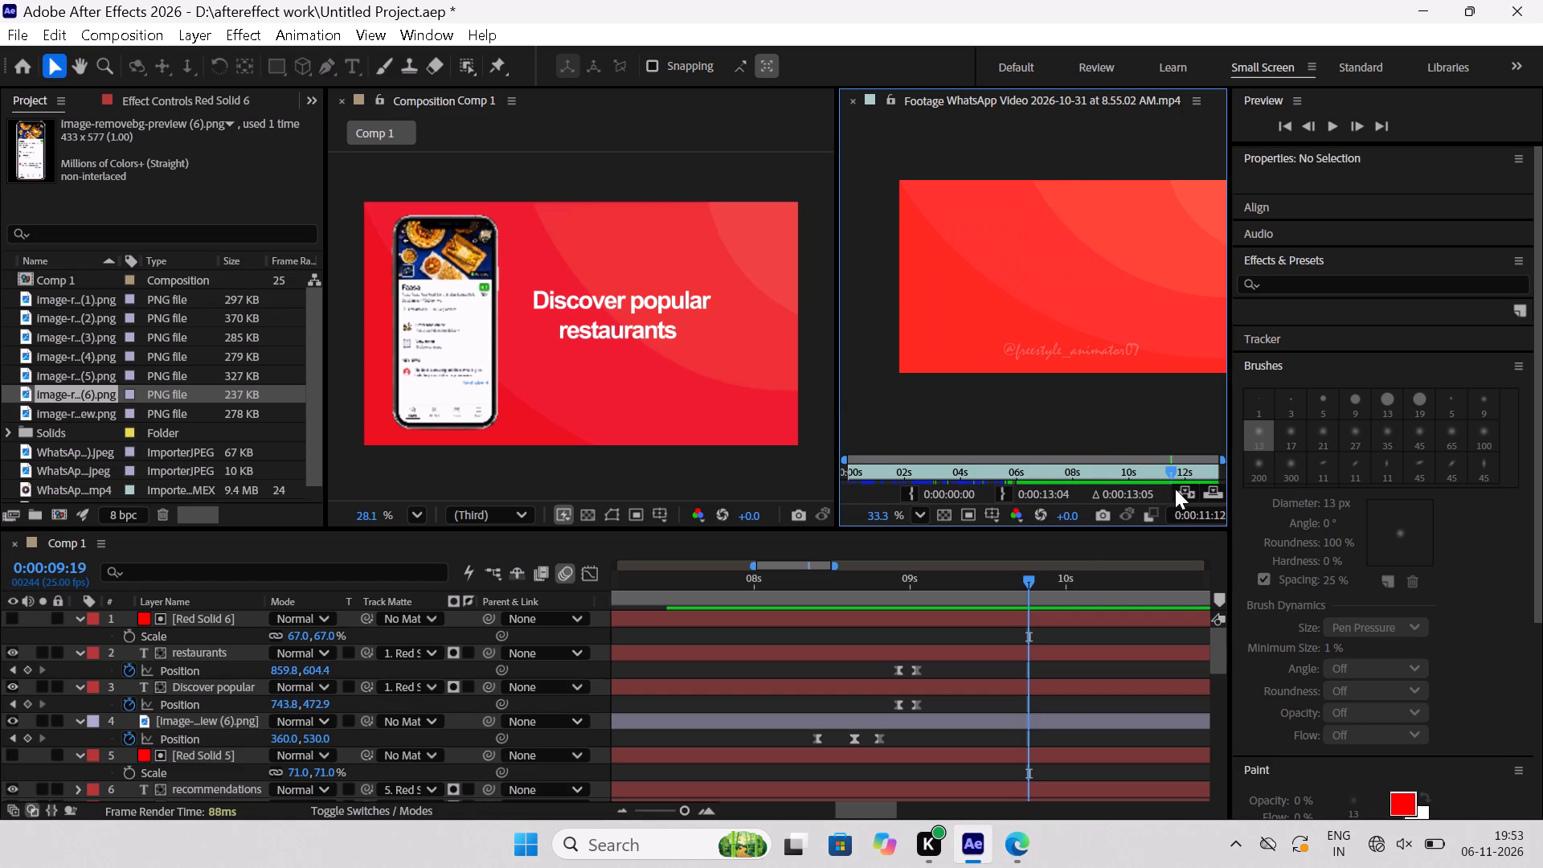
{"action": "left_click_drag", "start_coordinate": [1175, 489], "coordinate": [1158, 492]}
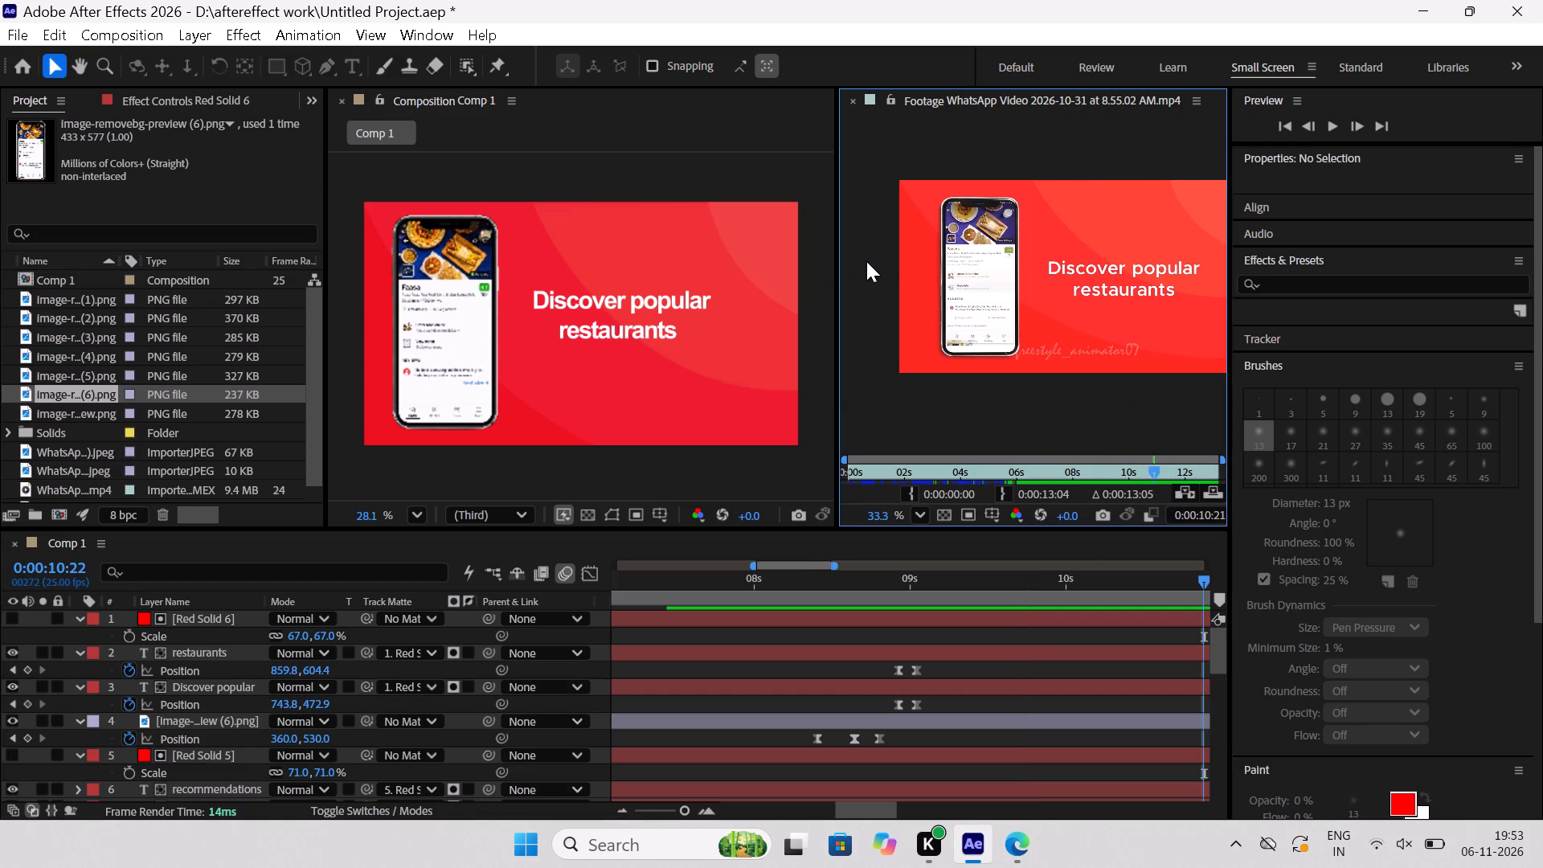
{"action": "scroll", "coordinate": [866, 264], "scroll_direction": "down", "scroll_amount": 2}
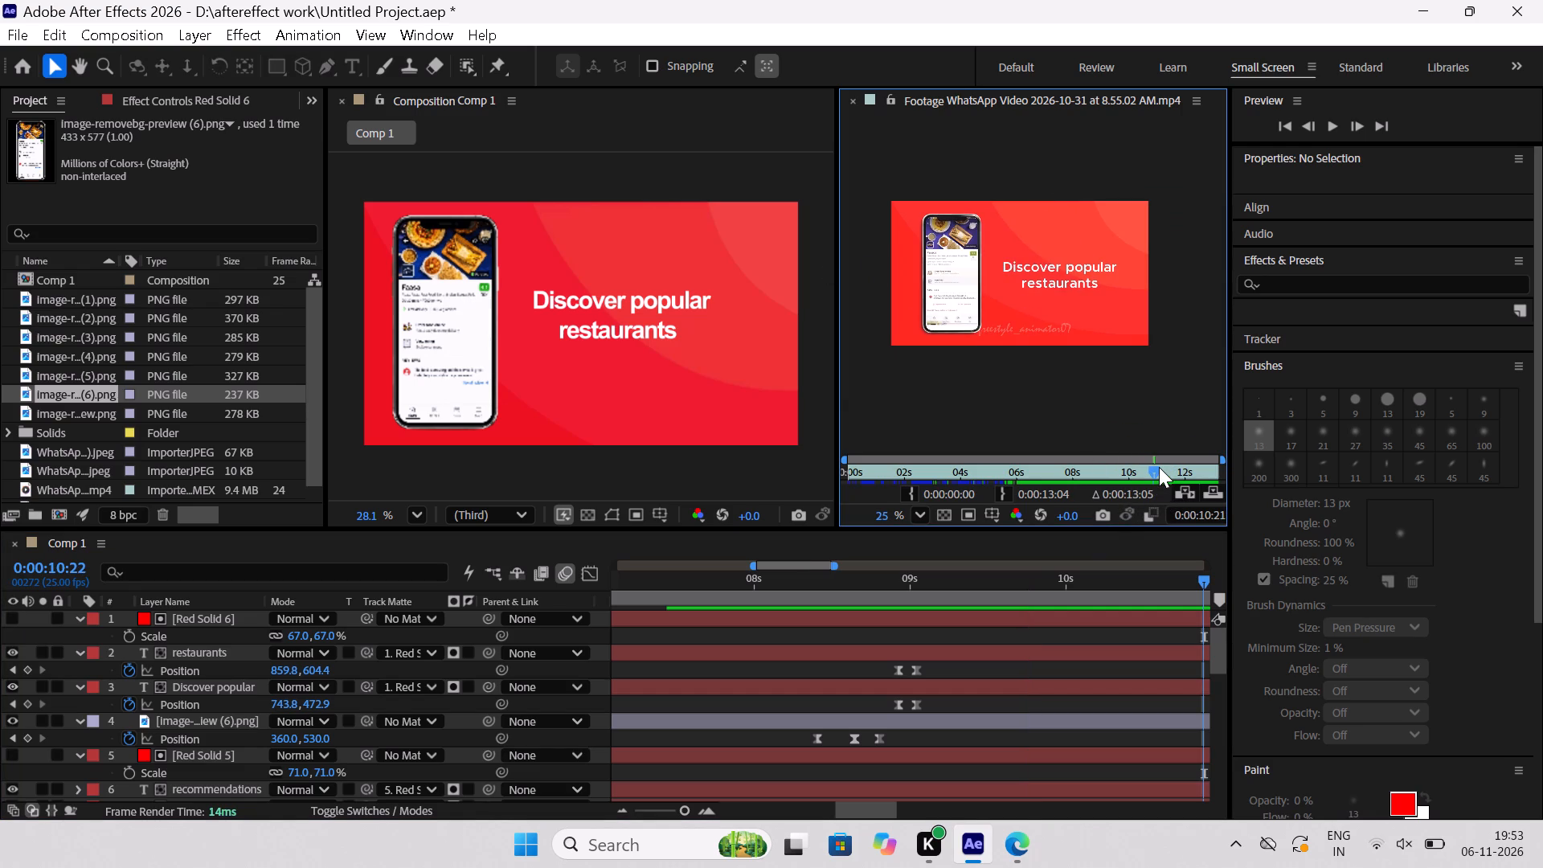
{"action": "left_click_drag", "start_coordinate": [1156, 467], "coordinate": [1169, 477]}
{"action": "left_click", "coordinate": [1033, 650]}
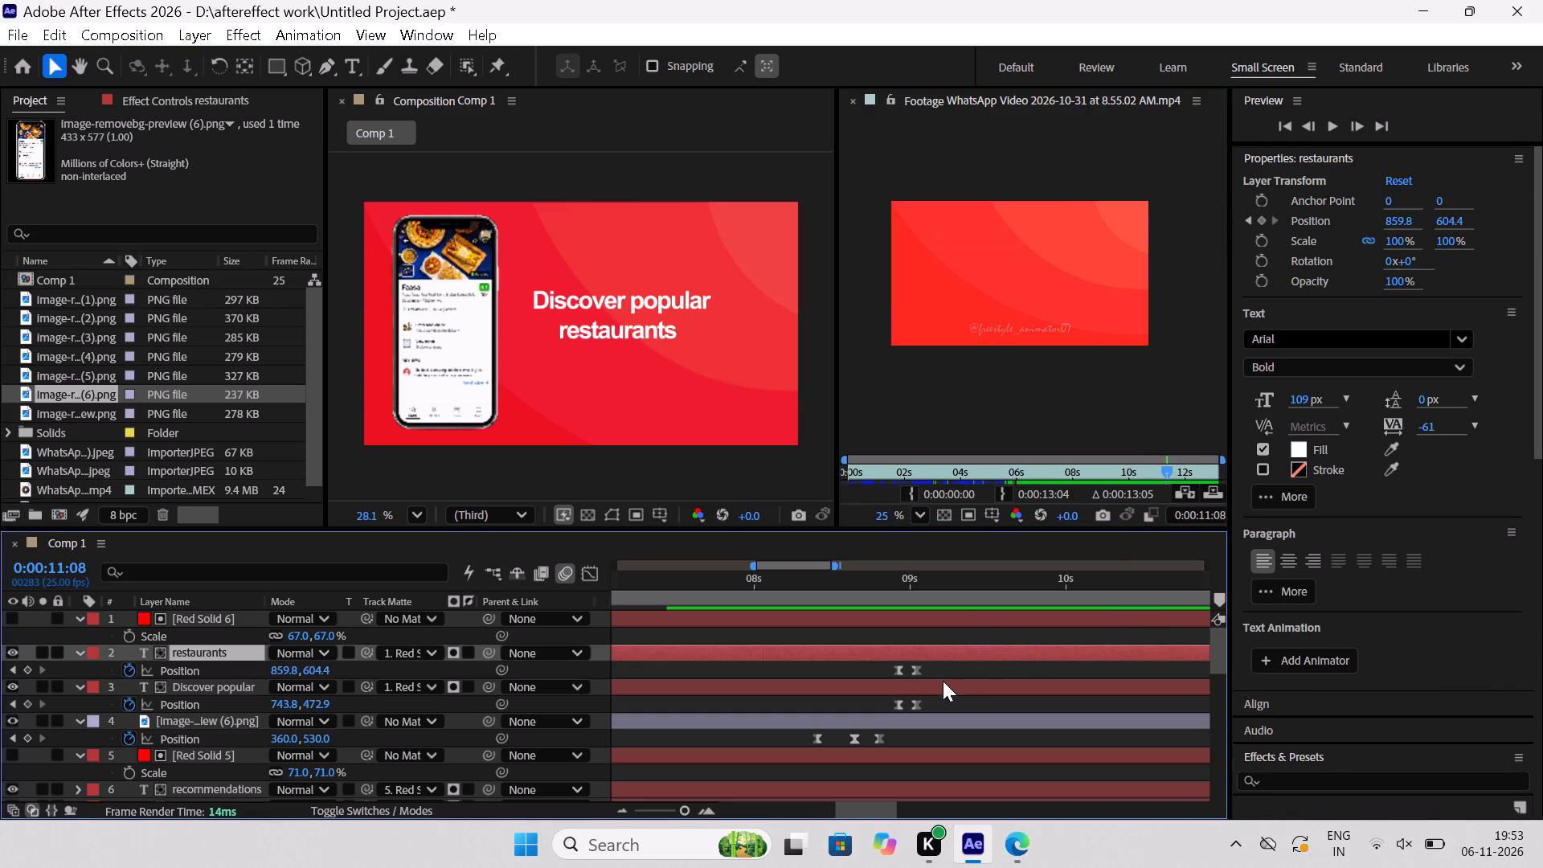
{"action": "key", "text": "space"}
{"action": "key", "text": "space"}
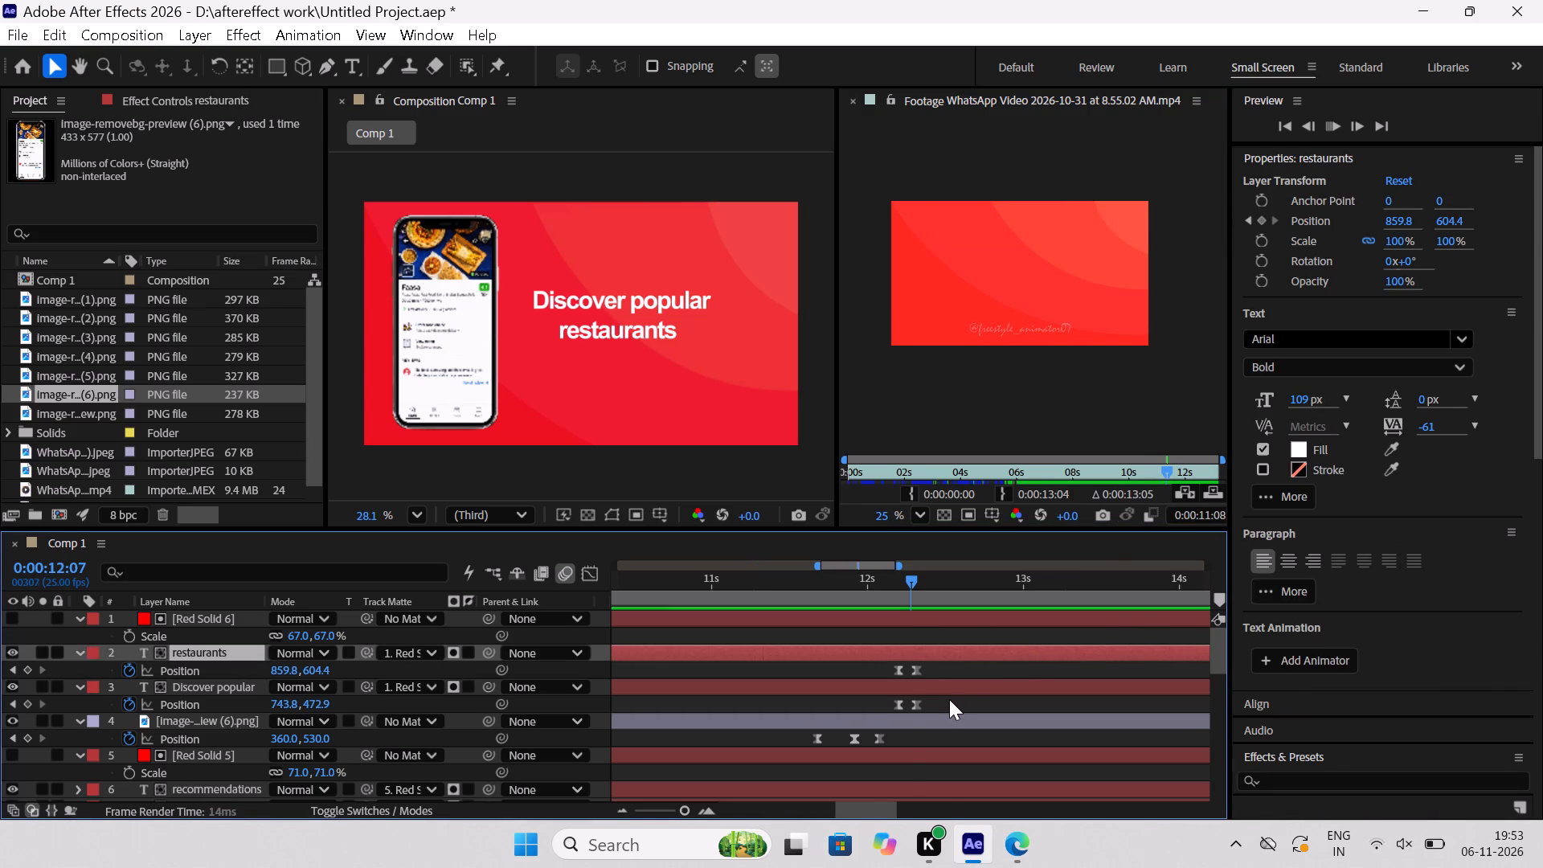
{"action": "key", "text": "space"}
{"action": "key", "text": "space"}
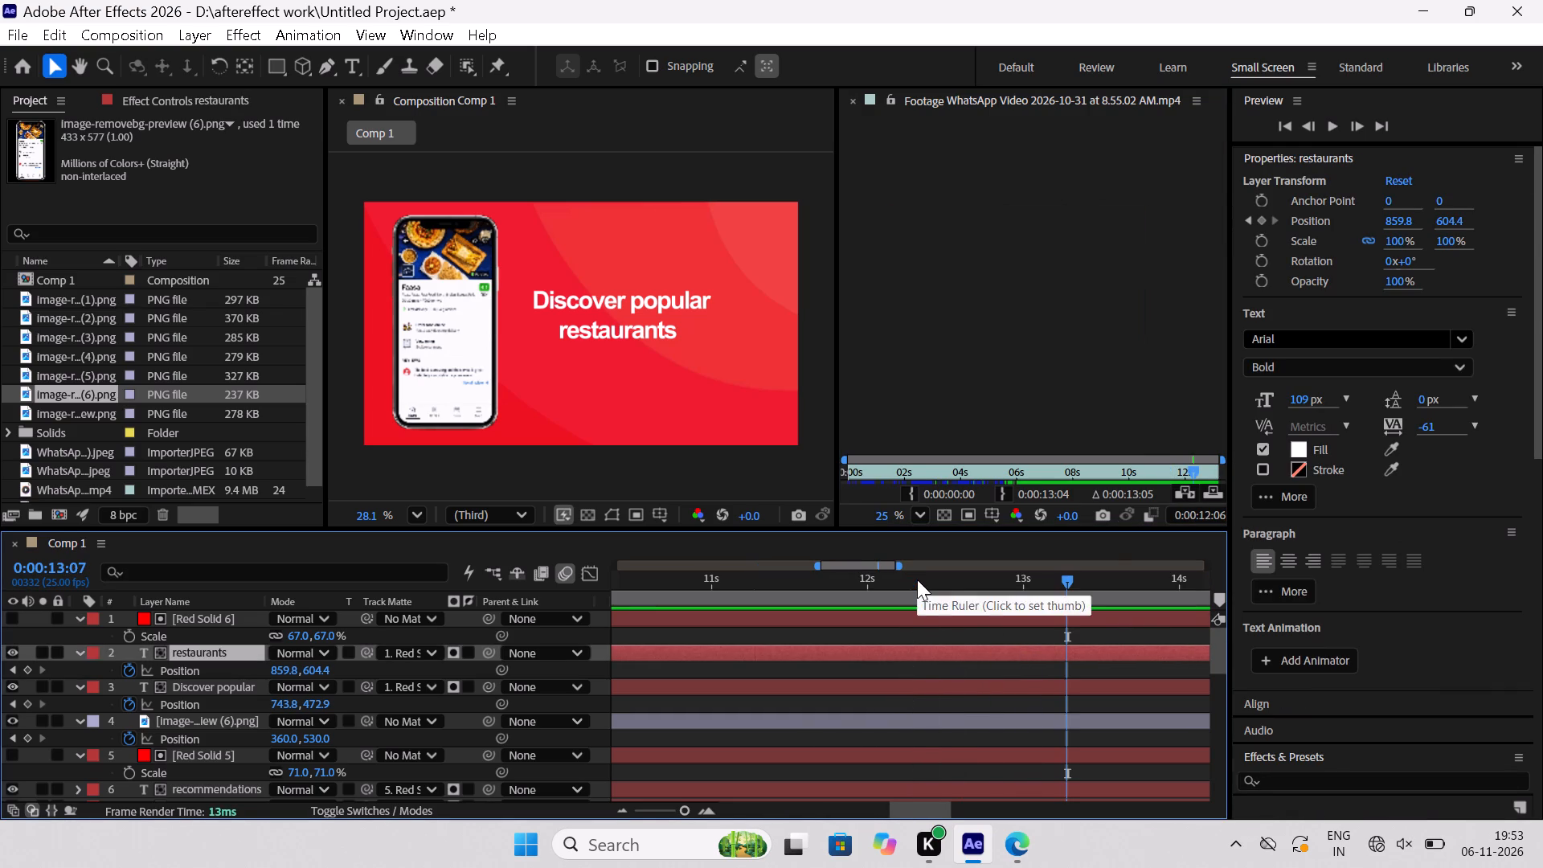
Copy the last Position keyframes of the "restaurants" and "Discover popular" layers and paste them at 0:00:09:04.
{"action": "left_click_drag", "start_coordinate": [1071, 578], "coordinate": [792, 594]}
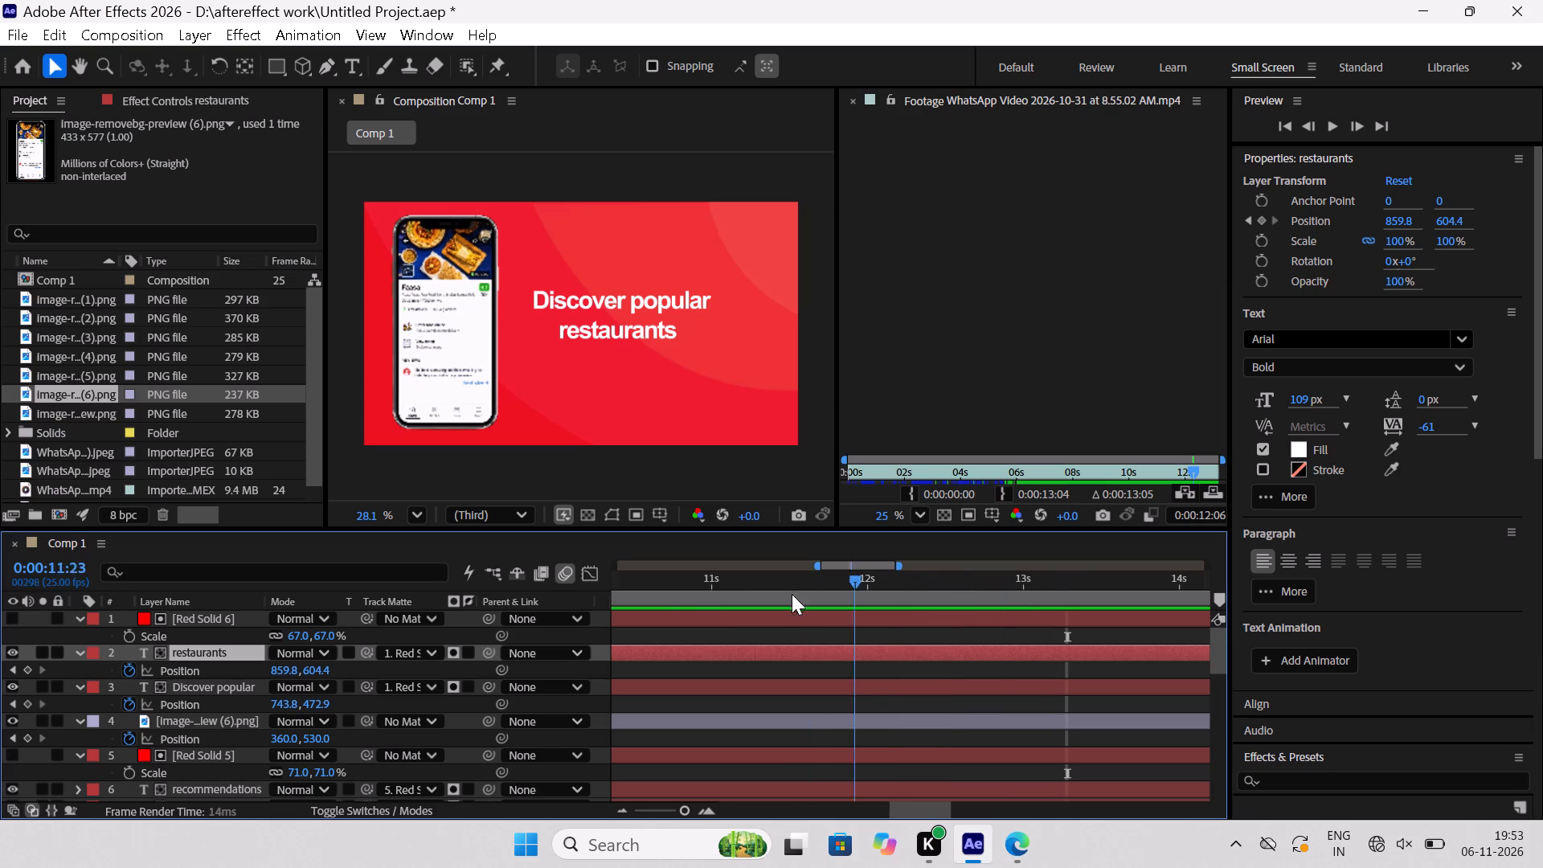
{"action": "left_click_drag", "start_coordinate": [792, 594], "coordinate": [659, 647]}
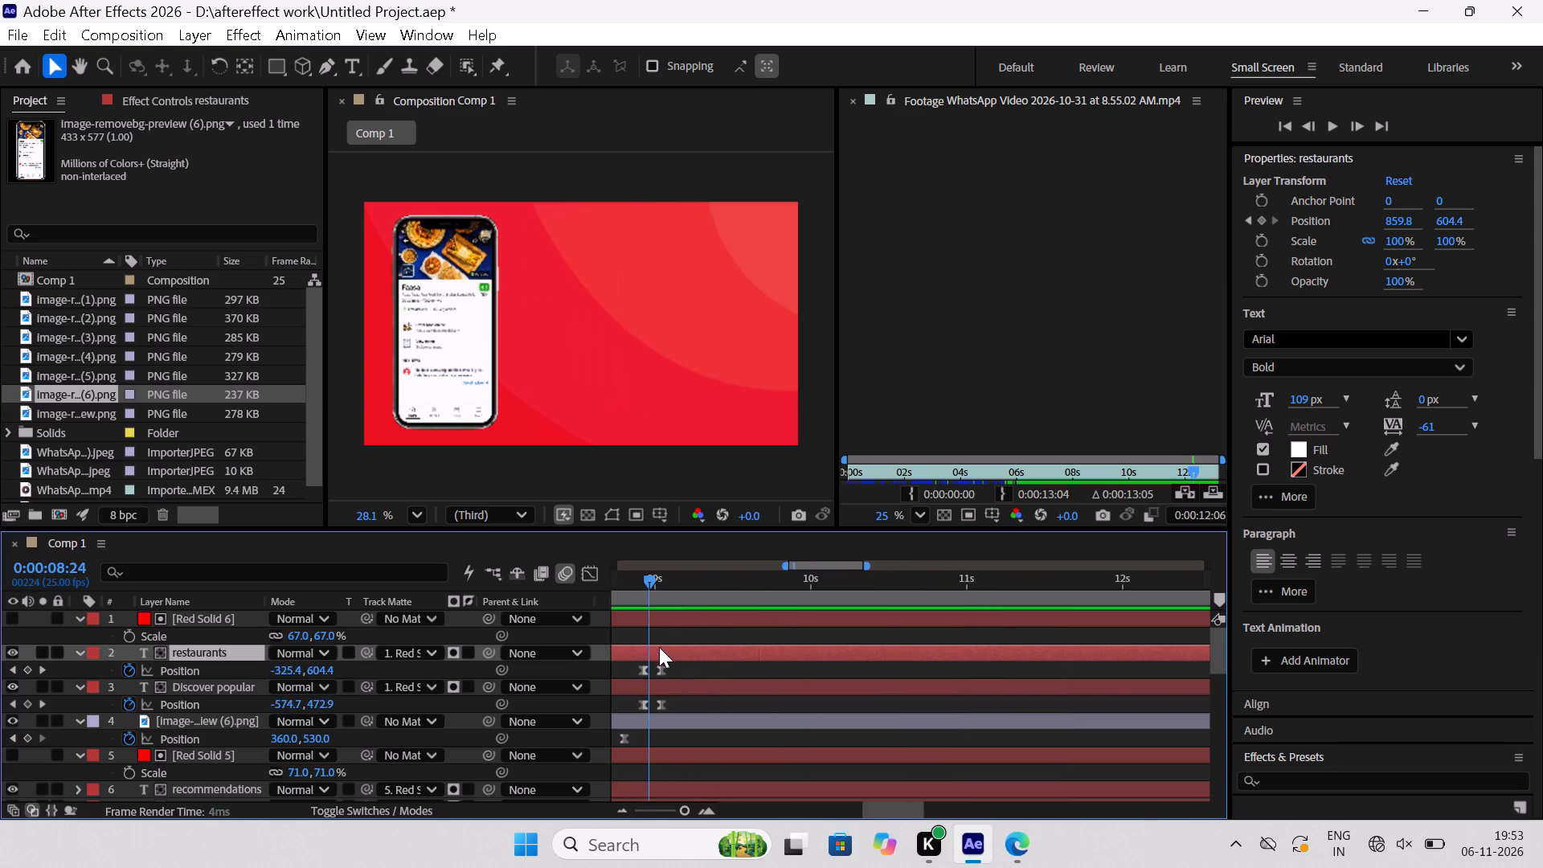
{"action": "left_click_drag", "start_coordinate": [659, 647], "coordinate": [682, 653]}
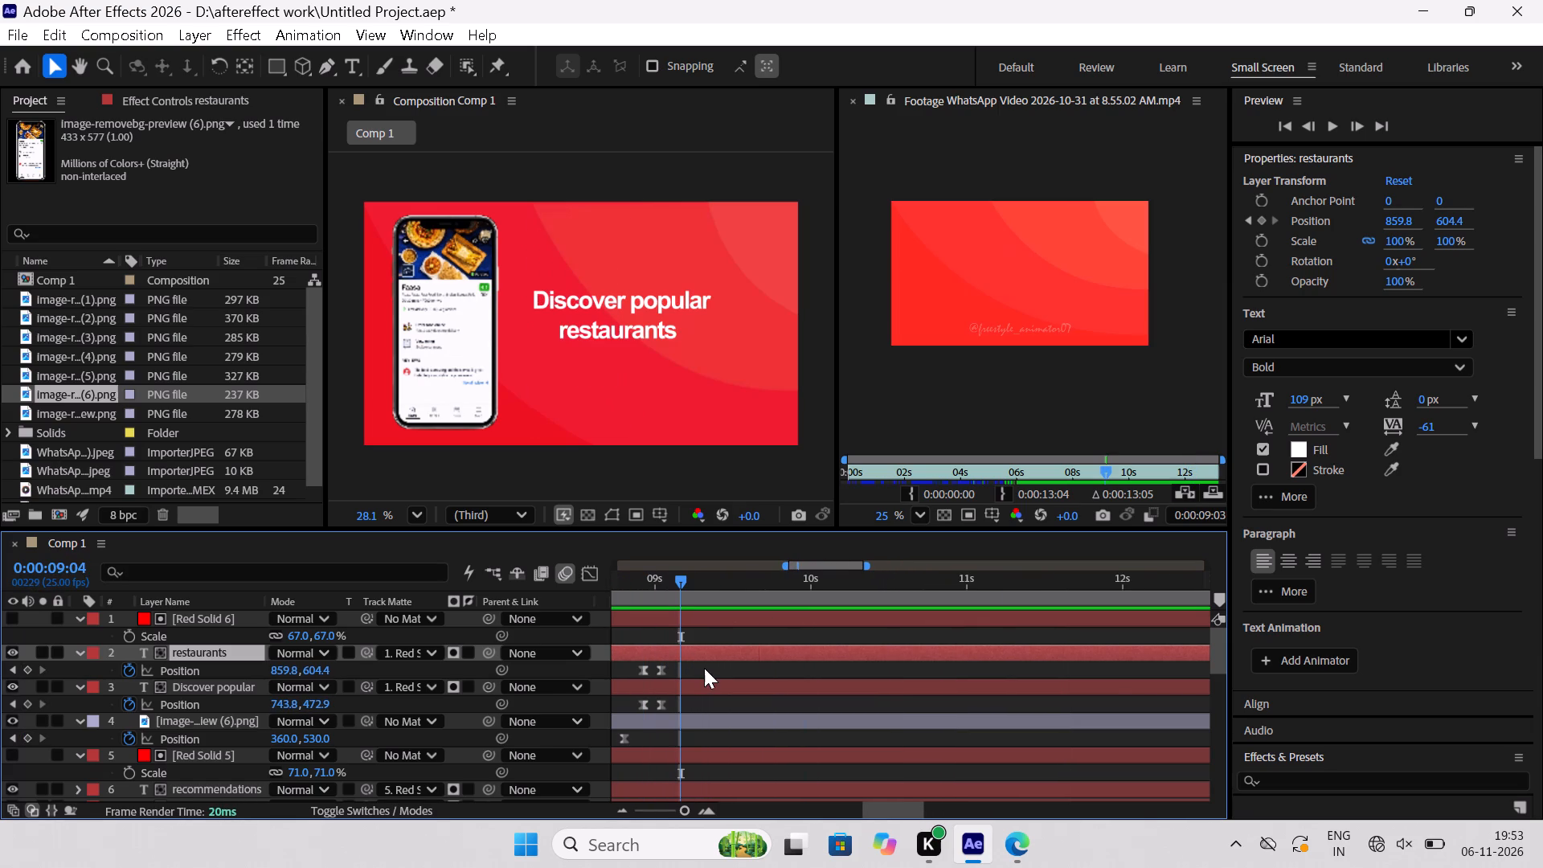
{"action": "left_click_drag", "start_coordinate": [704, 668], "coordinate": [661, 727]}
{"action": "key", "text": "ctrl+c"}
{"action": "key", "text": "ctrl+c"}
{"action": "key", "text": "ctrl+v"}
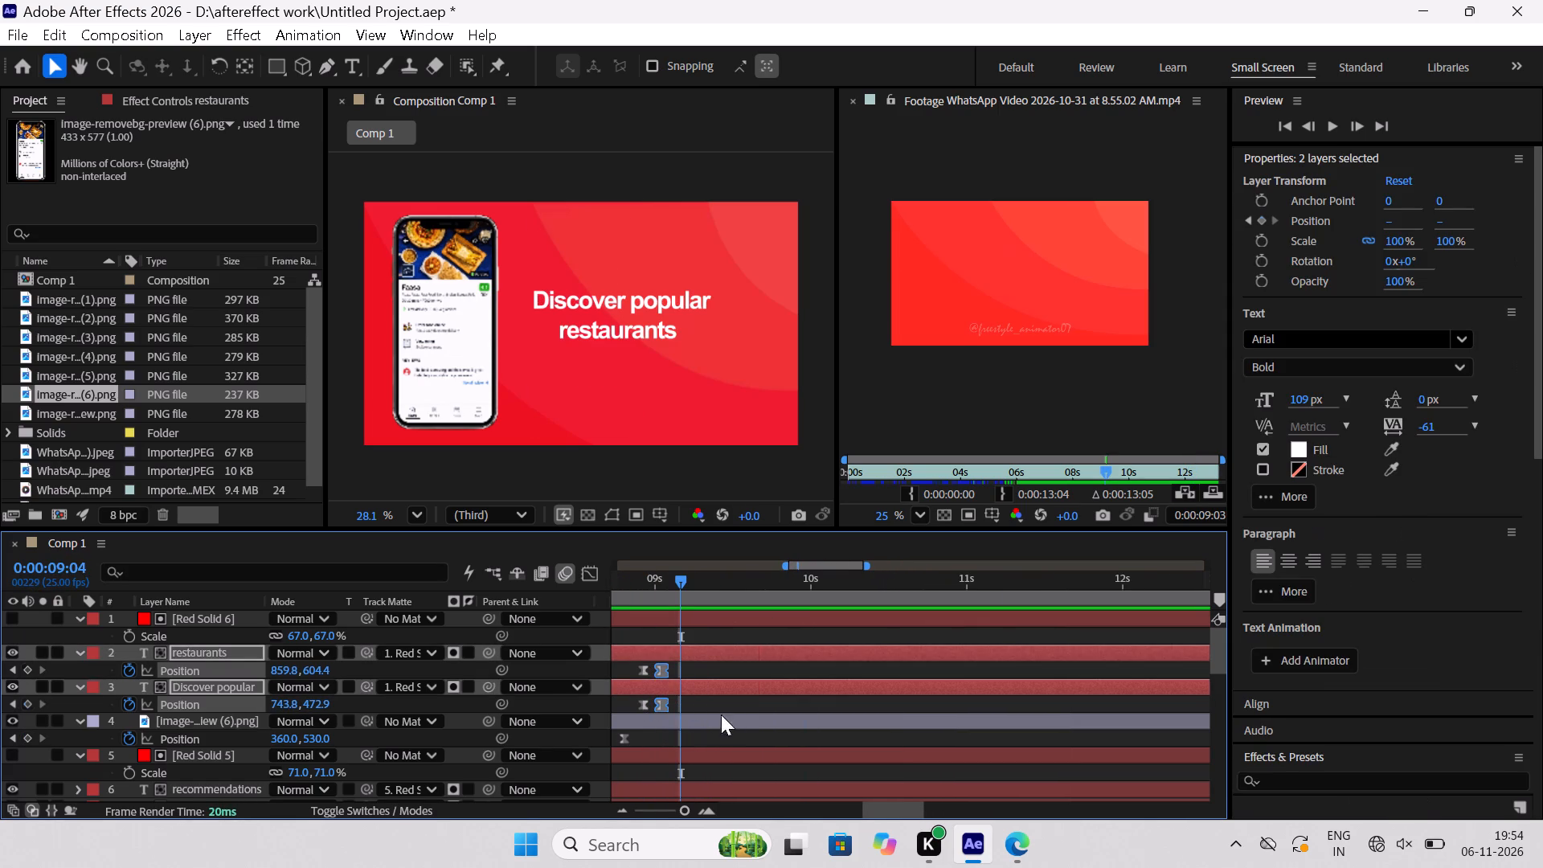
Paste the copied Position keyframes onto the "restaurants" and "Discover popular" layers at about 0:00:09:09 and again at 0:00:09:12.
{"action": "left_click_drag", "start_coordinate": [685, 581], "coordinate": [714, 596]}
{"action": "key", "text": "ctrl+v"}
{"action": "left_click_drag", "start_coordinate": [708, 579], "coordinate": [730, 597]}
{"action": "key", "text": "ctrl+v"}
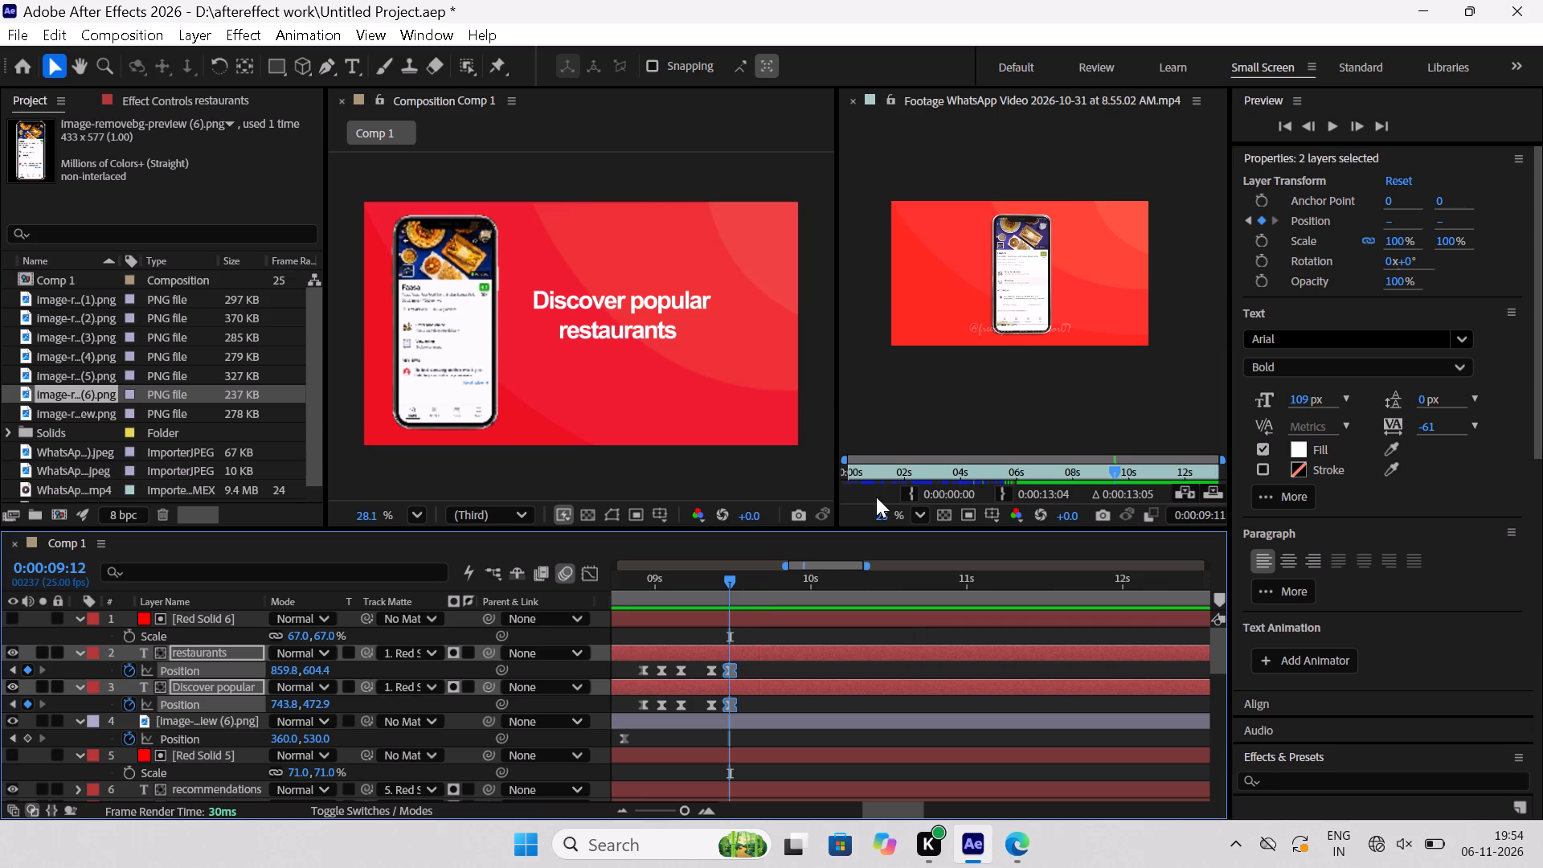
Connect the computer to the open "le bhikhari" Wi-Fi network and close the network list.
{"action": "left_click", "coordinate": [1363, 846]}
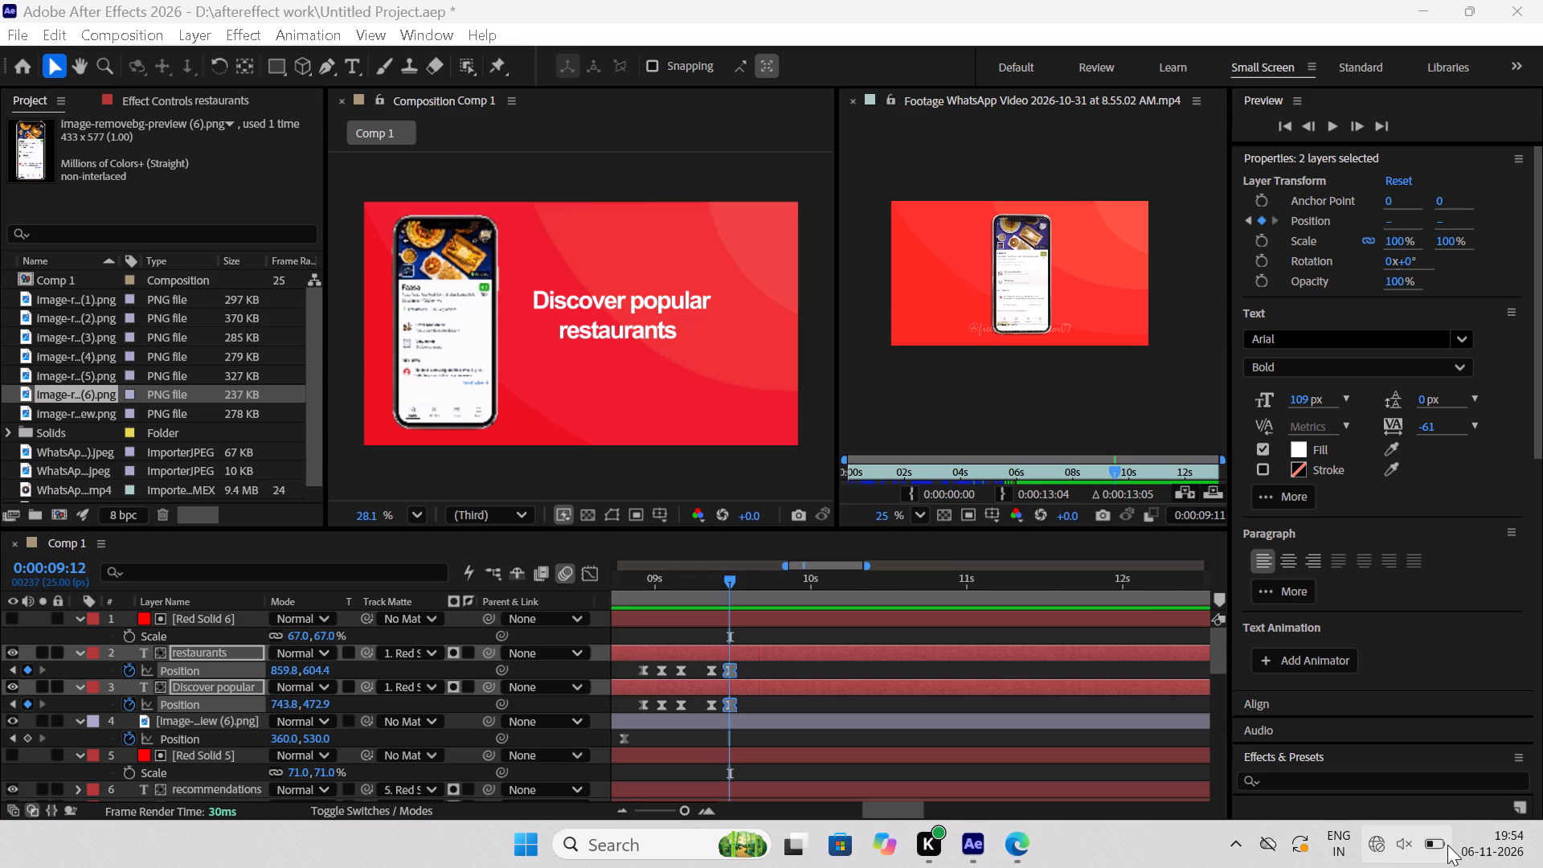
{"action": "left_click", "coordinate": [1368, 843]}
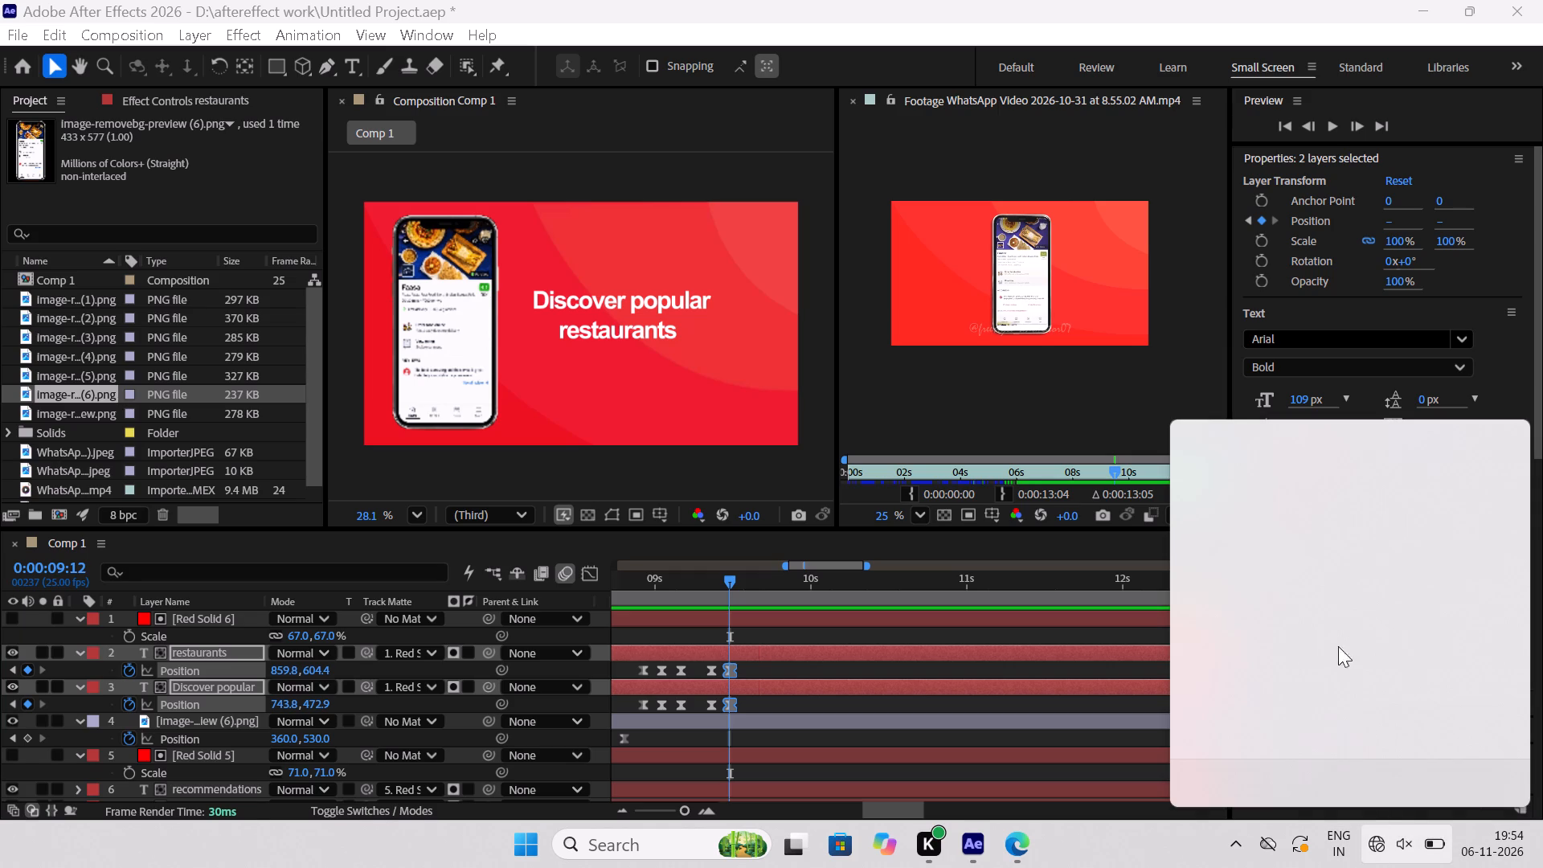
{"action": "left_click", "coordinate": [1273, 452]}
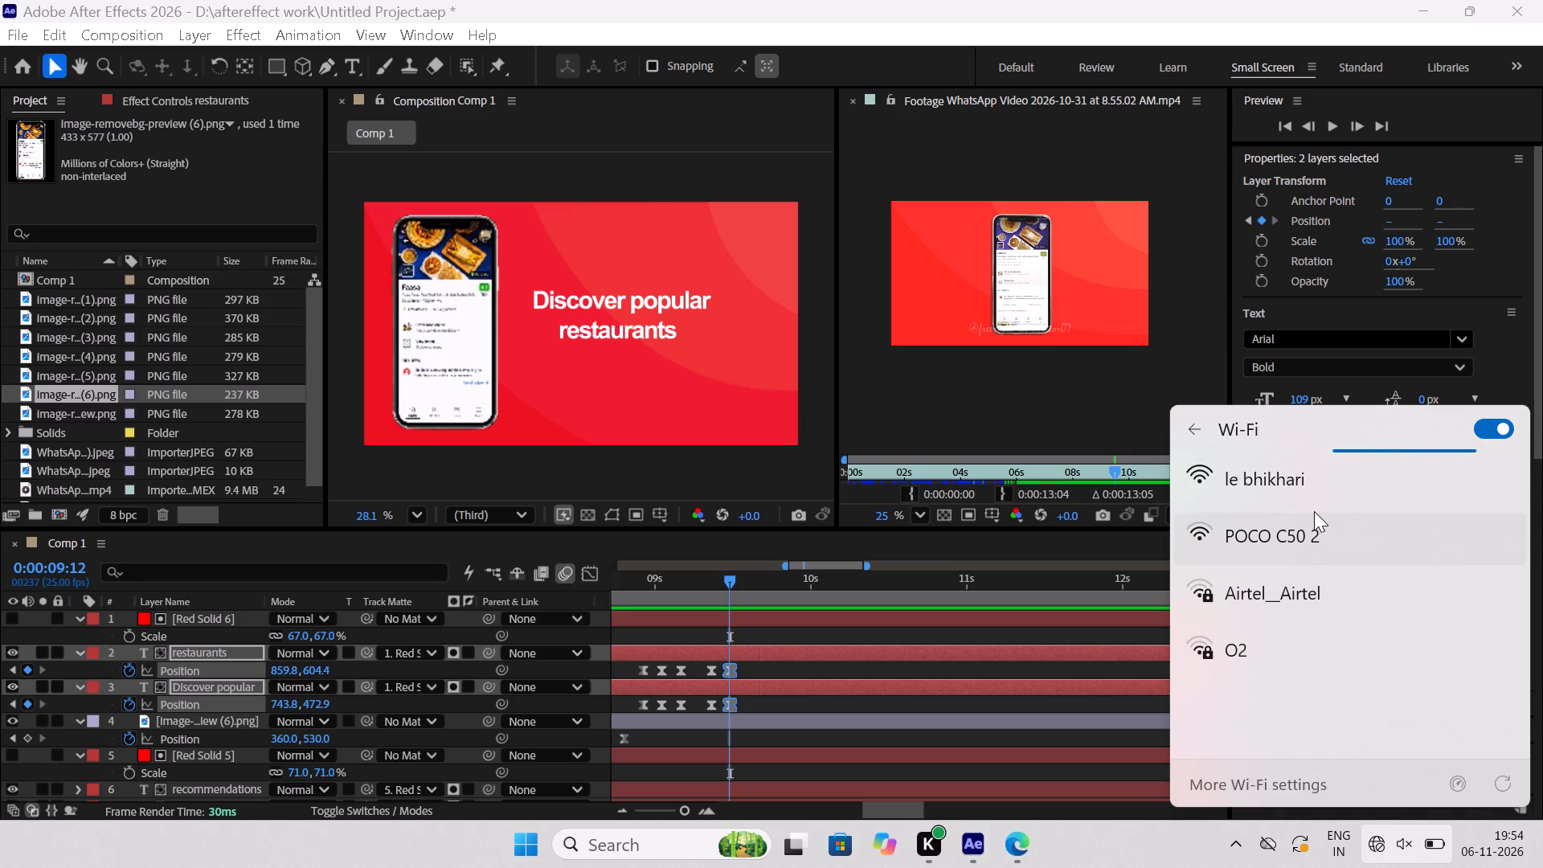
{"action": "left_click", "coordinate": [1353, 474]}
{"action": "left_click", "coordinate": [1436, 635]}
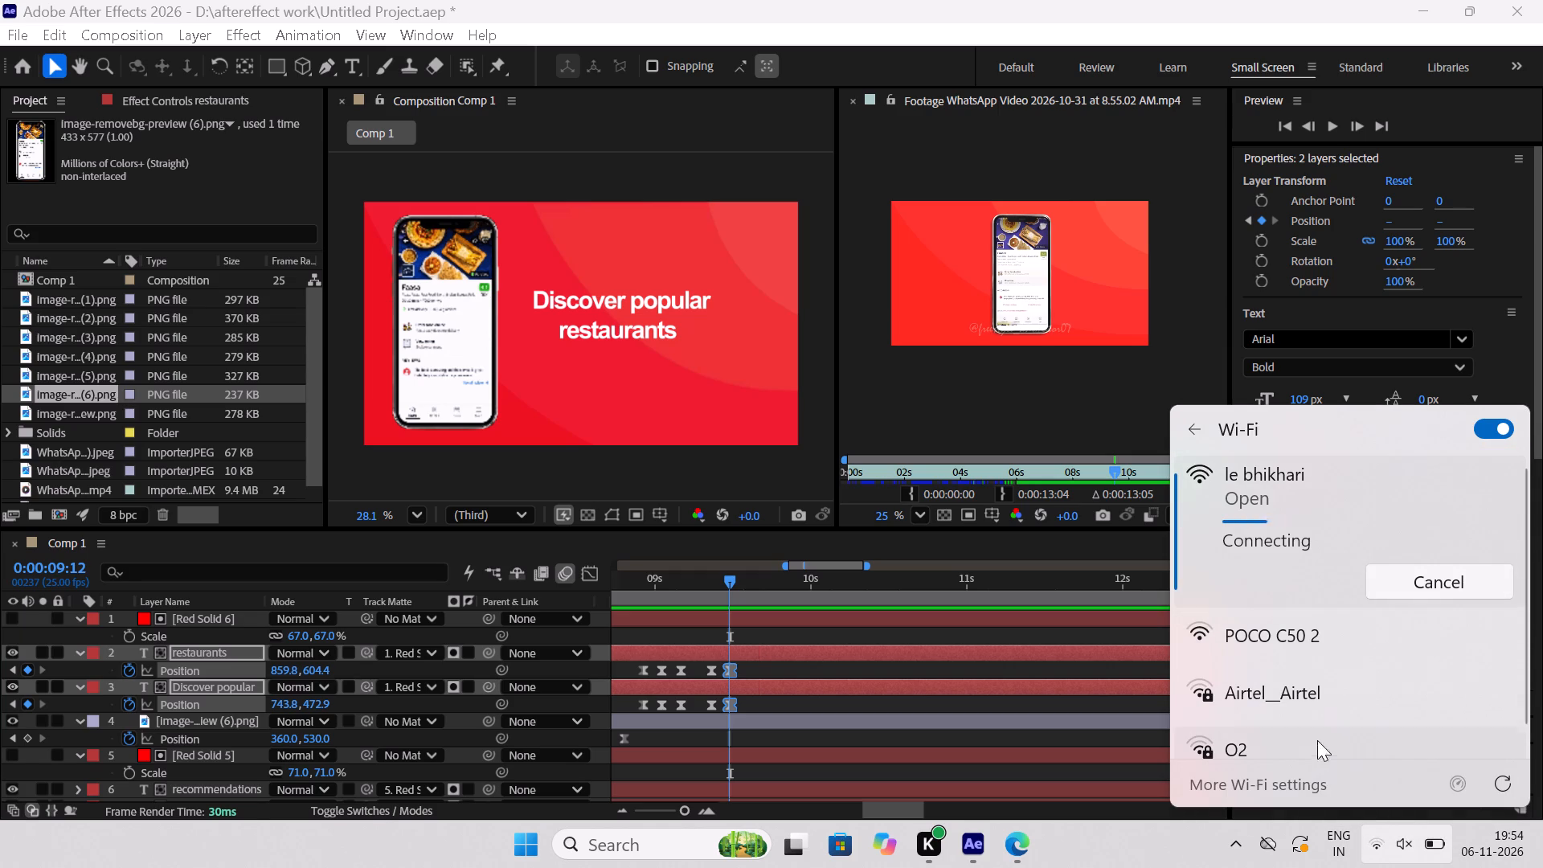
{"action": "left_click", "coordinate": [1144, 826]}
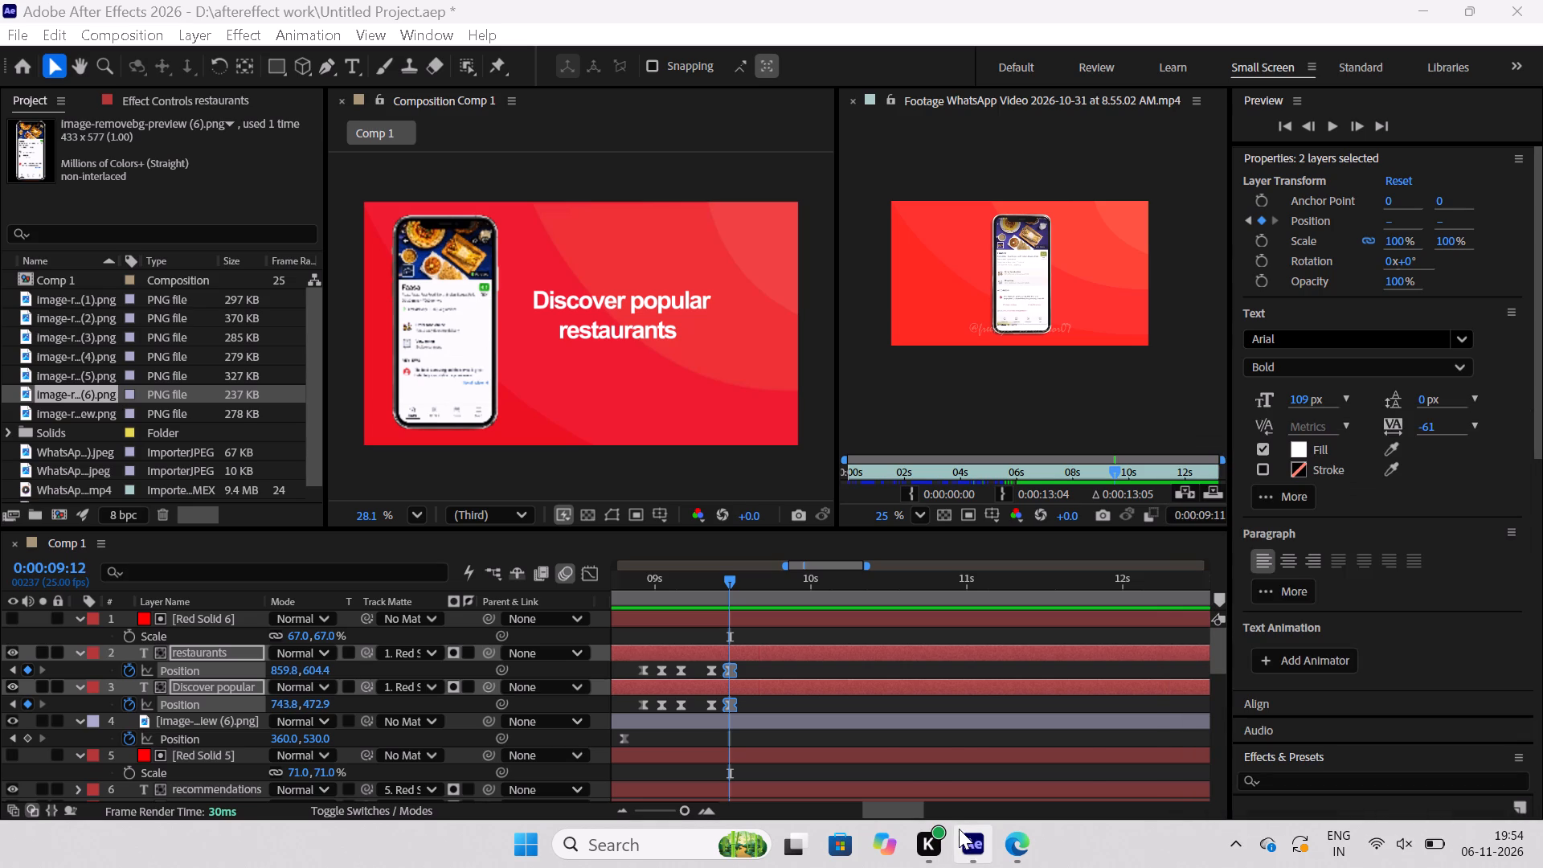
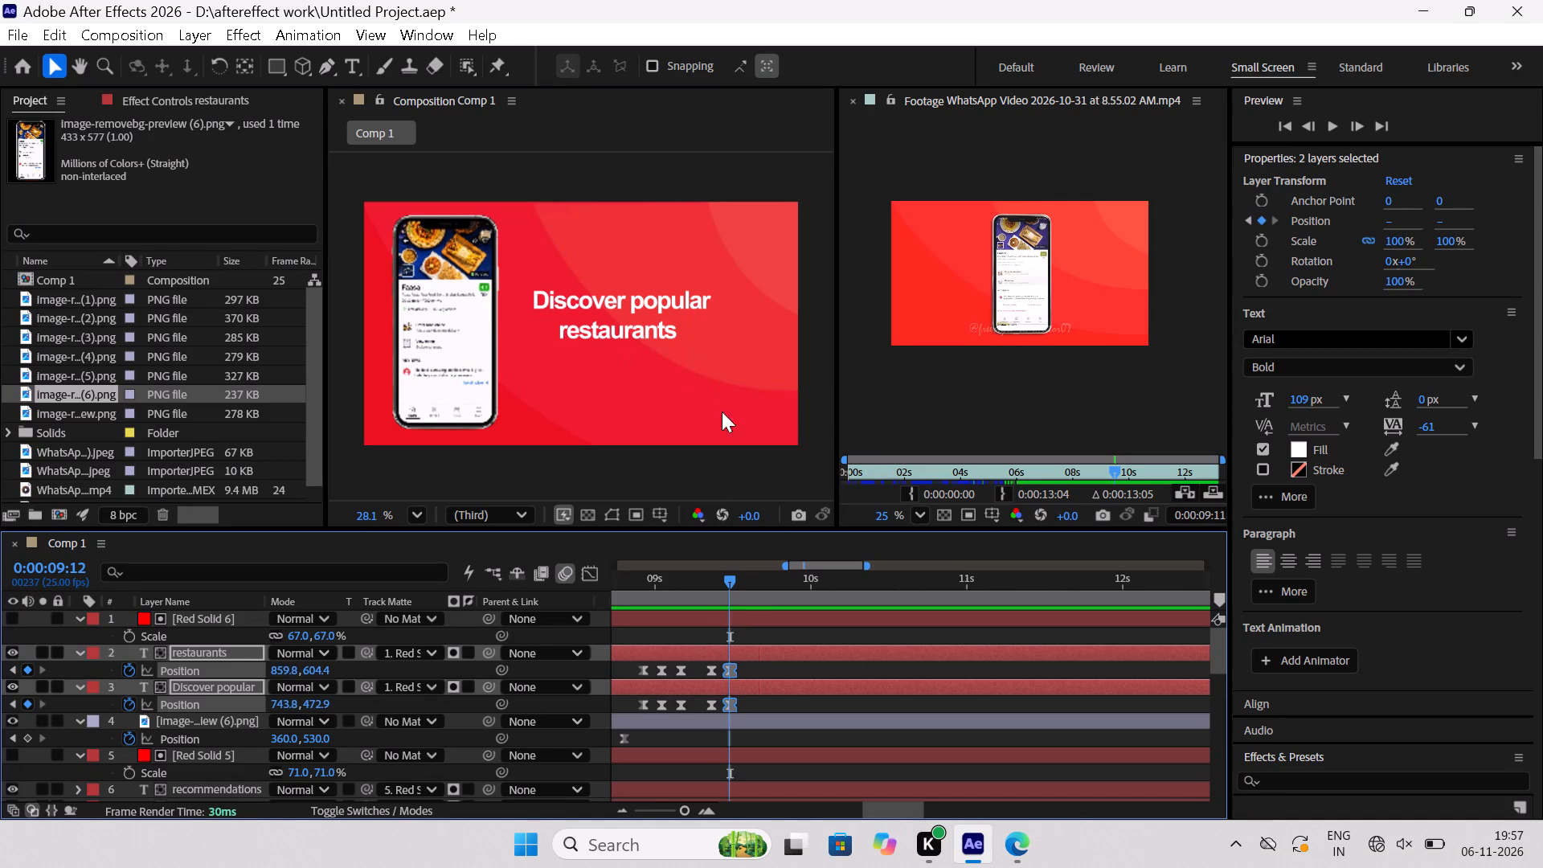
Move the composition's current time to 0:00:09:16, just past the last Position keyframes of the two heading text layers.
{"action": "left_click_drag", "start_coordinate": [731, 583], "coordinate": [755, 604]}
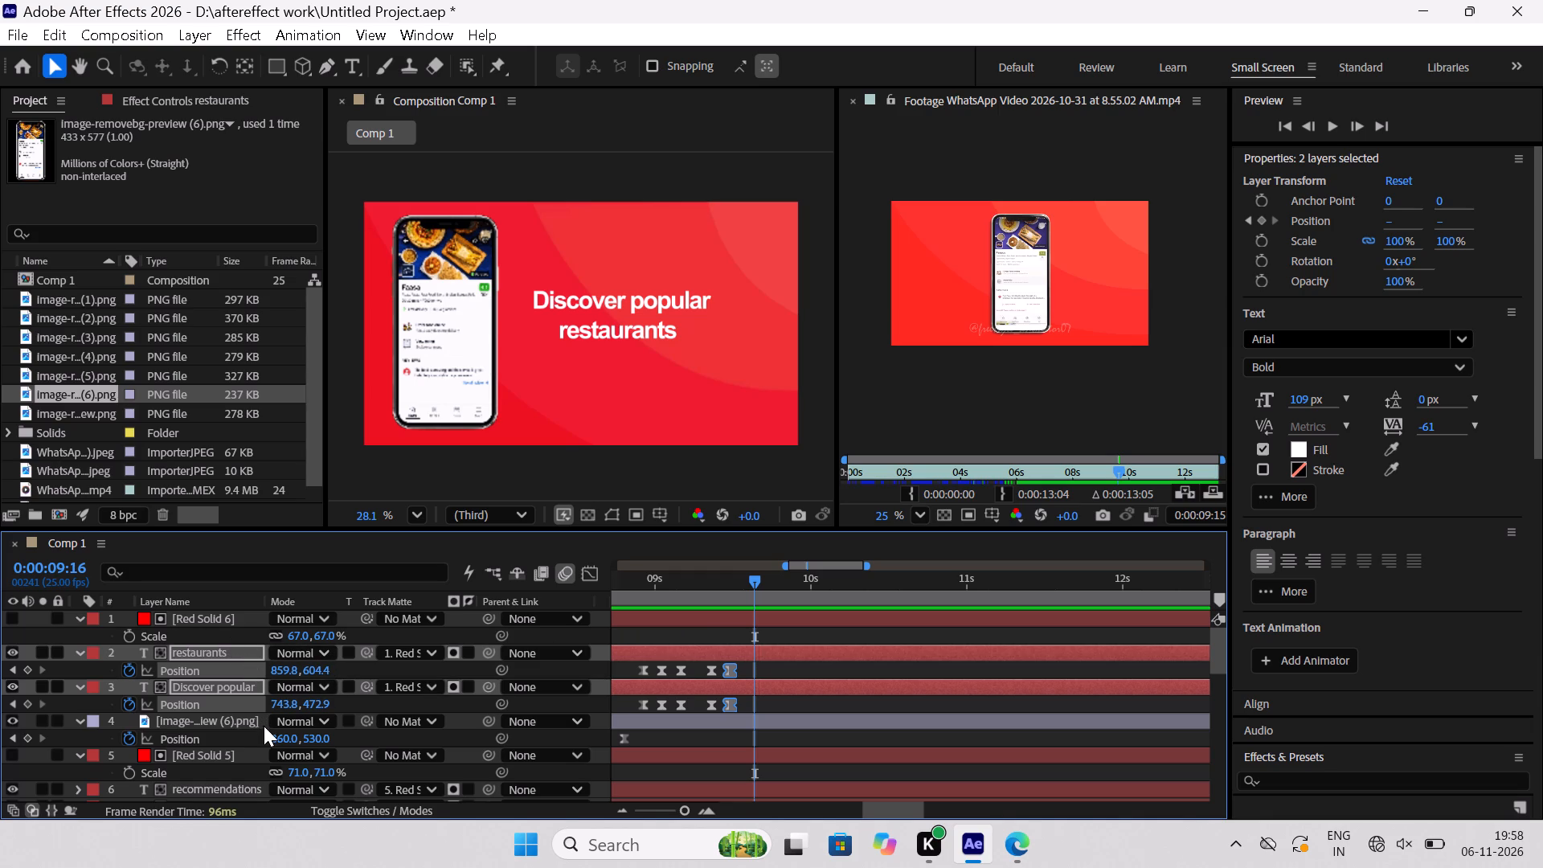
At 0:00:09:16, shift the phone image, "restaurants" and "Discover popular" layers together off-frame, giving X positions 2350, 2849.8 and 2733.8.
{"action": "left_click", "coordinate": [189, 719]}
{"action": "left_click", "coordinate": [201, 653], "text": "shift"}
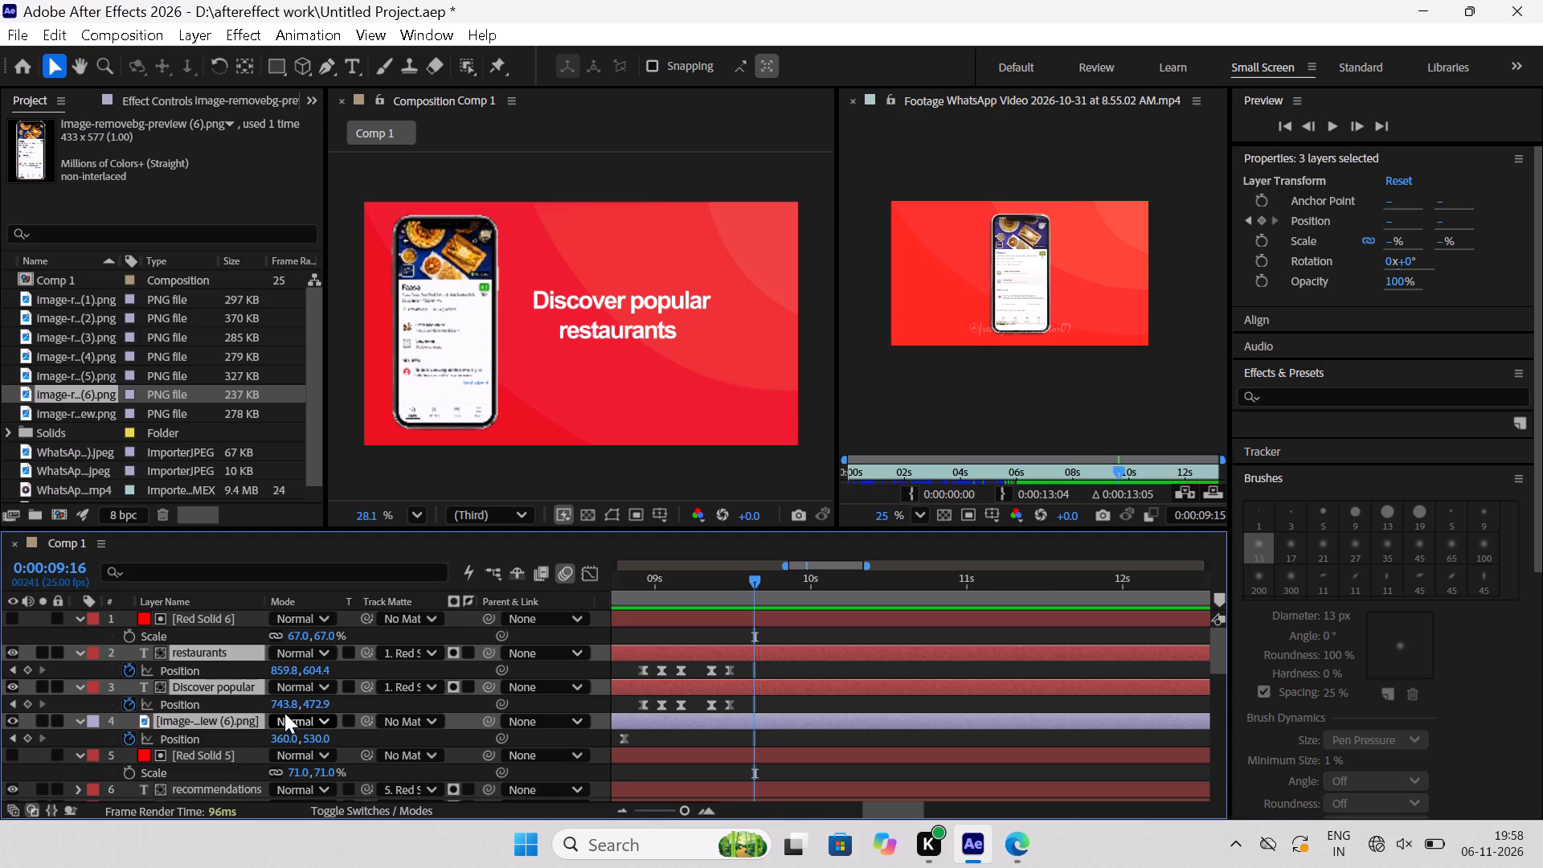
{"action": "left_click_drag", "start_coordinate": [280, 705], "coordinate": [297, 705], "text": "shift"}
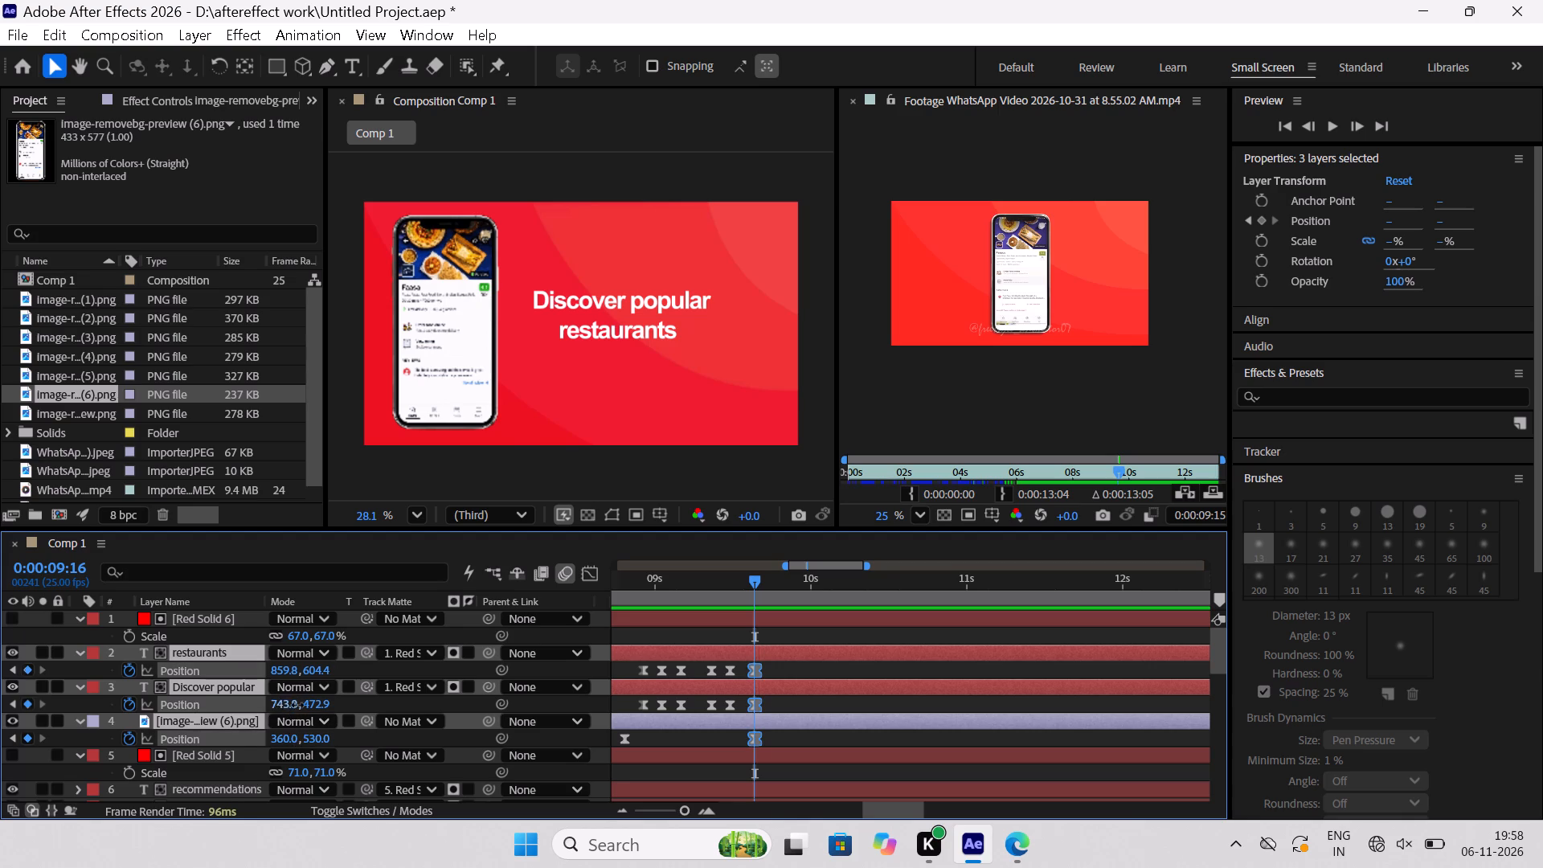
{"action": "left_click_drag", "start_coordinate": [297, 705], "coordinate": [489, 714], "text": "shift"}
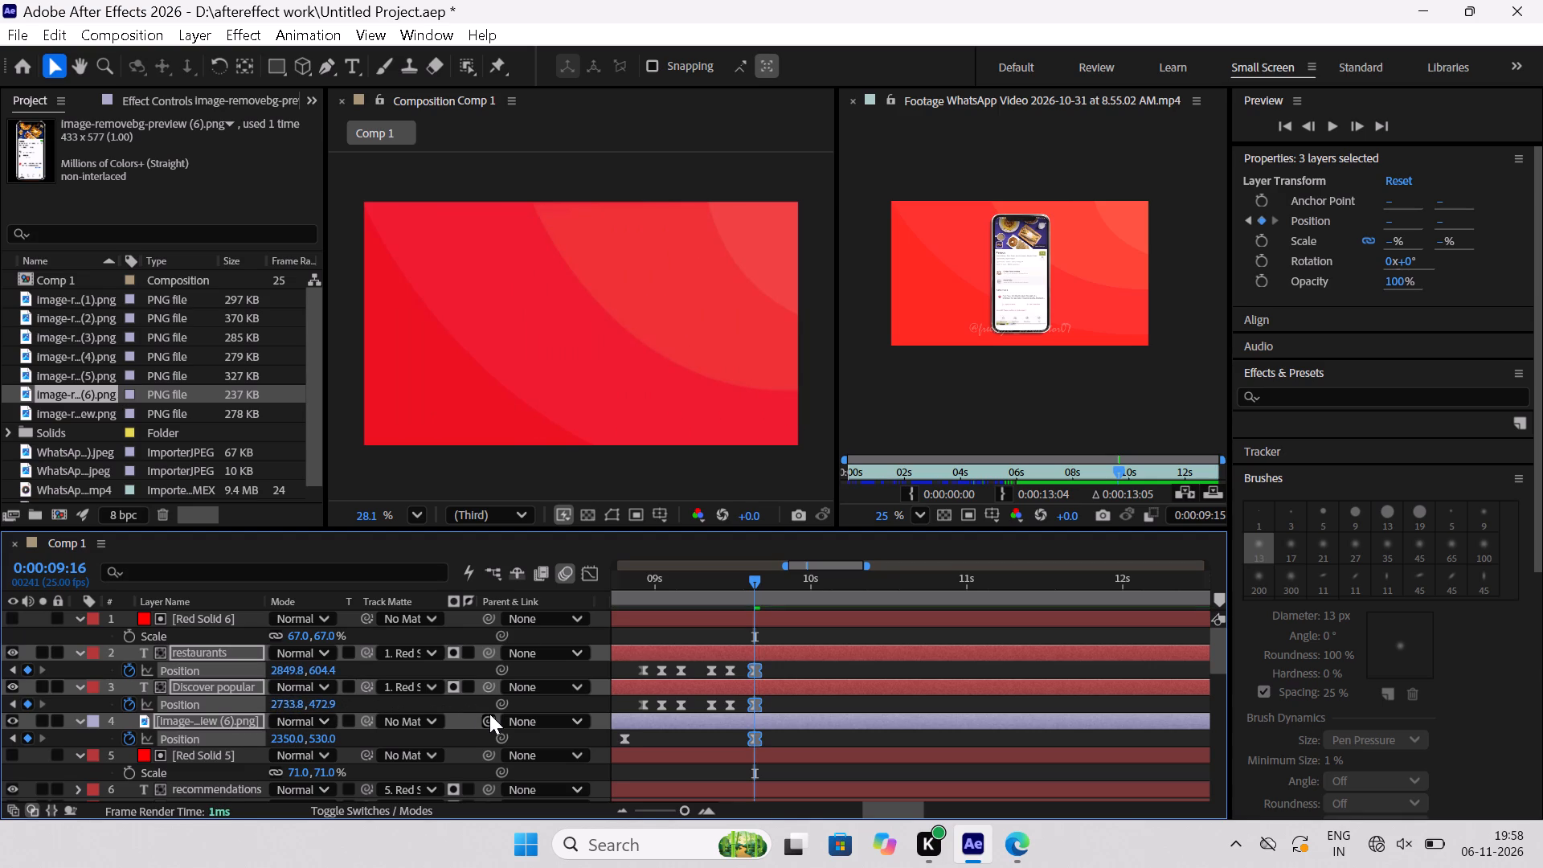
Enable motion blur on the "restaurants" and "Discover popular" text layers.
{"action": "left_click", "coordinate": [397, 806]}
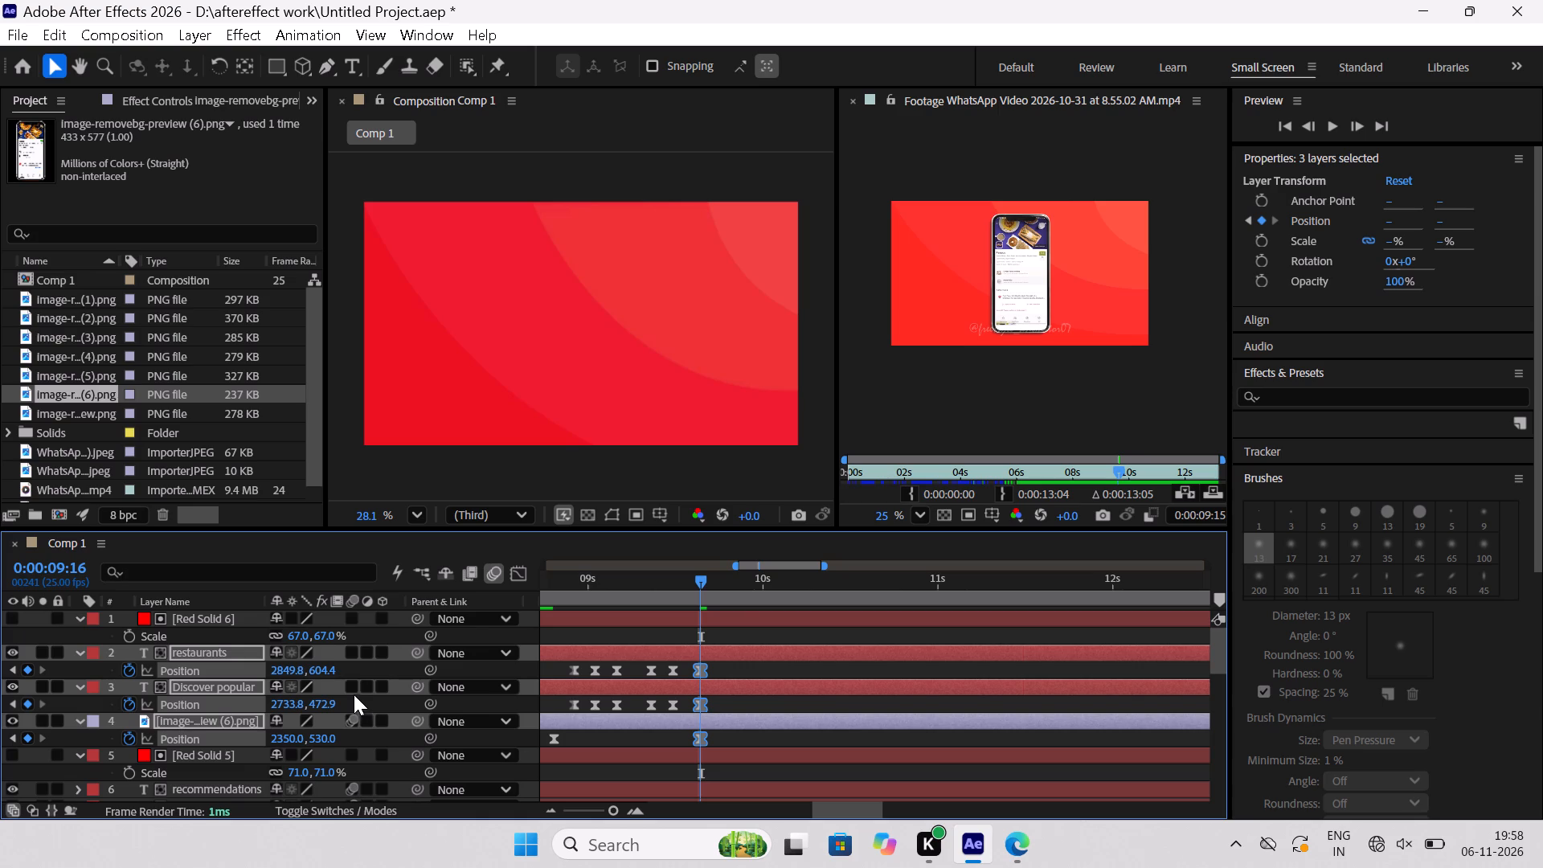
{"action": "left_click", "coordinate": [352, 686]}
Preview the composition from 0:00:08:08 through the phone and heading text exit.
{"action": "left_click_drag", "start_coordinate": [830, 807], "coordinate": [815, 809]}
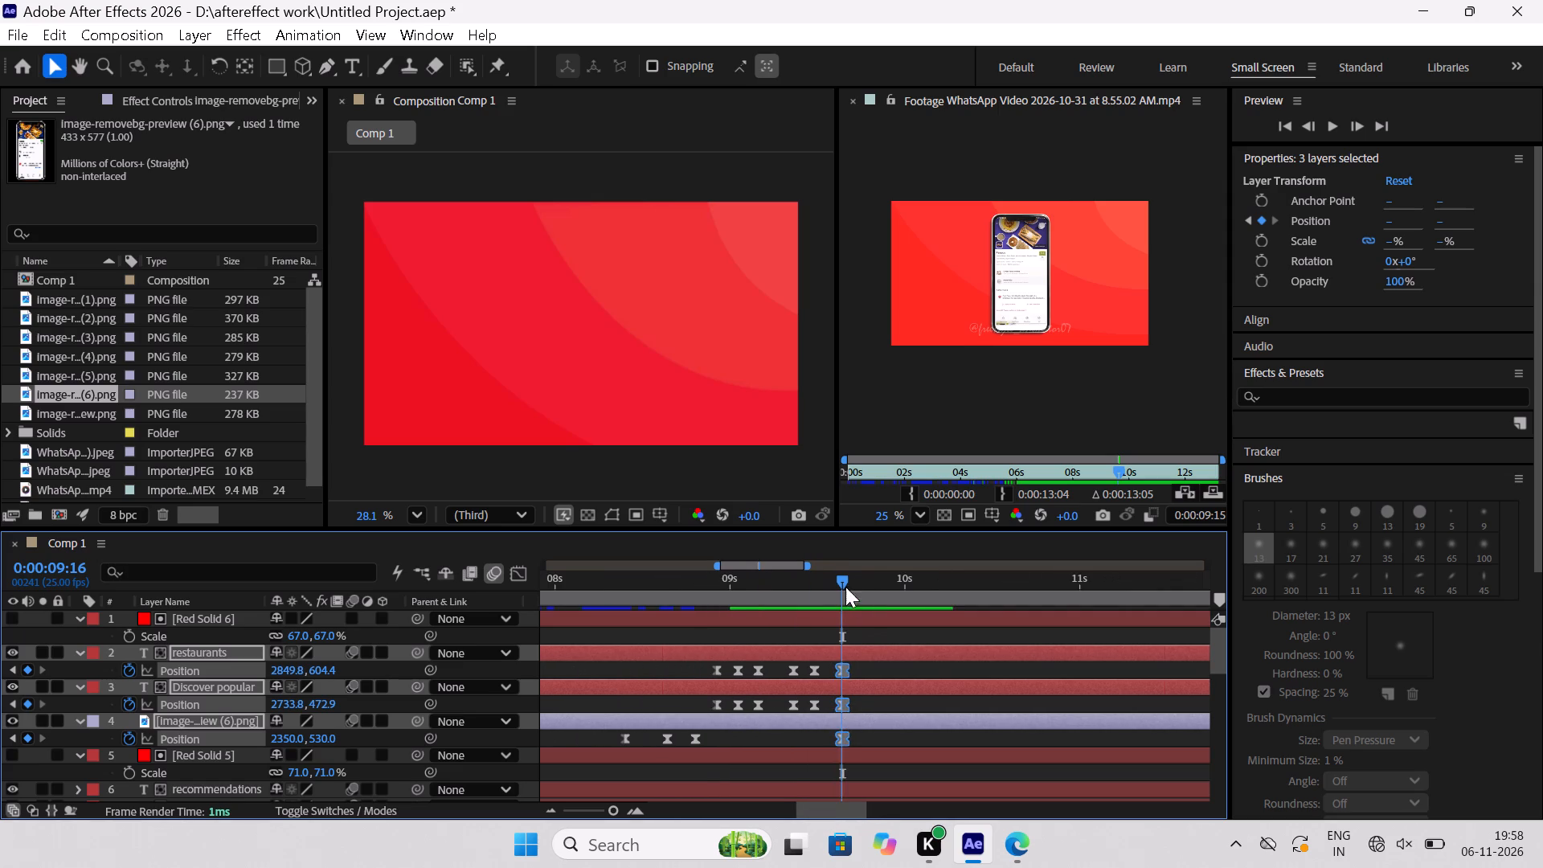
{"action": "left_click_drag", "start_coordinate": [839, 573], "coordinate": [645, 673]}
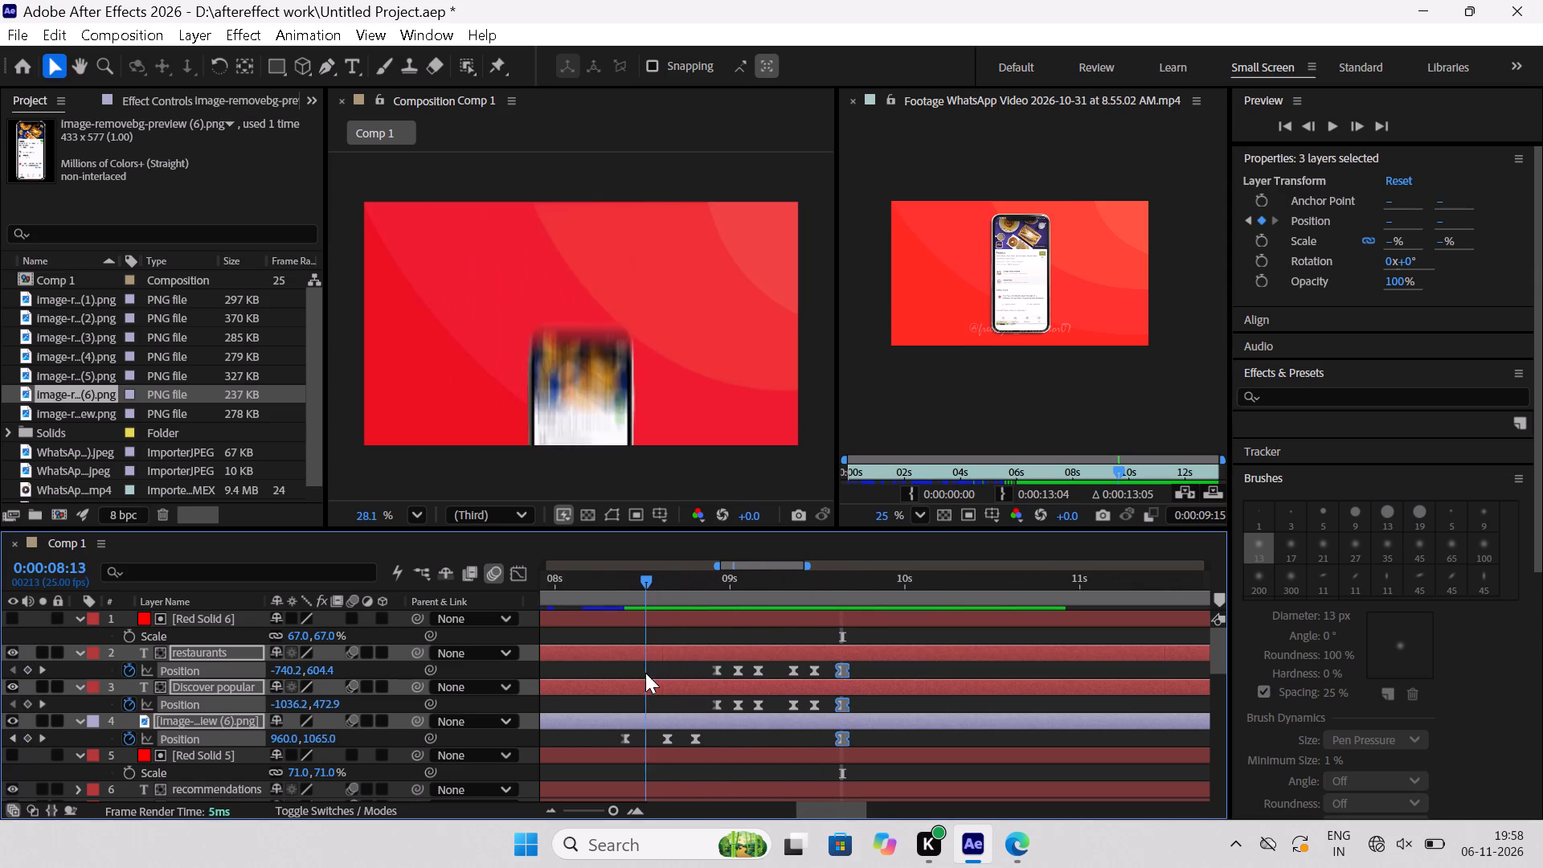
{"action": "left_click_drag", "start_coordinate": [645, 673], "coordinate": [608, 693]}
{"action": "key", "text": "space"}
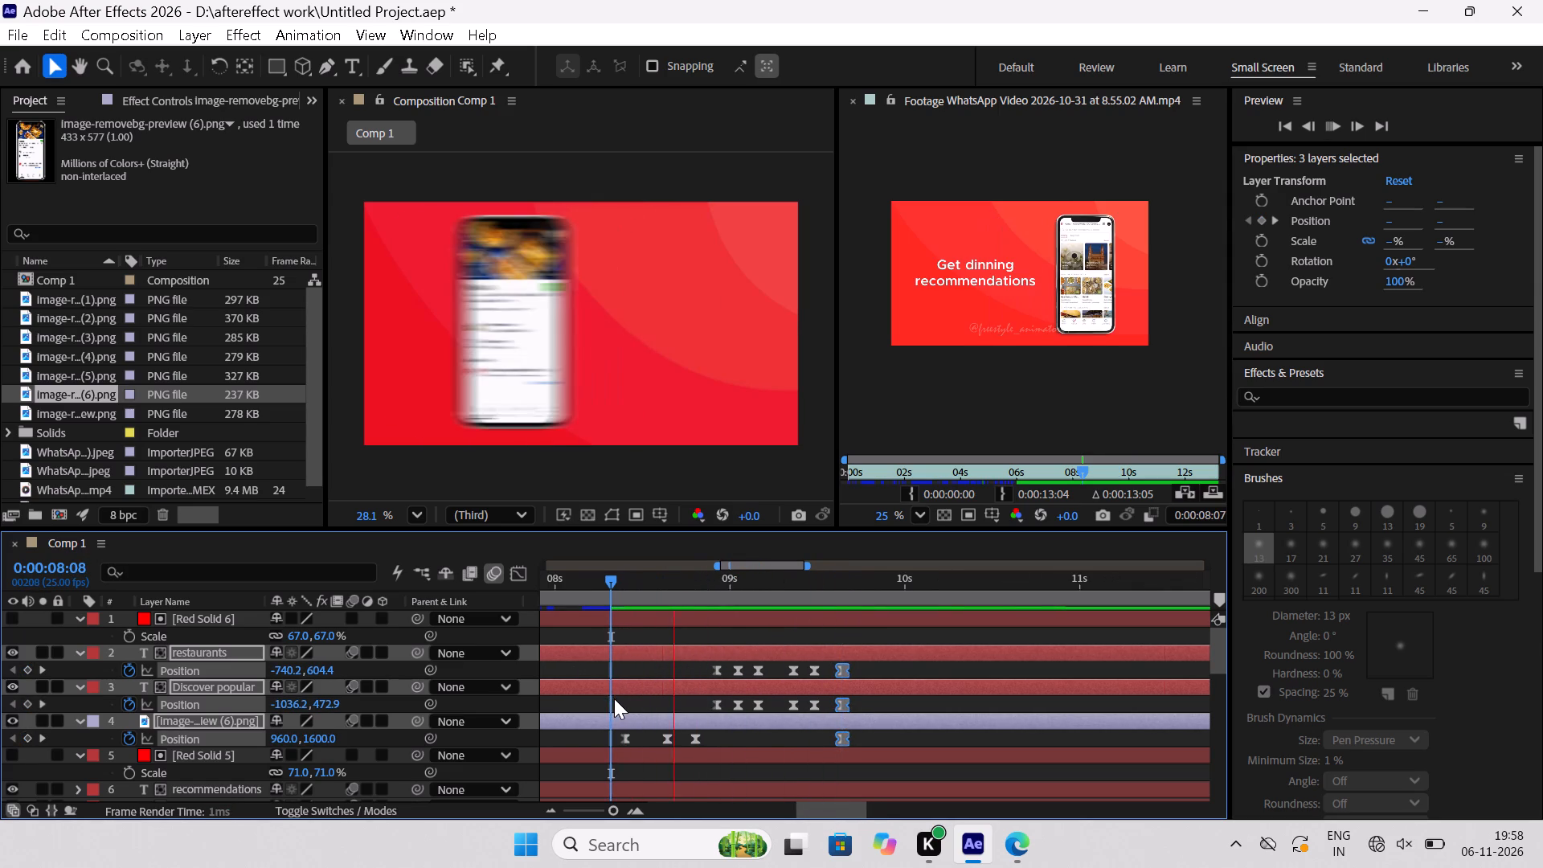
{"action": "key", "text": "space"}
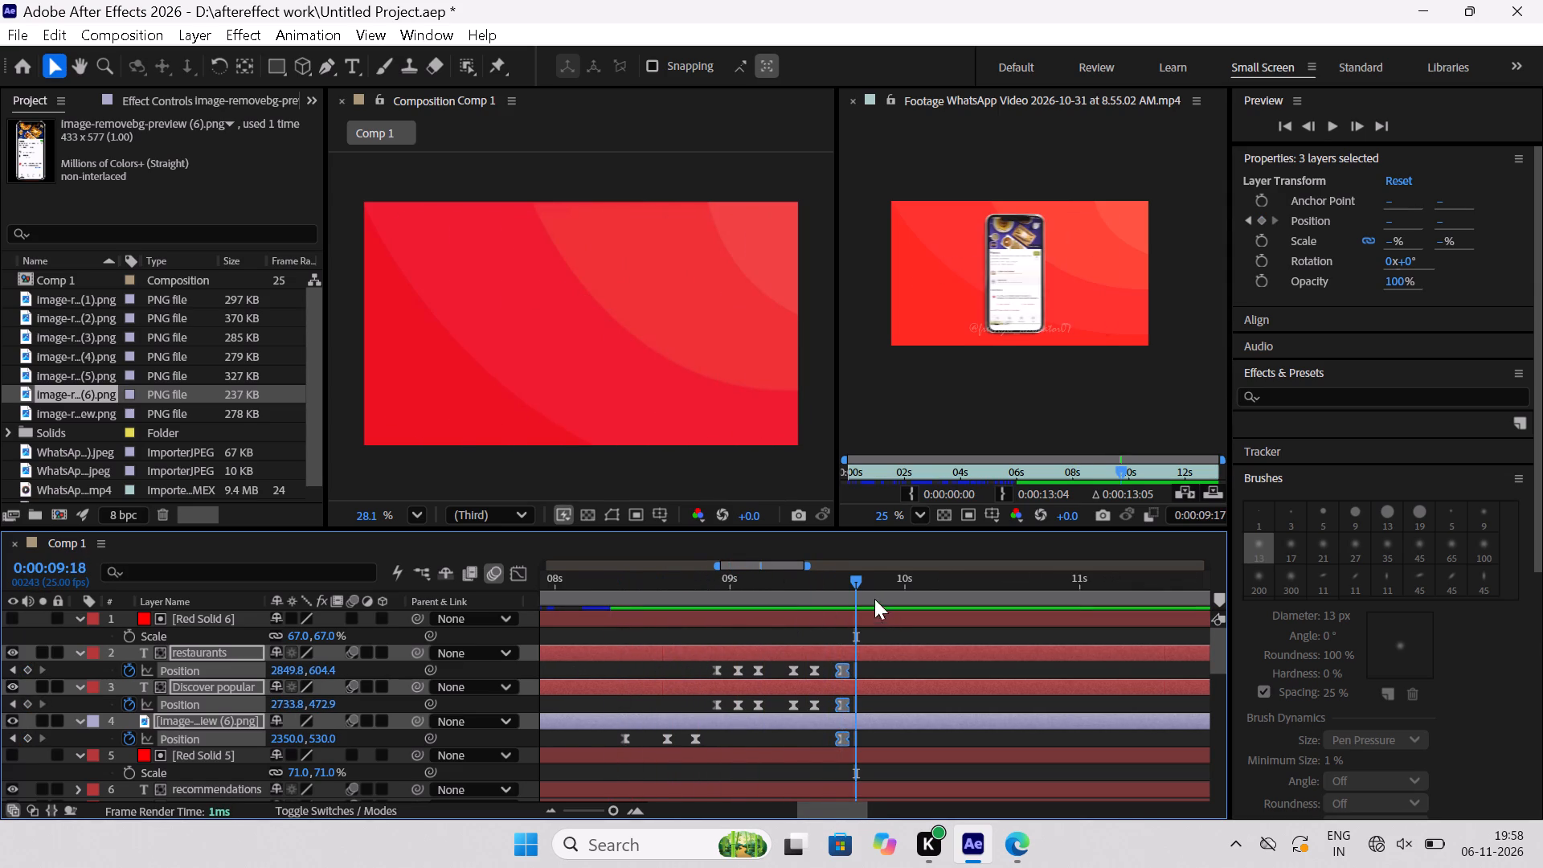
Copy the phone image layer's Position keyframe at 0:00:08:20 and paste it at 0:00:08:23, 0:00:09:01 and 0:00:09:04.
{"action": "left_click_drag", "start_coordinate": [859, 575], "coordinate": [685, 669]}
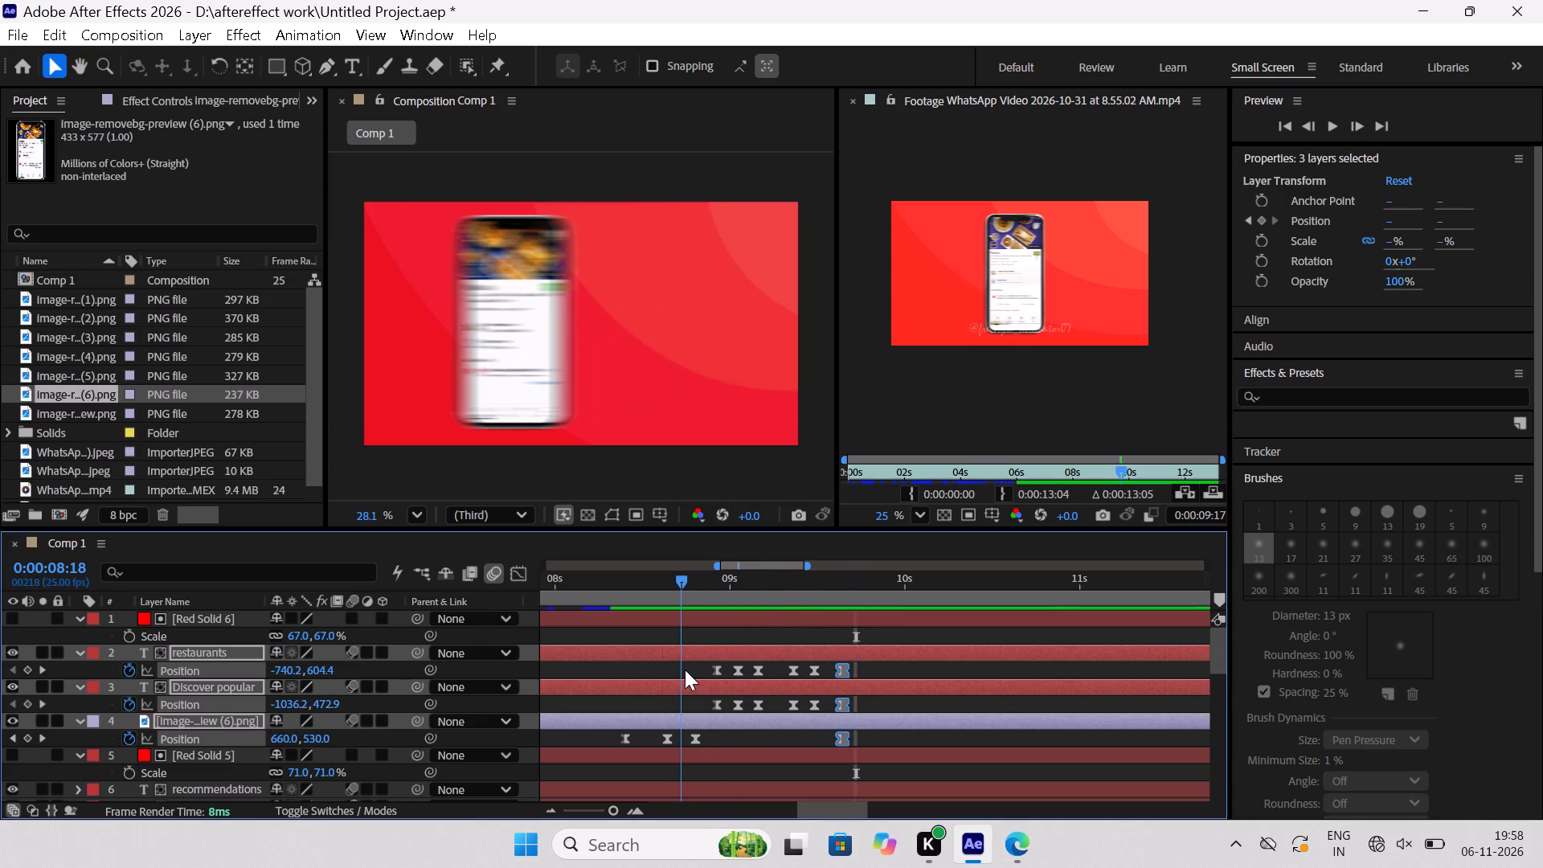
{"action": "left_click_drag", "start_coordinate": [685, 669], "coordinate": [698, 679]}
{"action": "left_click_drag", "start_coordinate": [725, 737], "coordinate": [717, 737]}
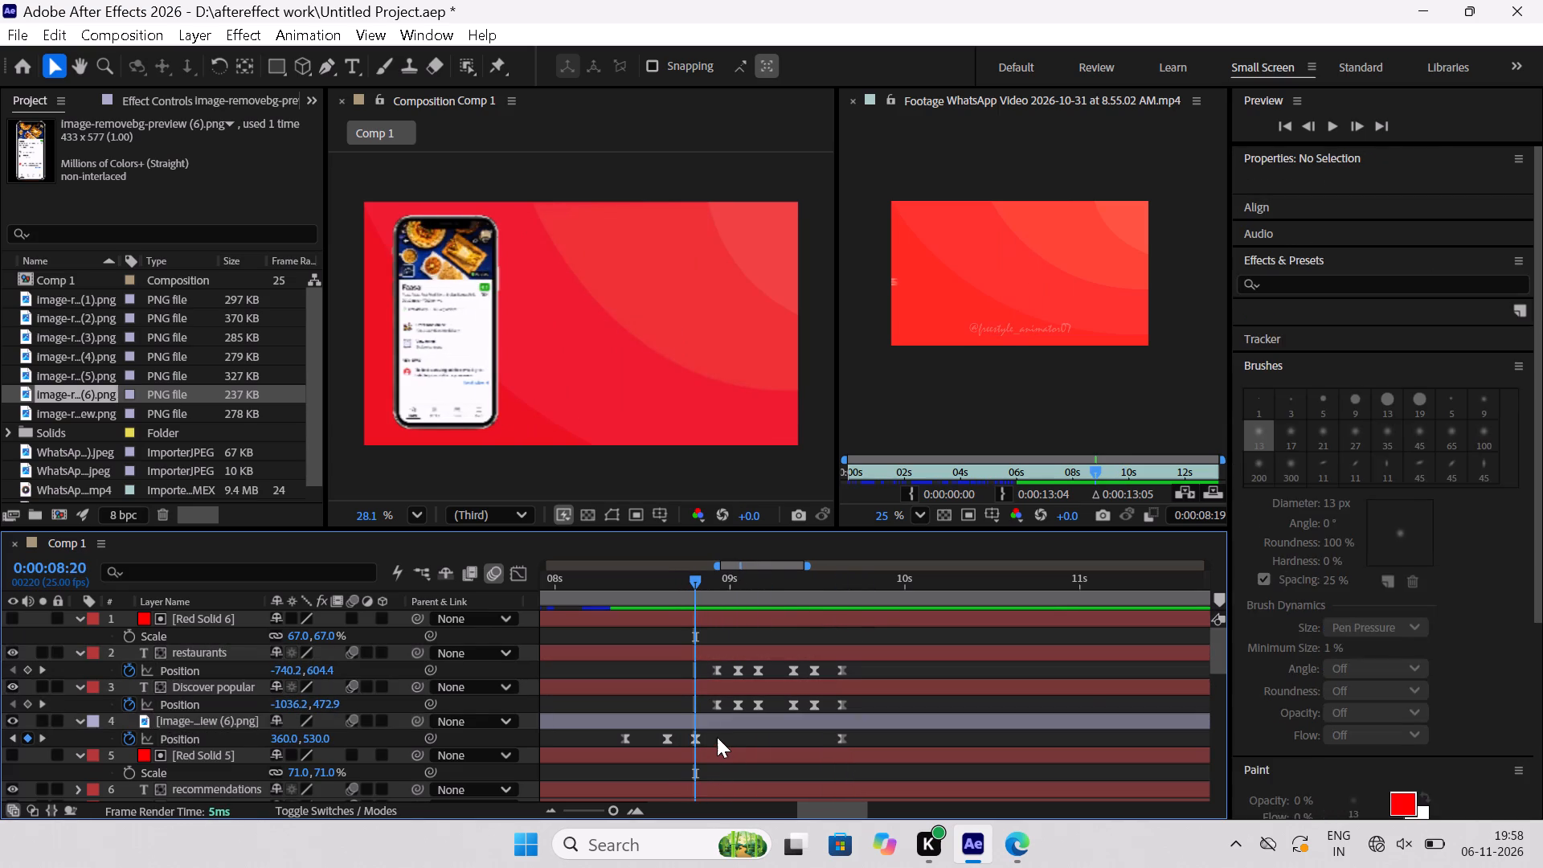
{"action": "left_click_drag", "start_coordinate": [717, 737], "coordinate": [686, 741]}
{"action": "key", "text": "ctrl+c"}
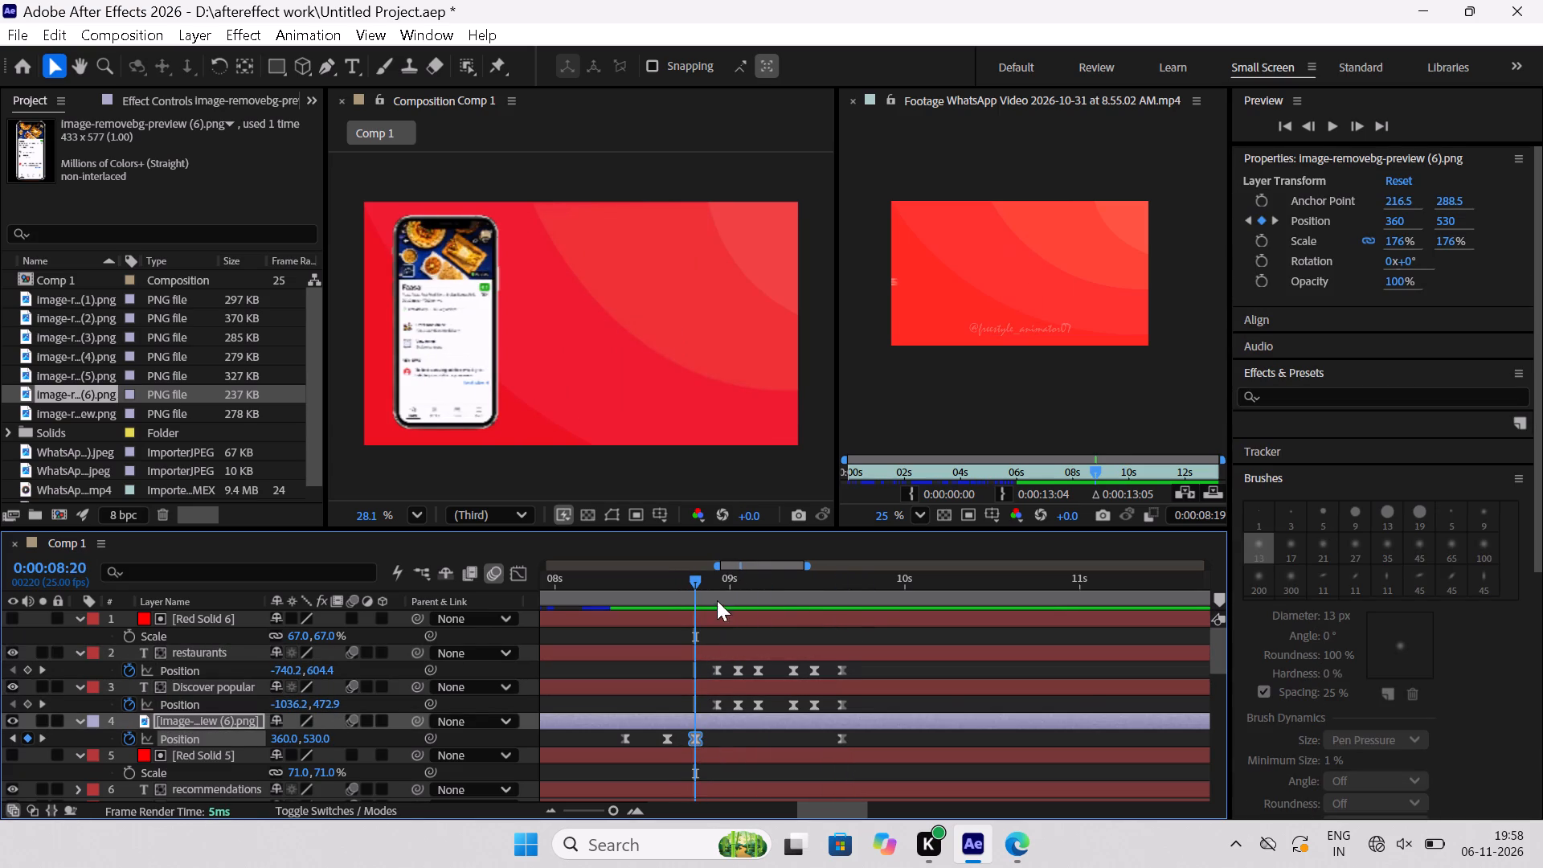
{"action": "left_click_drag", "start_coordinate": [691, 577], "coordinate": [713, 592]}
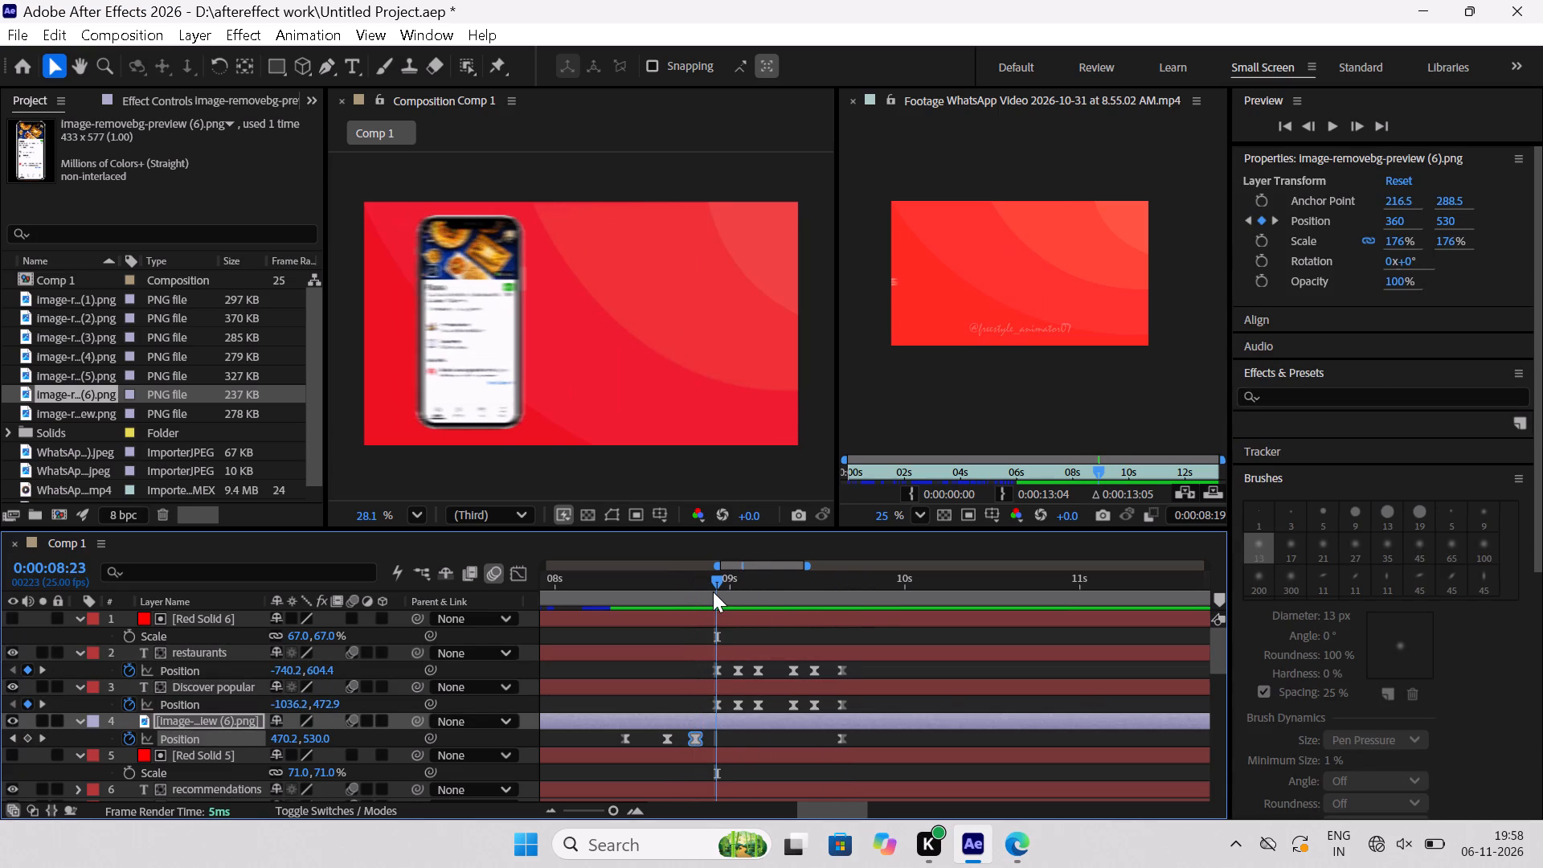
{"action": "key", "text": "ctrl+v"}
{"action": "left_click_drag", "start_coordinate": [718, 580], "coordinate": [736, 596]}
{"action": "key", "text": "ctrl+v"}
{"action": "left_click_drag", "start_coordinate": [735, 584], "coordinate": [741, 583]}
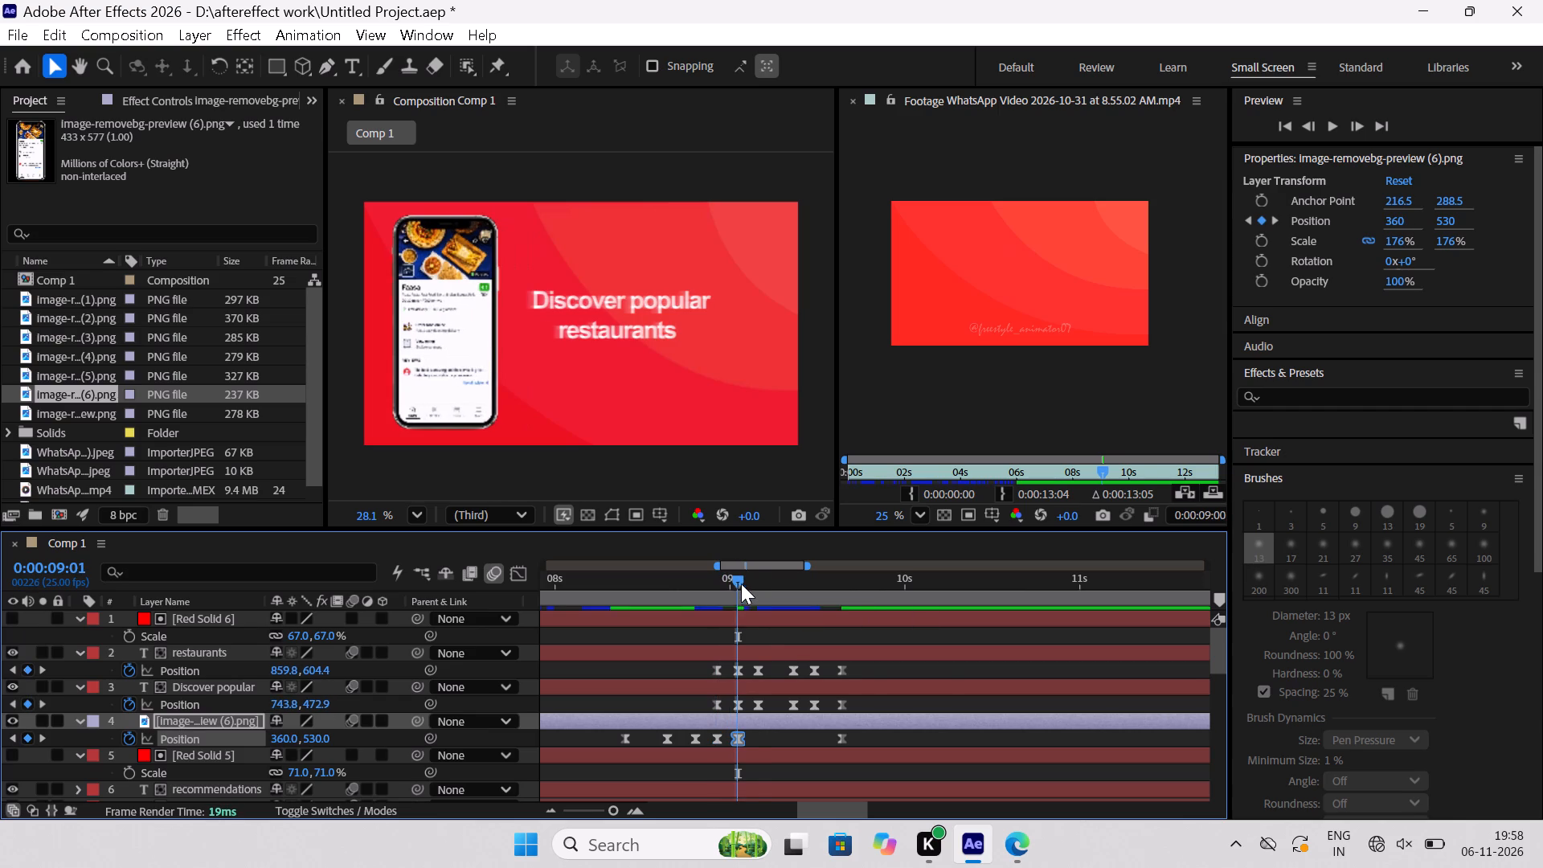
{"action": "left_click_drag", "start_coordinate": [741, 583], "coordinate": [758, 593]}
{"action": "key", "text": "ctrl+v"}
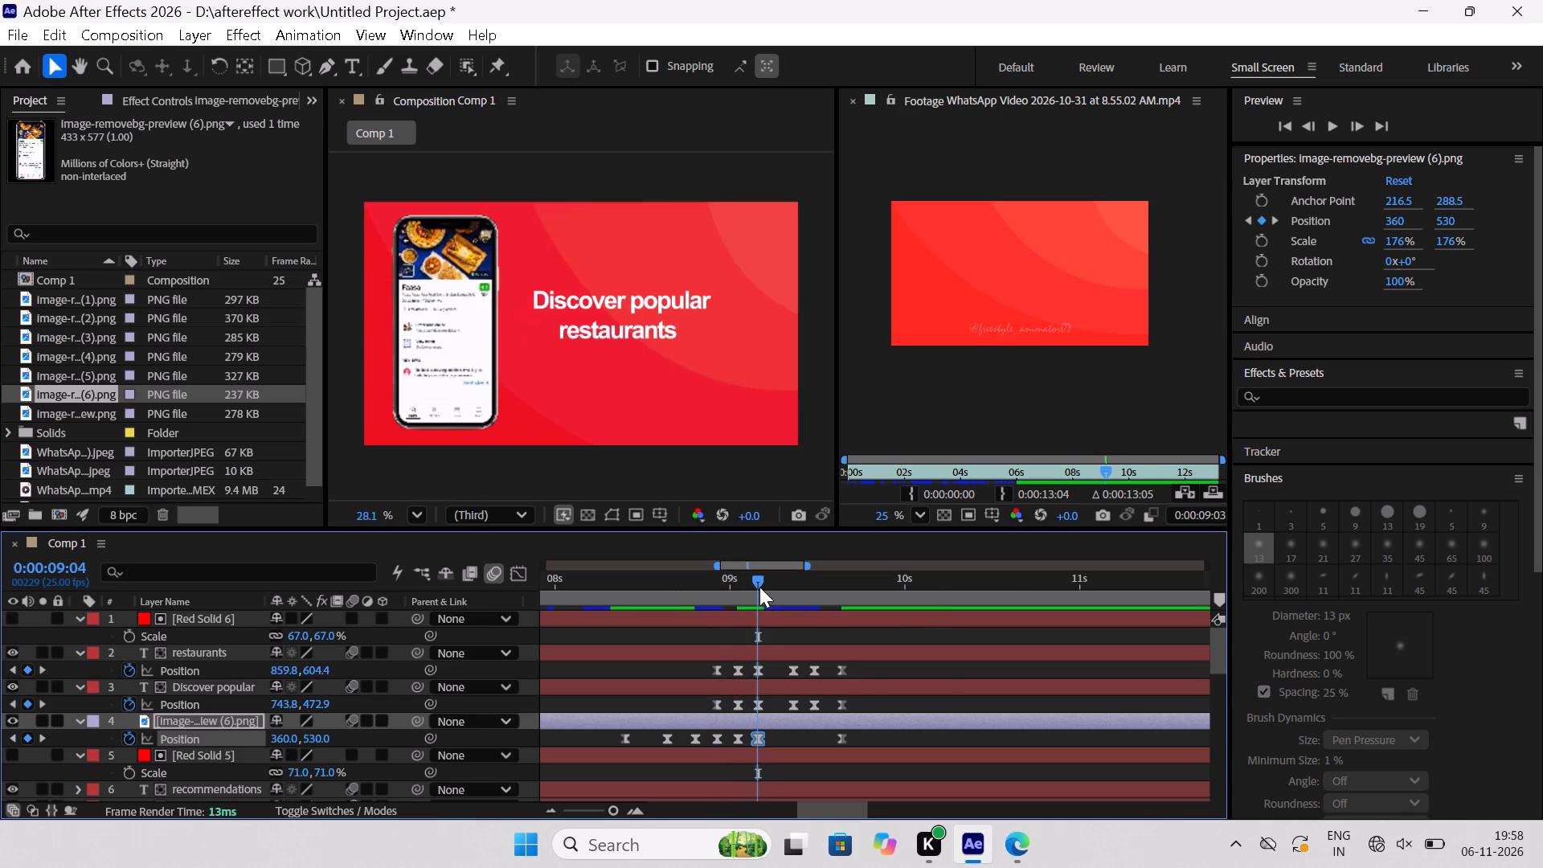
Paste the same phone image Position keyframe at 0:00:09:07, 0:00:09:10 and 0:00:09:13 to hold the phone beside the text.
{"action": "left_click_drag", "start_coordinate": [759, 586], "coordinate": [783, 596]}
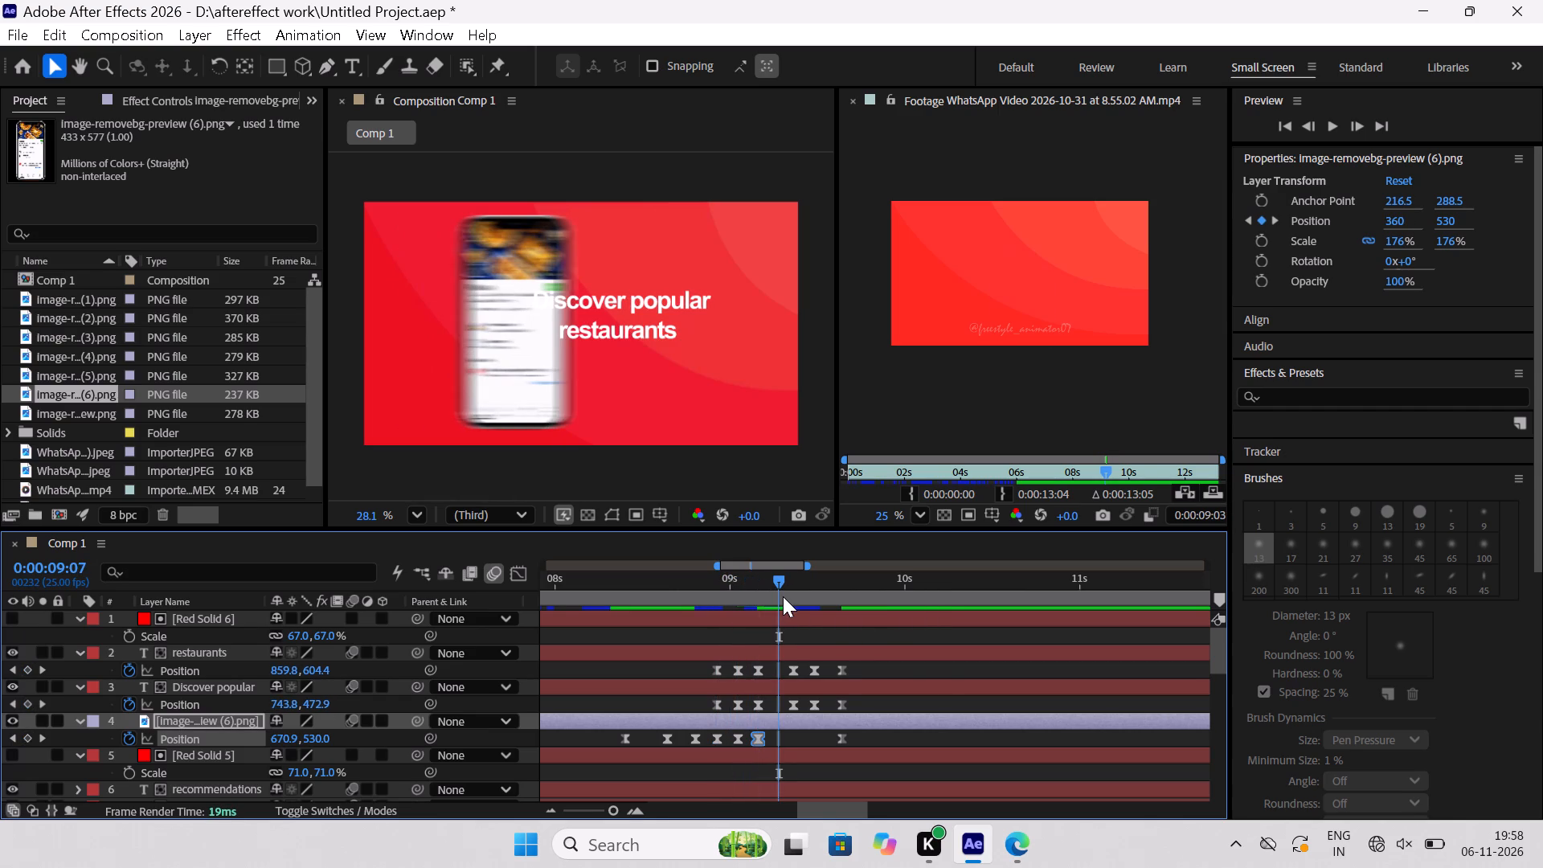
{"action": "key", "text": "ctrl+v"}
{"action": "left_click_drag", "start_coordinate": [777, 586], "coordinate": [787, 590]}
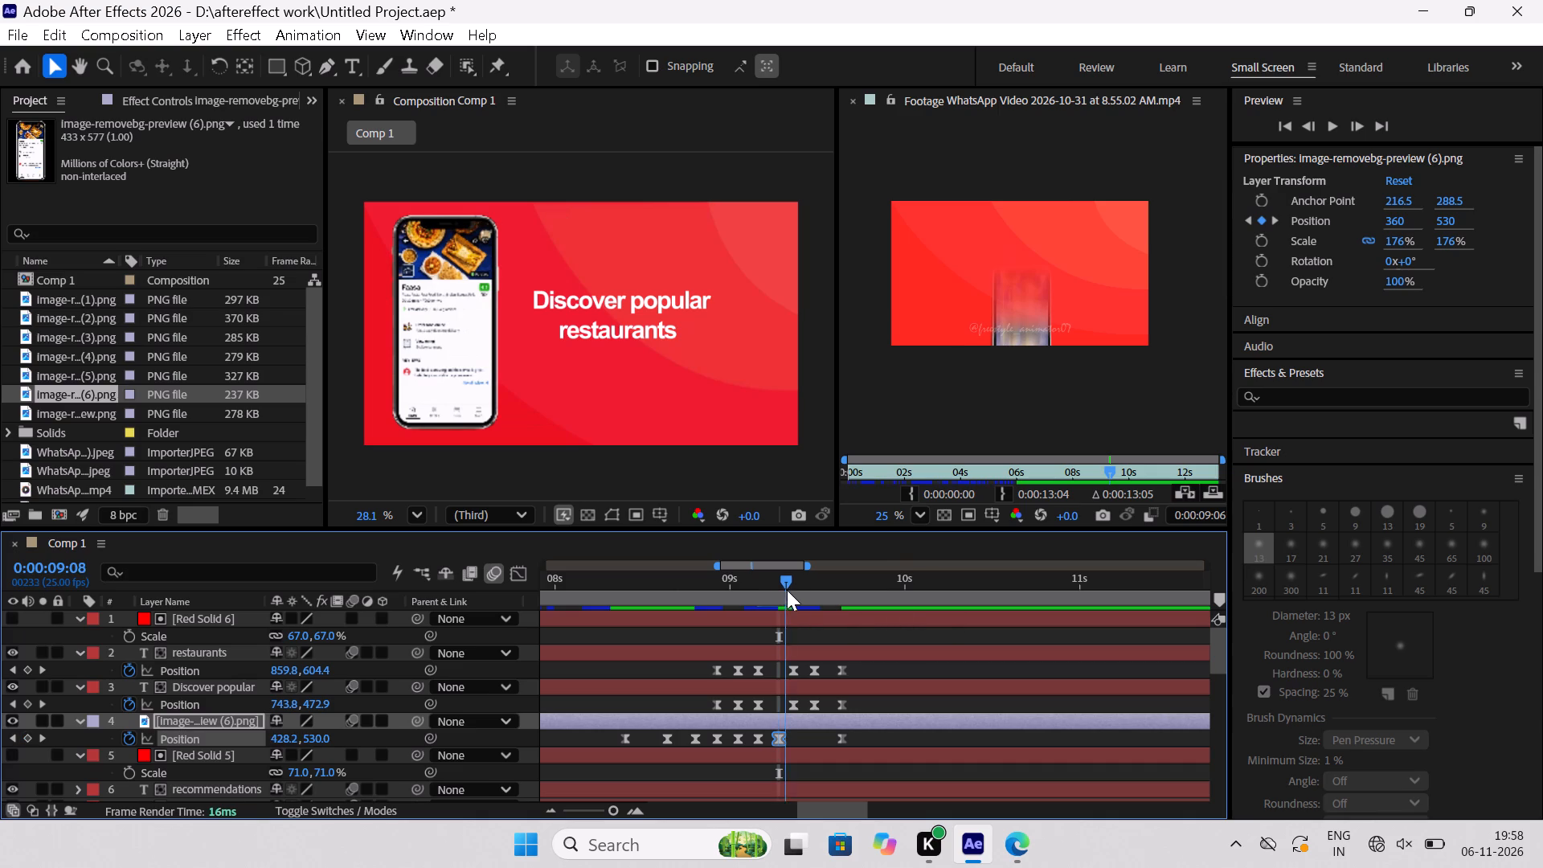
{"action": "left_click_drag", "start_coordinate": [787, 590], "coordinate": [799, 598]}
{"action": "key", "text": "ctrl+c"}
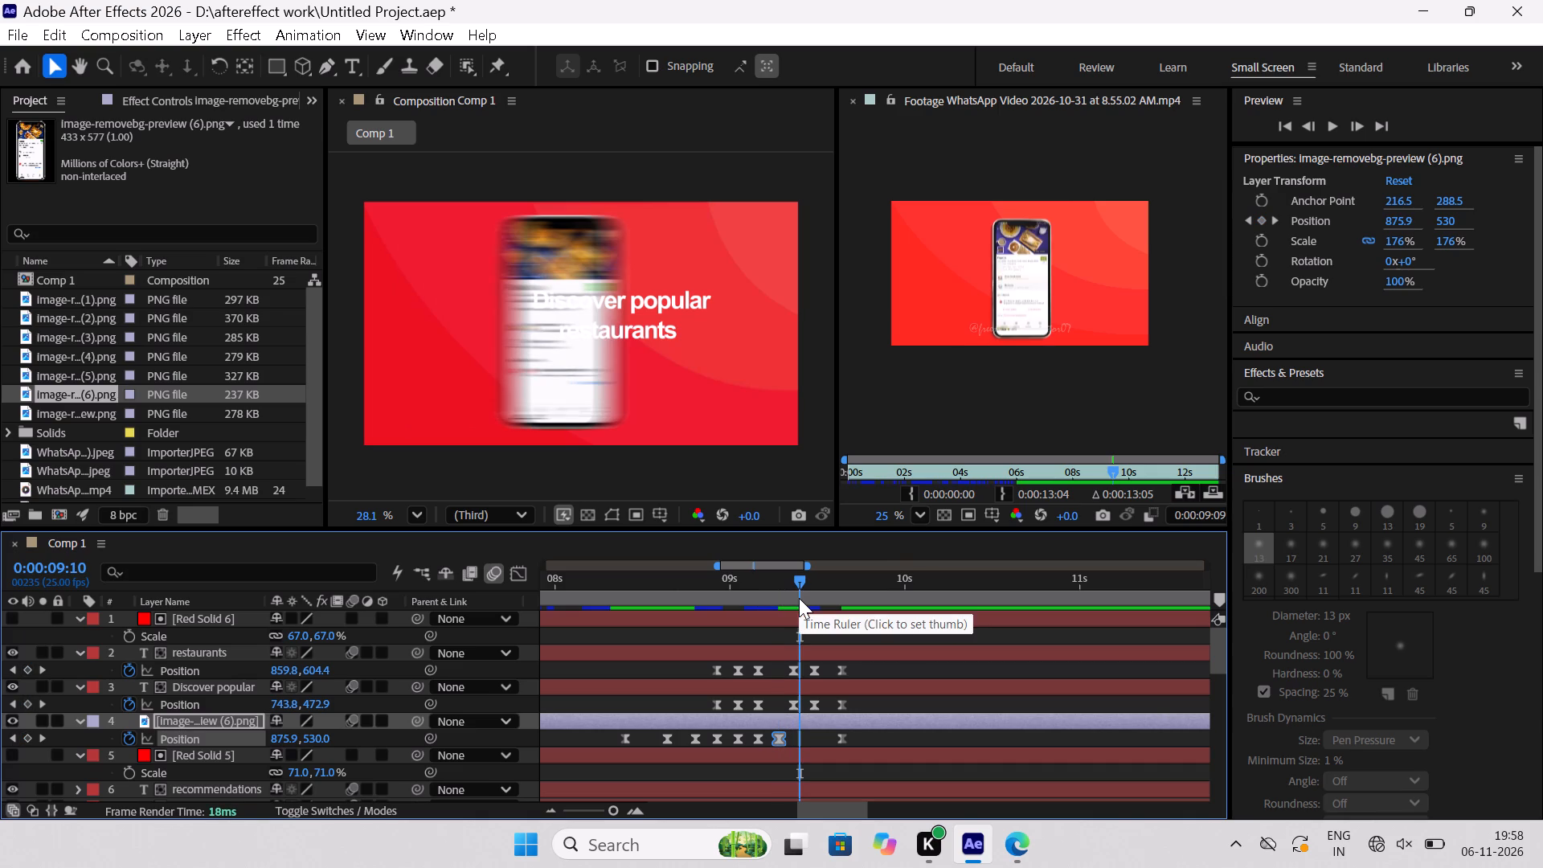
{"action": "key", "text": "ctrl+v"}
{"action": "left_click_drag", "start_coordinate": [796, 586], "coordinate": [818, 600]}
{"action": "key", "text": "ctrl+v"}
Scrub the composition between 0:00:09:09 and 0:00:09:19 to check how the phone and heading text leave the frame together.
{"action": "left_click_drag", "start_coordinate": [820, 583], "coordinate": [780, 592]}
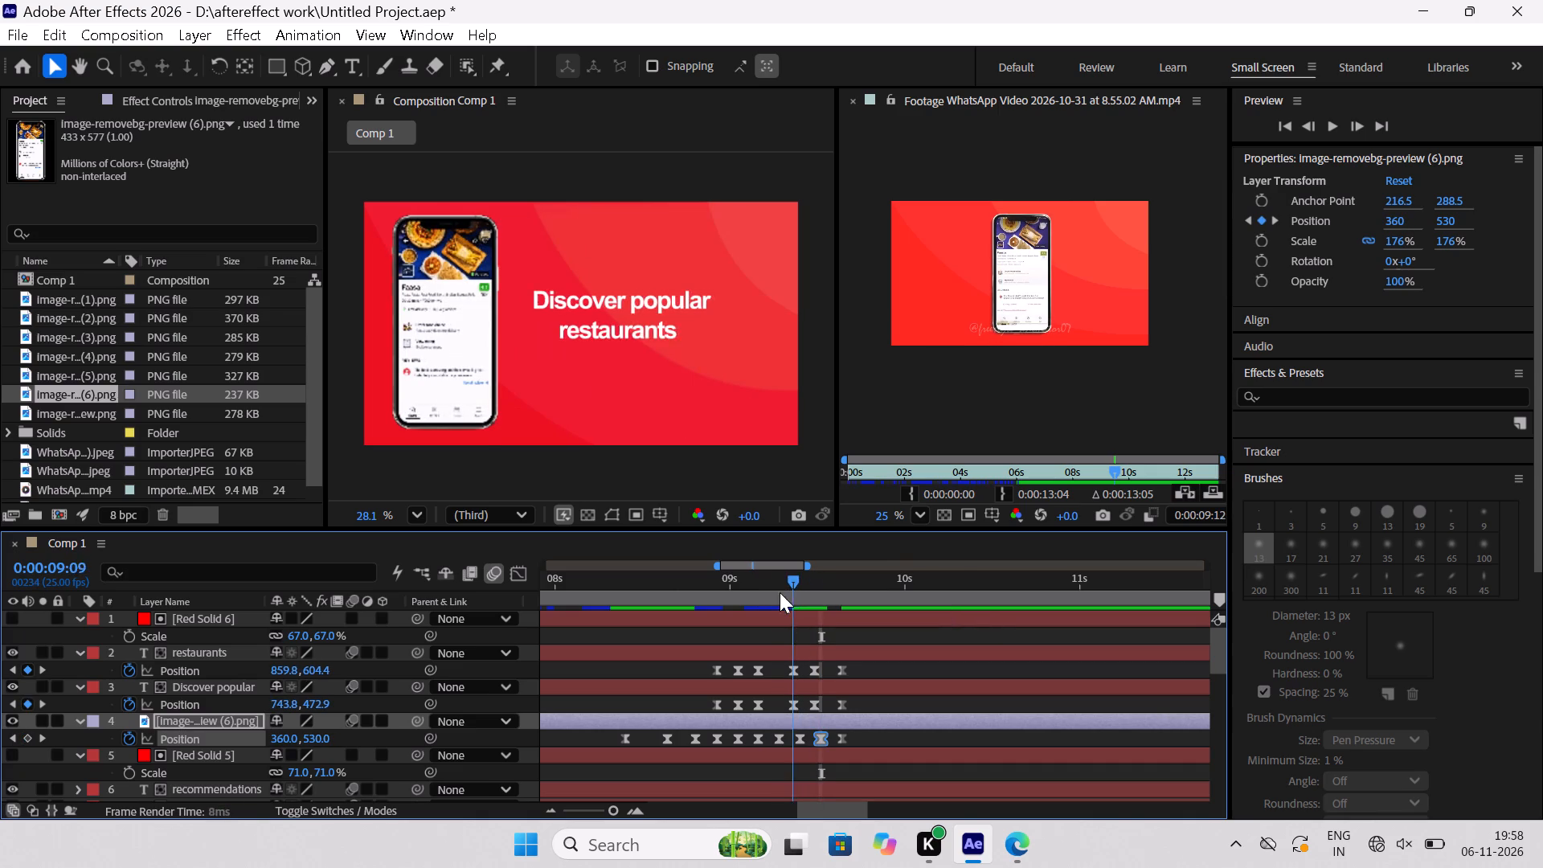
{"action": "left_click_drag", "start_coordinate": [780, 592], "coordinate": [823, 653]}
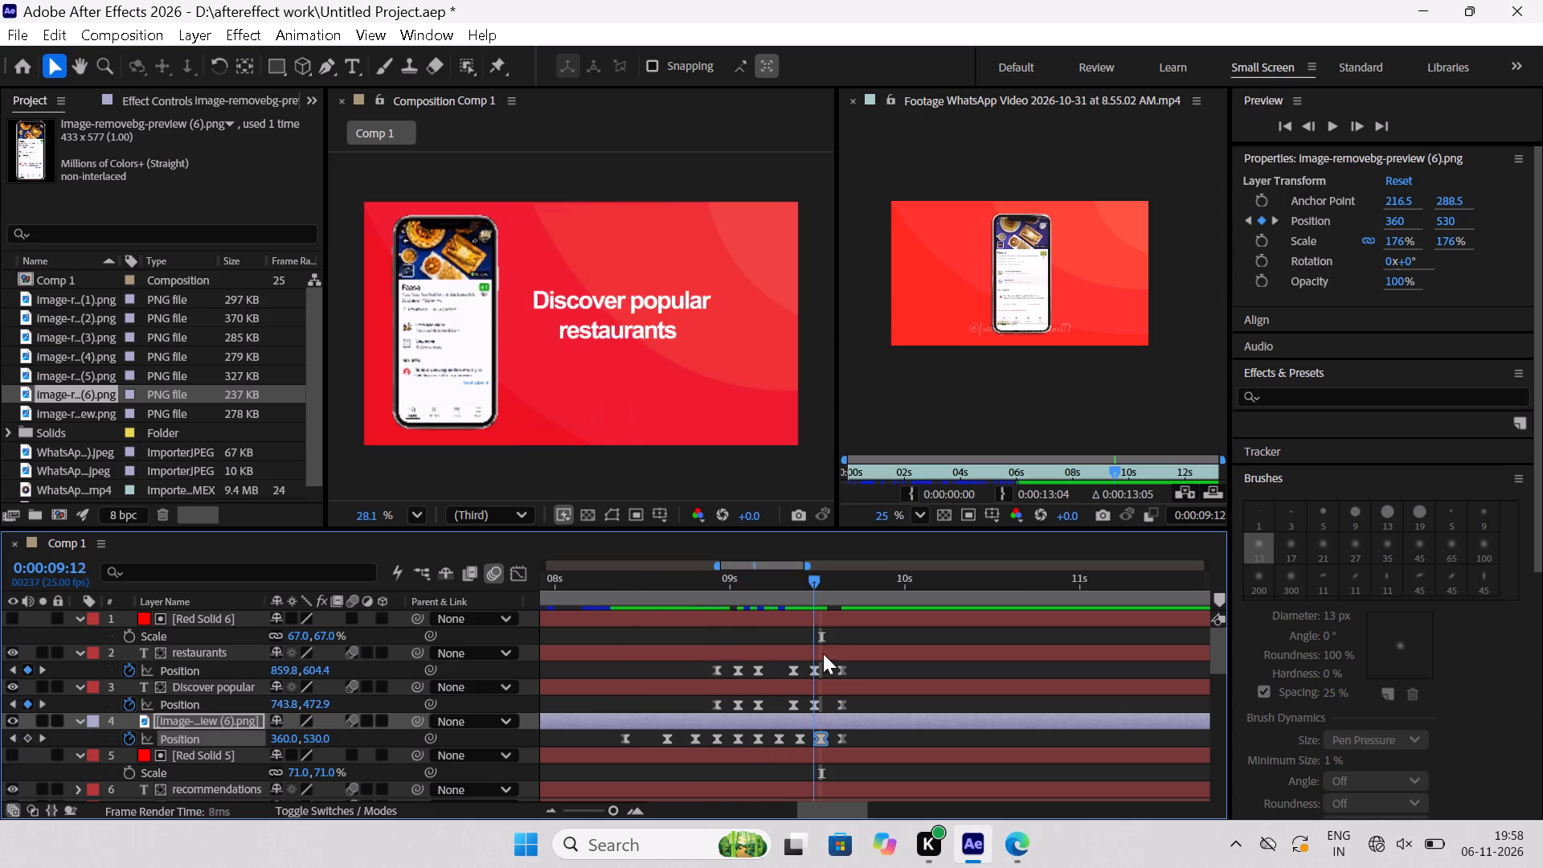
{"action": "left_click_drag", "start_coordinate": [823, 653], "coordinate": [841, 678]}
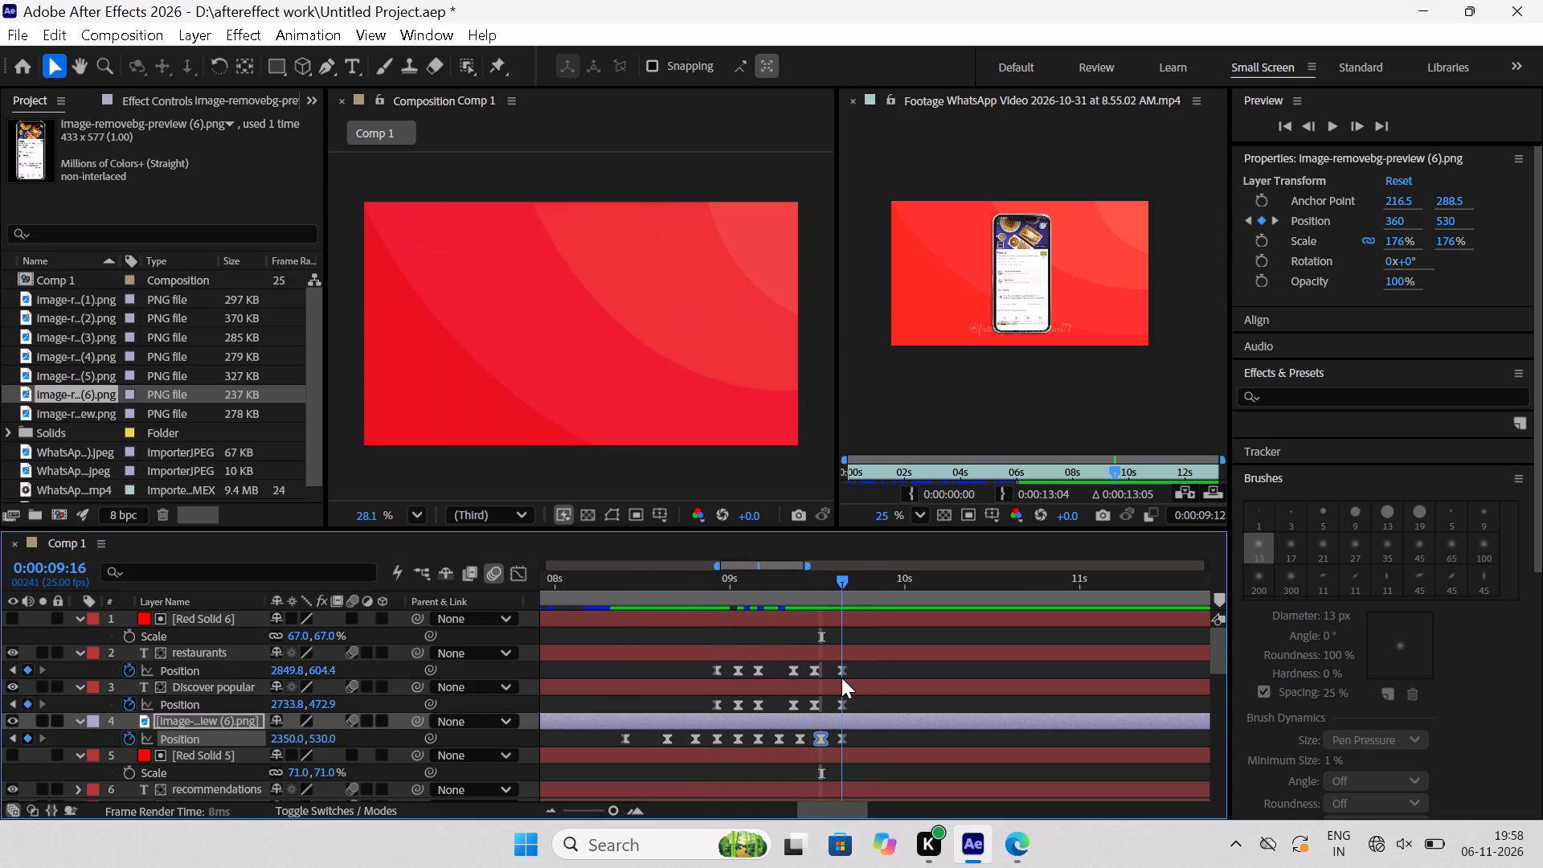
{"action": "left_click_drag", "start_coordinate": [841, 678], "coordinate": [822, 688]}
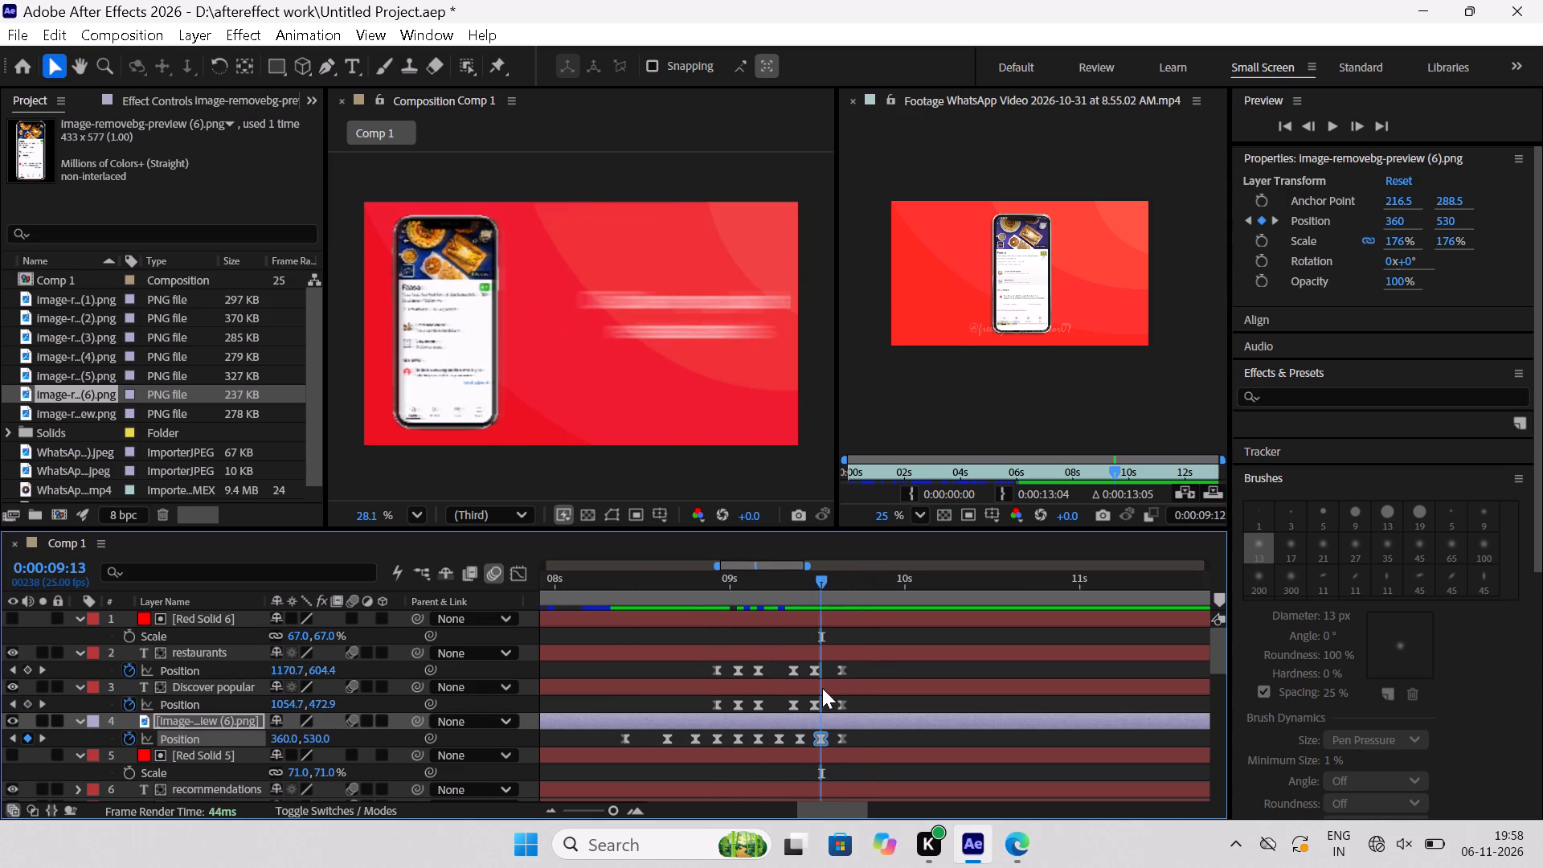
{"action": "left_click_drag", "start_coordinate": [822, 688], "coordinate": [846, 694]}
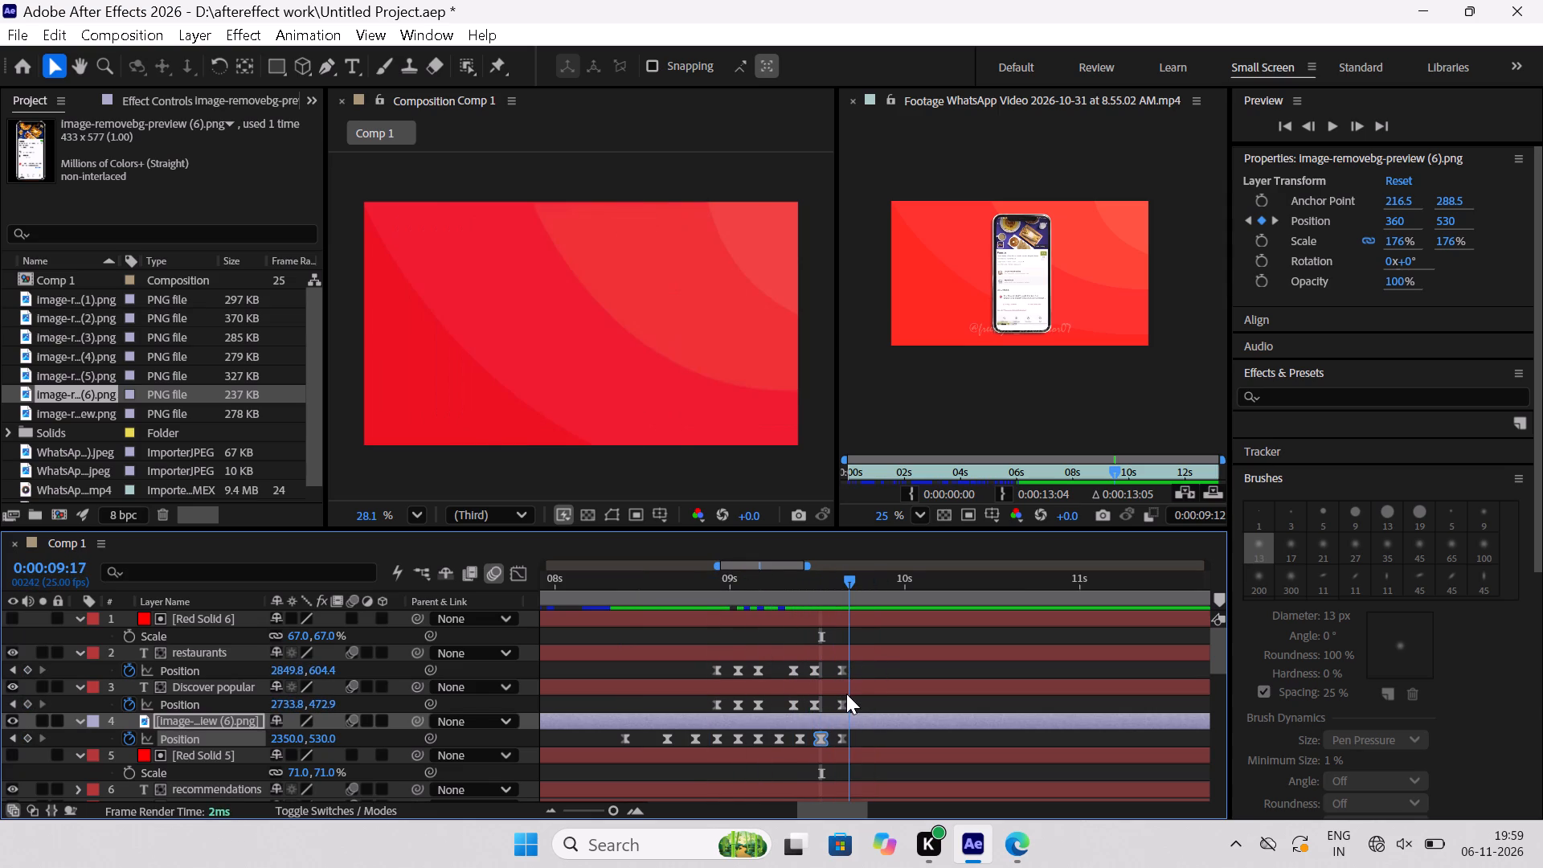
{"action": "left_click_drag", "start_coordinate": [846, 694], "coordinate": [860, 701]}
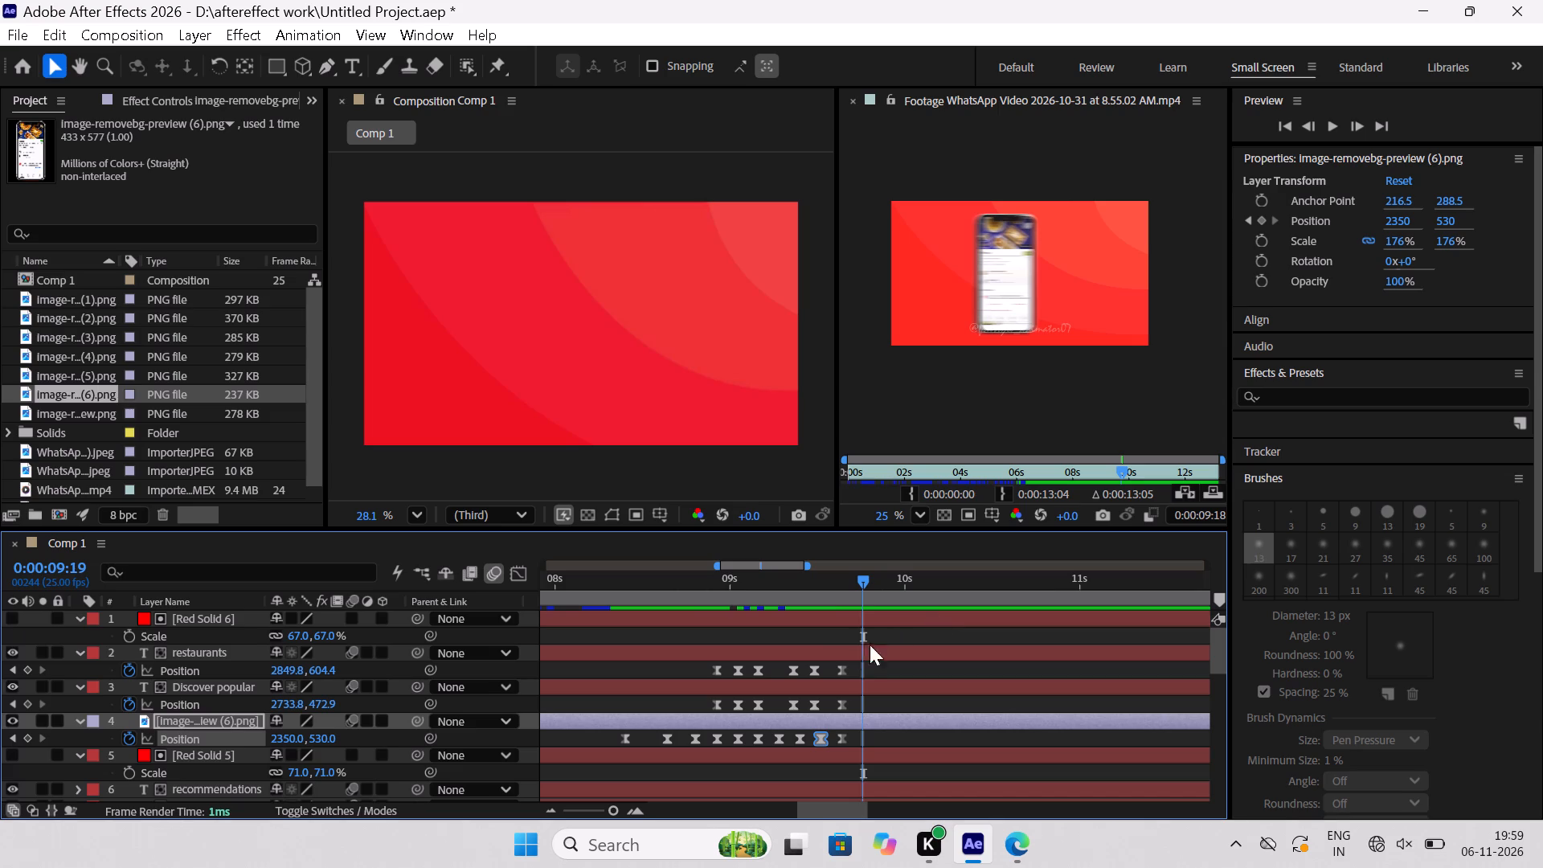
{"action": "left_click_drag", "start_coordinate": [868, 584], "coordinate": [661, 672]}
Scrub the reference footage ahead to 0:00:12:02 and examine its phone search screen up close.
{"action": "left_click_drag", "start_coordinate": [1091, 469], "coordinate": [1099, 477]}
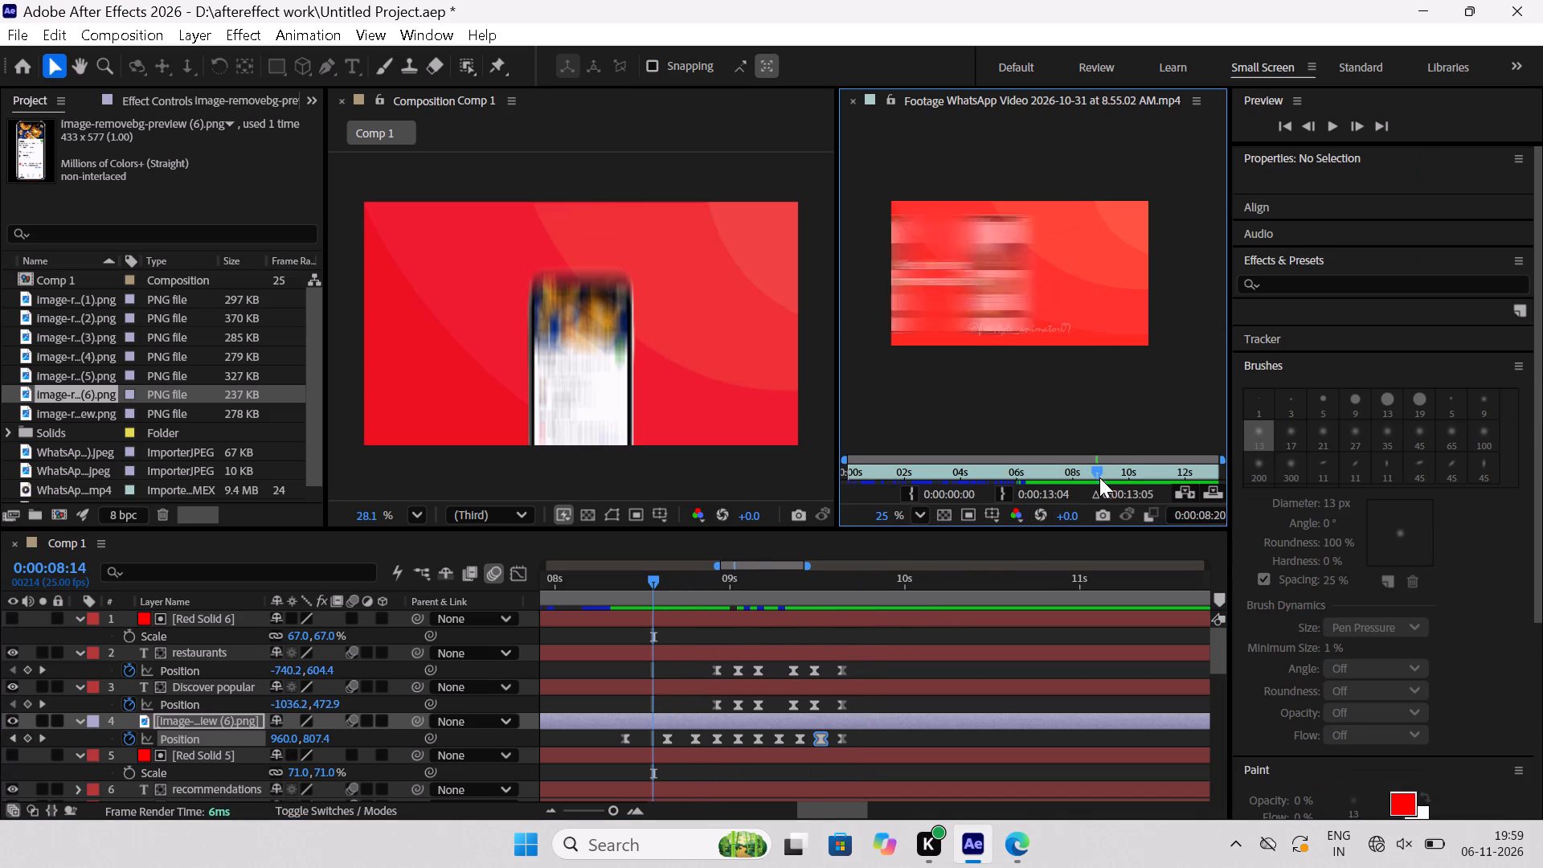
{"action": "left_click_drag", "start_coordinate": [1099, 477], "coordinate": [1127, 497]}
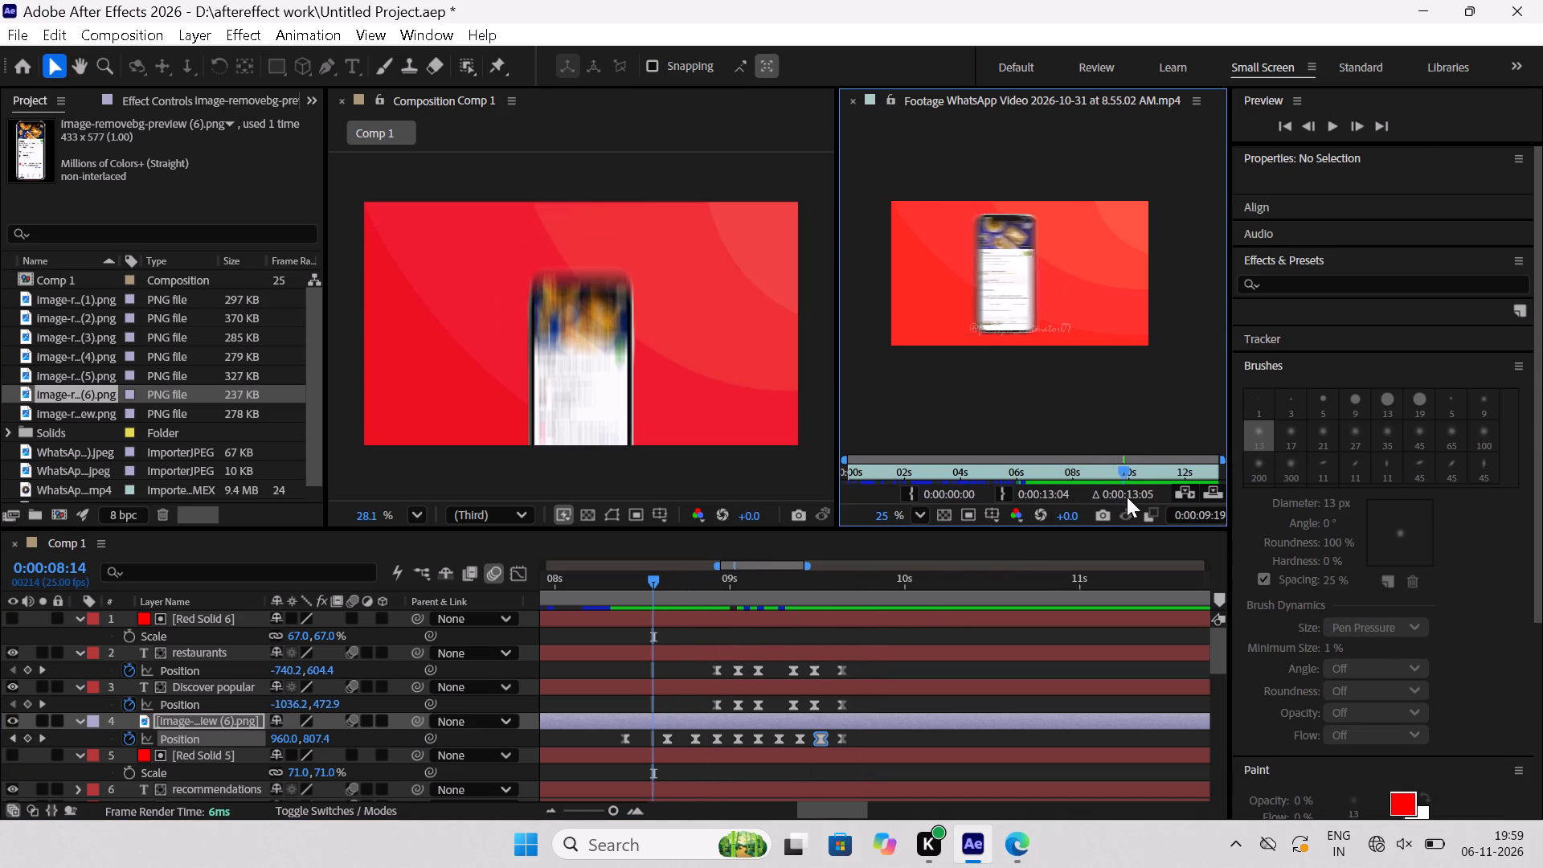
{"action": "left_click_drag", "start_coordinate": [1127, 497], "coordinate": [1176, 510]}
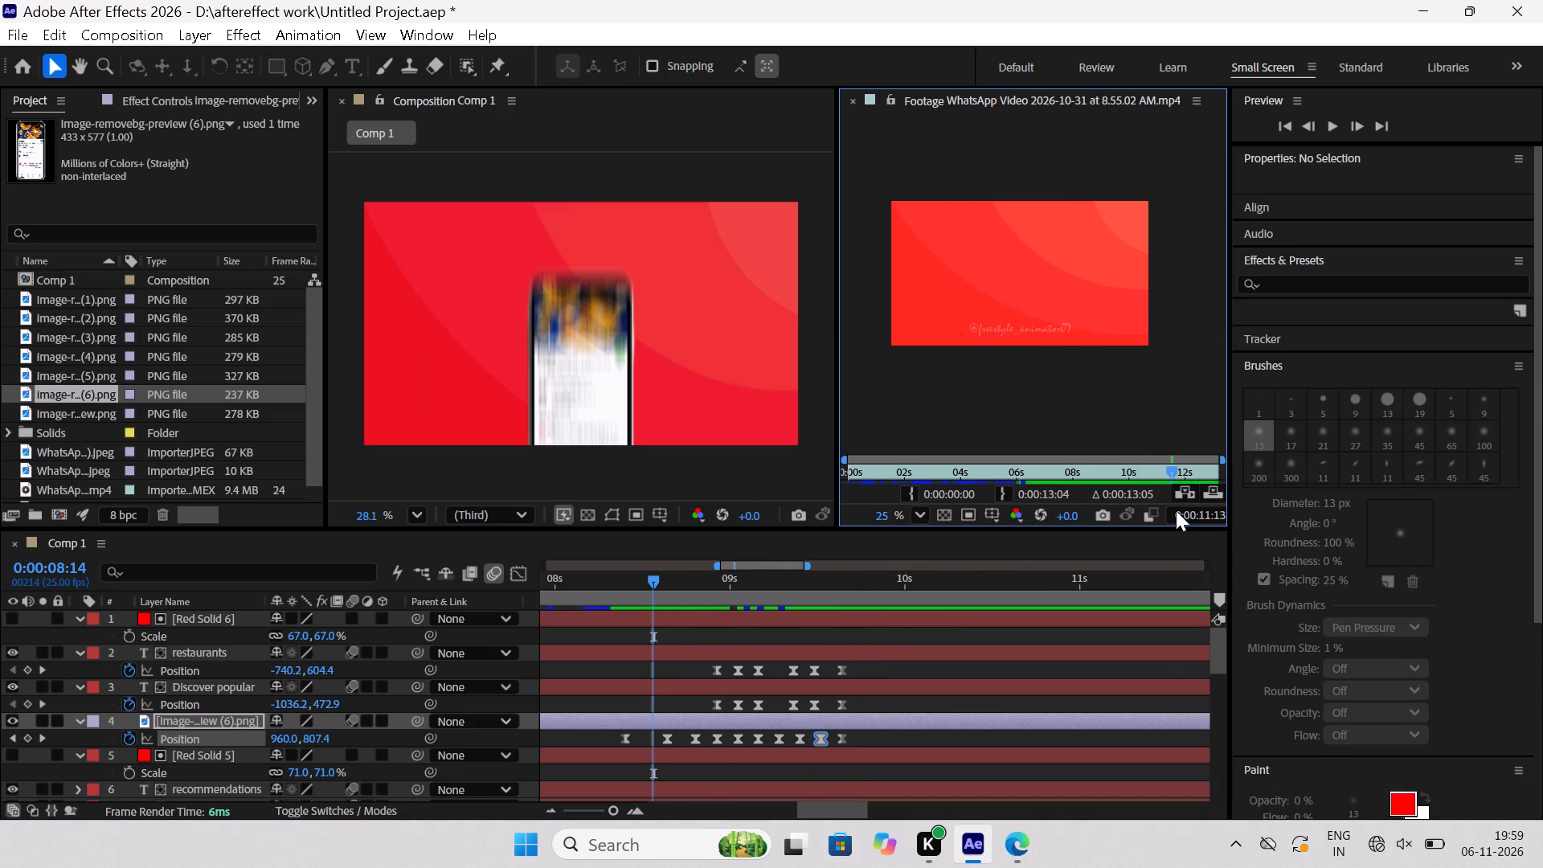
{"action": "left_click_drag", "start_coordinate": [1176, 510], "coordinate": [1190, 514]}
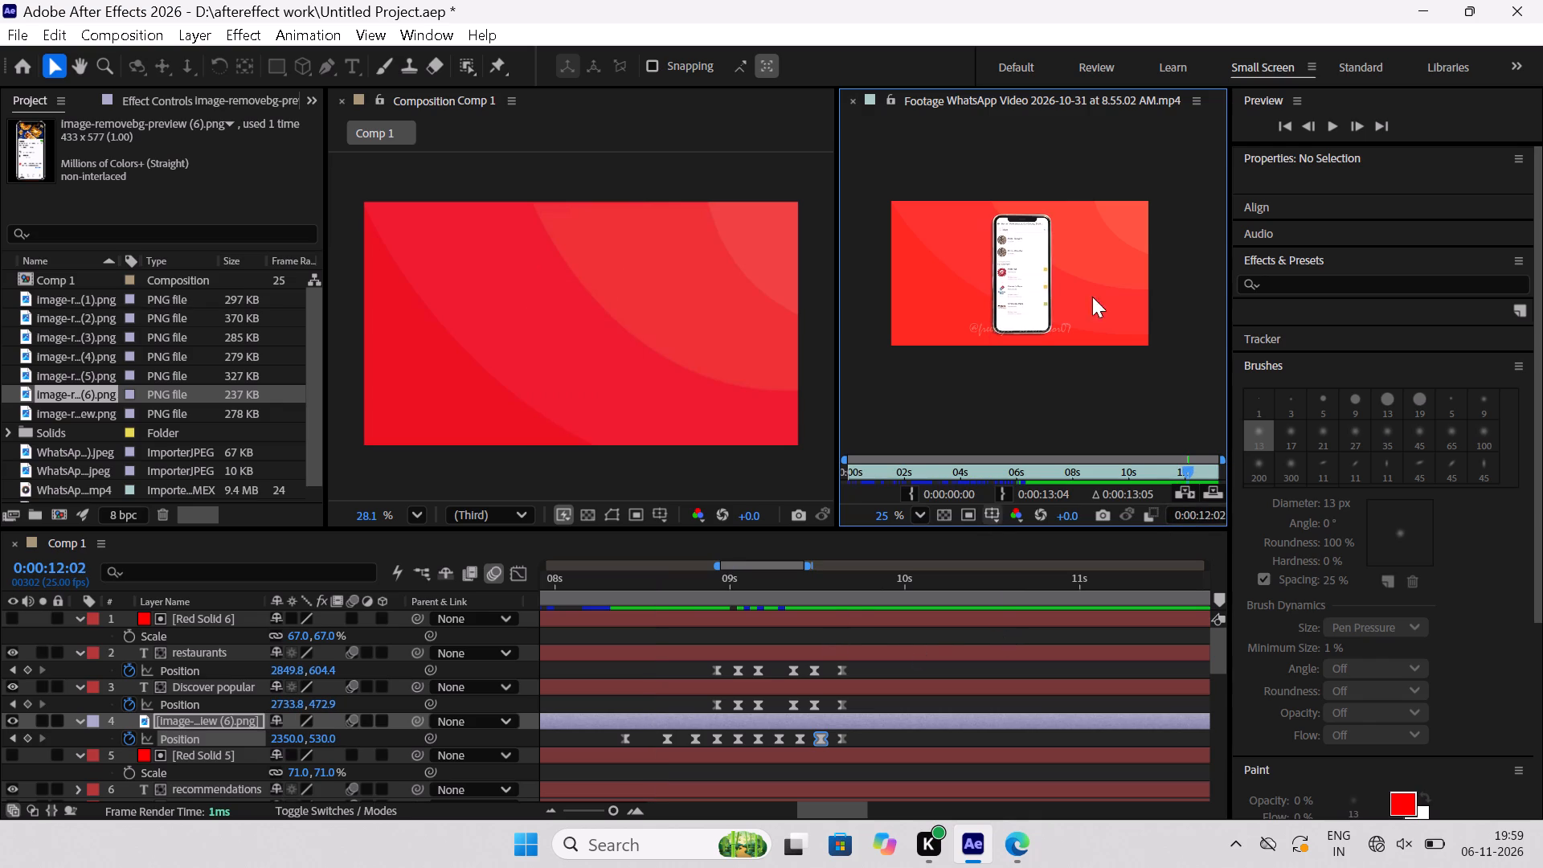
{"action": "scroll", "coordinate": [1032, 265], "scroll_direction": "up", "scroll_amount": 8}
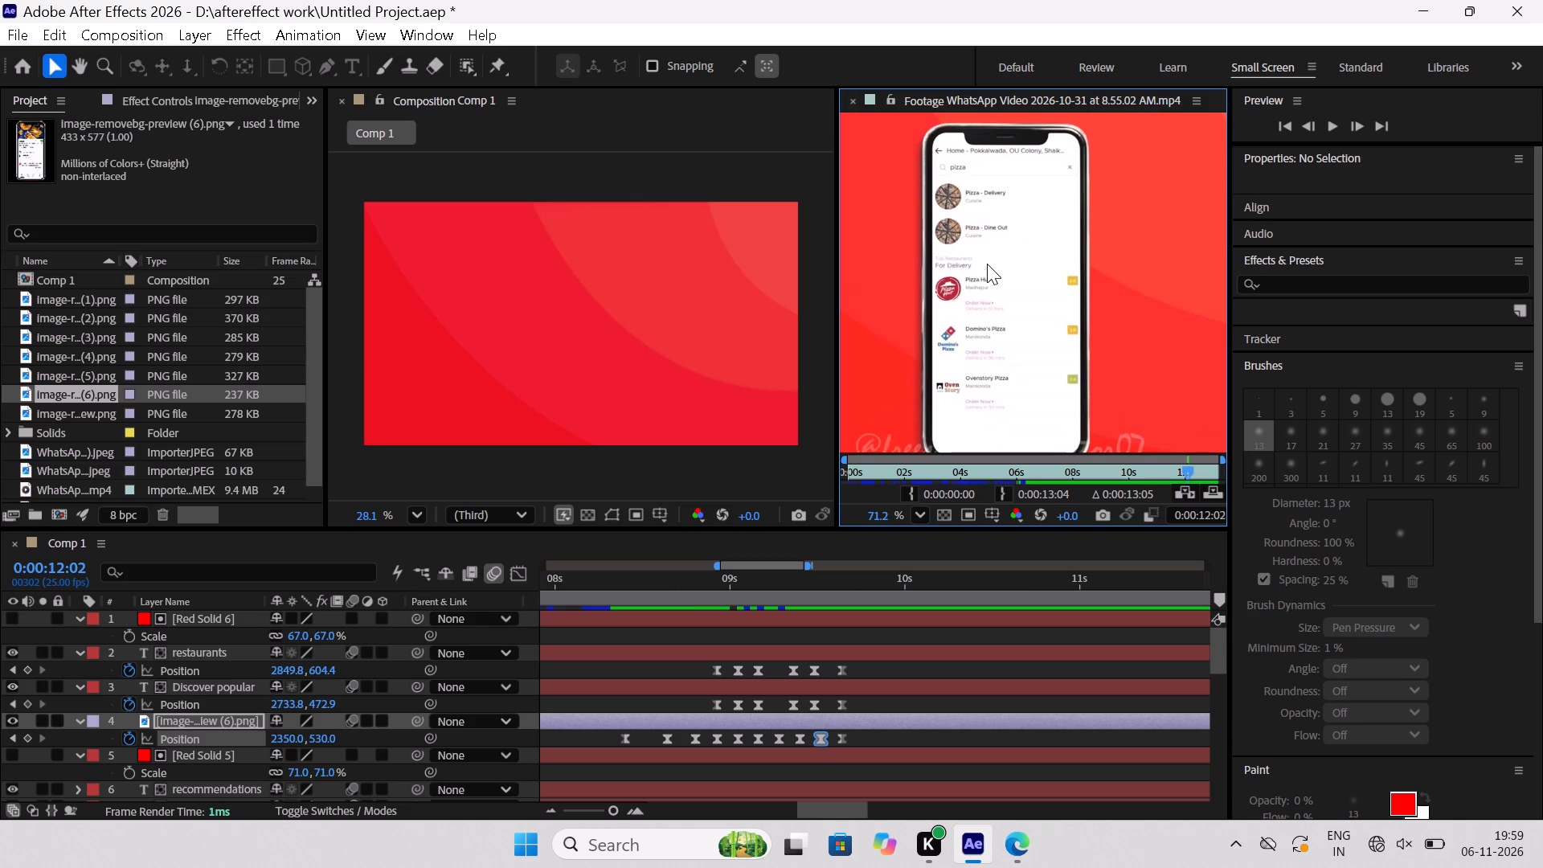
Save the project.
{"action": "key", "text": "ctrl+s"}
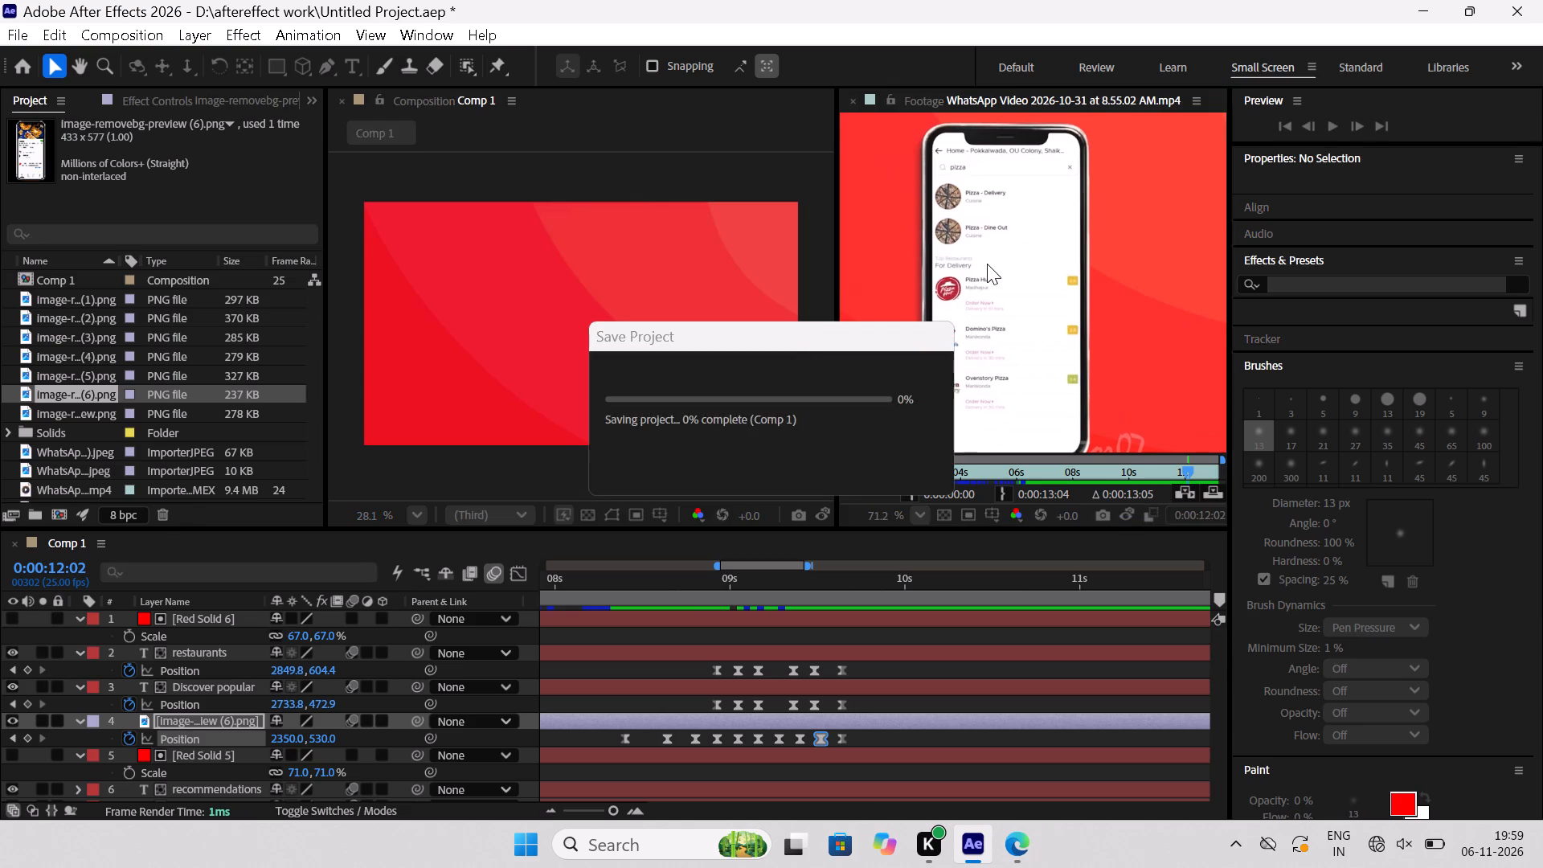
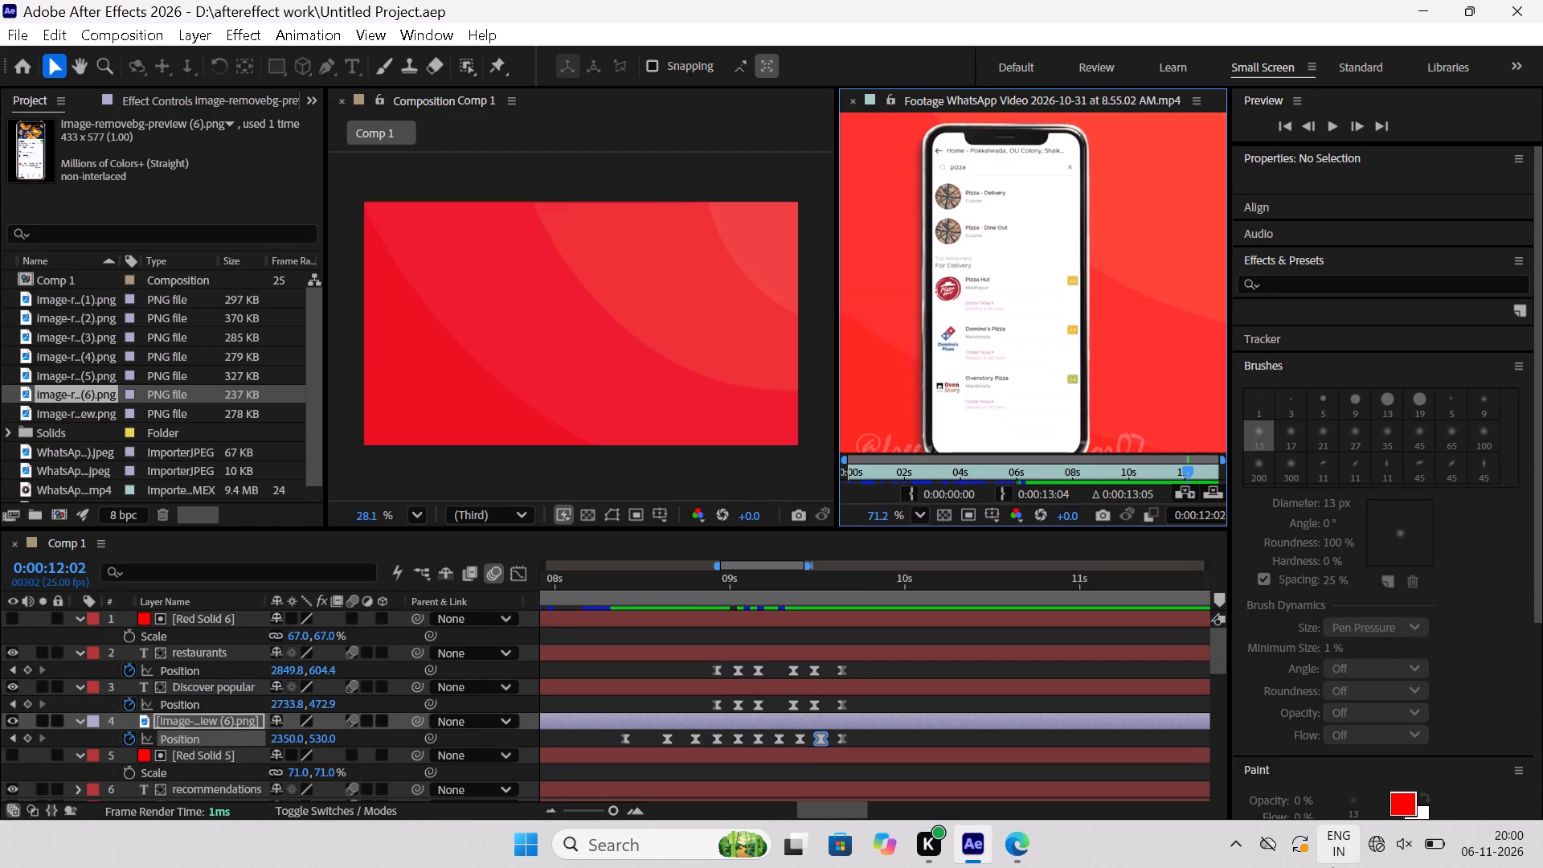
Open the Windows Wi-Fi network list and connect the computer to the "le bhikhari" network.
{"action": "left_click", "coordinate": [1376, 846]}
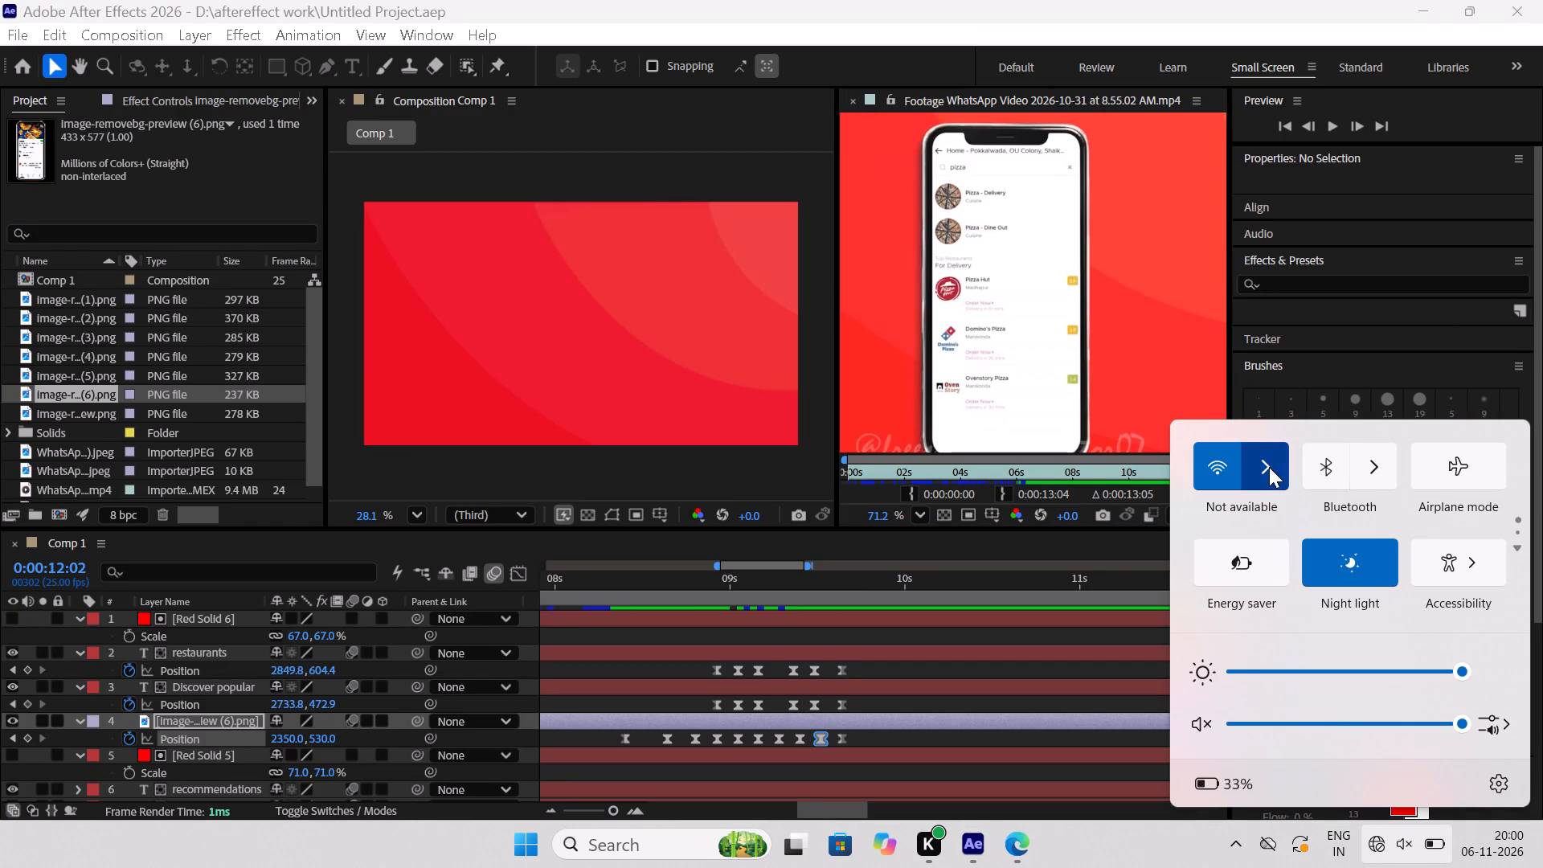
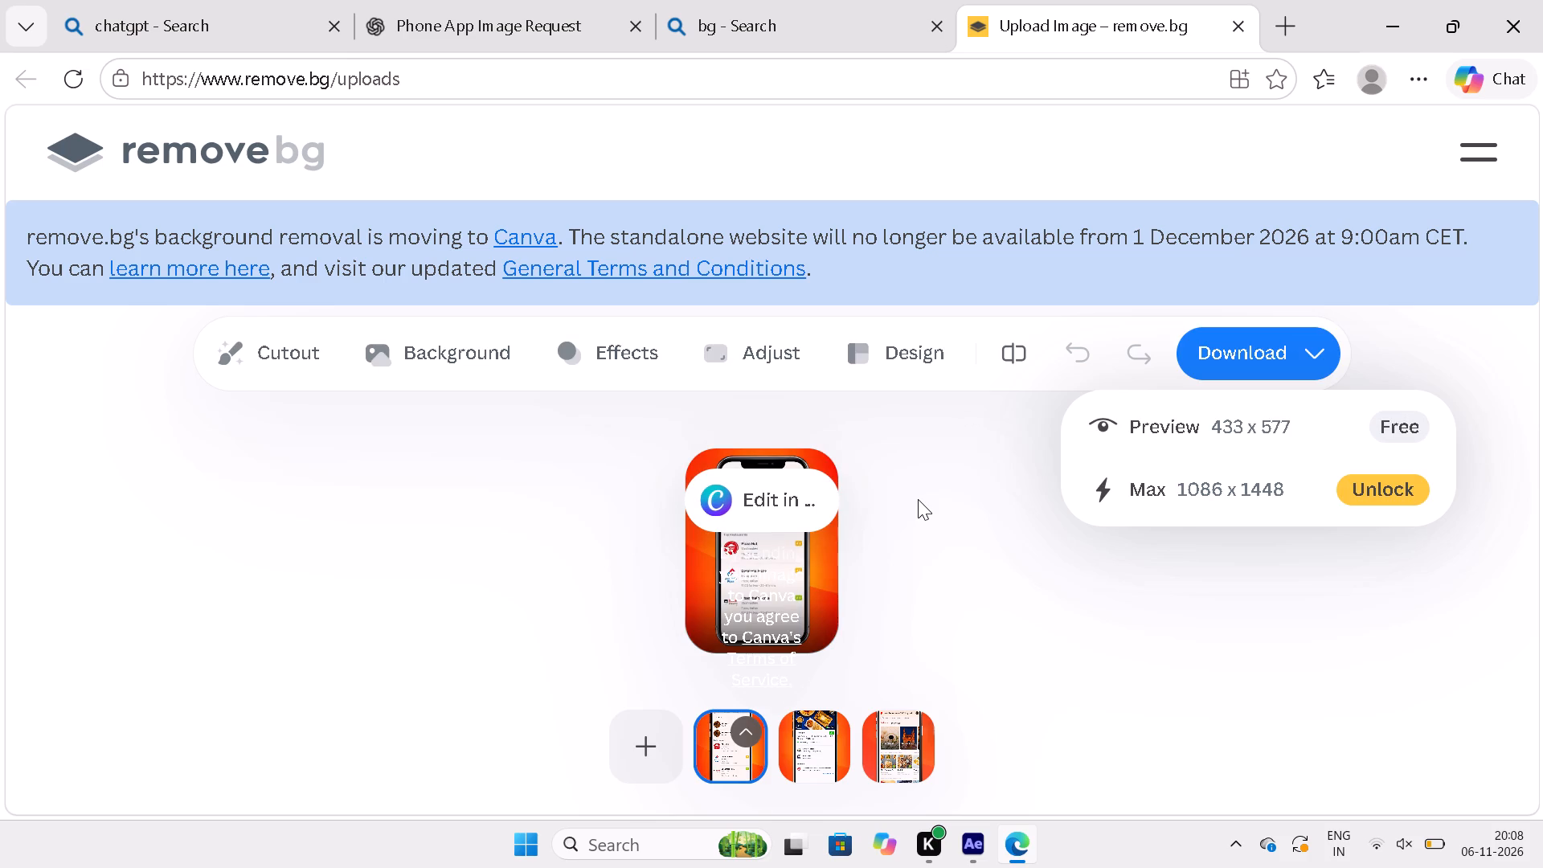
{"action": "left_click", "coordinate": [1196, 411]}
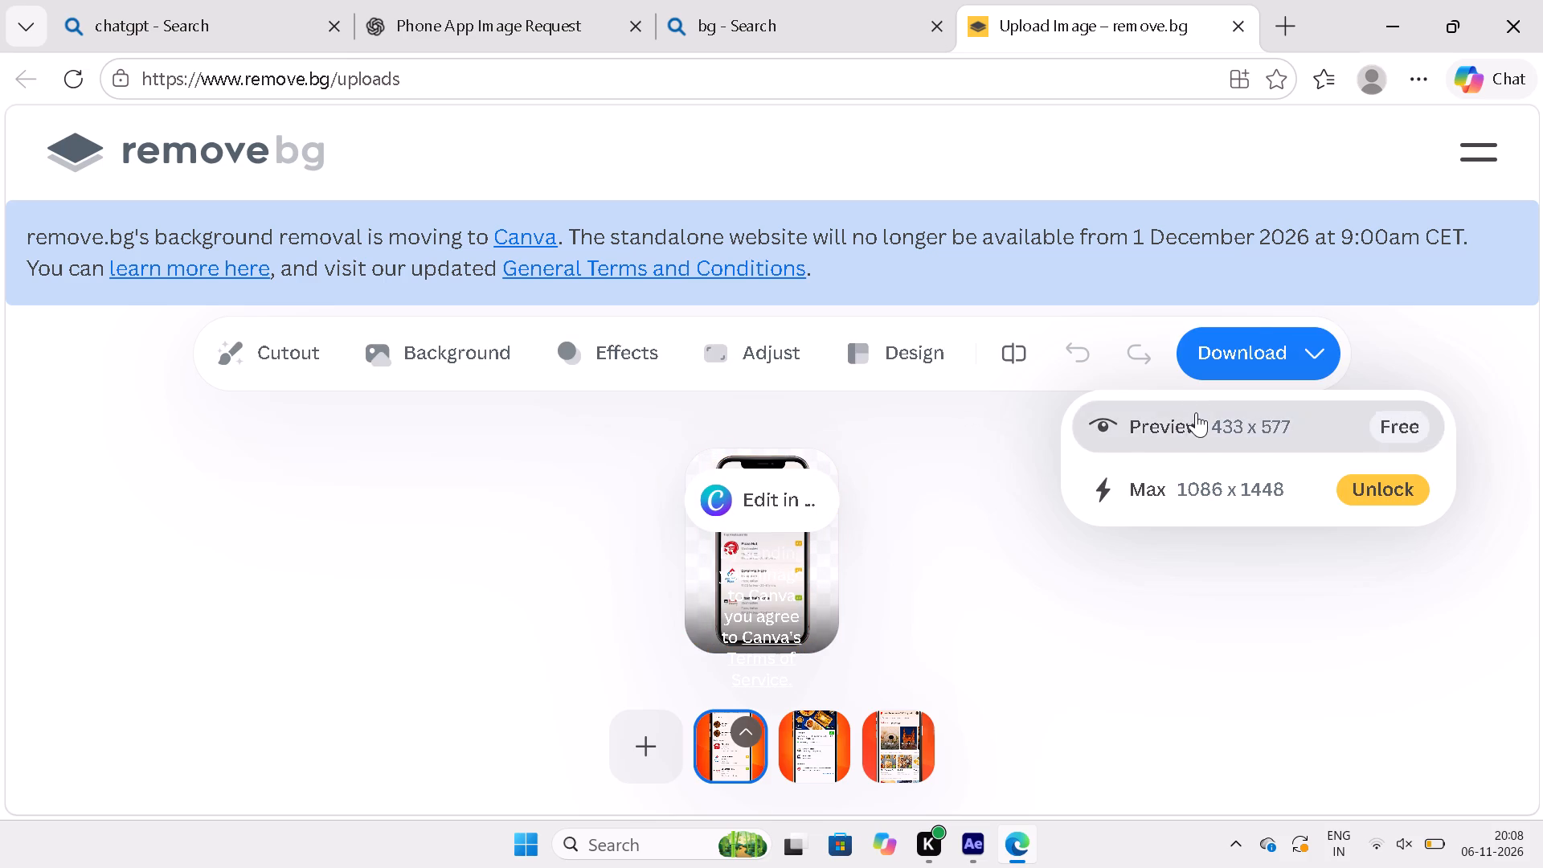
Import the downloaded image-removebg-preview (7).png into the After Effects project.
{"action": "left_click_drag", "start_coordinate": [1169, 206], "coordinate": [998, 809]}
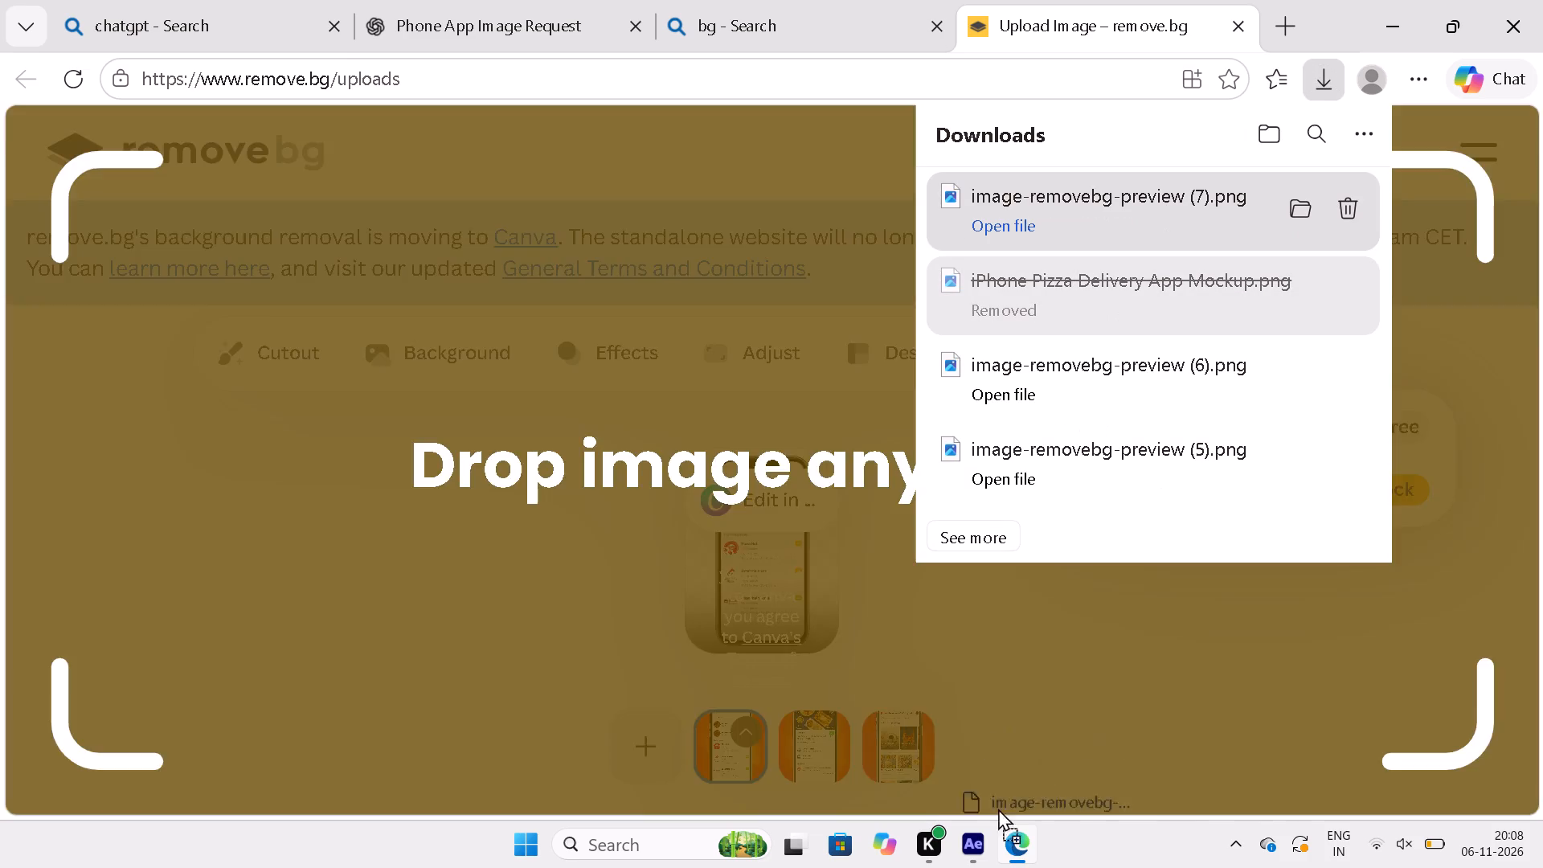
{"action": "left_click_drag", "start_coordinate": [998, 809], "coordinate": [332, 465]}
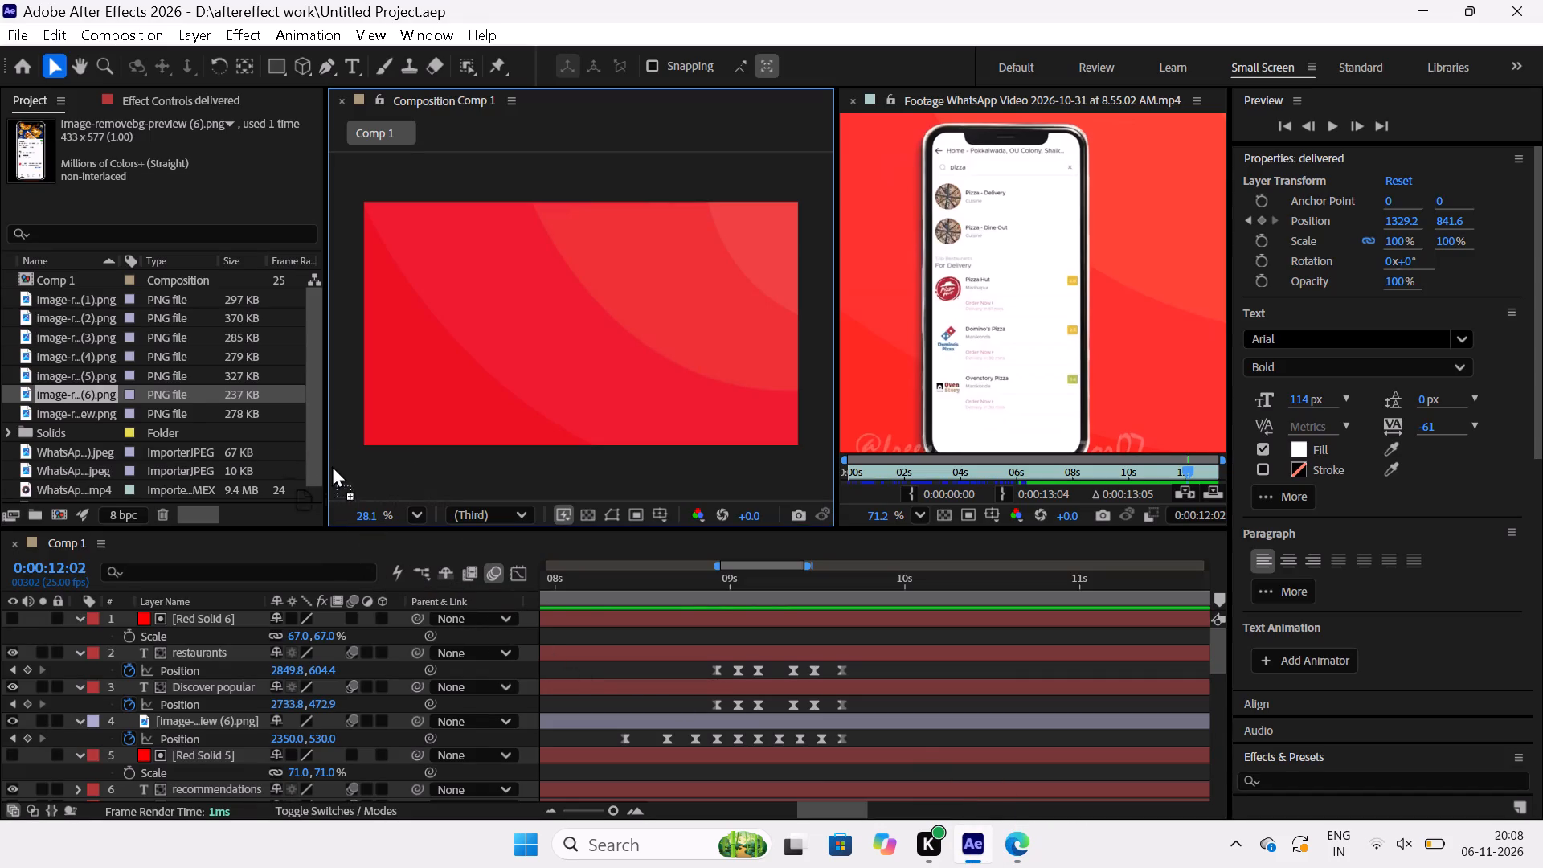
{"action": "left_click_drag", "start_coordinate": [332, 465], "coordinate": [209, 306]}
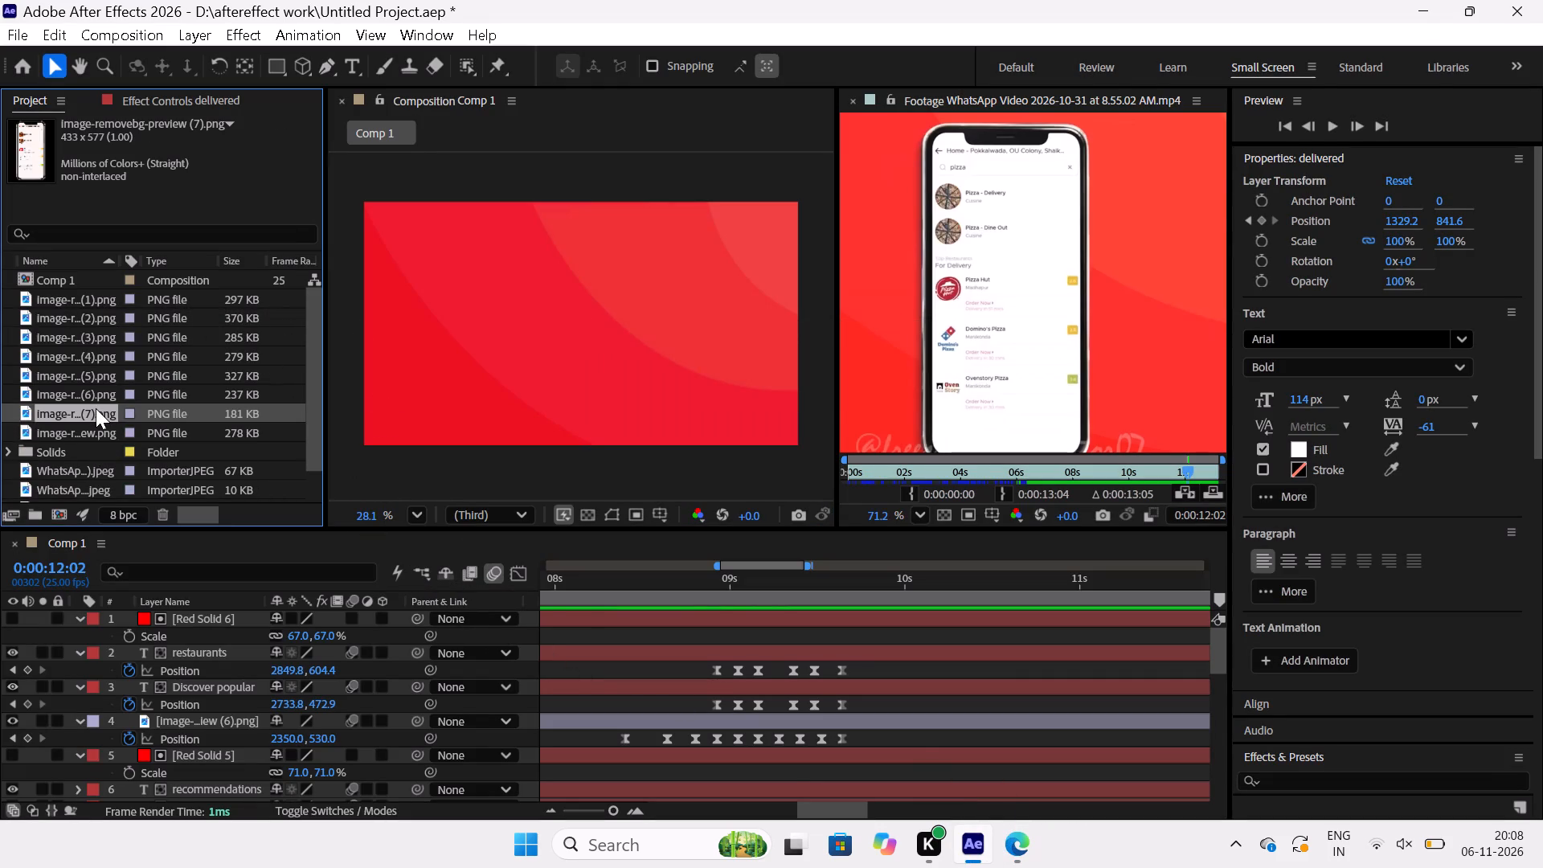
Add image-removebg-preview (7).png to Comp 1 as the top layer and set its scale to 170%.
{"action": "left_click_drag", "start_coordinate": [96, 408], "coordinate": [199, 612]}
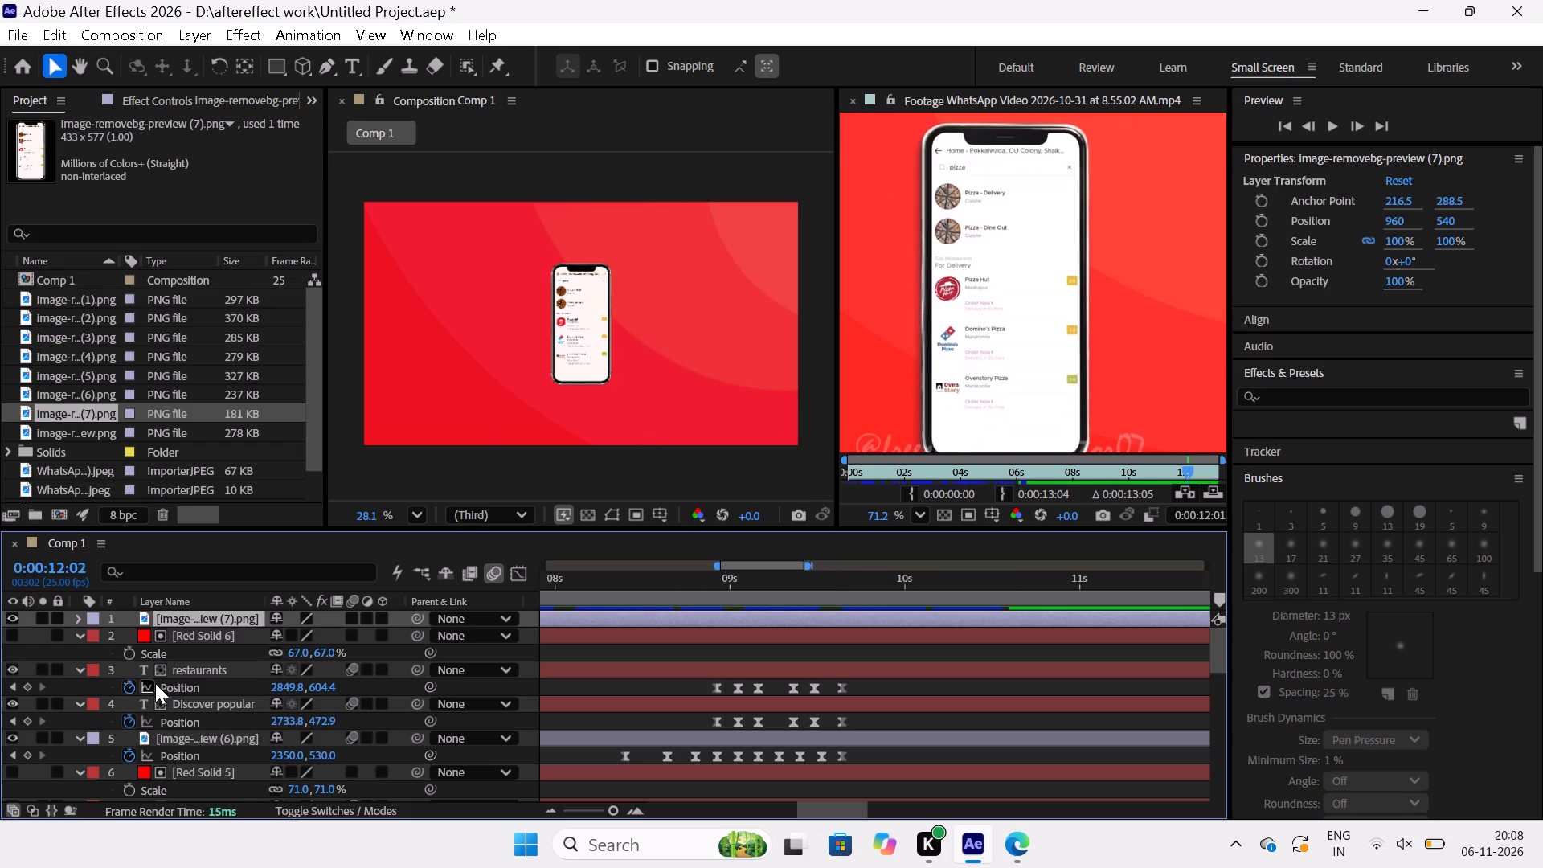
{"action": "key", "text": "s"}
{"action": "left_click_drag", "start_coordinate": [299, 636], "coordinate": [348, 642]}
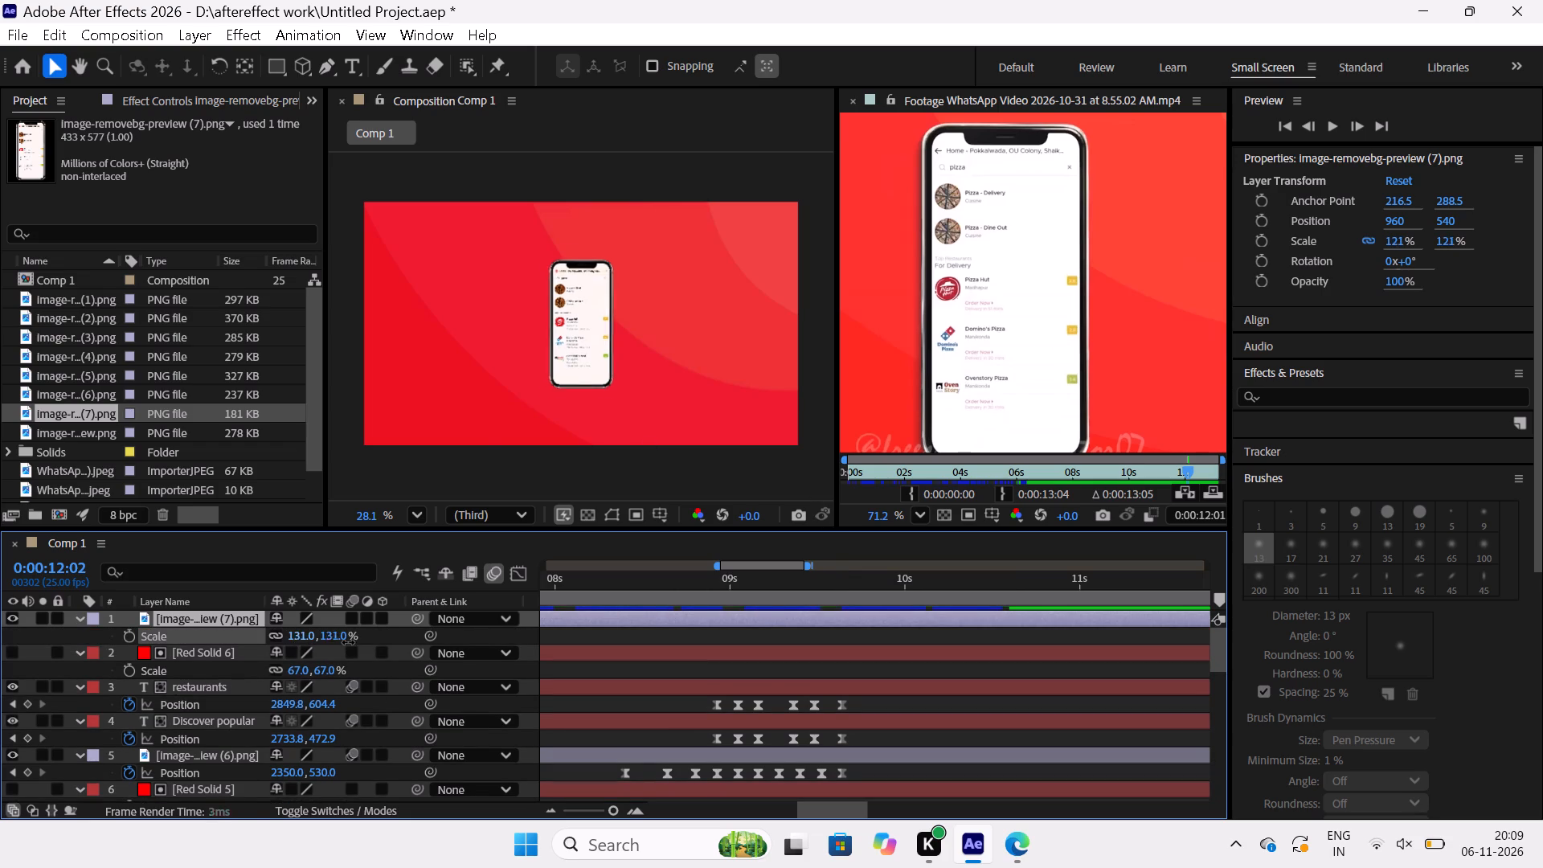
{"action": "left_click_drag", "start_coordinate": [348, 642], "coordinate": [381, 647]}
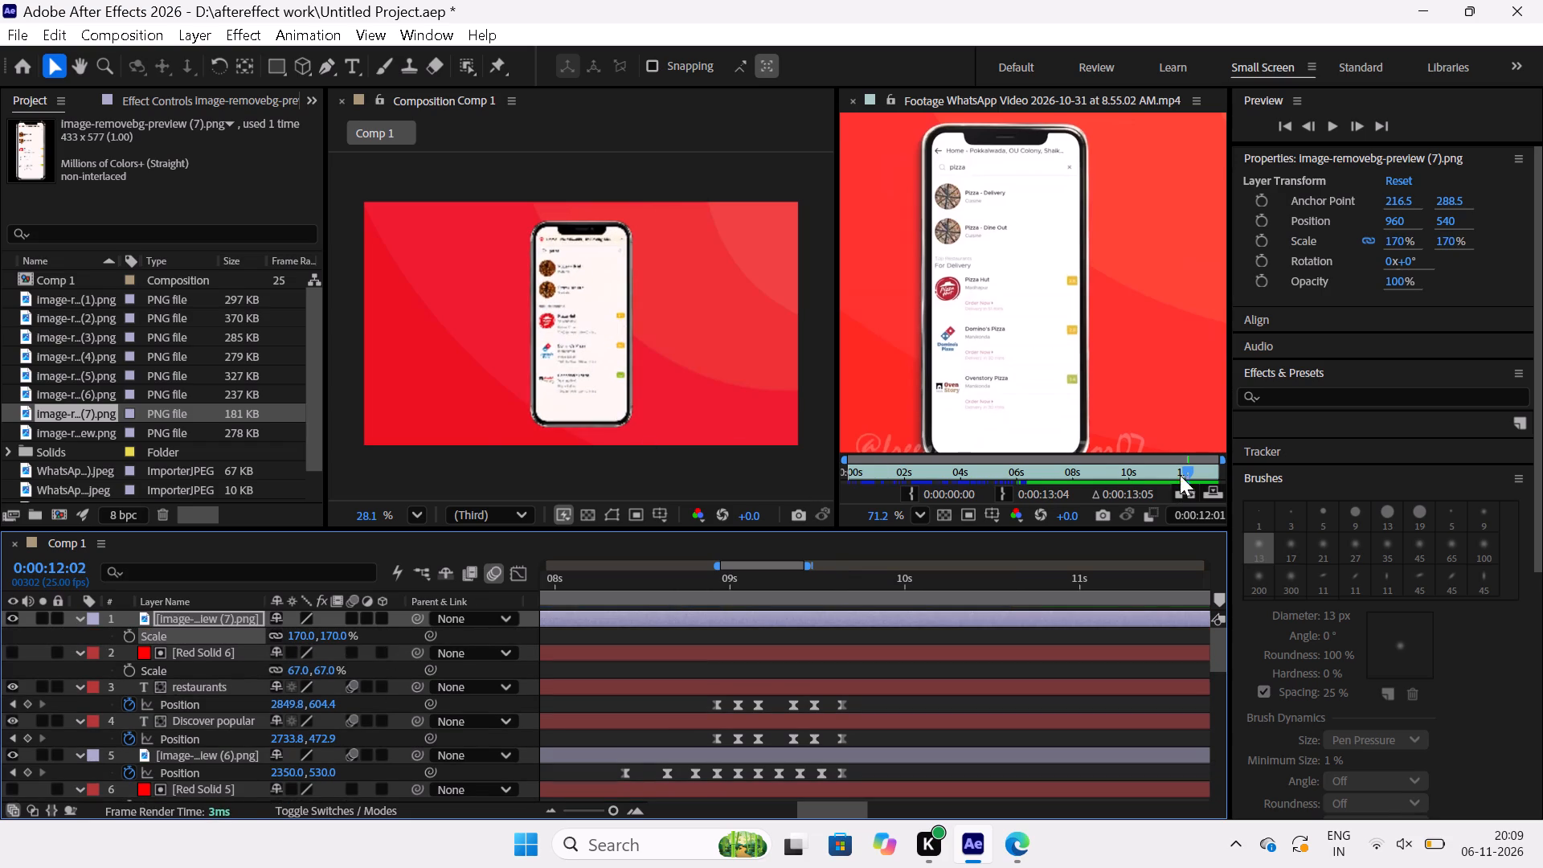
Examine how the search-screen phone and the "Search for your favorites" text enter and move at the end of the reference video.
{"action": "left_click_drag", "start_coordinate": [1185, 470], "coordinate": [1177, 485]}
{"action": "scroll", "coordinate": [1026, 330], "scroll_direction": "down", "scroll_amount": 3}
{"action": "scroll", "coordinate": [866, 285], "scroll_direction": "down", "scroll_amount": 1}
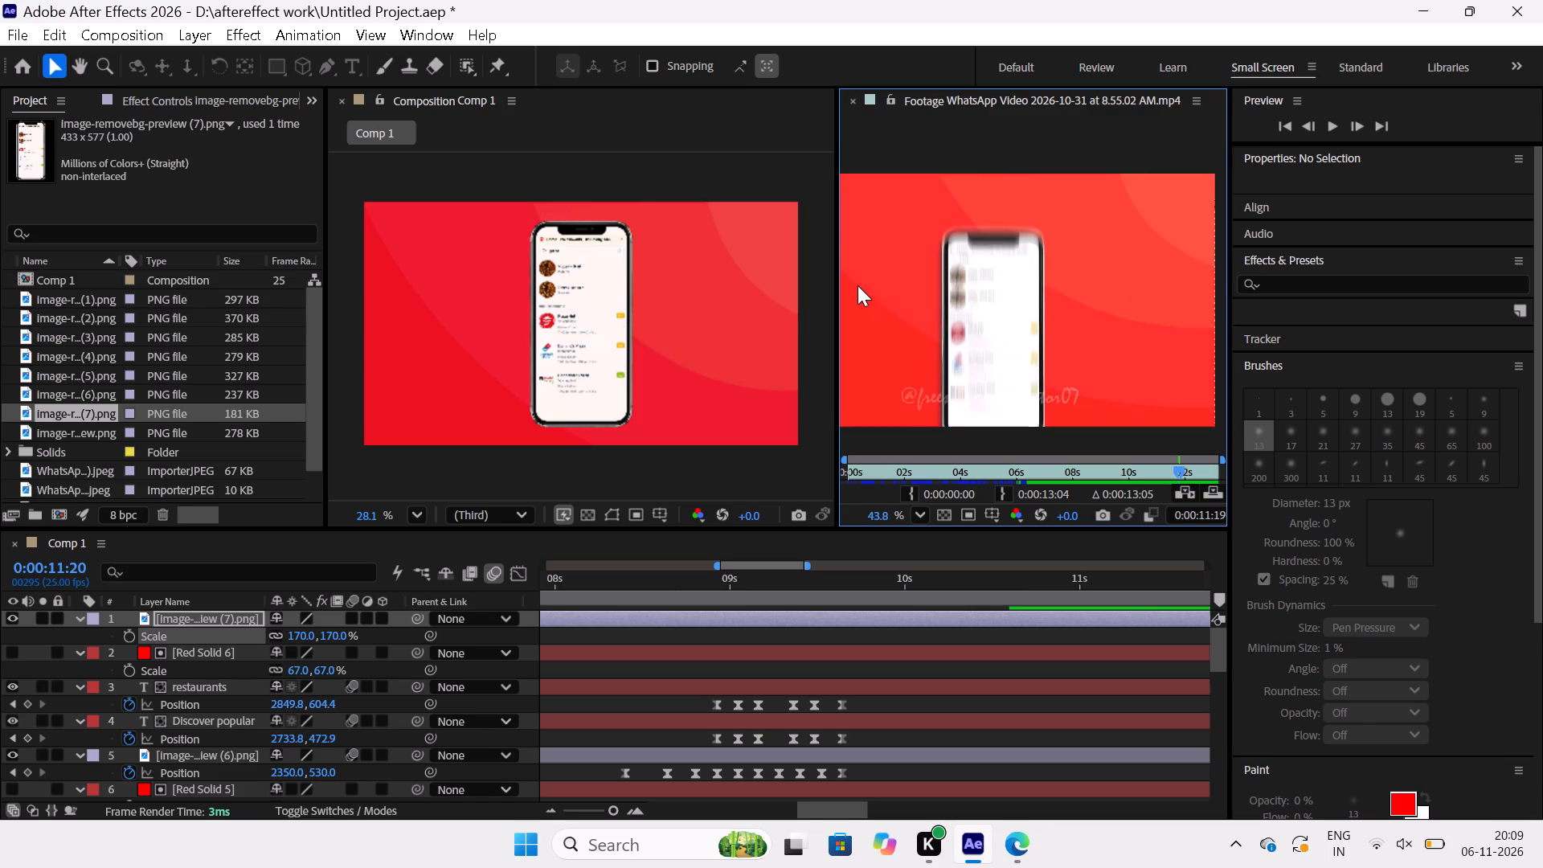
{"action": "scroll", "coordinate": [857, 285], "scroll_direction": "down", "scroll_amount": 2}
{"action": "scroll", "coordinate": [1152, 293], "scroll_direction": "down", "scroll_amount": 3}
{"action": "scroll", "coordinate": [1038, 297], "scroll_direction": "up", "scroll_amount": 1}
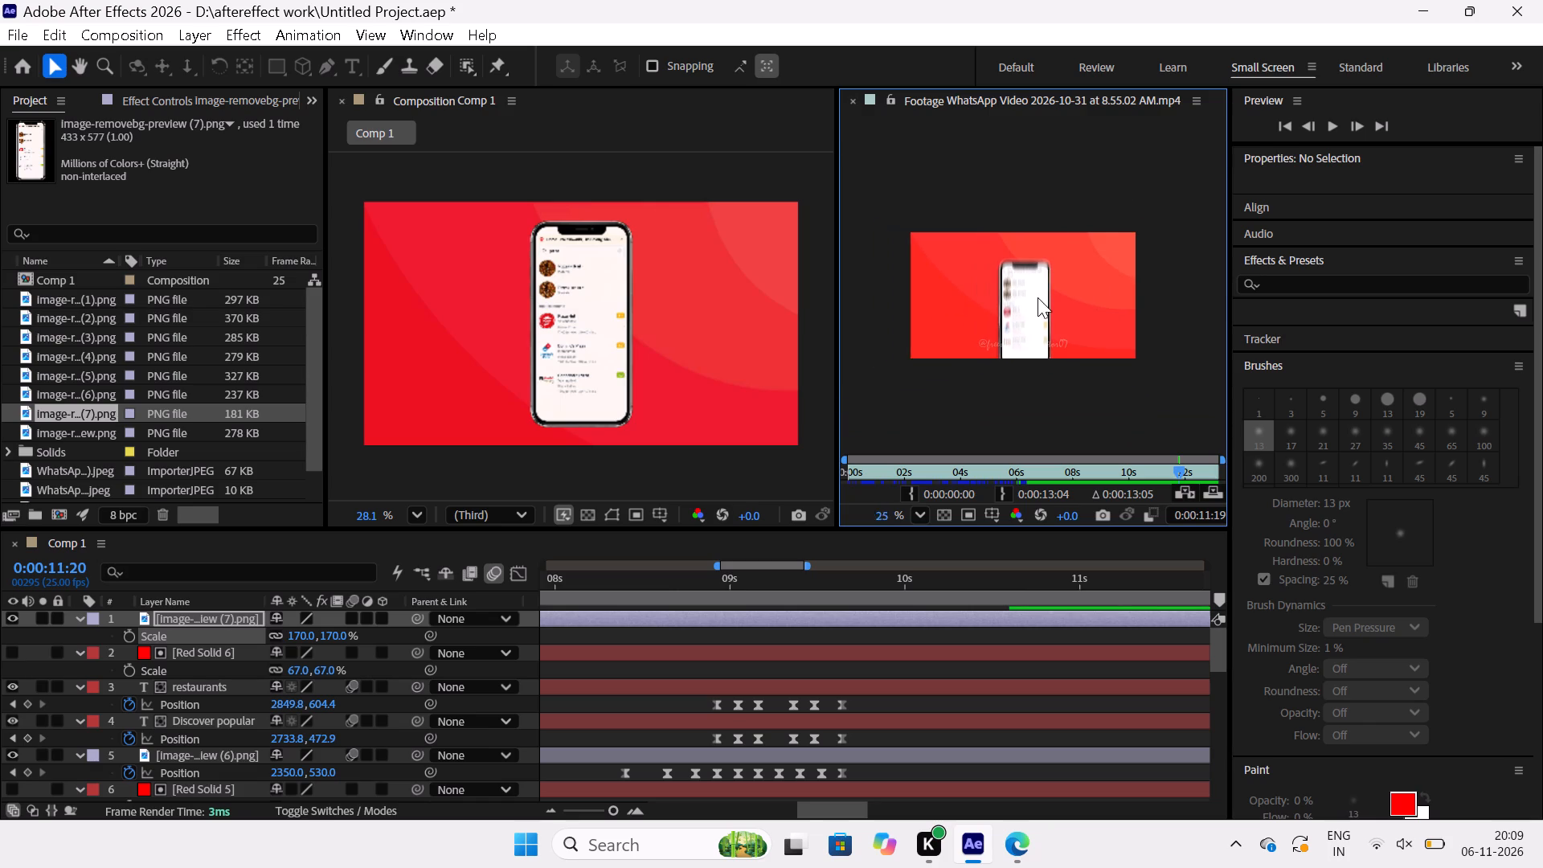
{"action": "scroll", "coordinate": [1038, 297], "scroll_direction": "up", "scroll_amount": 1}
{"action": "left_click_drag", "start_coordinate": [1179, 473], "coordinate": [1178, 473]}
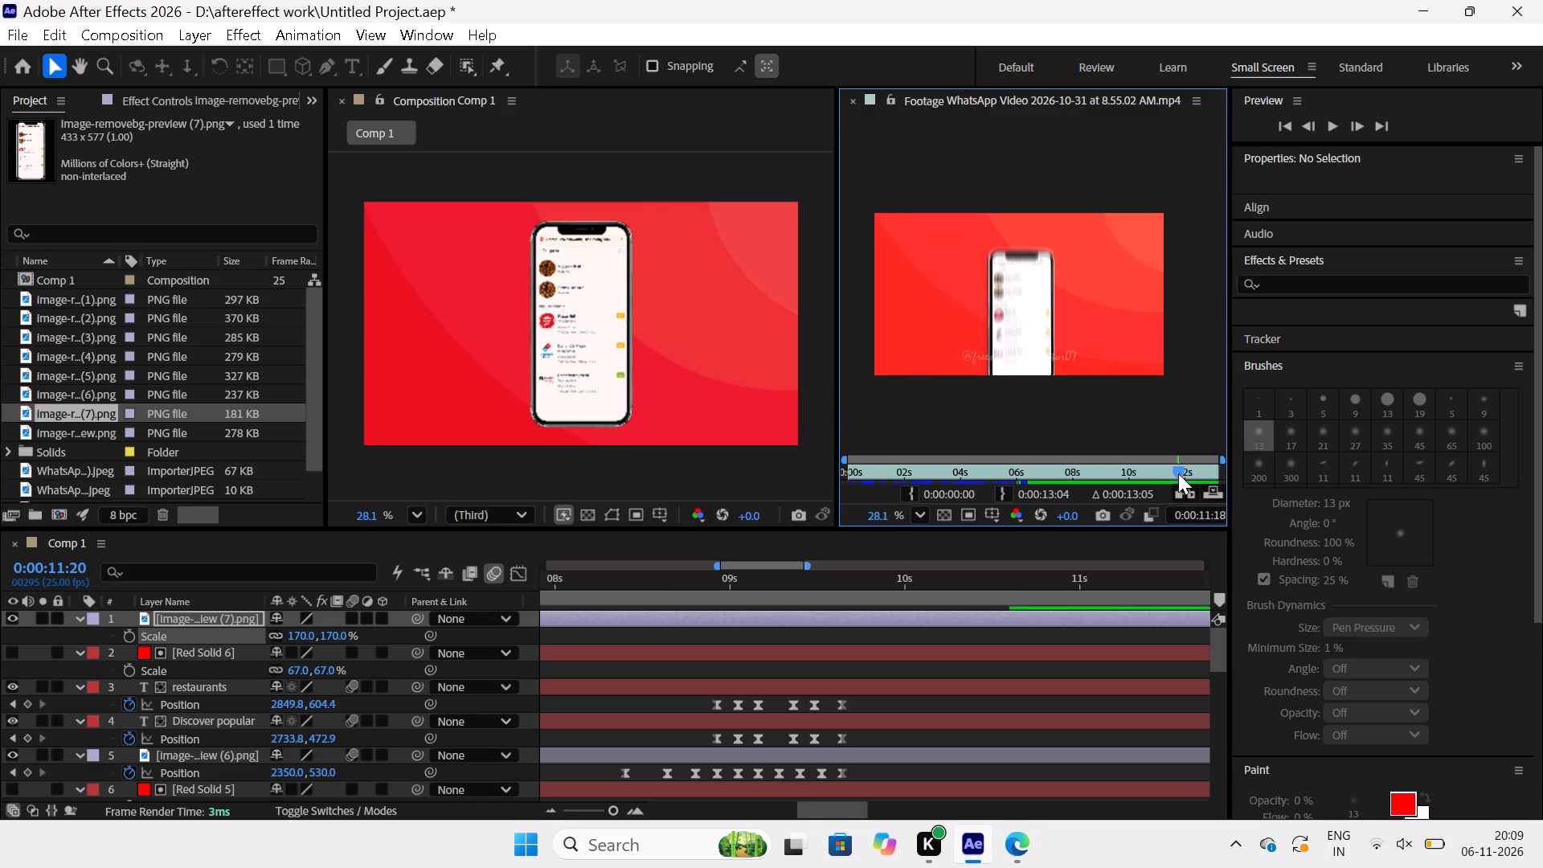
{"action": "left_click_drag", "start_coordinate": [1178, 473], "coordinate": [1202, 482]}
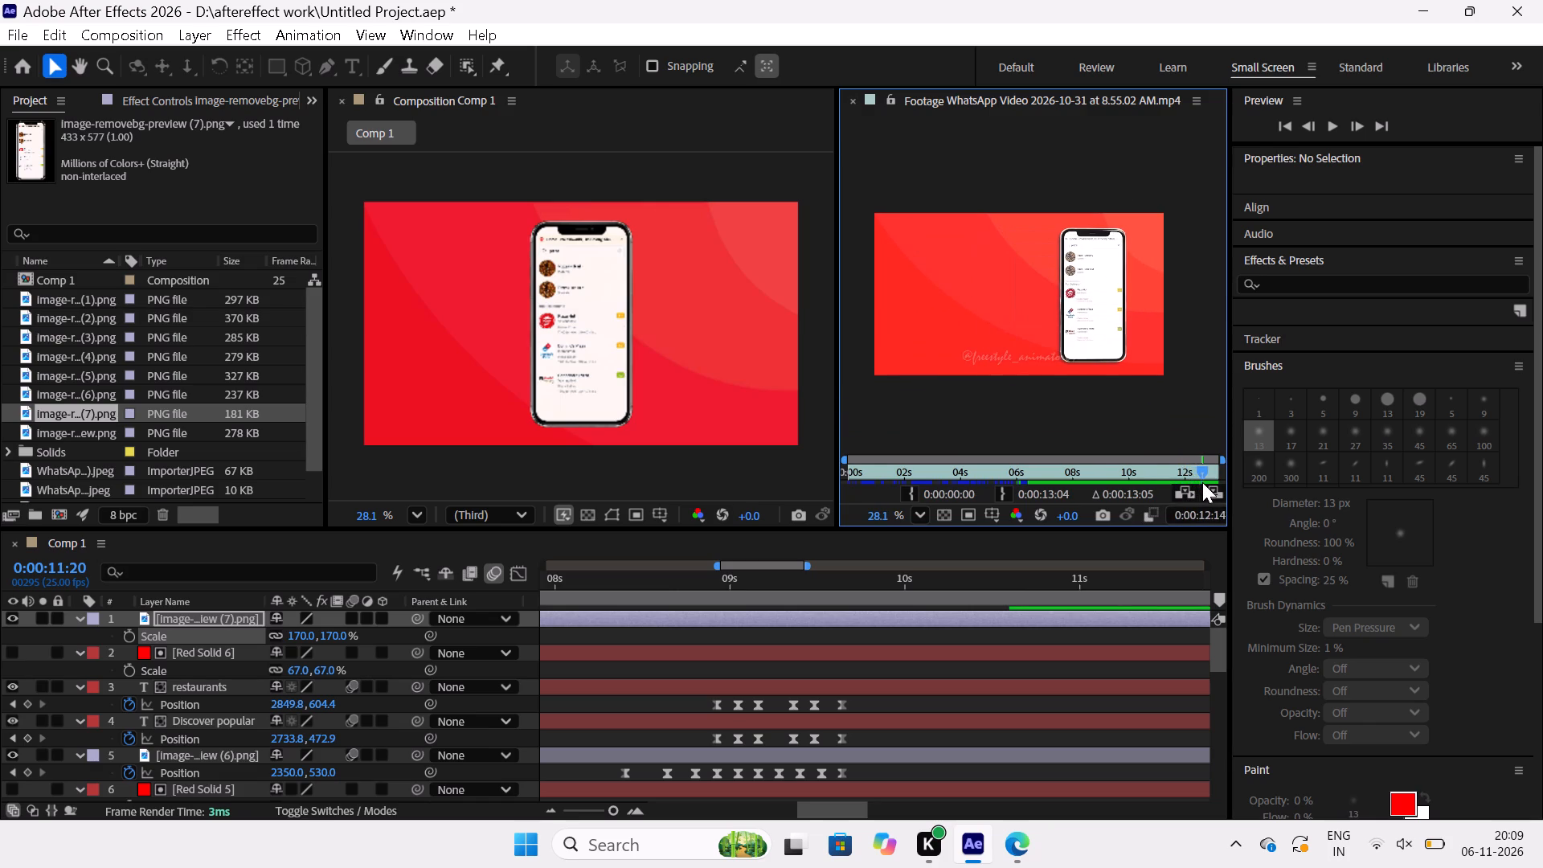
{"action": "left_click_drag", "start_coordinate": [1202, 482], "coordinate": [1240, 484]}
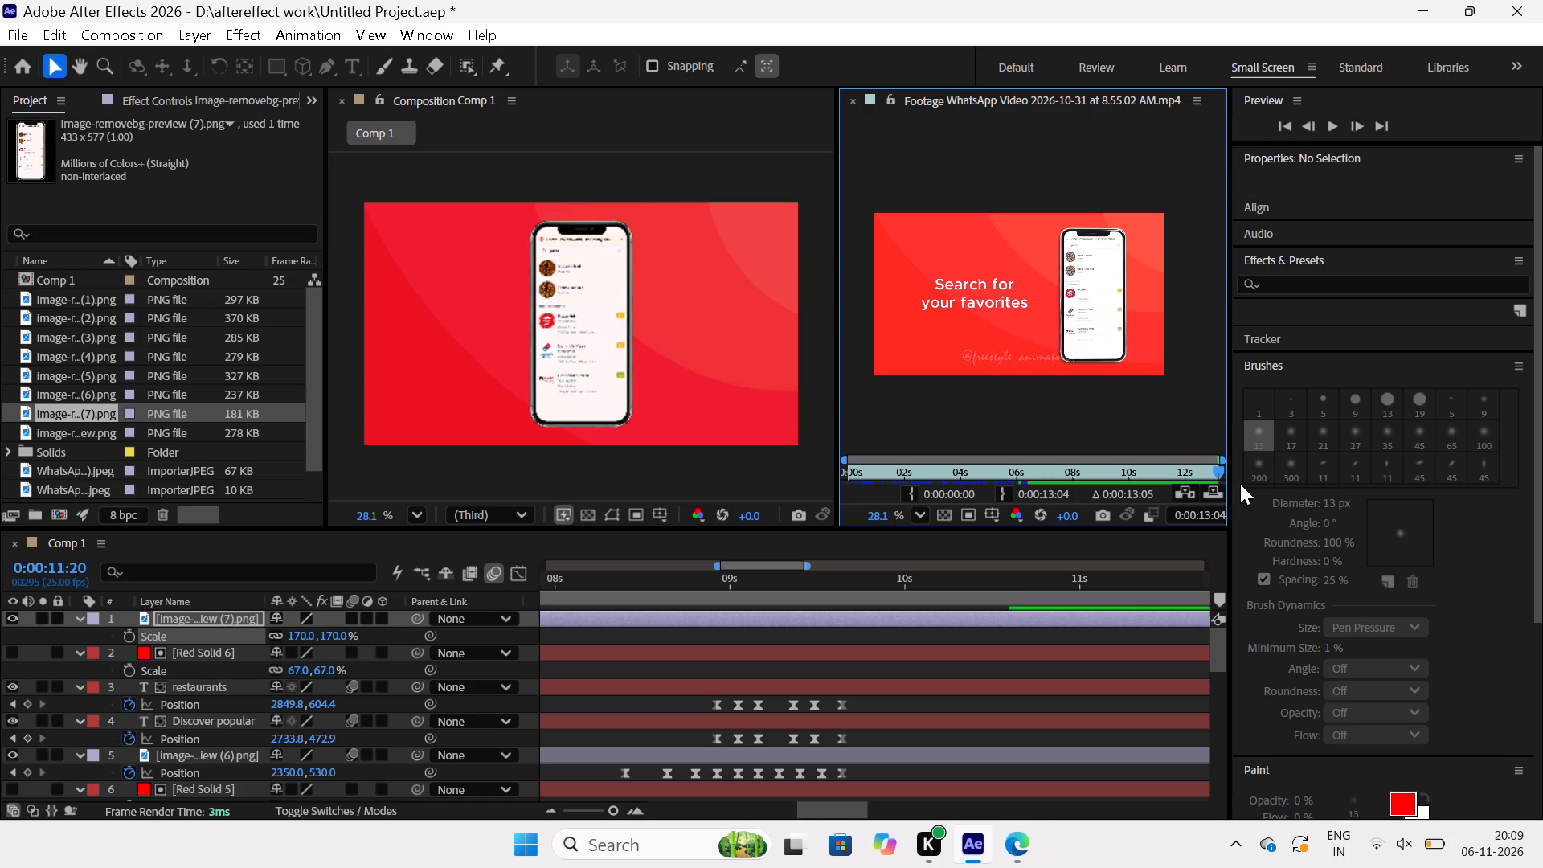
{"action": "left_click_drag", "start_coordinate": [1240, 484], "coordinate": [1208, 491]}
{"action": "left_click_drag", "start_coordinate": [1208, 491], "coordinate": [1179, 502]}
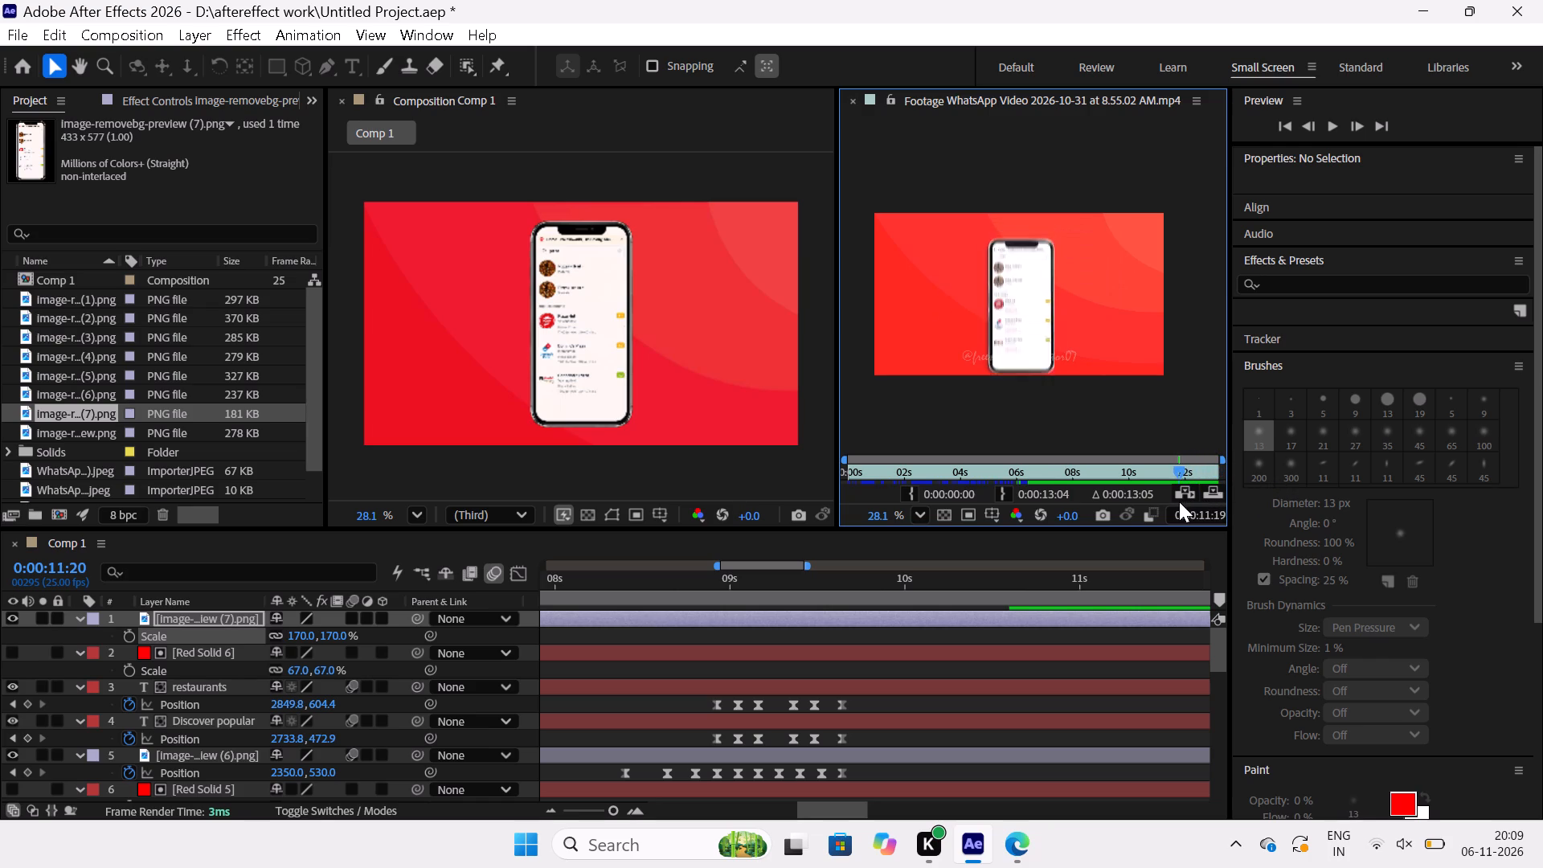
{"action": "left_click_drag", "start_coordinate": [1179, 502], "coordinate": [1212, 508]}
{"action": "scroll", "coordinate": [985, 302], "scroll_direction": "up", "scroll_amount": 3}
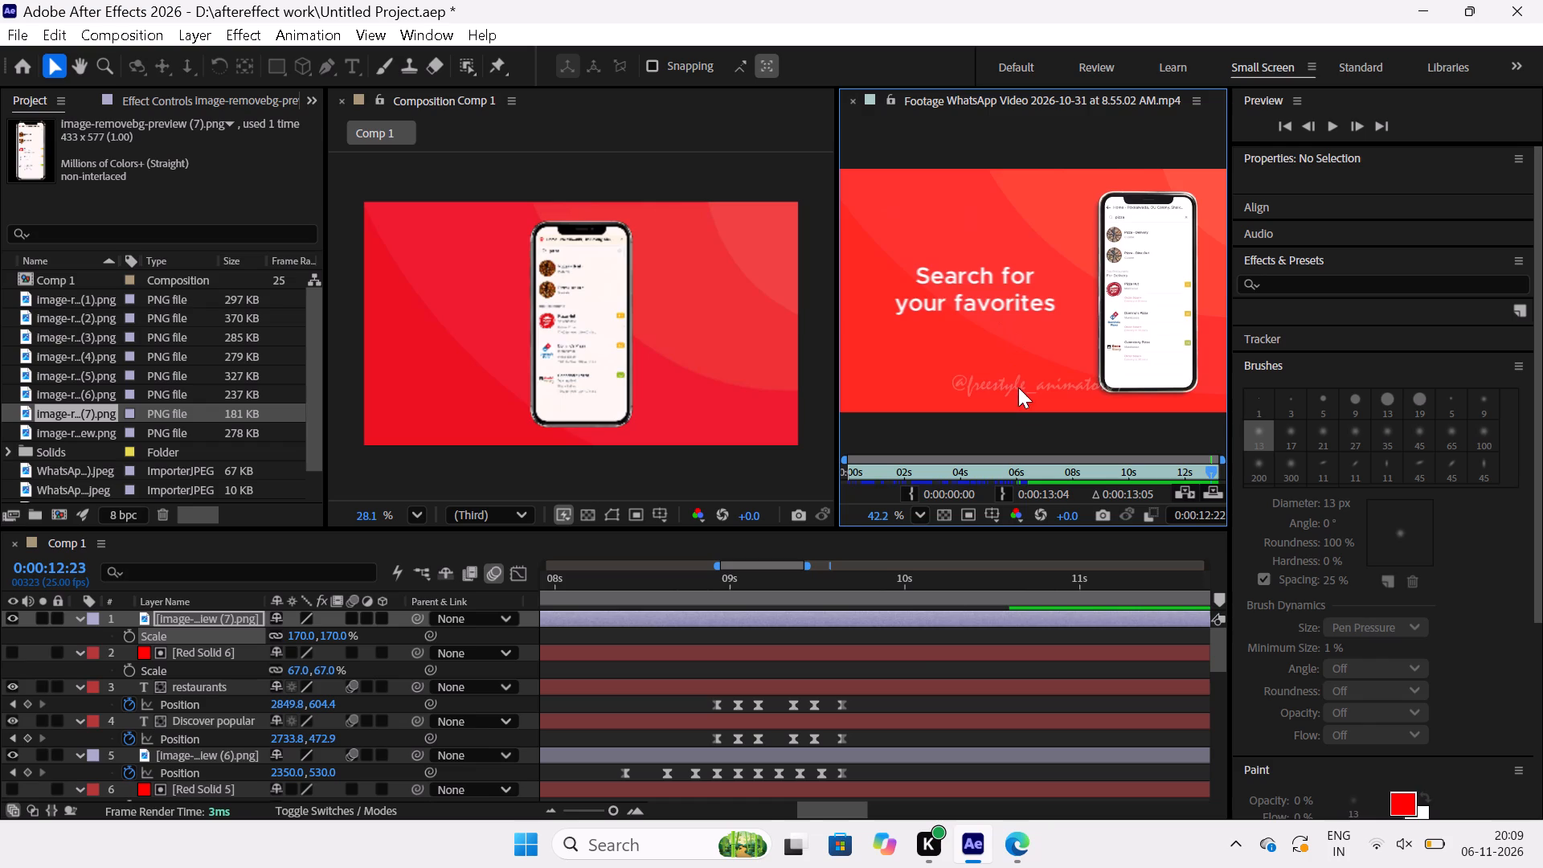
{"action": "key", "text": "space"}
{"action": "key", "text": "space"}
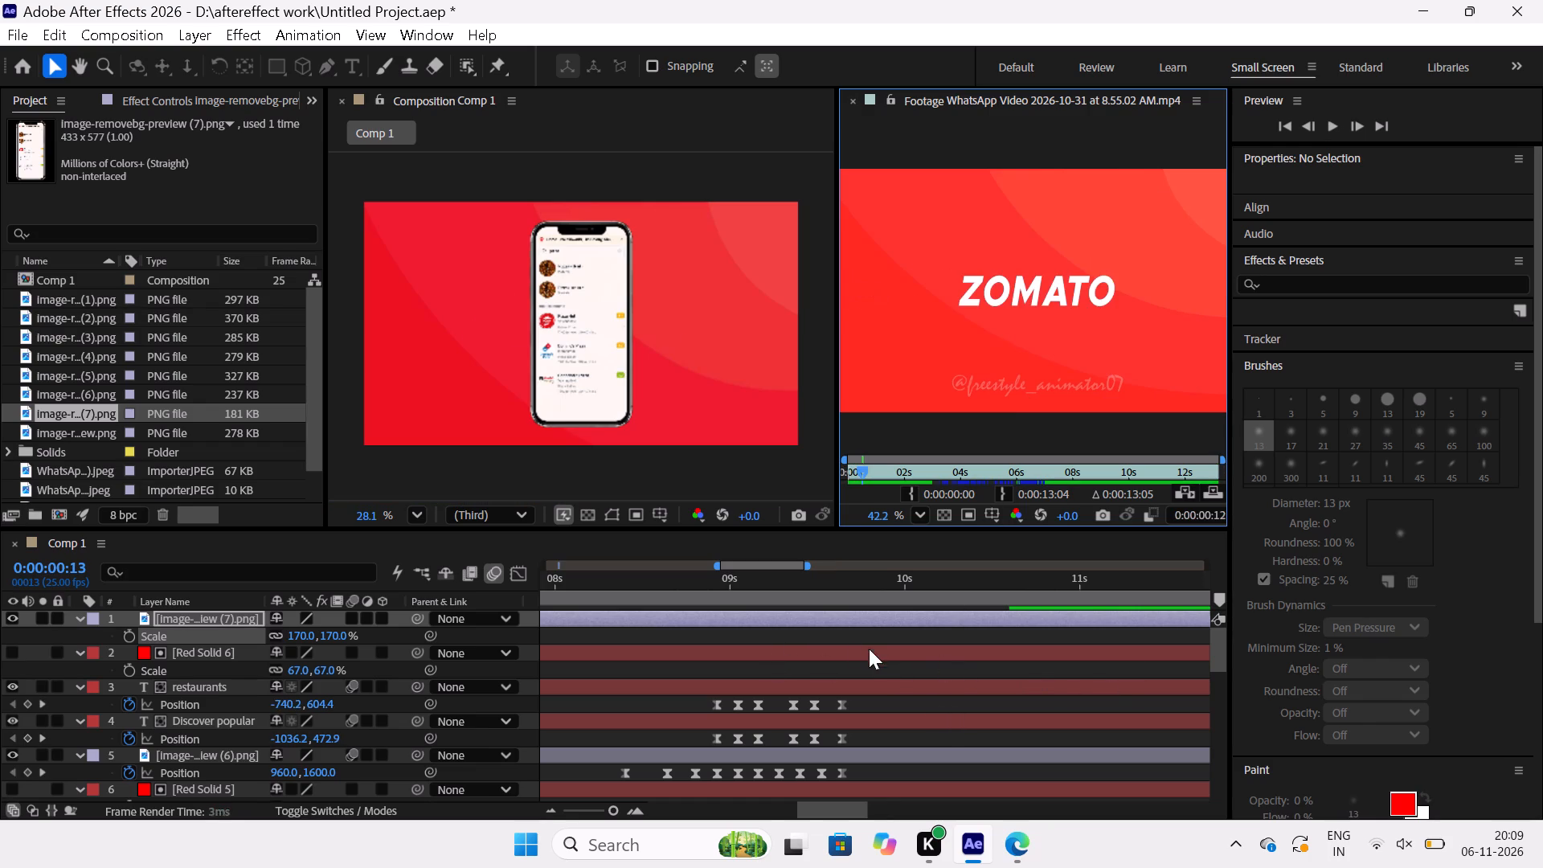
Preview Comp 1 and park the current time at 0:00:09:19, after the restaurants scene's last position keyframes.
{"action": "left_click", "coordinate": [540, 442]}
{"action": "key", "text": "space"}
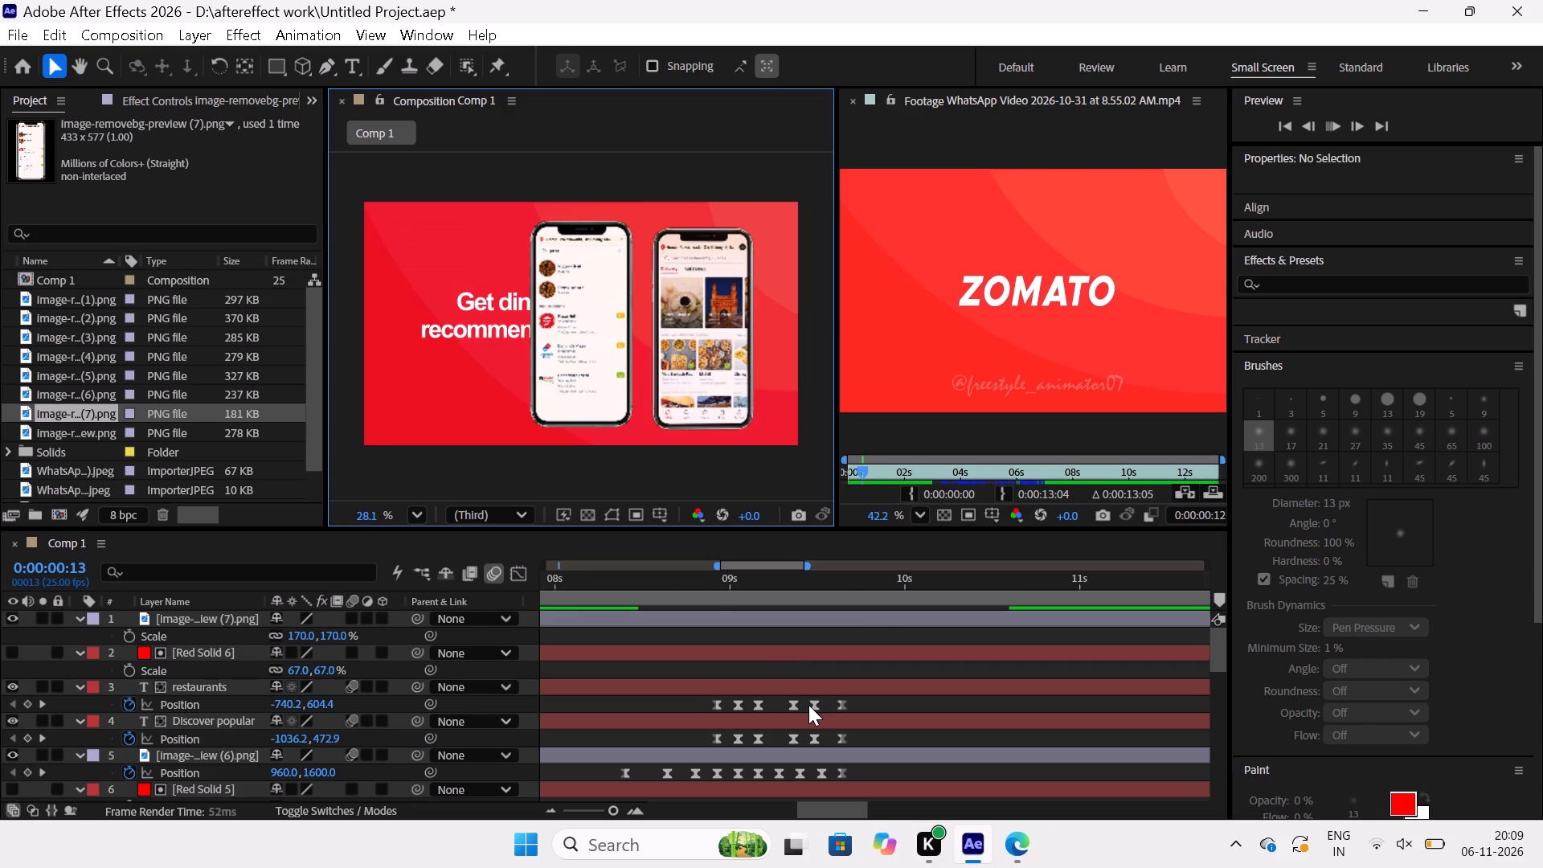
{"action": "key", "text": "space"}
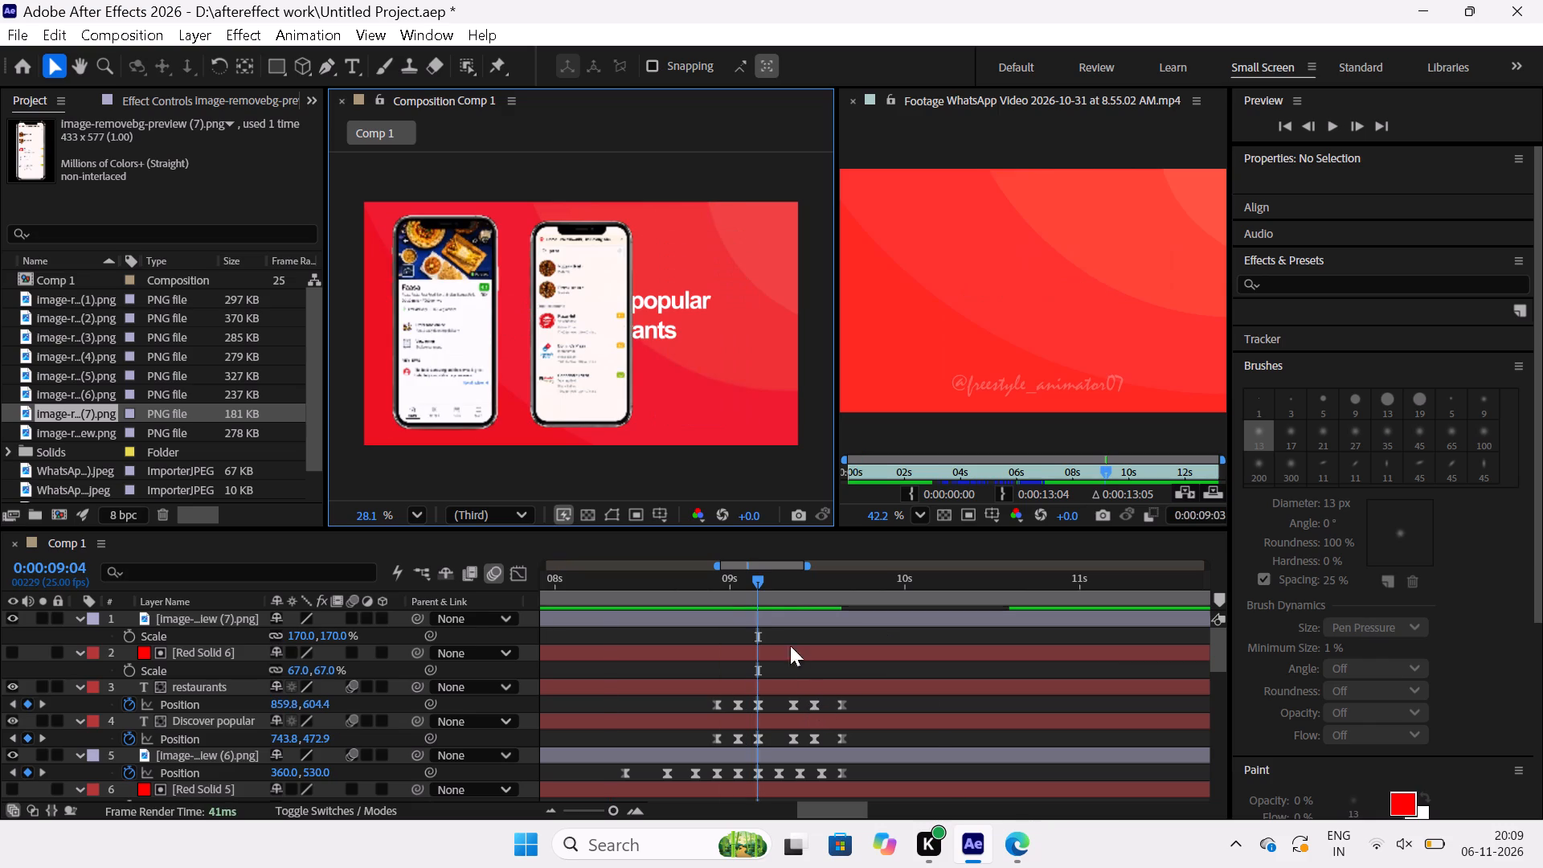
{"action": "left_click_drag", "start_coordinate": [761, 582], "coordinate": [874, 609]}
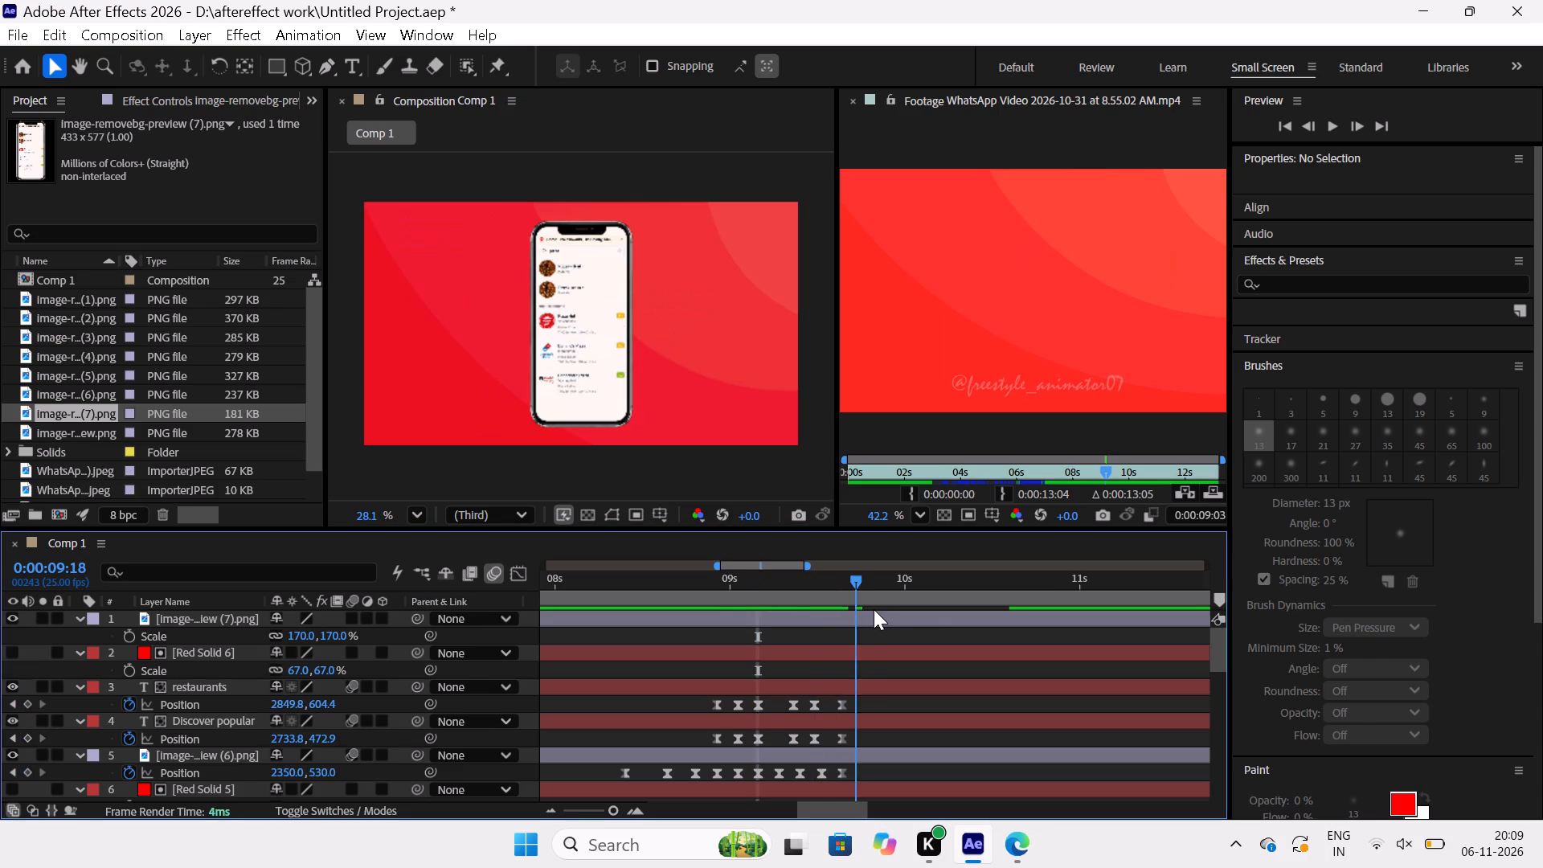
{"action": "left_click_drag", "start_coordinate": [874, 609], "coordinate": [866, 611]}
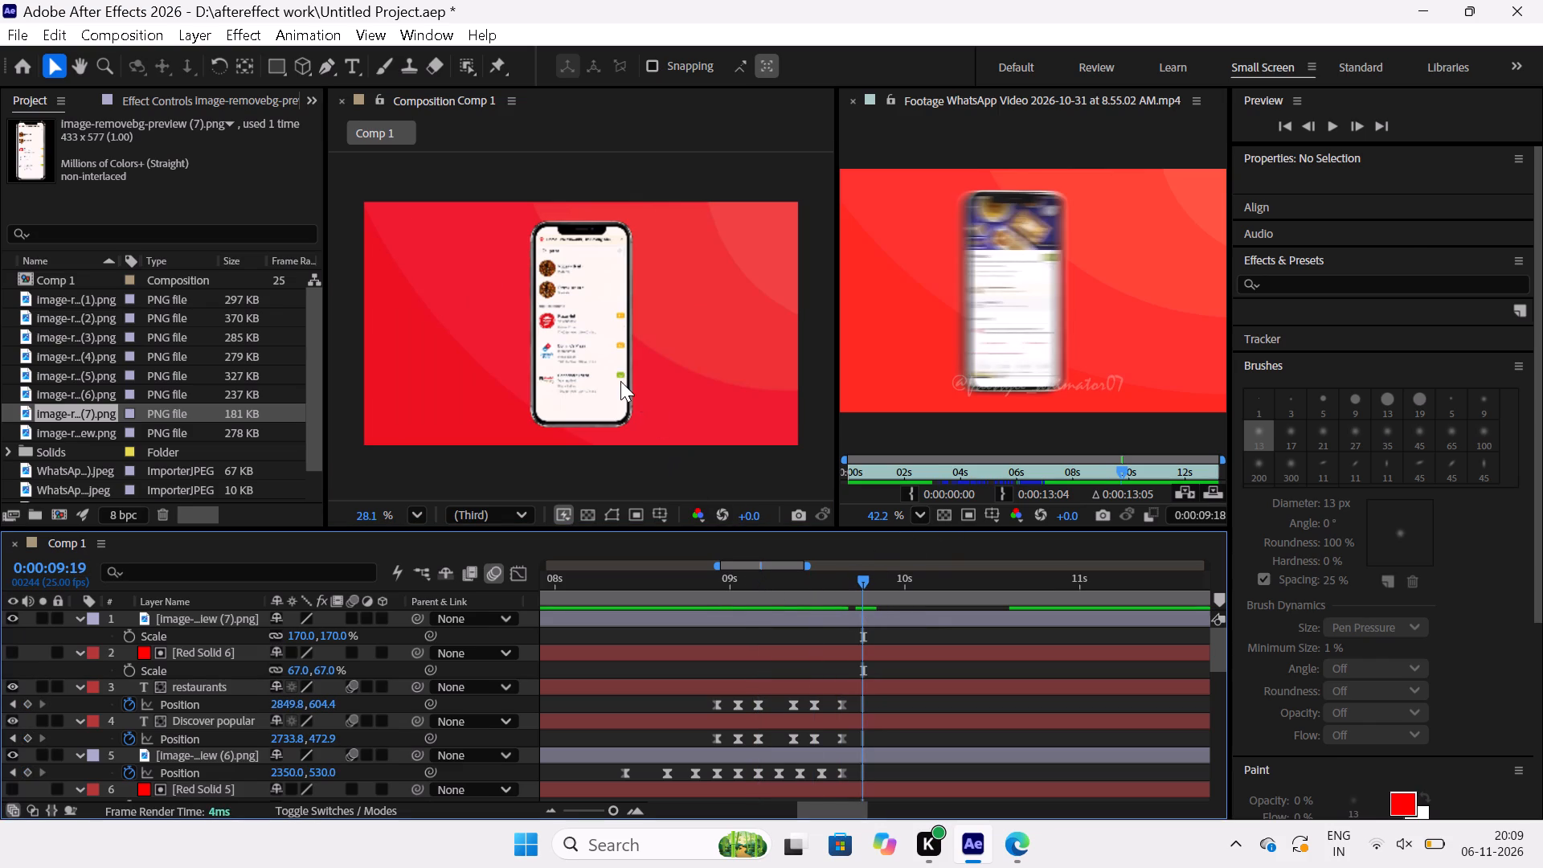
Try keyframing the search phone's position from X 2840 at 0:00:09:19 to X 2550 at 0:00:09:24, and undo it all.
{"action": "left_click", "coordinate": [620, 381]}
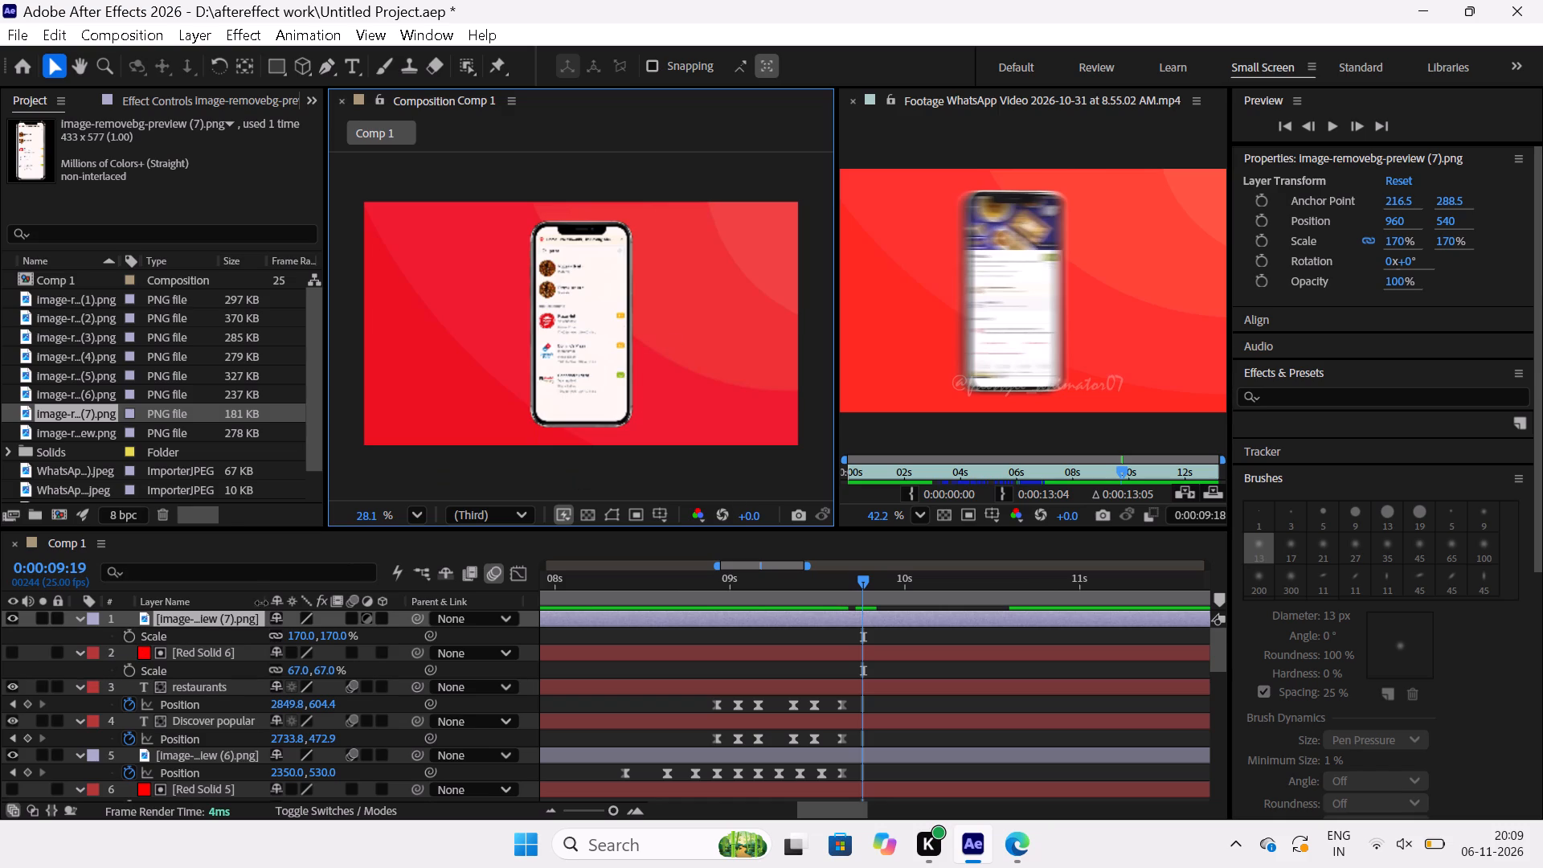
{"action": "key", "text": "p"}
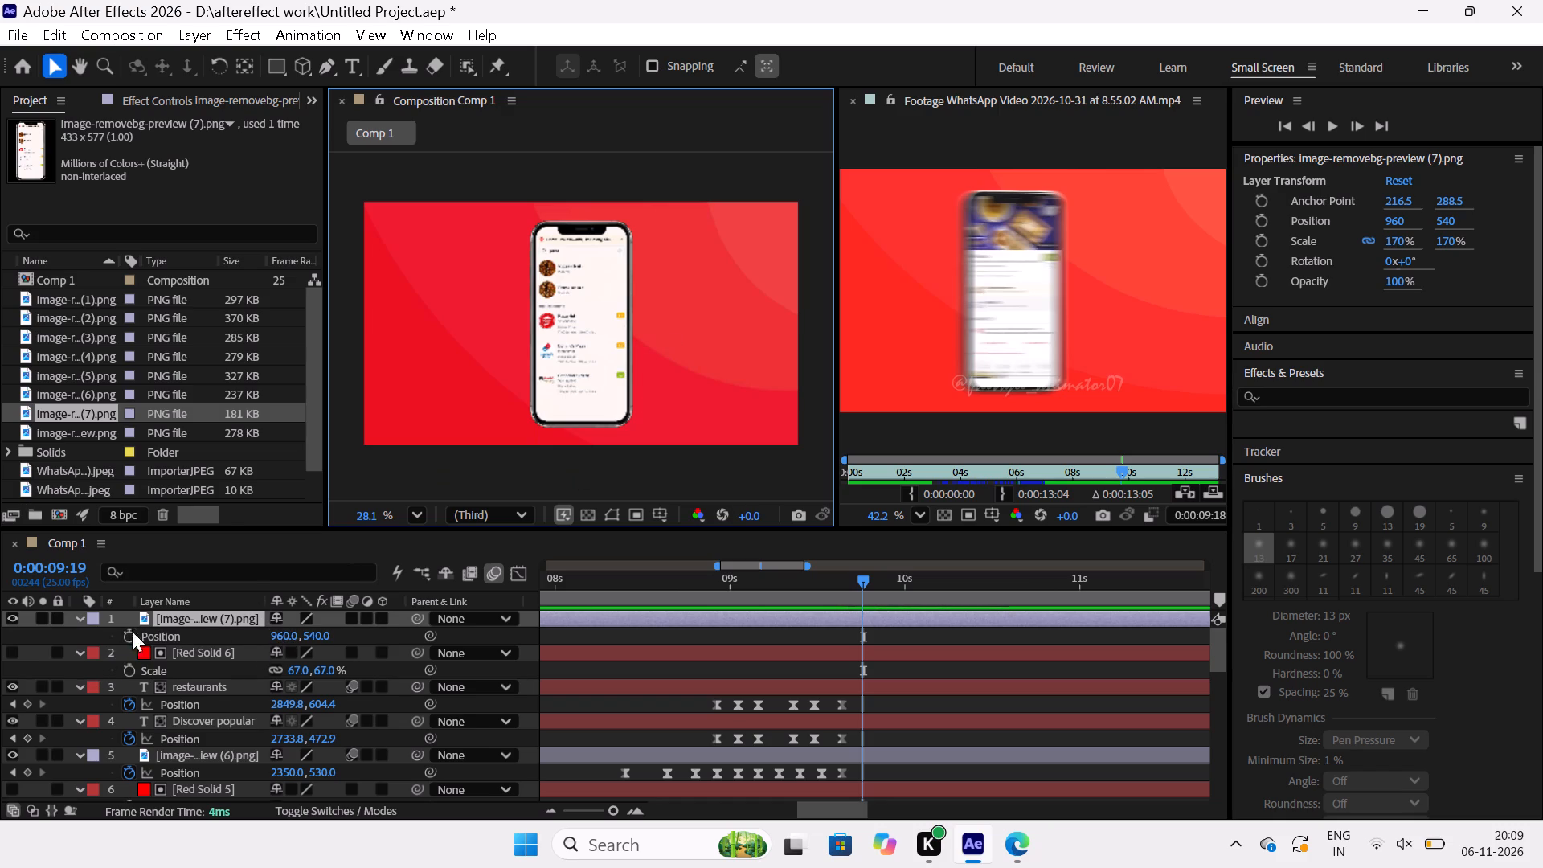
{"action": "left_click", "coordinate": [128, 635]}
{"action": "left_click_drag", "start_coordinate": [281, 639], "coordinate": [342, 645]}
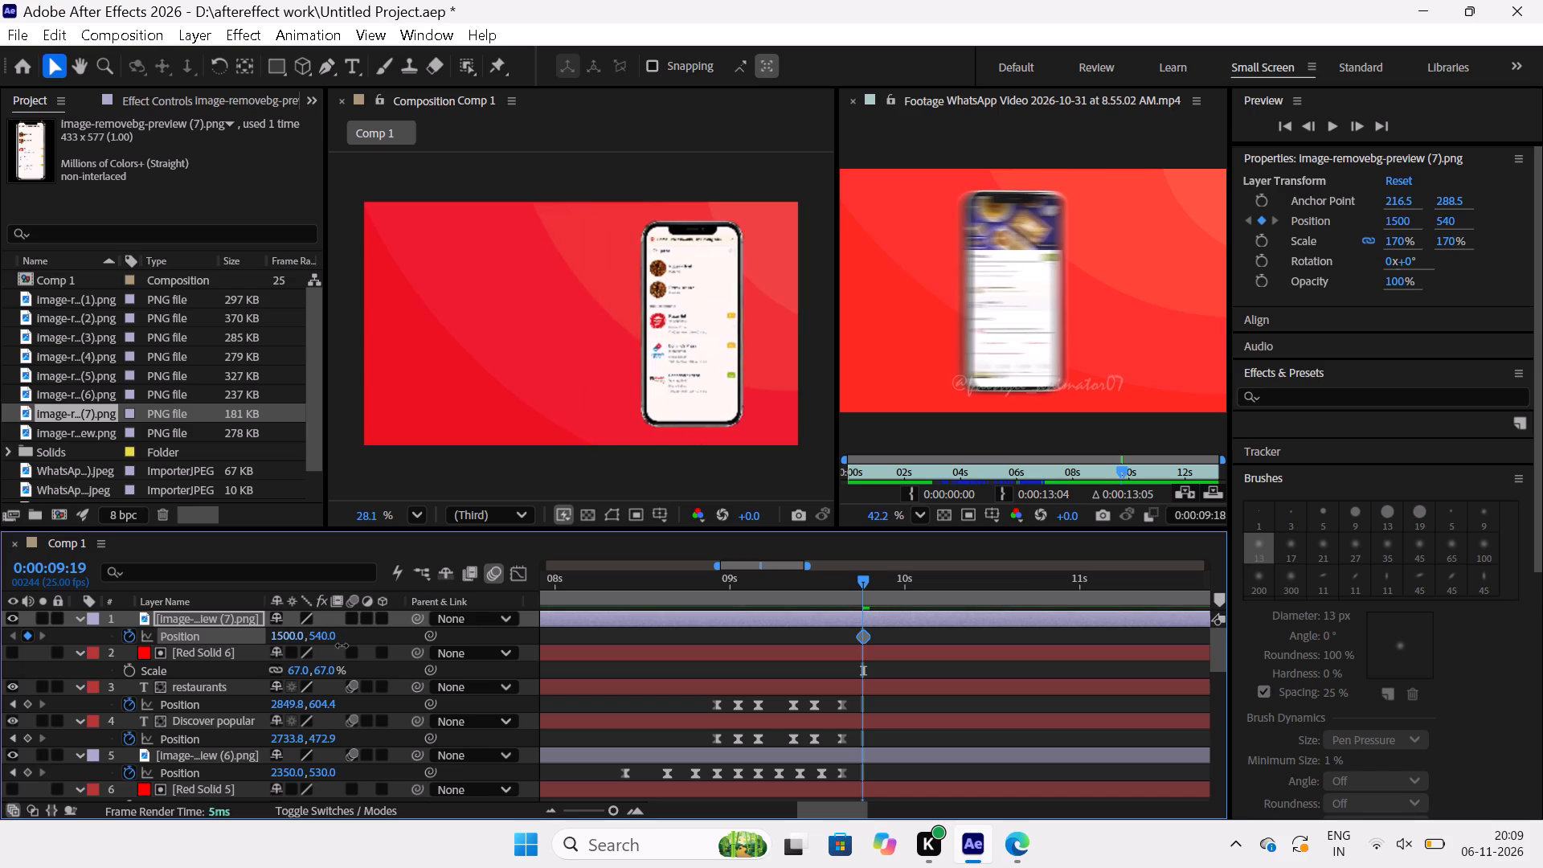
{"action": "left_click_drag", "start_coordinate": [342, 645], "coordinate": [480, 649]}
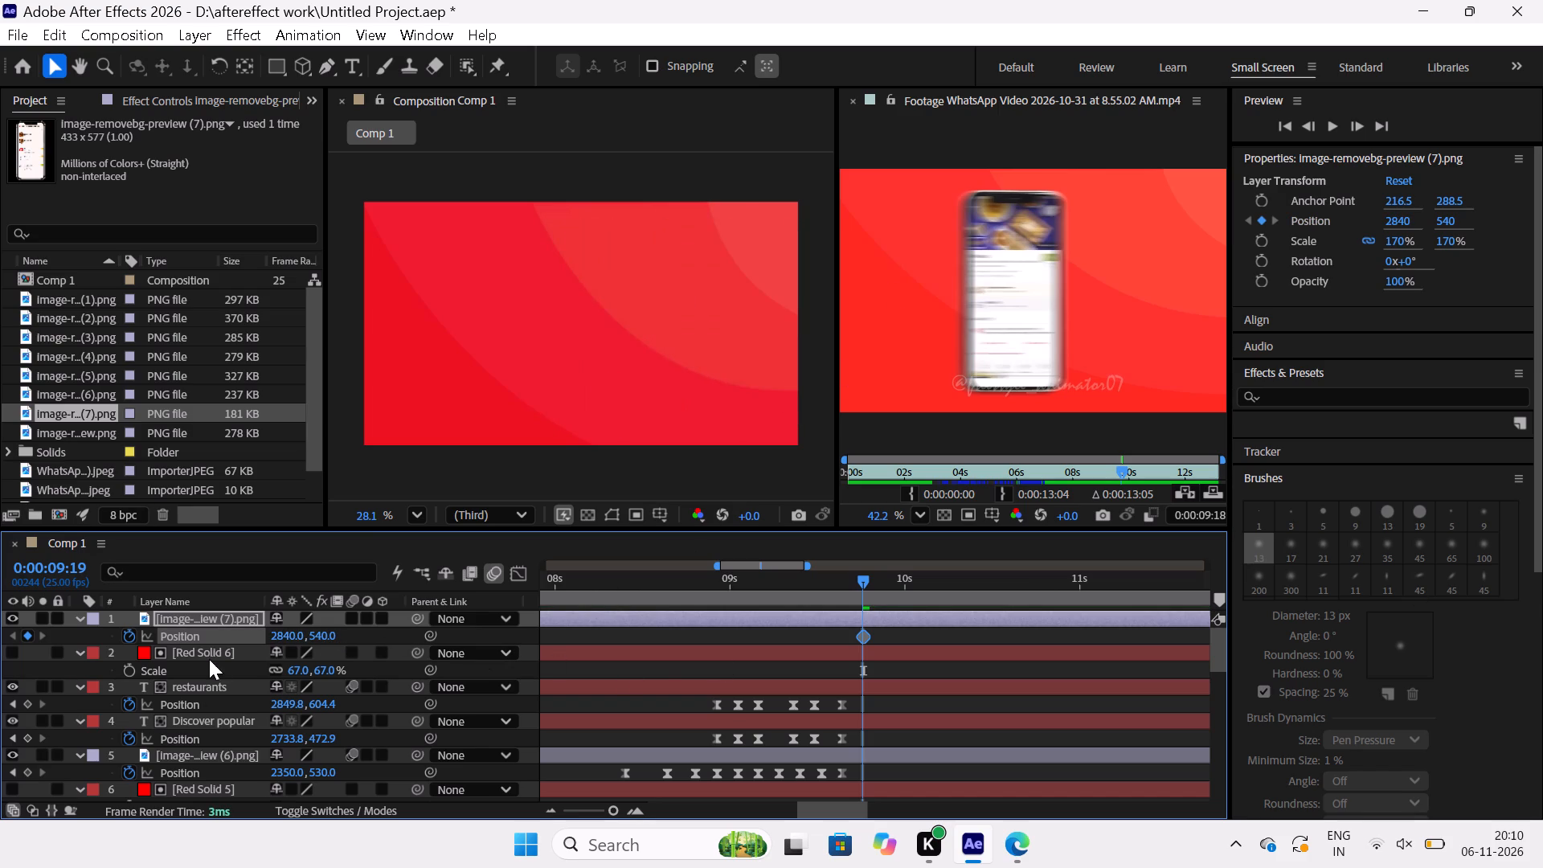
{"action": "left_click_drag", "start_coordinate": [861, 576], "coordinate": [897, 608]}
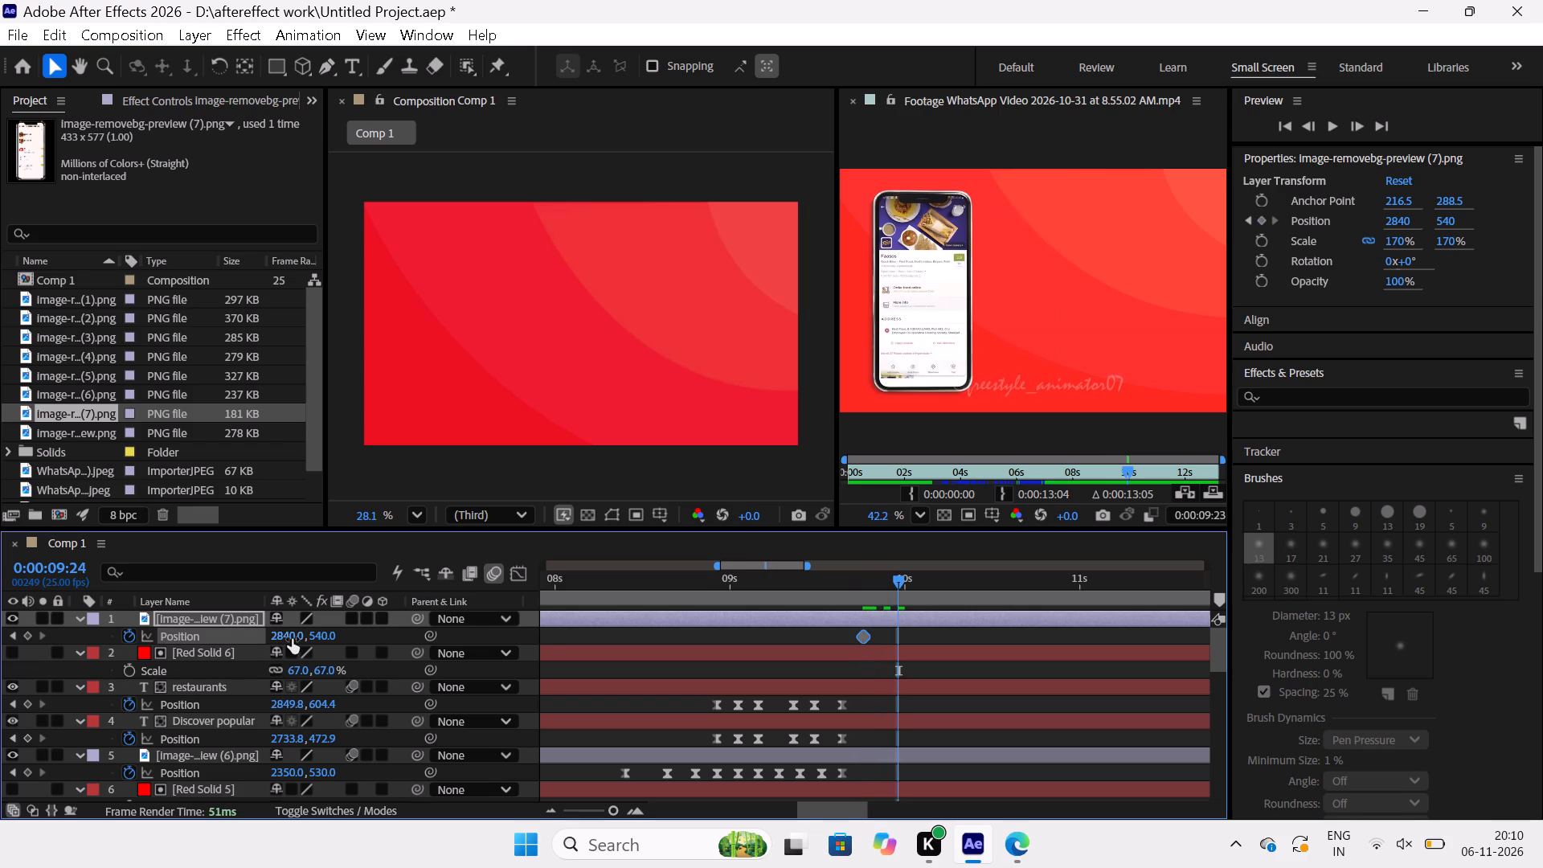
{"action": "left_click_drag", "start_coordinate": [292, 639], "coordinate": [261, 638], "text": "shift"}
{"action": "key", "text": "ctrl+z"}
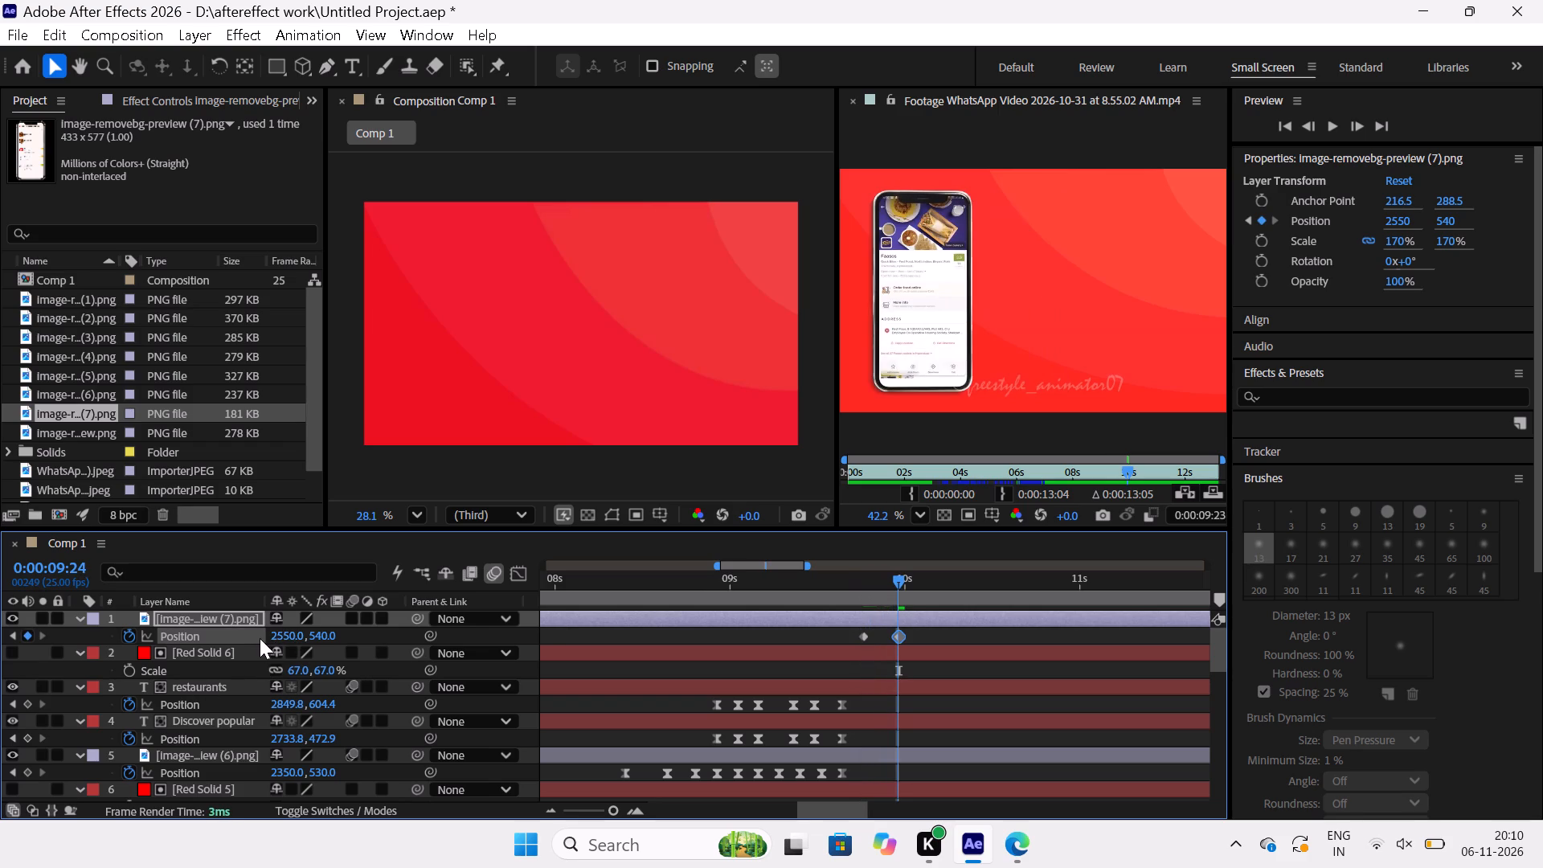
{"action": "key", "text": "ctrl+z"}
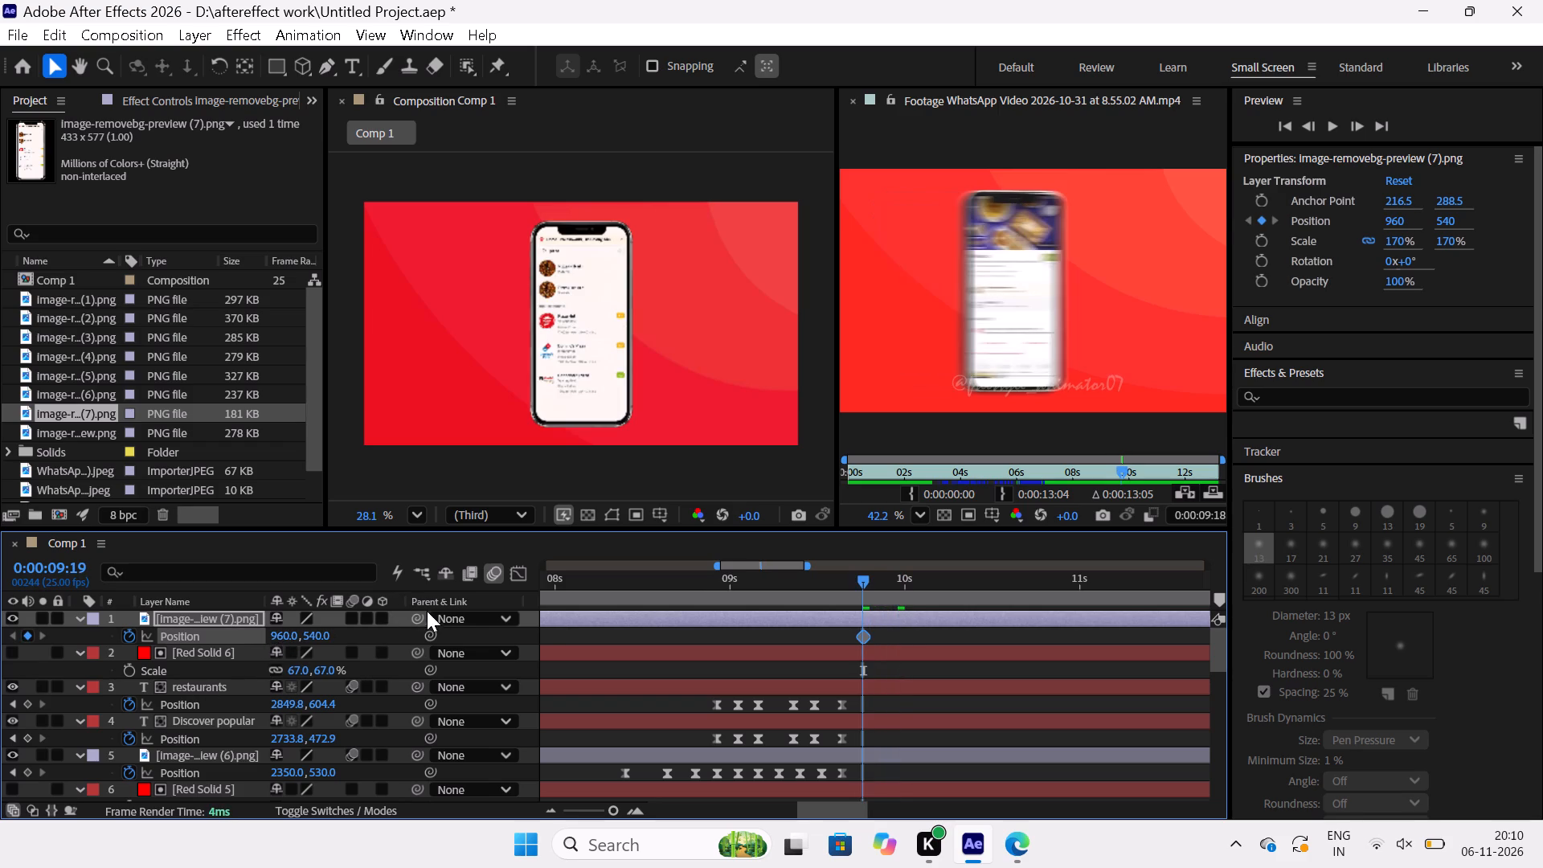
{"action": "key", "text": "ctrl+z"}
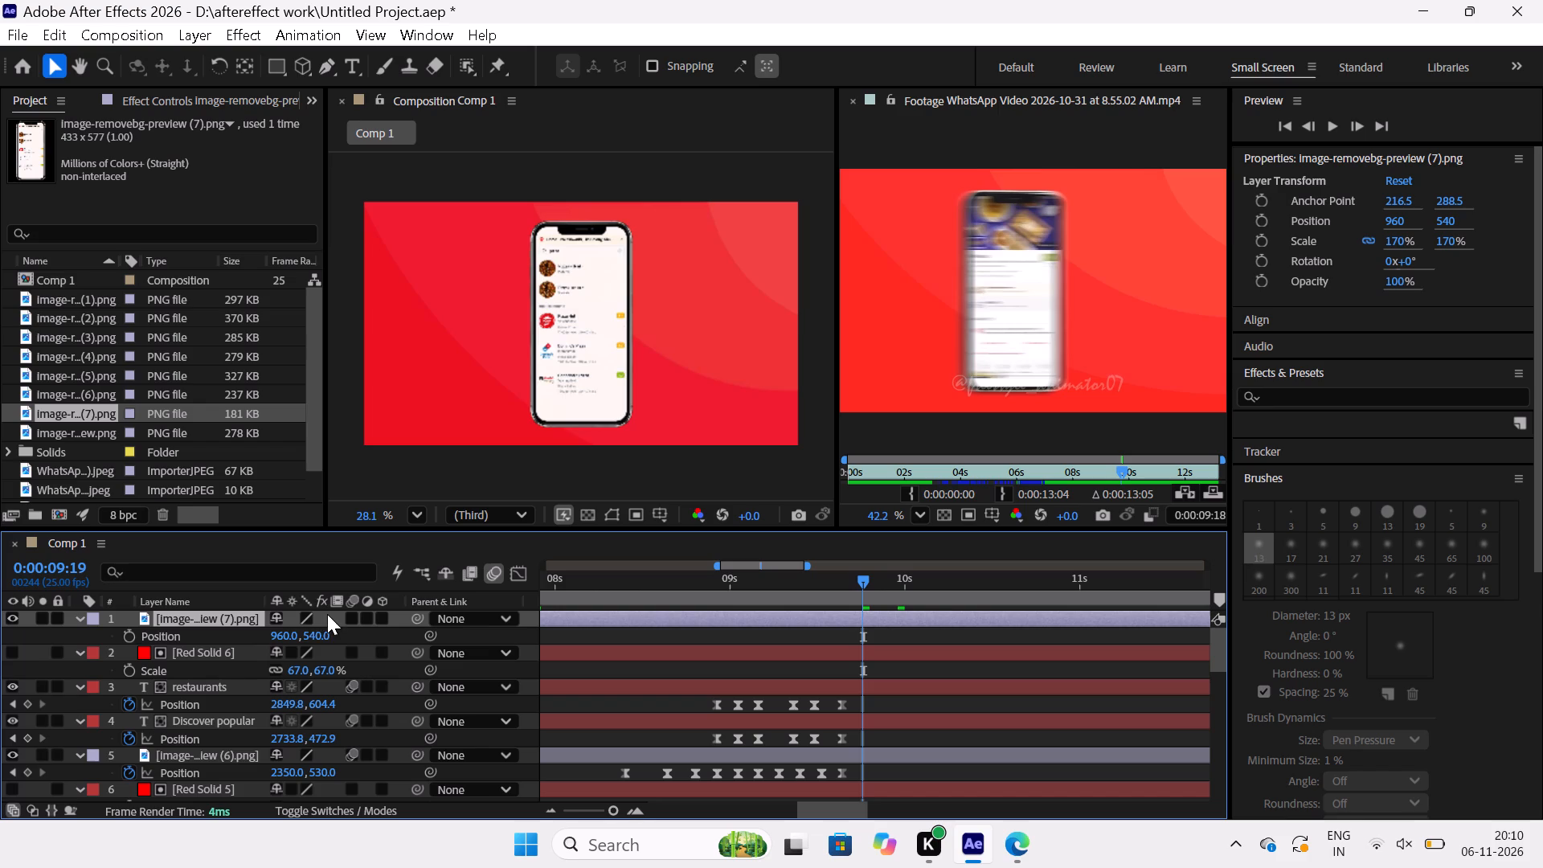
Keyframe the search phone's vertical entrance from position 960, 1690 at 0:00:09:19 to 960, 560 at 0:00:09:24.
{"action": "left_click_drag", "start_coordinate": [308, 631], "coordinate": [317, 685], "text": "shift"}
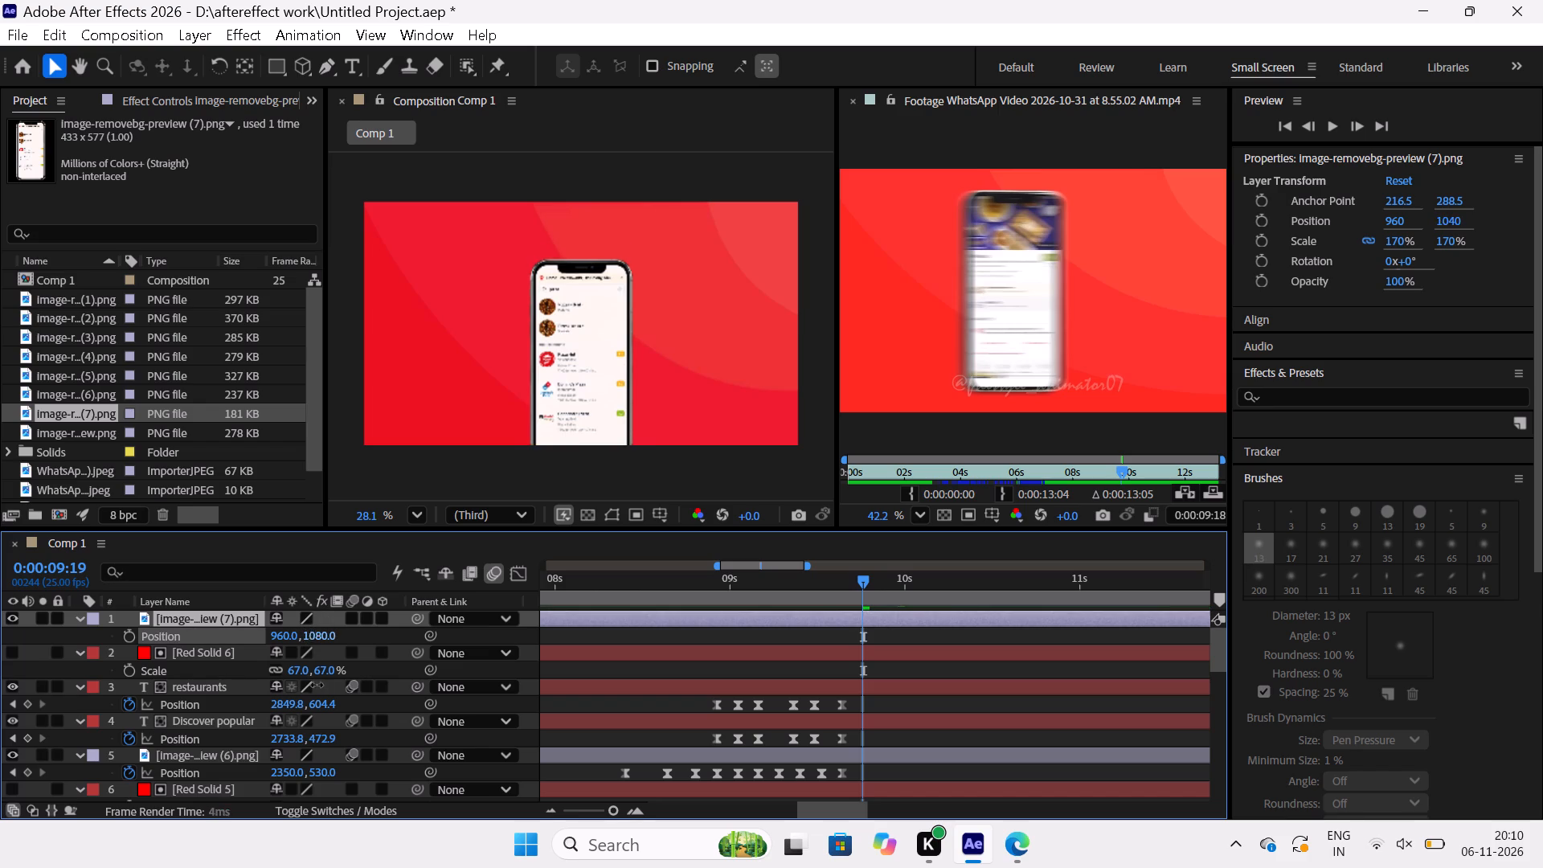
{"action": "left_click_drag", "start_coordinate": [317, 685], "coordinate": [322, 731], "text": "shift"}
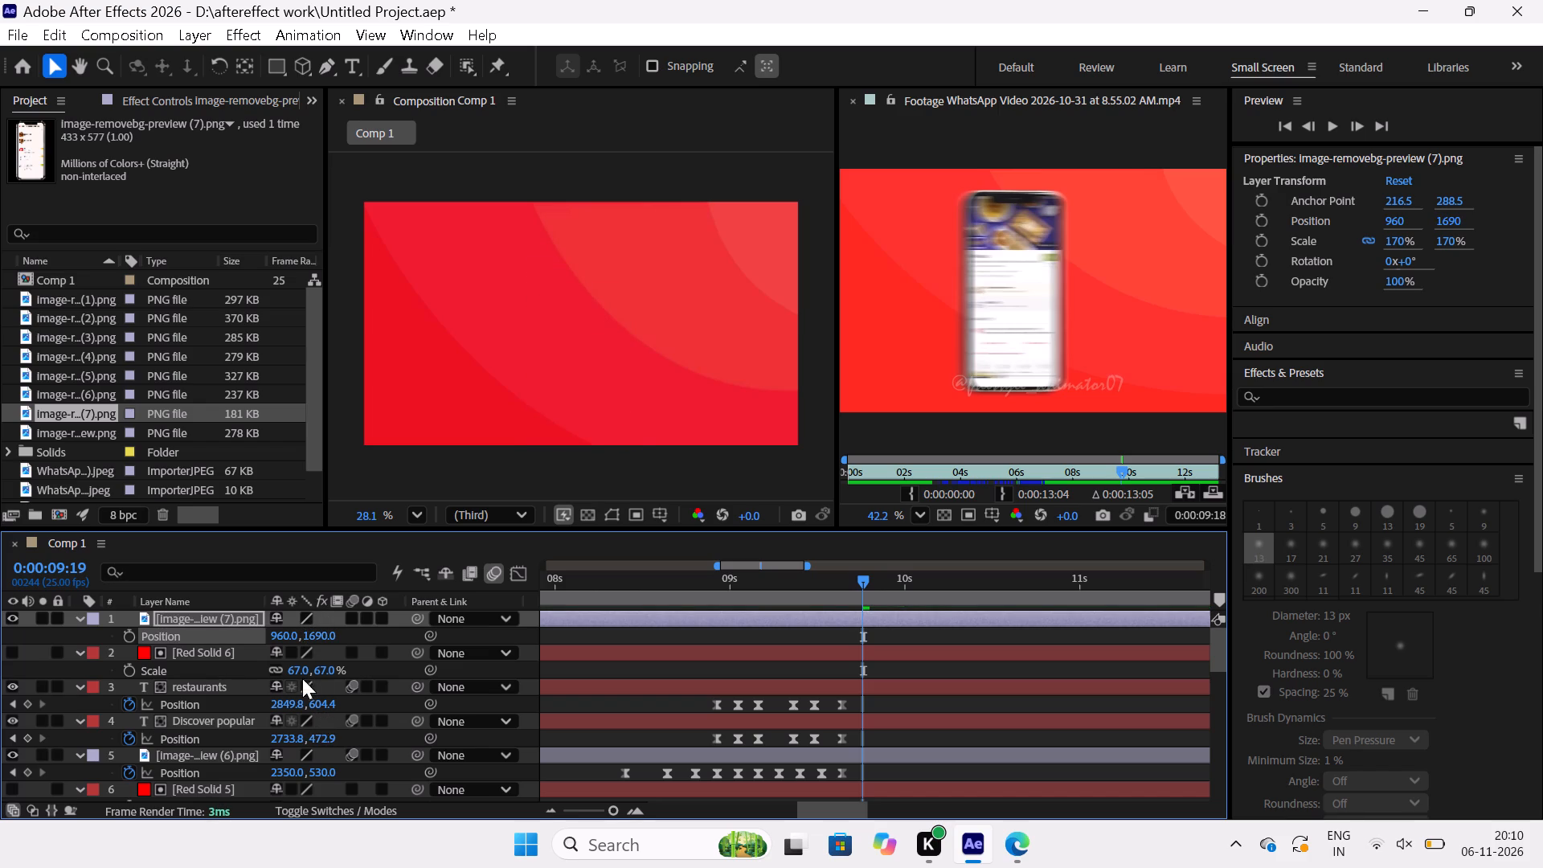
{"action": "left_click", "coordinate": [122, 635]}
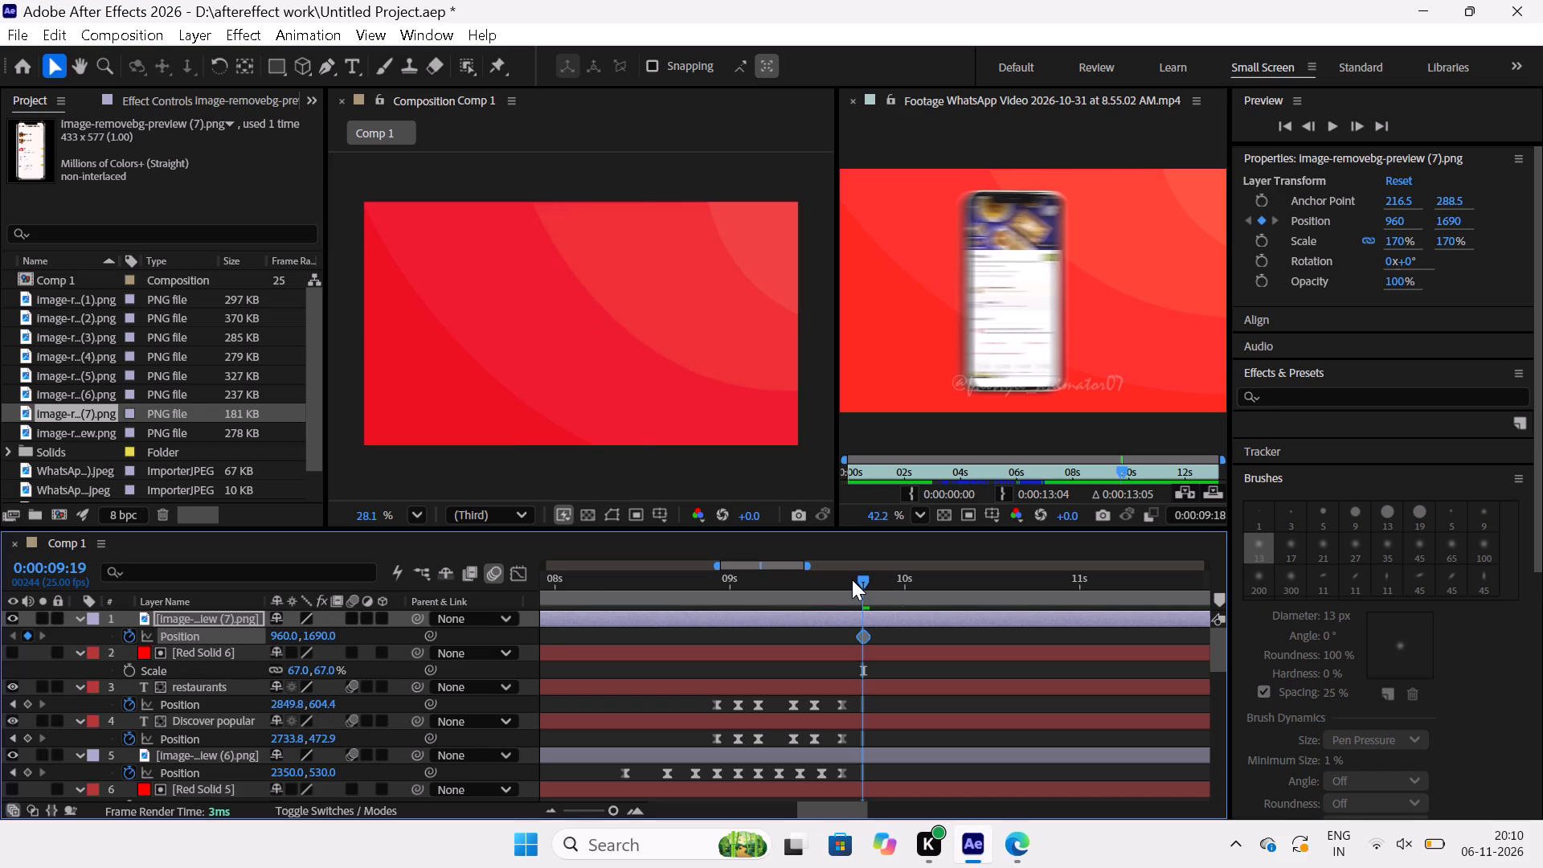
{"action": "left_click_drag", "start_coordinate": [862, 579], "coordinate": [887, 584]}
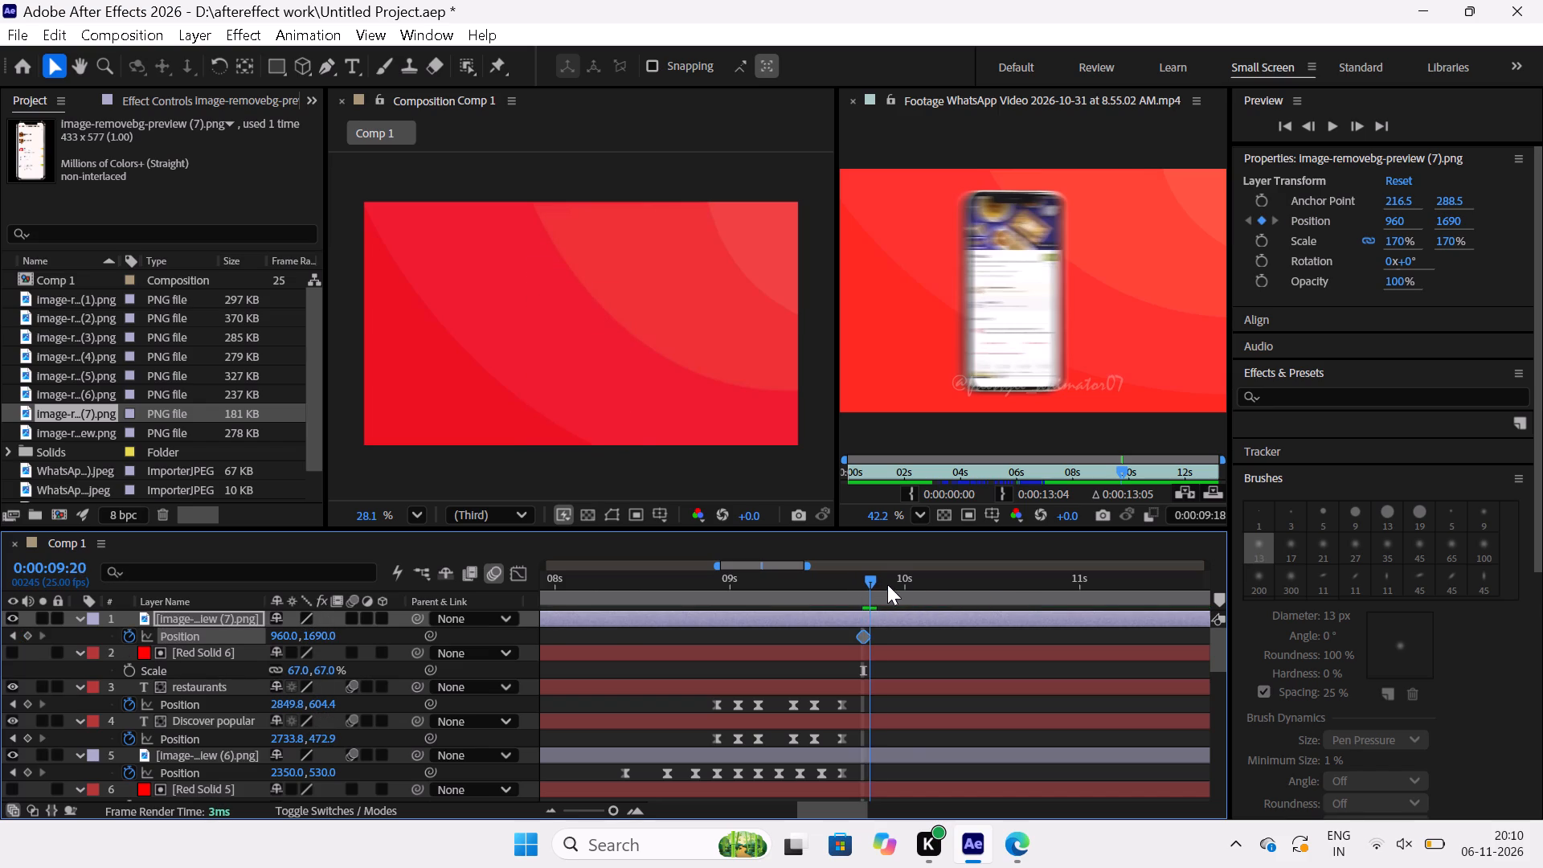
{"action": "left_click_drag", "start_coordinate": [887, 584], "coordinate": [898, 596]}
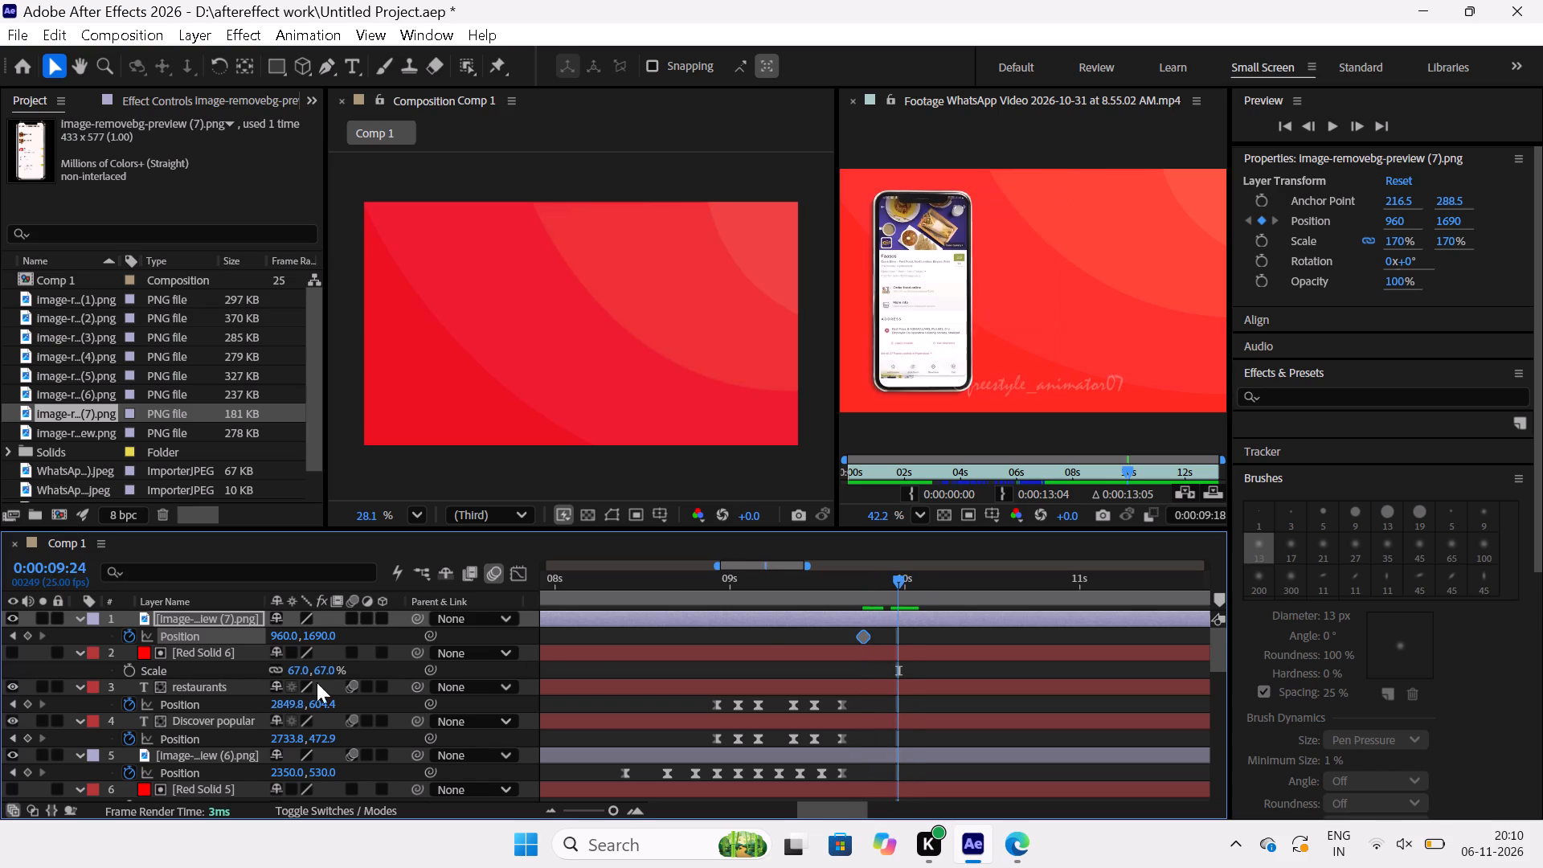
{"action": "left_click_drag", "start_coordinate": [329, 637], "coordinate": [387, 425], "text": "shift"}
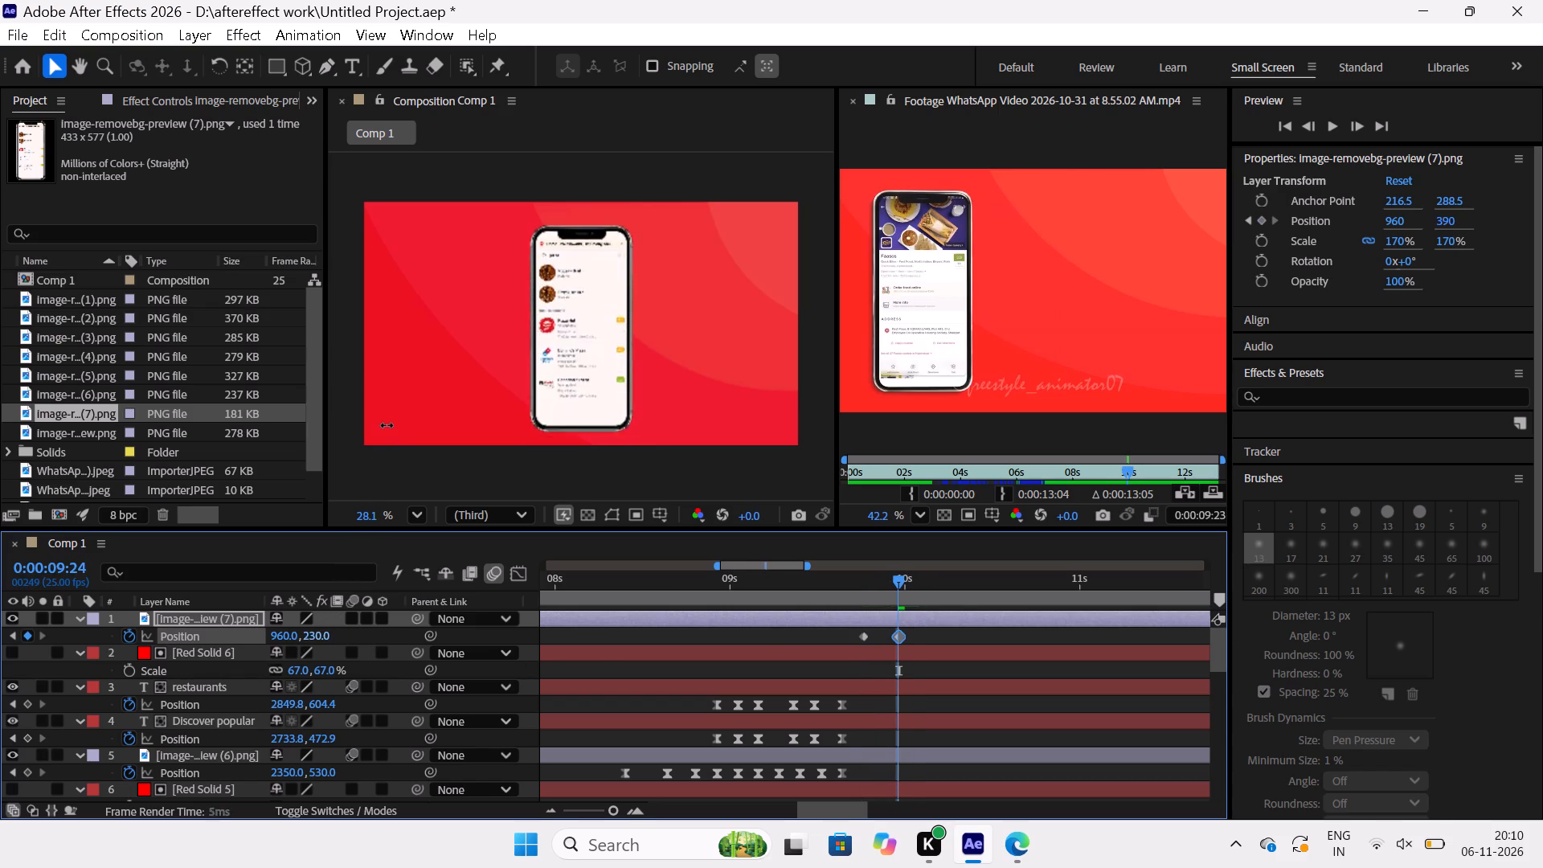
{"action": "left_click_drag", "start_coordinate": [387, 425], "coordinate": [400, 453], "text": "shift"}
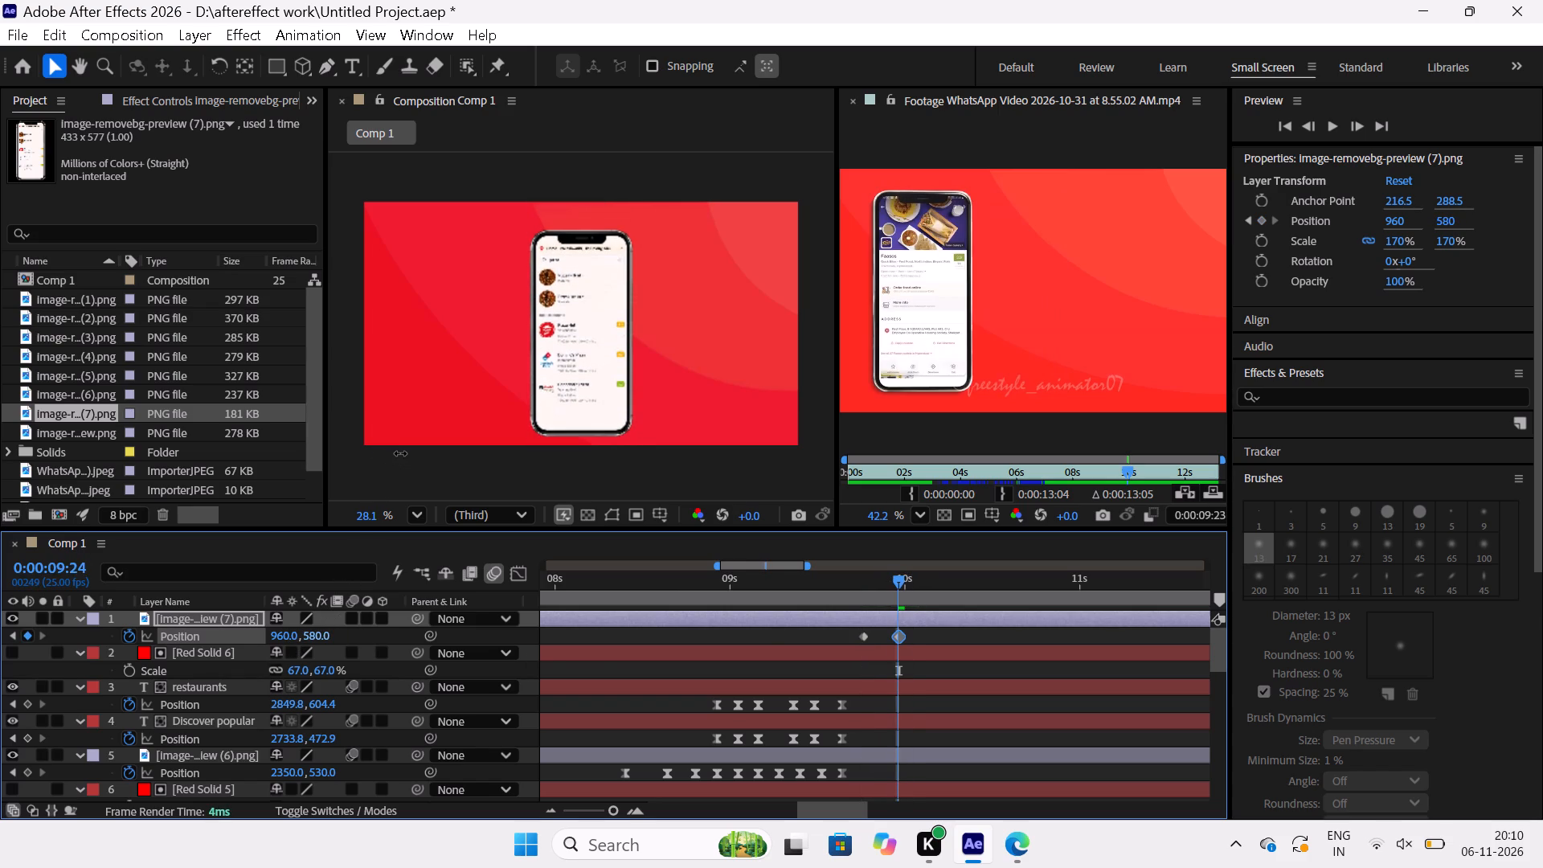
{"action": "left_click_drag", "start_coordinate": [400, 453], "coordinate": [400, 451], "text": "shift"}
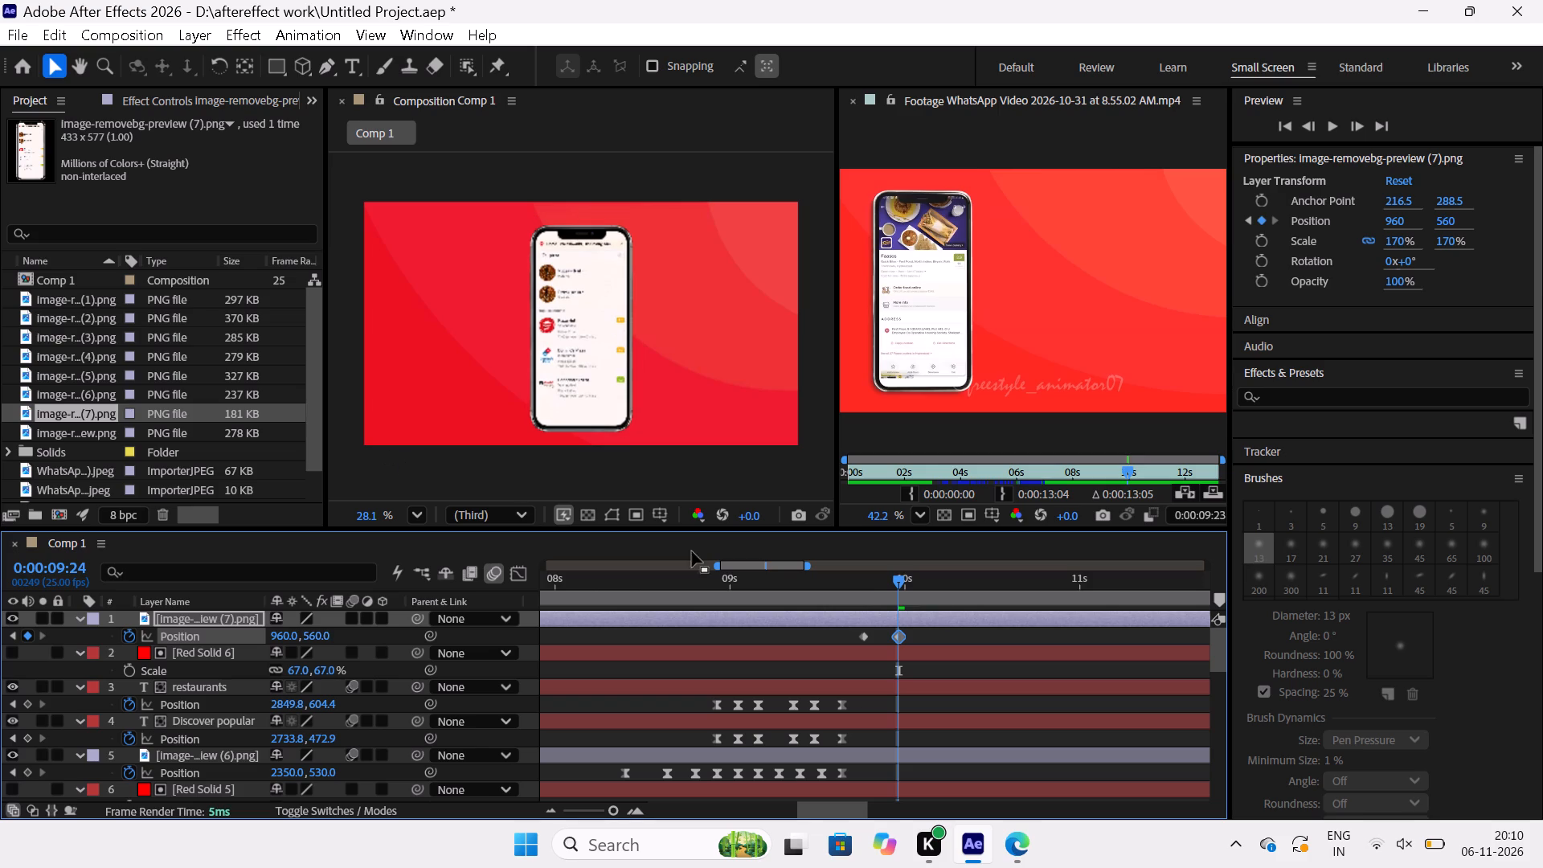
Keyframe the search phone's sideways move at 0:00:10:03 with its position set to 1530, 560.
{"action": "left_click_drag", "start_coordinate": [896, 579], "coordinate": [898, 583]}
{"action": "left_click_drag", "start_coordinate": [898, 583], "coordinate": [923, 602]}
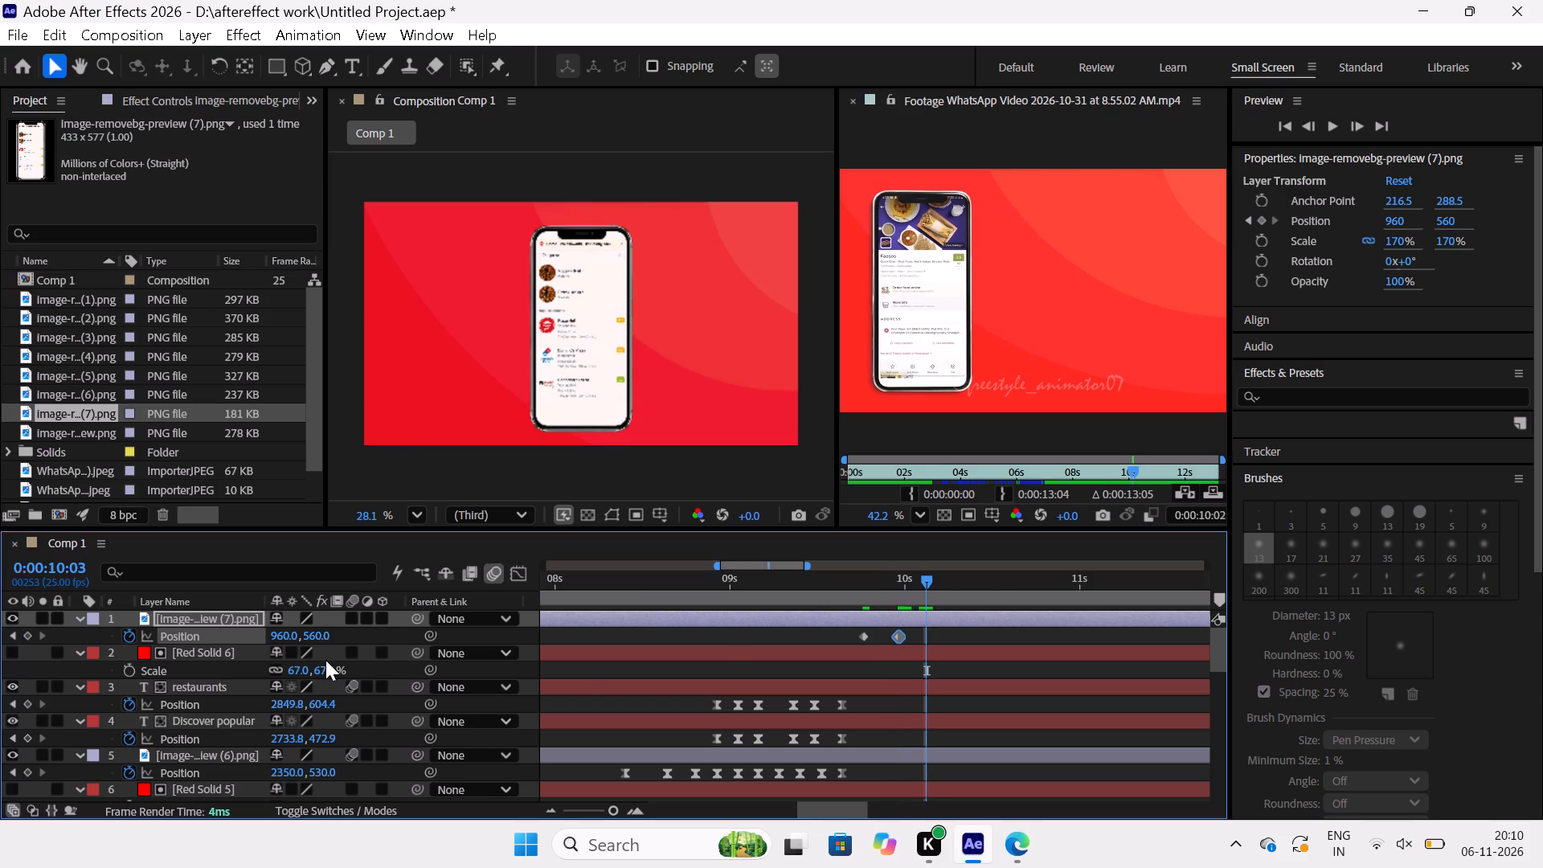
{"action": "left_click_drag", "start_coordinate": [307, 635], "coordinate": [387, 634], "text": "shift"}
{"action": "key", "text": "ctrl+z"}
{"action": "left_click_drag", "start_coordinate": [286, 640], "coordinate": [343, 641], "text": "shift"}
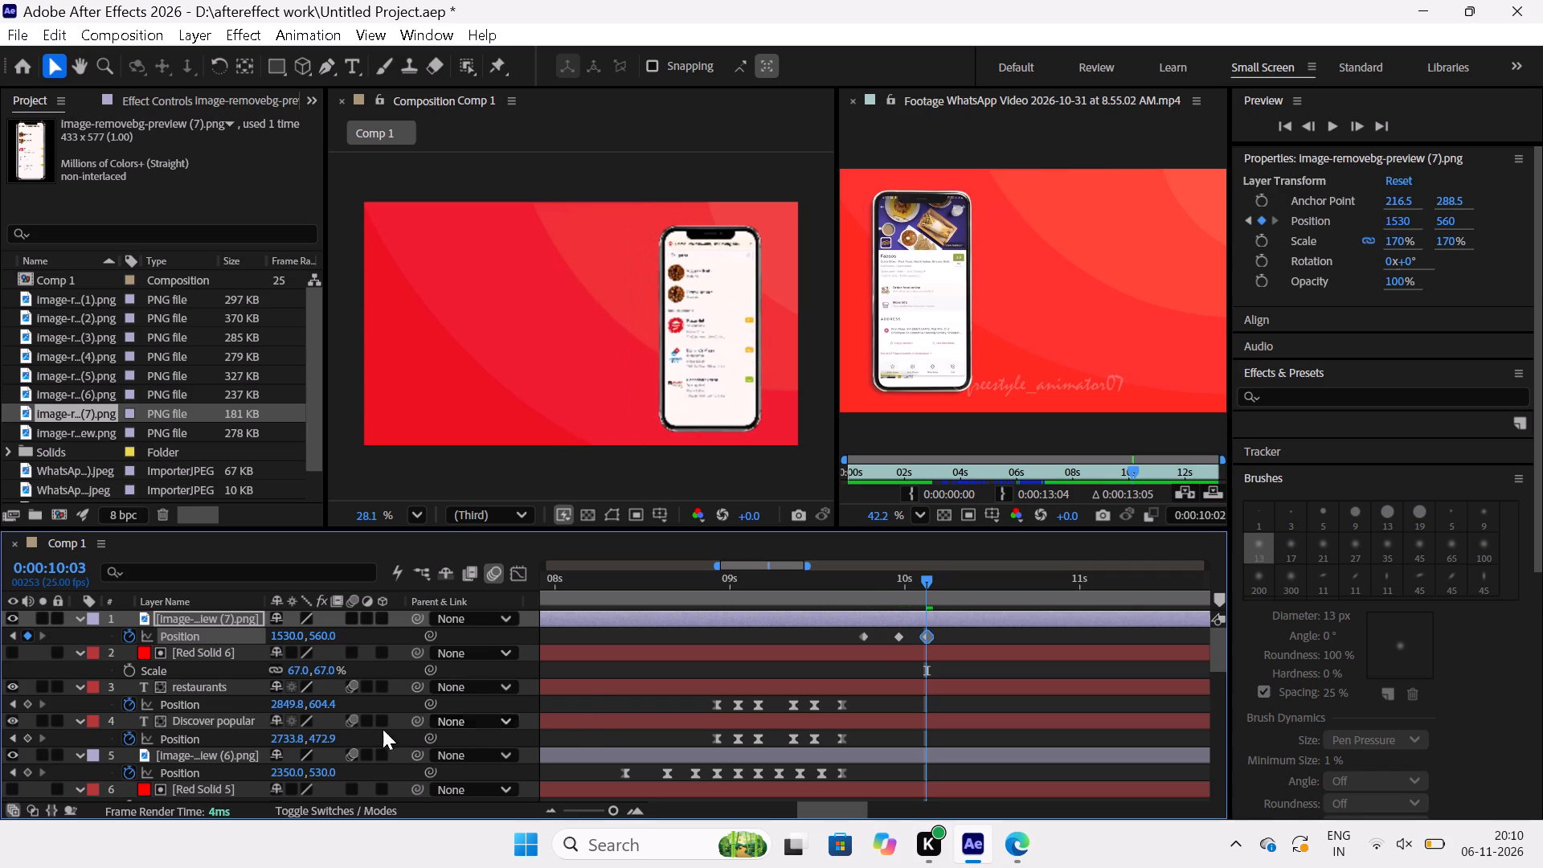
Enable motion blur on the search phone layer.
{"action": "left_click", "coordinate": [350, 623]}
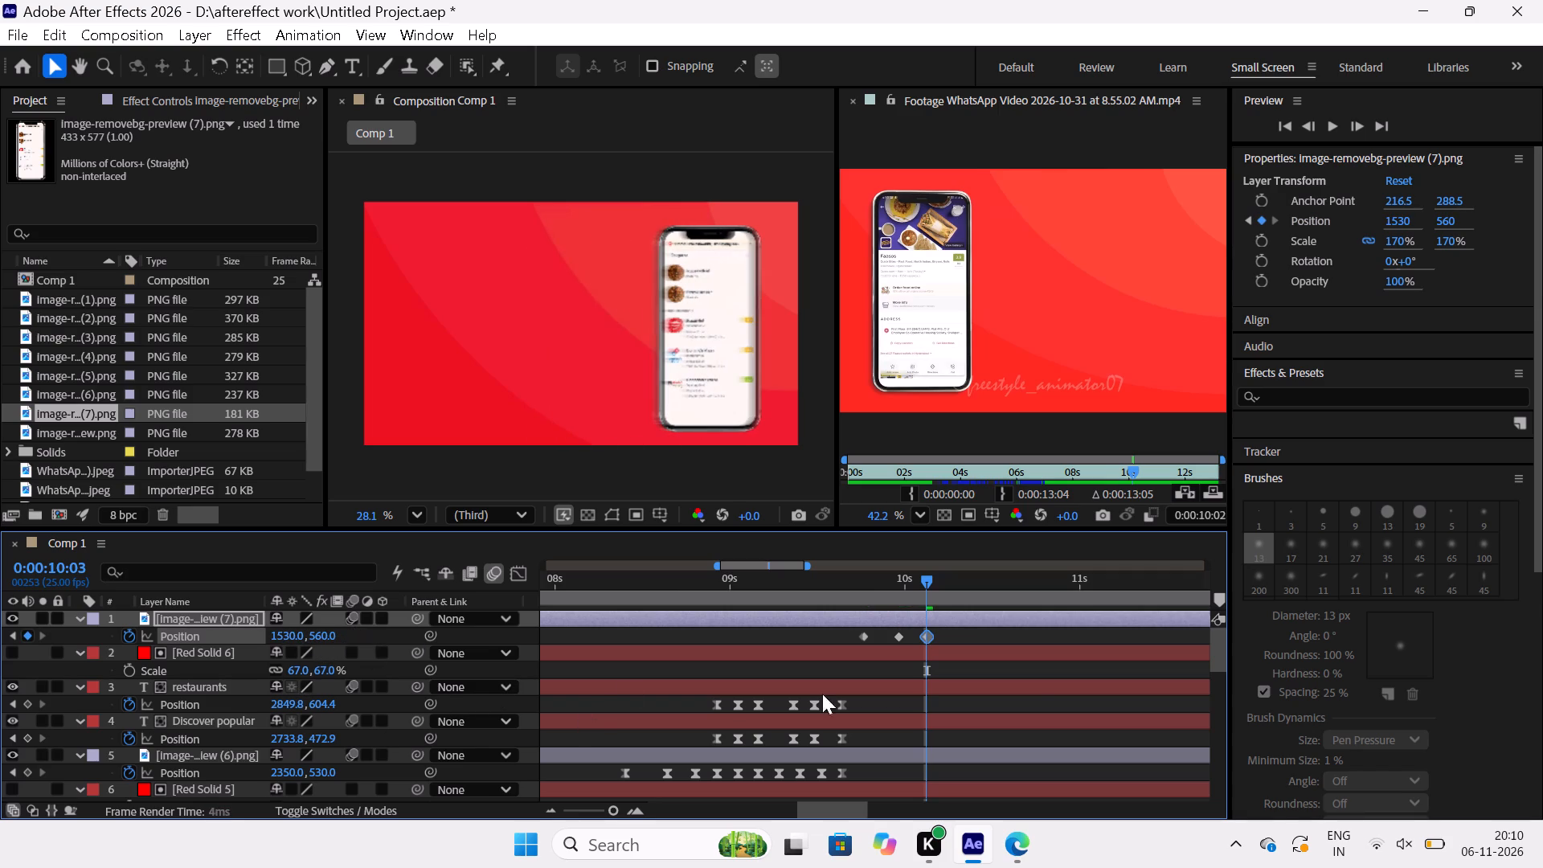
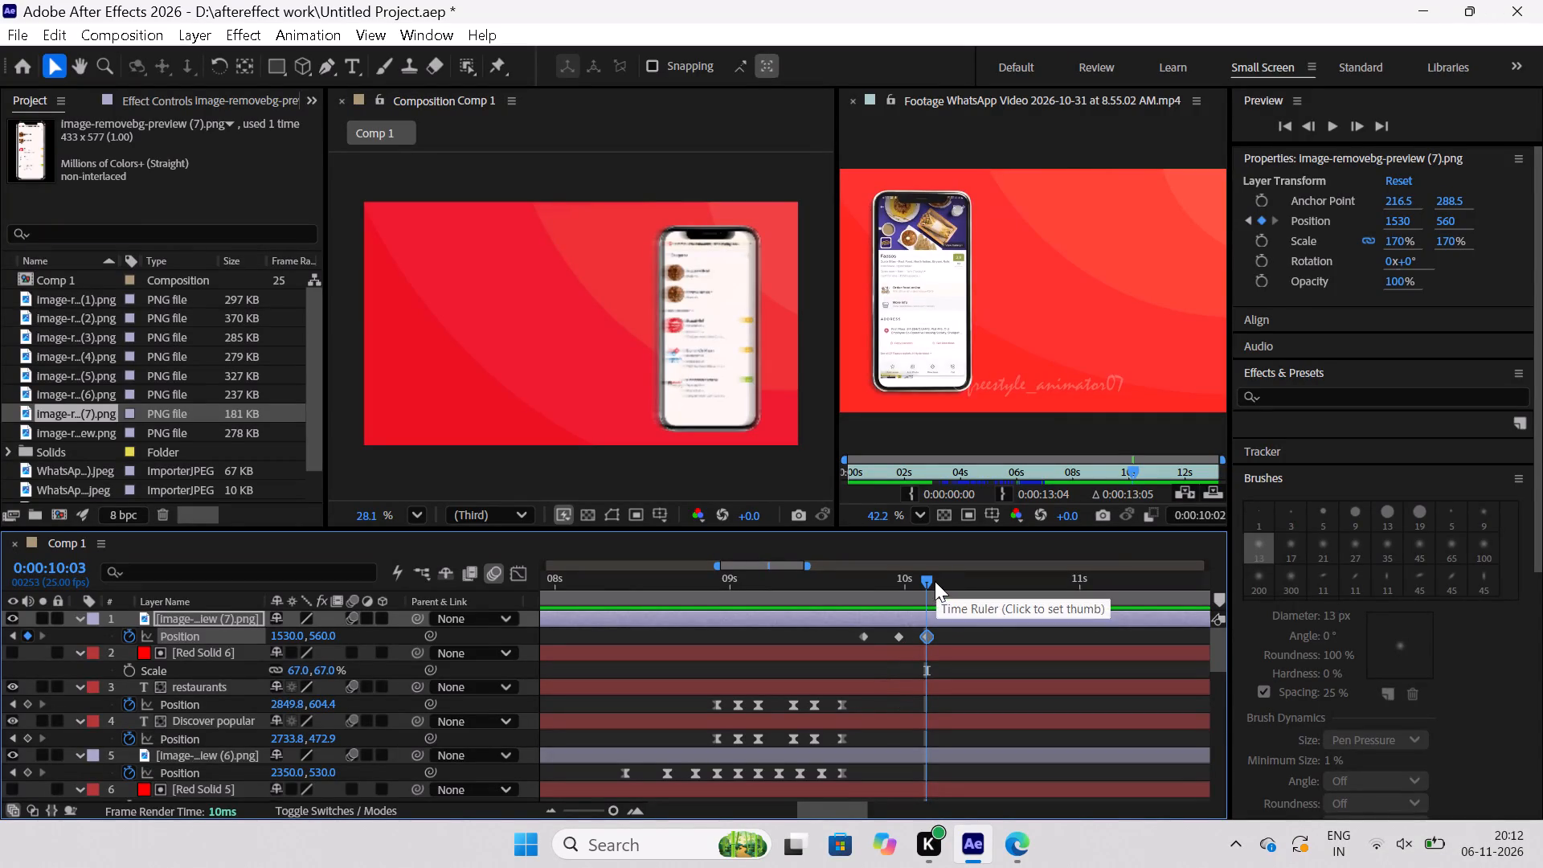
Compare Comp 1 with the reference footage to find when the "Search for your favorites" text appears beside the phone.
{"action": "left_click_drag", "start_coordinate": [928, 579], "coordinate": [947, 583]}
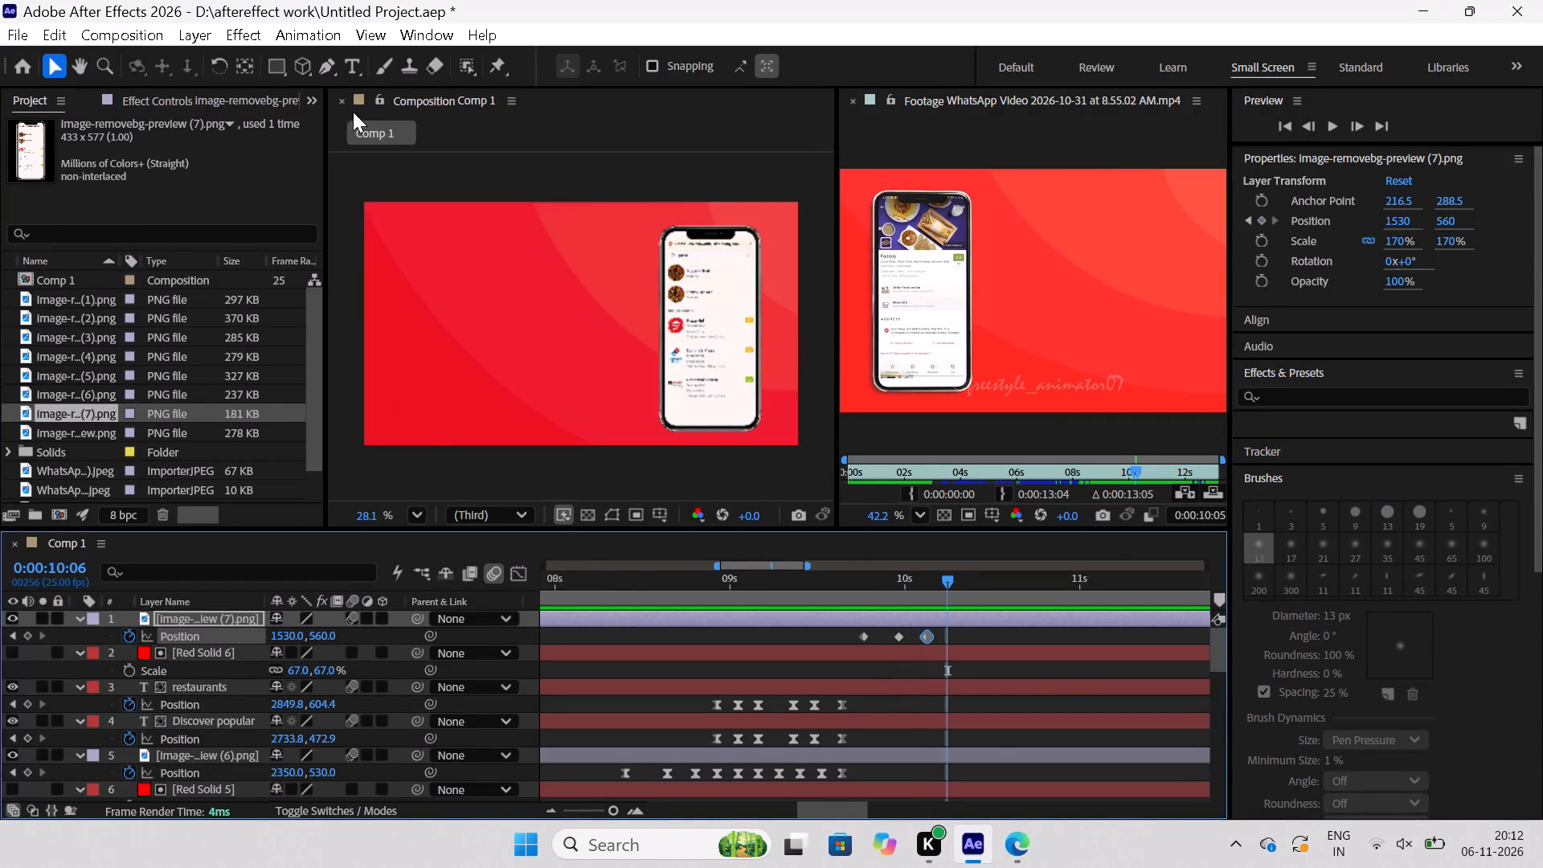
{"action": "left_click", "coordinate": [355, 58]}
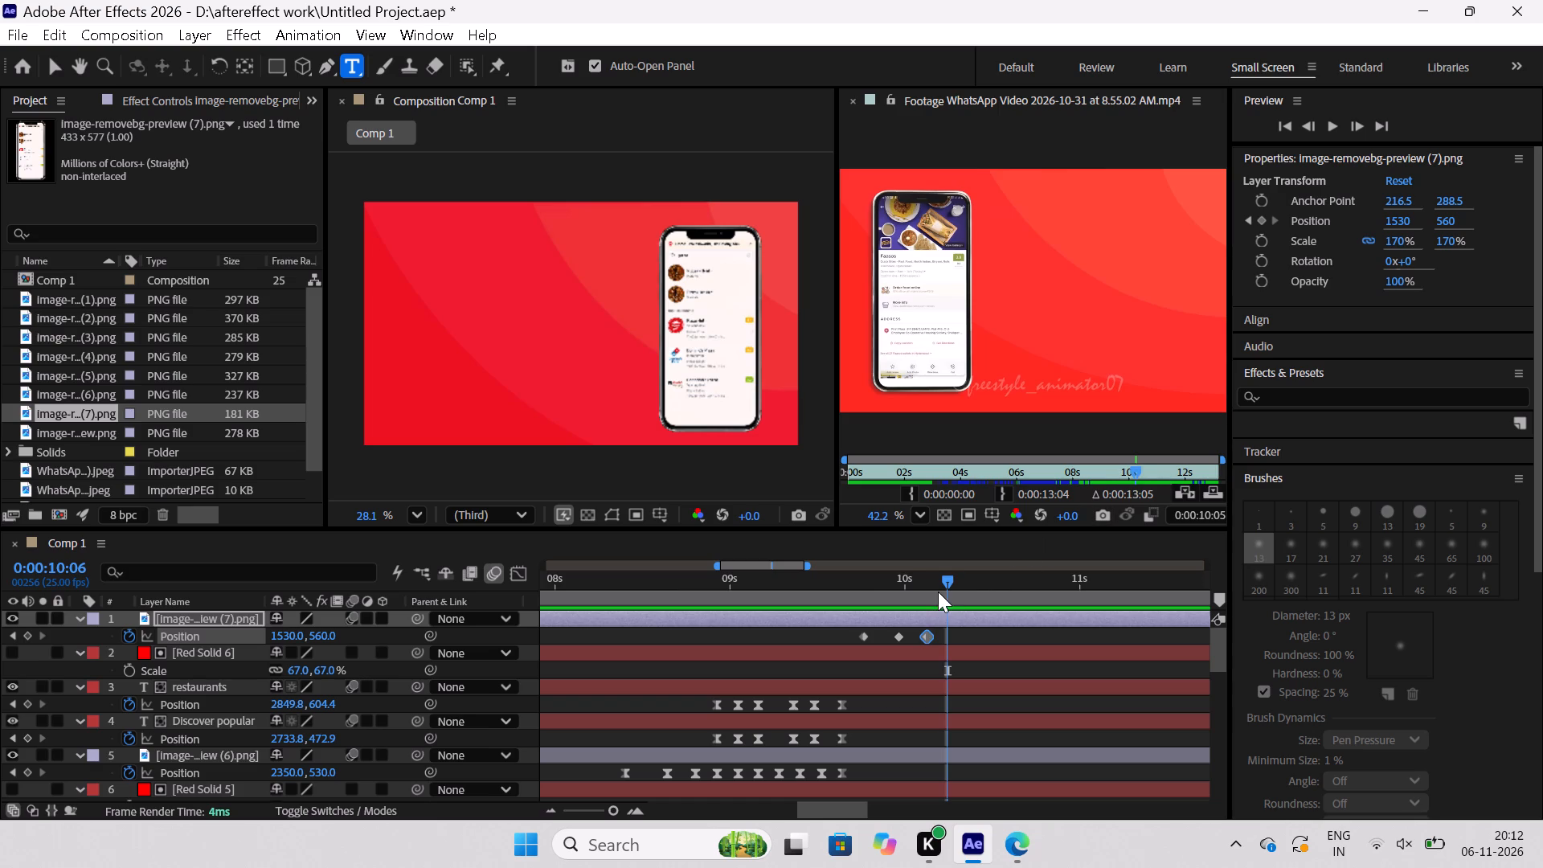
{"action": "key", "text": "equal"}
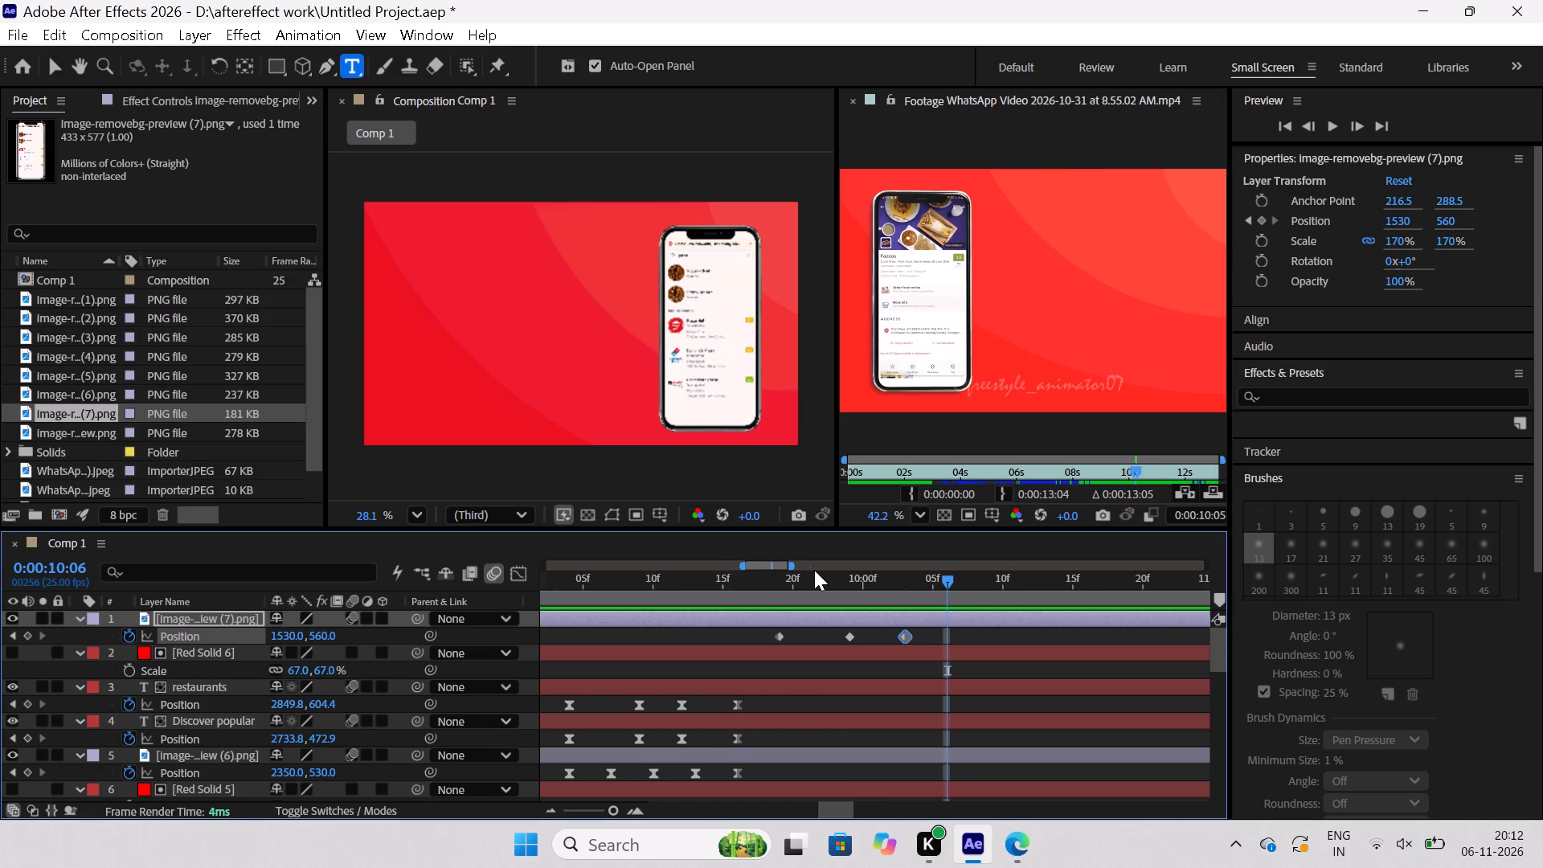
{"action": "key", "text": "minus"}
{"action": "key", "text": "minus"}
{"action": "key", "text": "minus"}
{"action": "key", "text": "minus"}
{"action": "key", "text": "minus"}
{"action": "key", "text": "minus"}
{"action": "key", "text": "minus"}
{"action": "key", "text": "minus"}
{"action": "key", "text": "minus"}
{"action": "key", "text": "minus"}
{"action": "key", "text": "minus"}
{"action": "key", "text": "minus"}
{"action": "key", "text": "minus"}
{"action": "key", "text": "minus"}
{"action": "key", "text": "minus"}
{"action": "key", "text": "minus"}
{"action": "key", "text": "minus"}
{"action": "key", "text": "minus"}
{"action": "key", "text": "minus"}
{"action": "key", "text": "minus"}
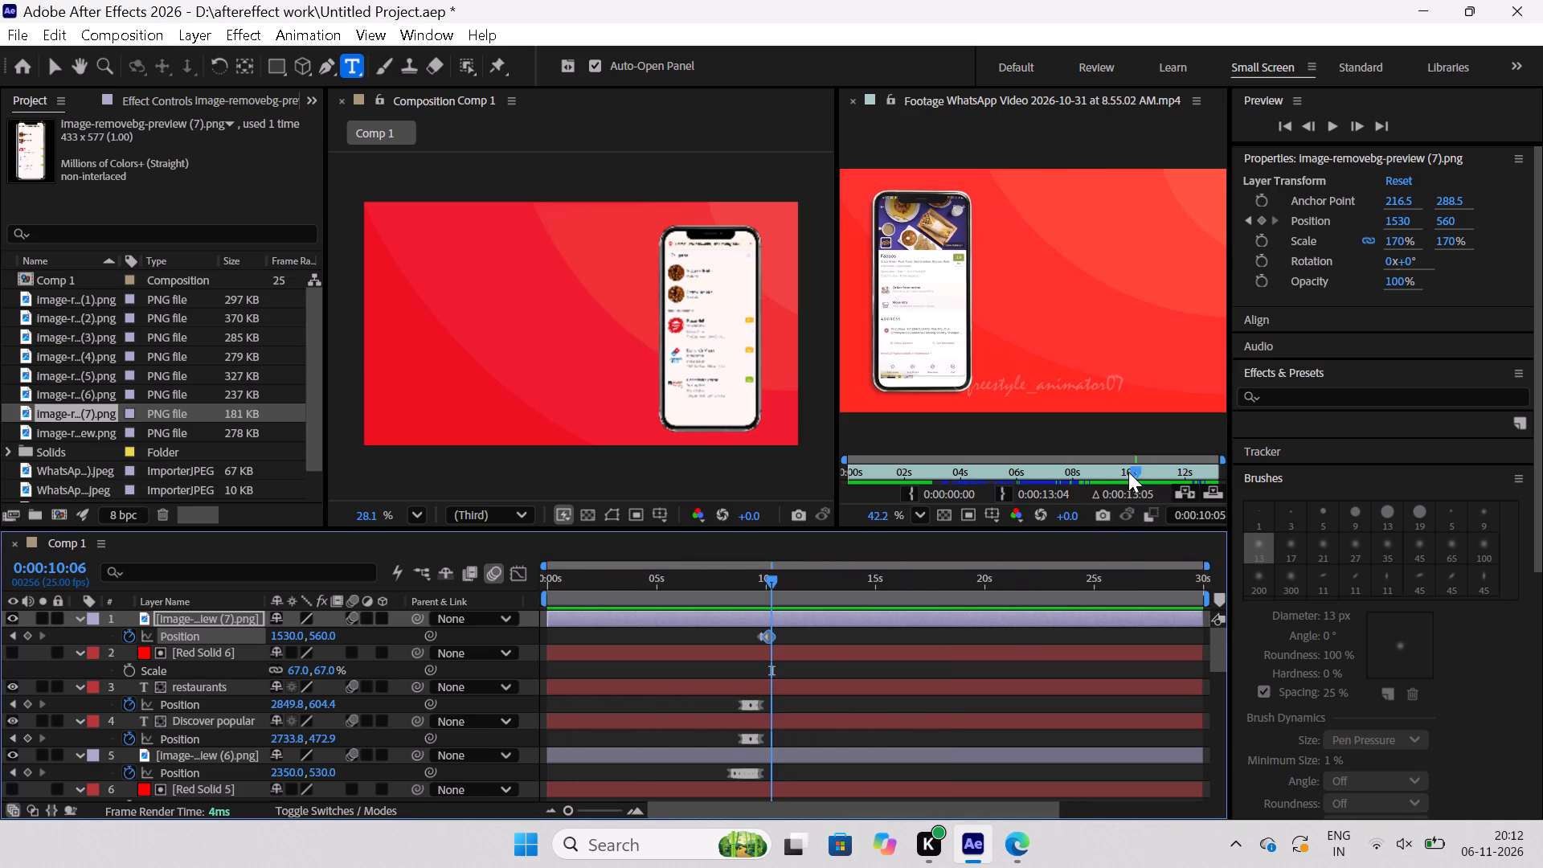
{"action": "left_click_drag", "start_coordinate": [1135, 473], "coordinate": [1168, 485]}
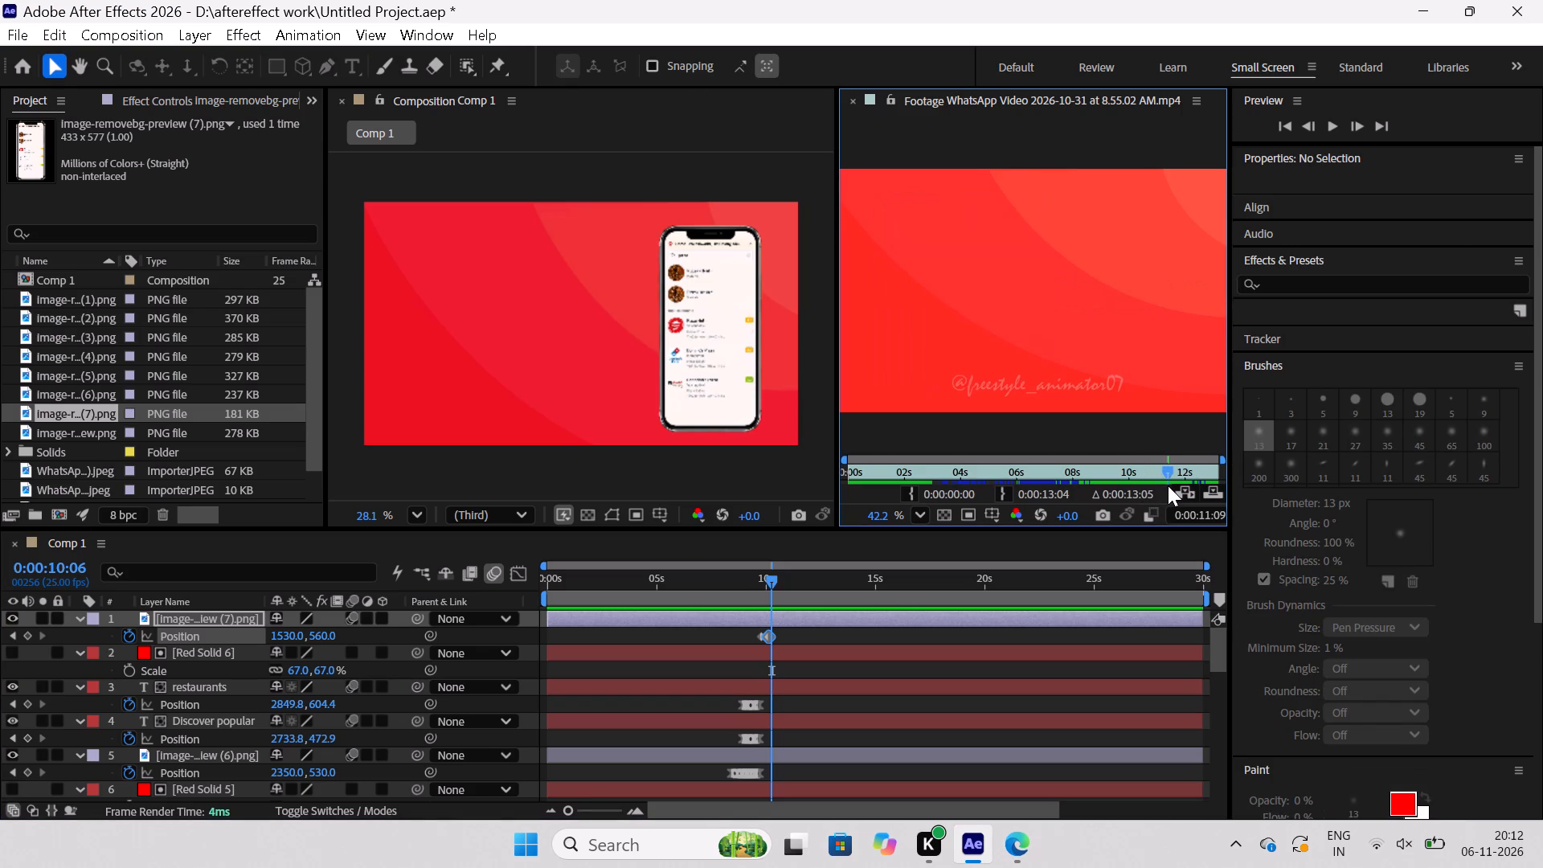
{"action": "left_click_drag", "start_coordinate": [1168, 485], "coordinate": [1213, 502]}
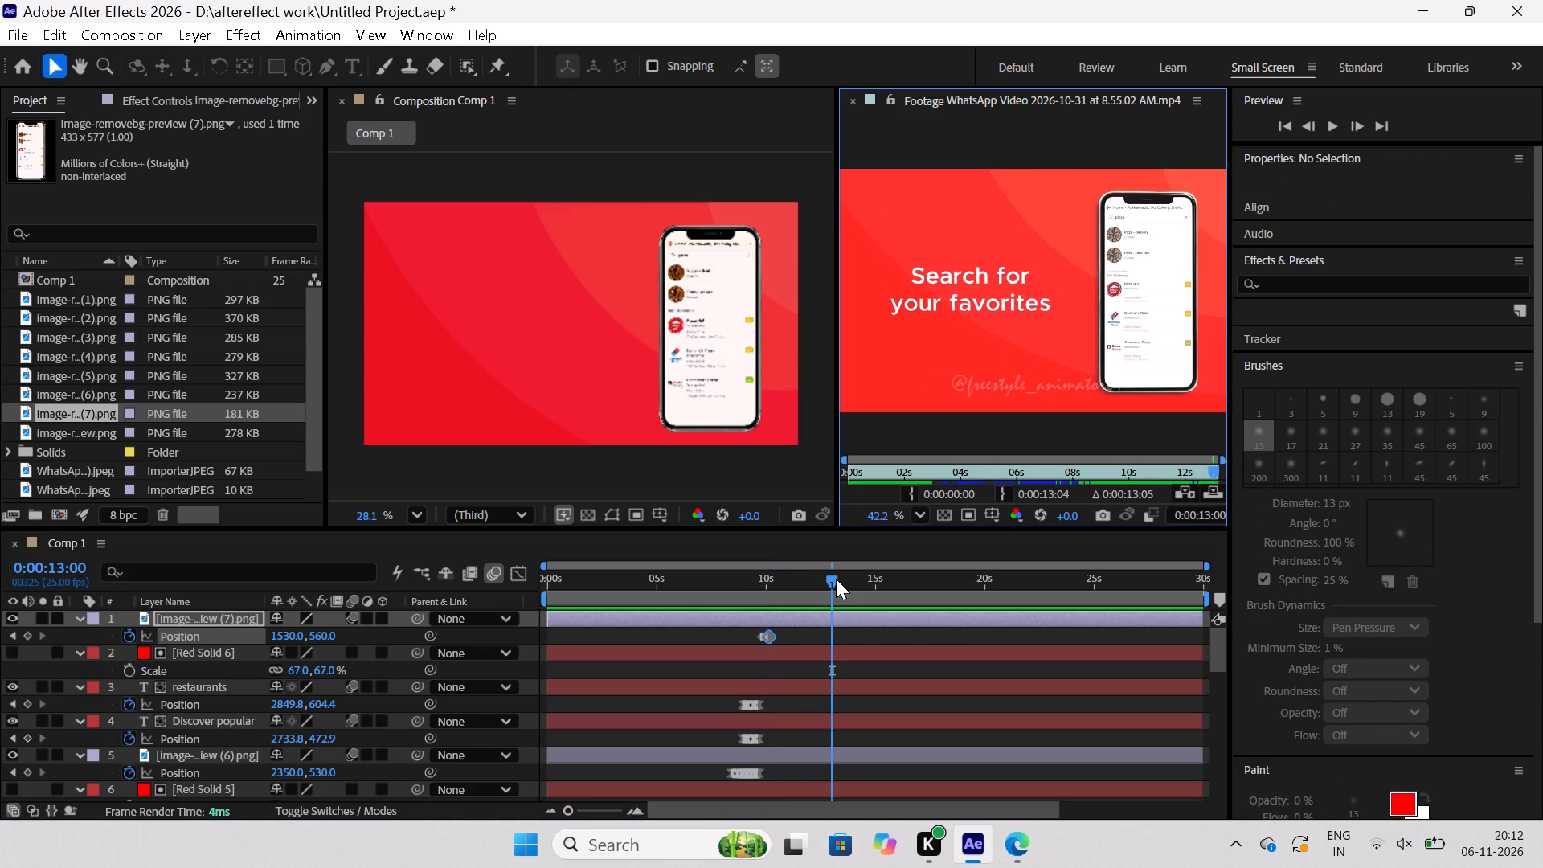
{"action": "left_click_drag", "start_coordinate": [836, 579], "coordinate": [852, 594]}
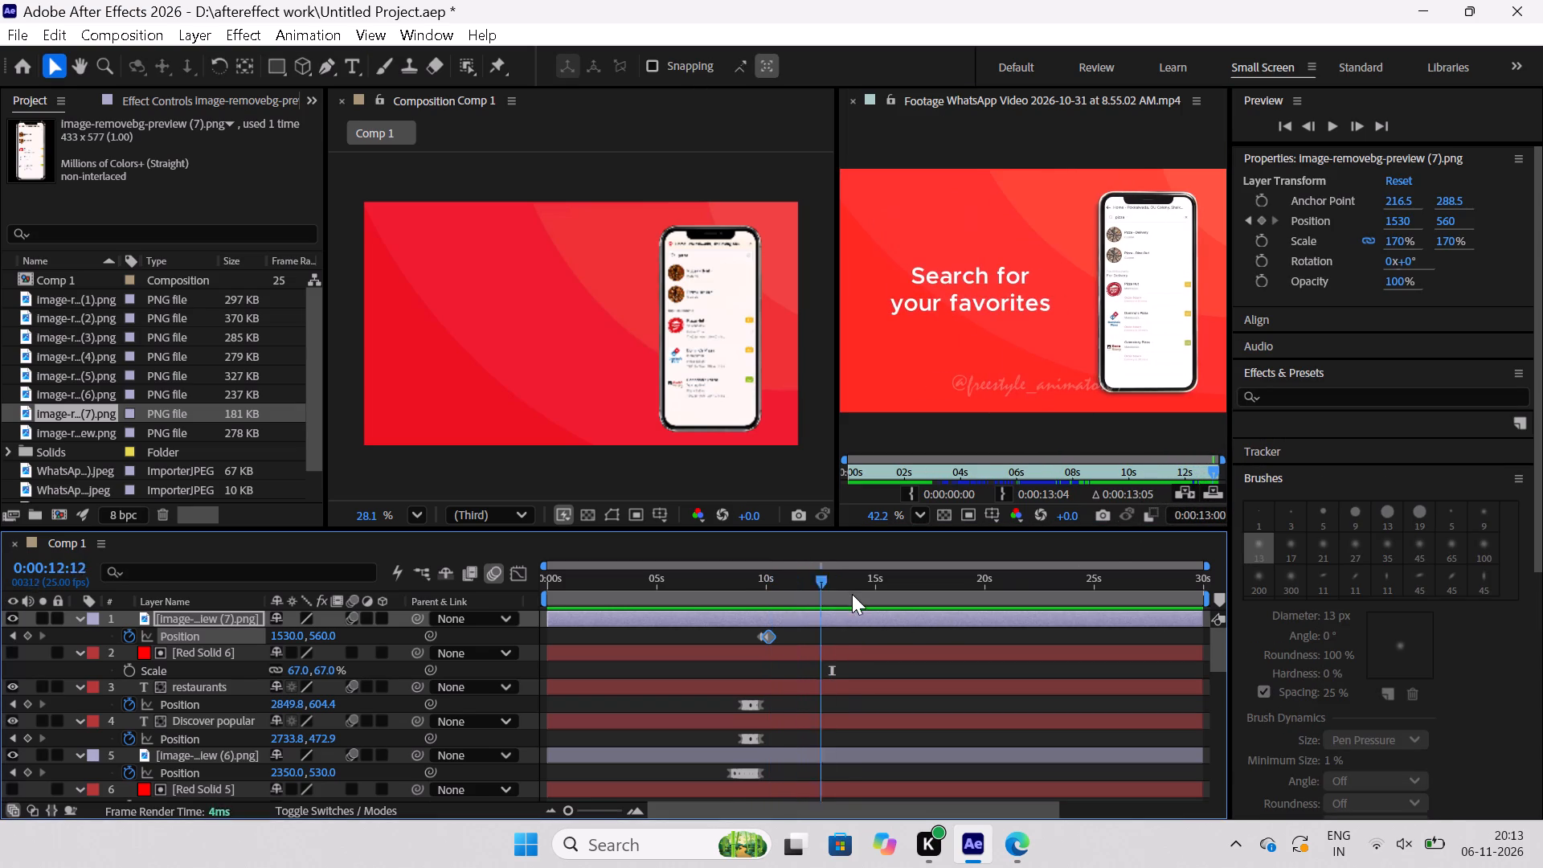
{"action": "left_click_drag", "start_coordinate": [852, 594], "coordinate": [794, 628]}
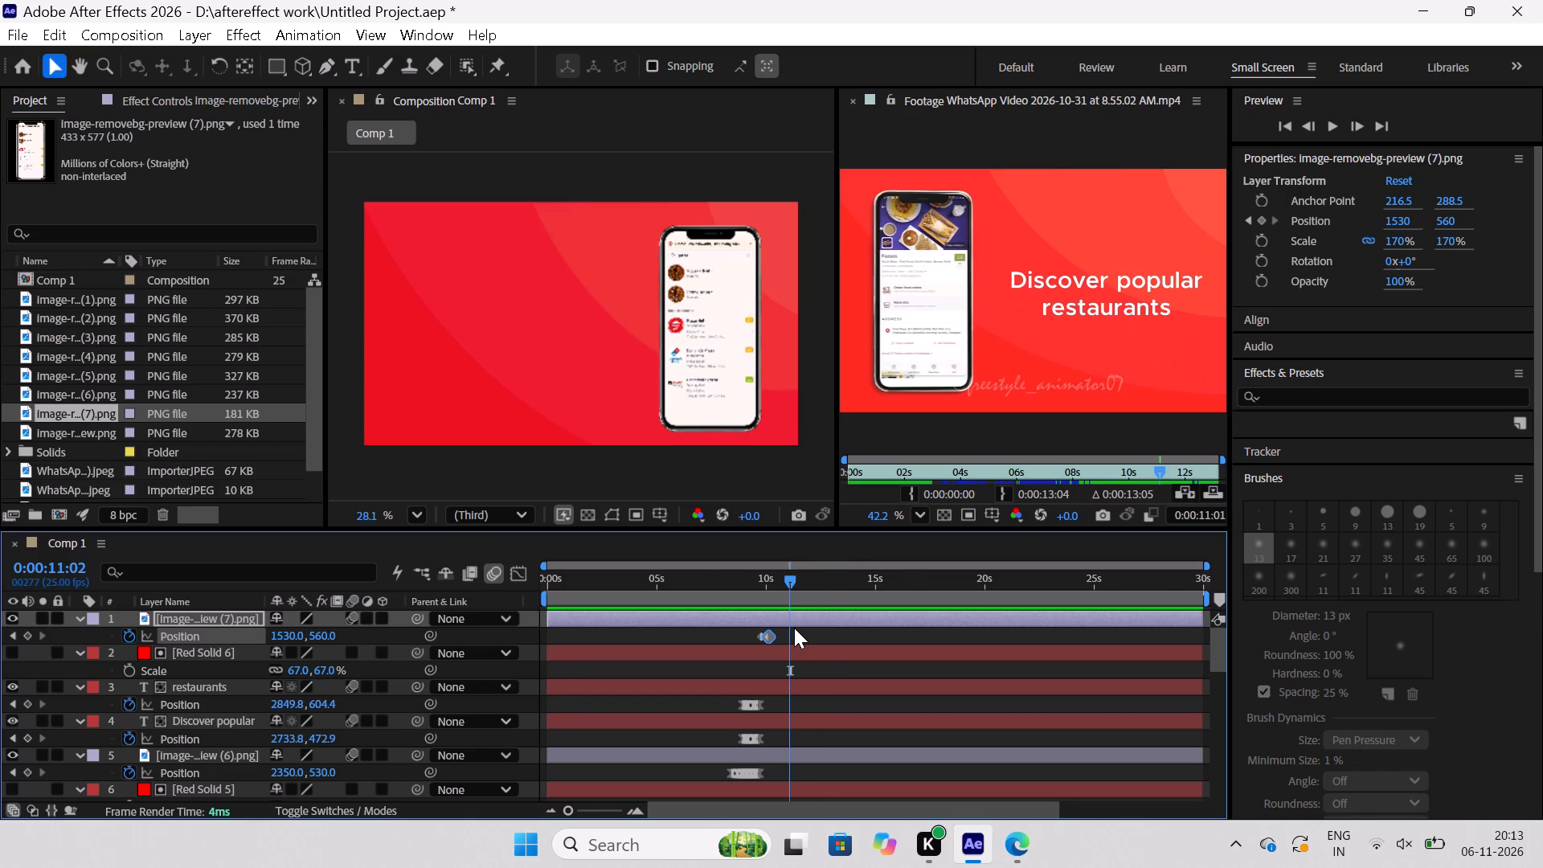
{"action": "key", "text": "equal"}
{"action": "key", "text": "equal"}
{"action": "key", "text": "equal"}
{"action": "key", "text": "equal"}
{"action": "key", "text": "equal"}
{"action": "key", "text": "equal"}
{"action": "key", "text": "equal"}
{"action": "key", "text": "equal"}
{"action": "key", "text": "equal"}
{"action": "key", "text": "equal"}
{"action": "key", "text": "equal"}
{"action": "key", "text": "equal"}
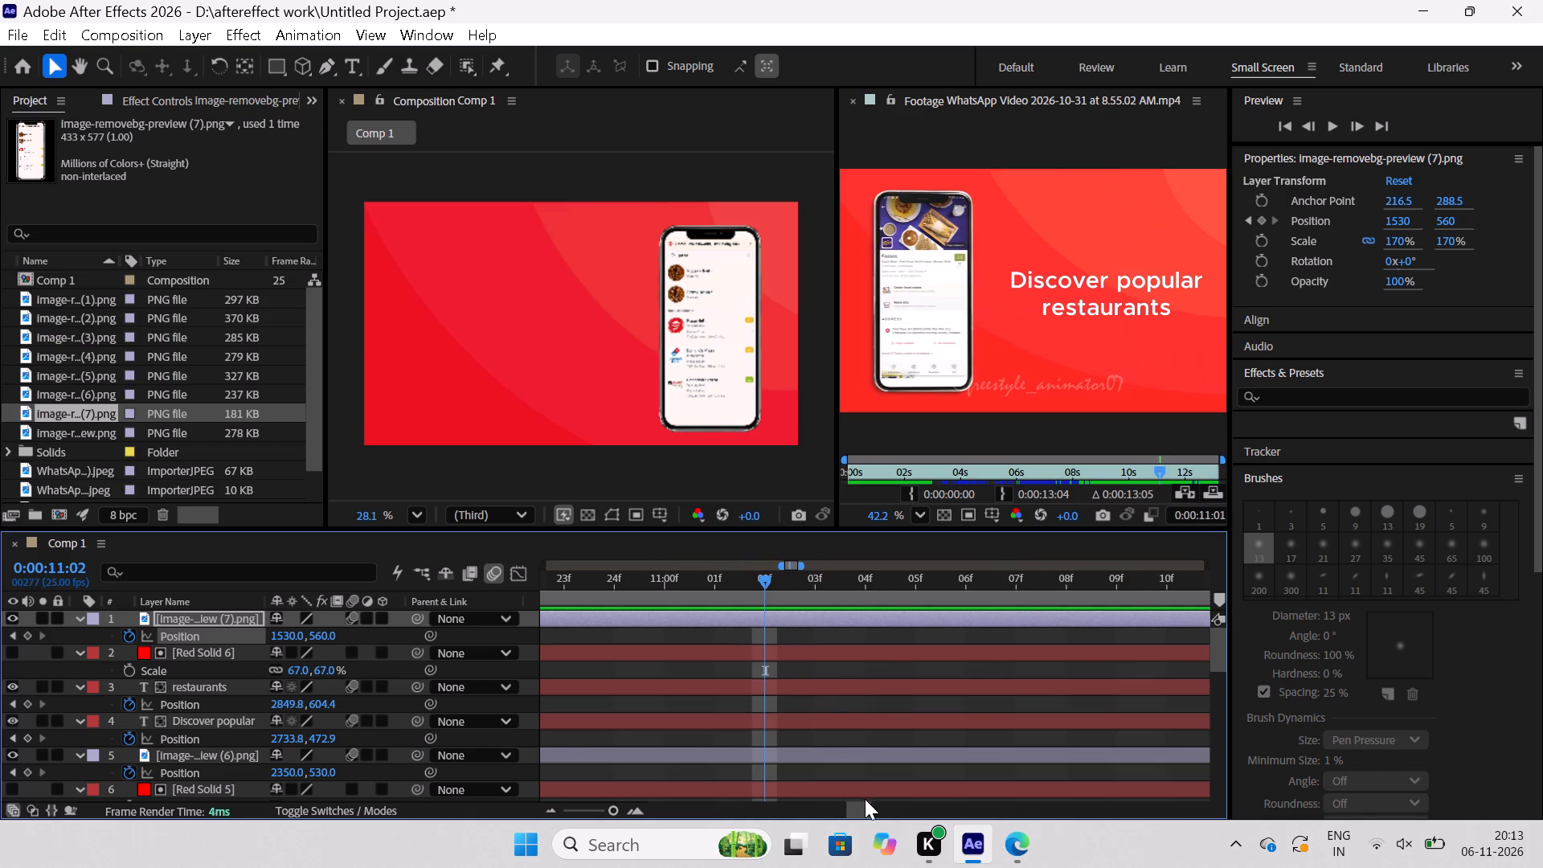
{"action": "left_click_drag", "start_coordinate": [857, 809], "coordinate": [832, 817]}
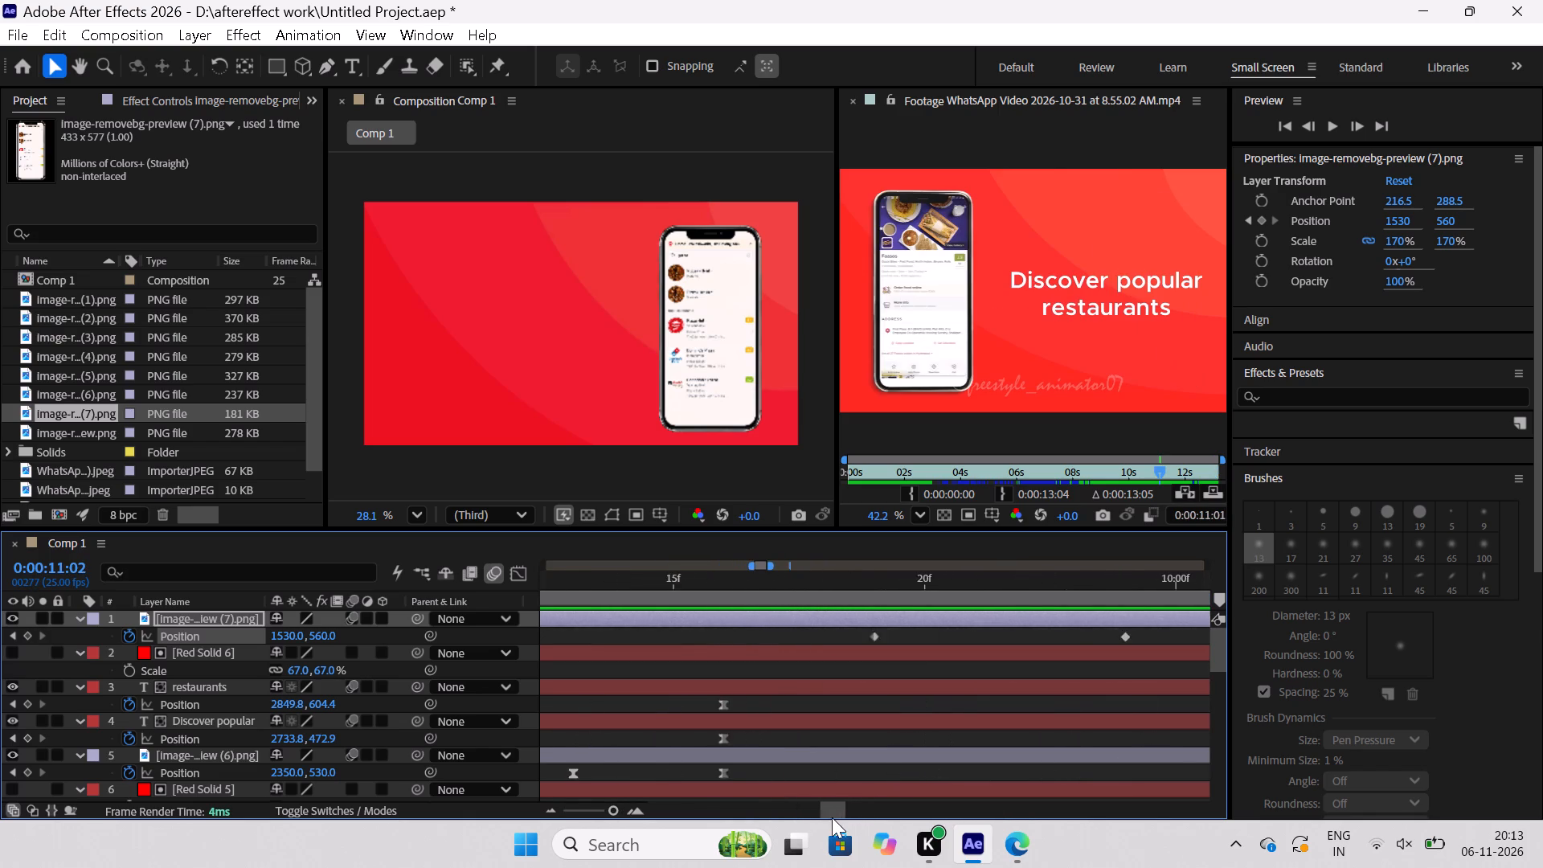
{"action": "left_click_drag", "start_coordinate": [832, 817], "coordinate": [840, 817]}
{"action": "type", "text": "-==="}
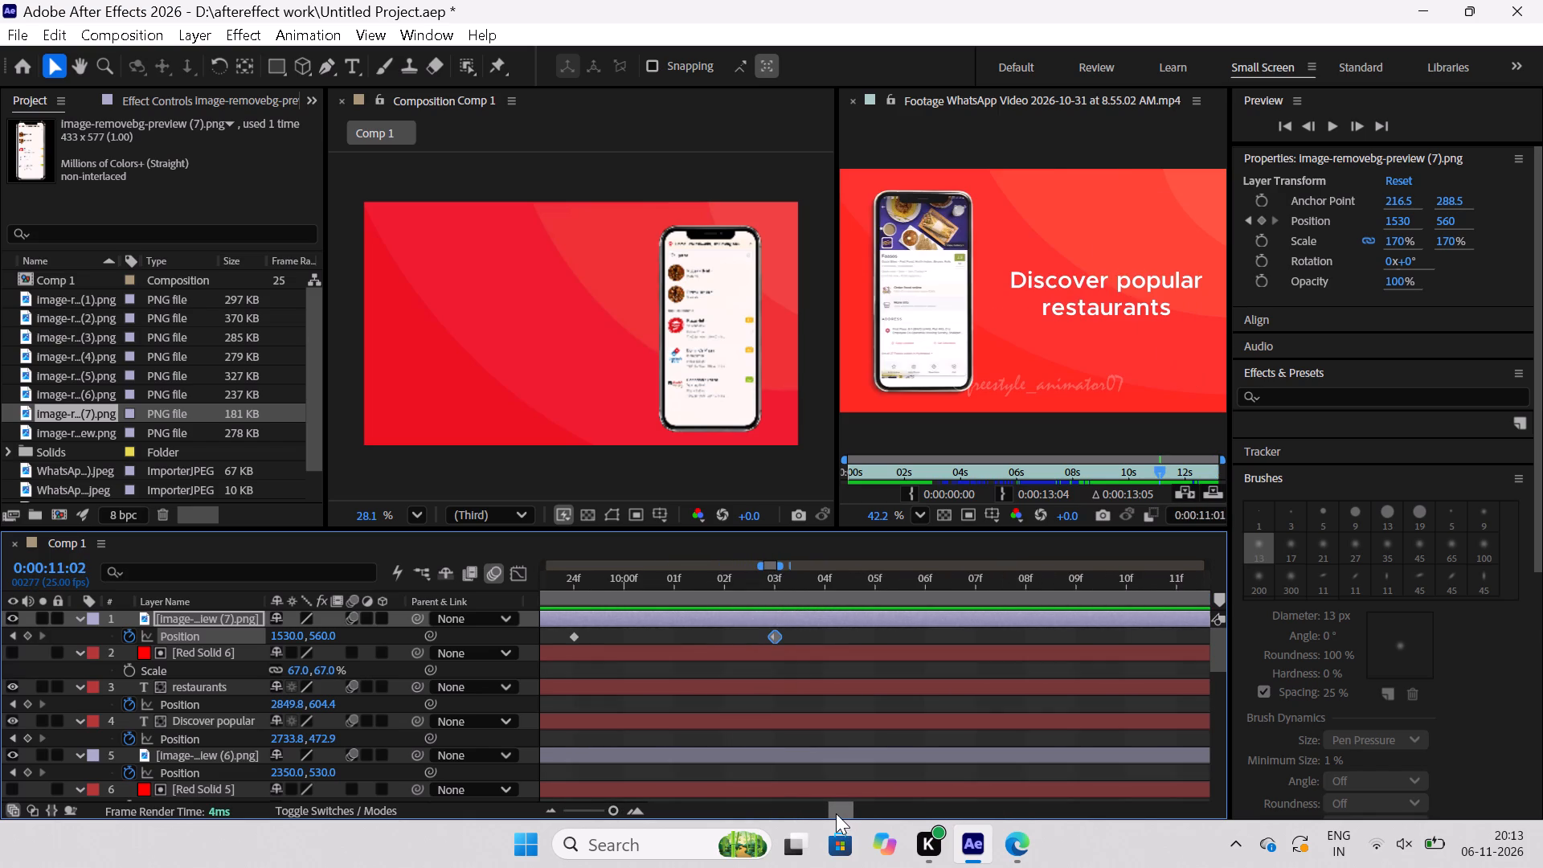
{"action": "key", "text": "equal"}
{"action": "key", "text": "equal"}
{"action": "left_click", "coordinate": [867, 667]}
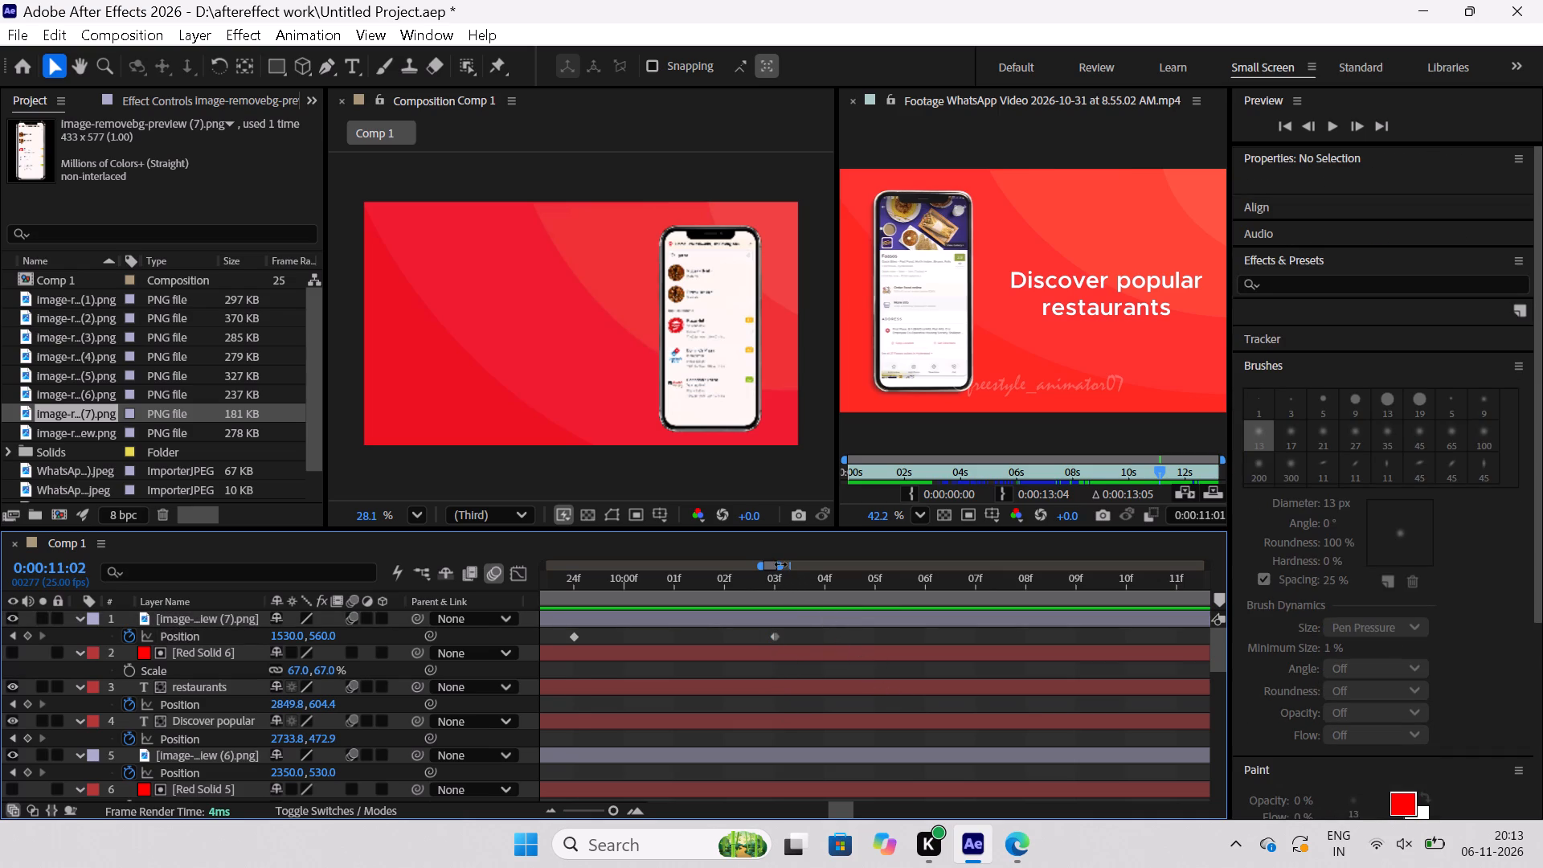
{"action": "left_click_drag", "start_coordinate": [780, 564], "coordinate": [884, 631]}
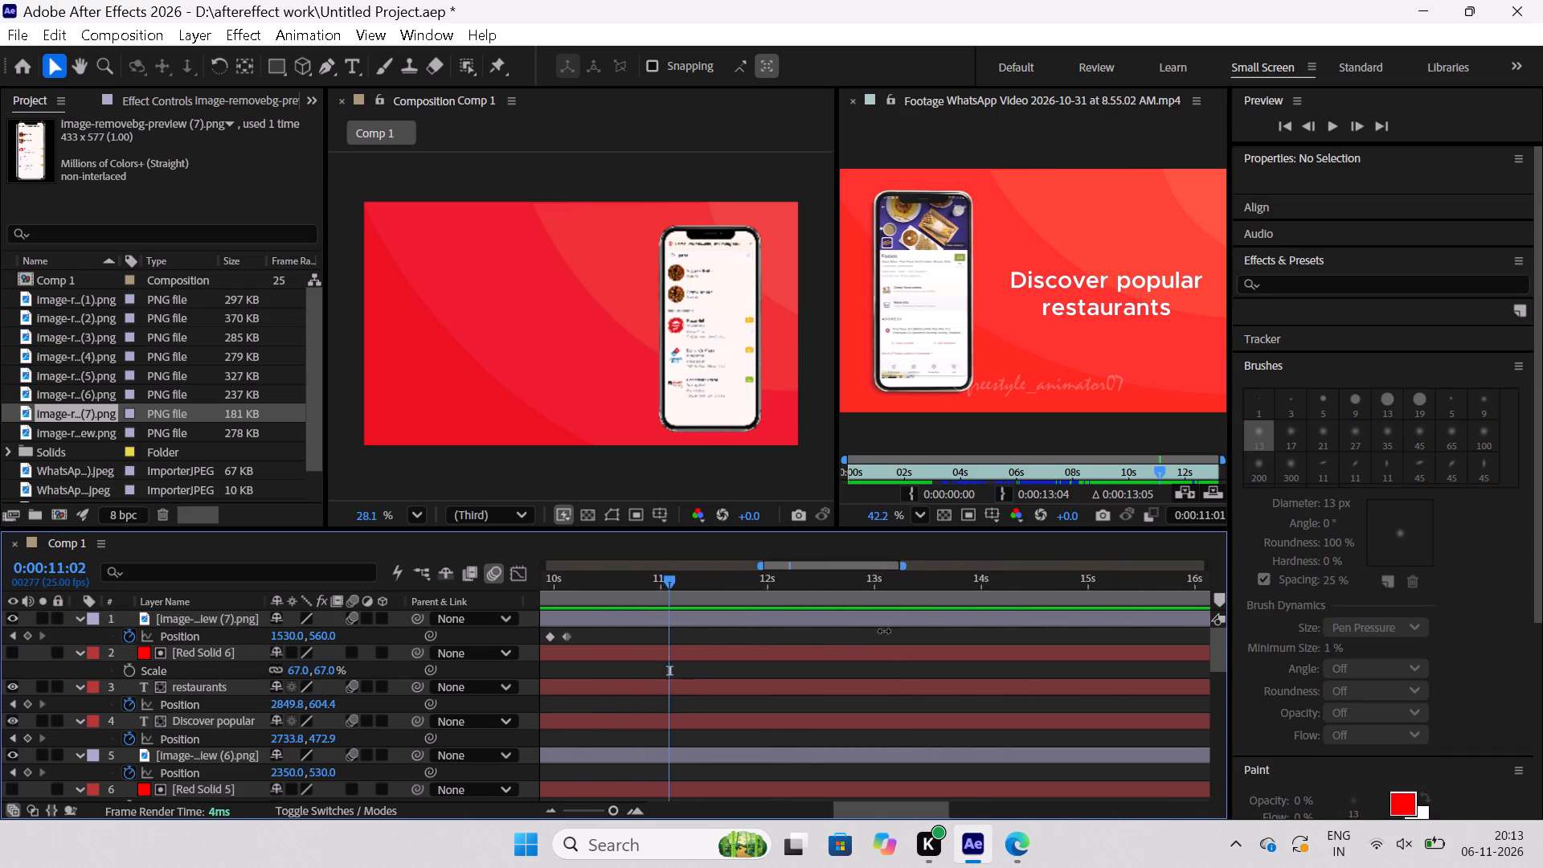
{"action": "left_click_drag", "start_coordinate": [884, 631], "coordinate": [837, 665]}
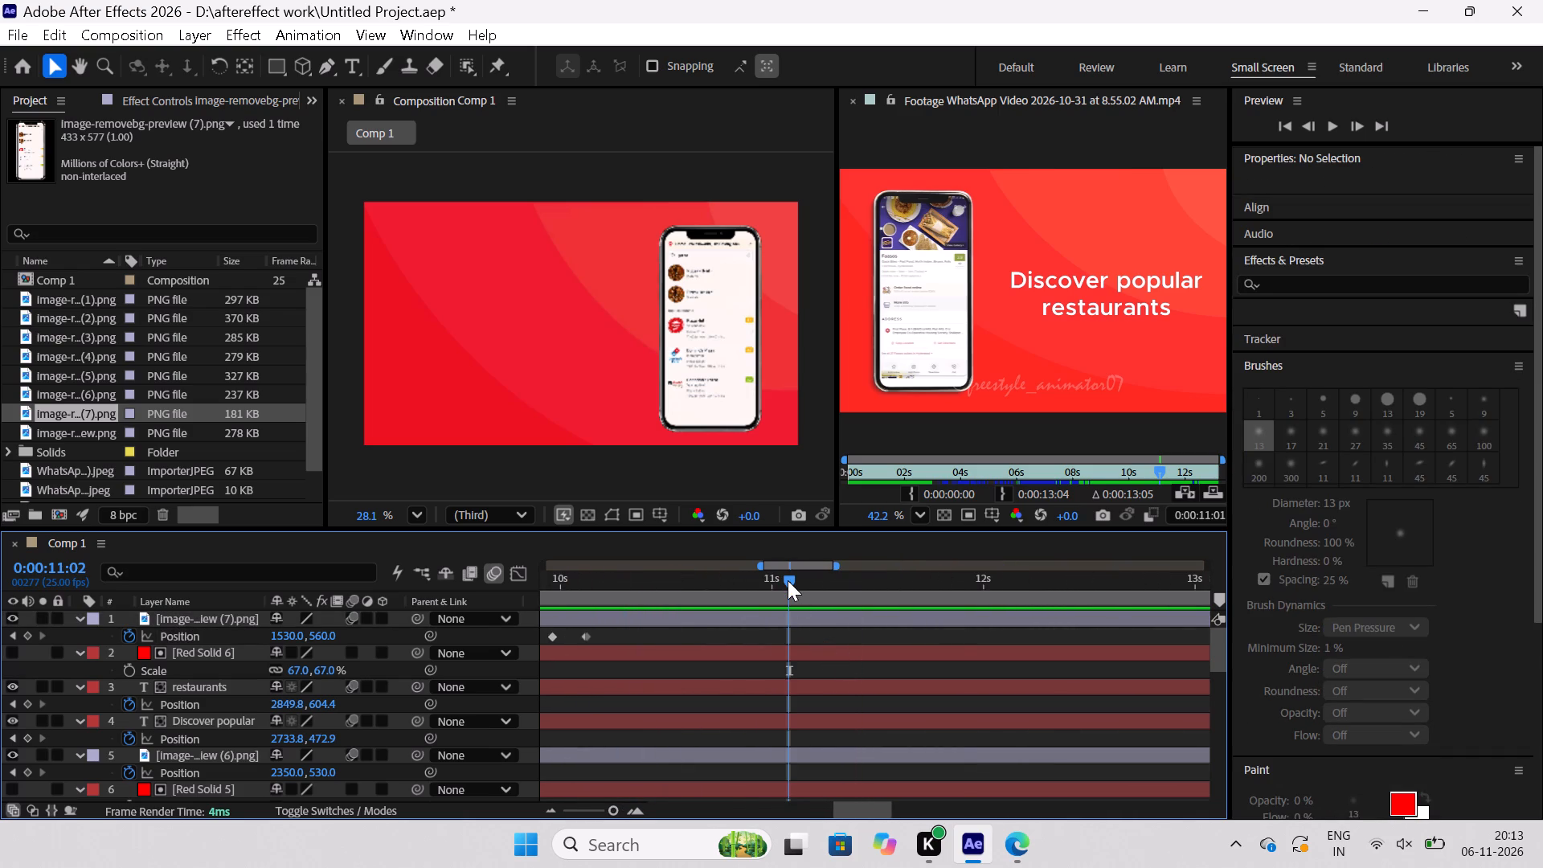
{"action": "left_click_drag", "start_coordinate": [788, 580], "coordinate": [702, 615]}
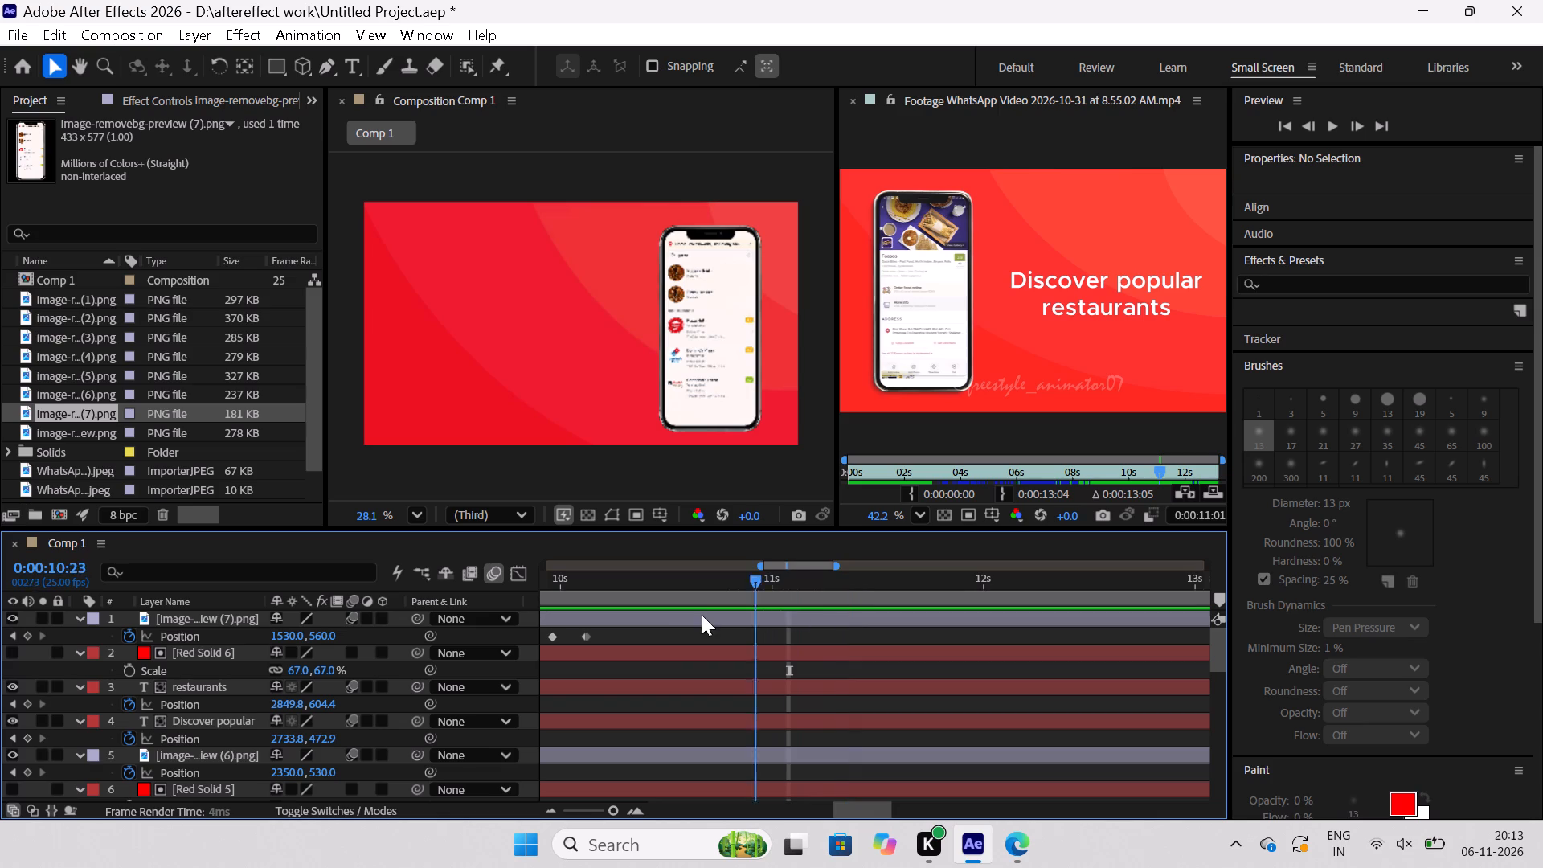
{"action": "left_click_drag", "start_coordinate": [702, 615], "coordinate": [609, 661]}
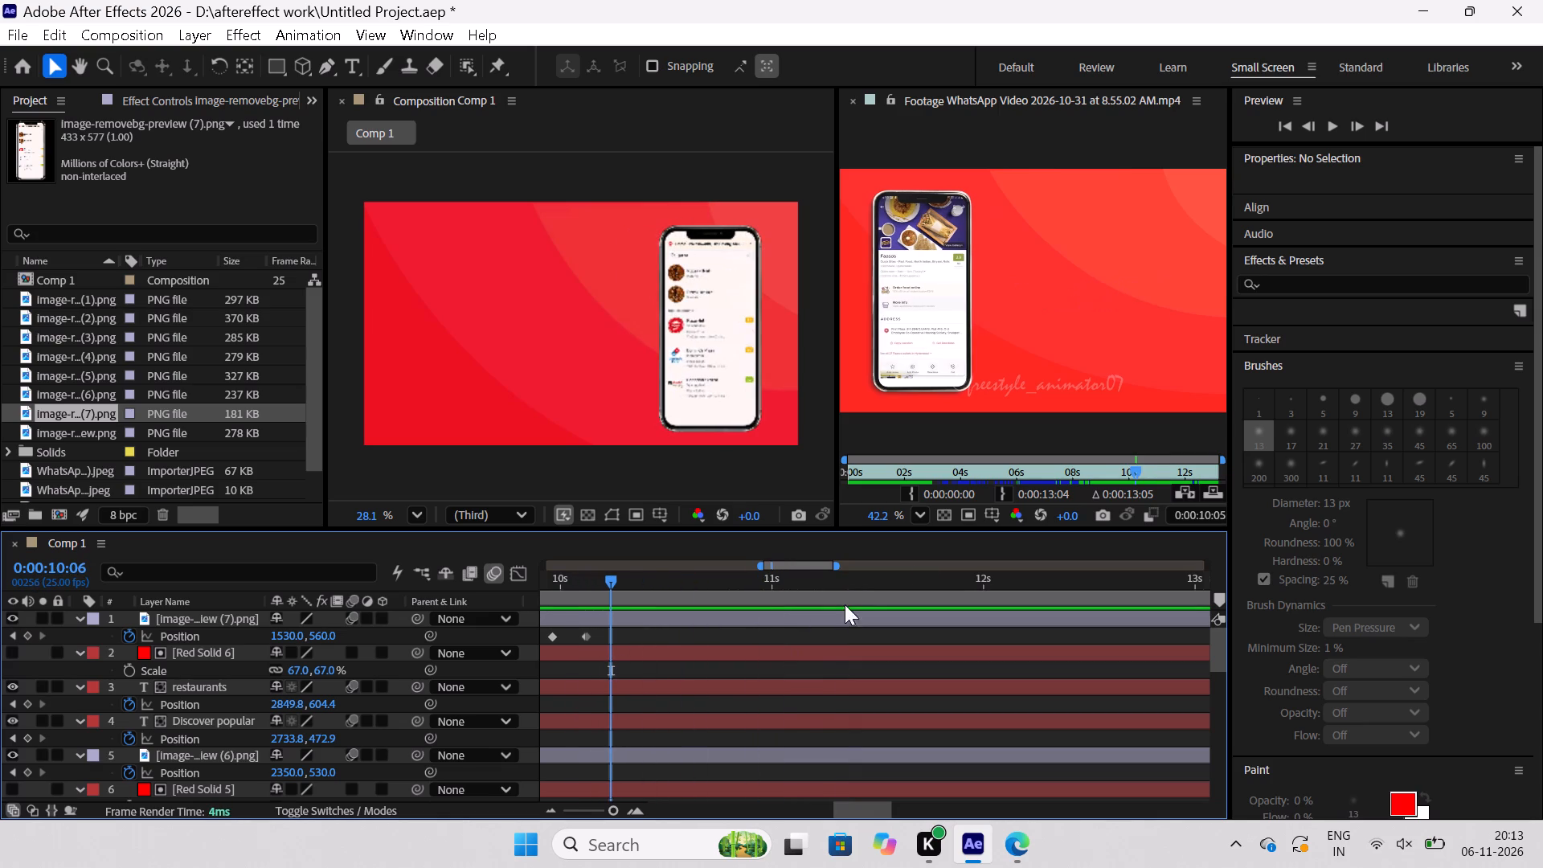
{"action": "left_click", "coordinate": [557, 485]}
{"action": "left_click_drag", "start_coordinate": [1130, 470], "coordinate": [1206, 496]}
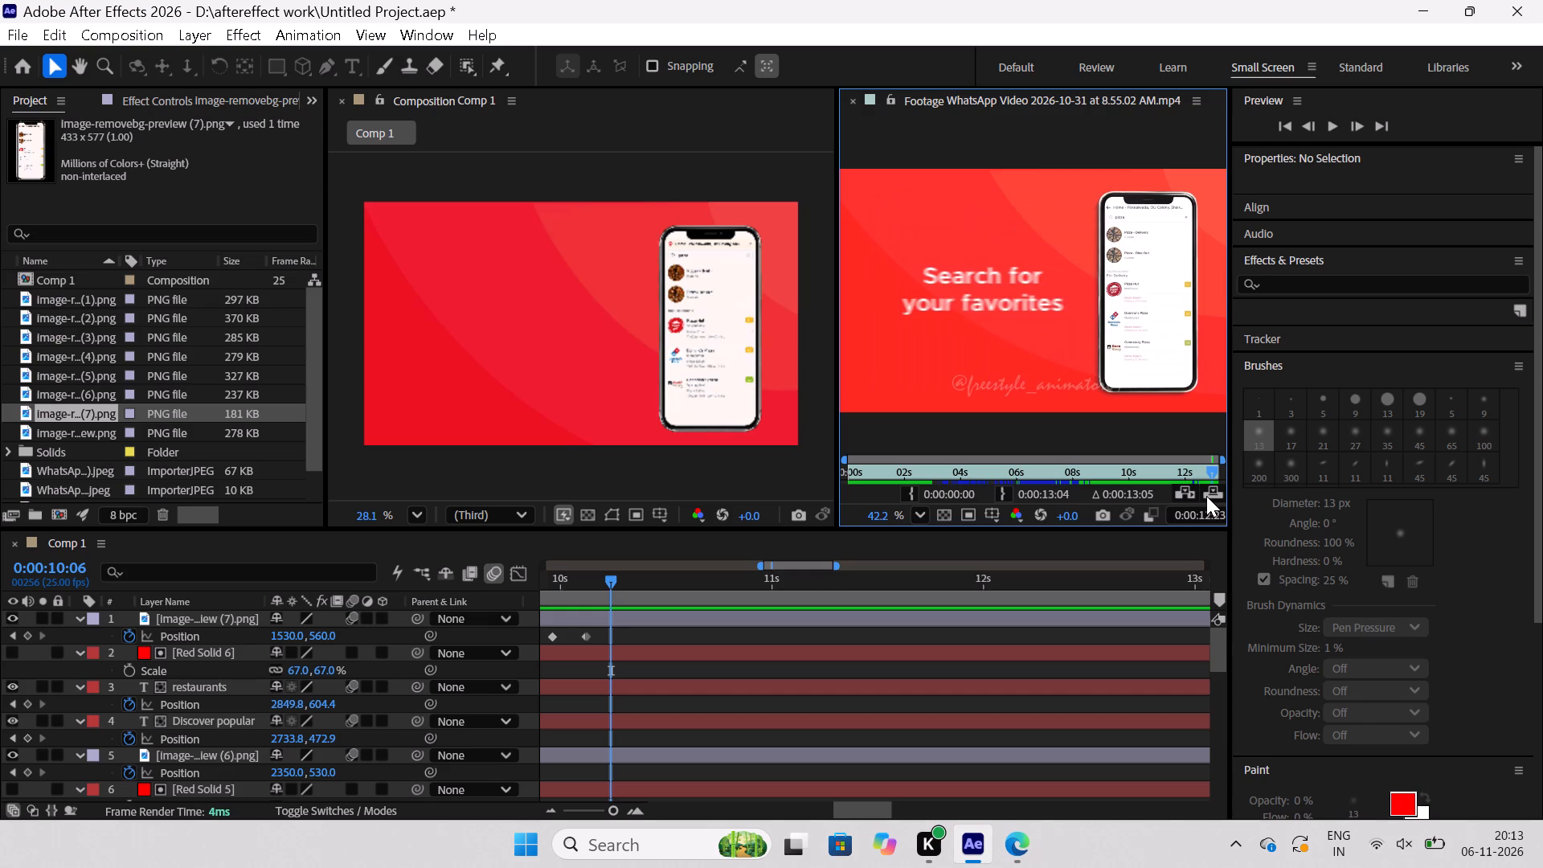
{"action": "left_click_drag", "start_coordinate": [1206, 496], "coordinate": [1209, 500]}
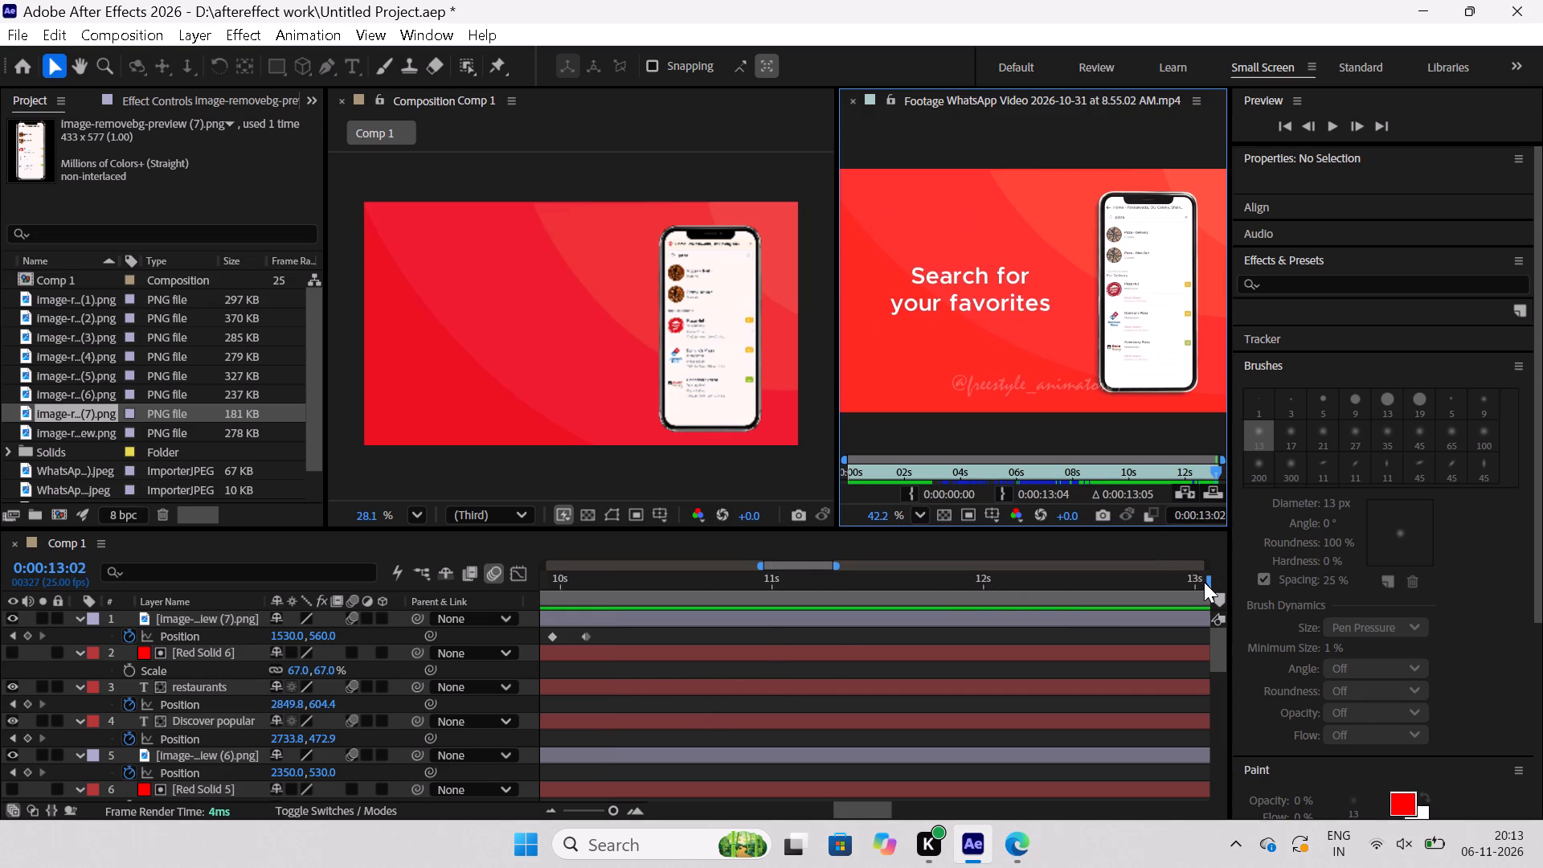
At 0:00:10:06, add the text "Search for" in the empty red area beside the search phone, level with its upper part.
{"action": "left_click_drag", "start_coordinate": [1205, 581], "coordinate": [658, 653]}
{"action": "left_click_drag", "start_coordinate": [881, 806], "coordinate": [853, 805]}
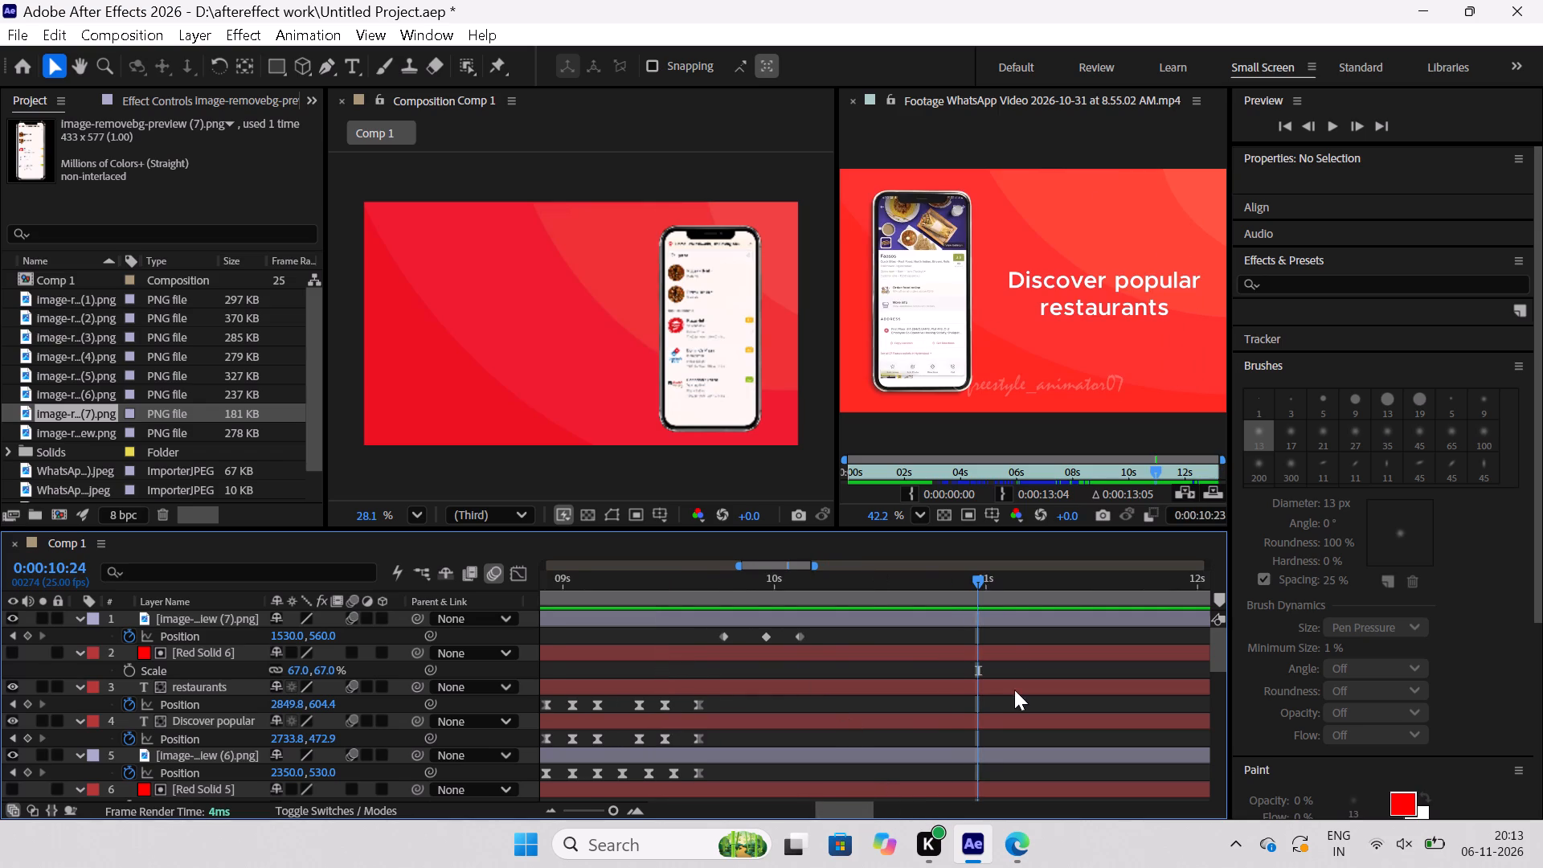
{"action": "left_click_drag", "start_coordinate": [978, 575], "coordinate": [831, 633]}
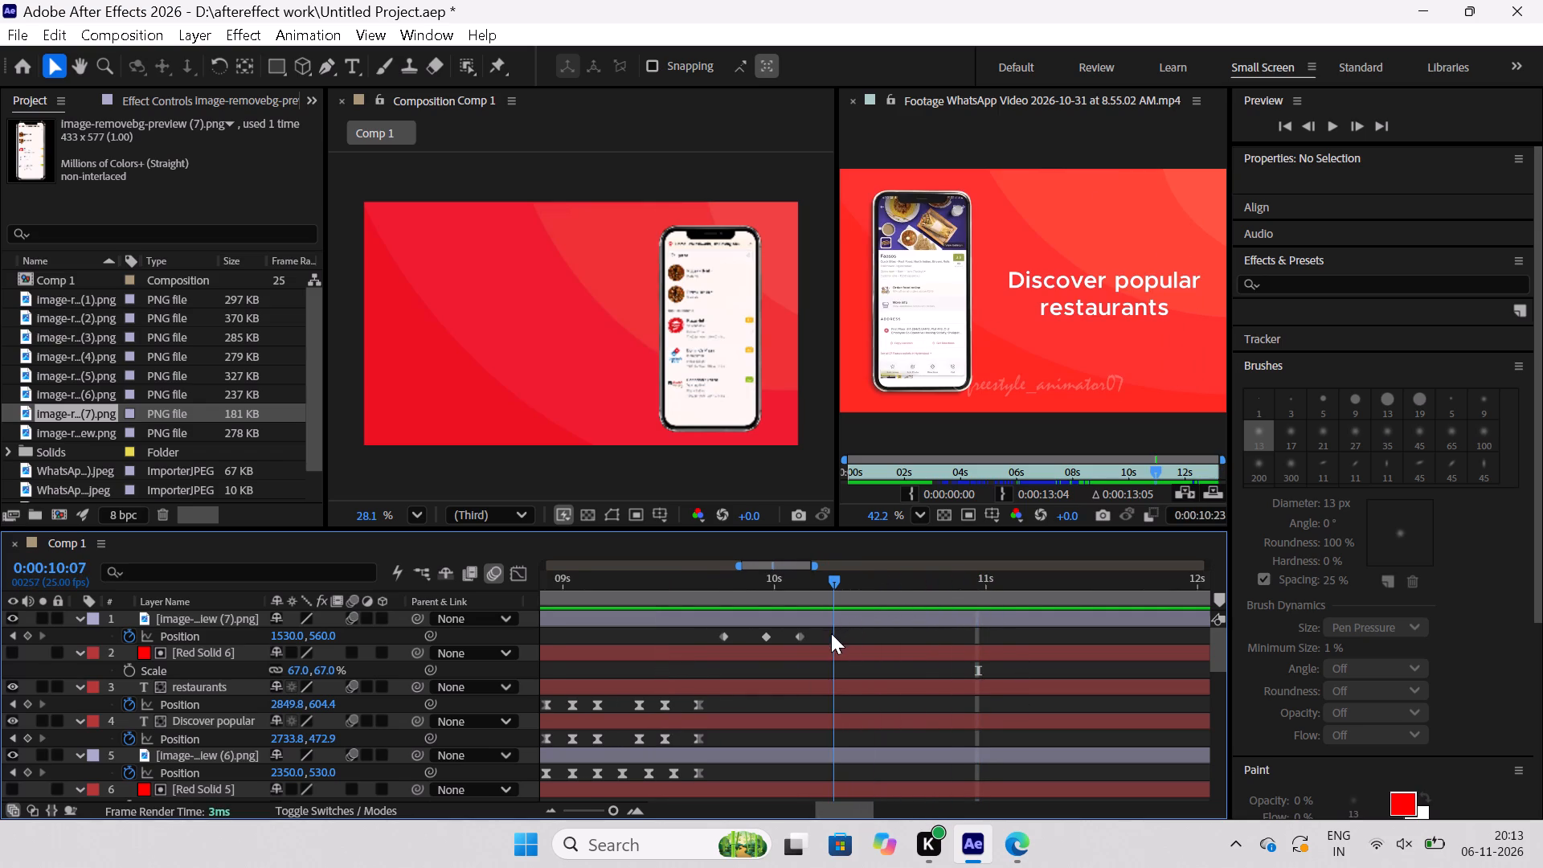
{"action": "left_click_drag", "start_coordinate": [831, 633], "coordinate": [829, 658]}
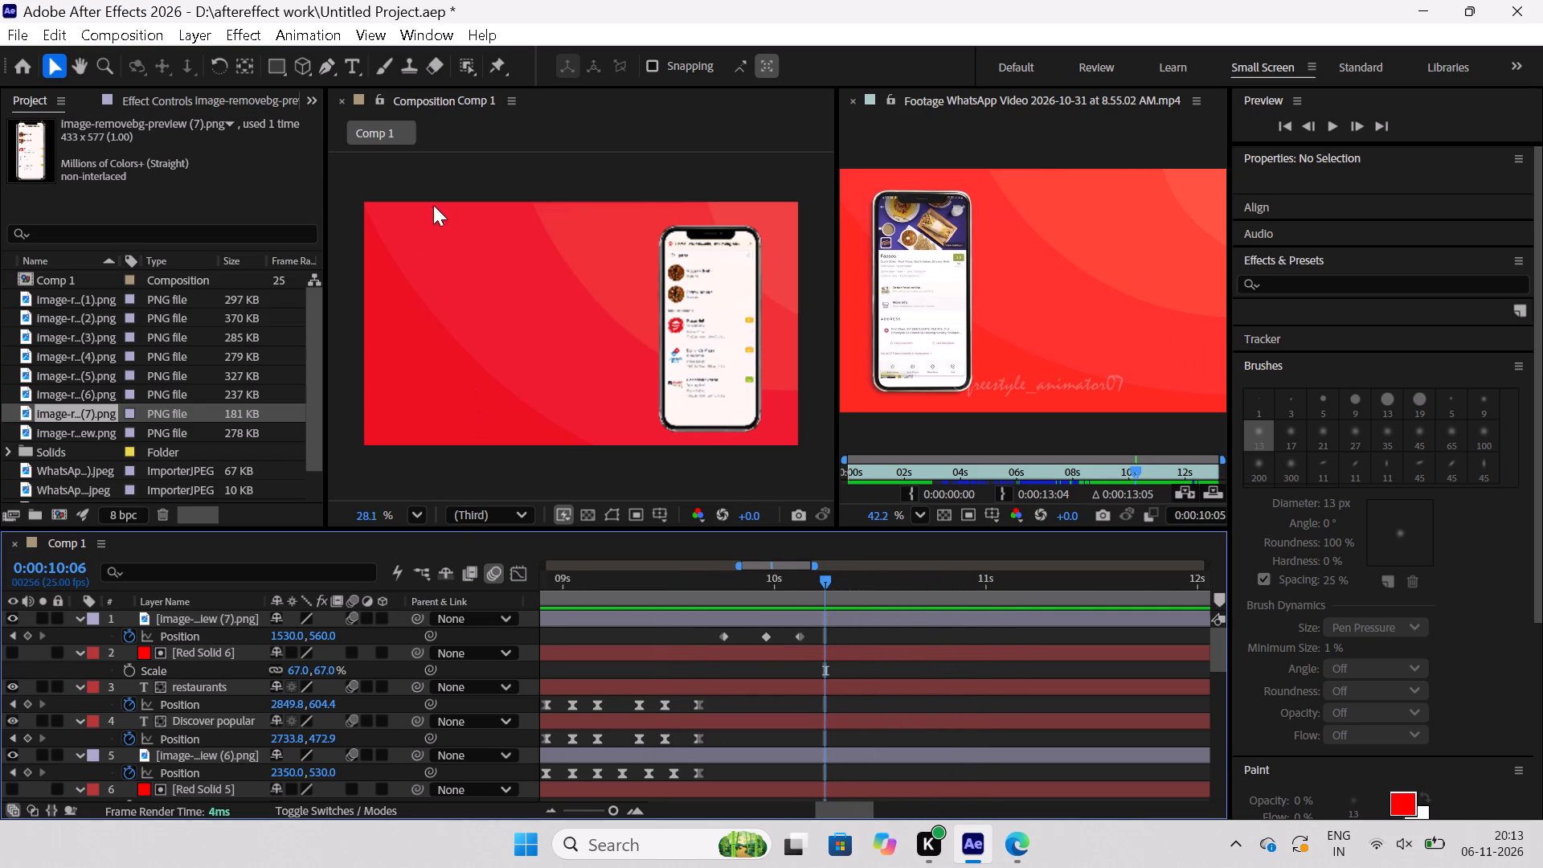
{"action": "left_click", "coordinate": [357, 68]}
{"action": "left_click", "coordinate": [427, 273]}
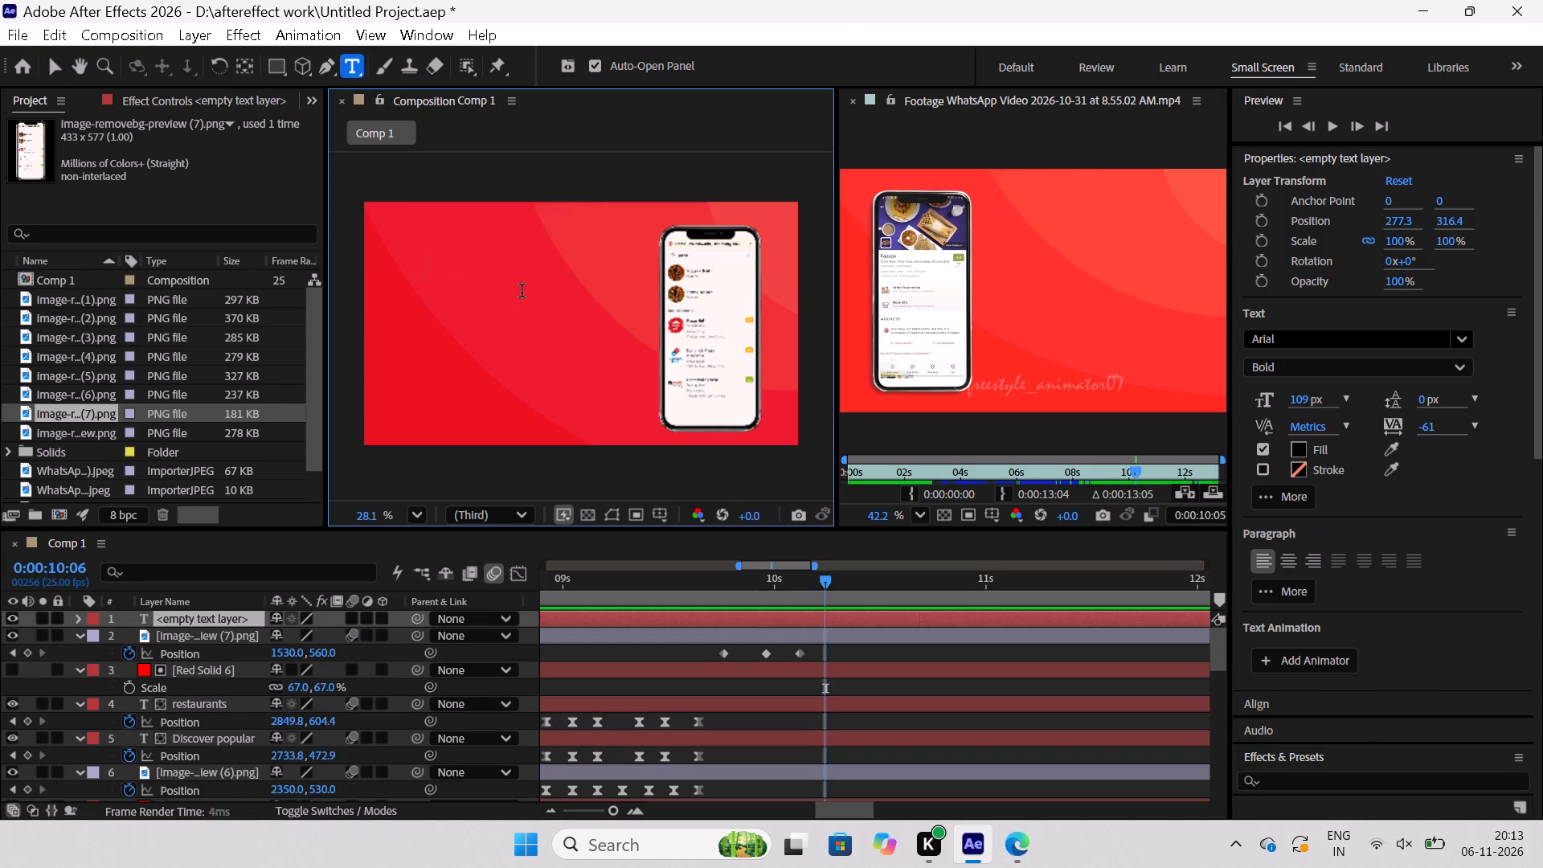
{"action": "type", "text": "Search"}
{"action": "key", "text": "space"}
{"action": "type", "text": "for"}
{"action": "key", "text": "space"}
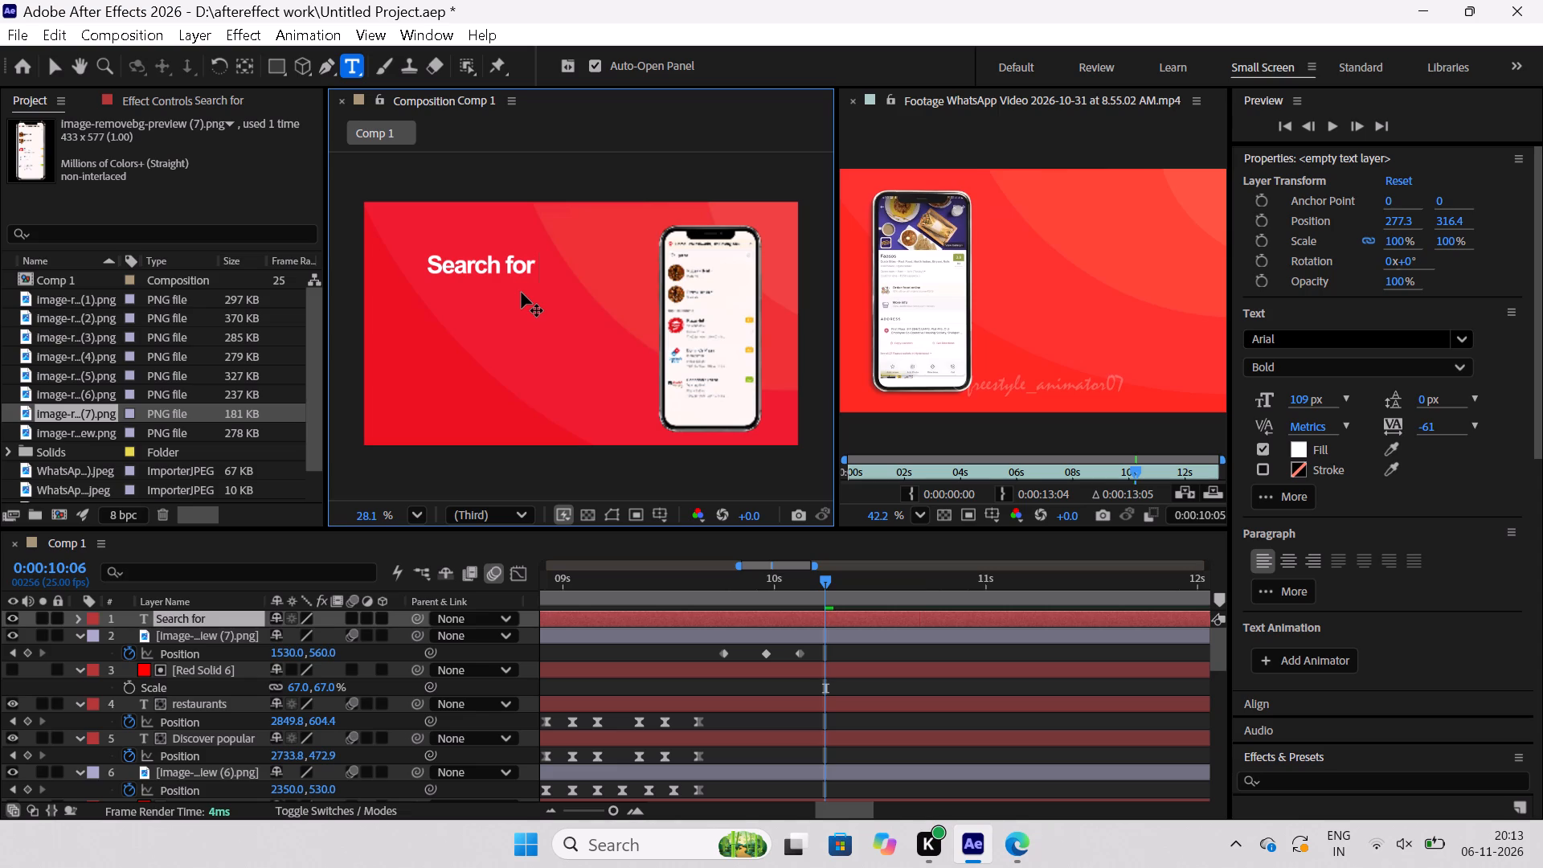
{"action": "left_click", "coordinate": [47, 62]}
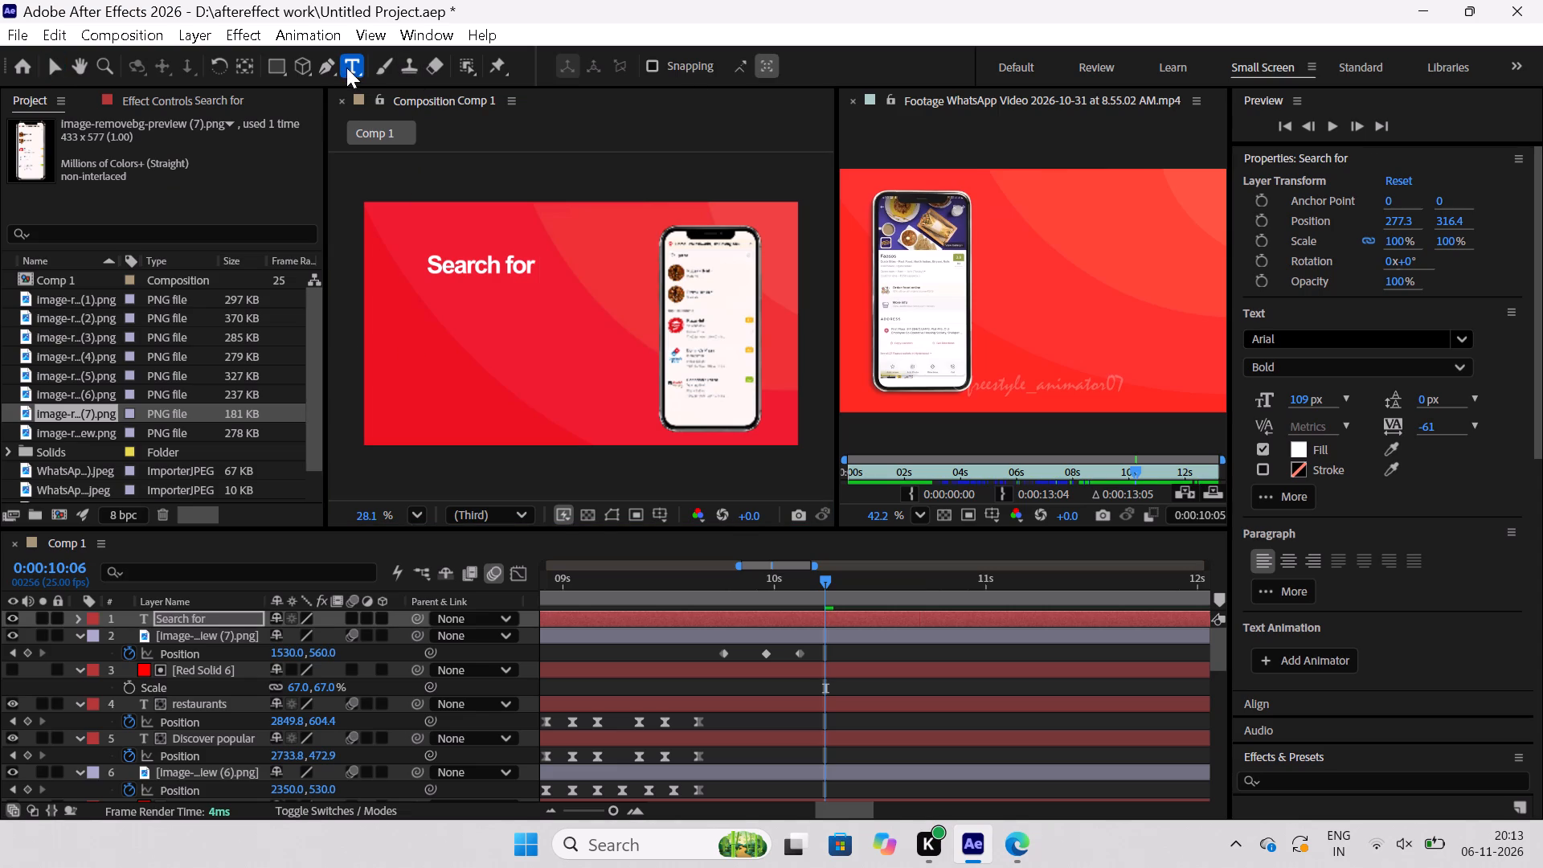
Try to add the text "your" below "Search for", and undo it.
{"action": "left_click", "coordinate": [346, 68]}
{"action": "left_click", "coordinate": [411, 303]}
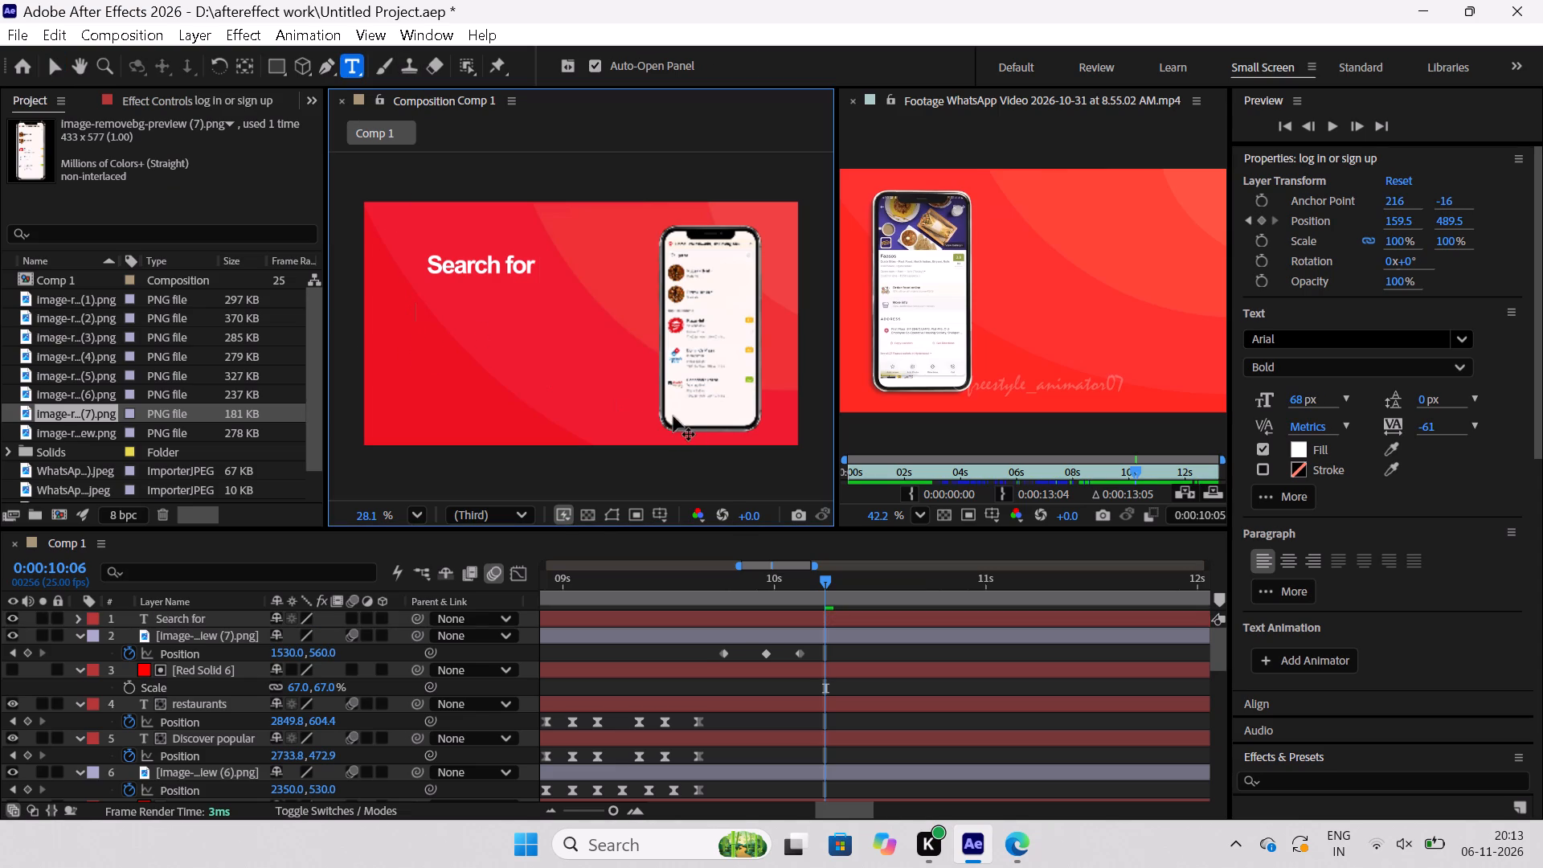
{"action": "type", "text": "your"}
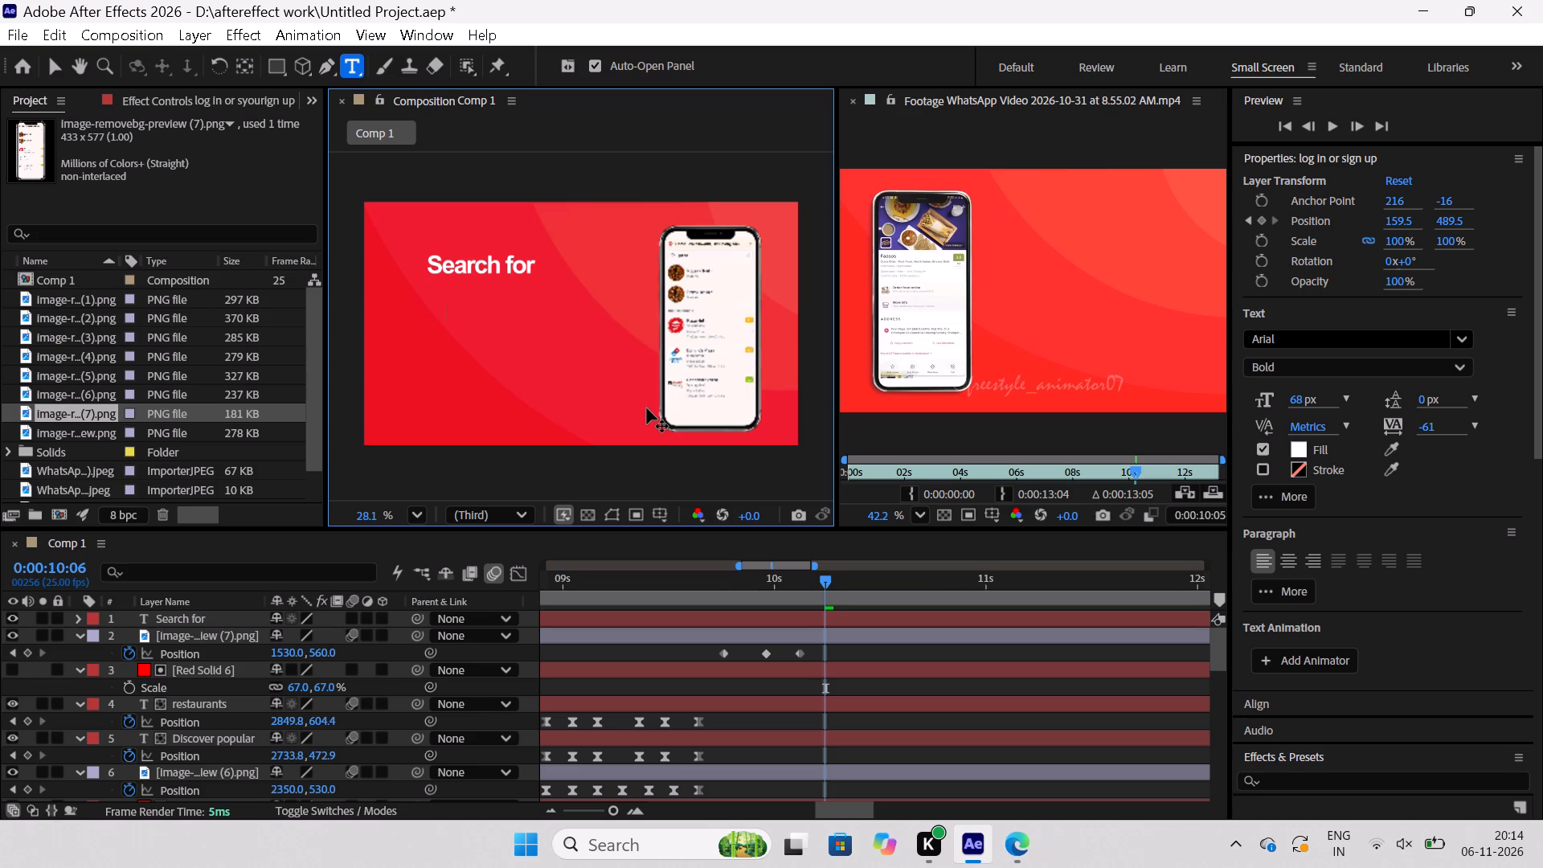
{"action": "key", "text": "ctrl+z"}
Try again to start a separate text line with "y" below "Search for".
{"action": "left_click", "coordinate": [419, 313]}
{"action": "key", "text": "y"}
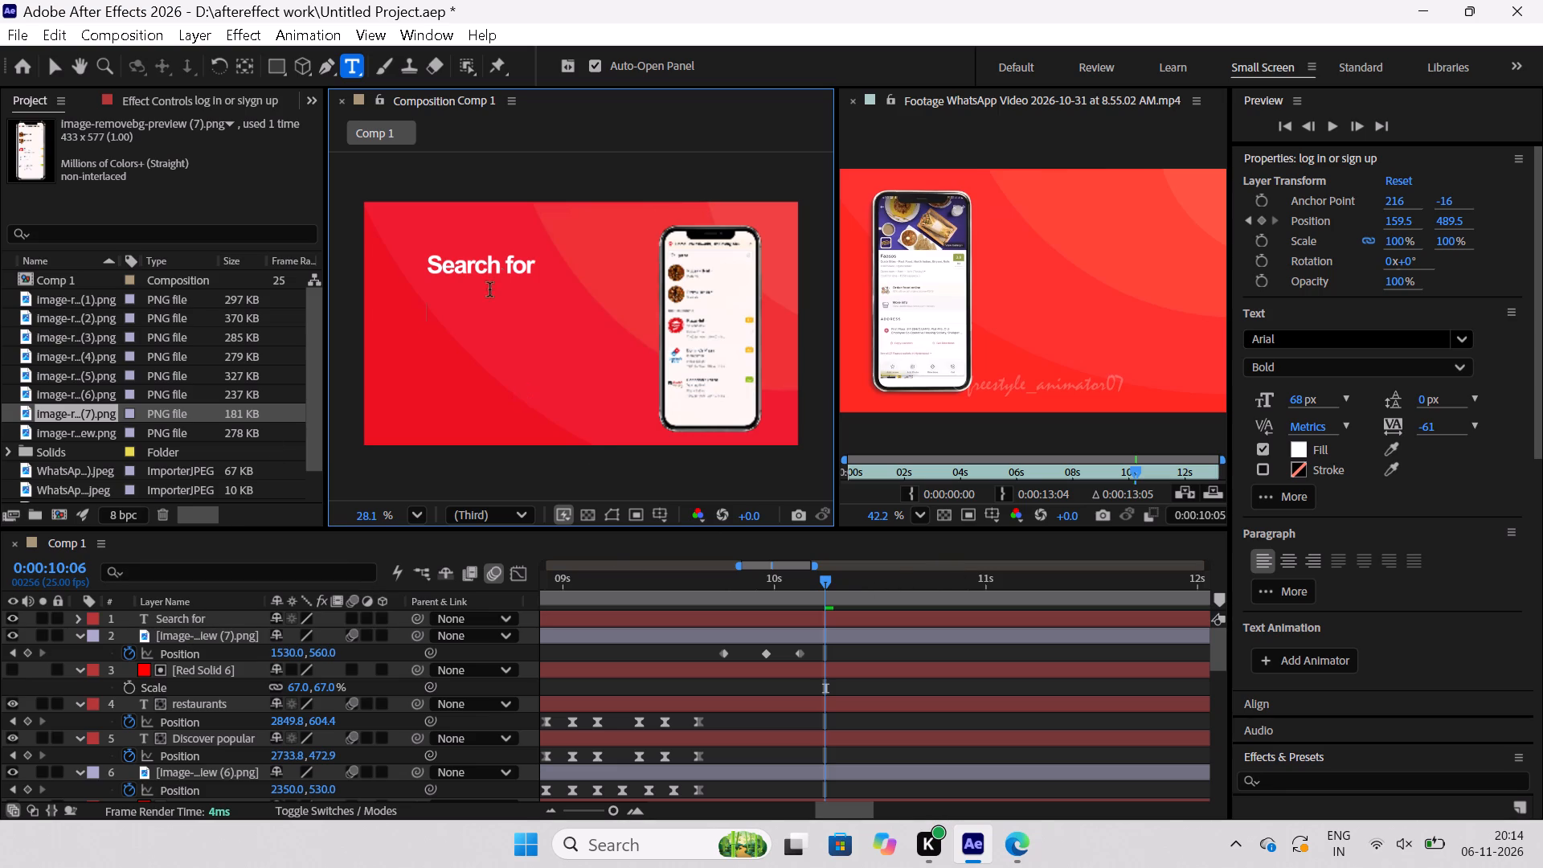
{"action": "left_click", "coordinate": [50, 66]}
{"action": "left_click", "coordinate": [426, 323]}
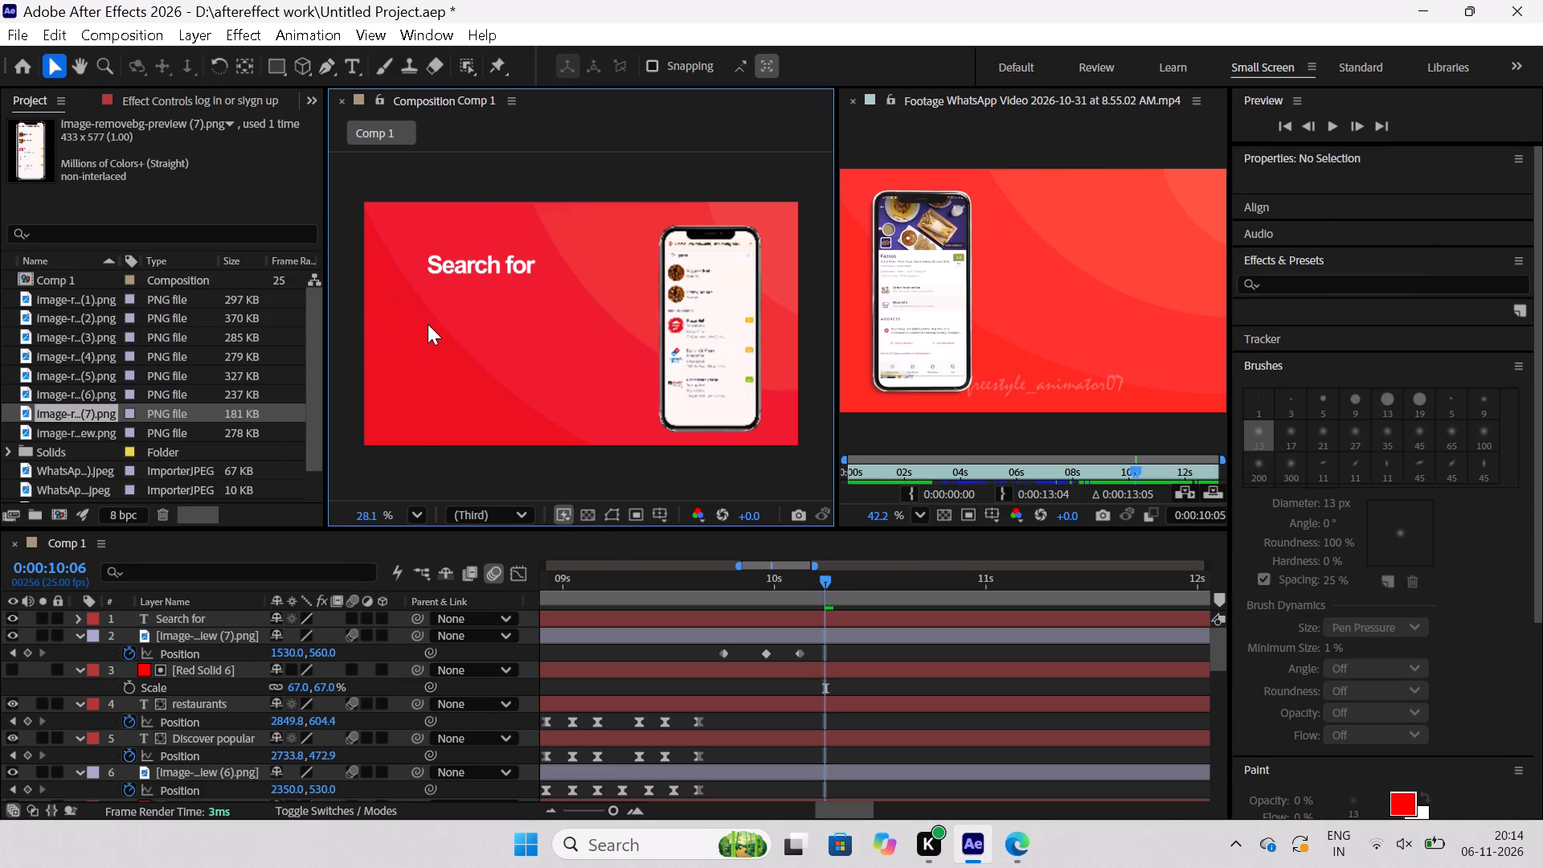
{"action": "left_click", "coordinate": [356, 59]}
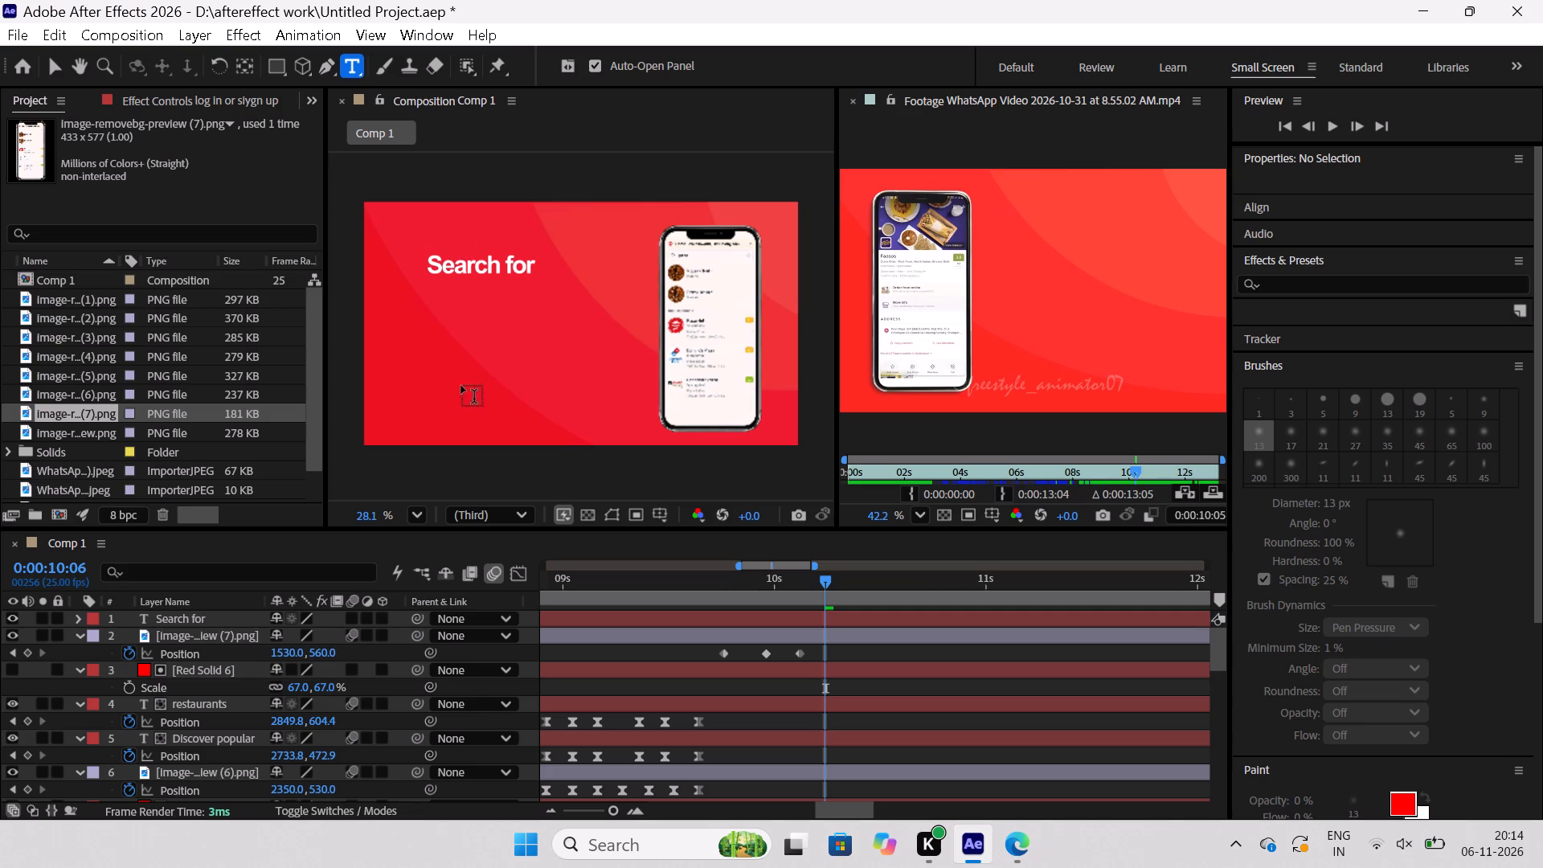
{"action": "left_click", "coordinate": [429, 310]}
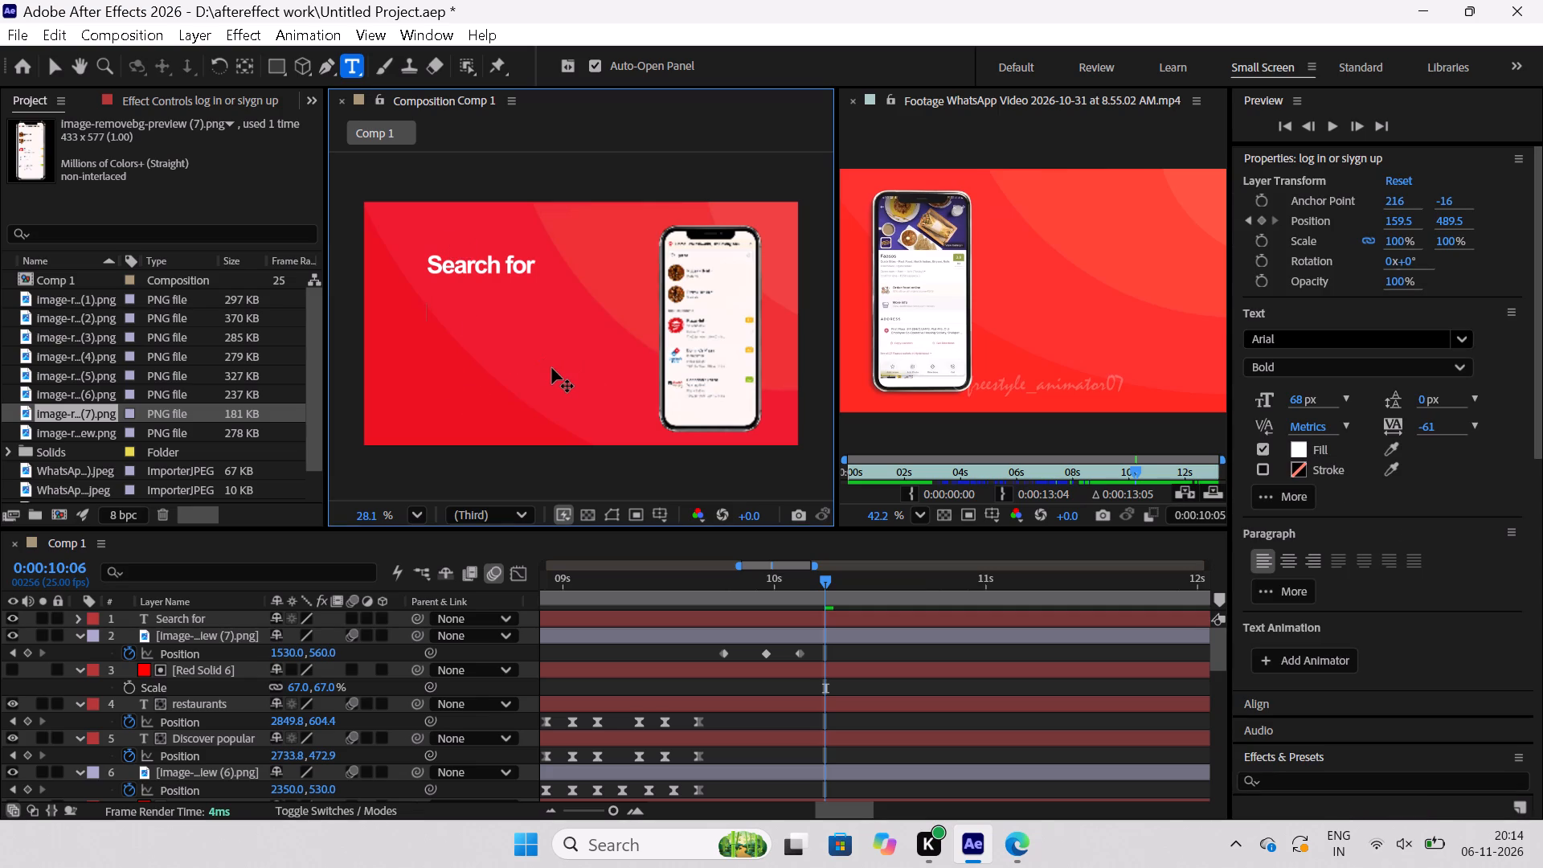
{"action": "key", "text": "y"}
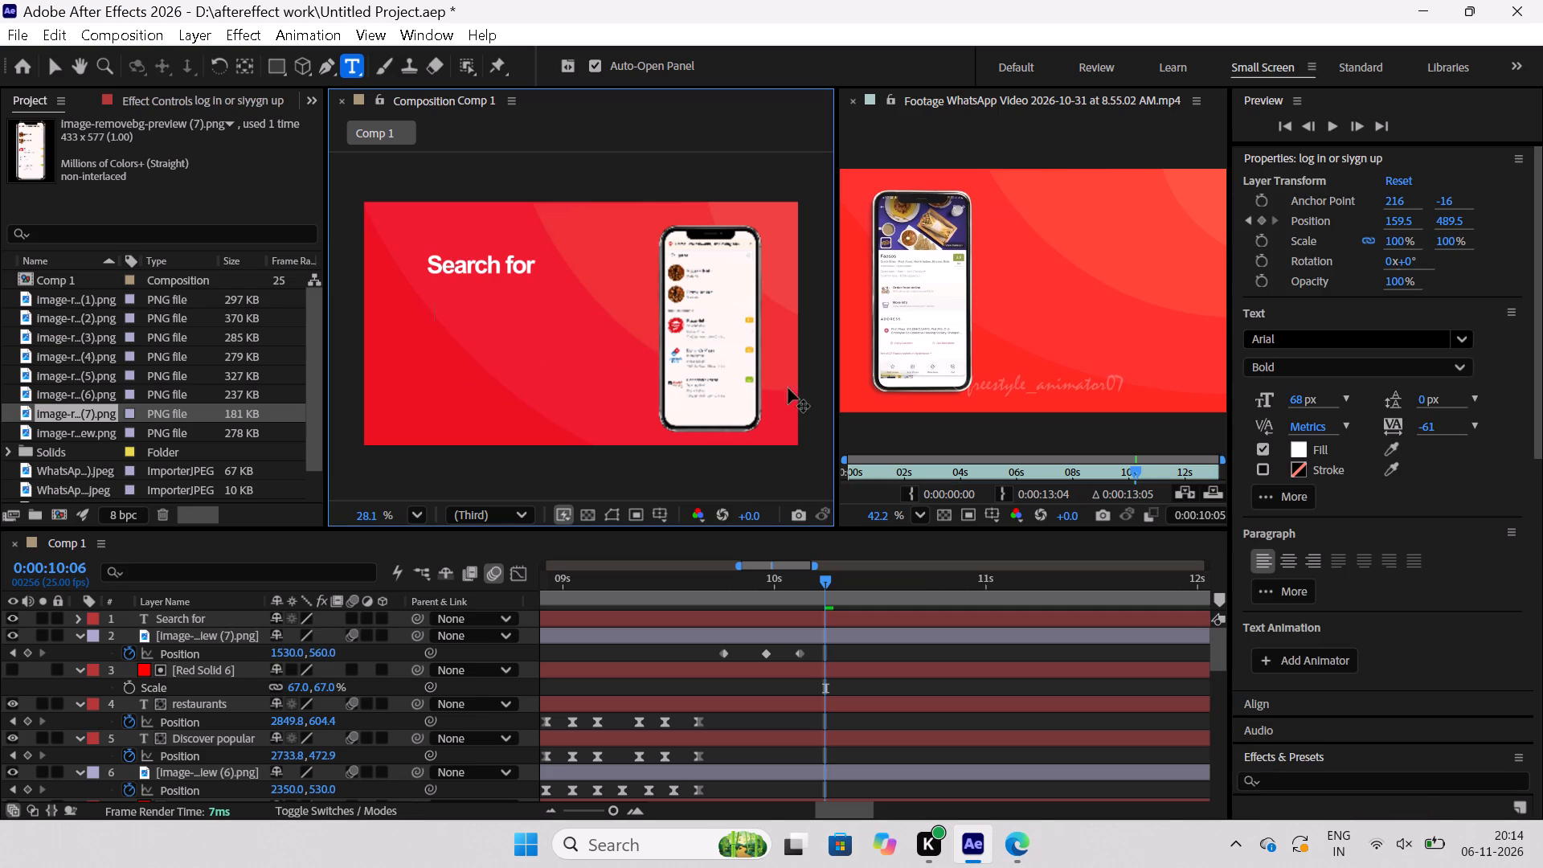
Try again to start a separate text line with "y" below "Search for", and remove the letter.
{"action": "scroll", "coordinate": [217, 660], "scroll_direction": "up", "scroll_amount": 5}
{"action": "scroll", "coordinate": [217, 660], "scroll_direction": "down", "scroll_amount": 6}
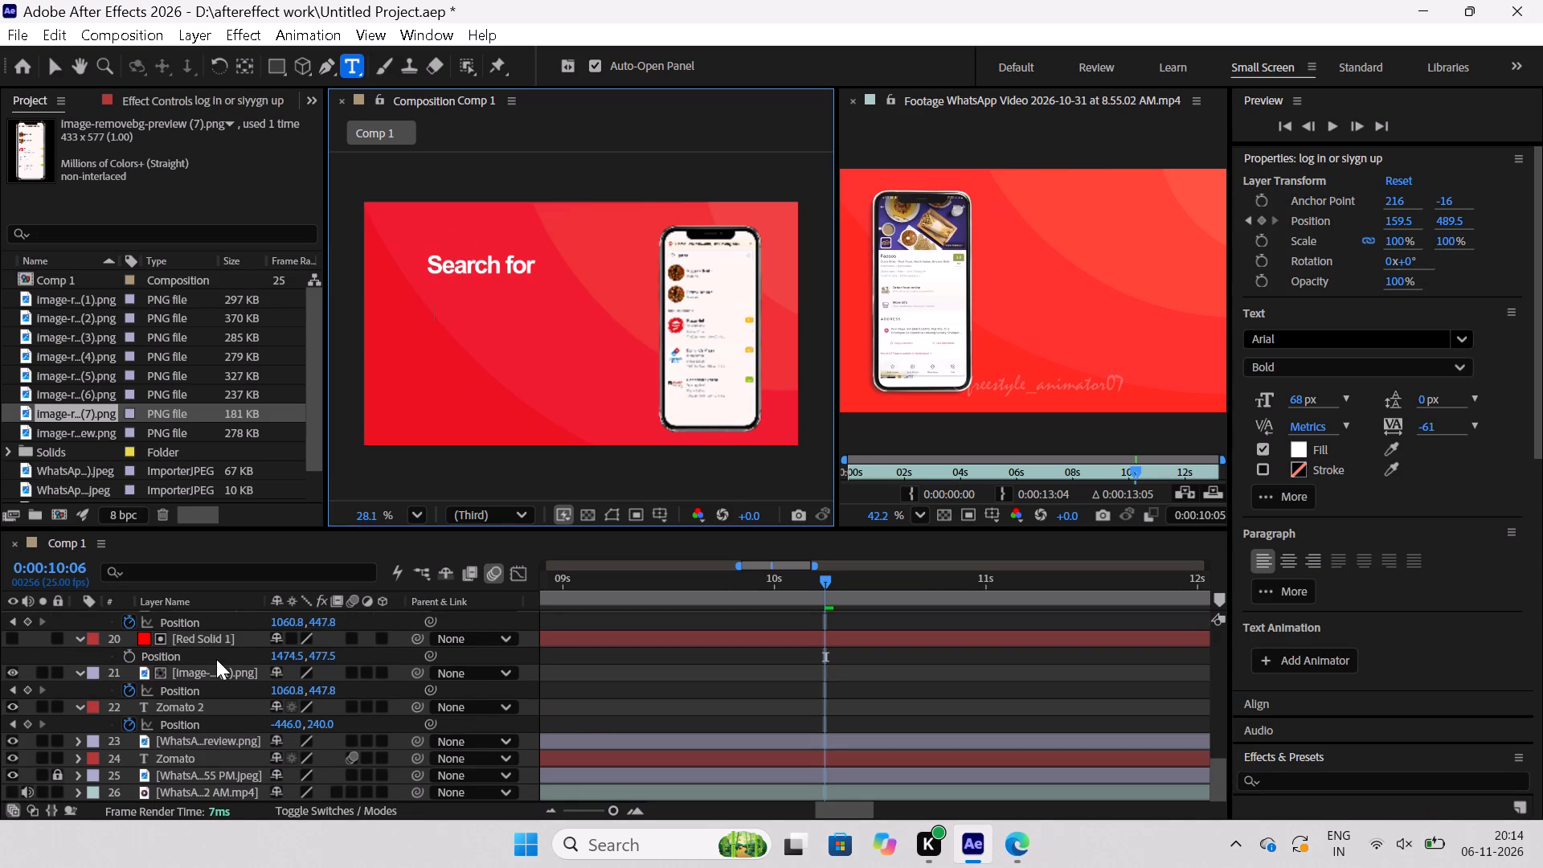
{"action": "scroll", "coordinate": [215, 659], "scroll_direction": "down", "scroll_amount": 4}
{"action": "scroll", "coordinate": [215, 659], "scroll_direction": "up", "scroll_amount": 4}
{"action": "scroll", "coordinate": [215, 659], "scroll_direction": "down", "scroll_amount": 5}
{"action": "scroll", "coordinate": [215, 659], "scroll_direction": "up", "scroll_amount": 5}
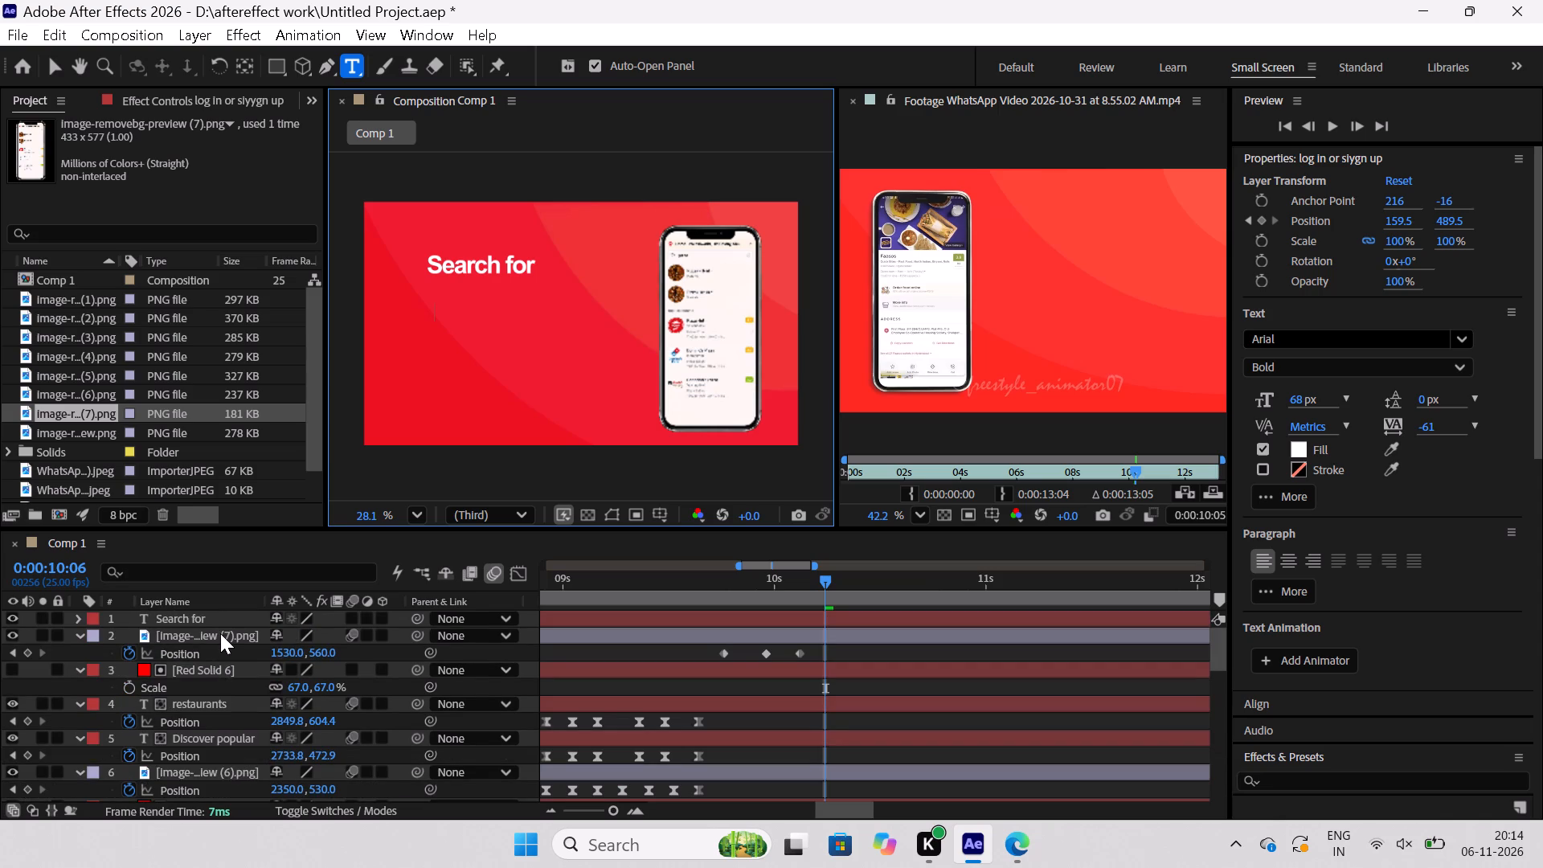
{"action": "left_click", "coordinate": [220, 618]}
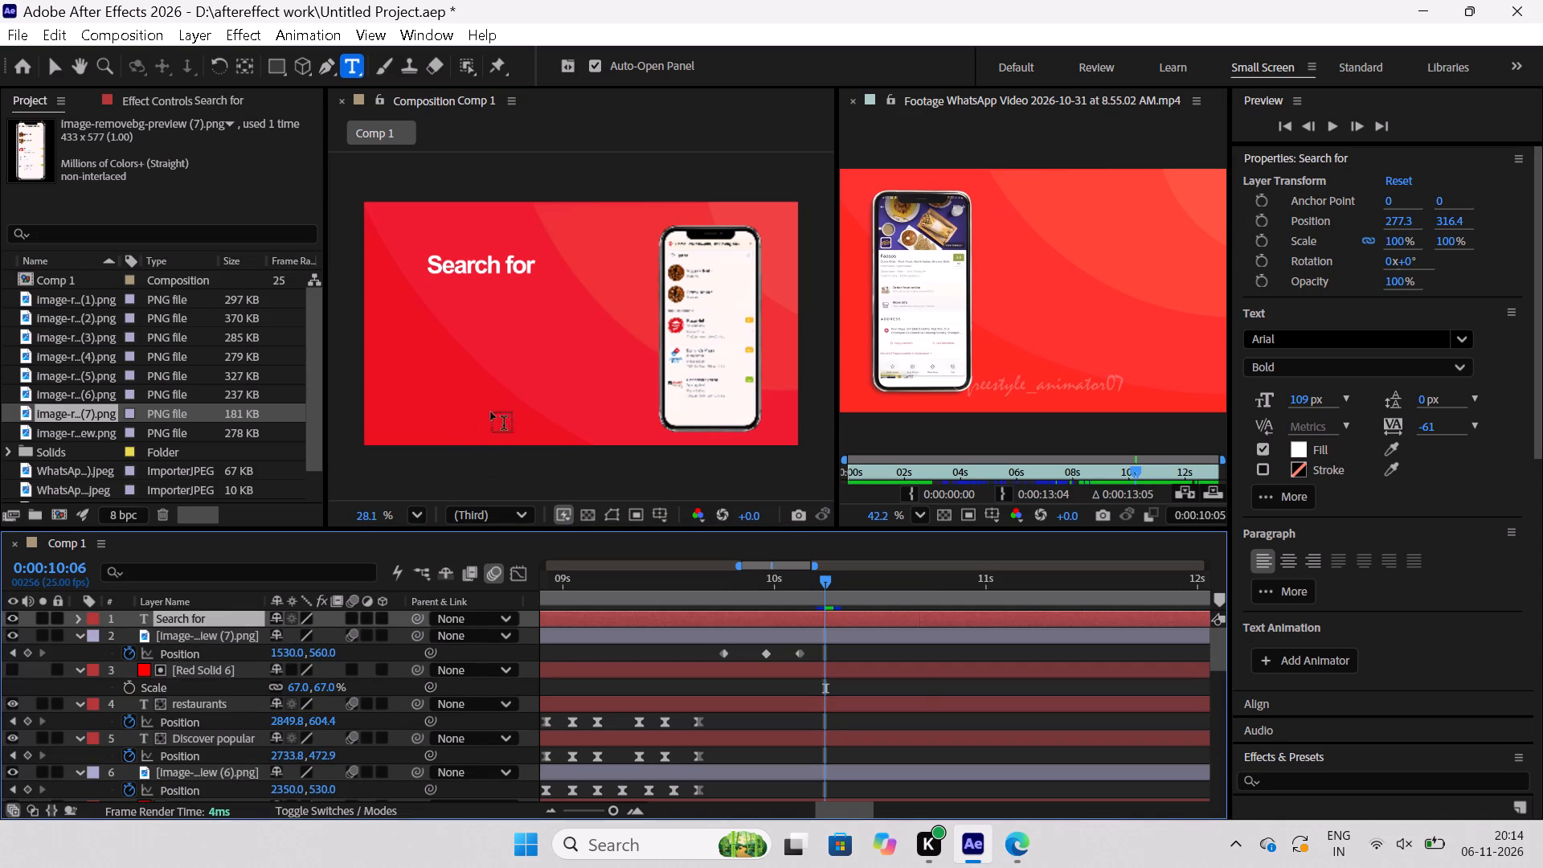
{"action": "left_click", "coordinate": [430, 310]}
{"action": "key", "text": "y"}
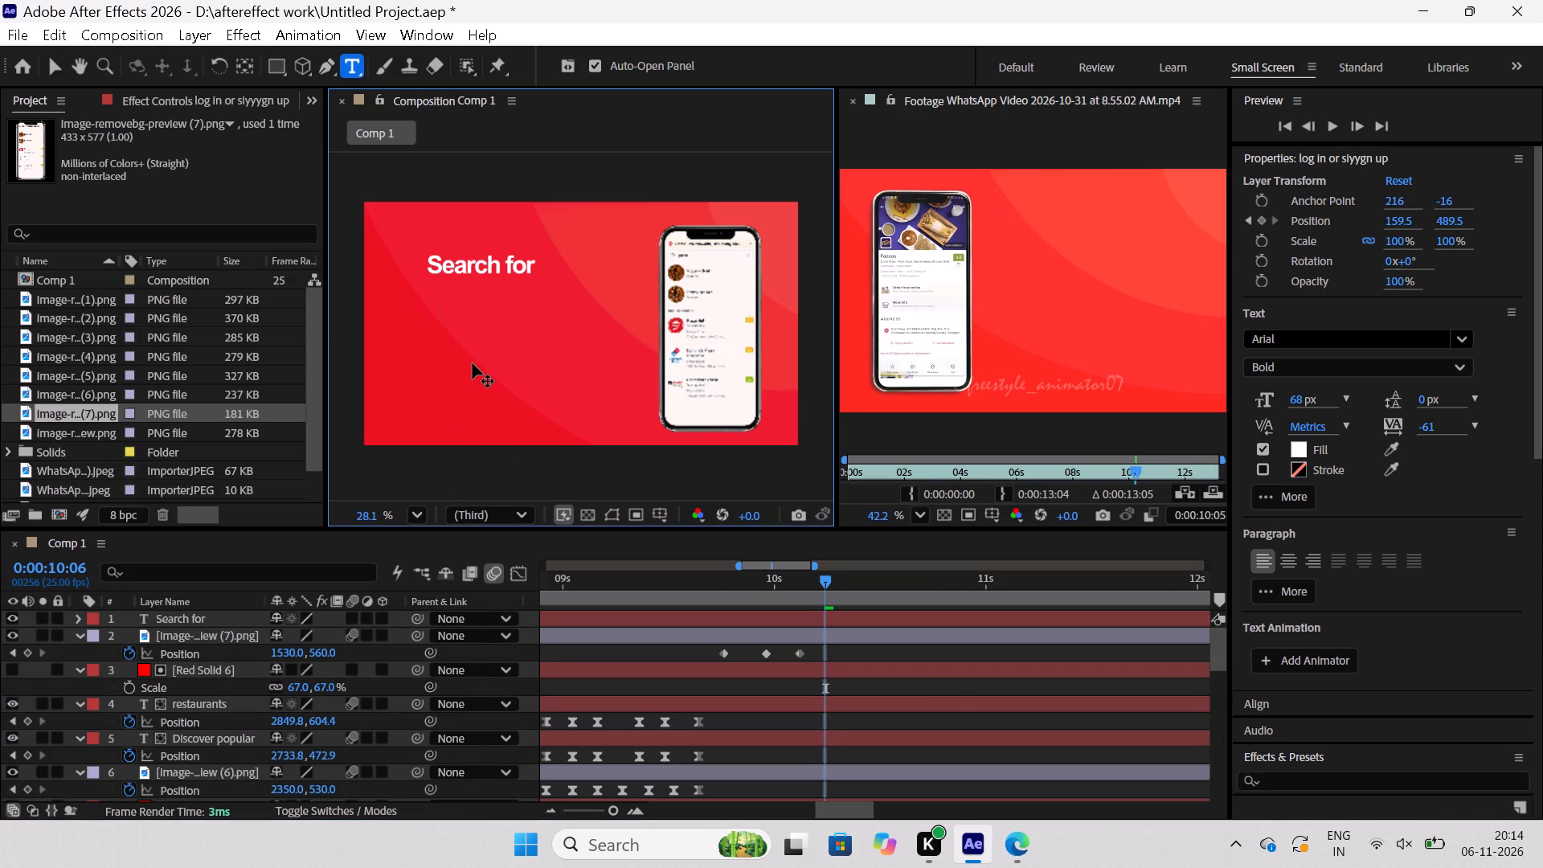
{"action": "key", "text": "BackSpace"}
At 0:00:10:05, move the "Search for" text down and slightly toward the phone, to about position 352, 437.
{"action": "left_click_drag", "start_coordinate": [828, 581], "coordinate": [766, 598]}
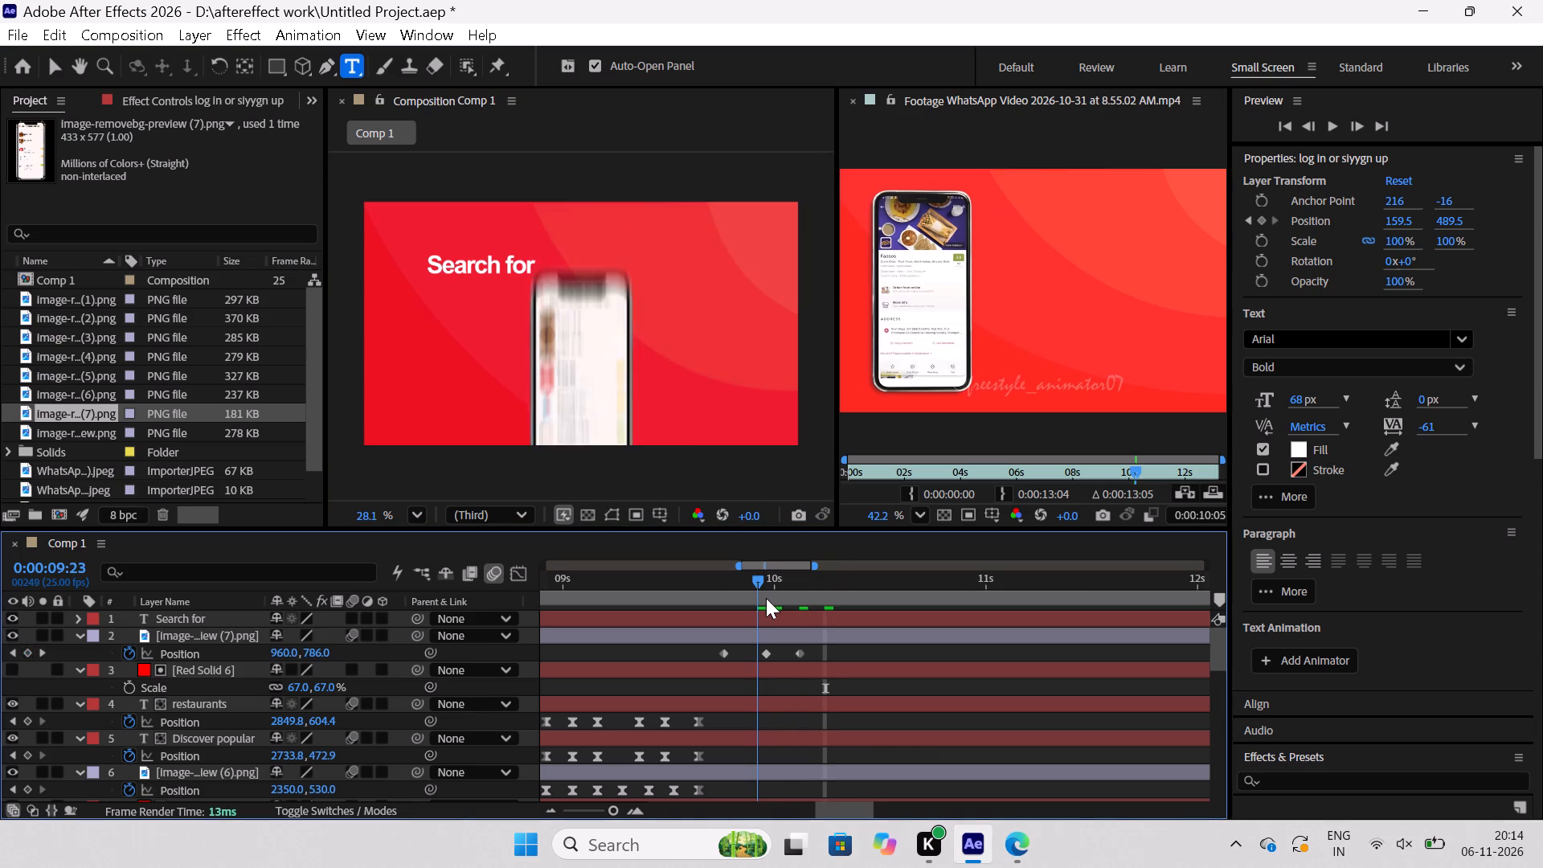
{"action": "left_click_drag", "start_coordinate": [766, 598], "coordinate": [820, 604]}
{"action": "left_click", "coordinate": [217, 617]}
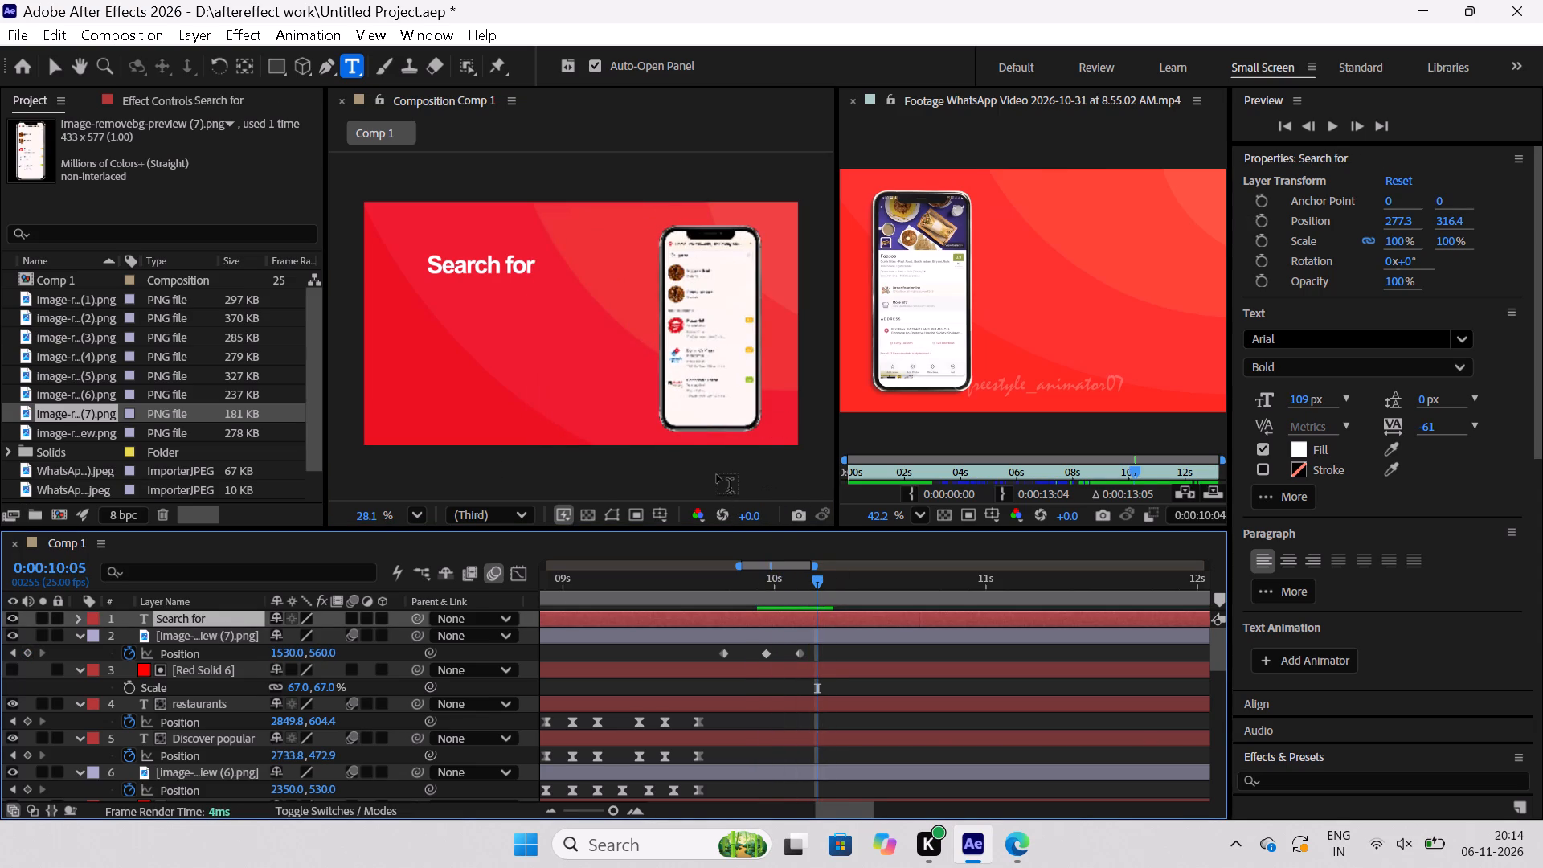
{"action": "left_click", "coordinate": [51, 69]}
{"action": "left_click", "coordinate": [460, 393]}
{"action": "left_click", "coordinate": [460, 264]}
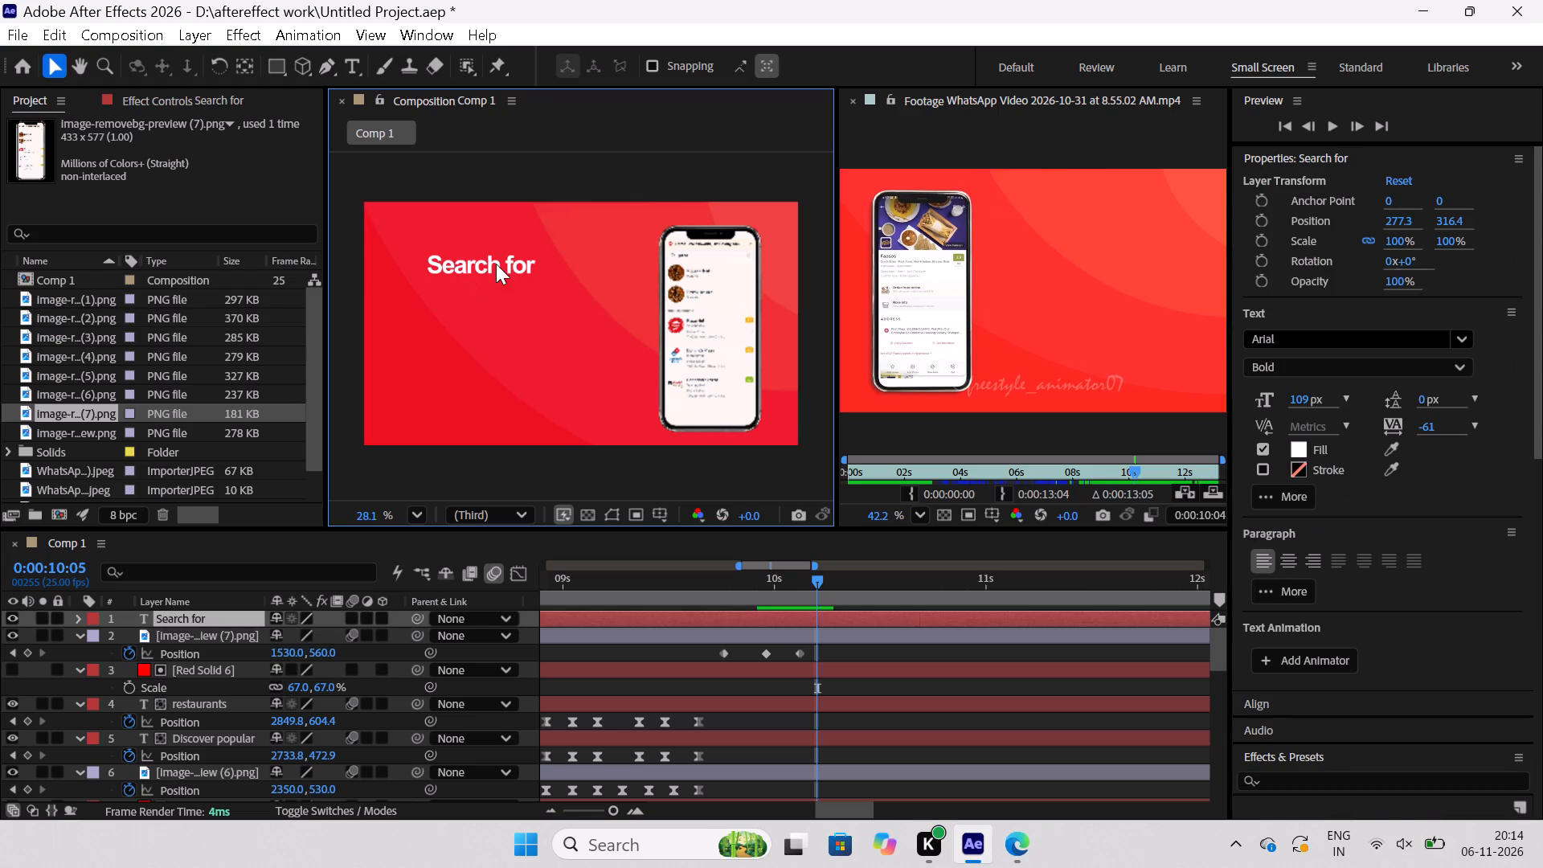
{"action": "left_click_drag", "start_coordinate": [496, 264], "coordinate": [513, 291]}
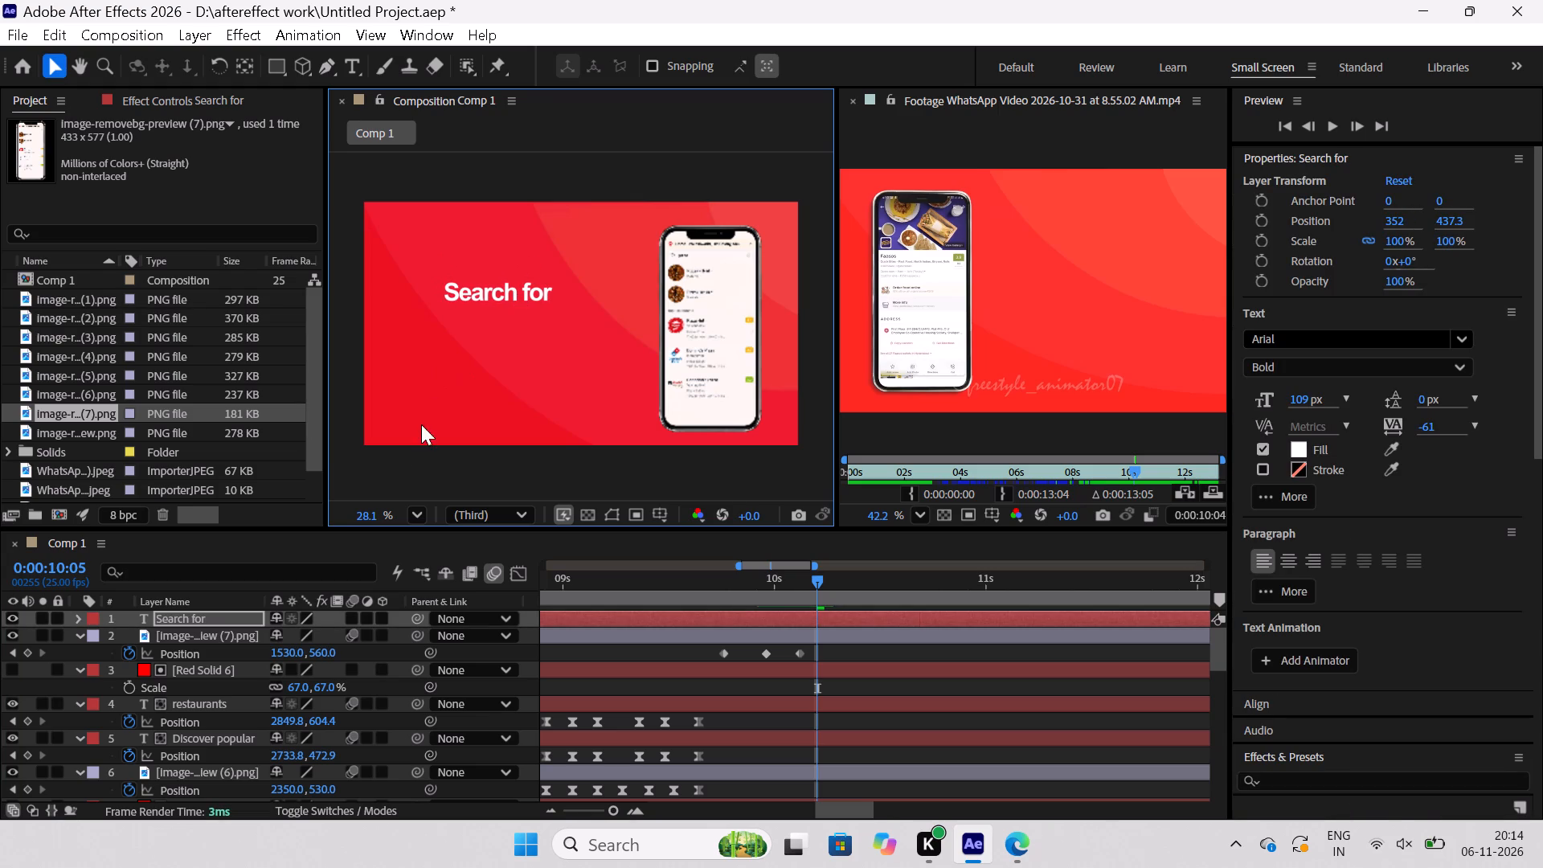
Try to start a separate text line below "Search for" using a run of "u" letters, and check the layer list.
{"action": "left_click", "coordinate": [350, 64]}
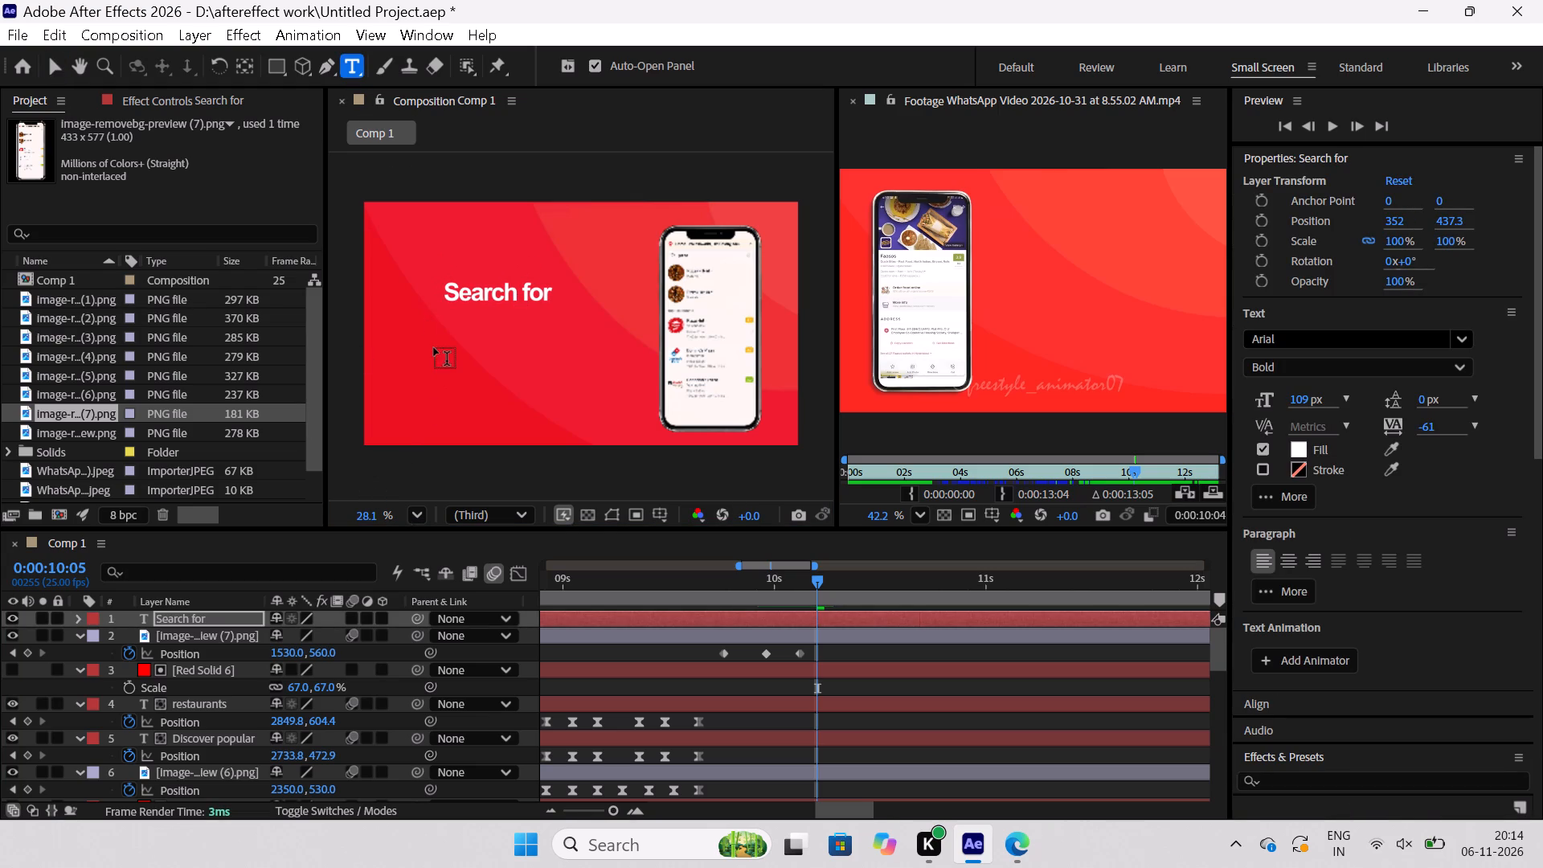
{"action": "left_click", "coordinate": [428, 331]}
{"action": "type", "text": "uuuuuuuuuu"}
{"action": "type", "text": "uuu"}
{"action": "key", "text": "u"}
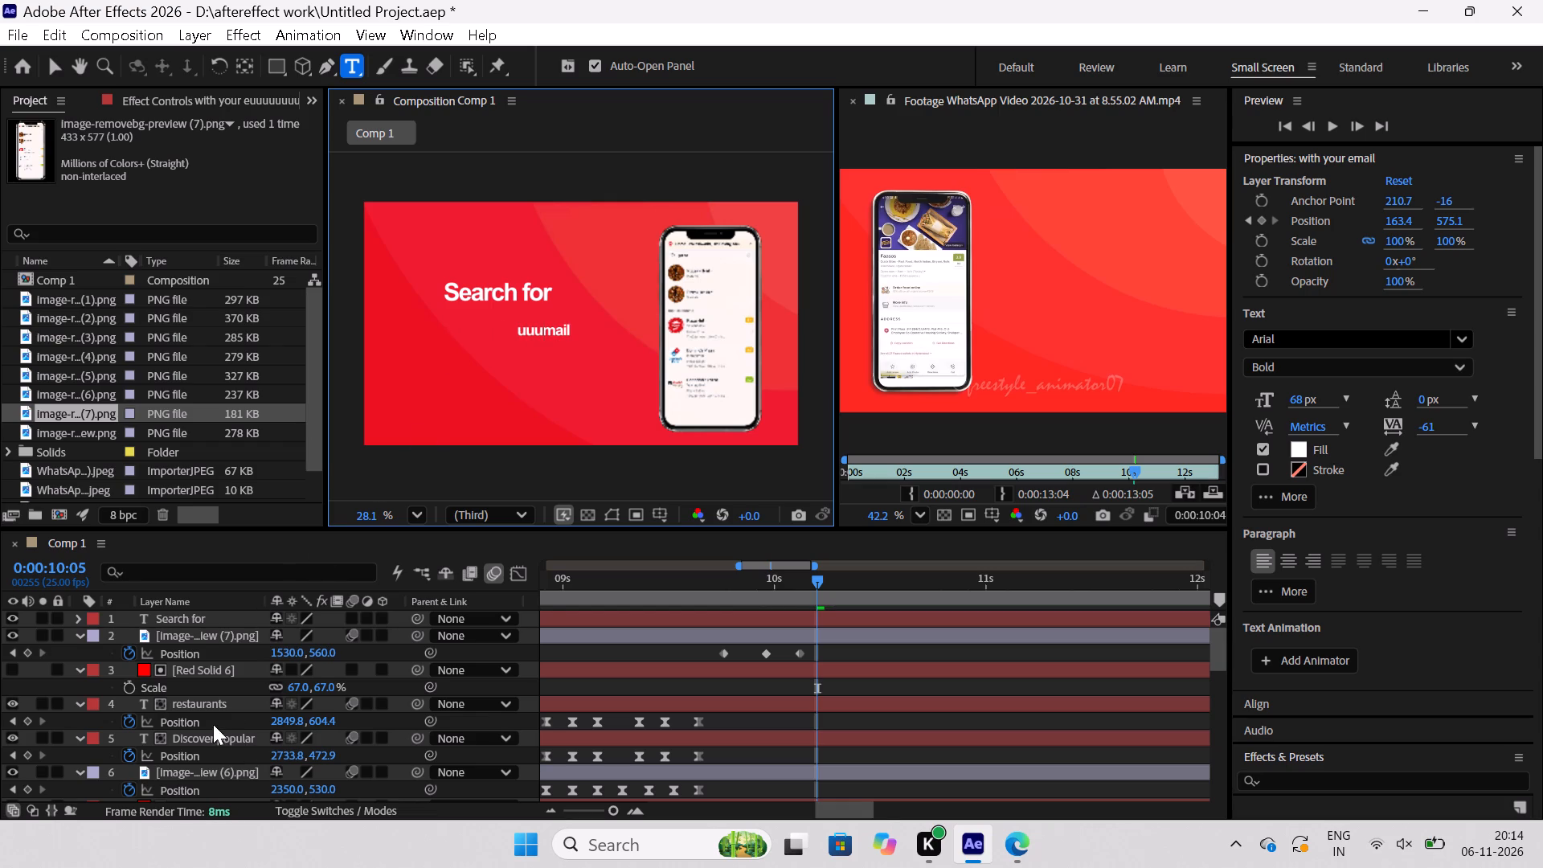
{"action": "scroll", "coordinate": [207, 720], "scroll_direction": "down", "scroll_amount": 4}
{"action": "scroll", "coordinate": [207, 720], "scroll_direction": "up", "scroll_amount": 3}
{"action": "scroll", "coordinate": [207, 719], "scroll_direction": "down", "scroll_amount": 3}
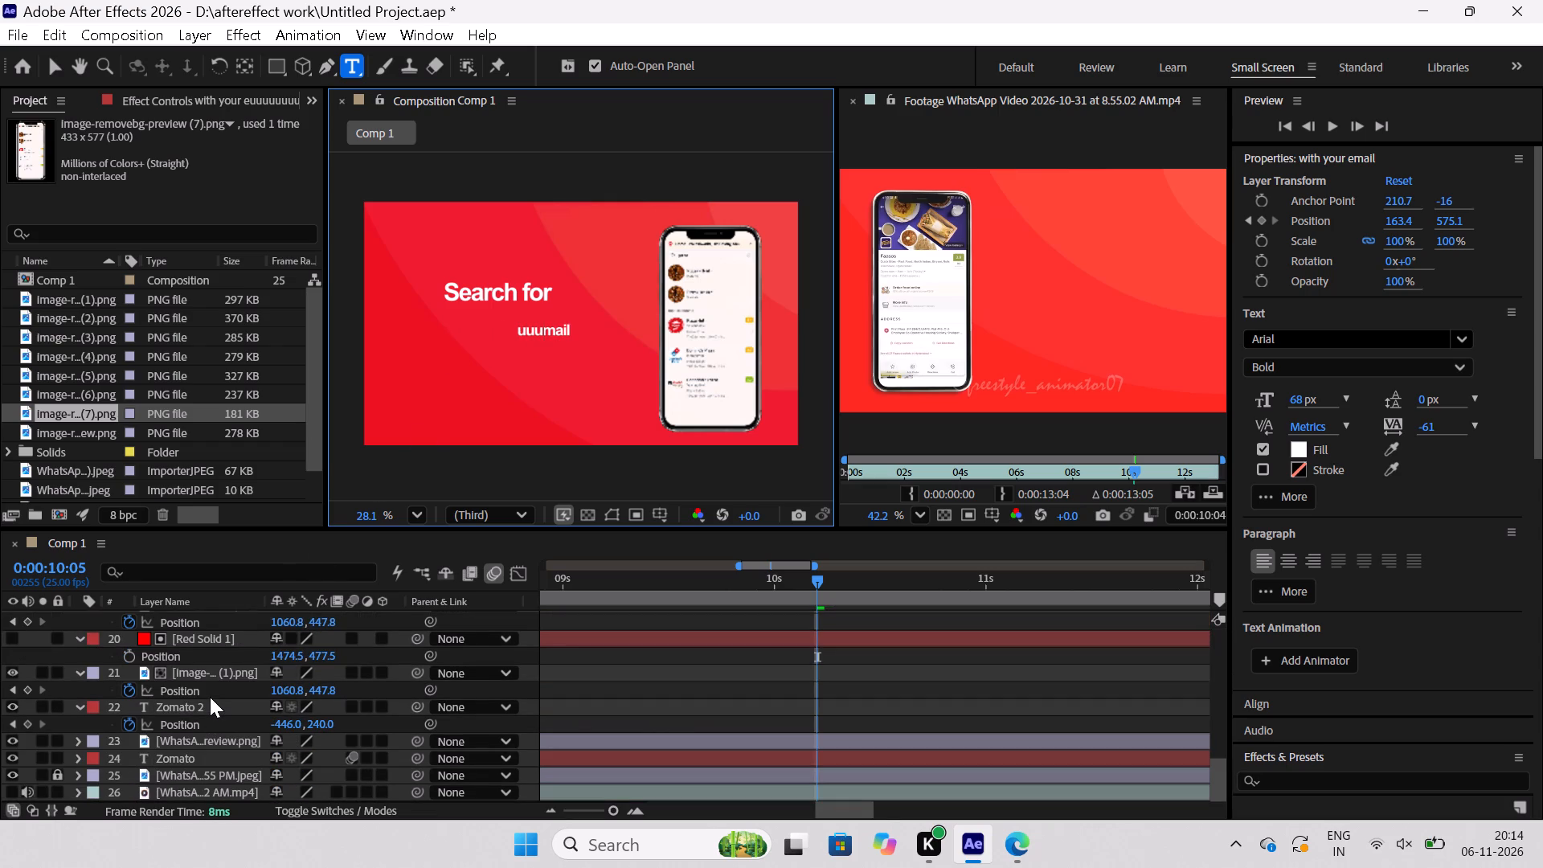
Undo the recent text edits and the move, back to before the "Search for" layer was added, and show the whole timeline.
{"action": "key", "text": "ctrl+z"}
{"action": "key", "text": "ctrl+z"}
{"action": "key", "text": "ctrl+z"}
{"action": "key", "text": "ctrl+z"}
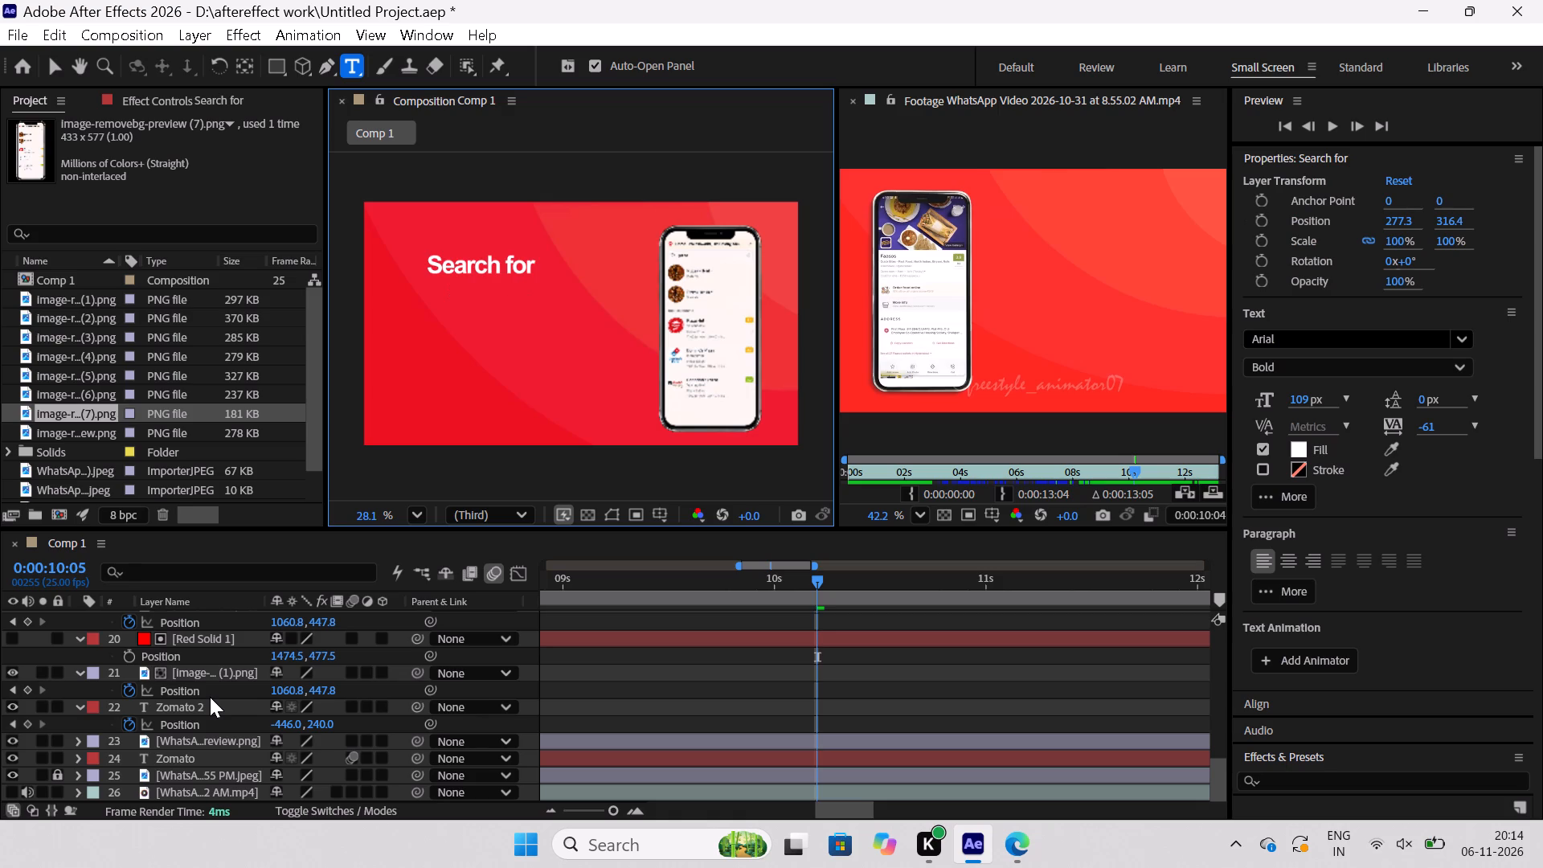
{"action": "key", "text": "ctrl+z"}
{"action": "key", "text": "ctrl+z"}
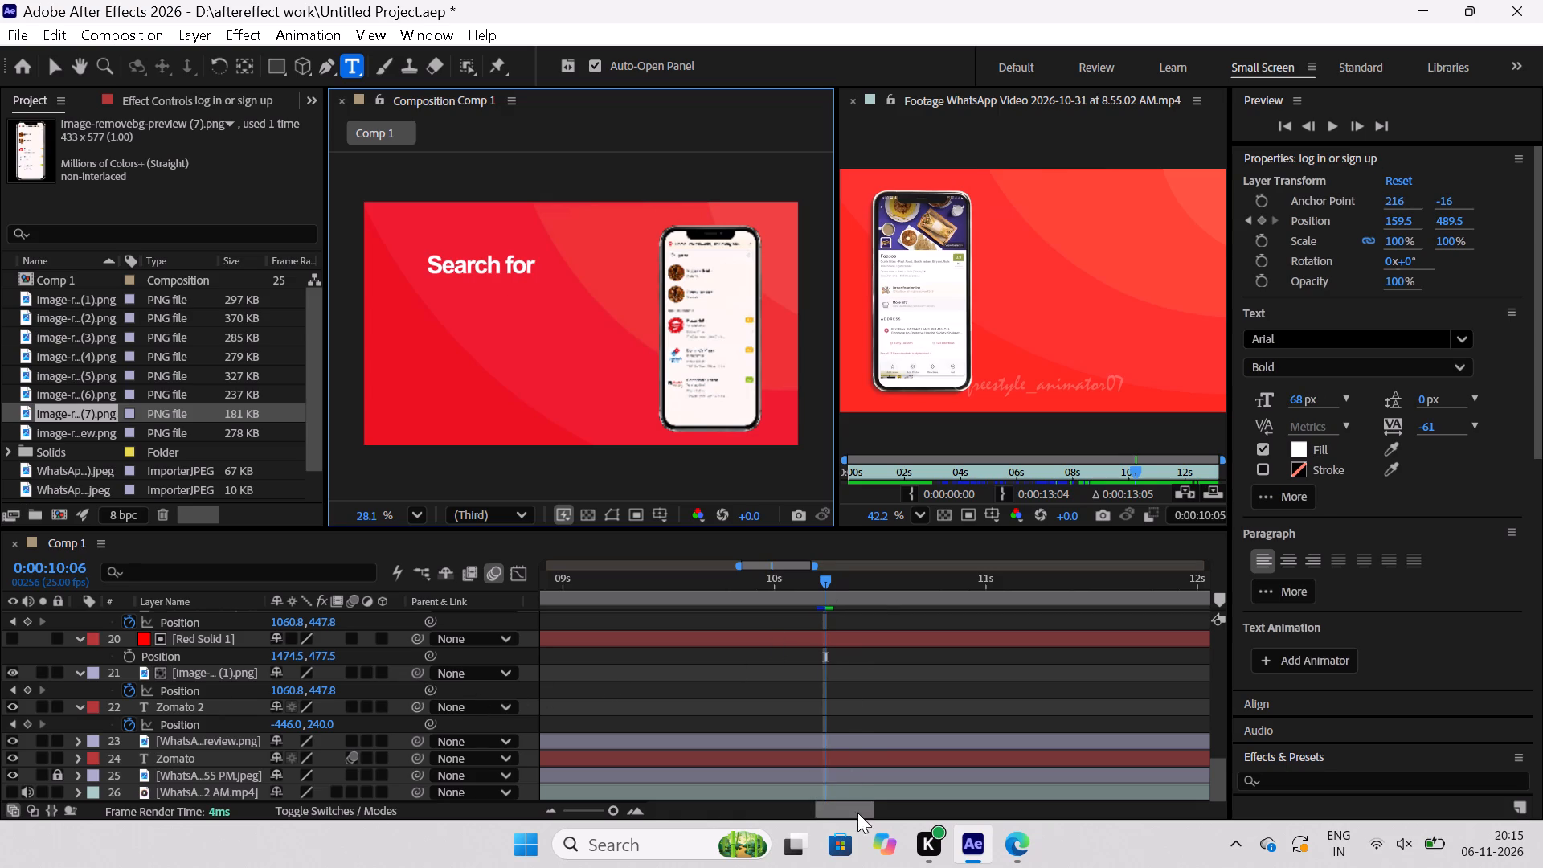
{"action": "left_click_drag", "start_coordinate": [849, 805], "coordinate": [702, 815]}
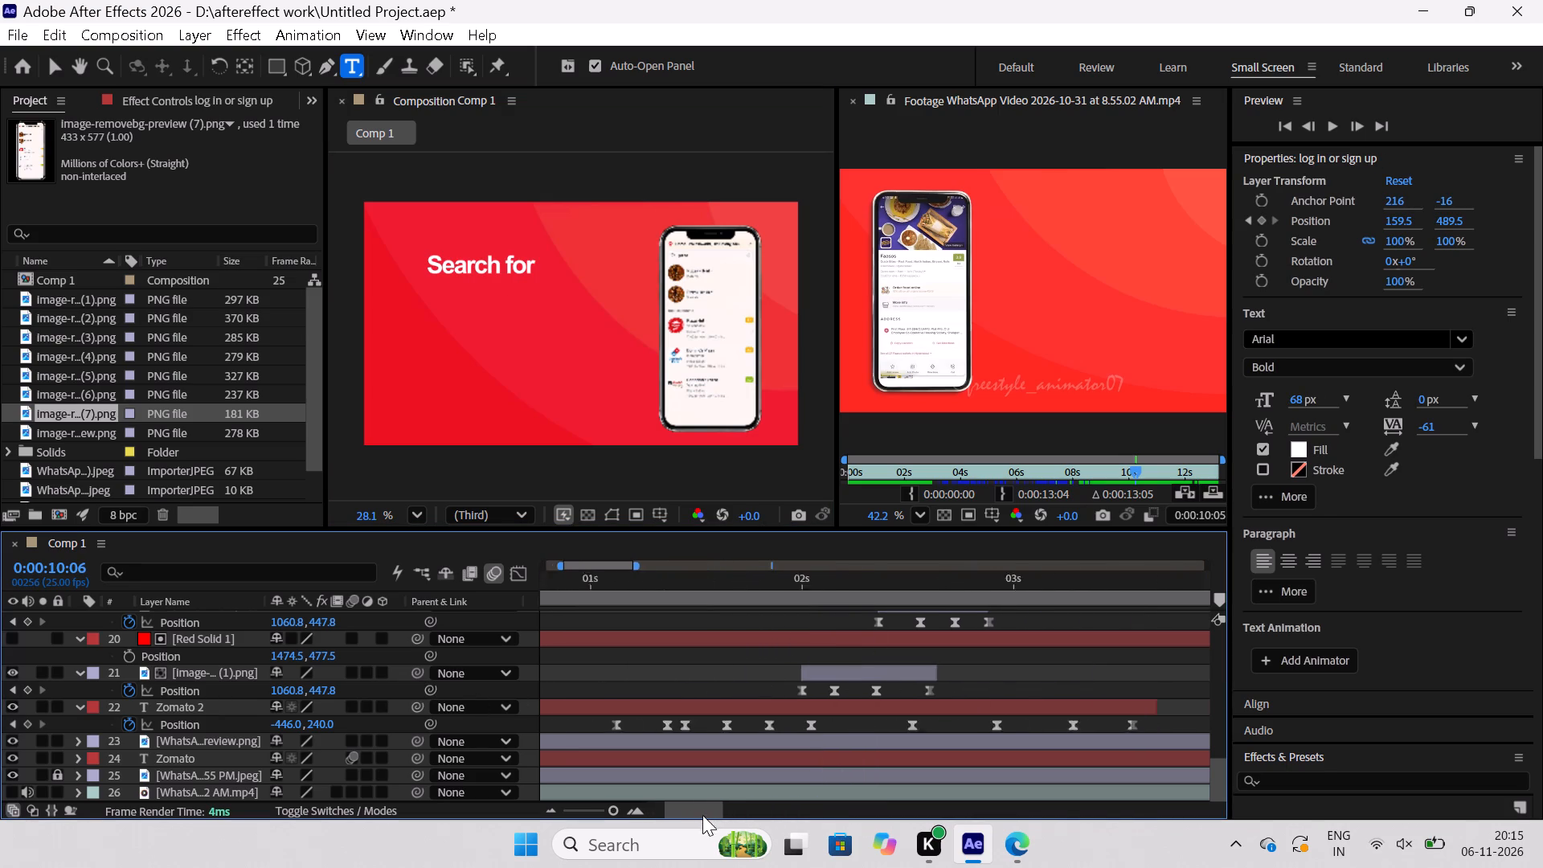
{"action": "left_click_drag", "start_coordinate": [702, 815], "coordinate": [714, 816]}
{"action": "type", "text": "---"}
{"action": "key", "text": "ctrl+z"}
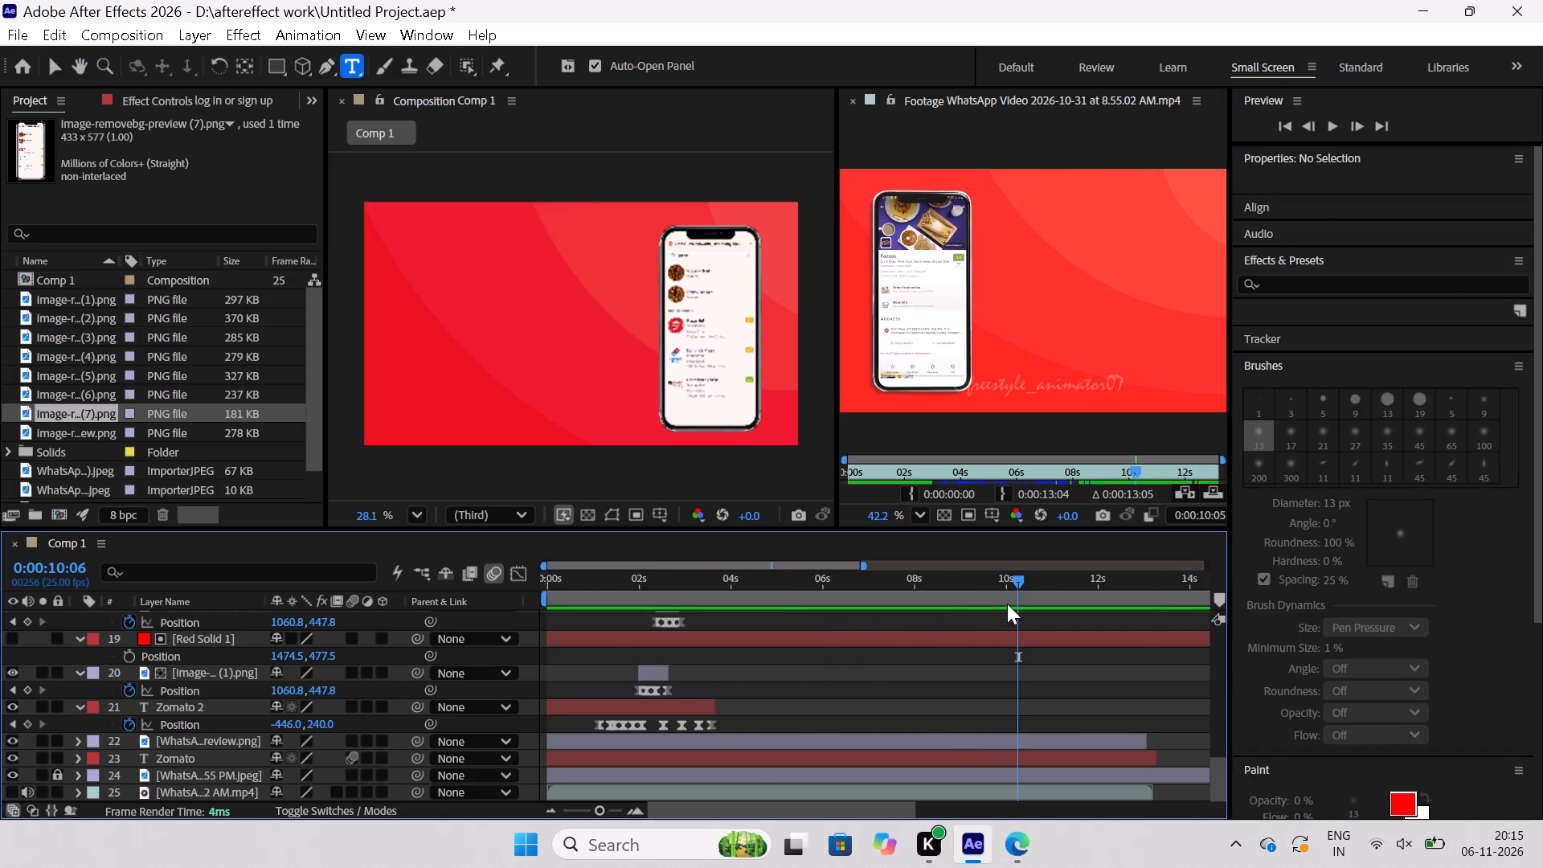
Review the Comp 1 animation from about 2 to 10 seconds, including how the earlier phone and caption scenes play.
{"action": "left_click_drag", "start_coordinate": [1013, 574], "coordinate": [653, 686]}
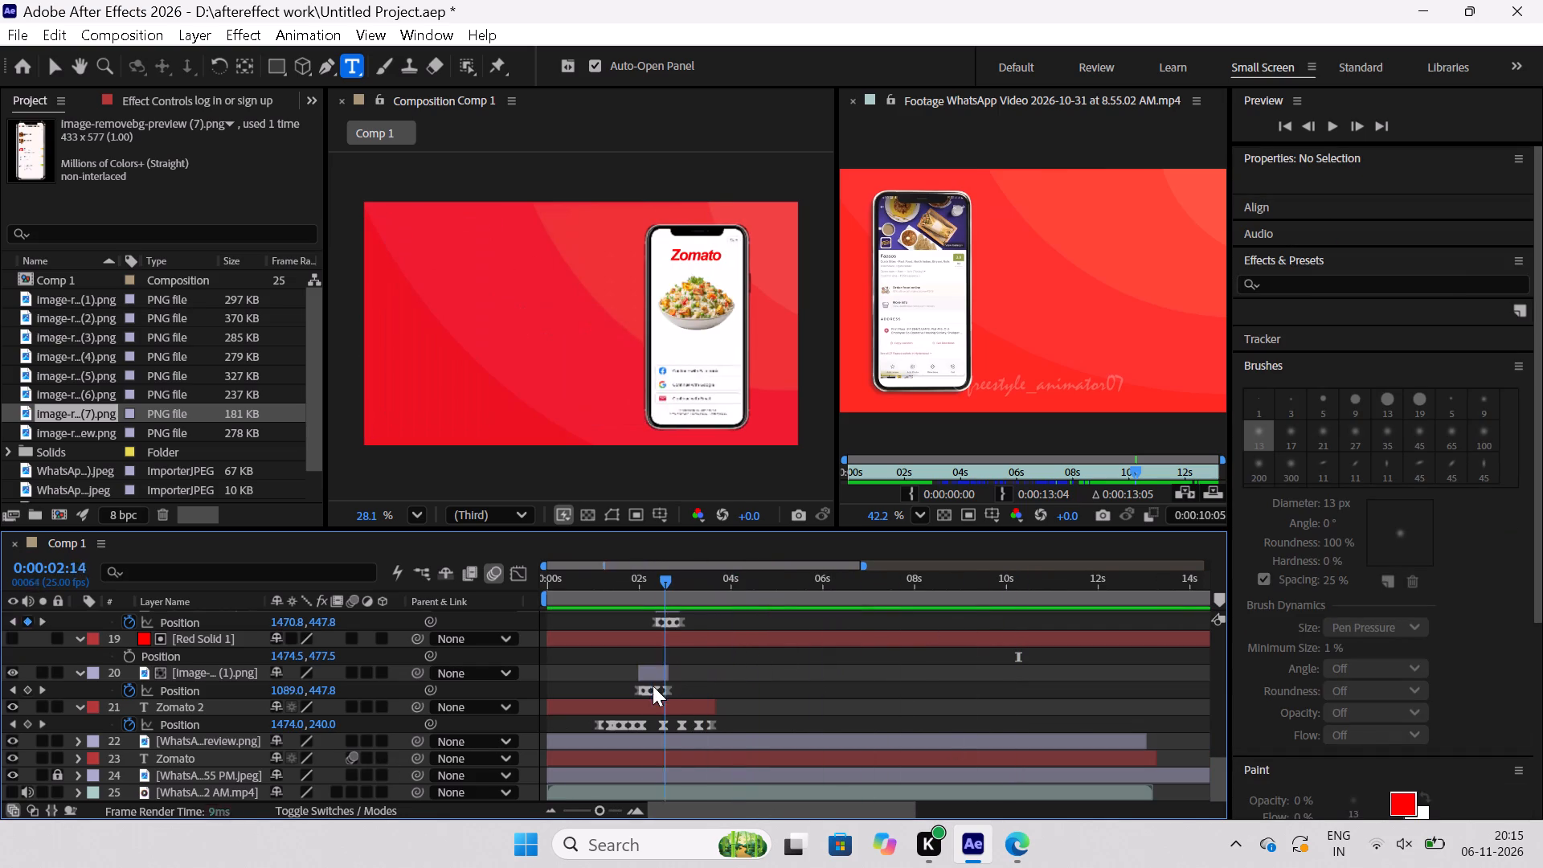
{"action": "left_click_drag", "start_coordinate": [653, 686], "coordinate": [723, 697]}
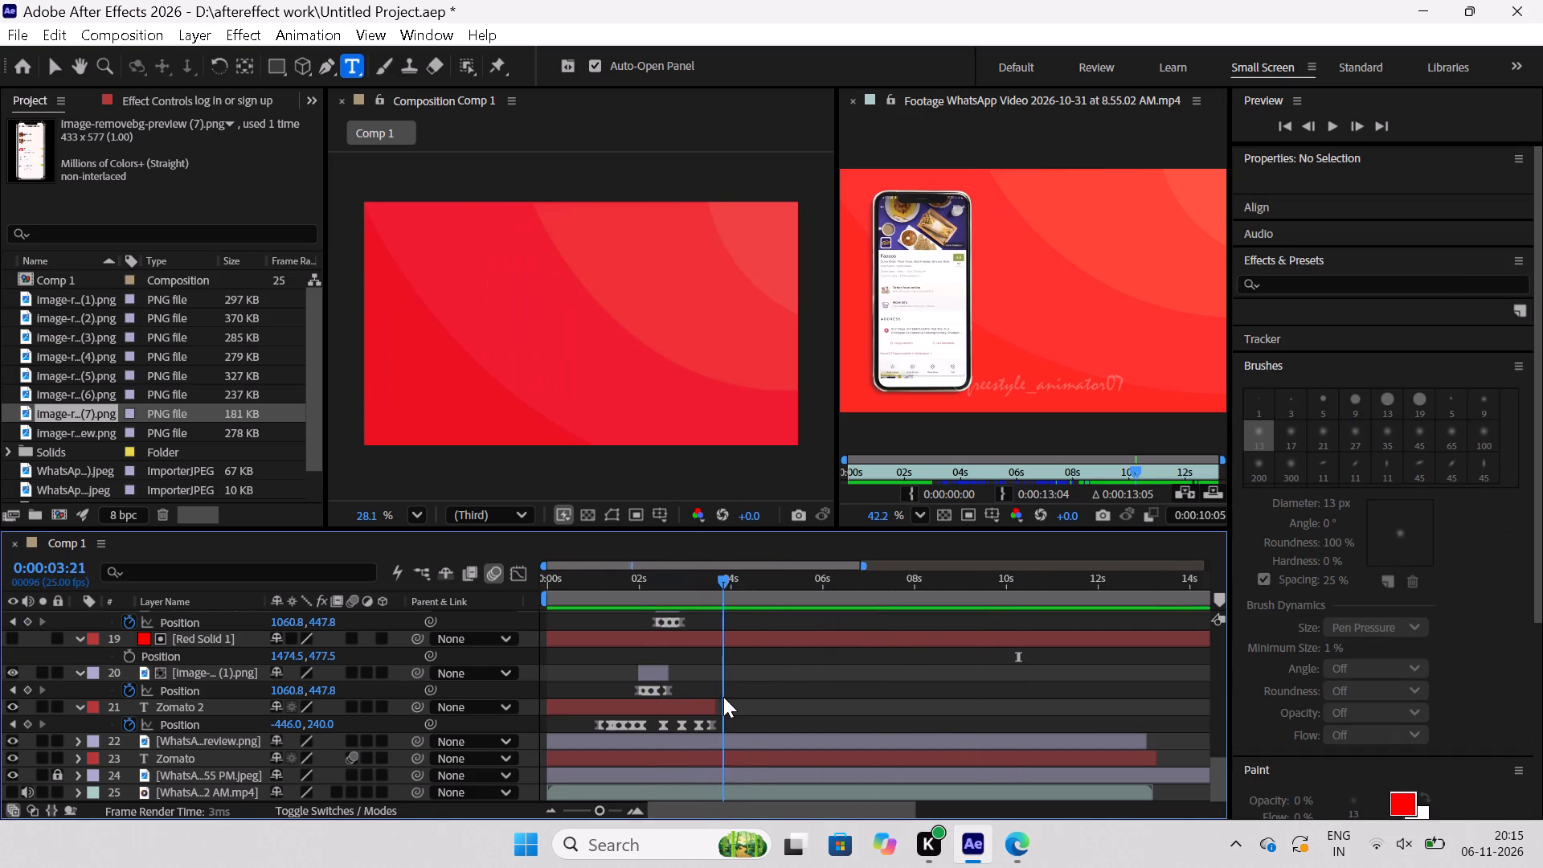
{"action": "left_click_drag", "start_coordinate": [723, 697], "coordinate": [730, 708]}
{"action": "left_click_drag", "start_coordinate": [730, 708], "coordinate": [710, 707]}
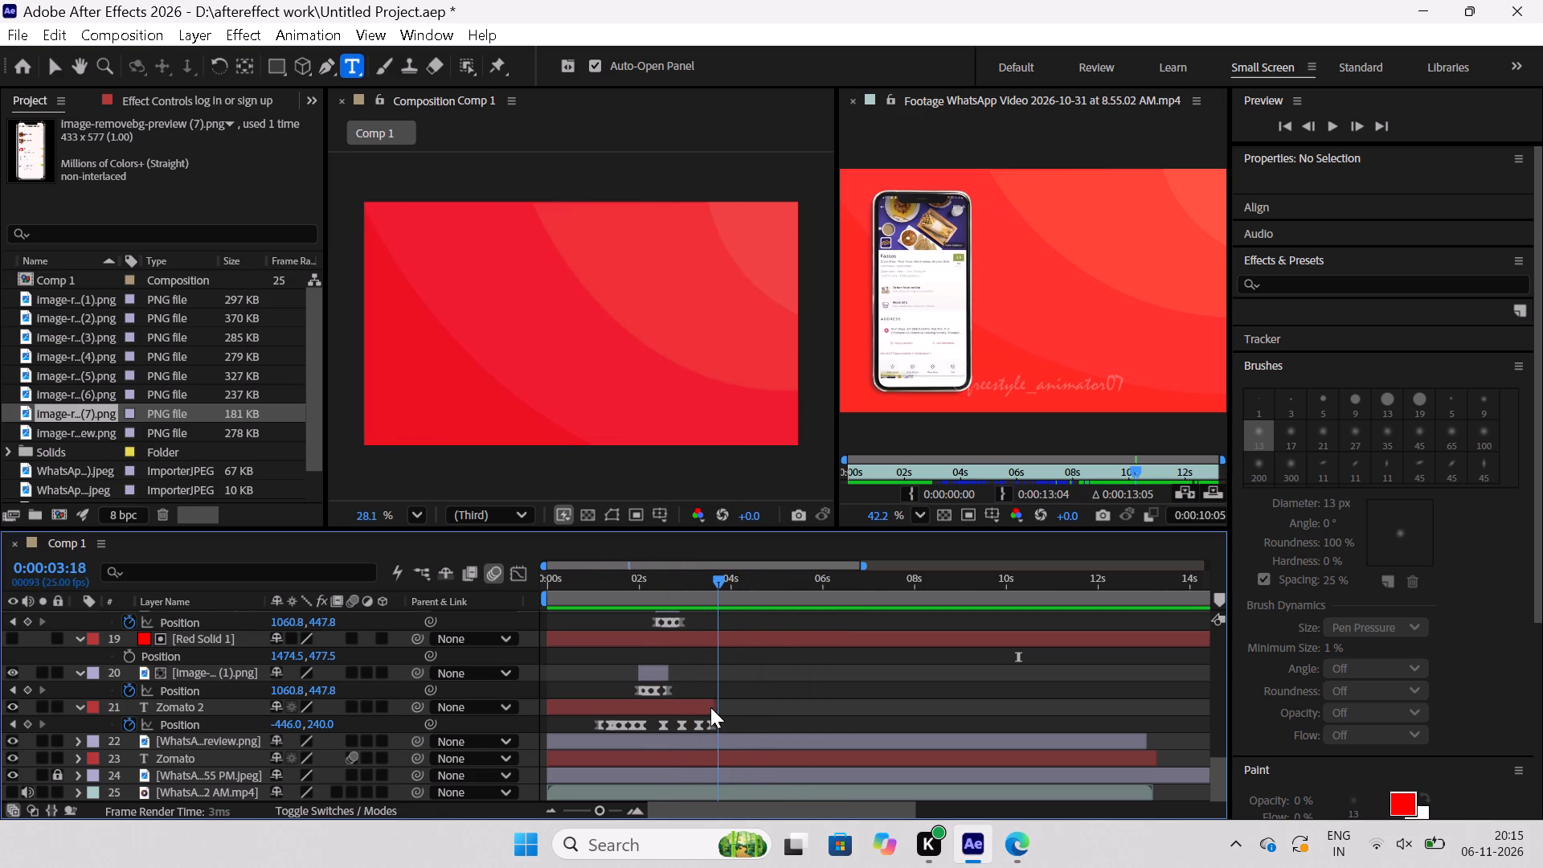
{"action": "left_click_drag", "start_coordinate": [710, 707], "coordinate": [906, 714]}
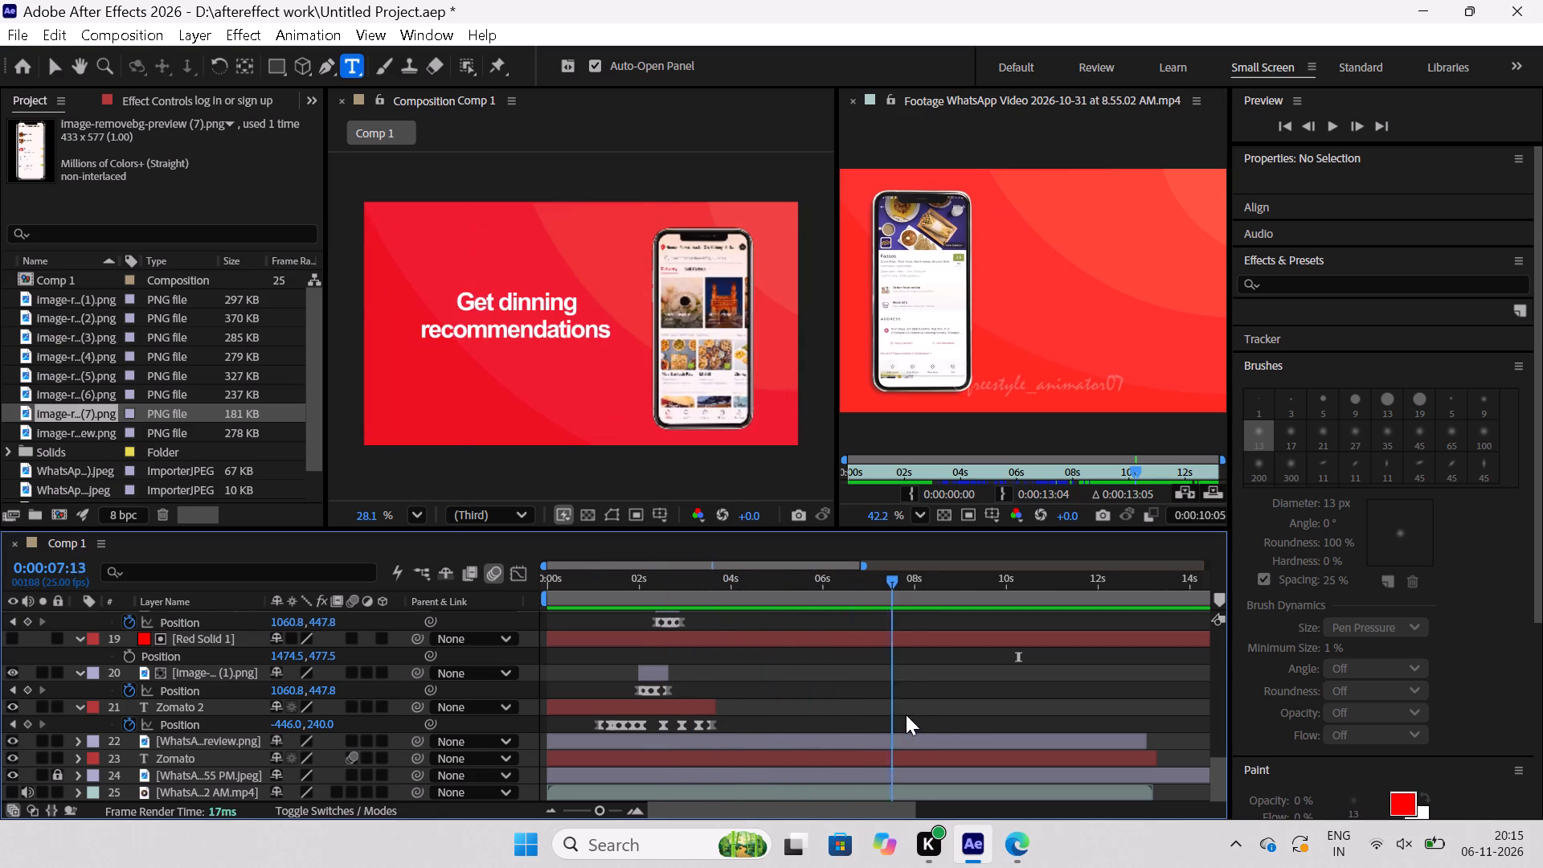
{"action": "left_click_drag", "start_coordinate": [906, 714], "coordinate": [1013, 723]}
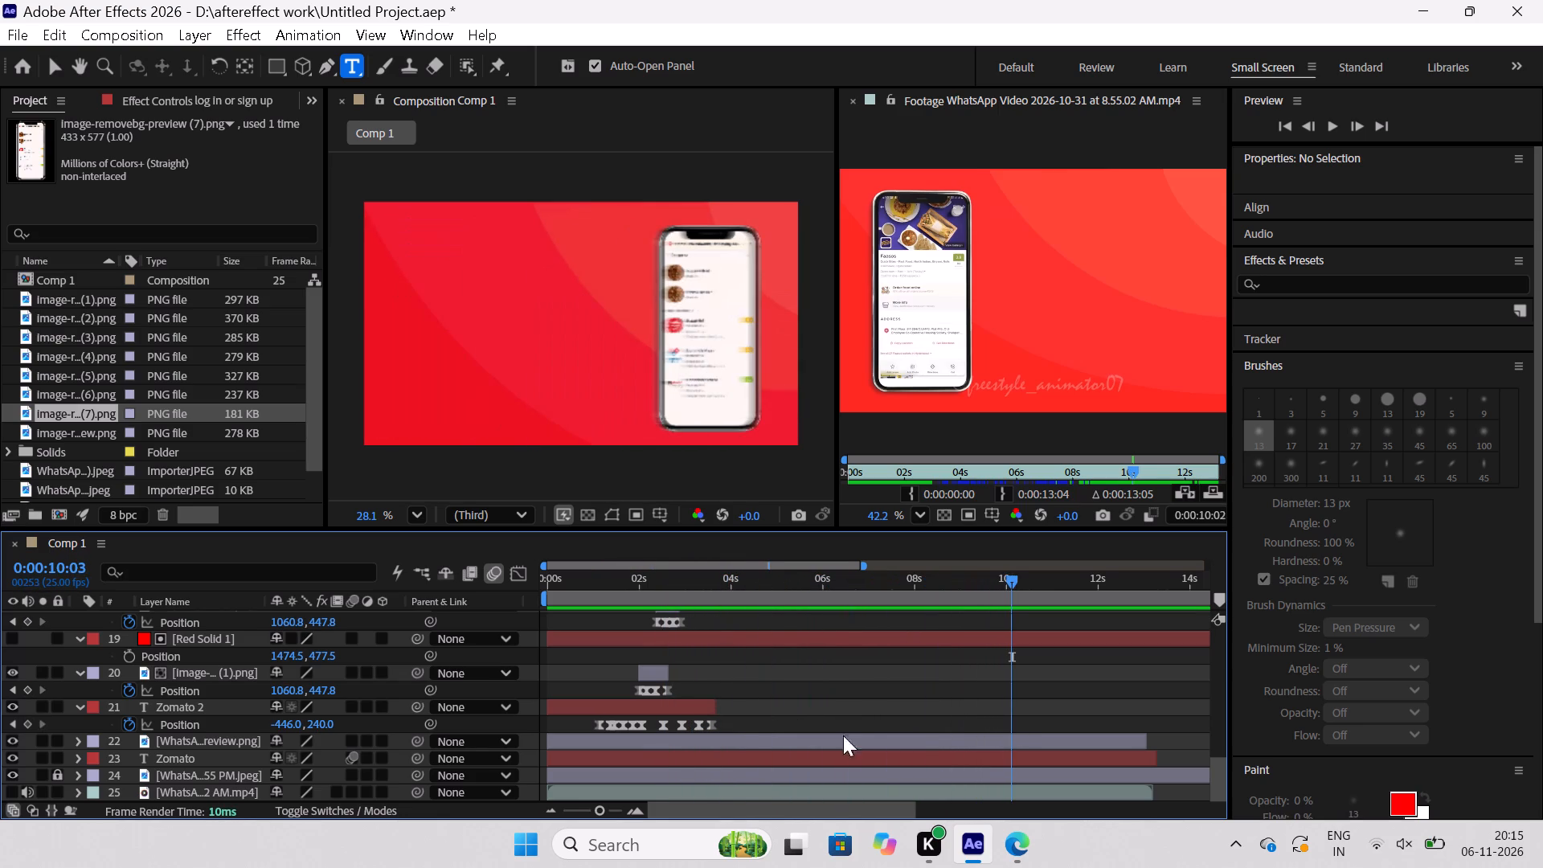
{"action": "scroll", "coordinate": [651, 702], "scroll_direction": "up", "scroll_amount": 7}
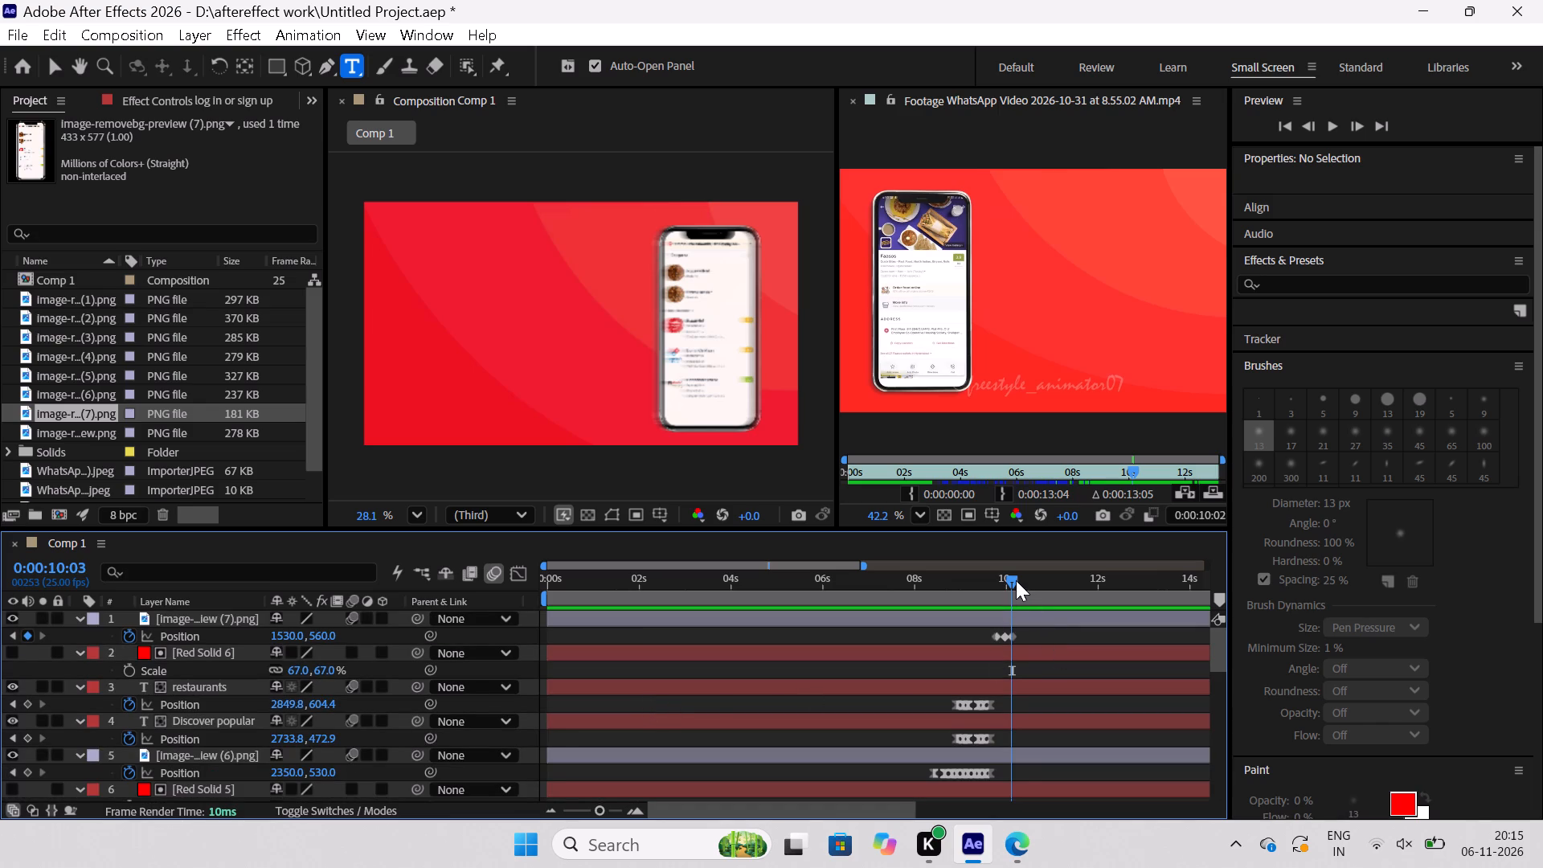
At 0:00:10:14, start a new text layer in the empty red area beside the search phone's top.
{"action": "left_click_drag", "start_coordinate": [1017, 579], "coordinate": [1038, 588]}
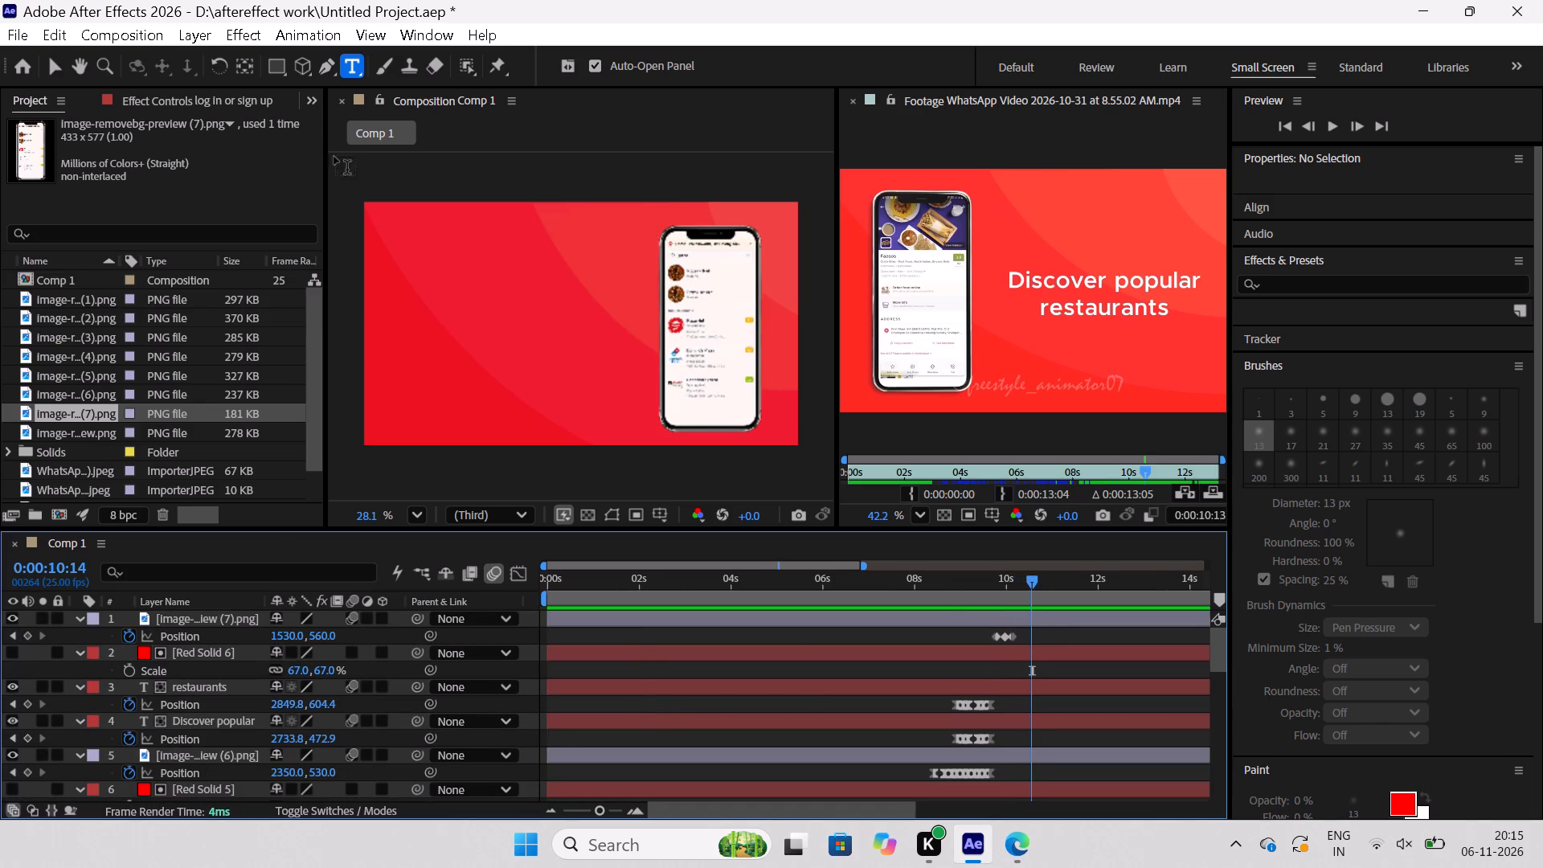
{"action": "left_click", "coordinate": [421, 253]}
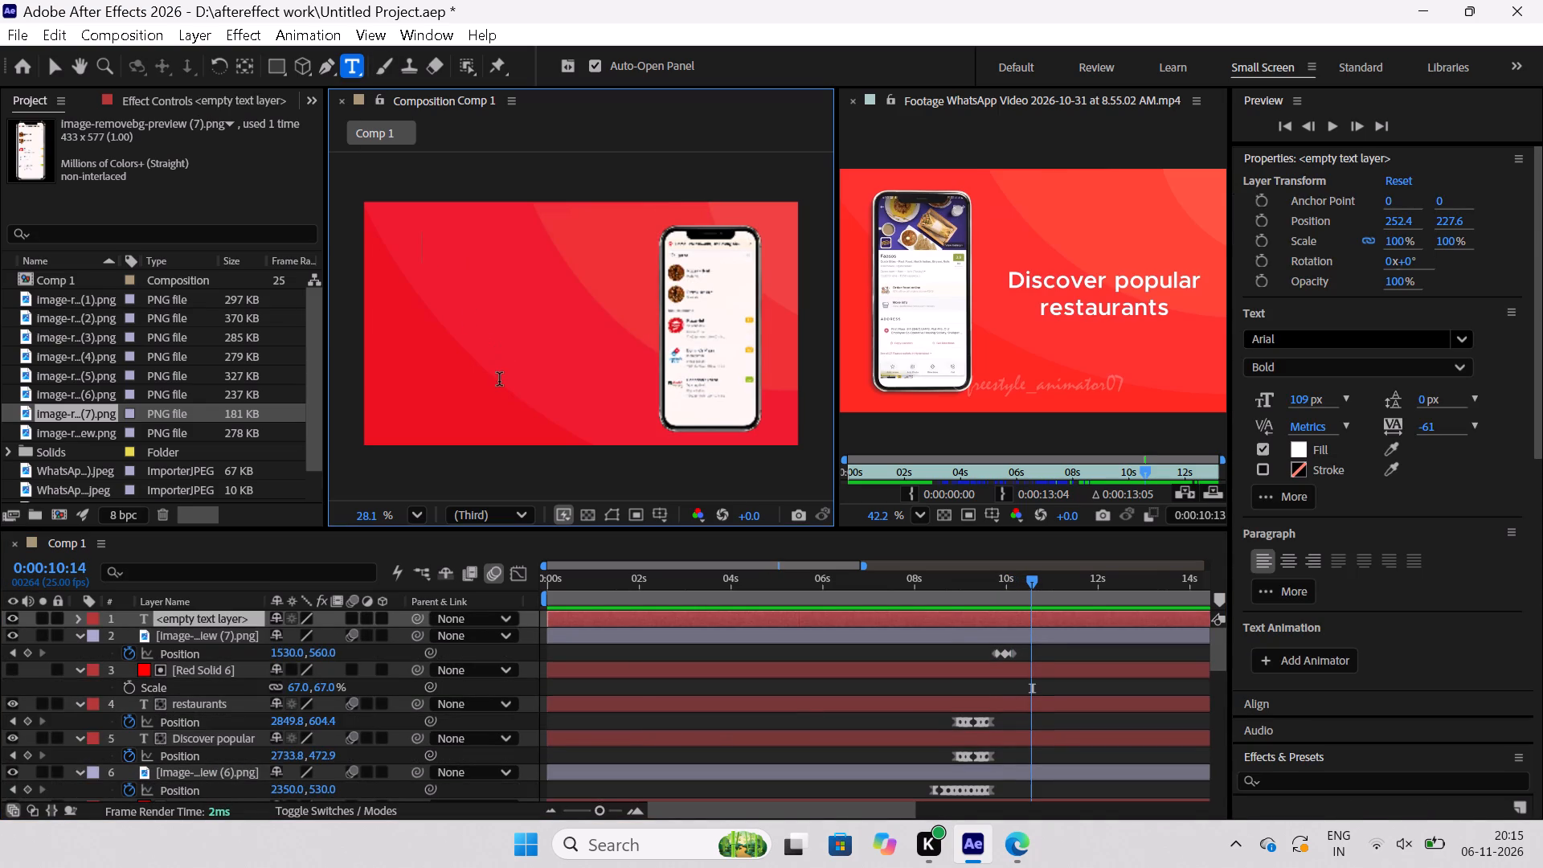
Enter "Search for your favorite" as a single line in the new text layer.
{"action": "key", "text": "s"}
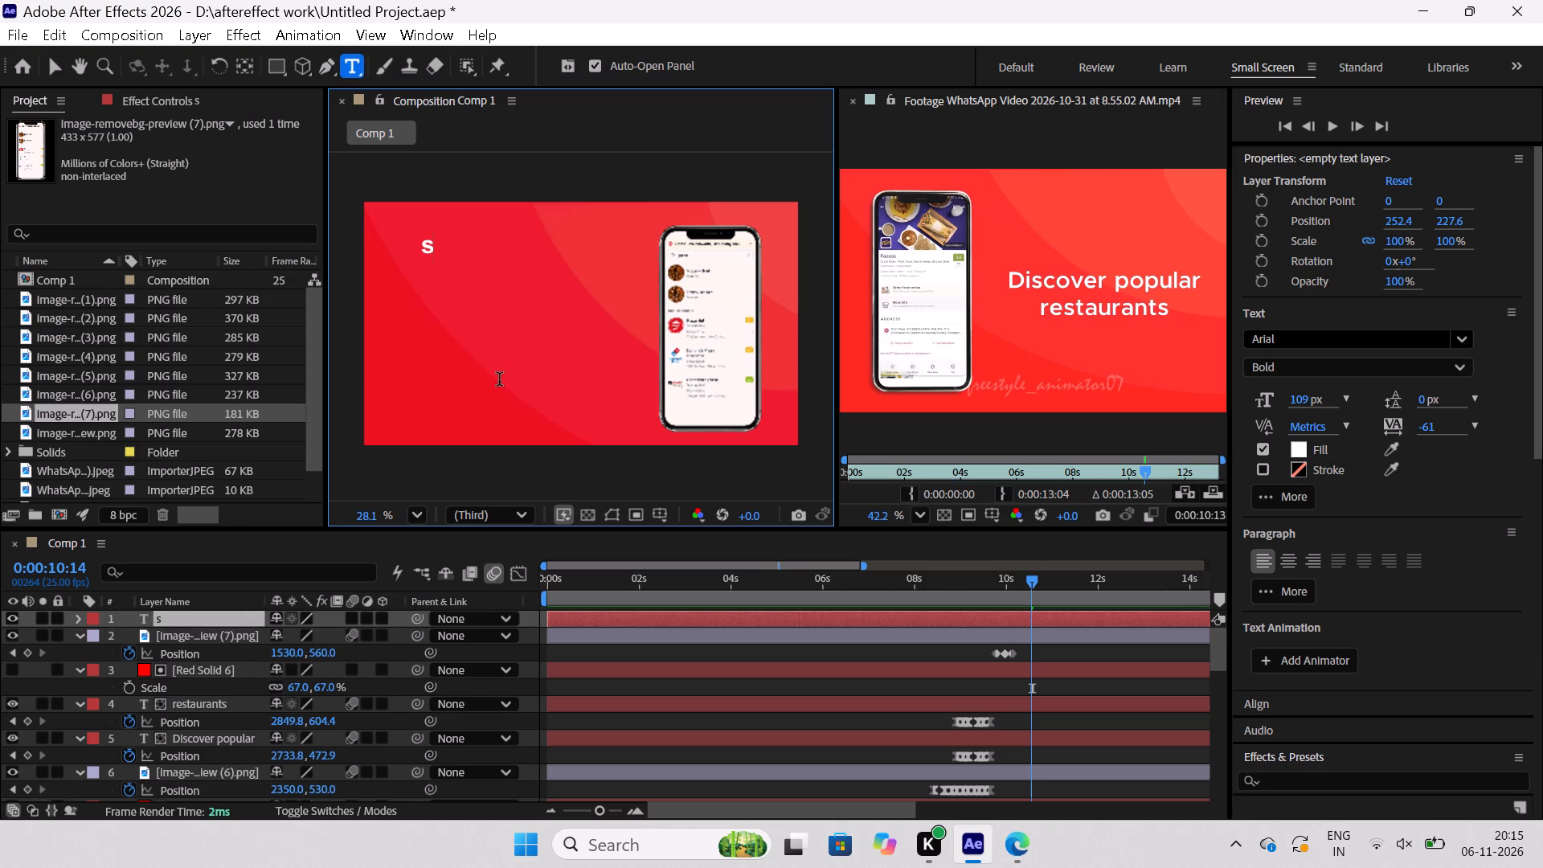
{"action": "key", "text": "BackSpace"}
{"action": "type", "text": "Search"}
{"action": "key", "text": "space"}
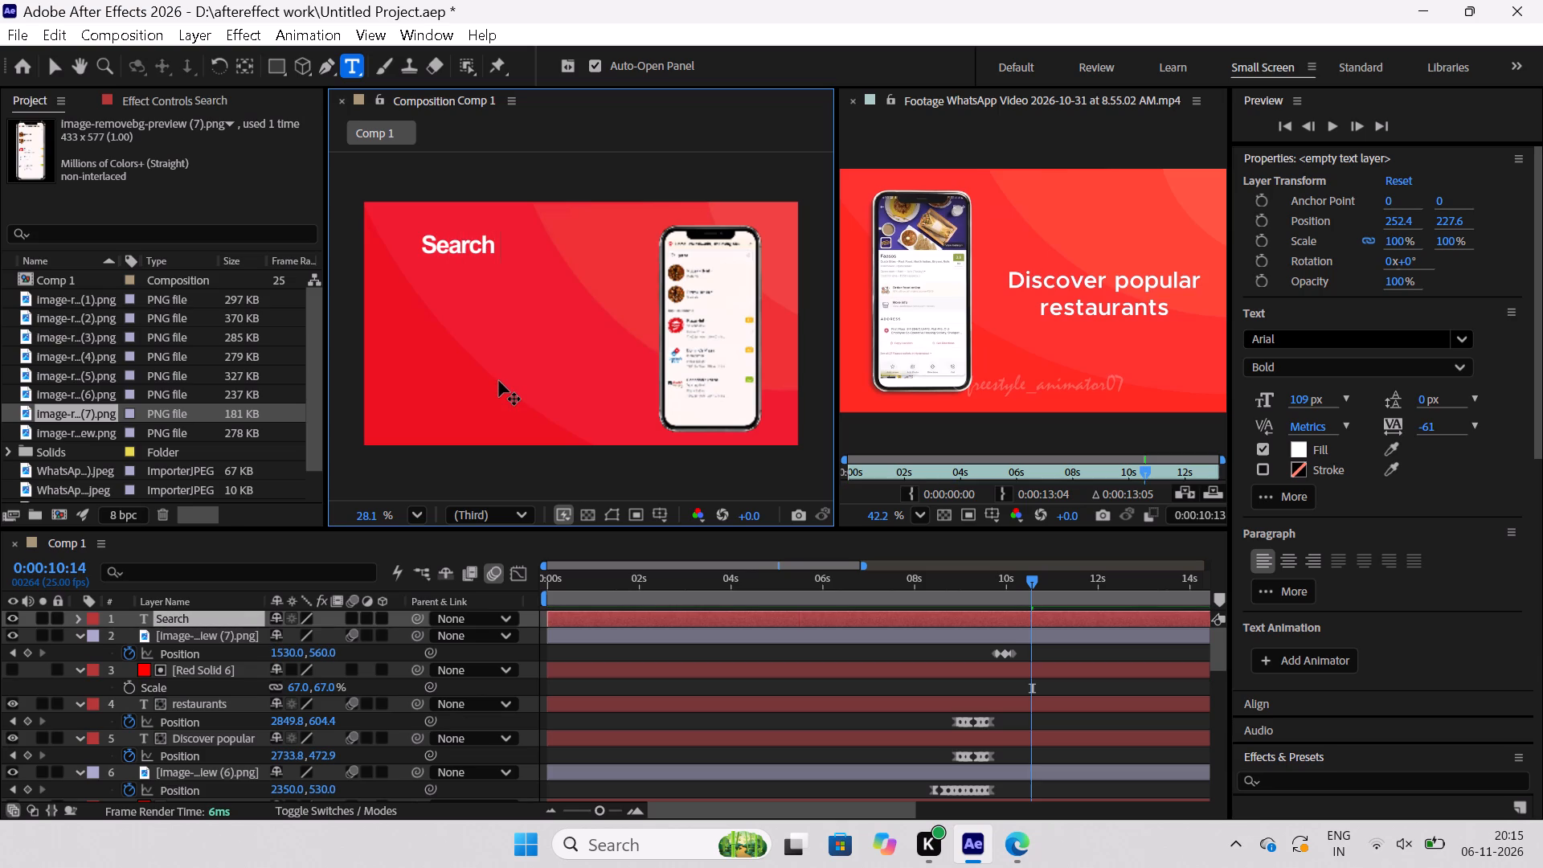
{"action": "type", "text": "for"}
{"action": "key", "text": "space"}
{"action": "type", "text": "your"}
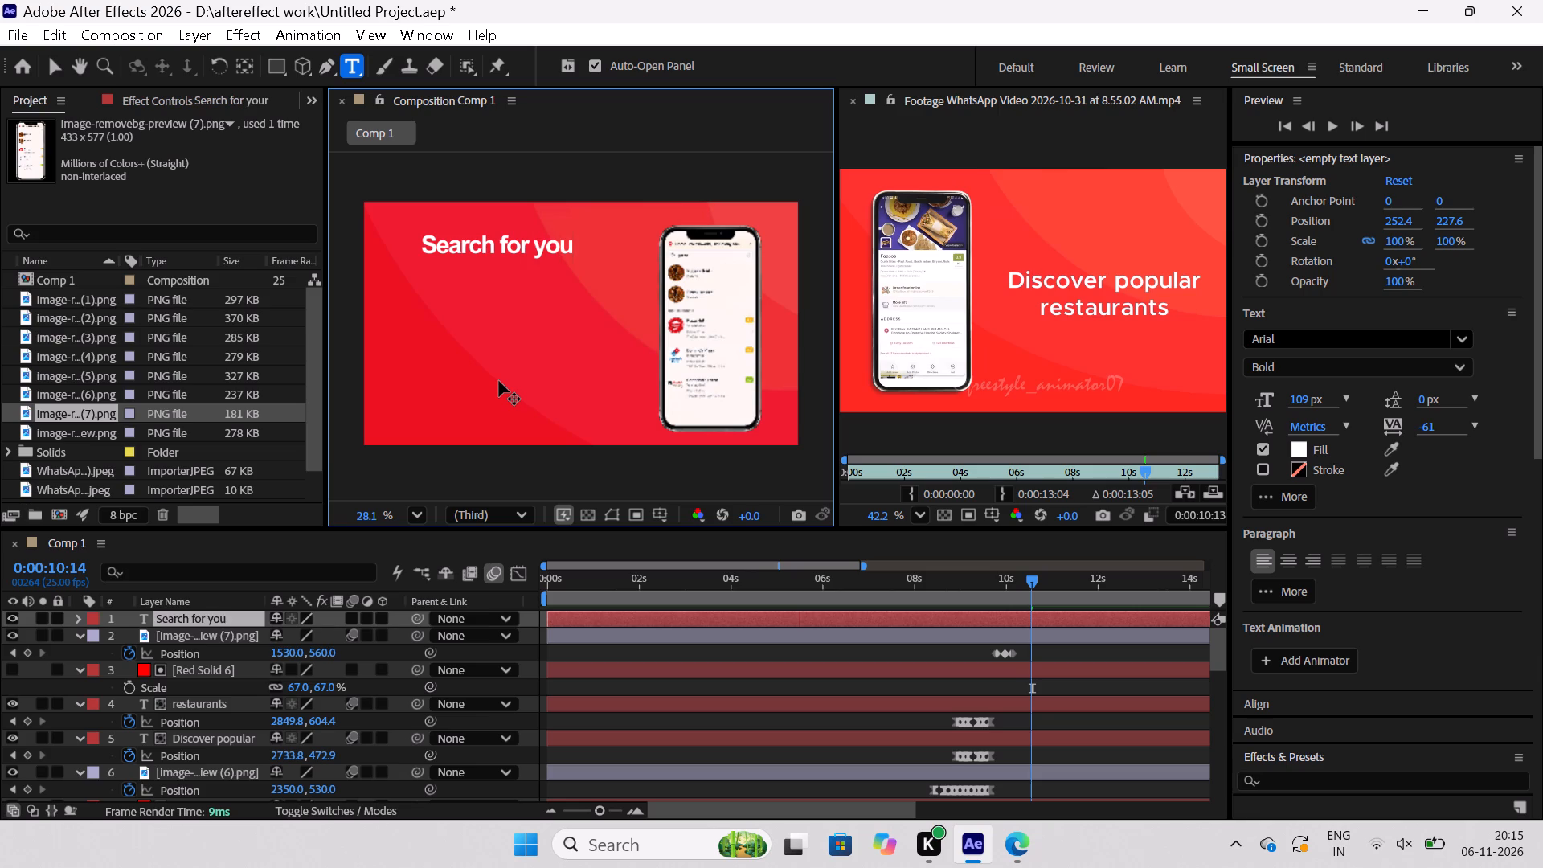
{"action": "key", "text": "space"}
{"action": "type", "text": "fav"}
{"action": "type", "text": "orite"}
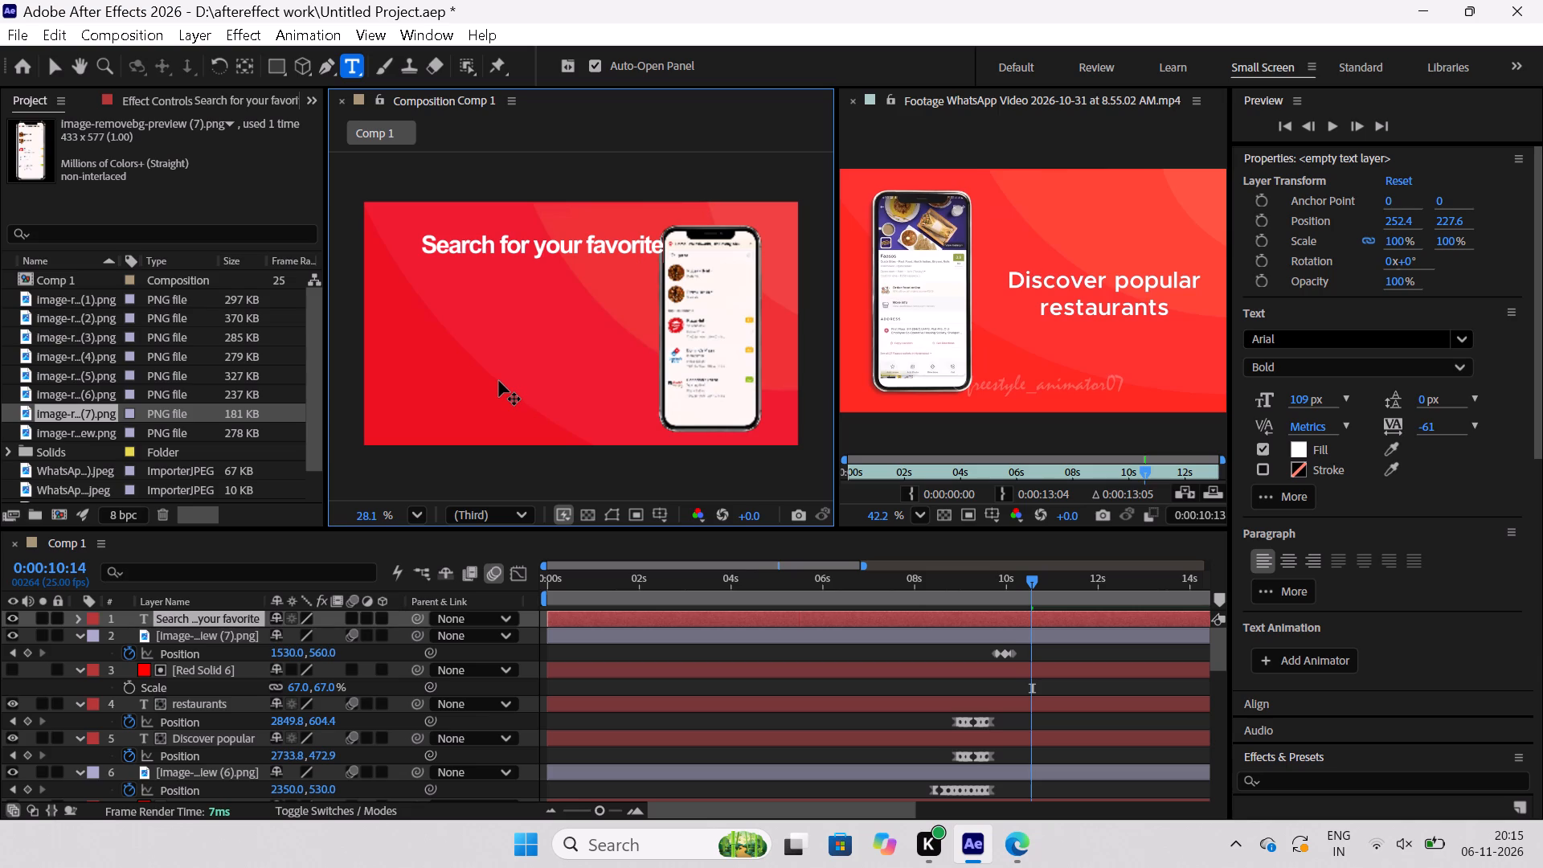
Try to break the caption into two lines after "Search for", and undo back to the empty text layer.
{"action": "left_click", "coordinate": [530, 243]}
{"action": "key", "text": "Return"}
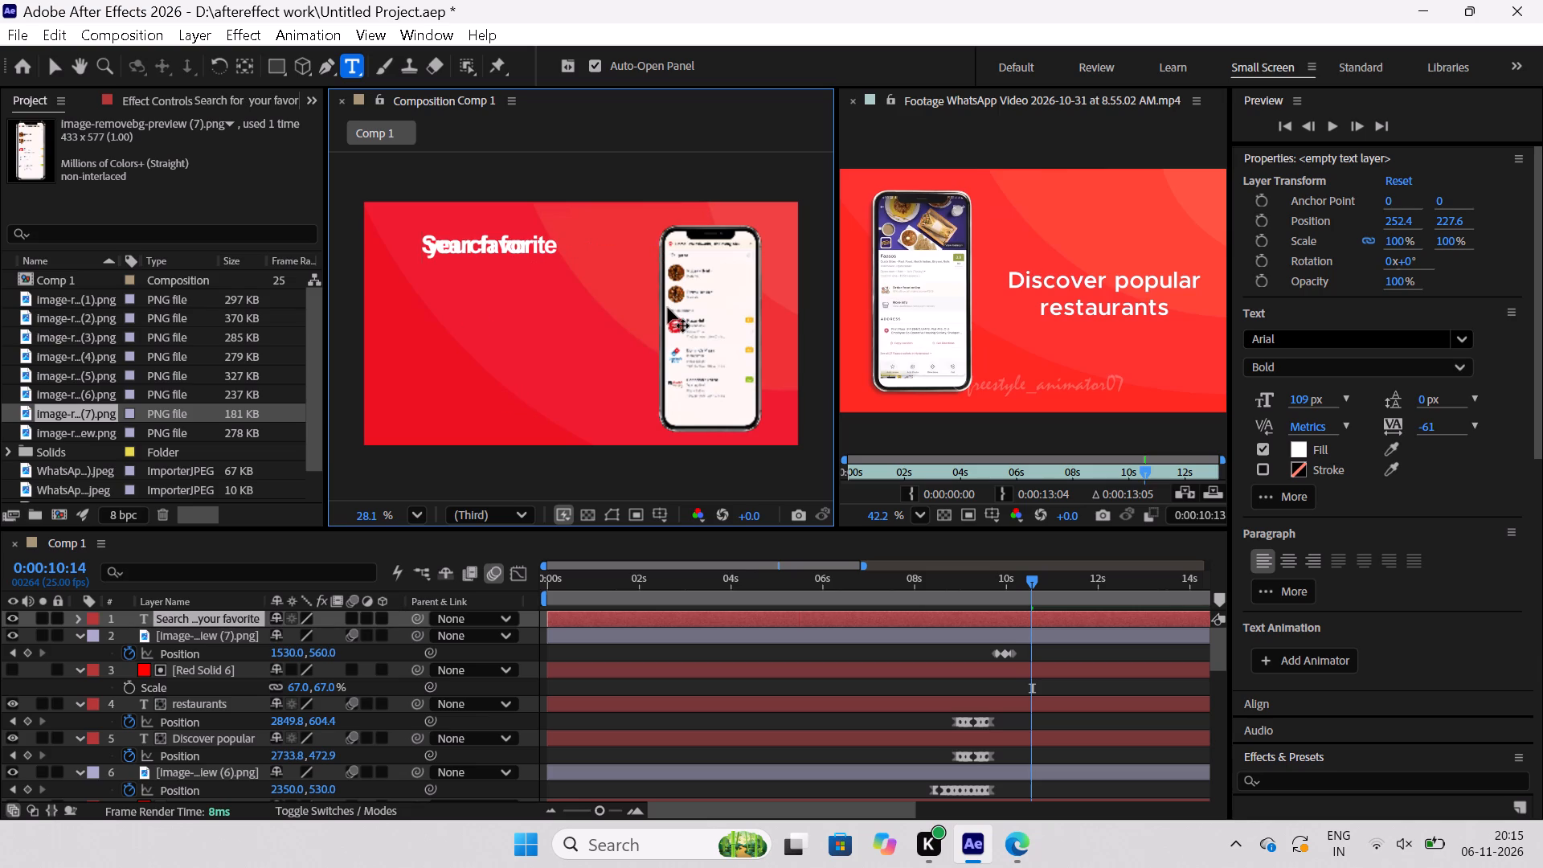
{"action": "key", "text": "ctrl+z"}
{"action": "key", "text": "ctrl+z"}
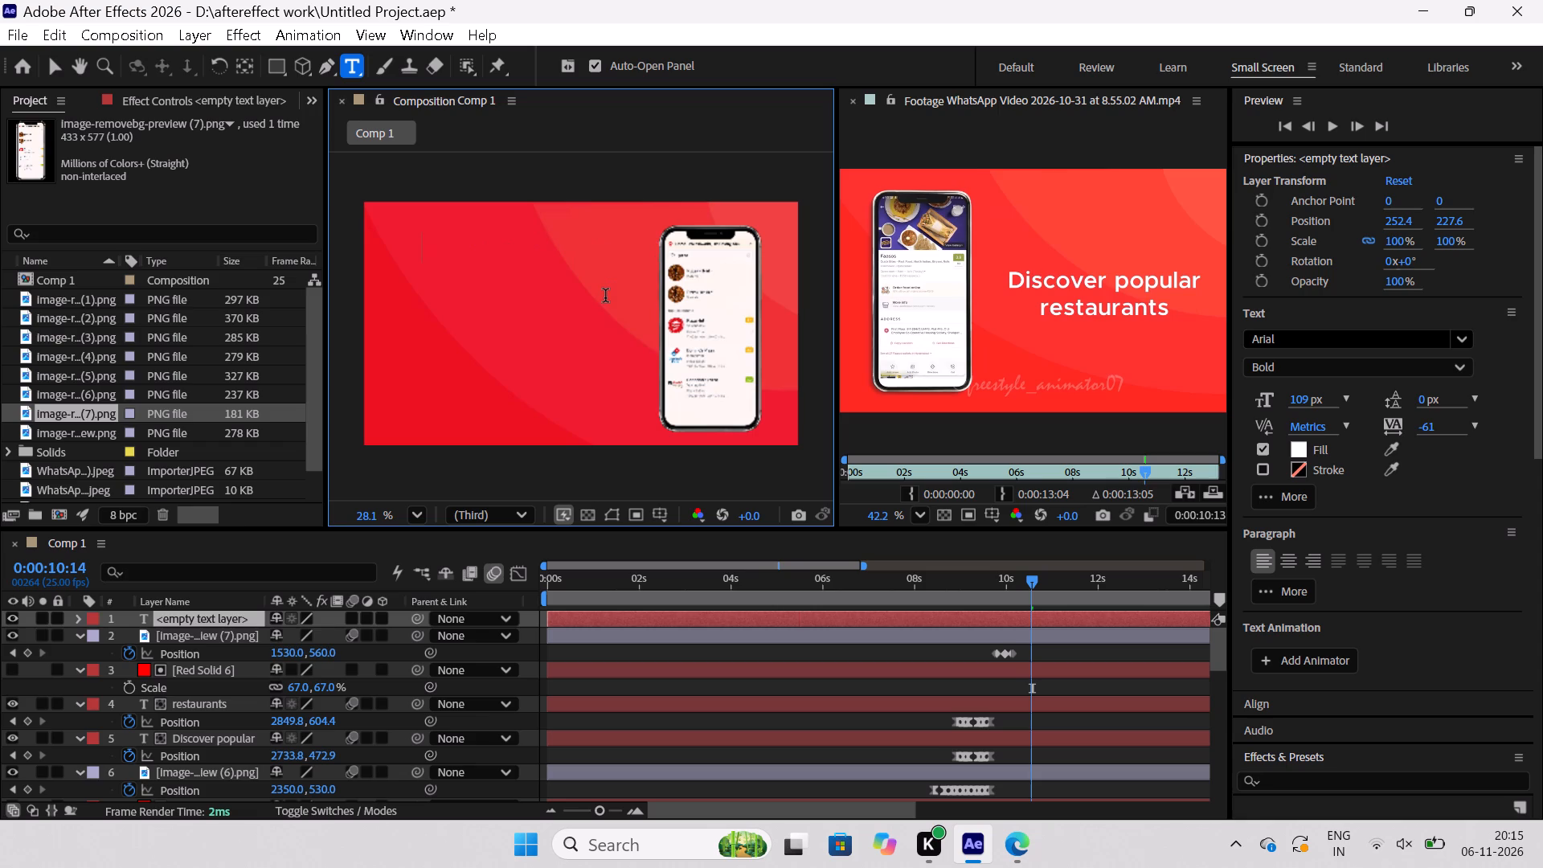
Enter "Search for" in the empty text layer and move it slightly lower and closer to the phone.
{"action": "key", "text": "shift+s"}
{"action": "type", "text": "ear"}
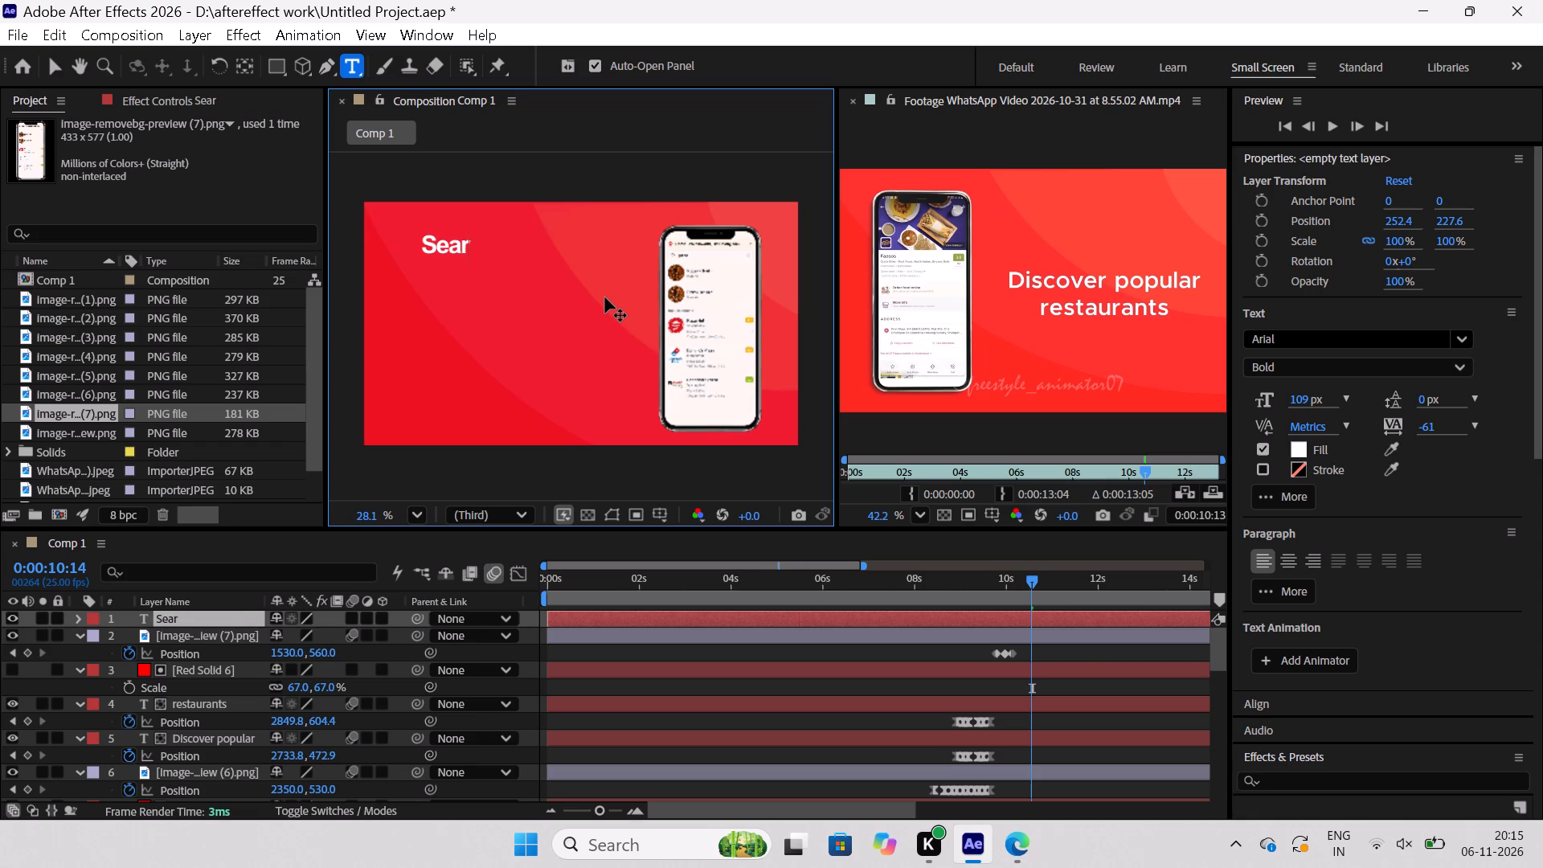
{"action": "type", "text": "ch"}
{"action": "key", "text": "space"}
{"action": "type", "text": "for"}
{"action": "key", "text": "space"}
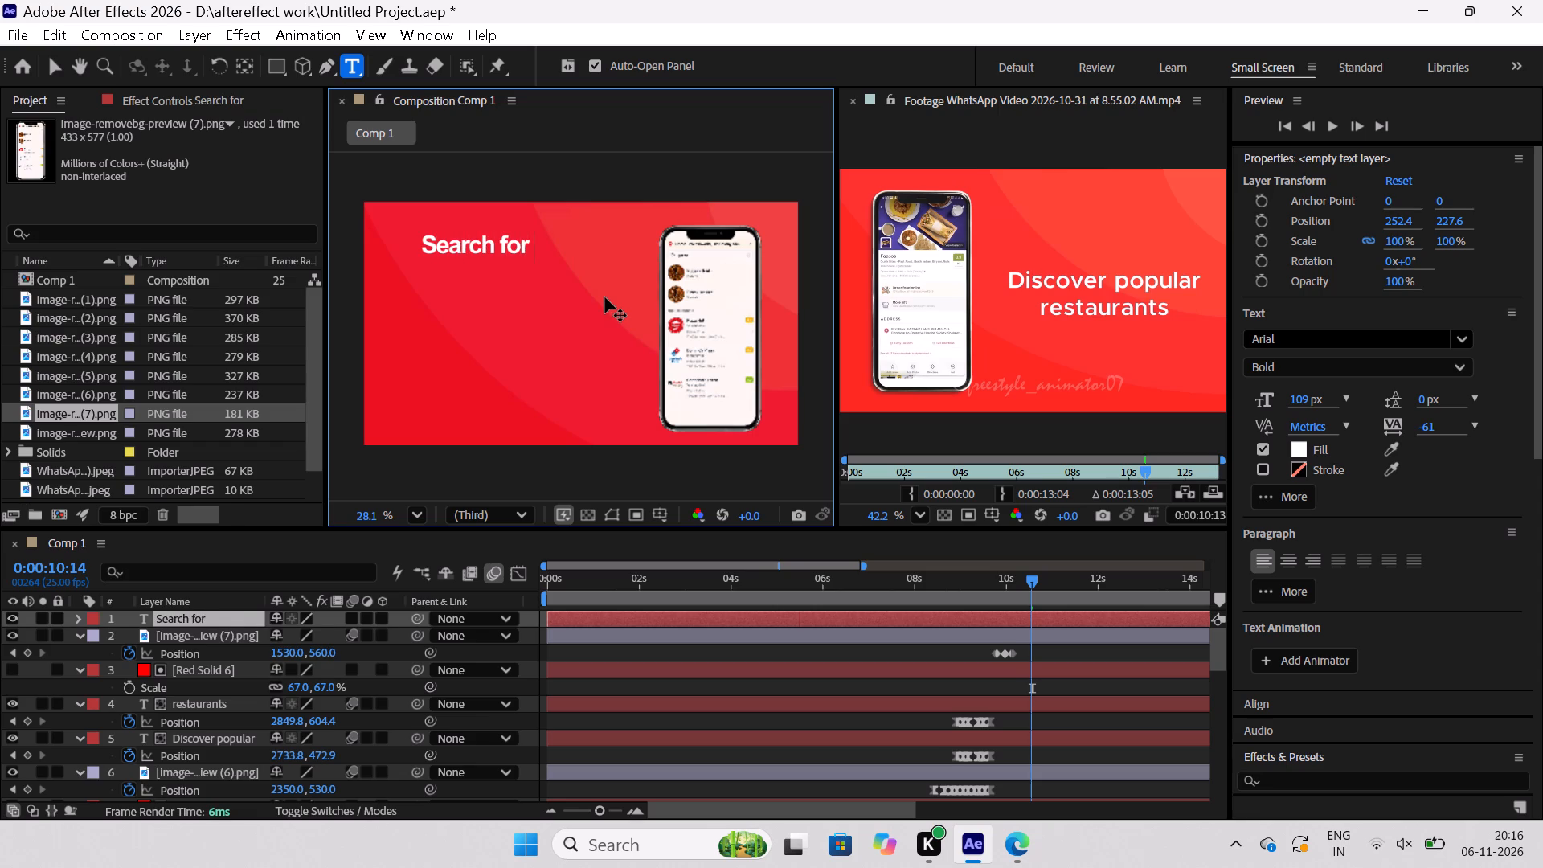
{"action": "left_click", "coordinate": [43, 55]}
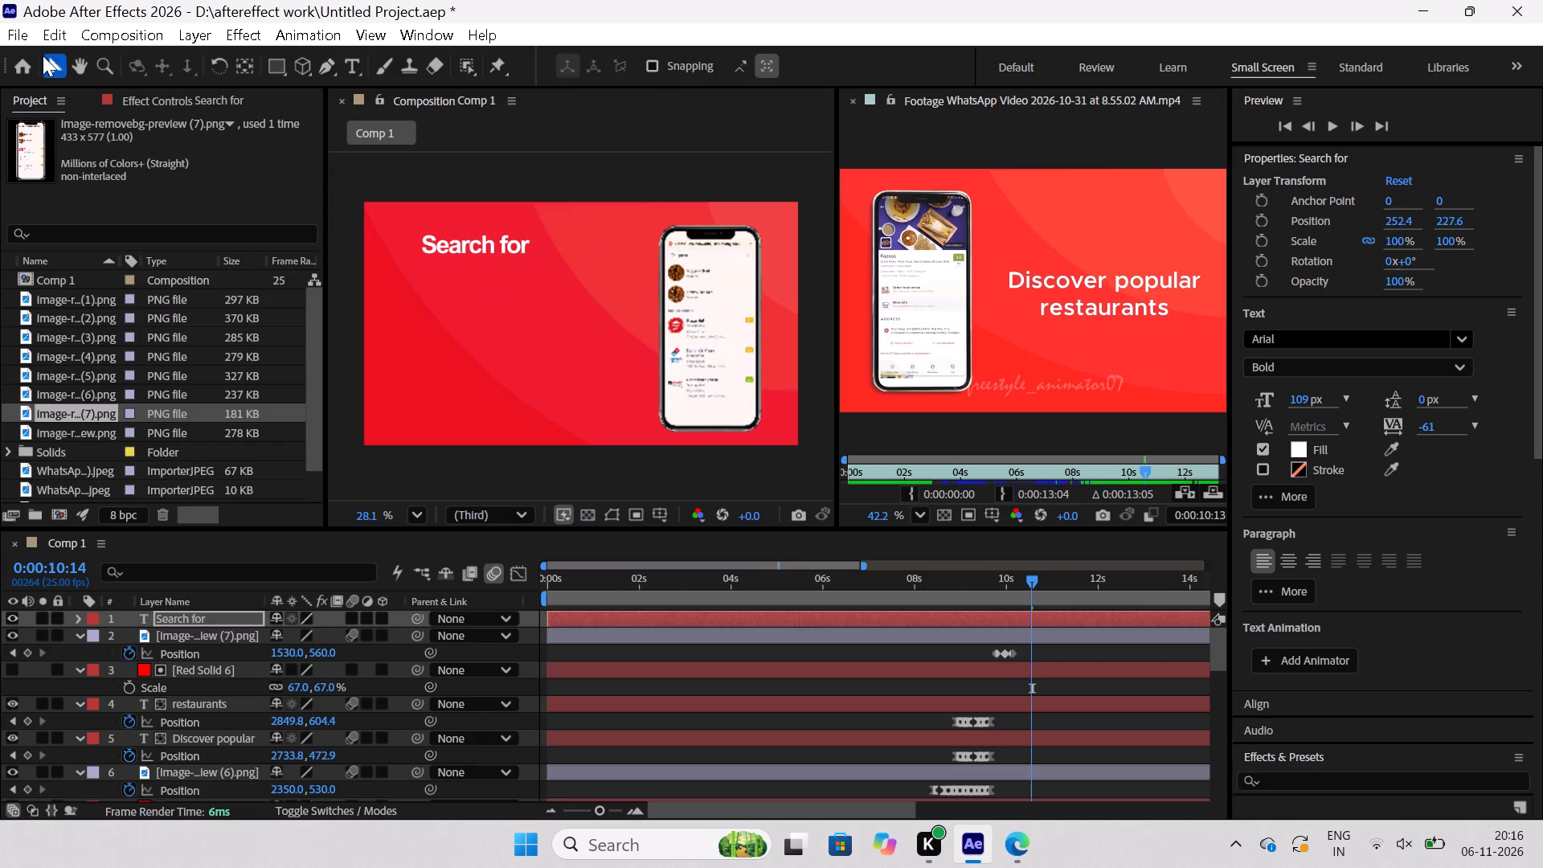
{"action": "left_click_drag", "start_coordinate": [449, 244], "coordinate": [476, 268]}
{"action": "left_click", "coordinate": [362, 473]}
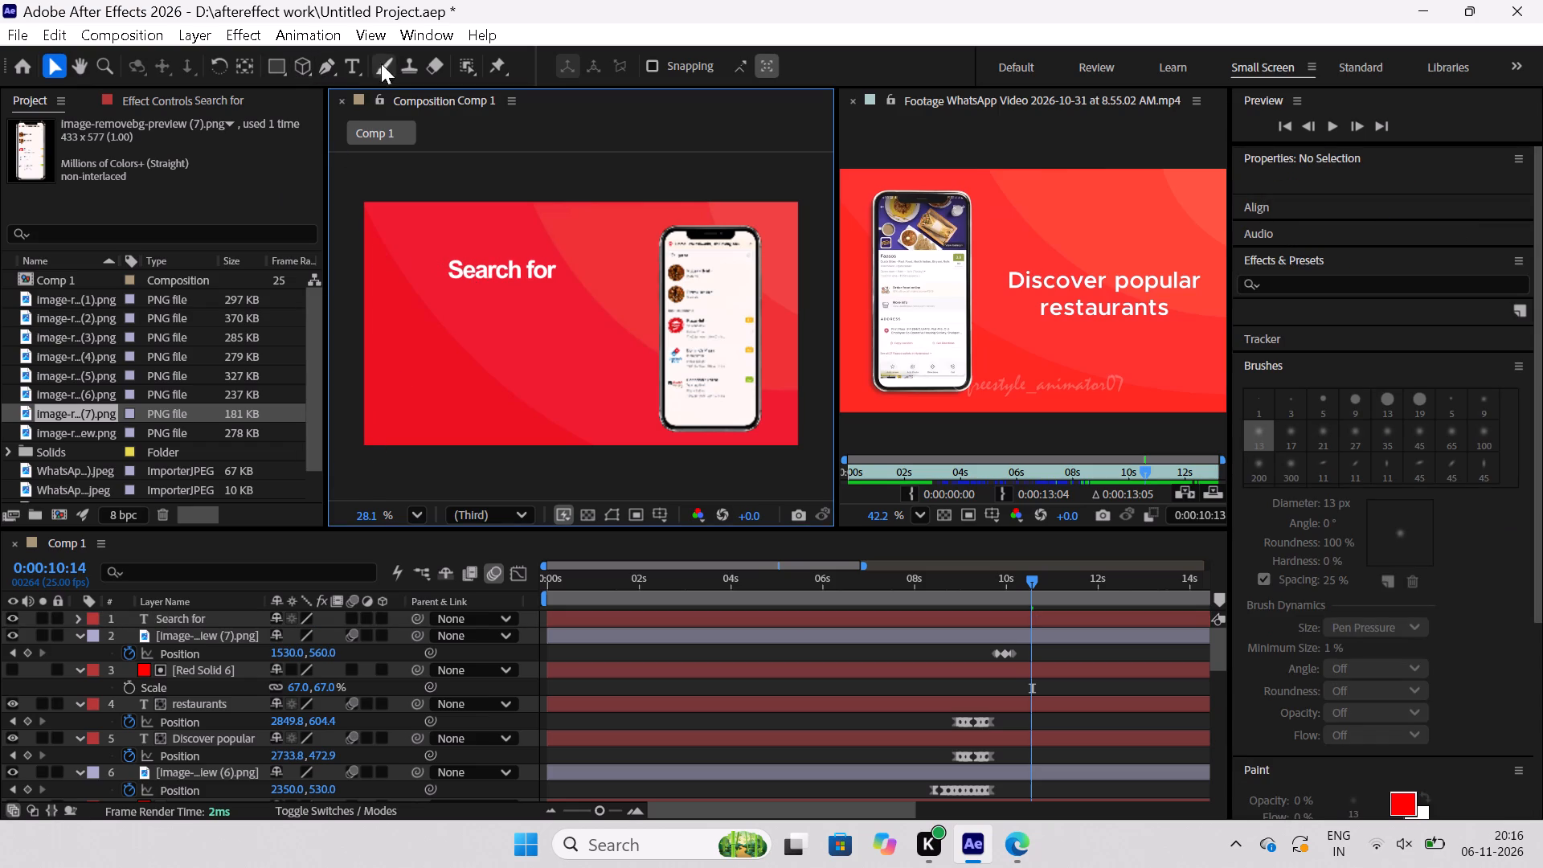
Add a separate text layer reading "your favorite" below the "Search for" line.
{"action": "left_click", "coordinate": [341, 68]}
{"action": "left_click", "coordinate": [442, 345]}
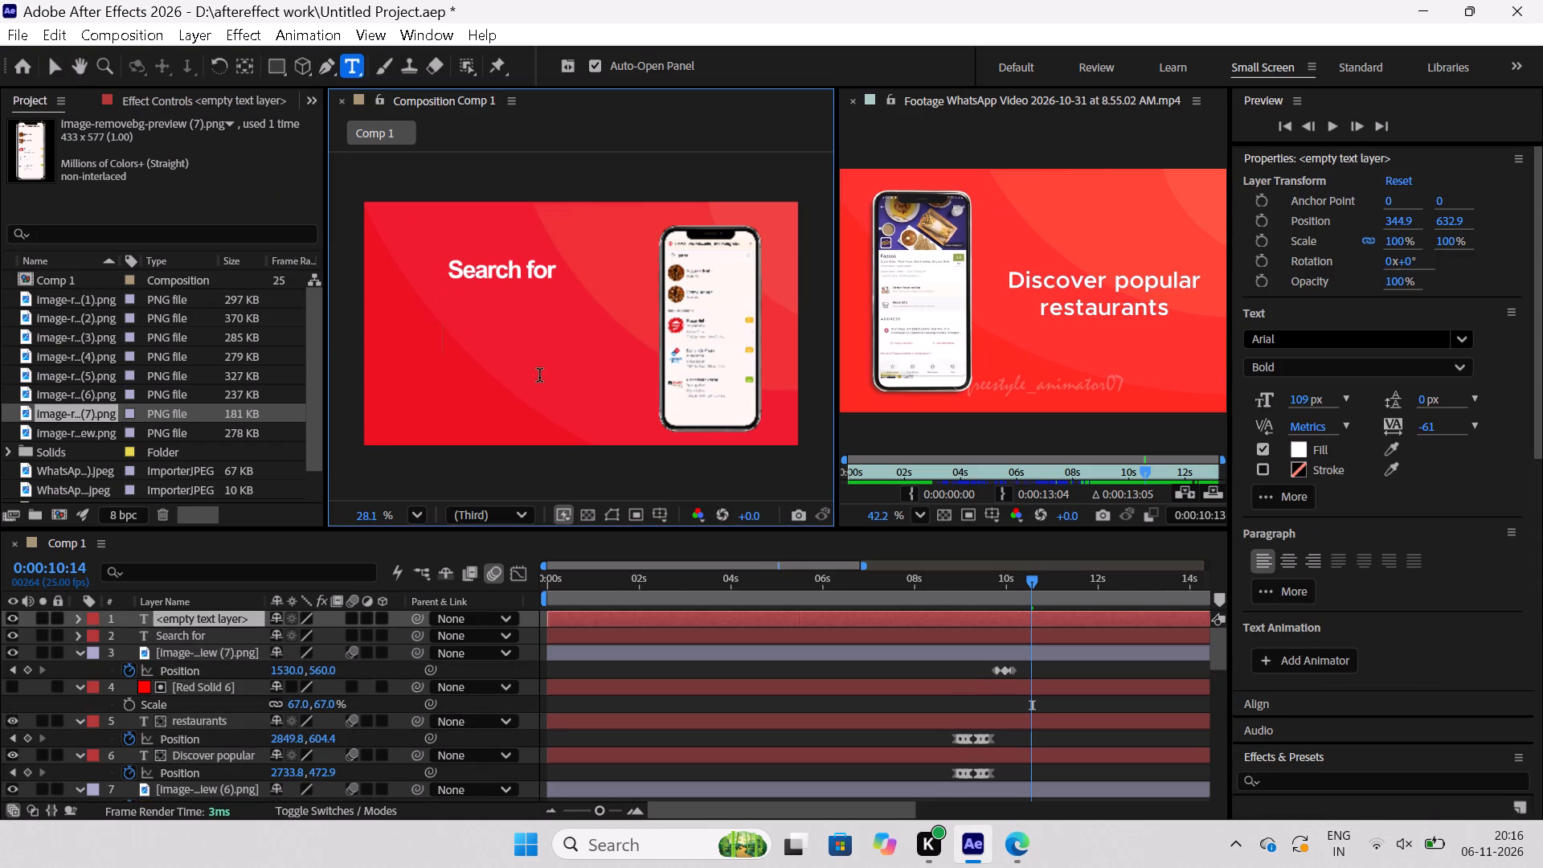
{"action": "key", "text": "y"}
{"action": "type", "text": "our"}
{"action": "key", "text": "space"}
{"action": "type", "text": "favori"}
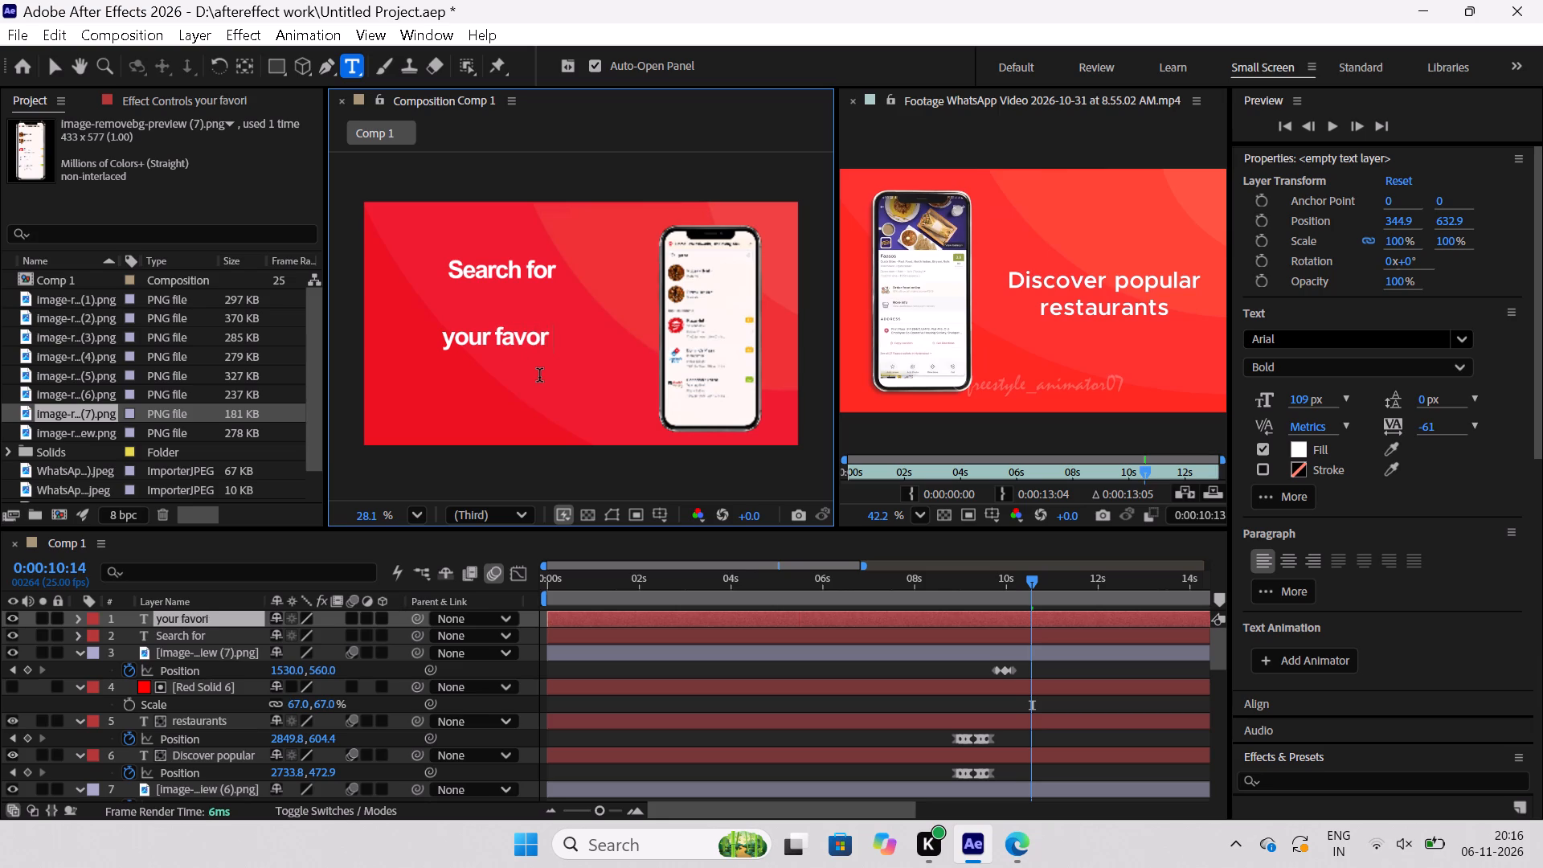
{"action": "type", "text": "te"}
{"action": "key", "text": "space"}
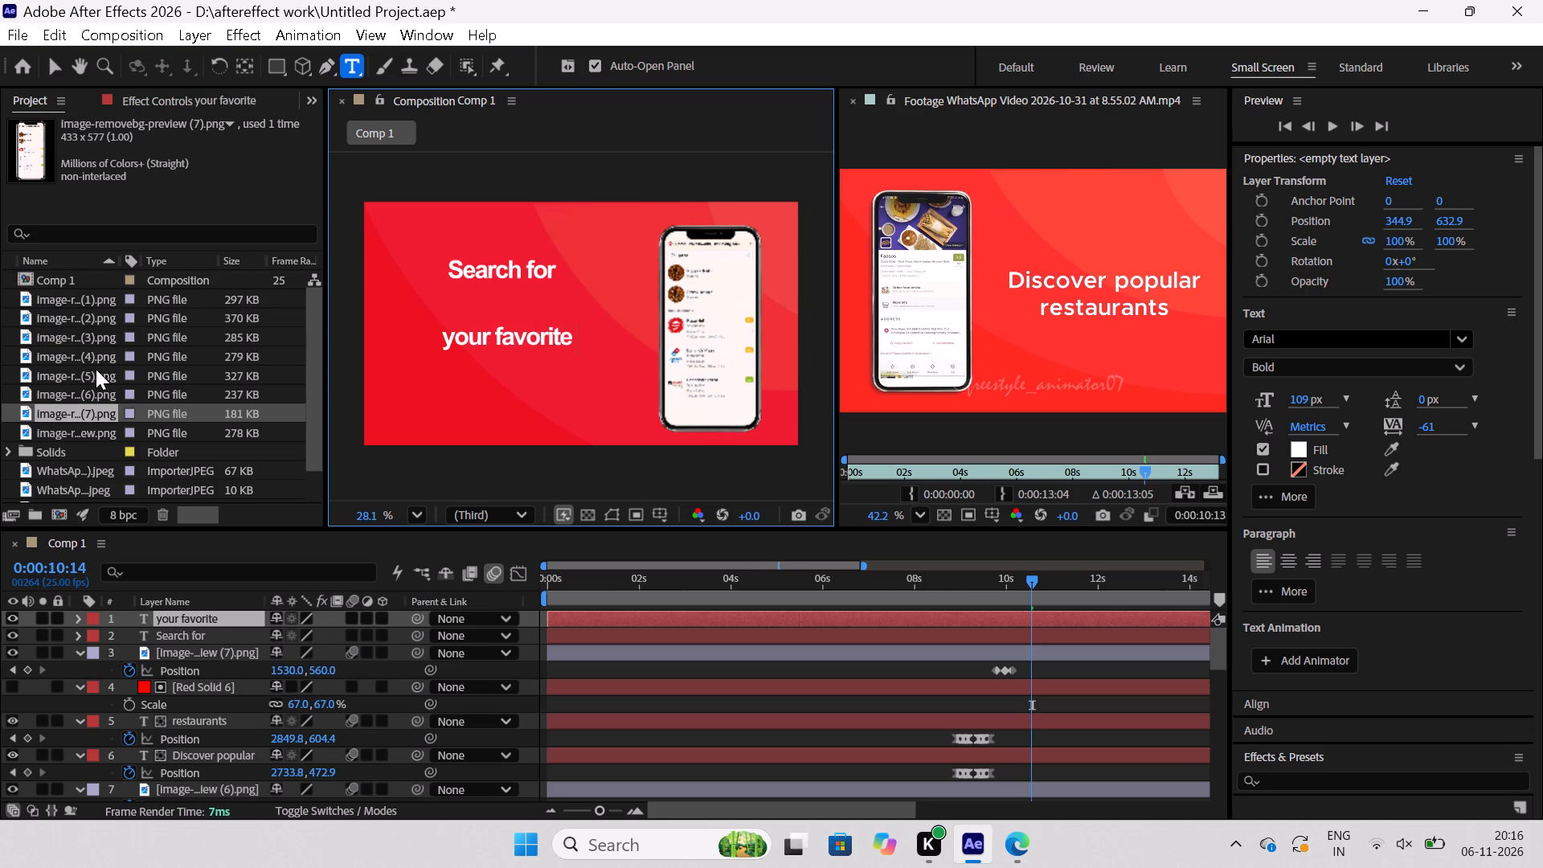
{"action": "left_click", "coordinate": [35, 66]}
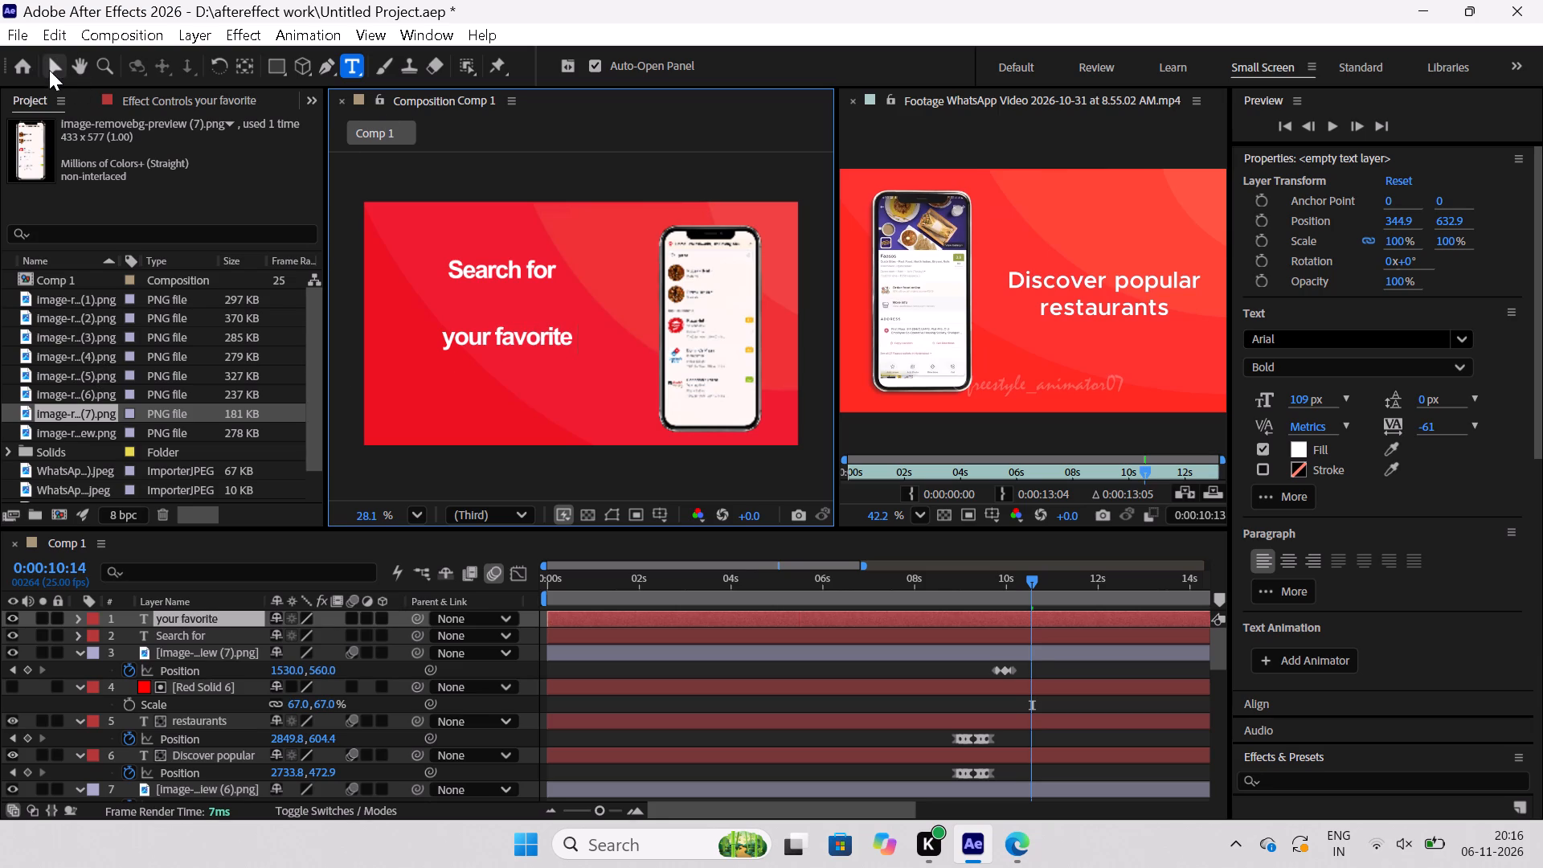
{"action": "left_click", "coordinate": [49, 70]}
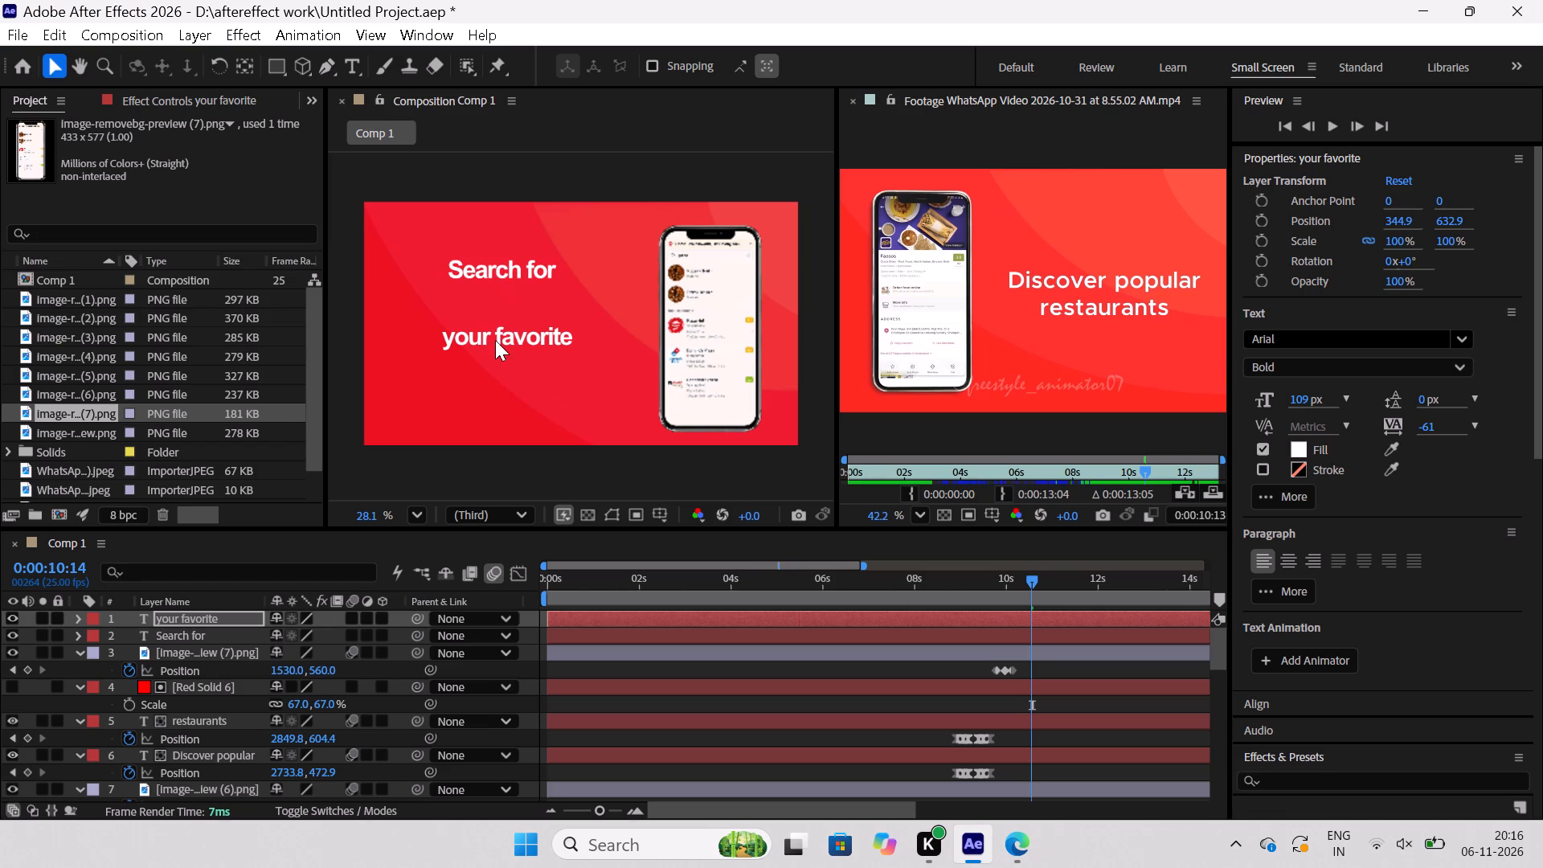
Close the gap between the two caption lines, moving "Search for" down to about 366, 487, just above "your favorite".
{"action": "left_click", "coordinate": [495, 335]}
{"action": "left_click_drag", "start_coordinate": [502, 271], "coordinate": [499, 286]}
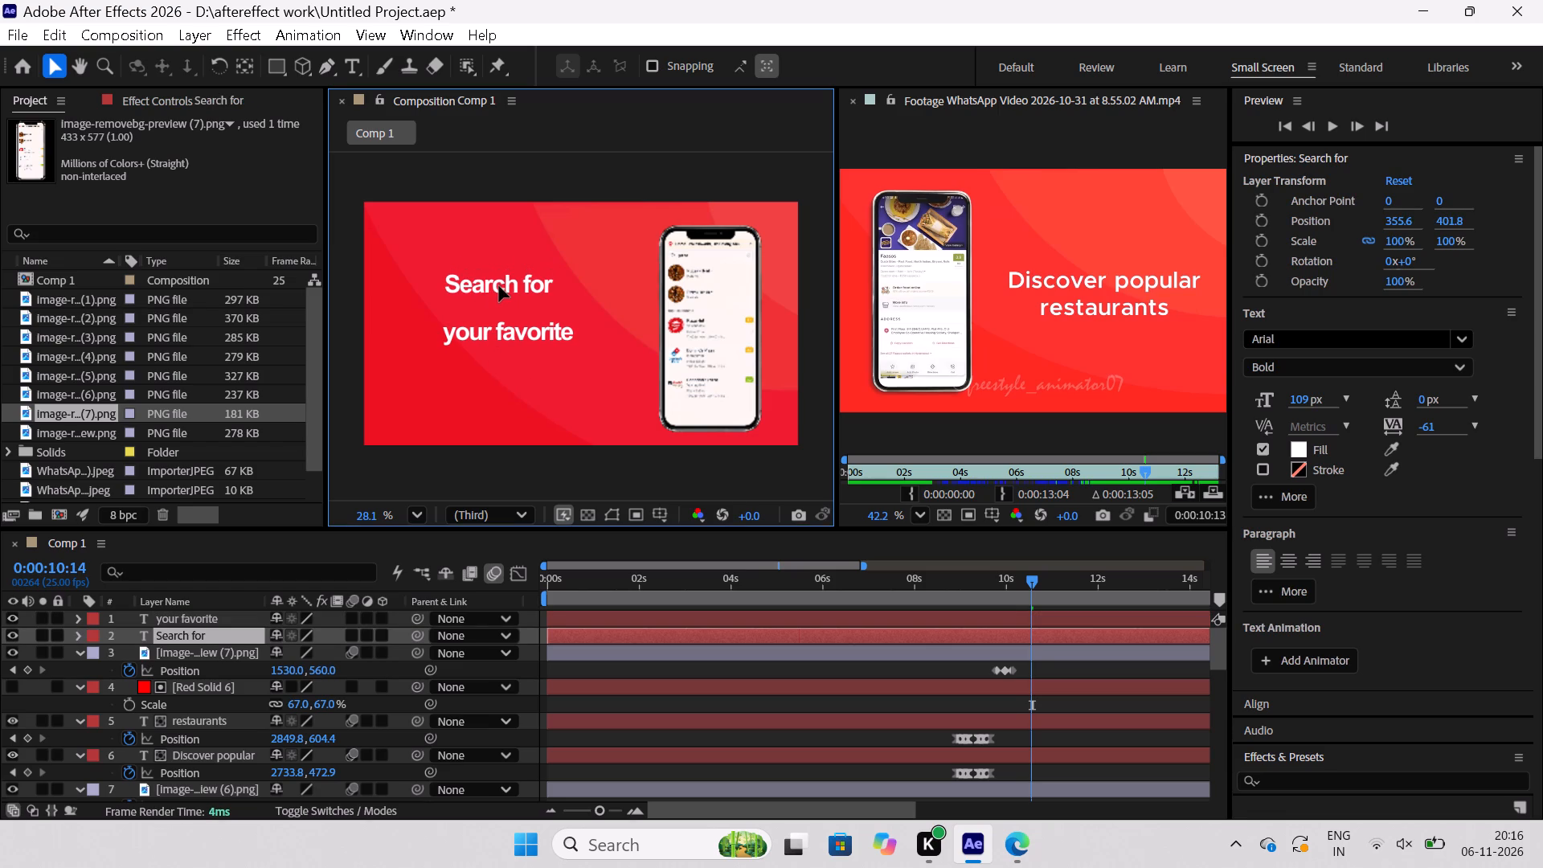
{"action": "left_click_drag", "start_coordinate": [499, 286], "coordinate": [501, 305]}
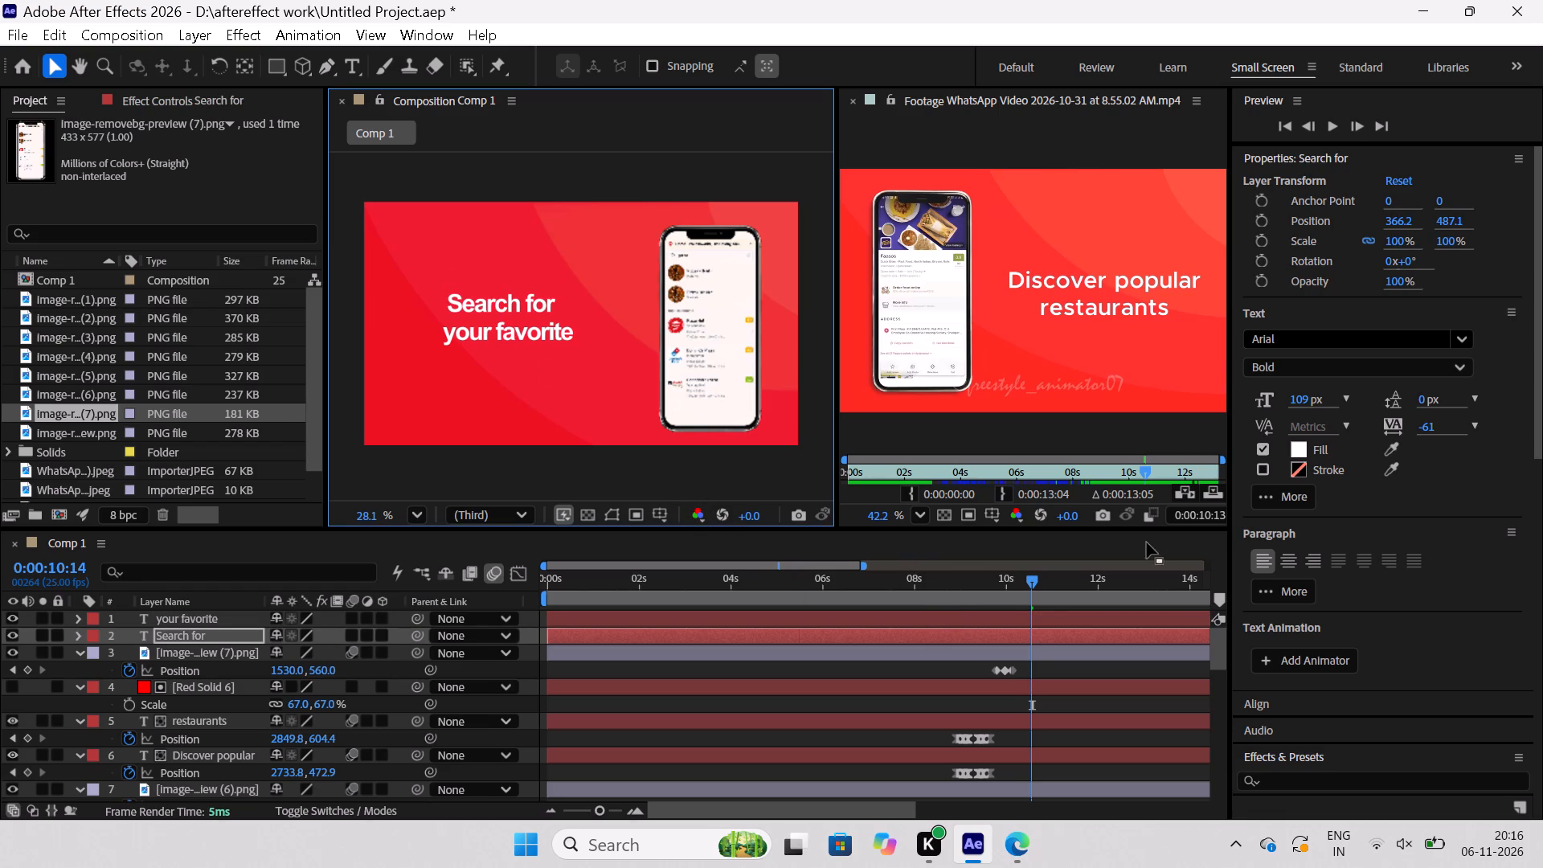
At 0:00:10:10, shift both caption layers out past the frame's right edge, X 2228.4 and 2246.2, and start Position keyframes.
{"action": "left_click_drag", "start_coordinate": [1142, 472], "coordinate": [1153, 475]}
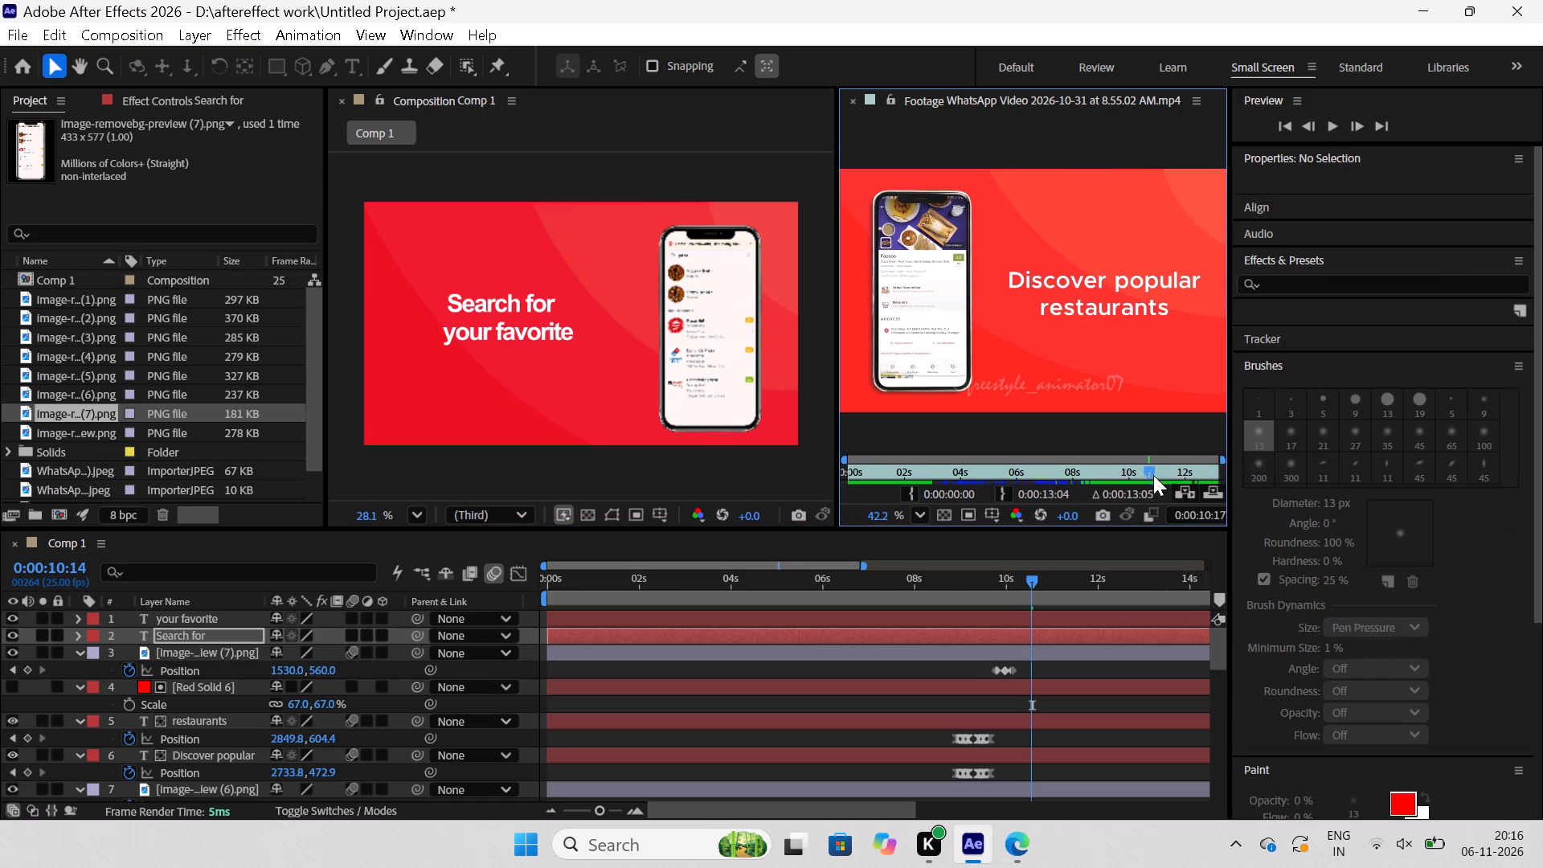
{"action": "left_click_drag", "start_coordinate": [1153, 475], "coordinate": [1213, 489]}
{"action": "left_click_drag", "start_coordinate": [1149, 583], "coordinate": [1078, 605]}
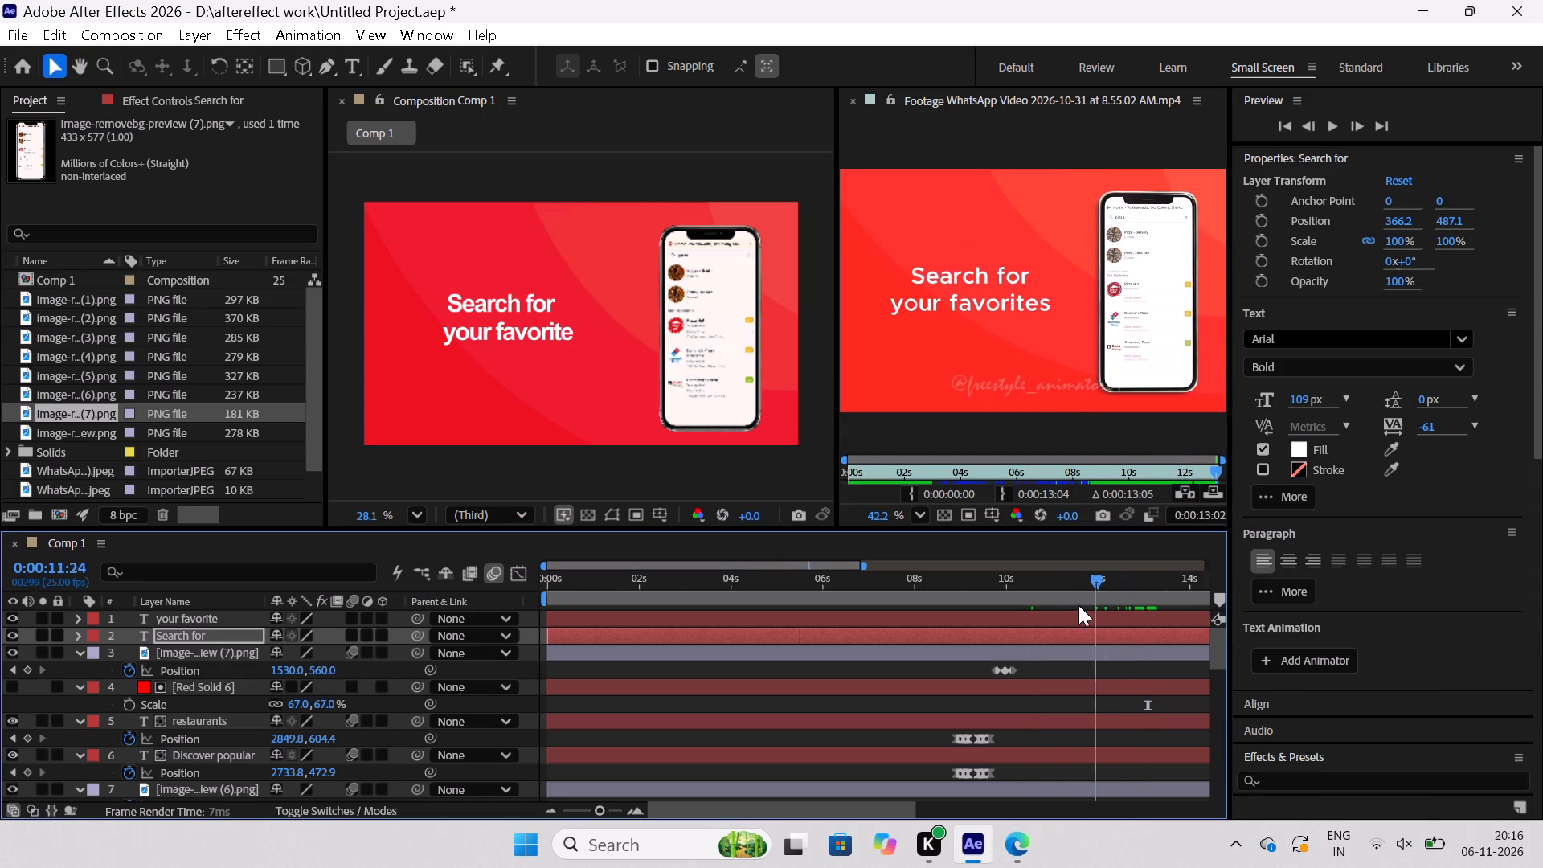
{"action": "left_click_drag", "start_coordinate": [1078, 605], "coordinate": [1009, 650]}
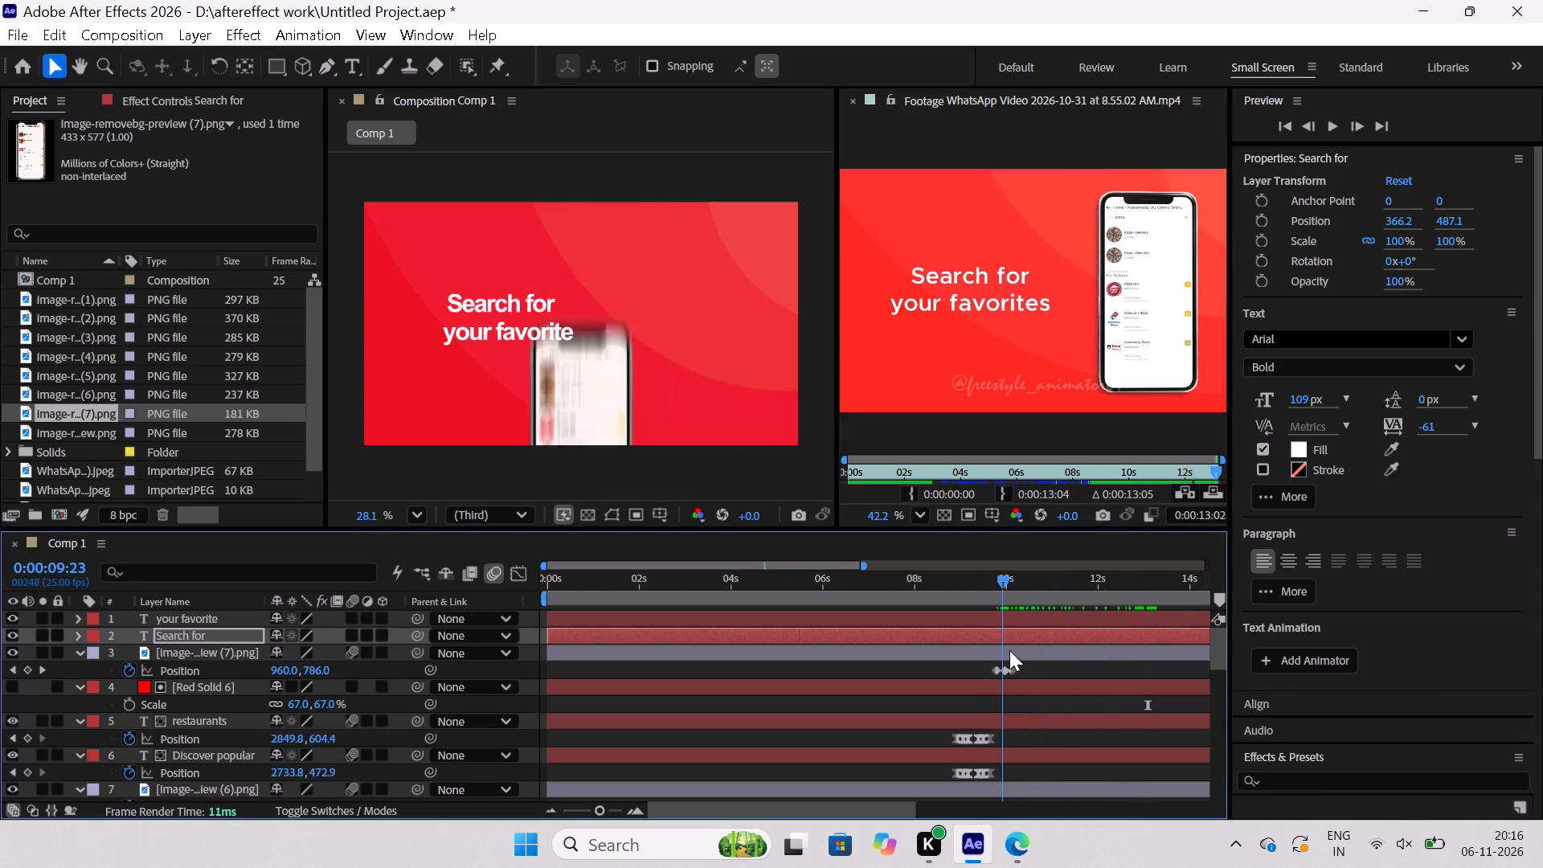
{"action": "left_click_drag", "start_coordinate": [1009, 650], "coordinate": [1027, 648]}
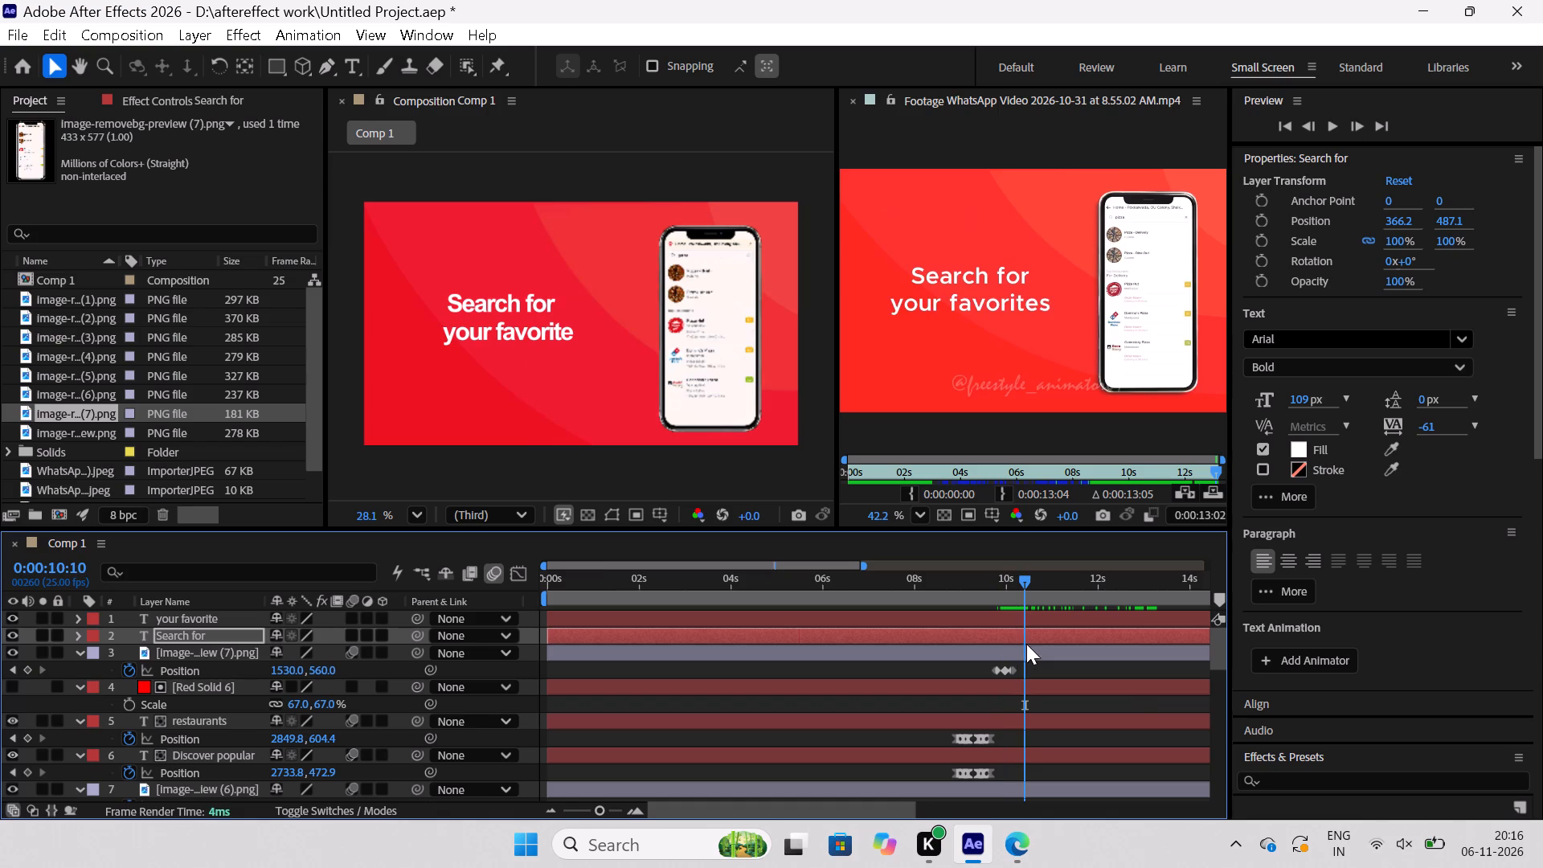
{"action": "left_click", "coordinate": [207, 633]}
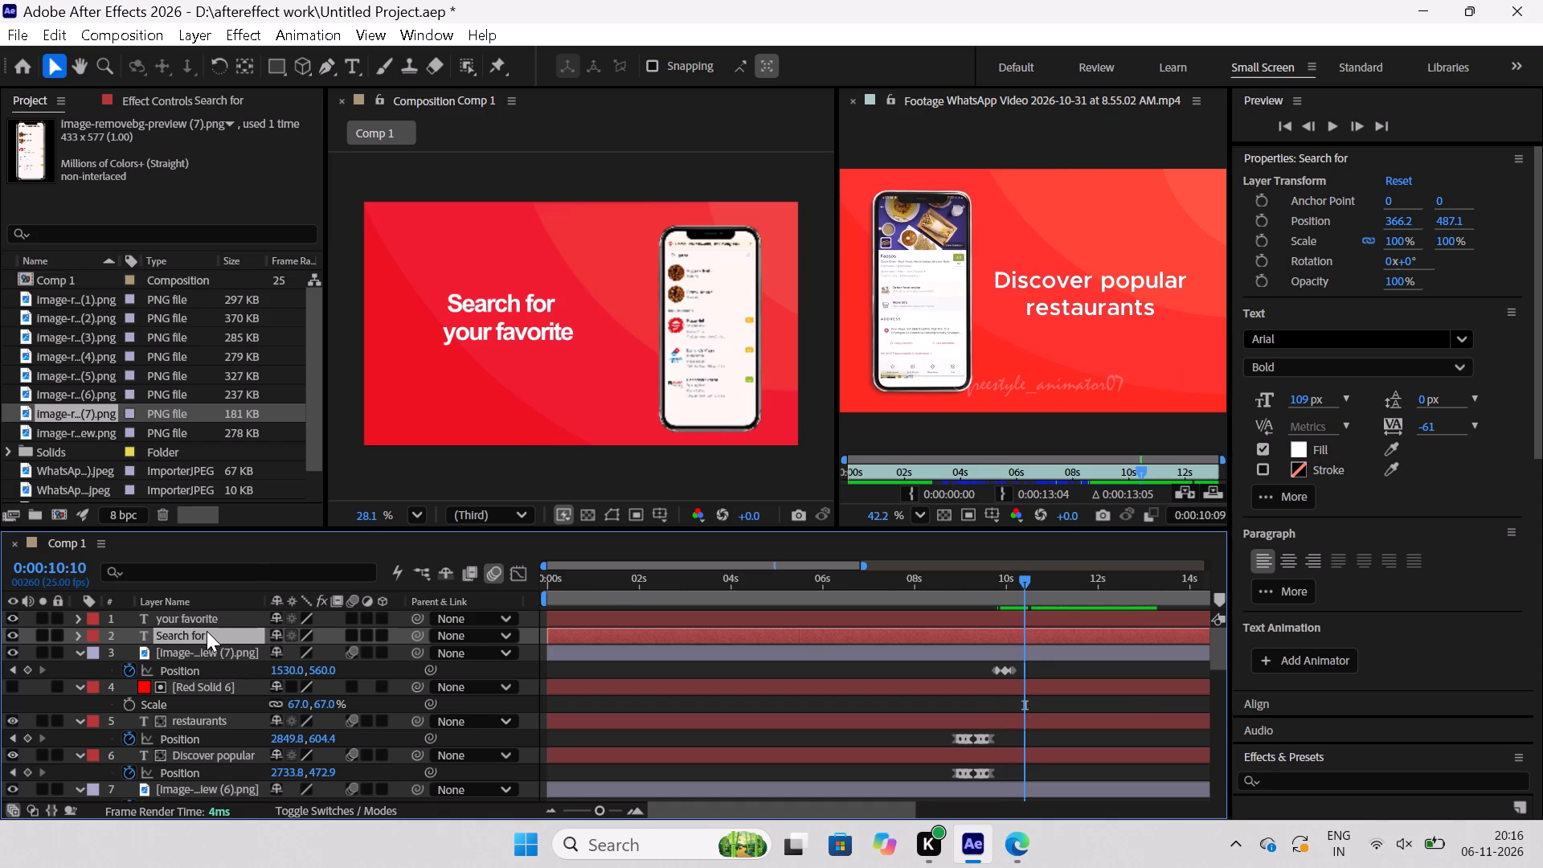
{"action": "left_click", "coordinate": [222, 618], "text": "shift"}
{"action": "key", "text": "p"}
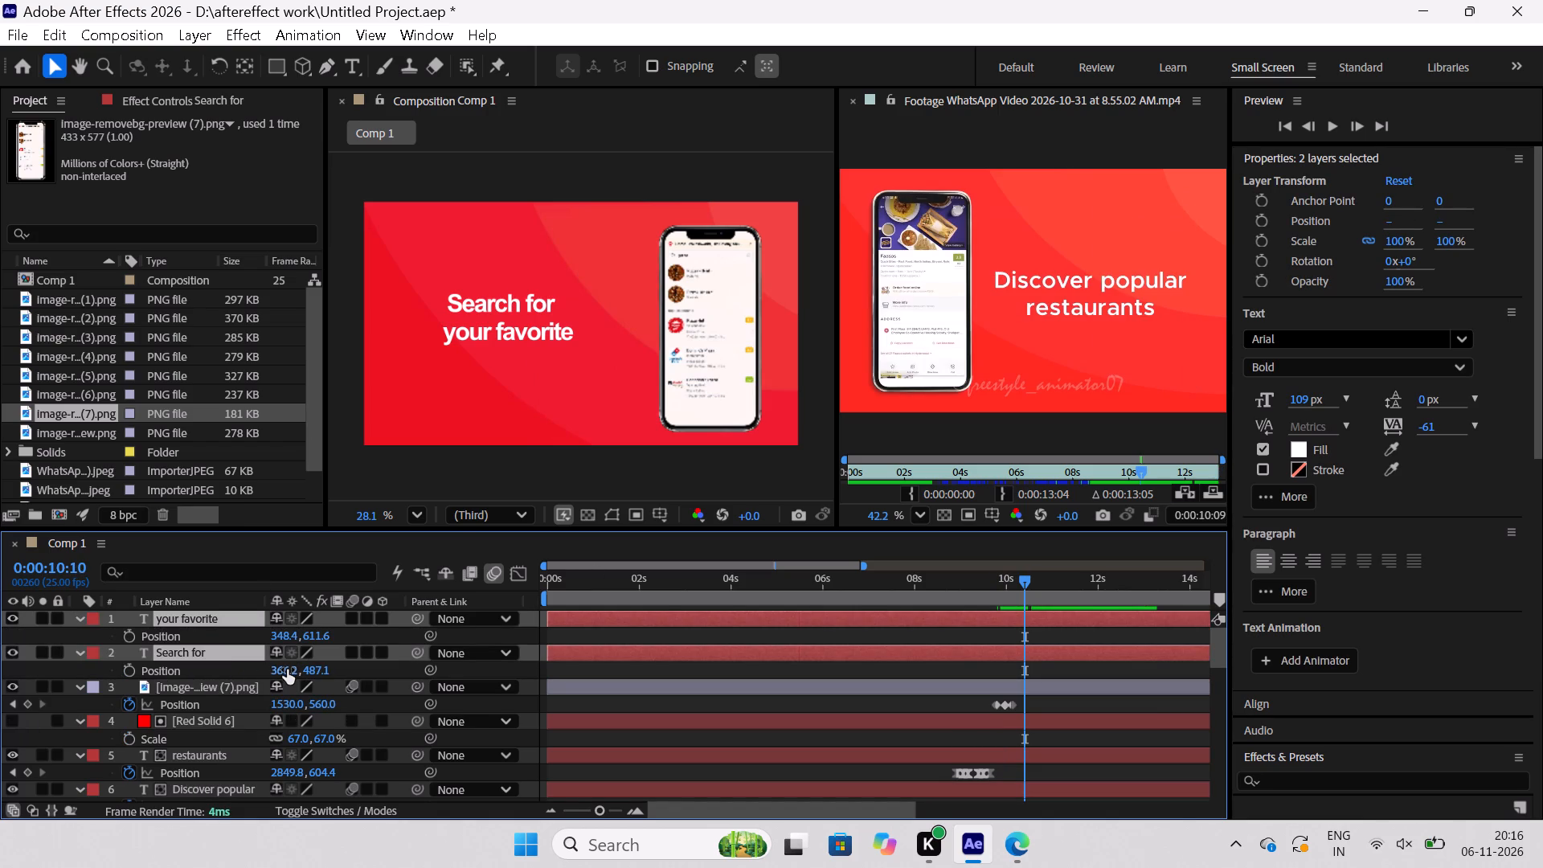
{"action": "left_click_drag", "start_coordinate": [287, 669], "coordinate": [496, 690], "text": "shift"}
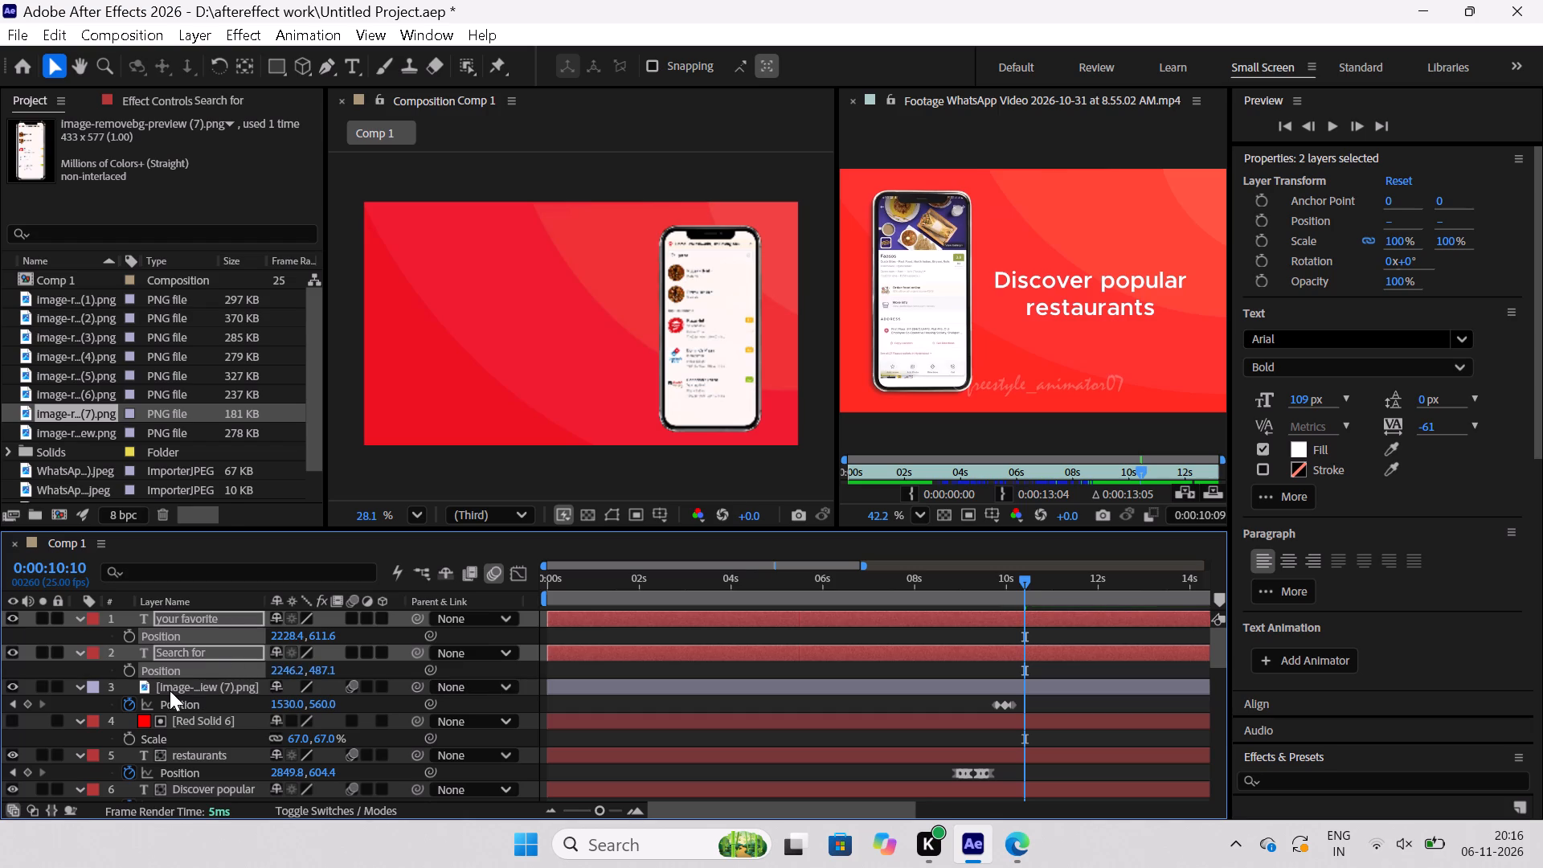
{"action": "left_click", "coordinate": [130, 666]}
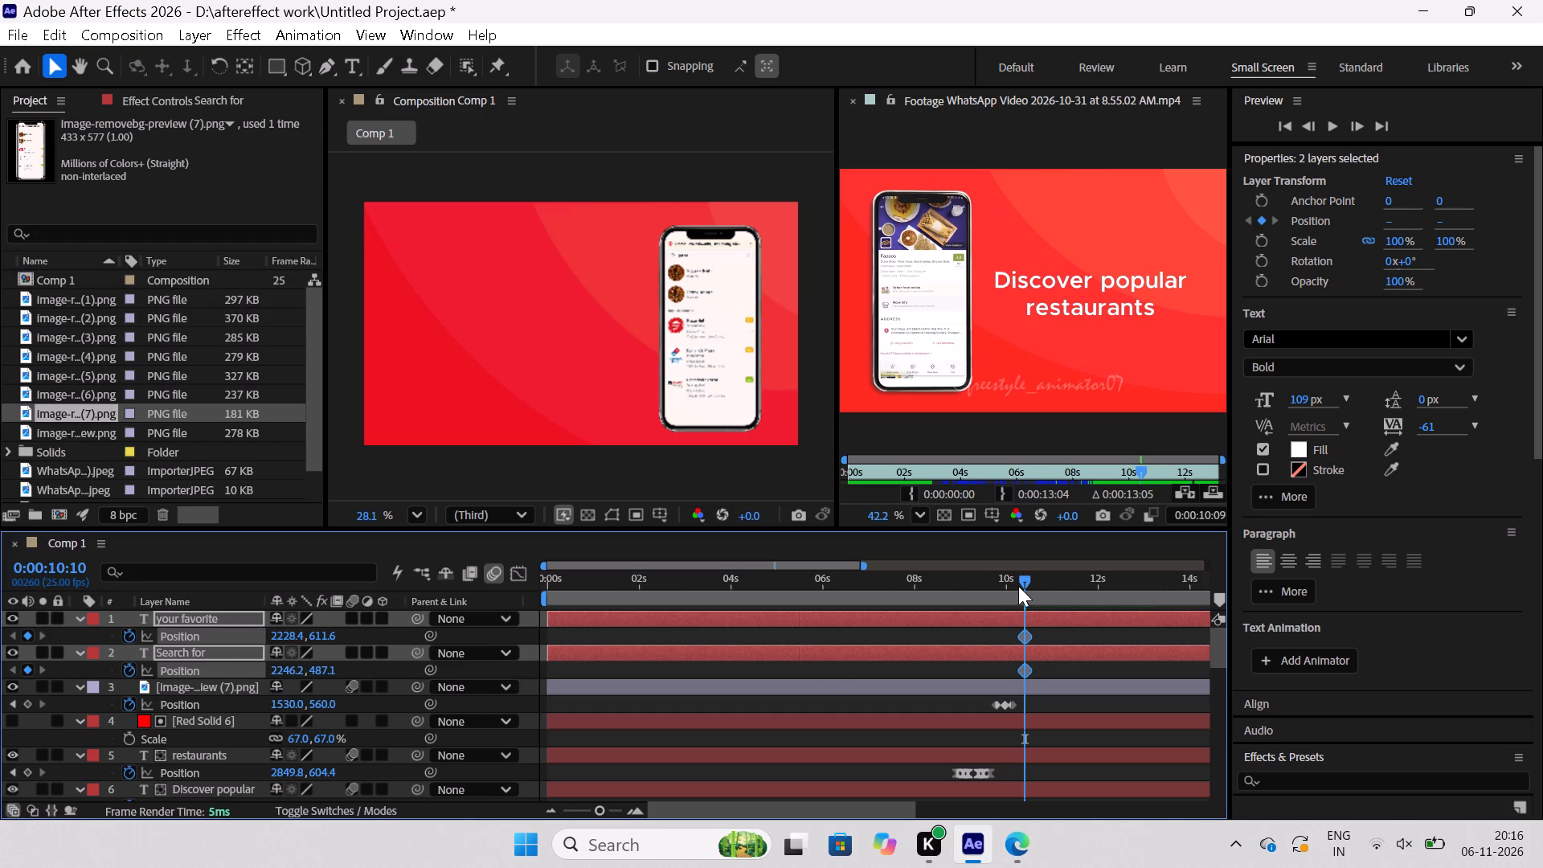
At 0:00:10:24, keyframe both captions back beside the phone, with "your favorite" at X 628.4 and "Search for" at X 646.2.
{"action": "left_click_drag", "start_coordinate": [1028, 579], "coordinate": [1047, 610]}
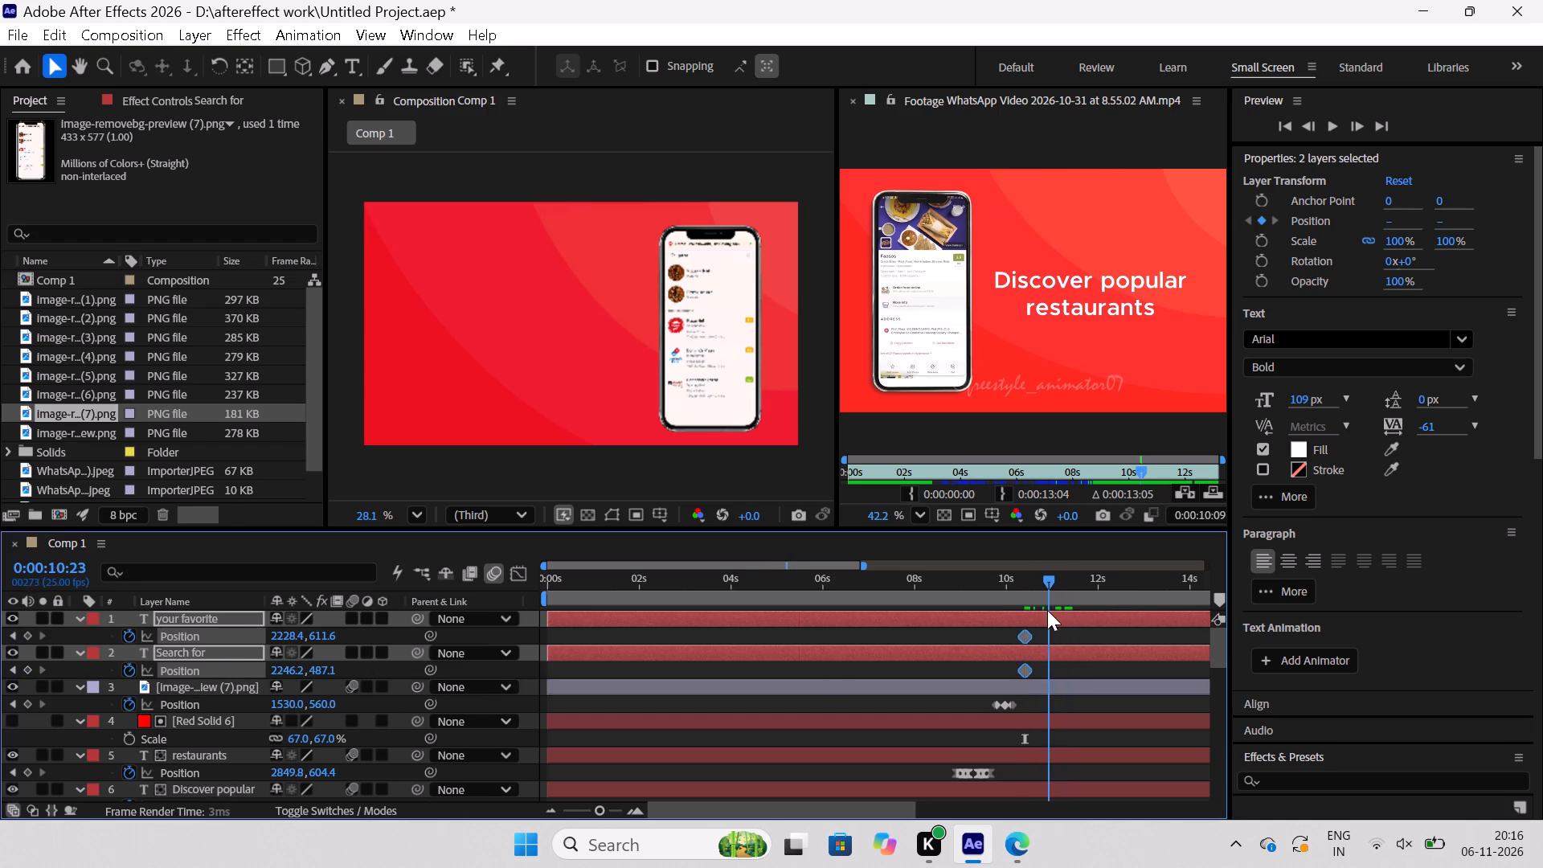
{"action": "left_click_drag", "start_coordinate": [1047, 610], "coordinate": [1053, 612]}
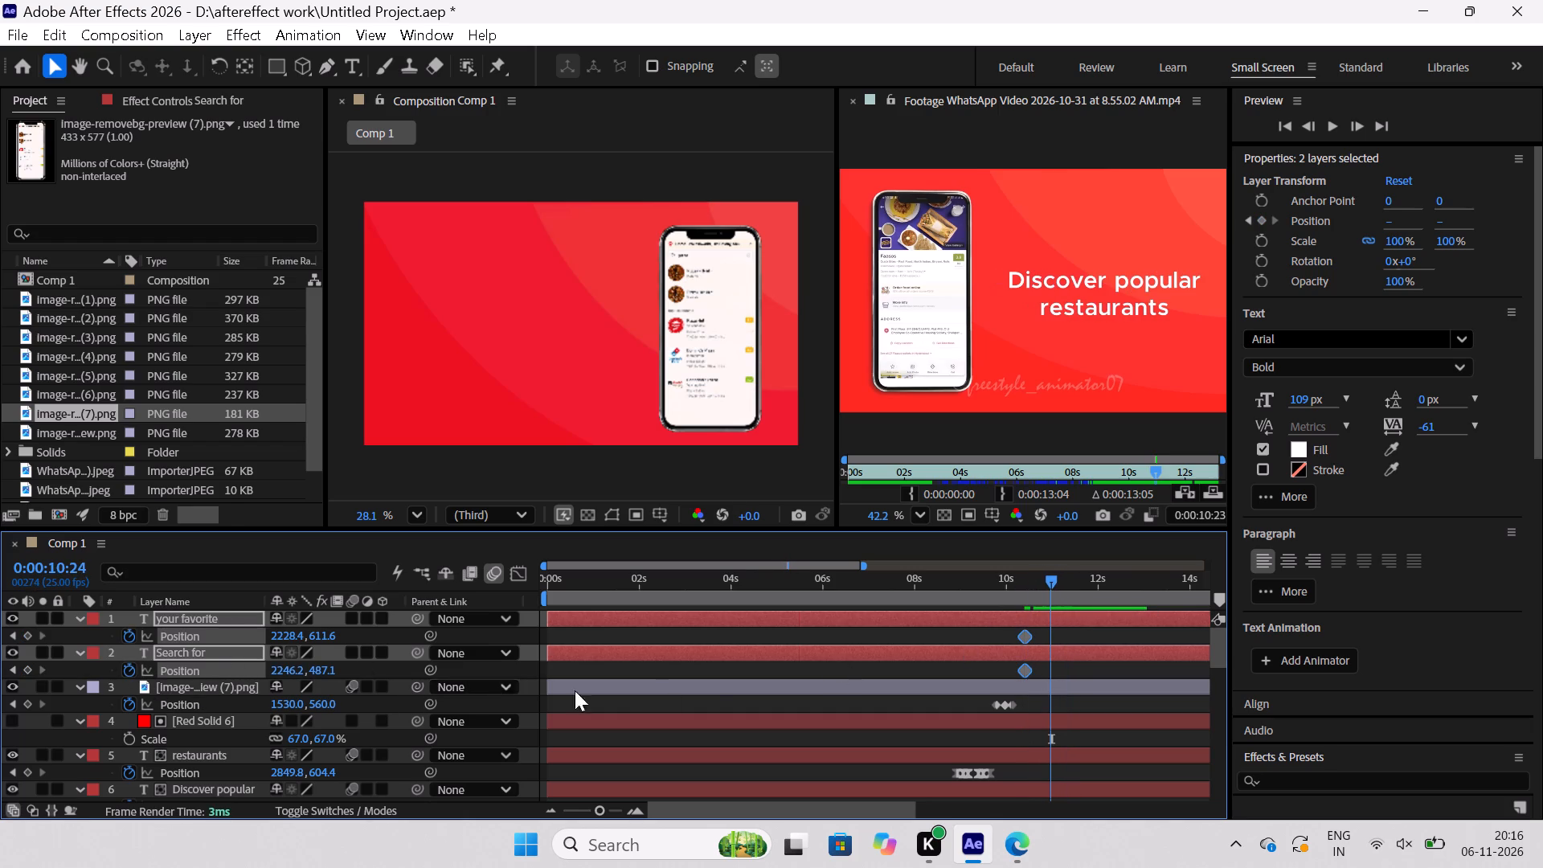
{"action": "left_click_drag", "start_coordinate": [292, 640], "coordinate": [250, 640], "text": "shift"}
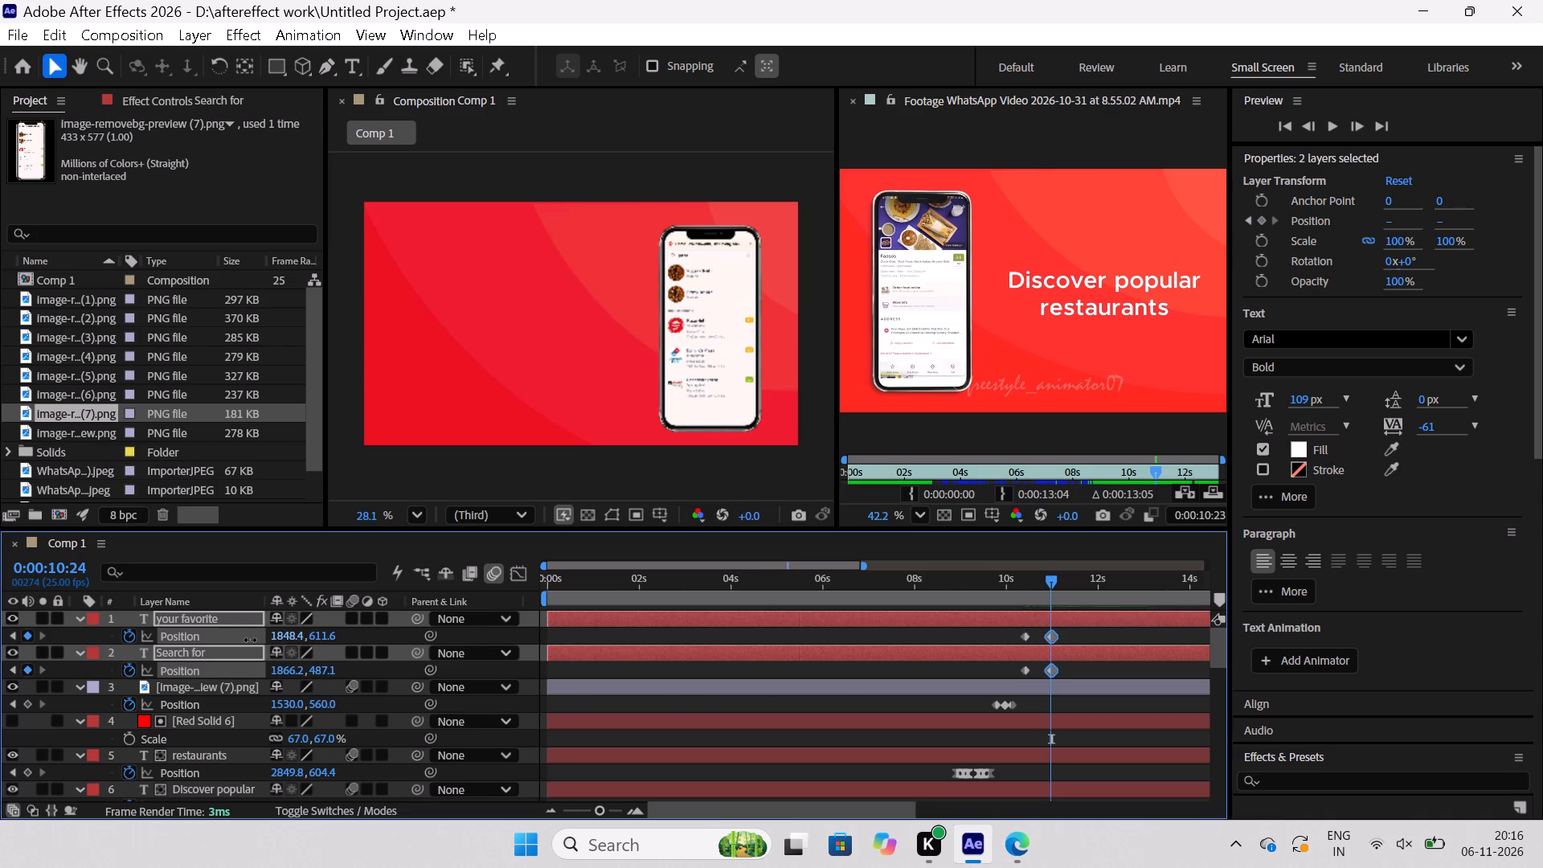
{"action": "left_click_drag", "start_coordinate": [250, 640], "coordinate": [126, 636], "text": "shift"}
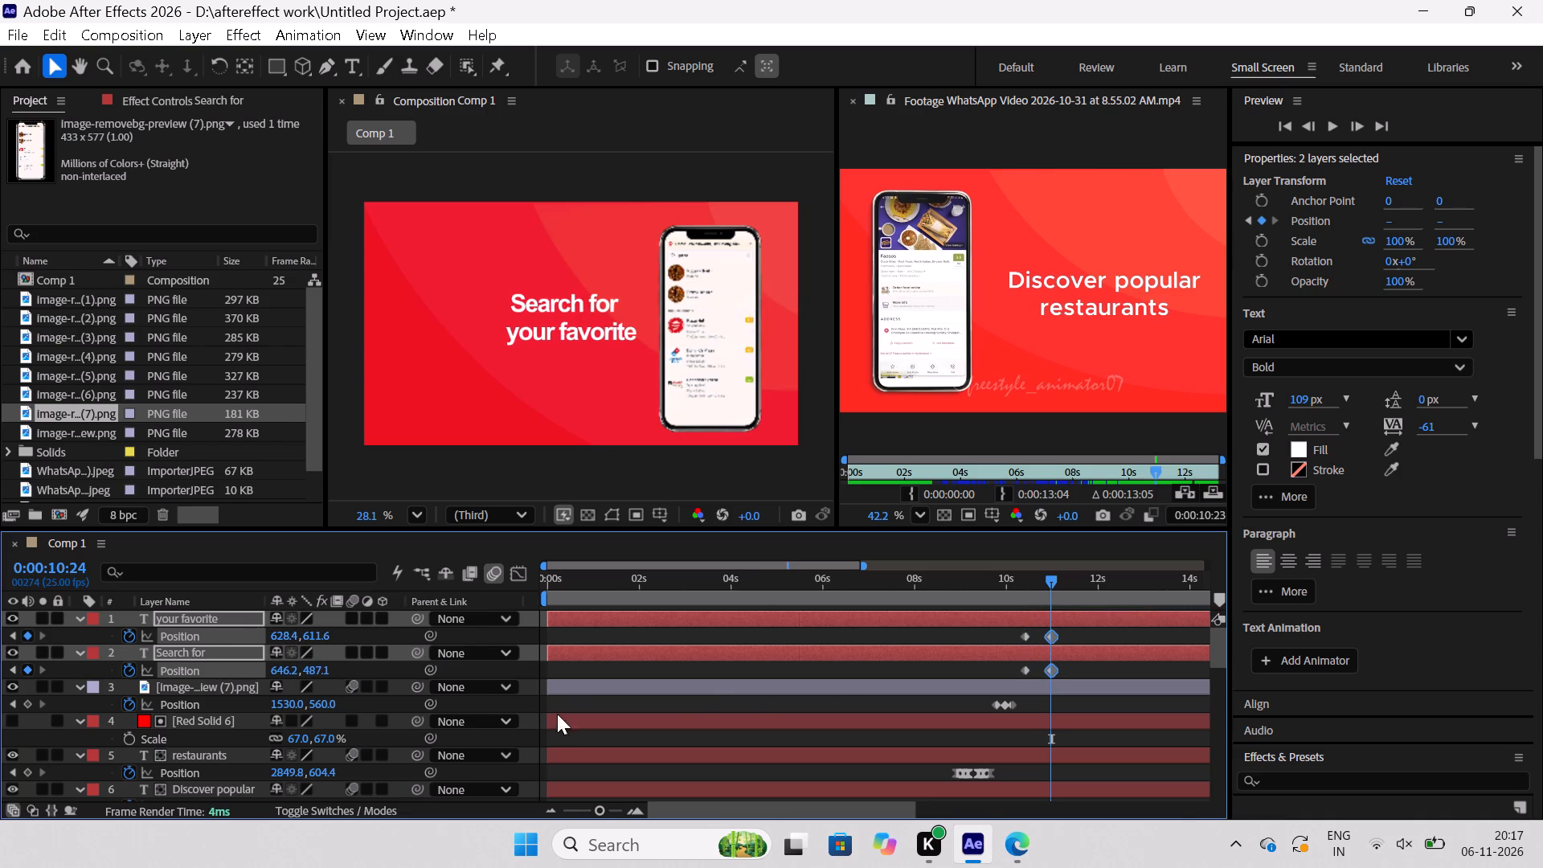
Enable motion blur on the "your favorite" and "Search for" layers.
{"action": "left_click", "coordinate": [349, 653]}
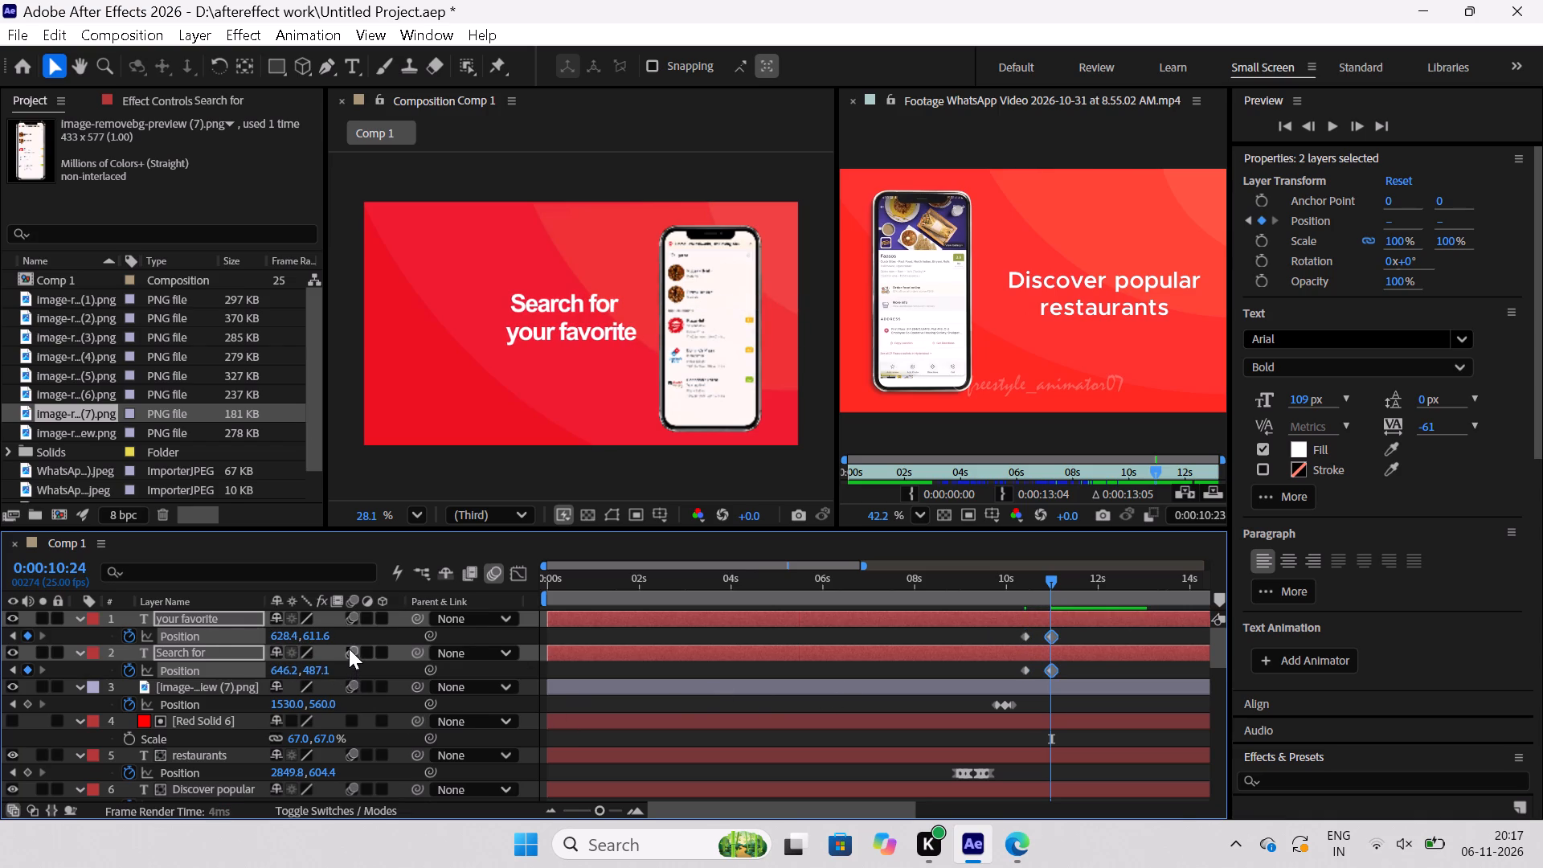
{"action": "left_click", "coordinate": [379, 463]}
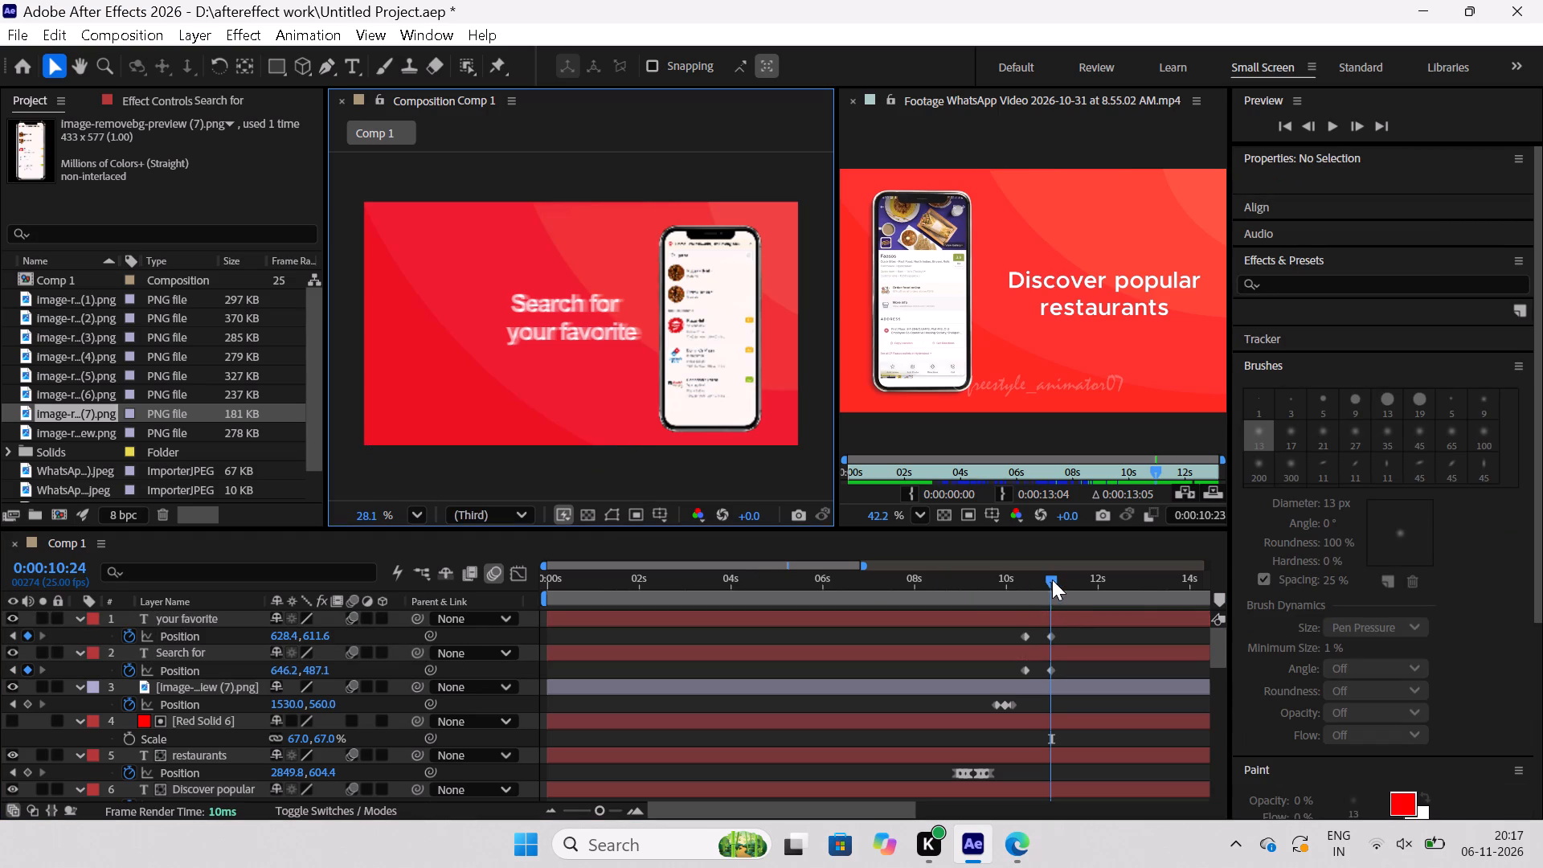
{"action": "left_click_drag", "start_coordinate": [1050, 581], "coordinate": [1064, 602]}
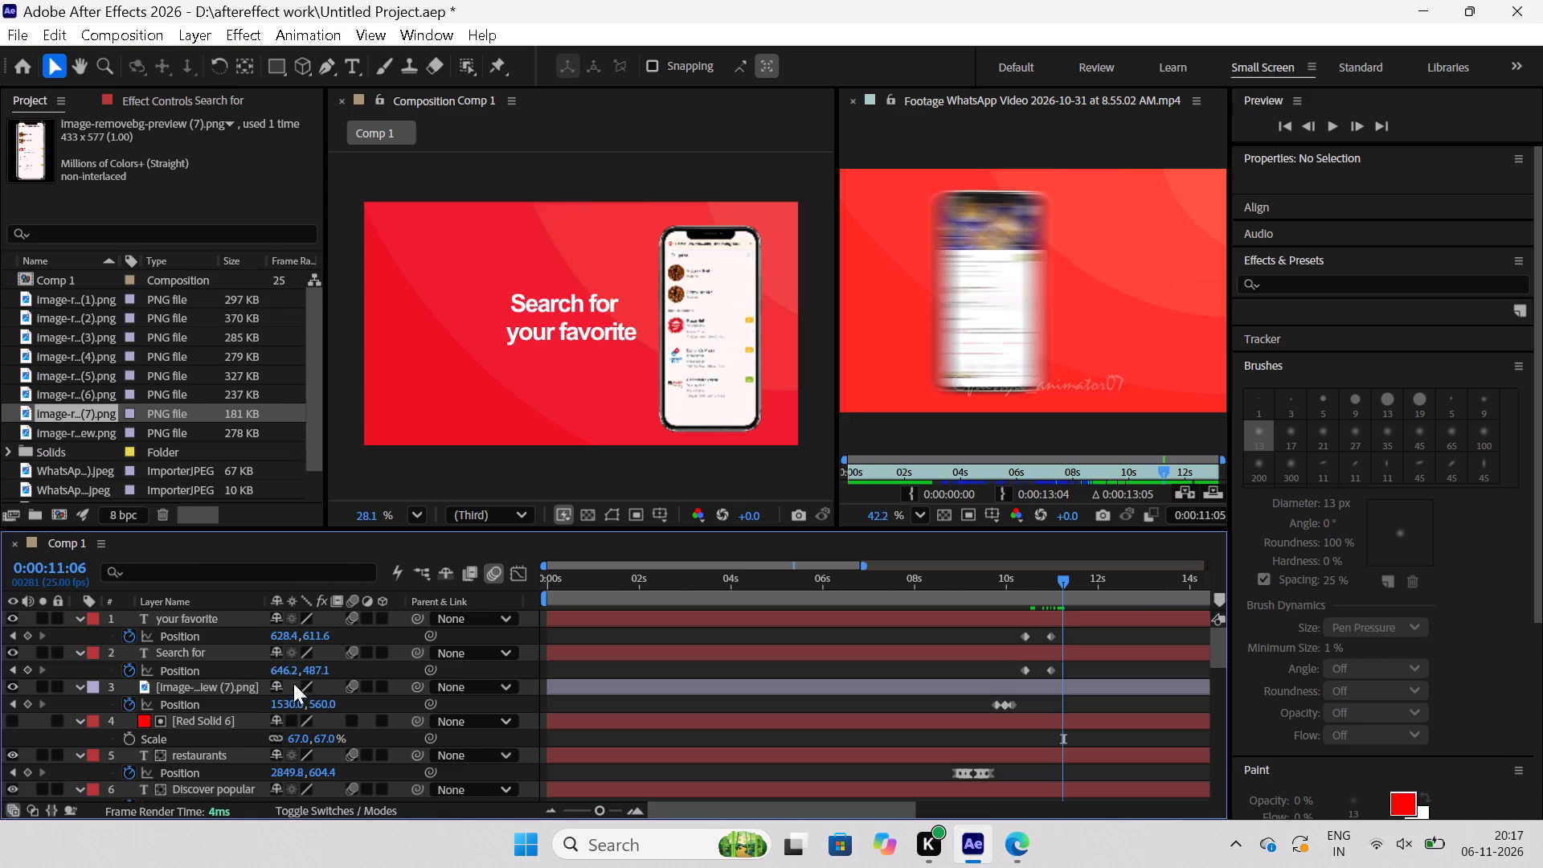
Duplicate the Red Solid 6 layer and place the copy at the top of the layer stack.
{"action": "left_click", "coordinate": [212, 721]}
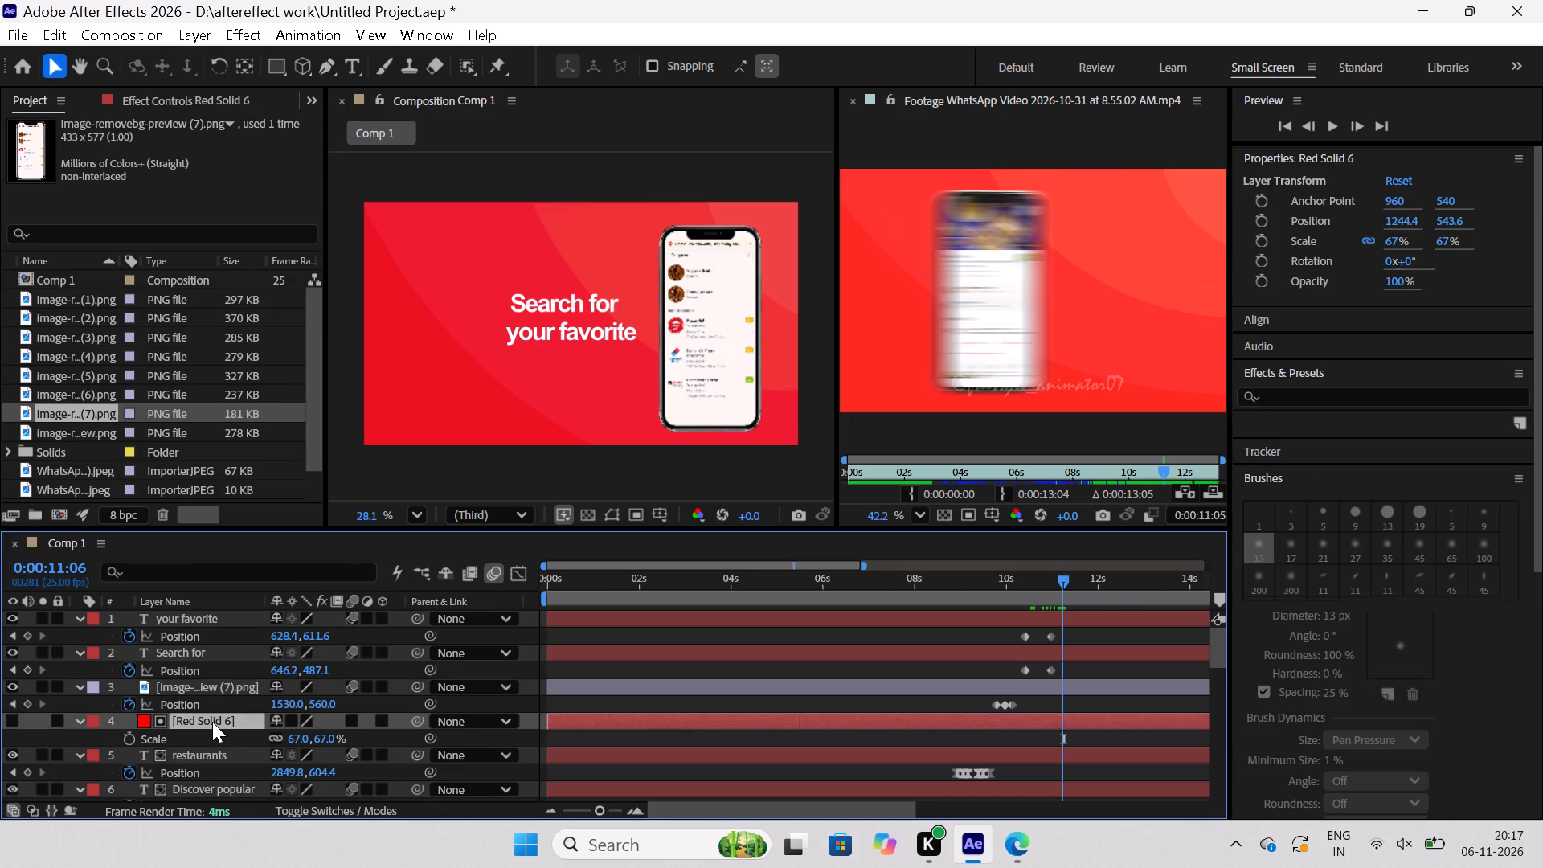
{"action": "key", "text": "ctrl+d"}
{"action": "left_click_drag", "start_coordinate": [230, 721], "coordinate": [227, 613]}
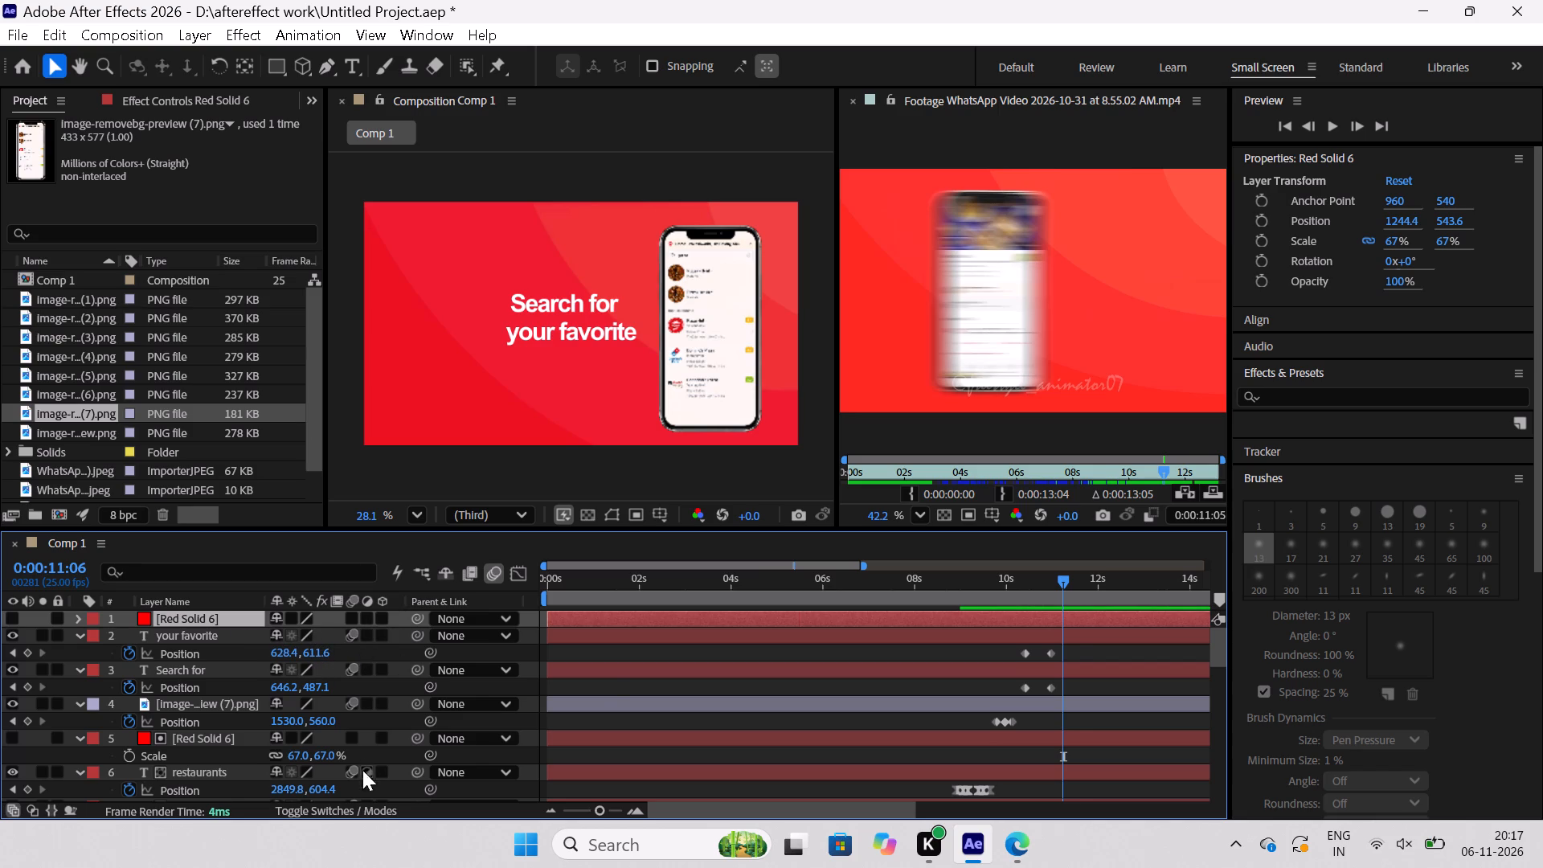
Set the topmost Red Solid 6 as track matte for both "your favorite" and "Search for", and check their slide-in.
{"action": "left_click", "coordinate": [350, 815]}
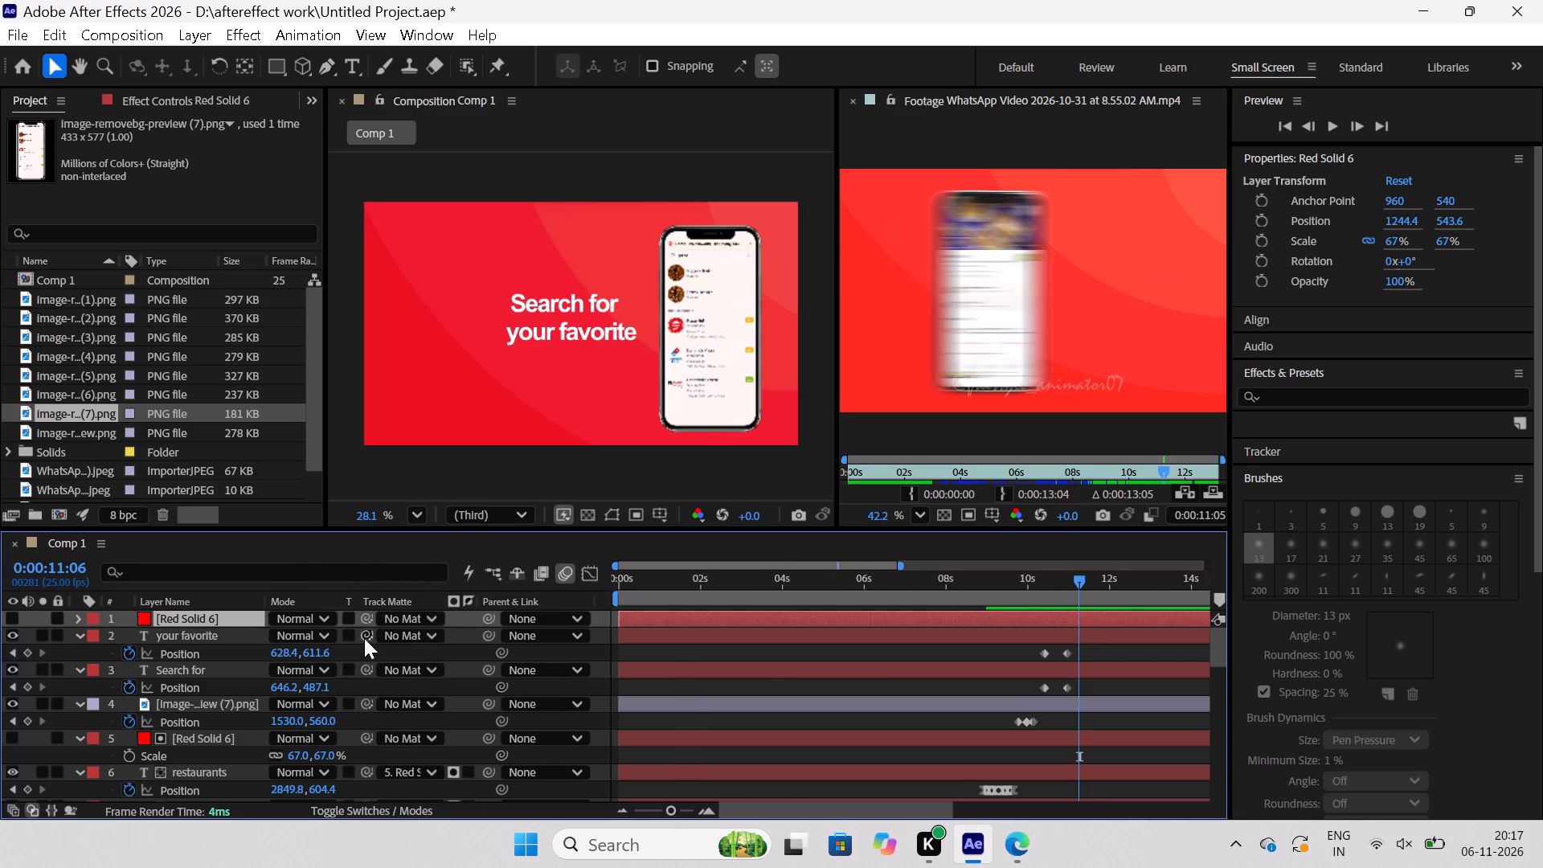
{"action": "left_click_drag", "start_coordinate": [358, 638], "coordinate": [244, 621]}
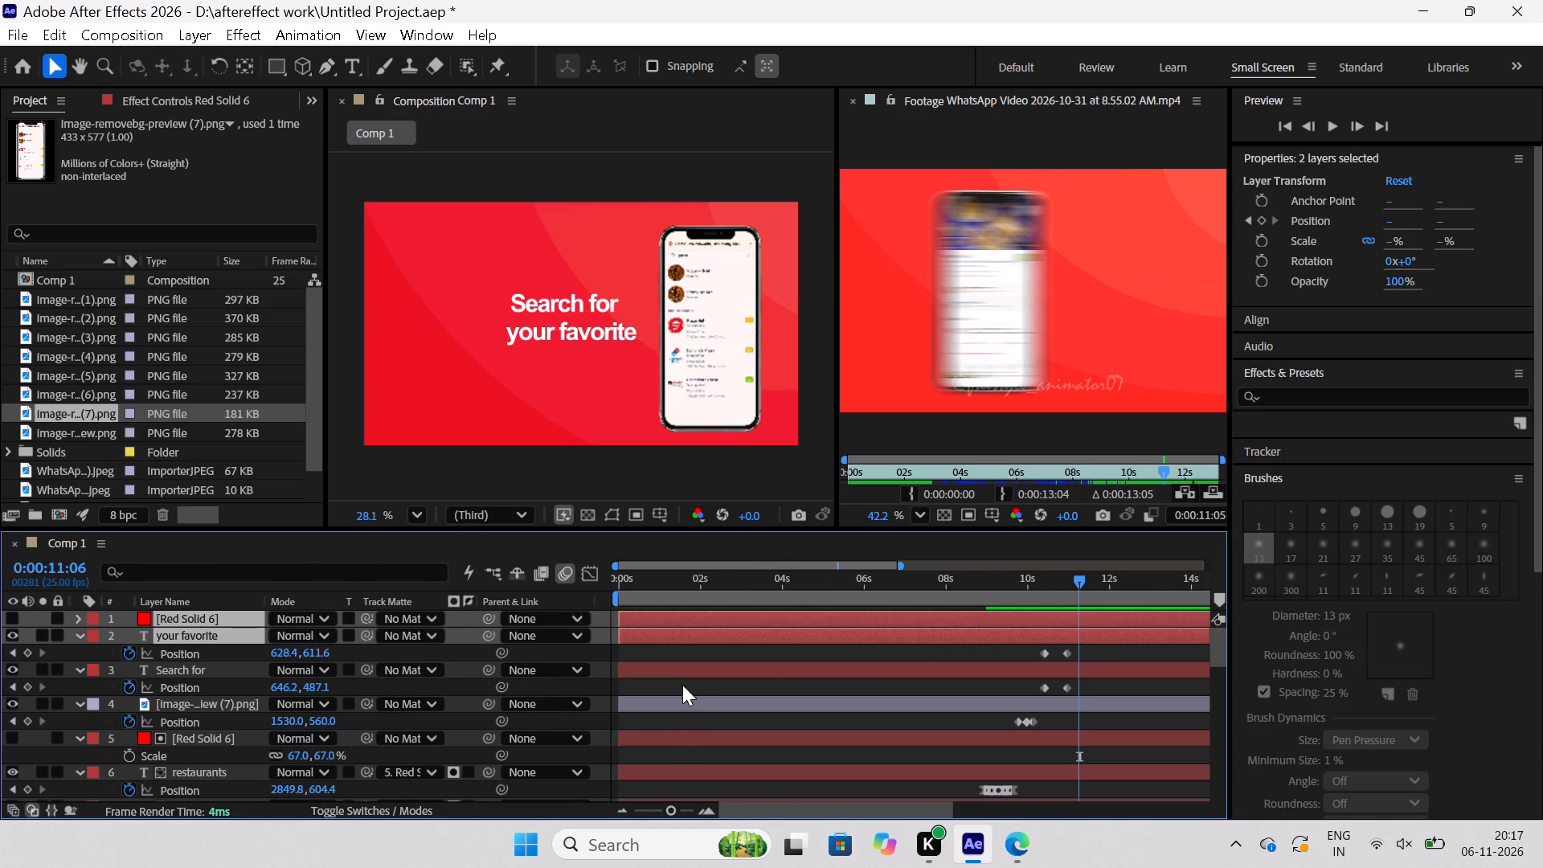
{"action": "left_click", "coordinate": [674, 661]}
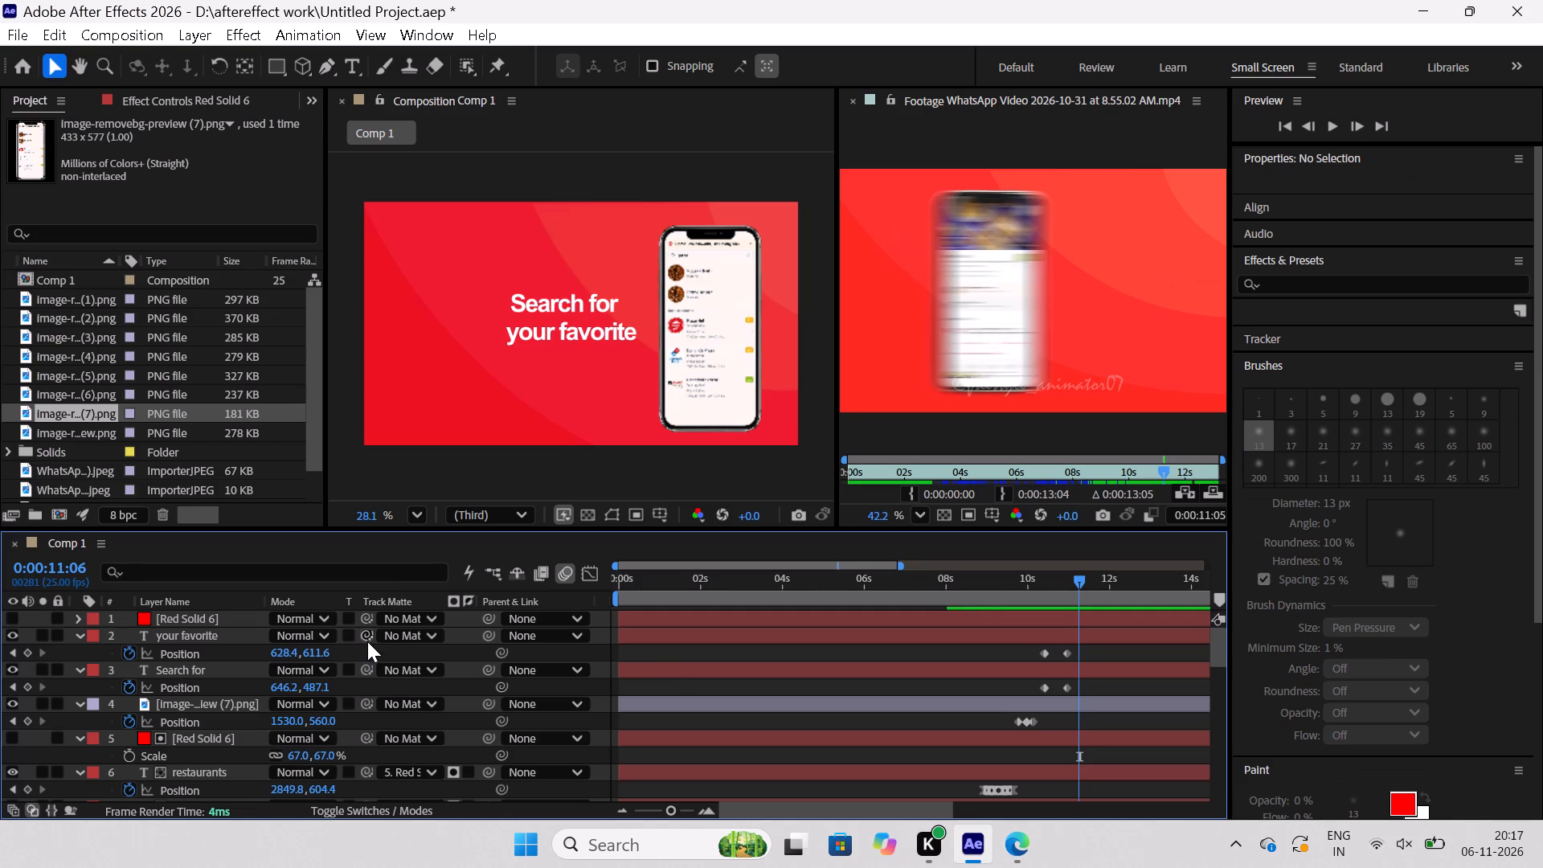
{"action": "left_click_drag", "start_coordinate": [367, 641], "coordinate": [224, 618]}
{"action": "left_click_drag", "start_coordinate": [363, 669], "coordinate": [235, 620]}
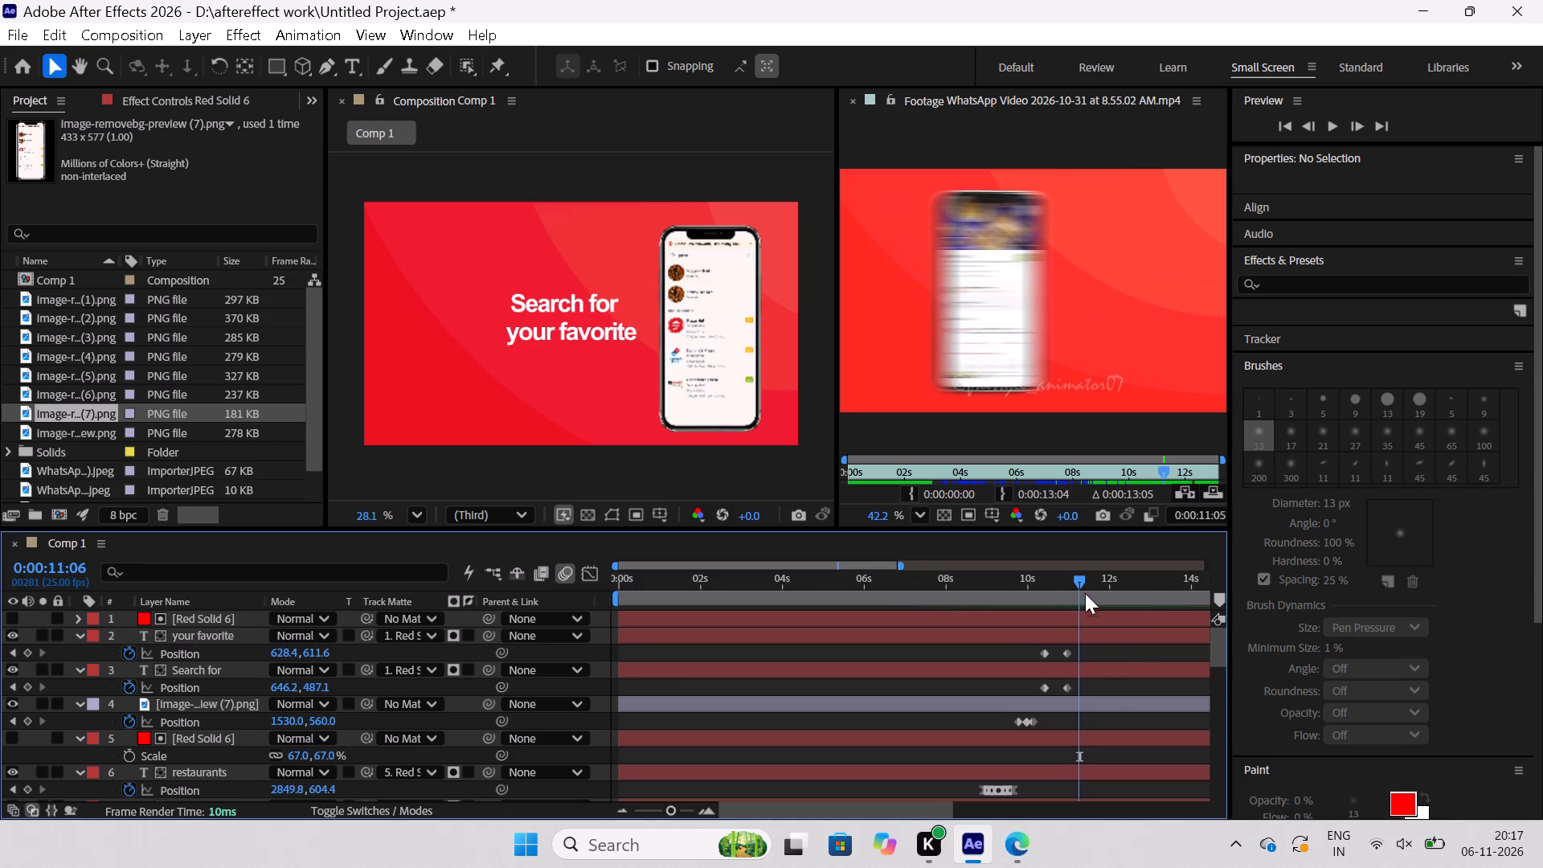
{"action": "left_click_drag", "start_coordinate": [1079, 584], "coordinate": [1074, 627]}
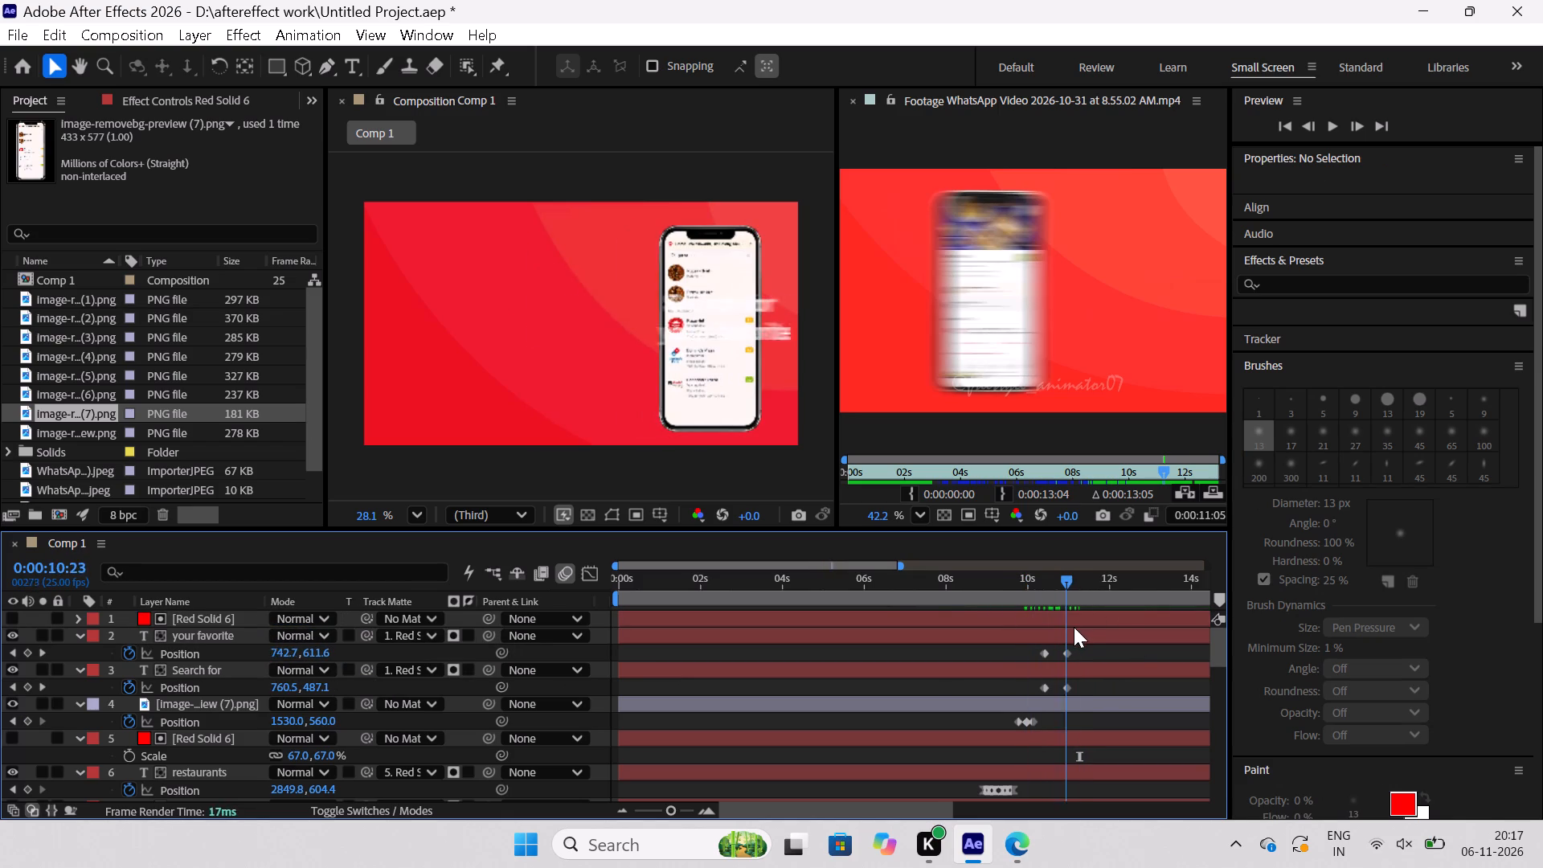
{"action": "left_click_drag", "start_coordinate": [1074, 627], "coordinate": [1080, 628]}
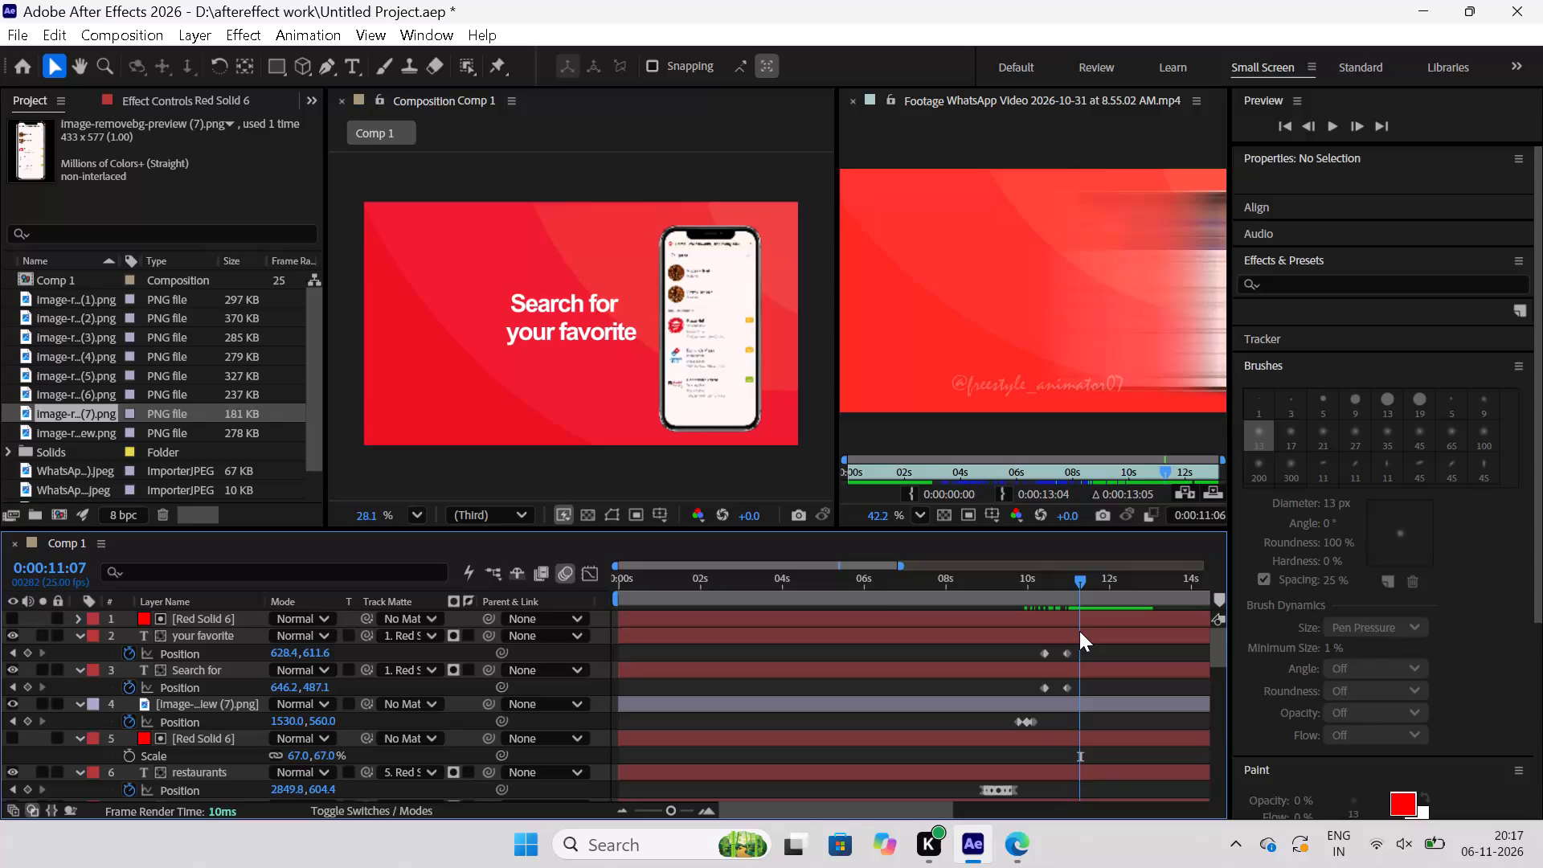
Undo the track matte assignments on both captions and the duplication of Red Solid 6.
{"action": "key", "text": "ctrl+z"}
{"action": "key", "text": "ctrl+z"}
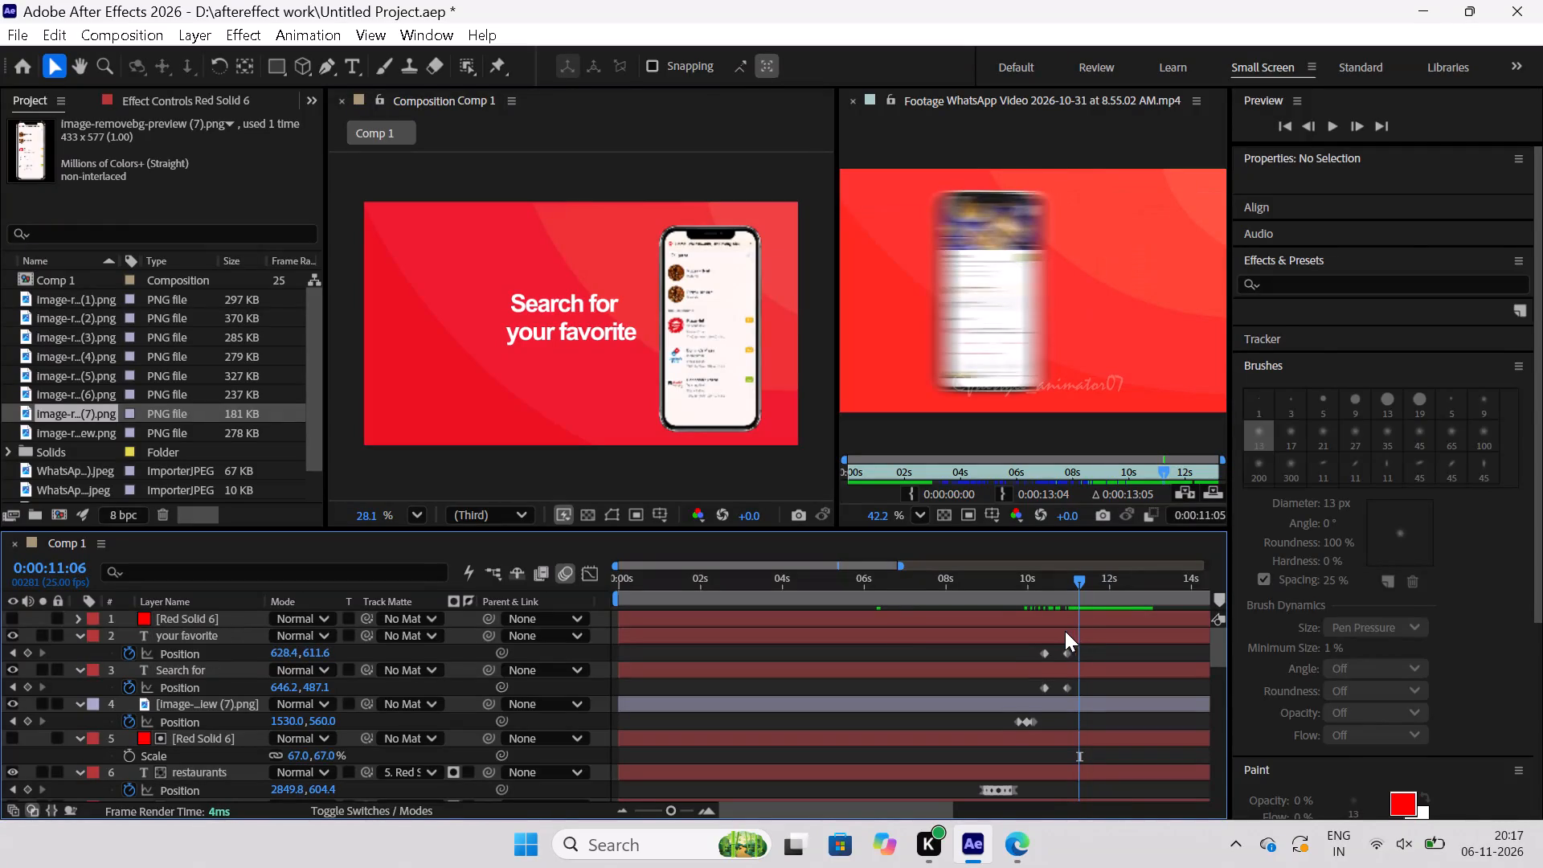
{"action": "key", "text": "ctrl+z"}
{"action": "key", "text": "ctrl+z"}
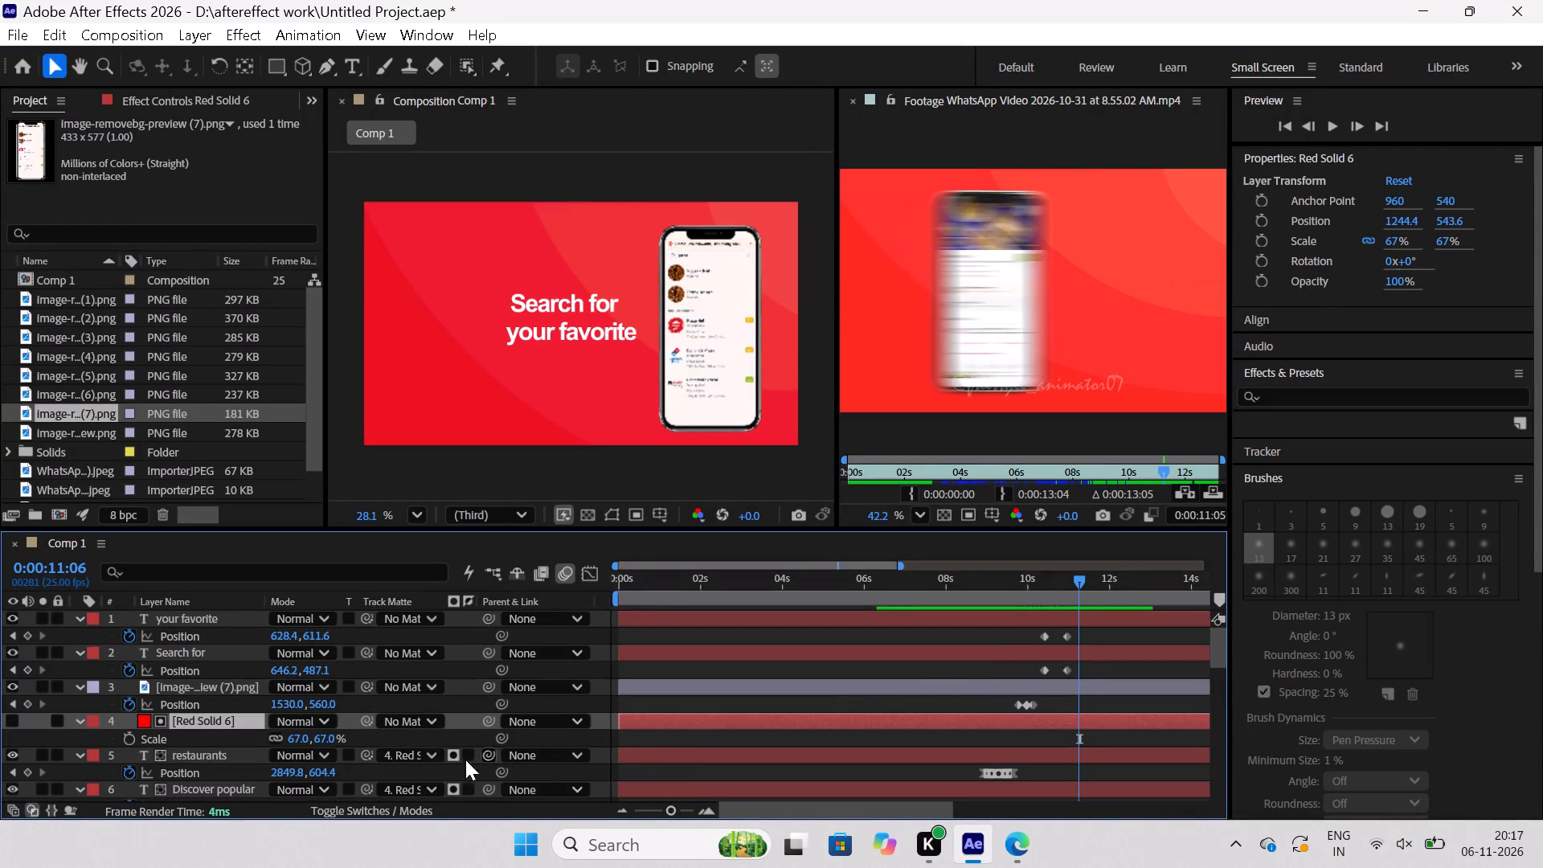
Create a new 1920 x 1080 px red solid at the top of the layer stack.
{"action": "scroll", "coordinate": [216, 694], "scroll_direction": "up", "scroll_amount": 6}
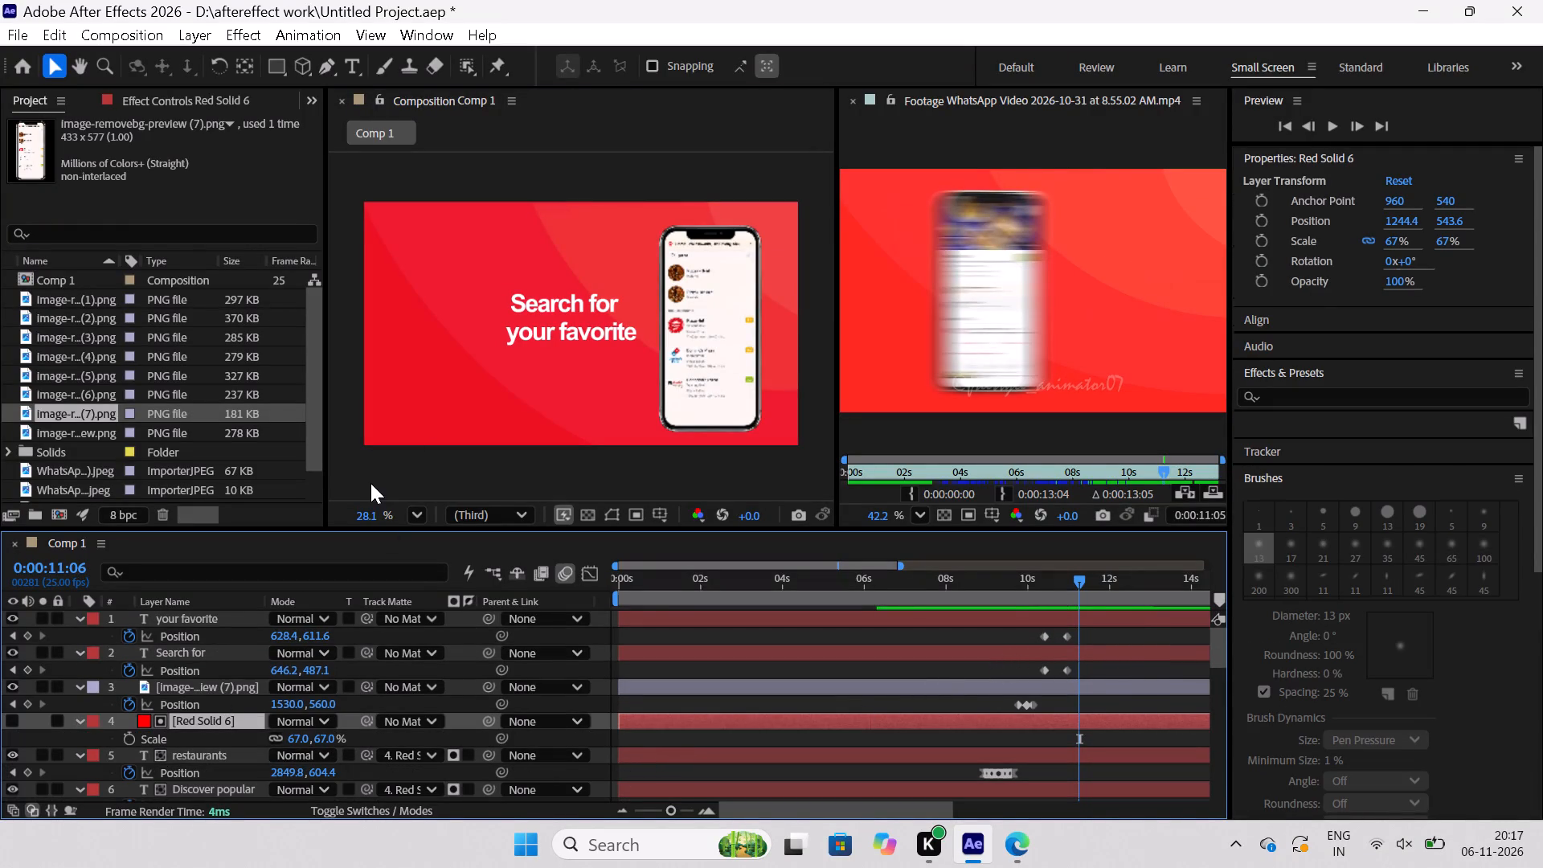
{"action": "left_click", "coordinate": [370, 483]}
{"action": "left_click", "coordinate": [199, 38]}
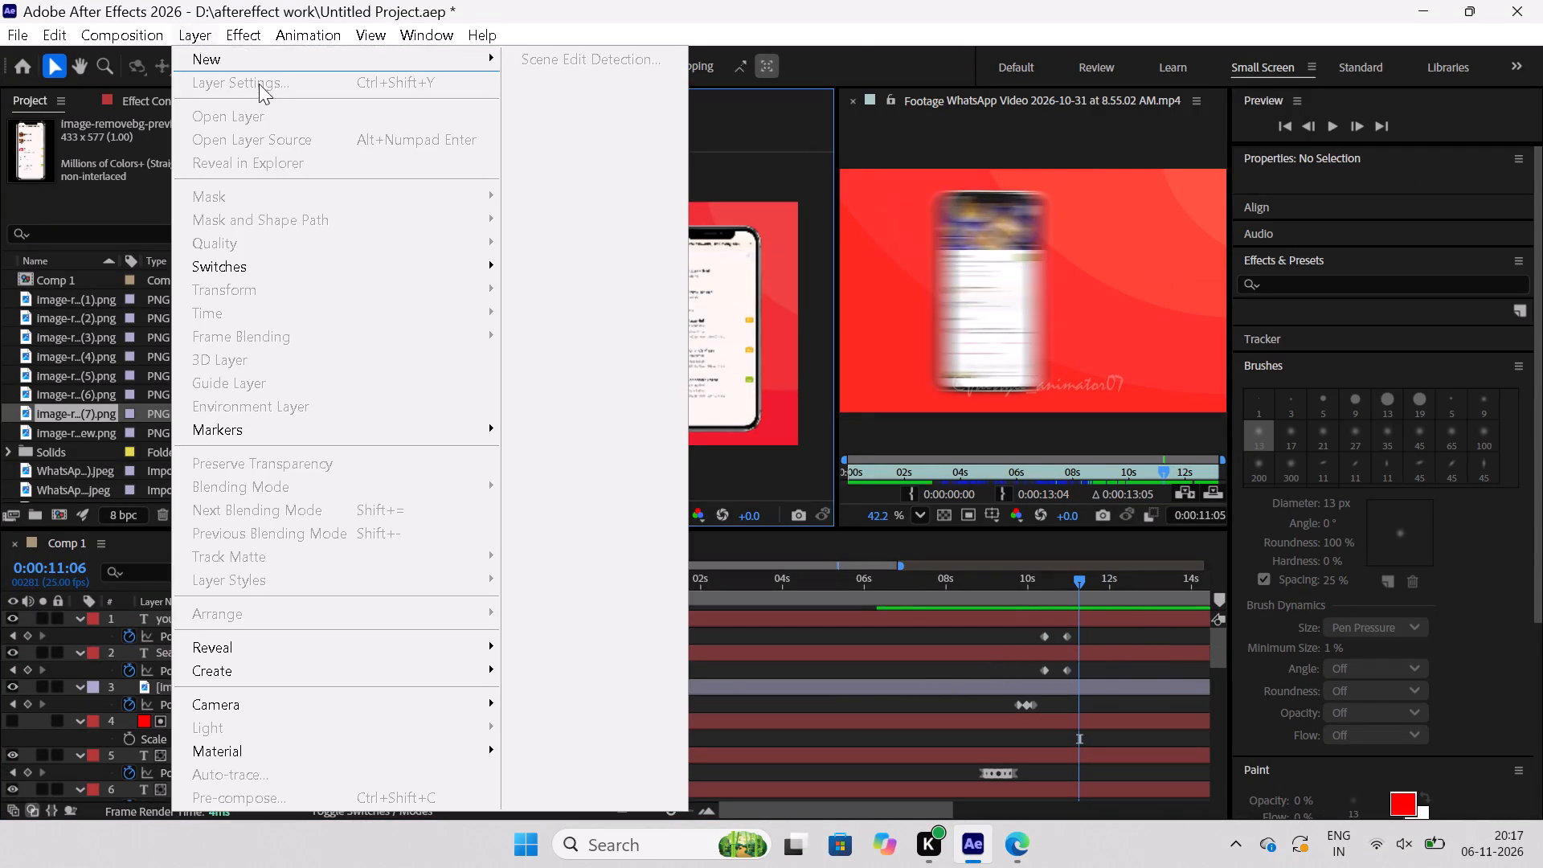
{"action": "left_click", "coordinate": [286, 53]}
{"action": "left_click", "coordinate": [562, 85]}
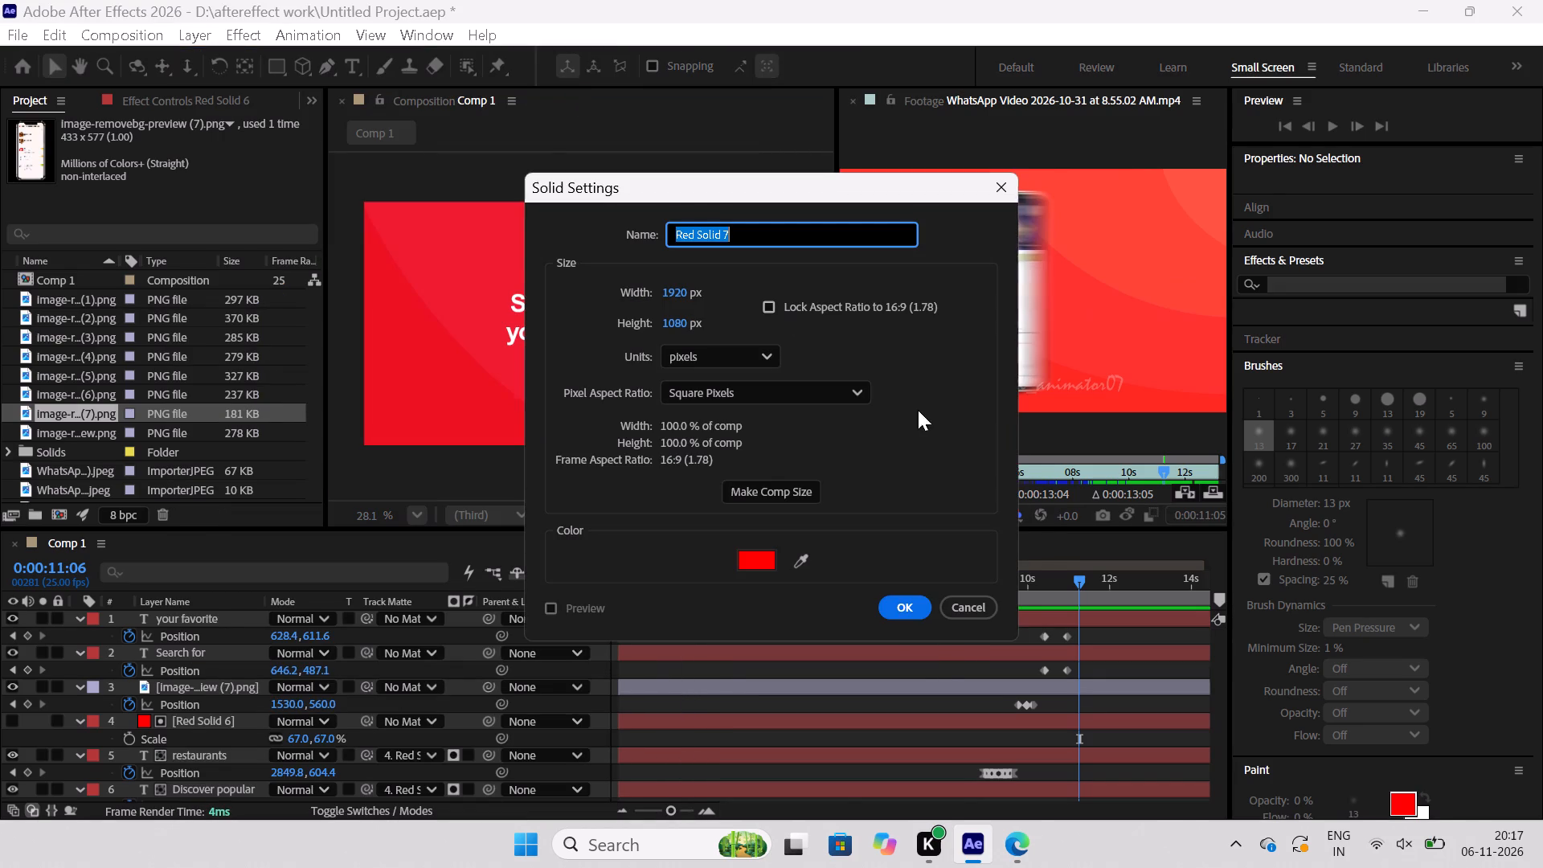
{"action": "left_click", "coordinate": [902, 604]}
Scale the new red solid to 74% and move it to about 593.8, 554.2, ending at the search phone's edge.
{"action": "key", "text": "s"}
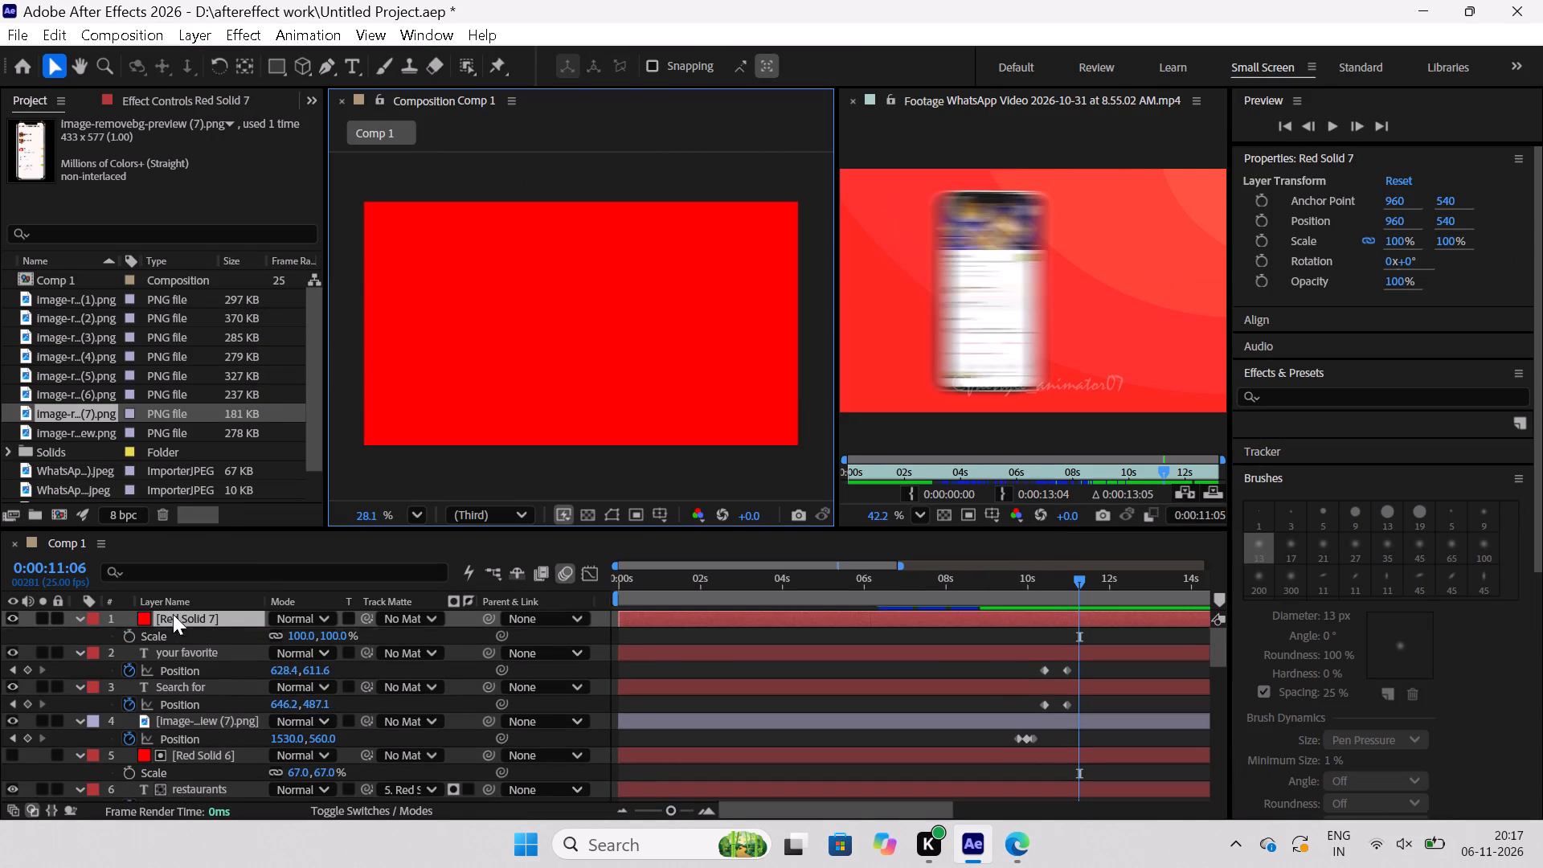
{"action": "left_click_drag", "start_coordinate": [303, 633], "coordinate": [279, 635]}
{"action": "left_click_drag", "start_coordinate": [660, 360], "coordinate": [588, 365]}
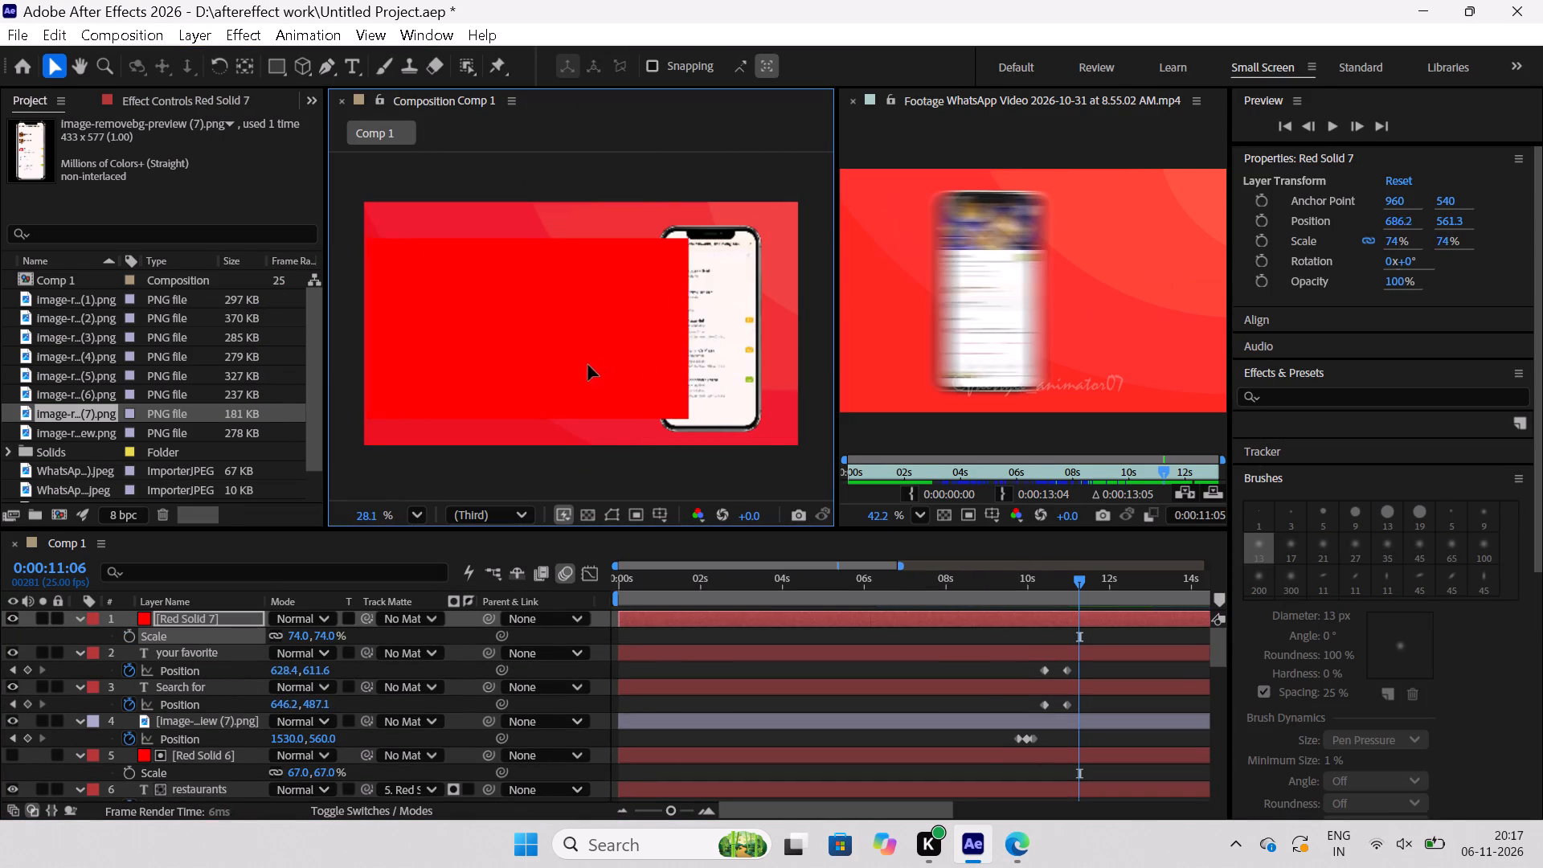
{"action": "left_click_drag", "start_coordinate": [588, 365], "coordinate": [577, 363]}
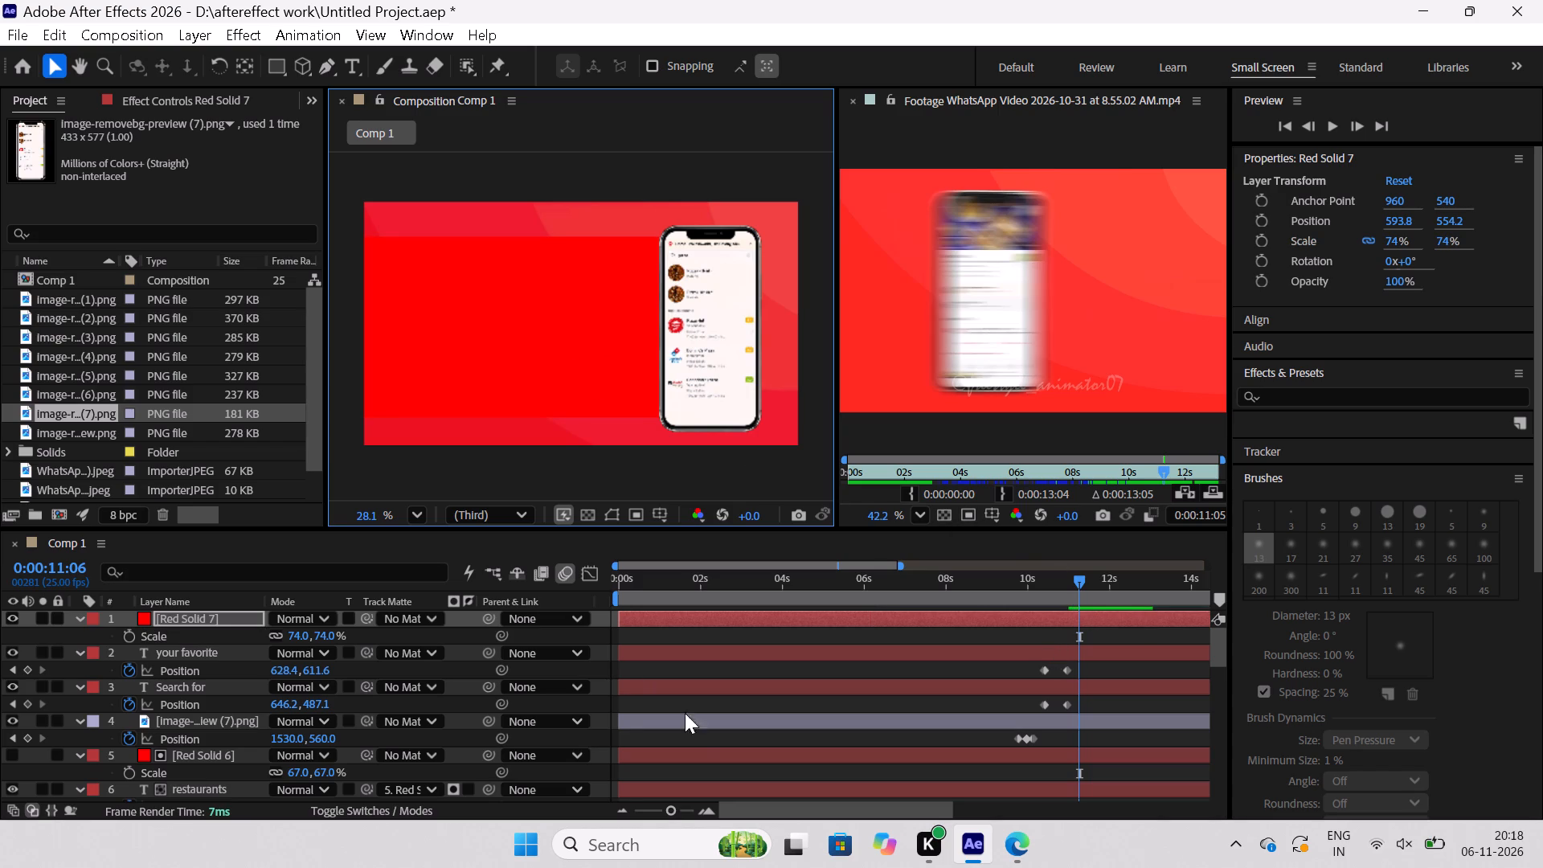
Set the new topmost red solid as track matte for both "your favorite" and "Search for", and check their slide-in.
{"action": "left_click_drag", "start_coordinate": [370, 657], "coordinate": [280, 639]}
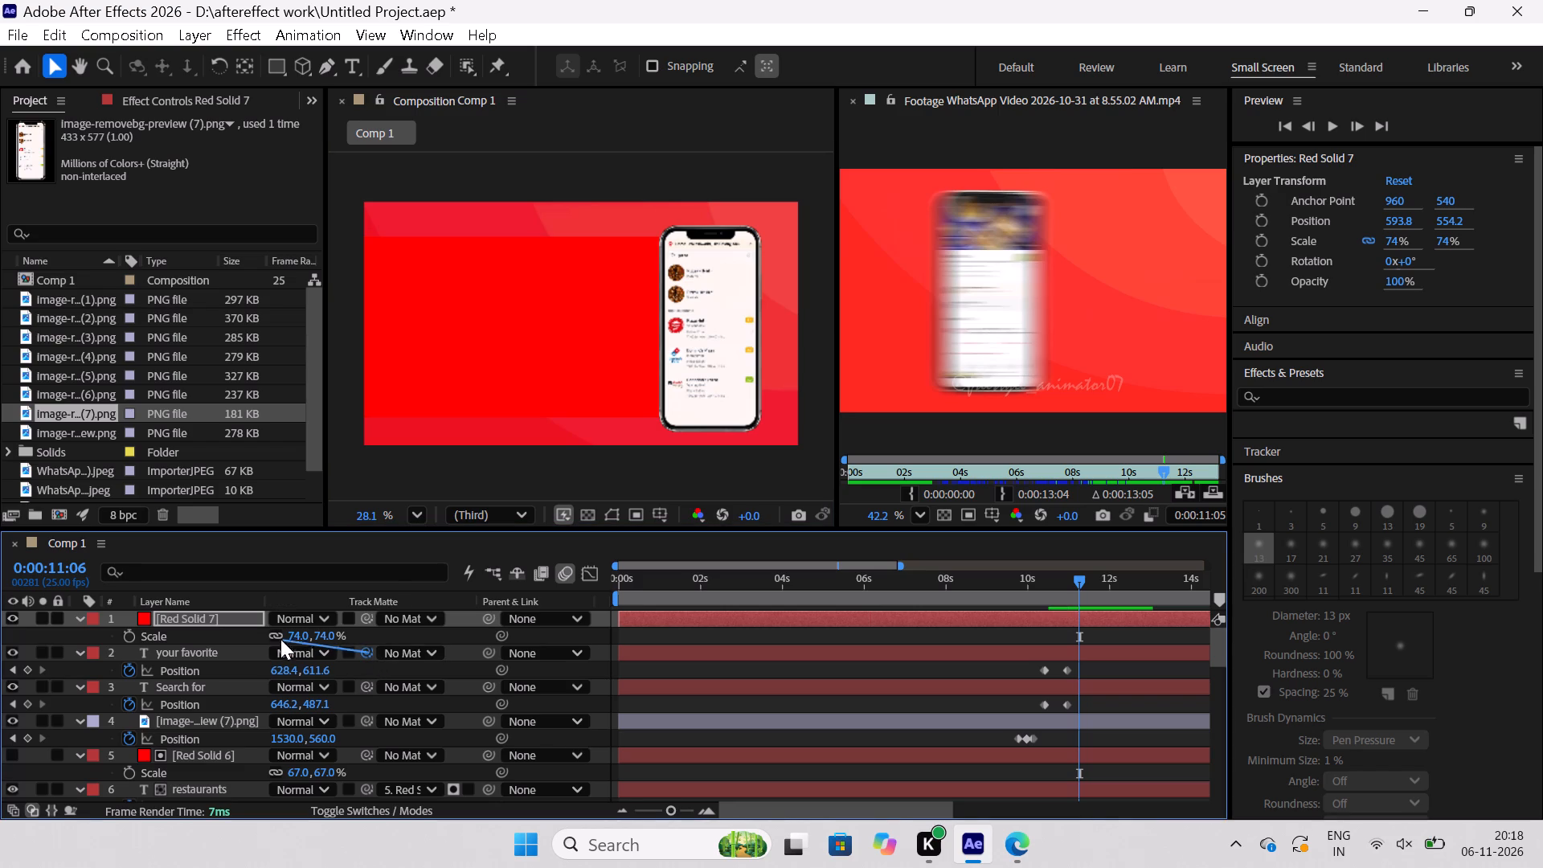
{"action": "left_click_drag", "start_coordinate": [280, 639], "coordinate": [243, 619]}
{"action": "left_click_drag", "start_coordinate": [364, 686], "coordinate": [342, 679]}
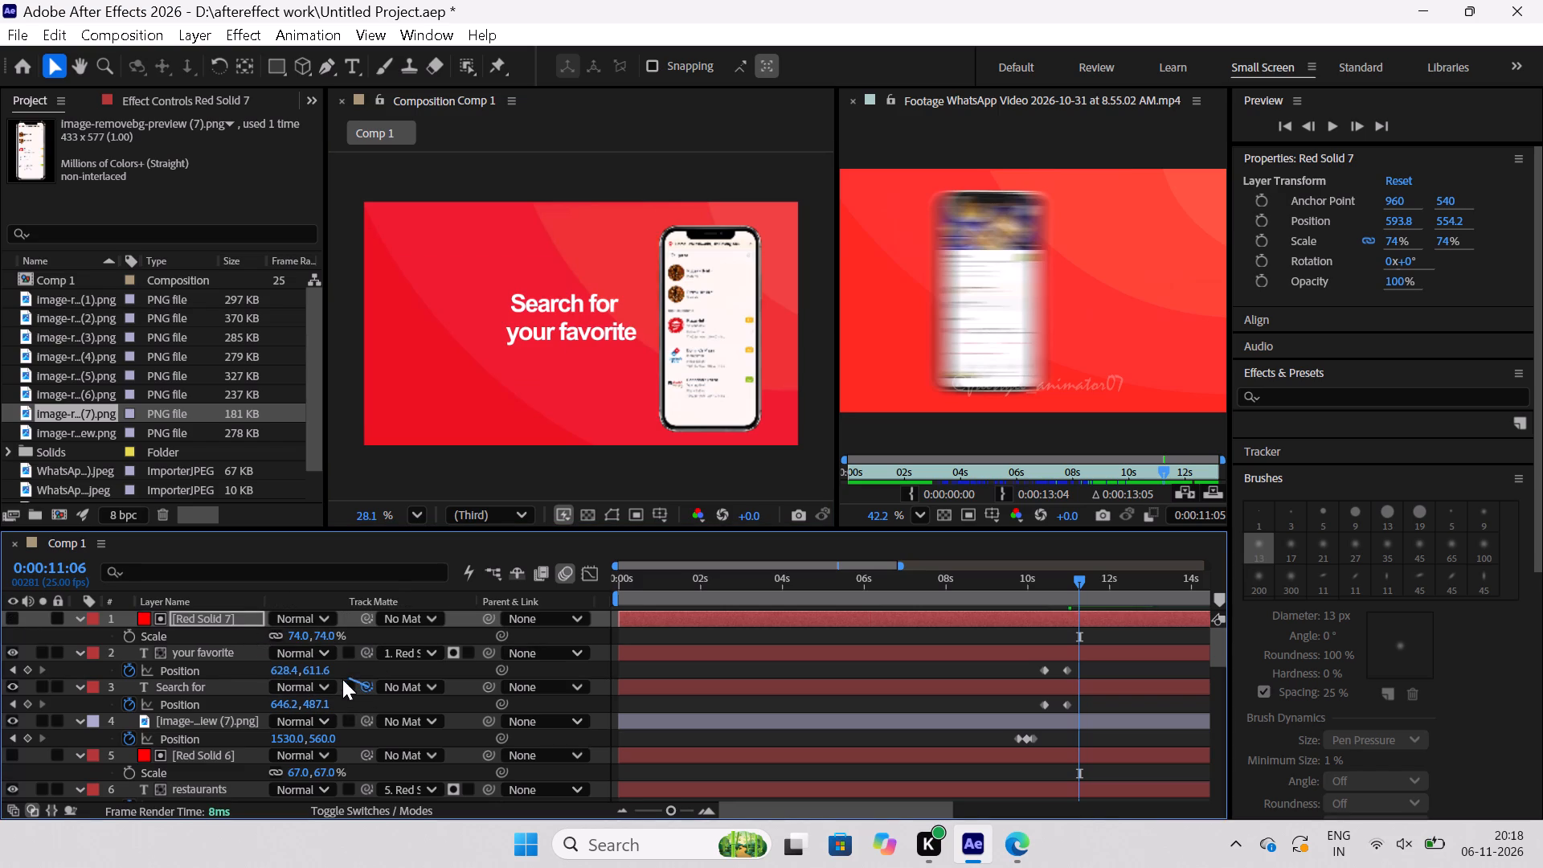
{"action": "left_click_drag", "start_coordinate": [342, 679], "coordinate": [225, 623]}
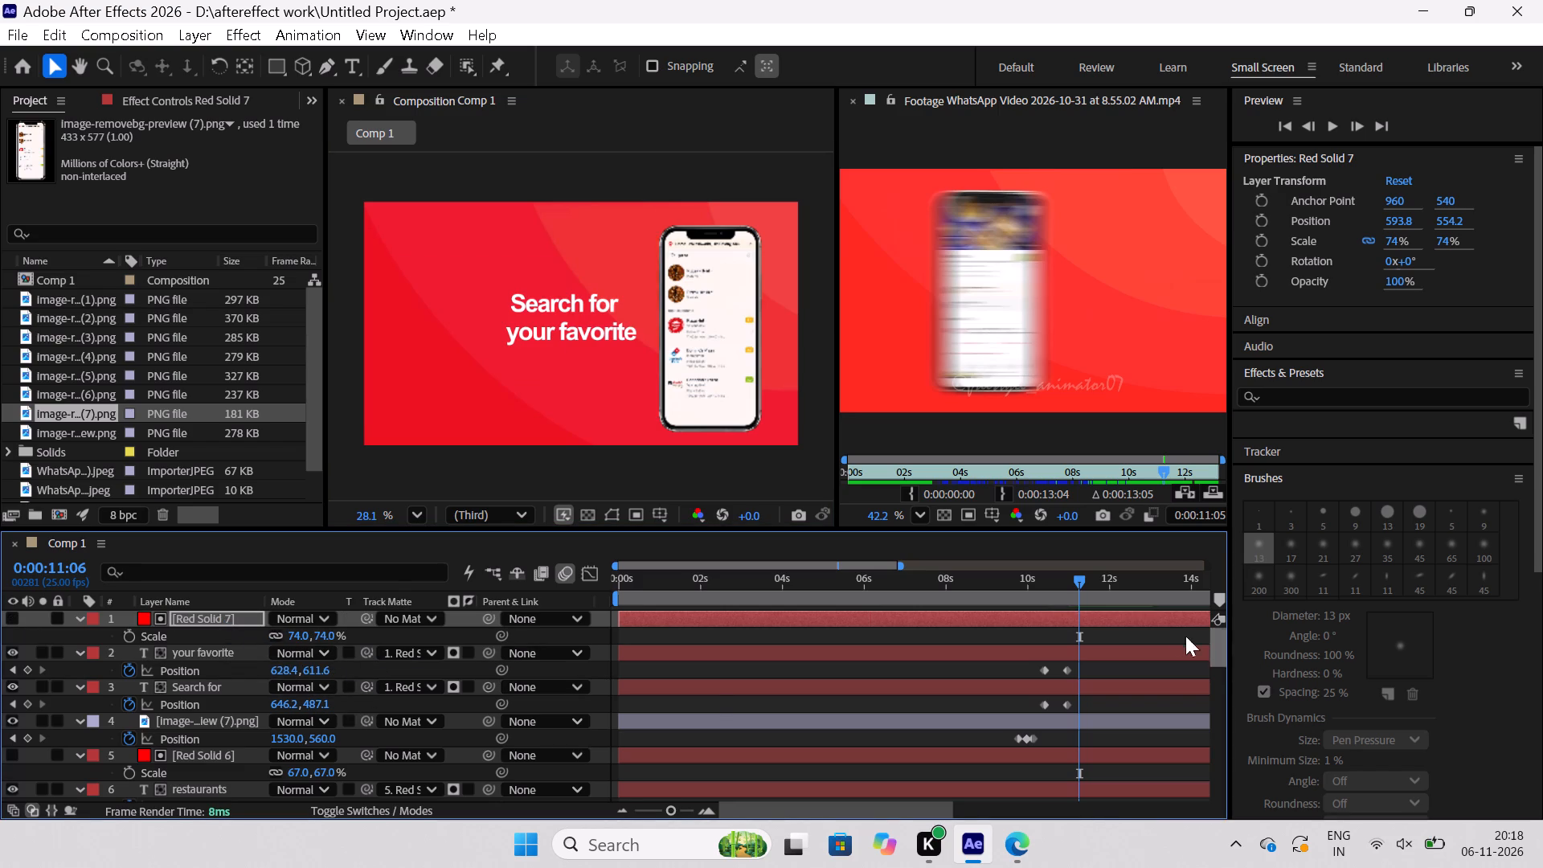
{"action": "left_click_drag", "start_coordinate": [1078, 579], "coordinate": [1066, 614]}
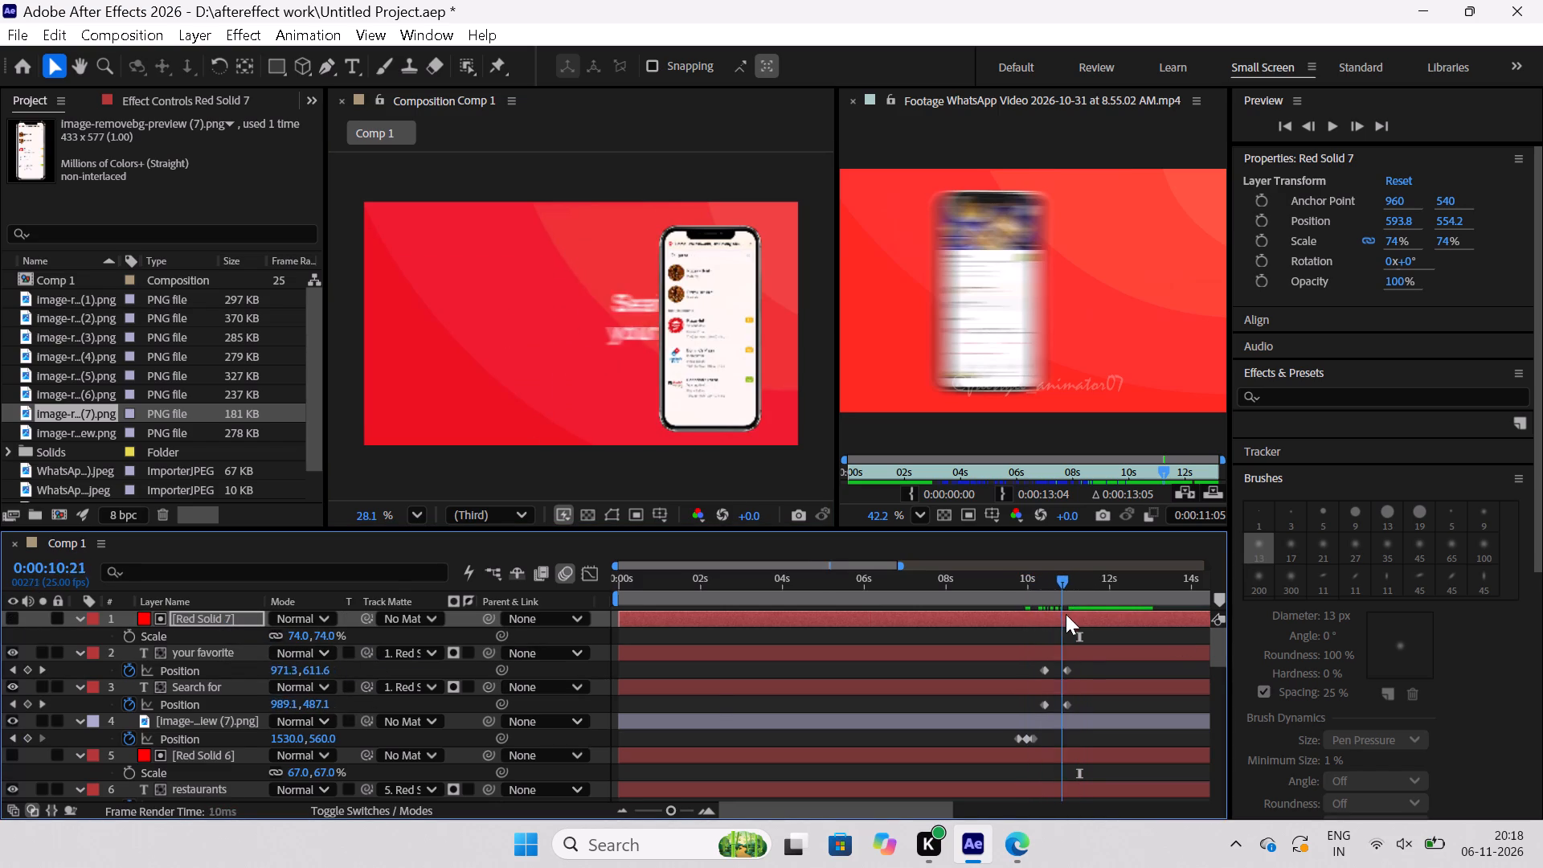
{"action": "left_click_drag", "start_coordinate": [1066, 614], "coordinate": [1005, 649]}
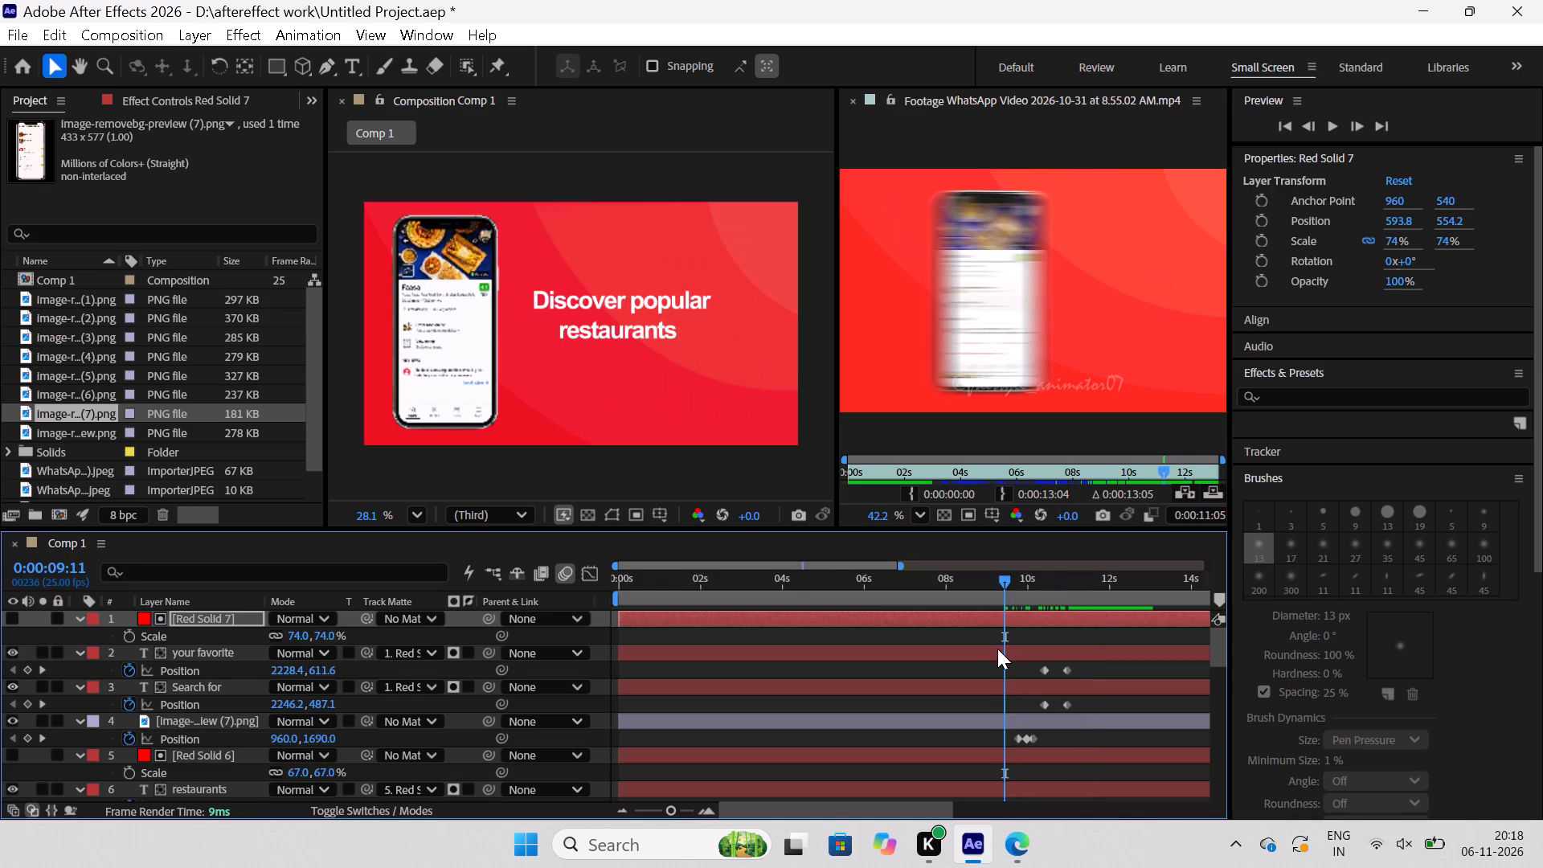
Save the project.
{"action": "key", "text": "ctrl+s"}
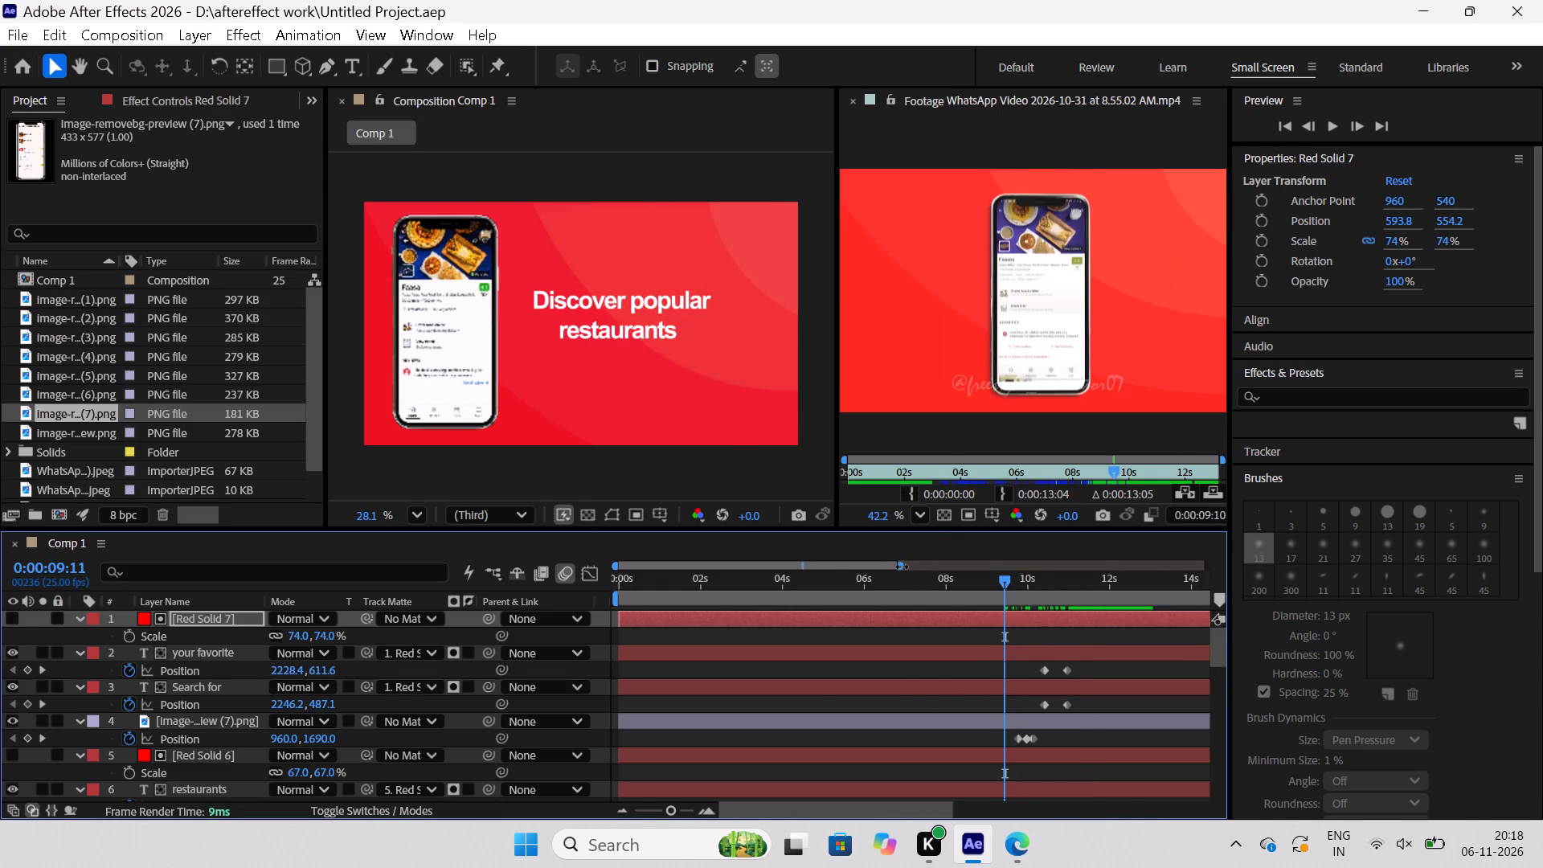
Preview the whole Comp 1 animation from 0:00:00:00 in a maximized viewer with the frame enlarged to fit.
{"action": "left_click_drag", "start_coordinate": [902, 567], "coordinate": [1288, 549]}
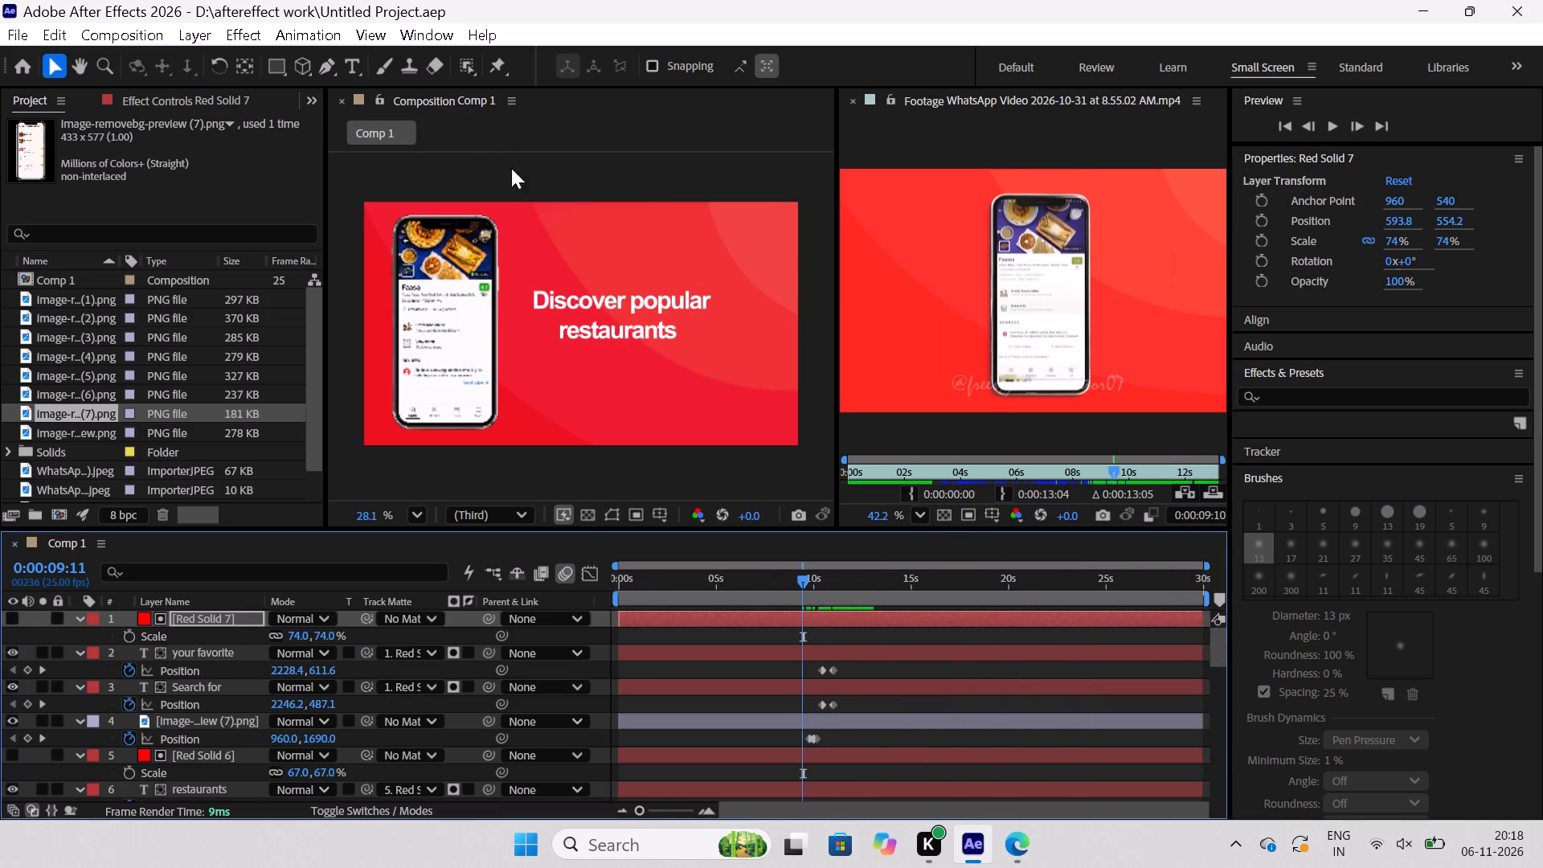
{"action": "left_click_drag", "start_coordinate": [804, 580], "coordinate": [648, 589]}
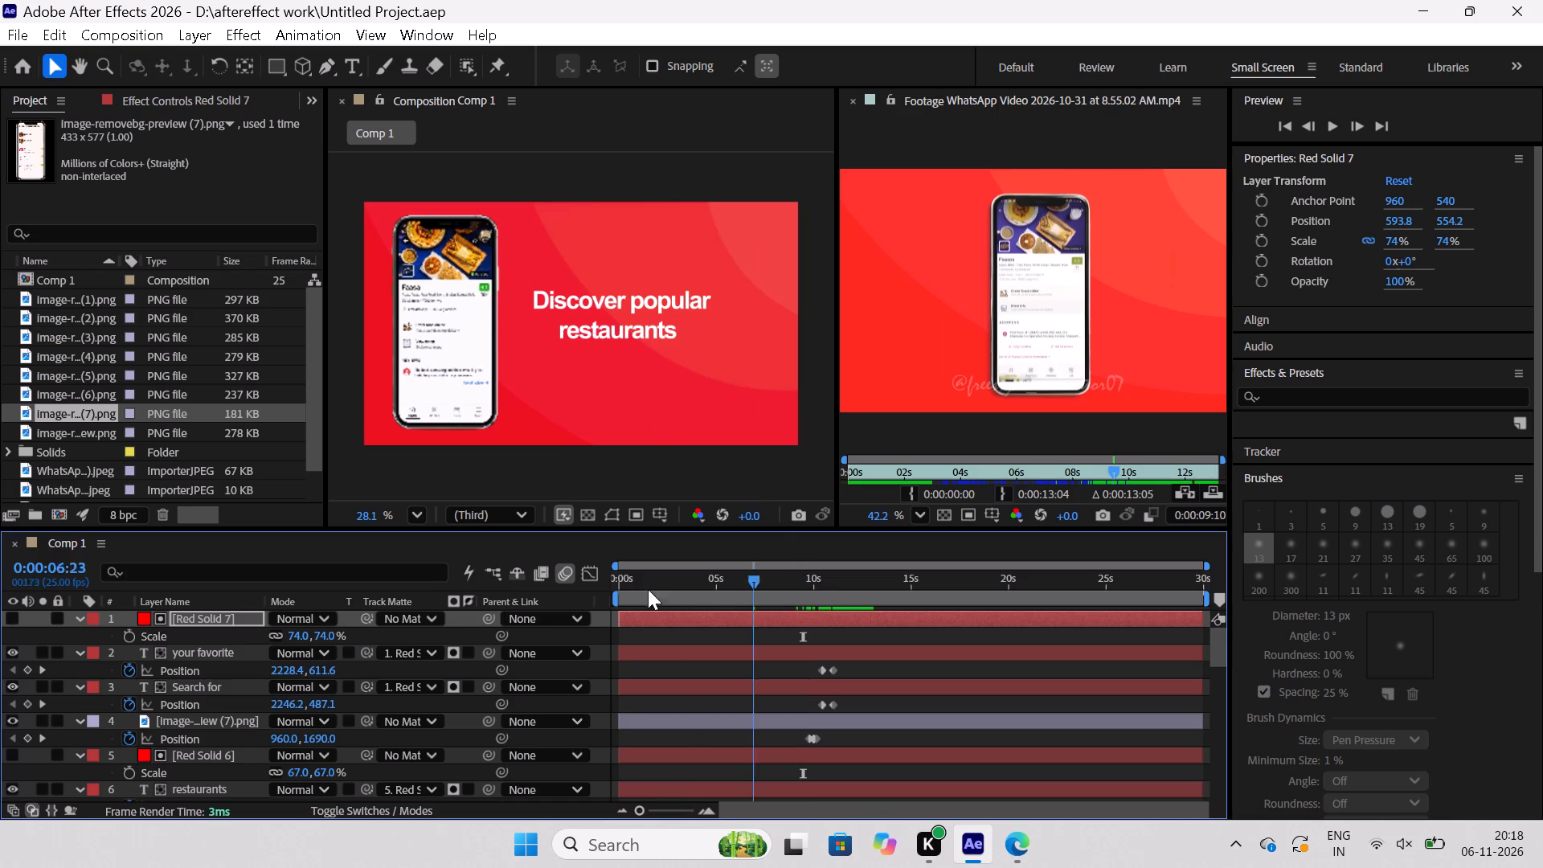
{"action": "left_click_drag", "start_coordinate": [648, 589], "coordinate": [464, 620]}
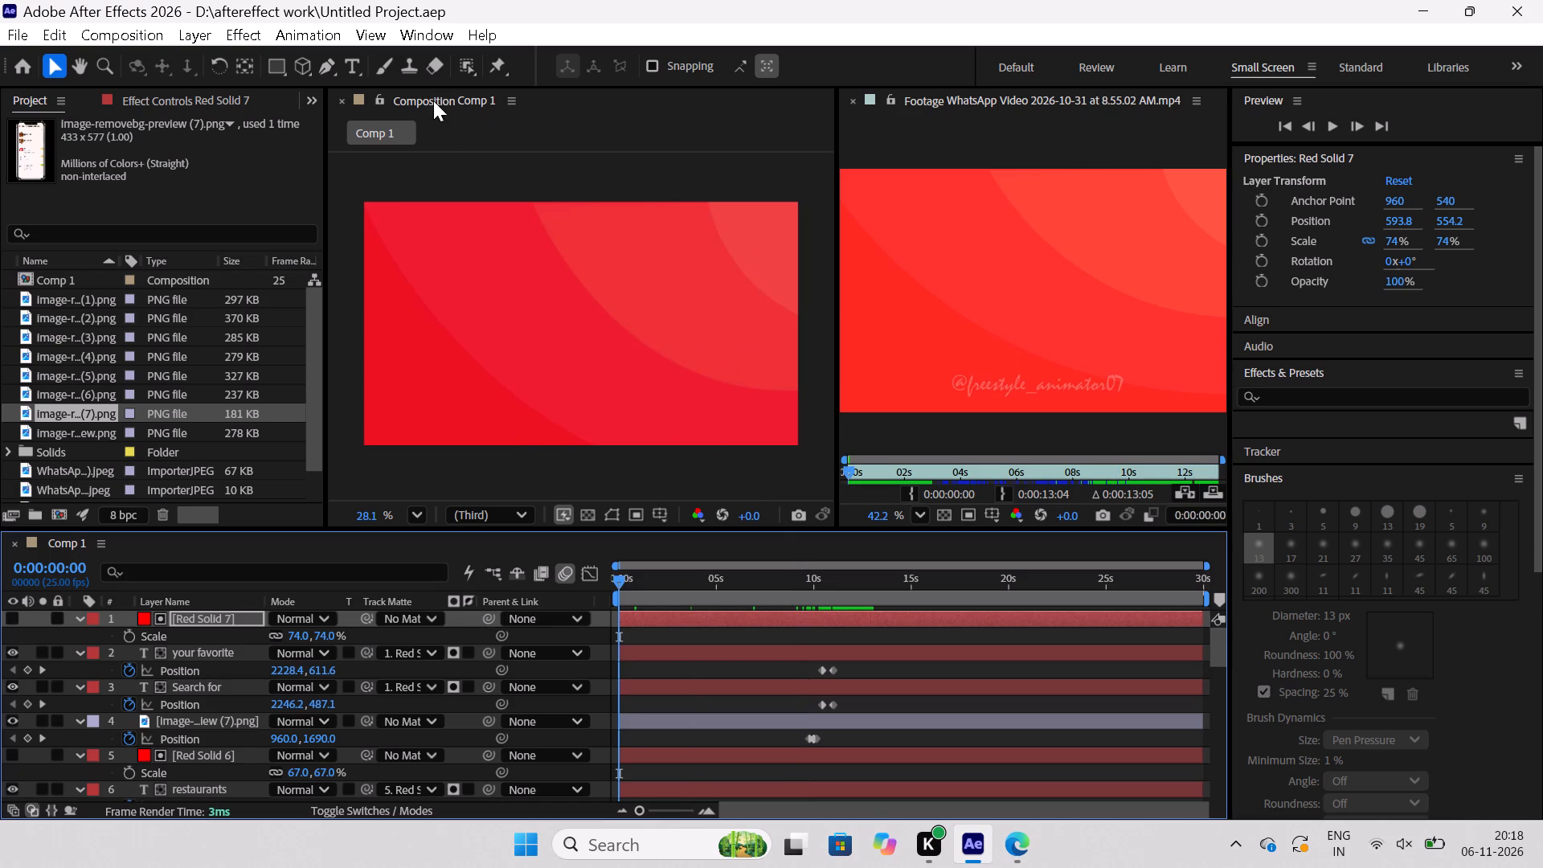
{"action": "triple_click", "coordinate": [433, 100]}
{"action": "left_click", "coordinate": [433, 100]}
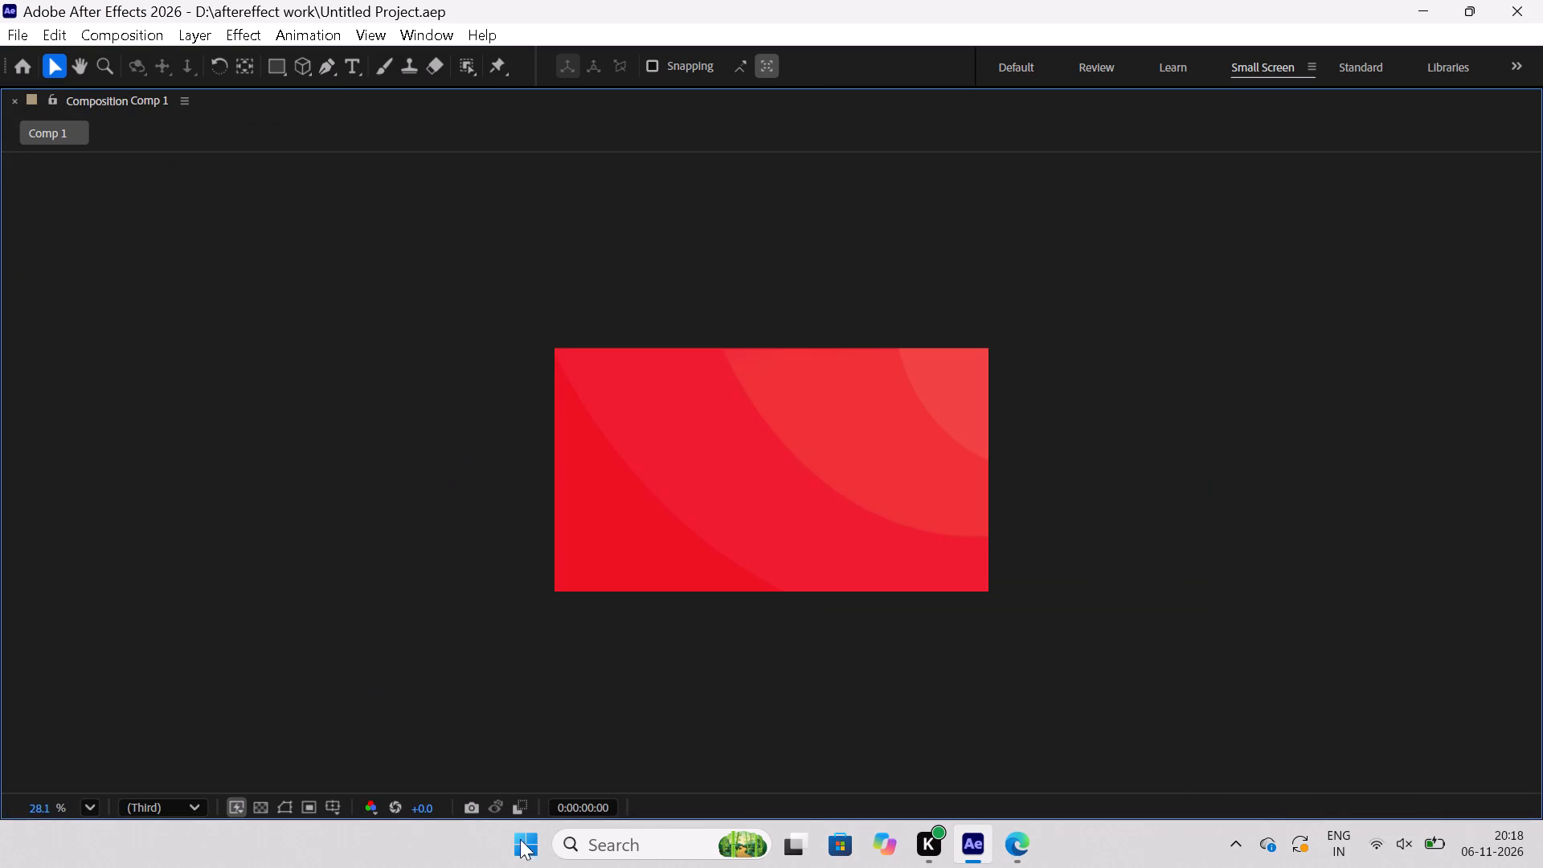
{"action": "left_click", "coordinate": [104, 806]}
{"action": "left_click", "coordinate": [77, 815]}
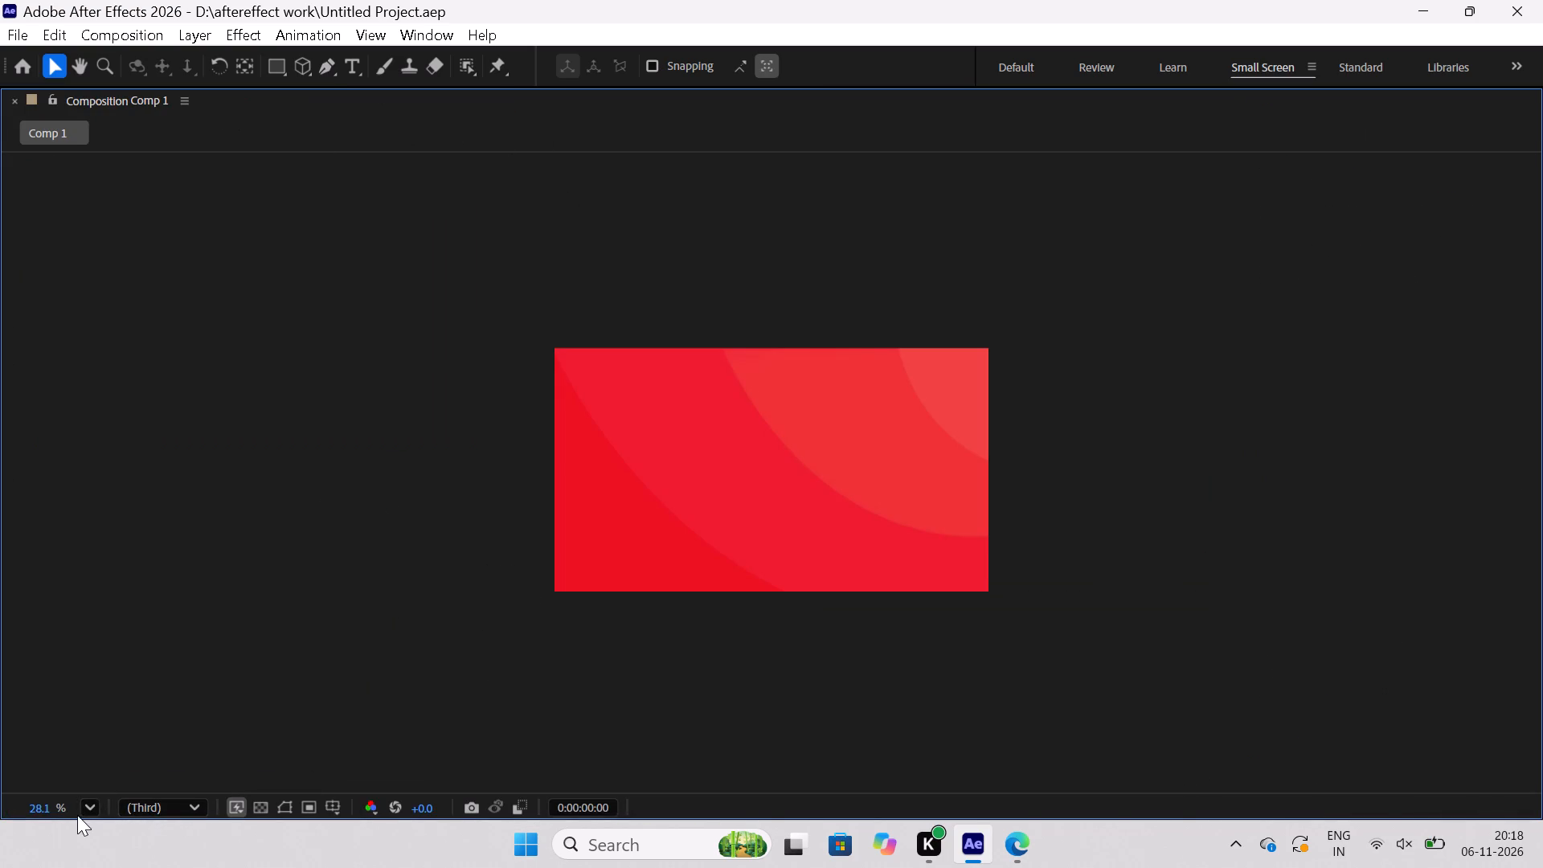
{"action": "left_click", "coordinate": [100, 803]}
{"action": "left_click", "coordinate": [94, 806]}
{"action": "left_click", "coordinate": [146, 401]}
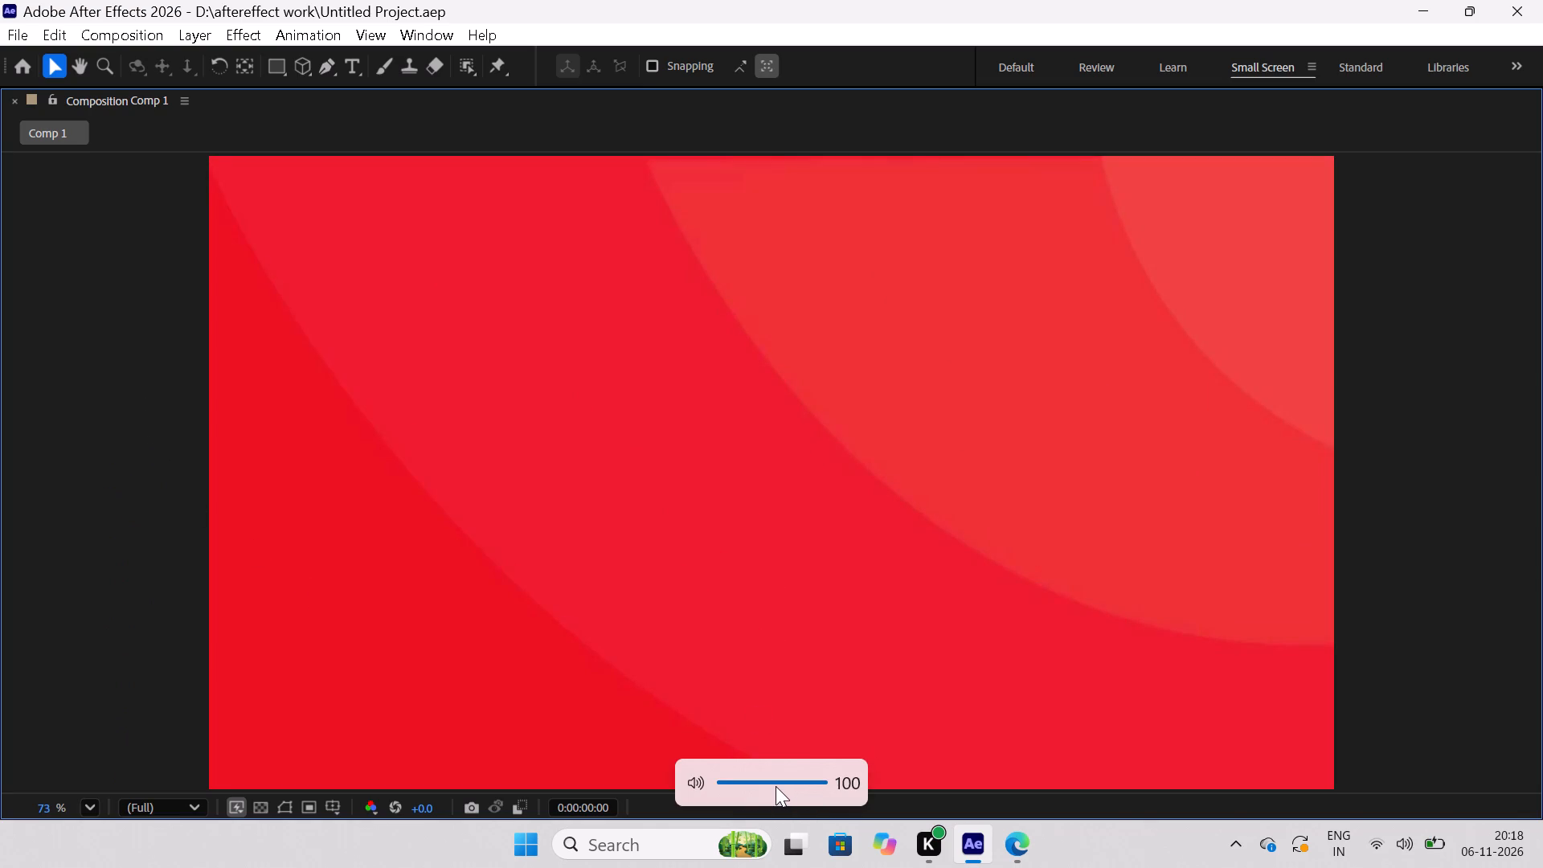
{"action": "key", "text": "space"}
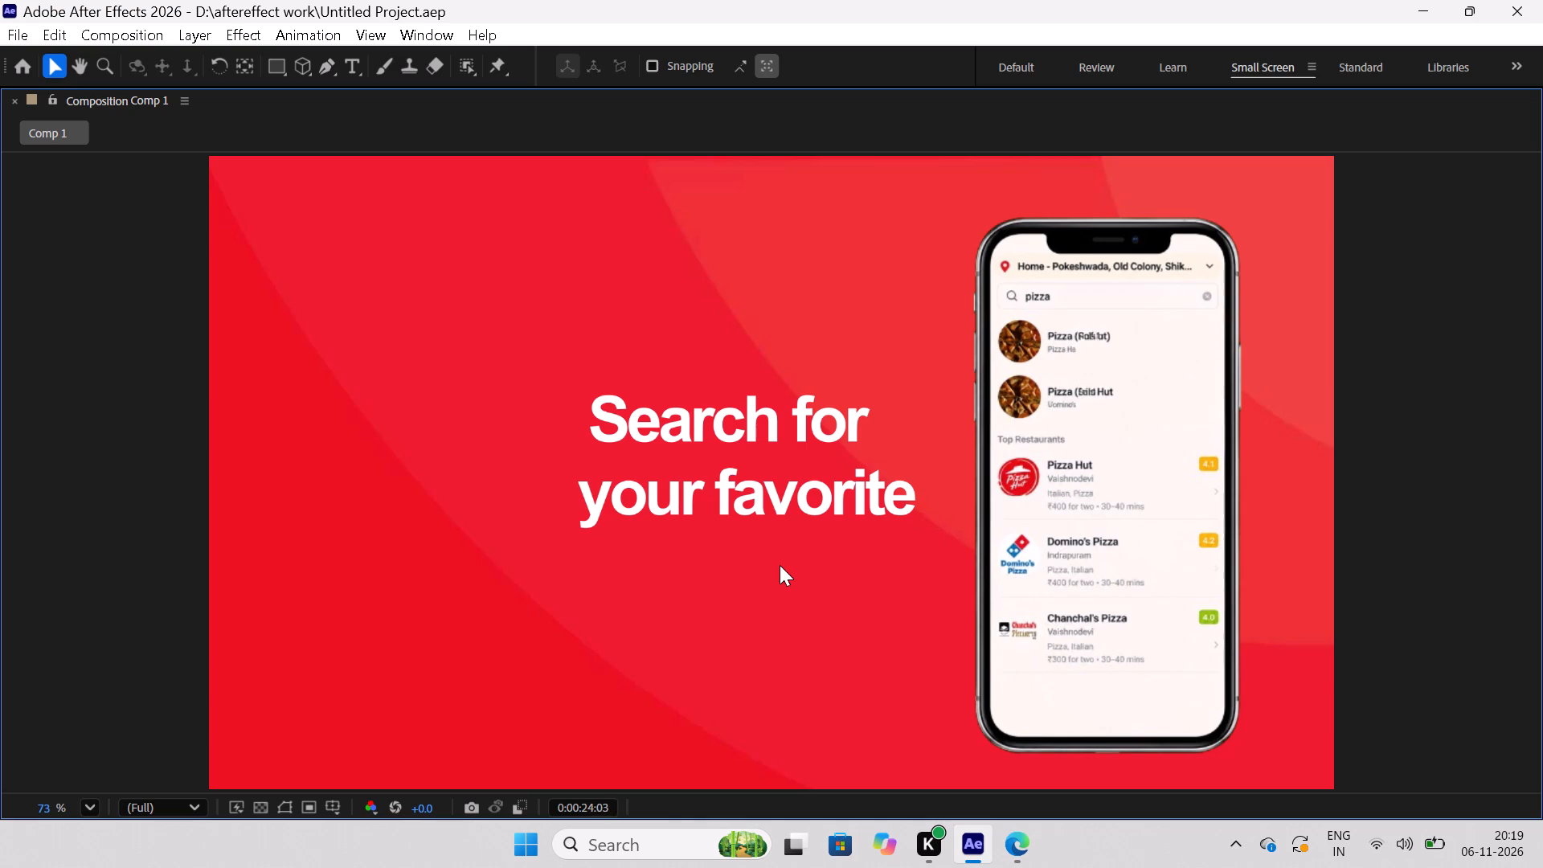
Save the project and restore the composition viewer to the multi-panel layout.
{"action": "key", "text": "ctrl+s"}
{"action": "double_click", "coordinate": [126, 97]}
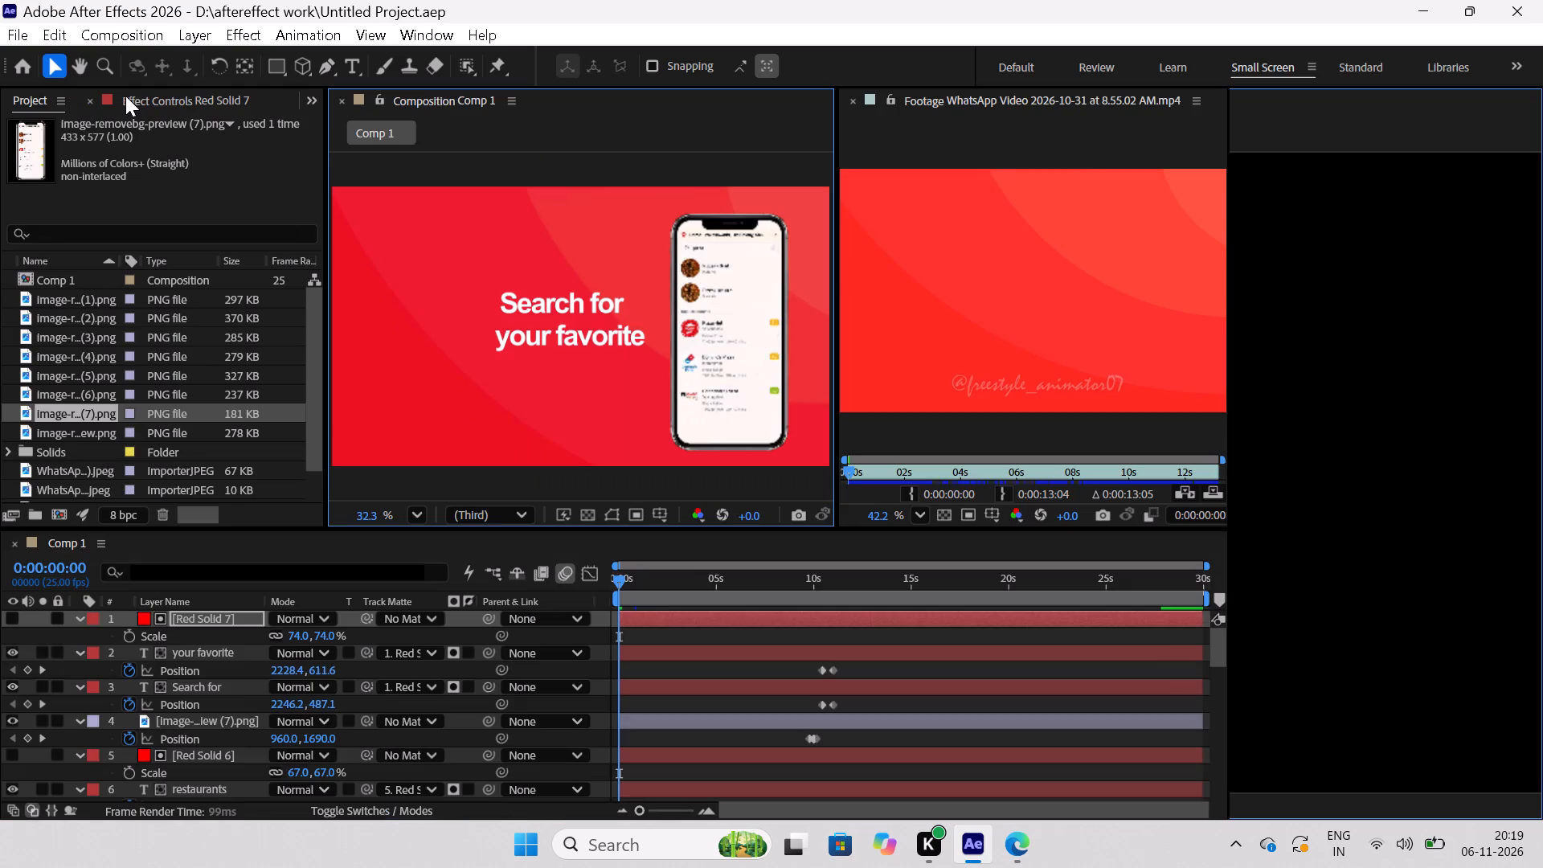